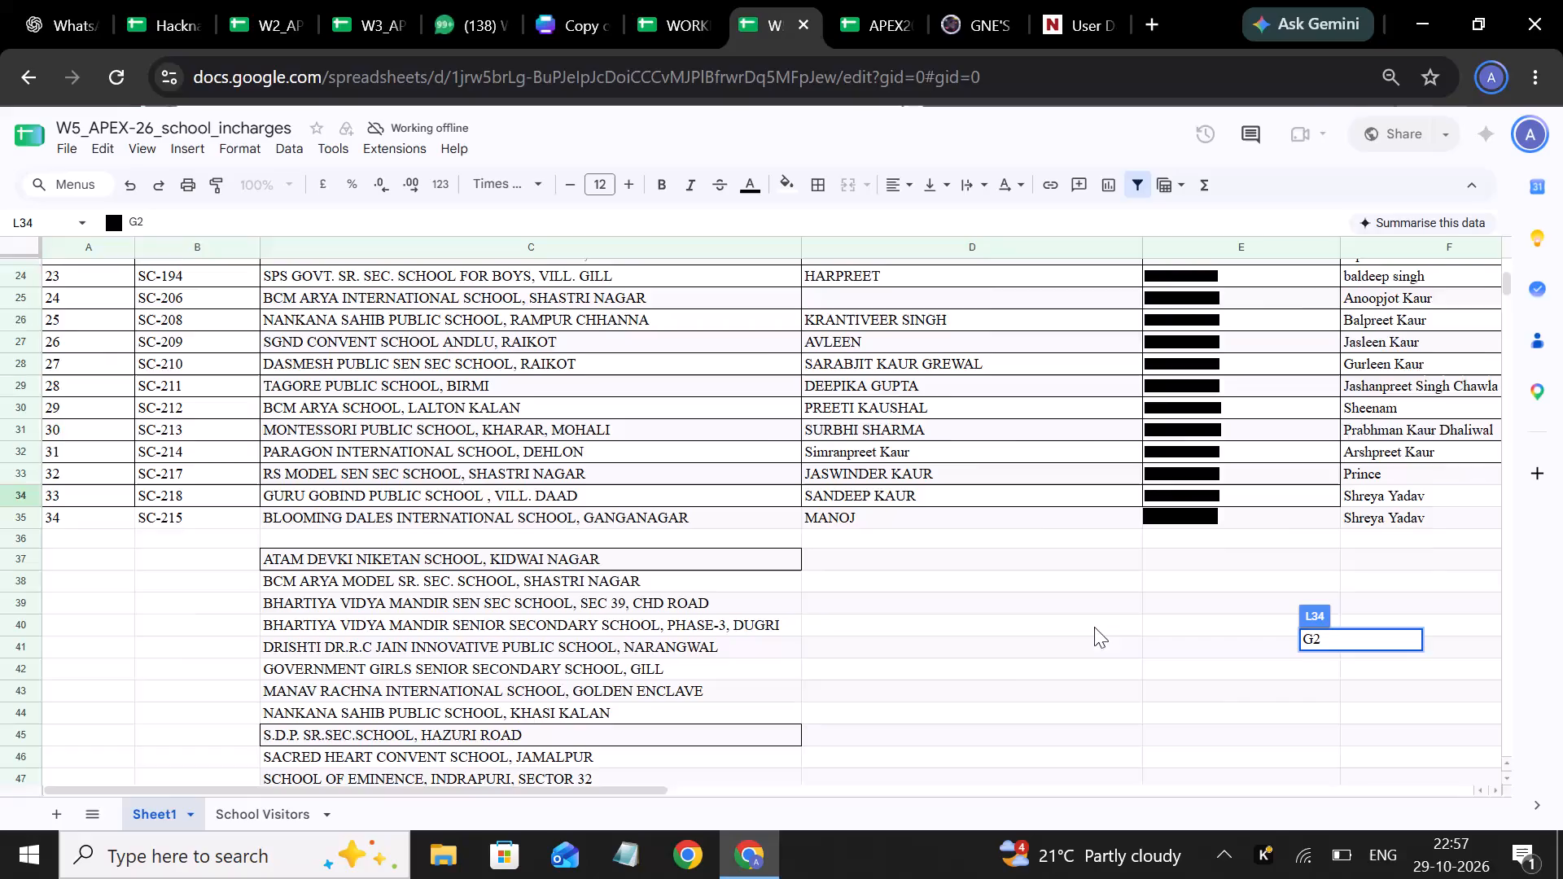
# Finish the entry G2 in cell L34, on the row for Guru Gobind Public School, Vill. Daad.
pyautogui.hscroll(-12, 1061, 641)
pyautogui.hscroll(4, 1061, 641)
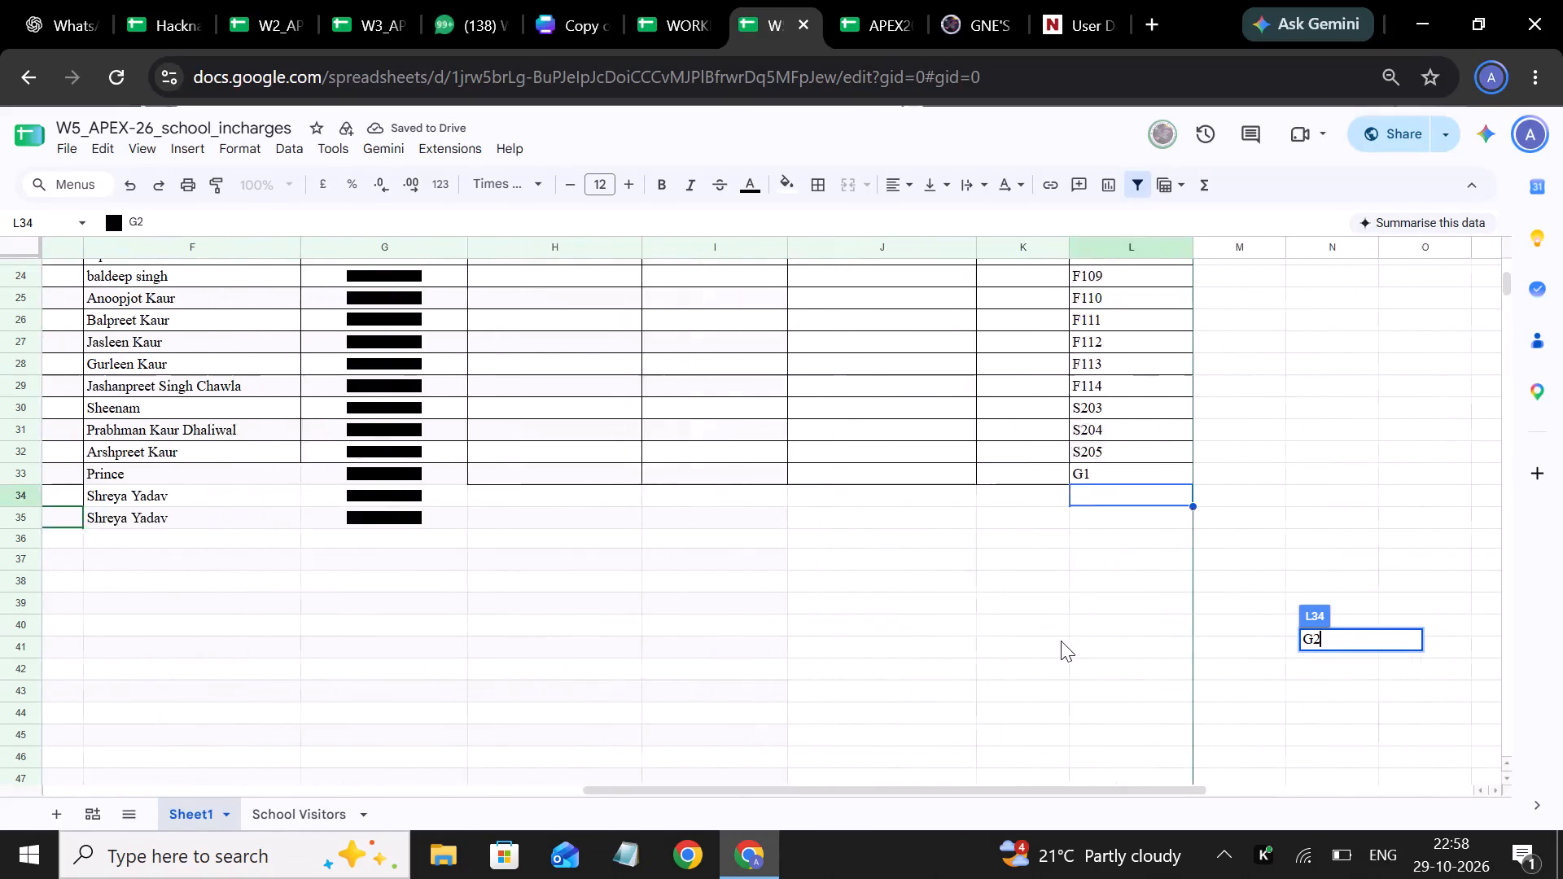
pyautogui.hscroll(8, 1061, 641)
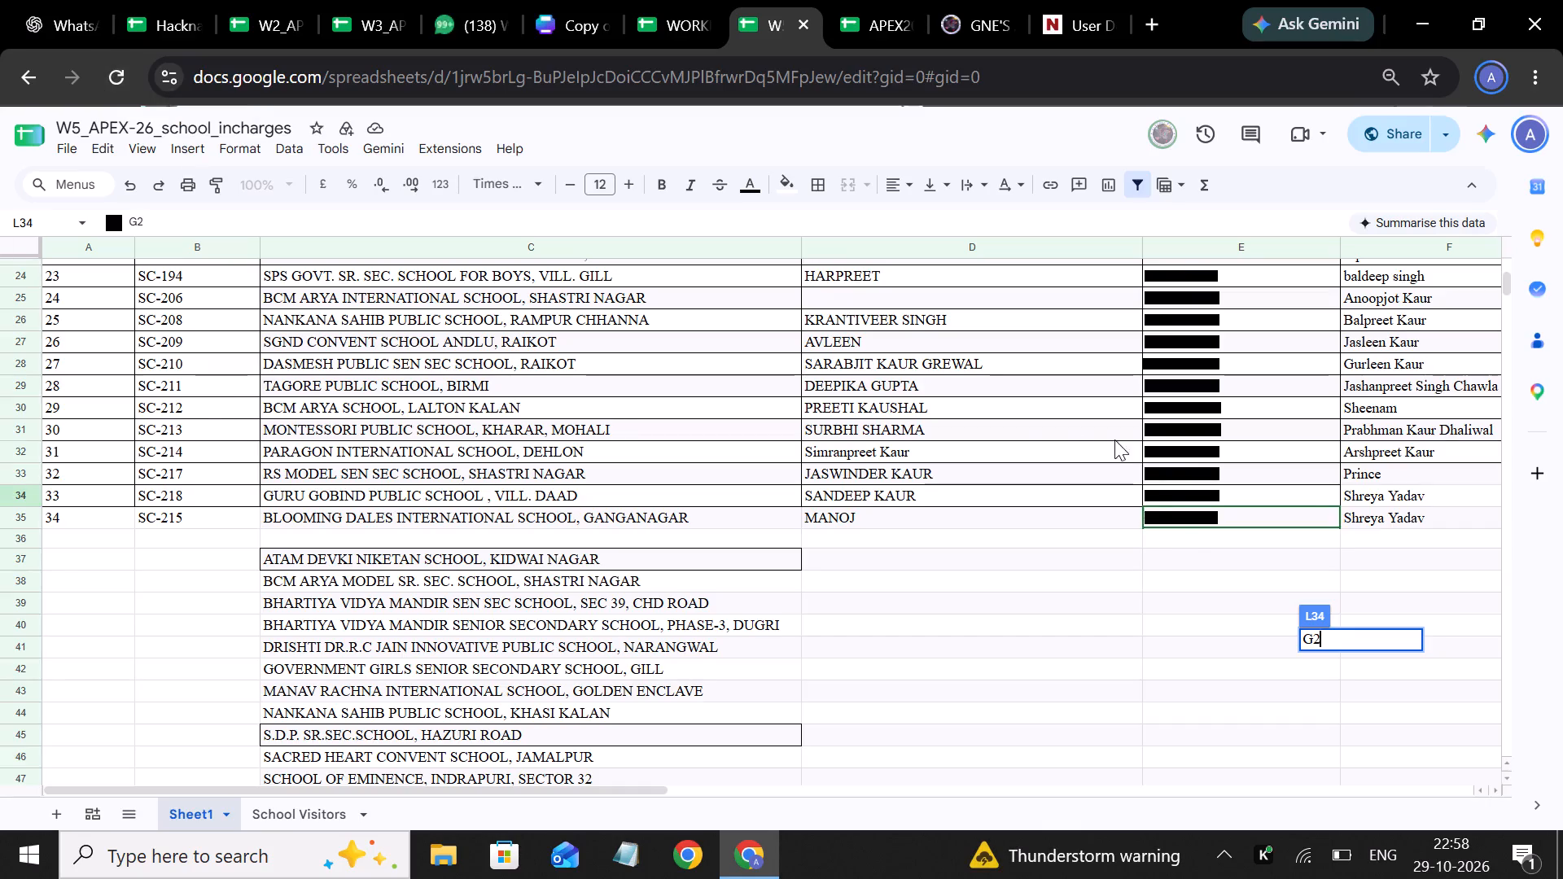
pyautogui.click(1162, 536)
# Look over the school list from its first rows and reload the school incharges spreadsheet.
pyautogui.hscroll(-3, 1162, 536)
pyautogui.hscroll(1, 1162, 536)
pyautogui.scroll(6, 1162, 536)
pyautogui.scroll(-3, 1162, 536)
pyautogui.scroll(3, 1162, 536)
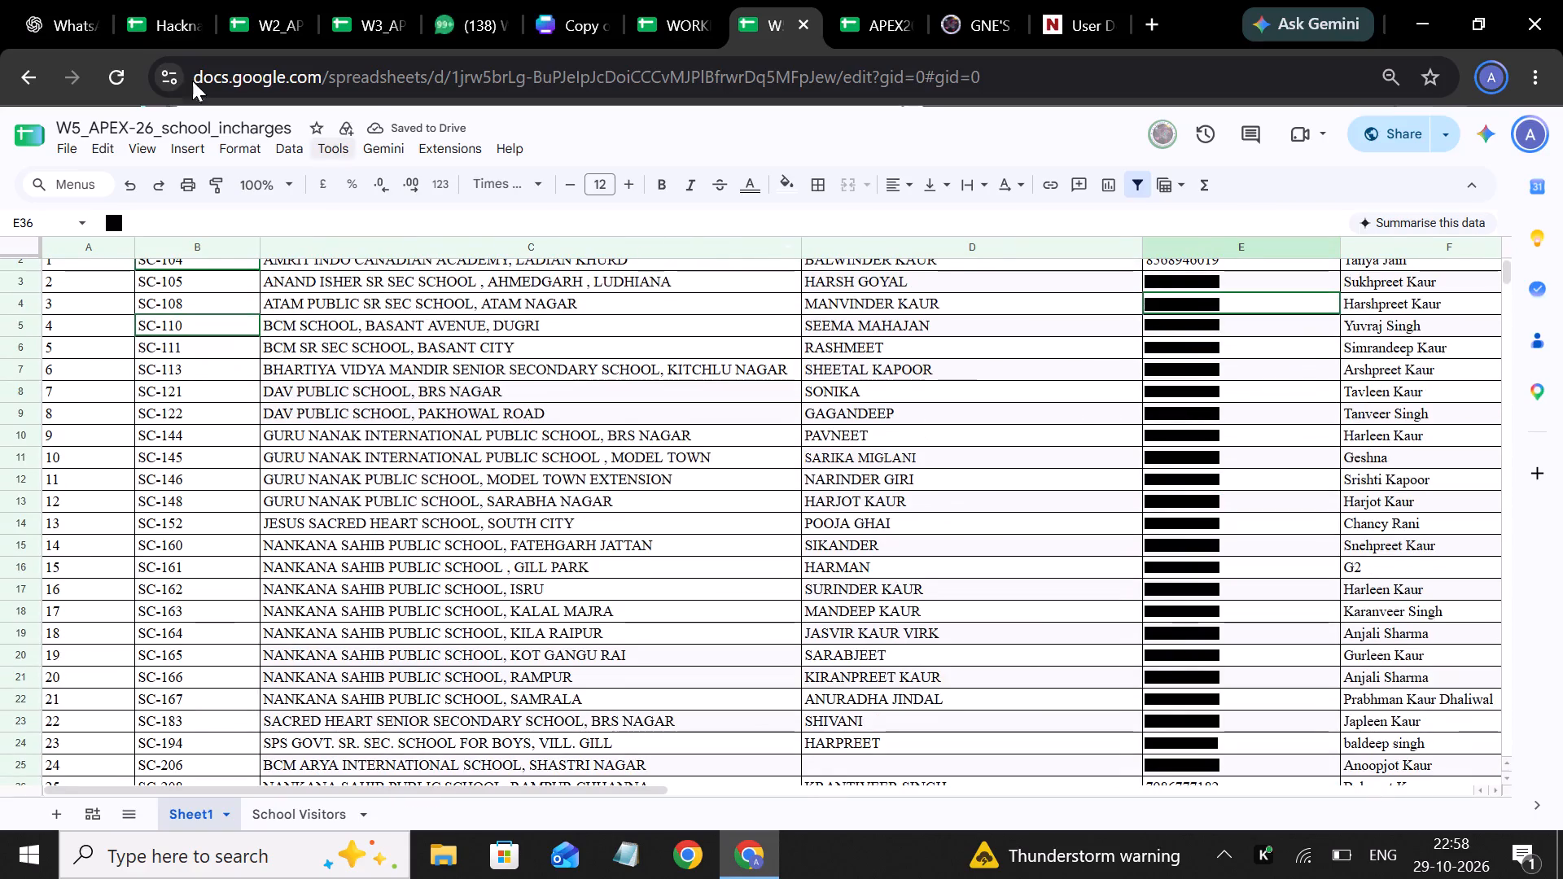
pyautogui.click(122, 75)
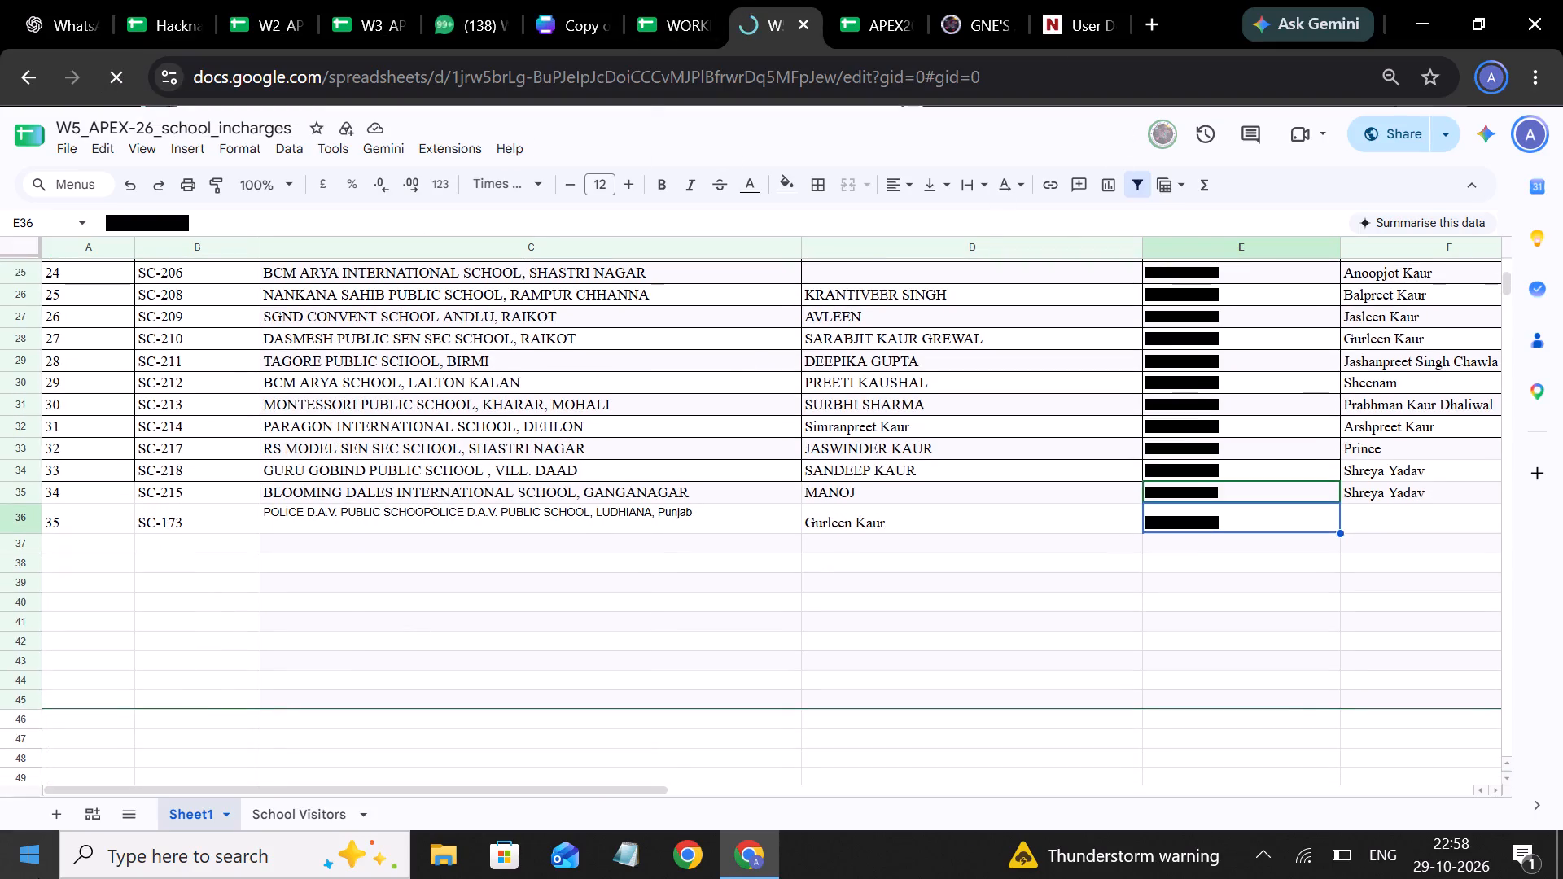
# Examine the last filled rows of the reloaded Sheet1, across the school, teacher, contact and student incharge columns.
pyautogui.hscroll(-5, 577, 671)
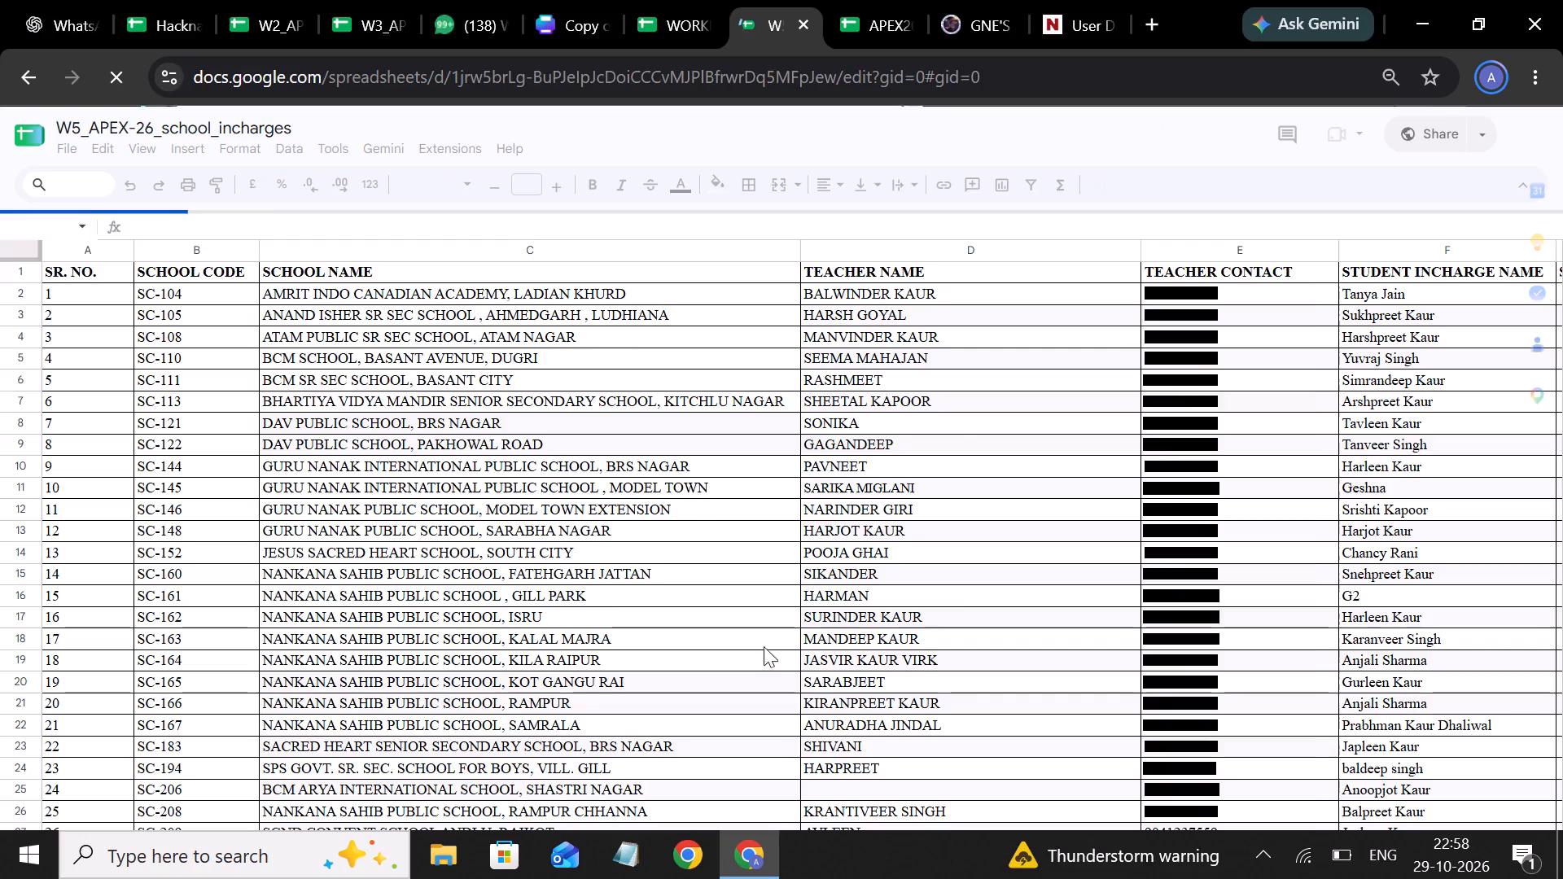
pyautogui.scroll(-3, 987, 573)
pyautogui.hscroll(-5, 1219, 678)
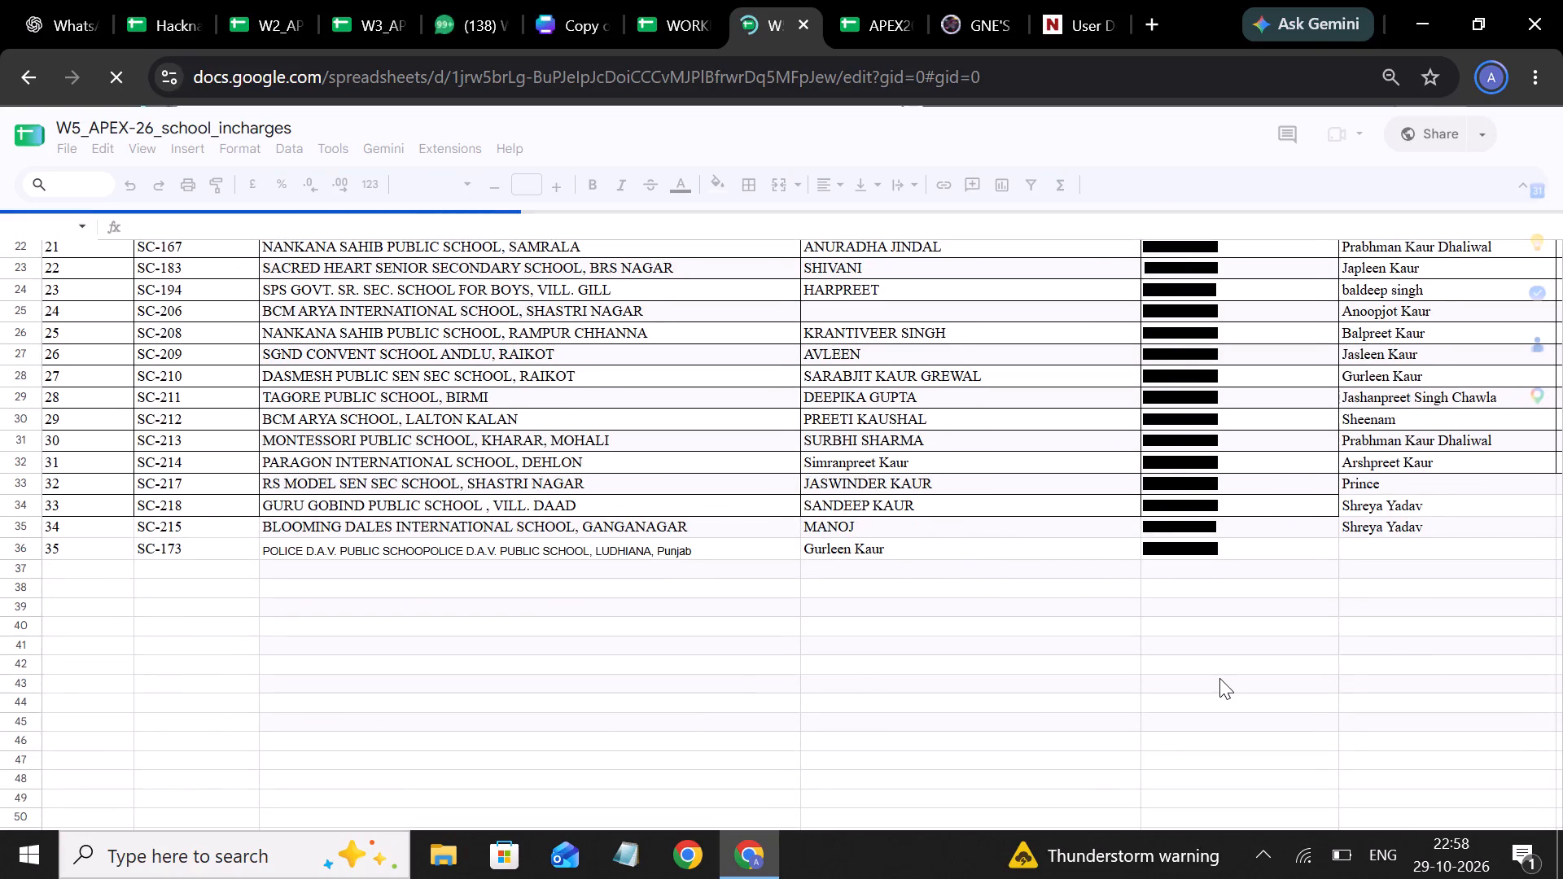
pyautogui.hscroll(-1, 1355, 632)
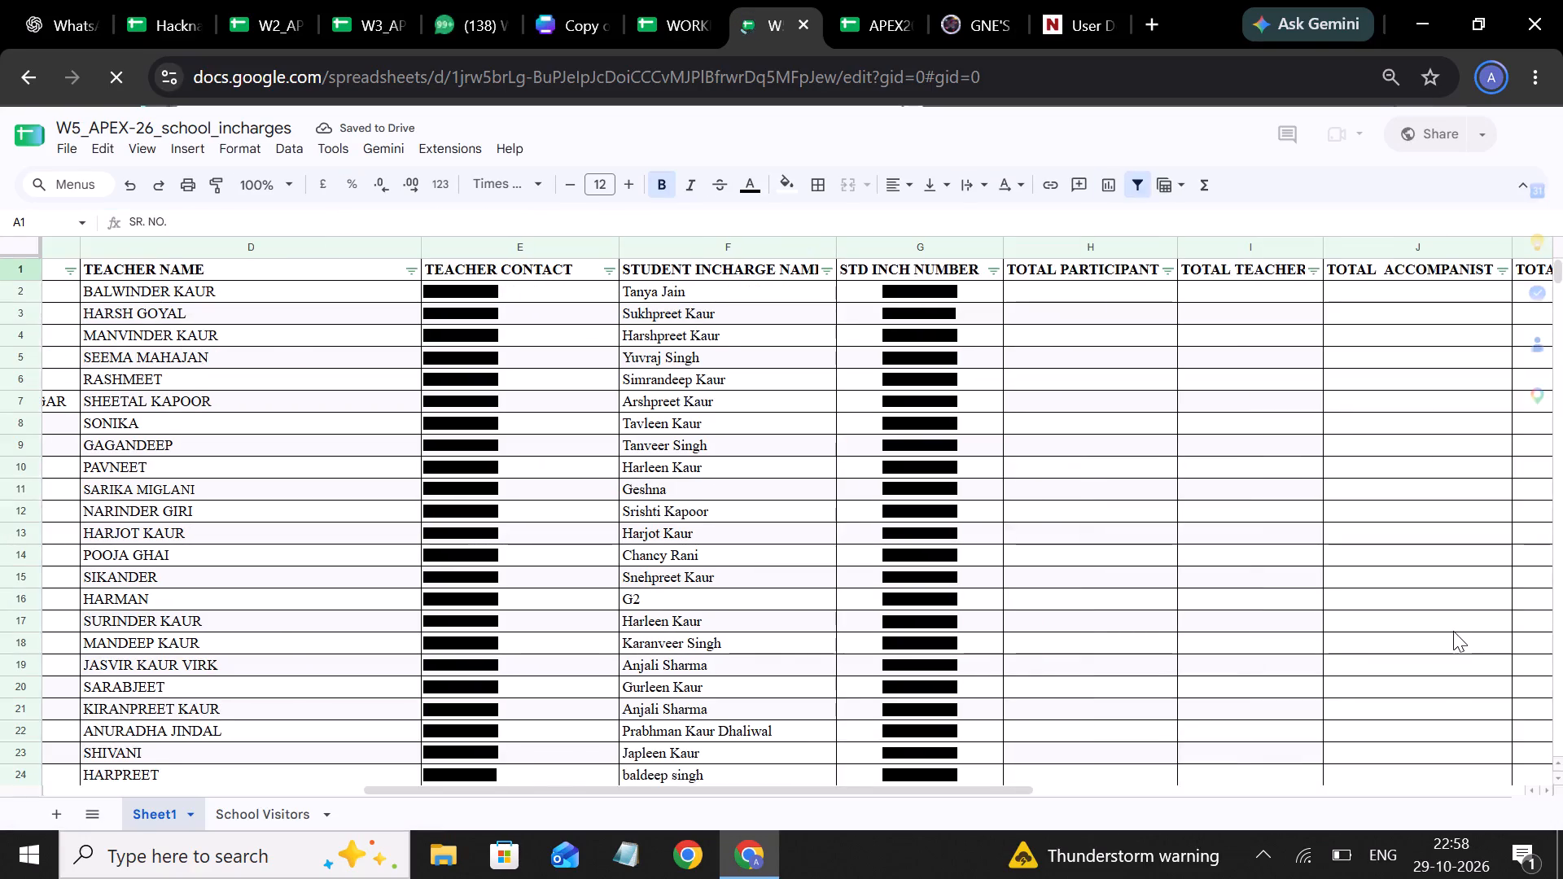
pyautogui.scroll(-5, 1453, 631)
pyautogui.scroll(1, 991, 510)
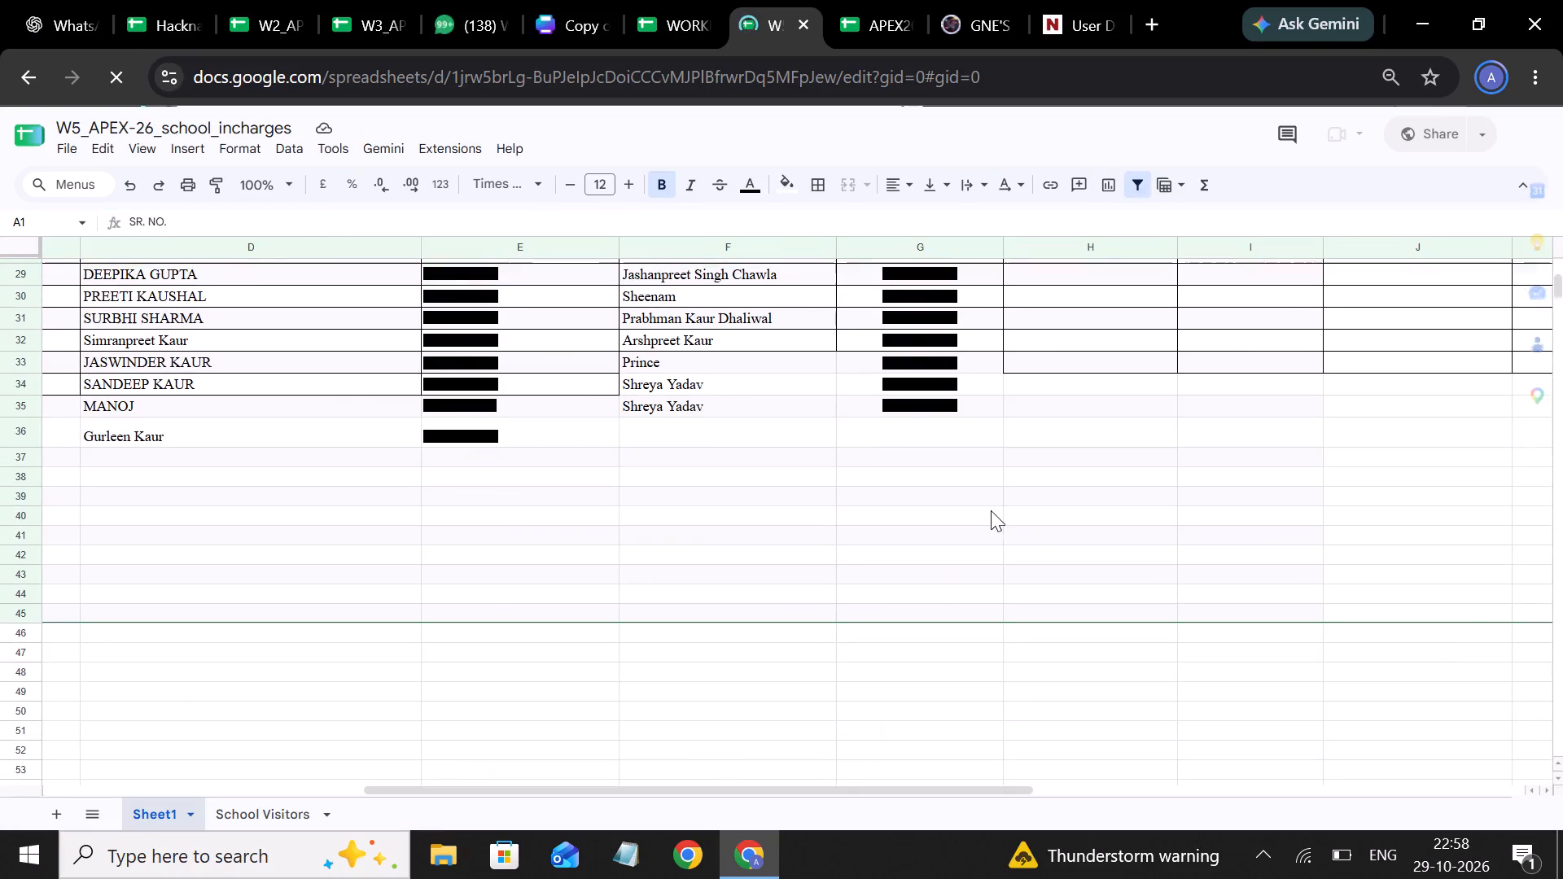
pyautogui.scroll(1, 991, 510)
pyautogui.hscroll(5, 991, 510)
pyautogui.hscroll(-1, 991, 510)
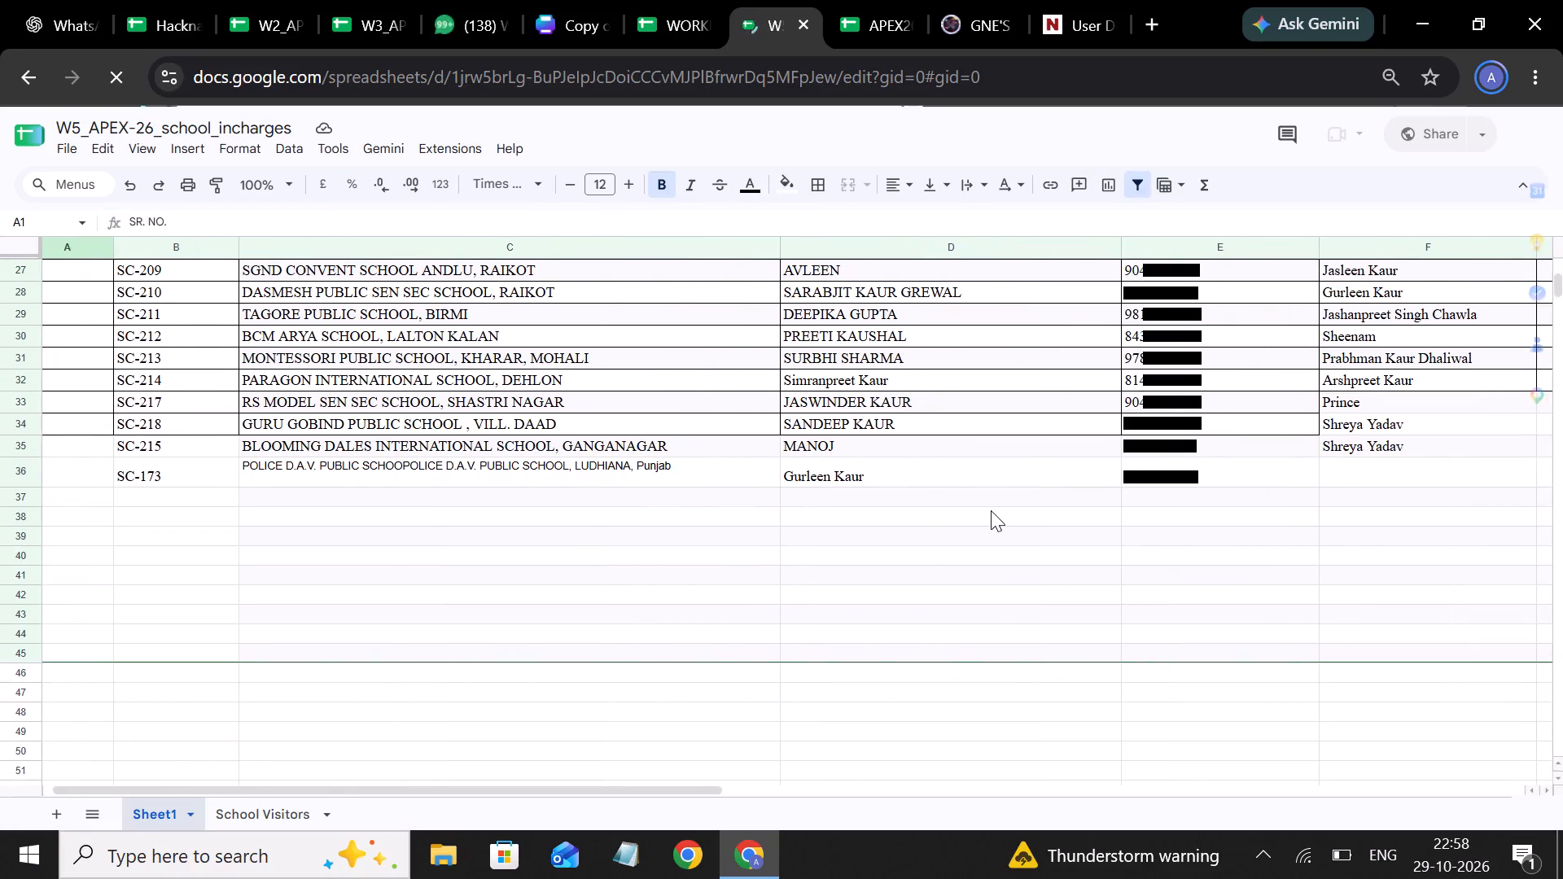
pyautogui.hscroll(-1, 991, 510)
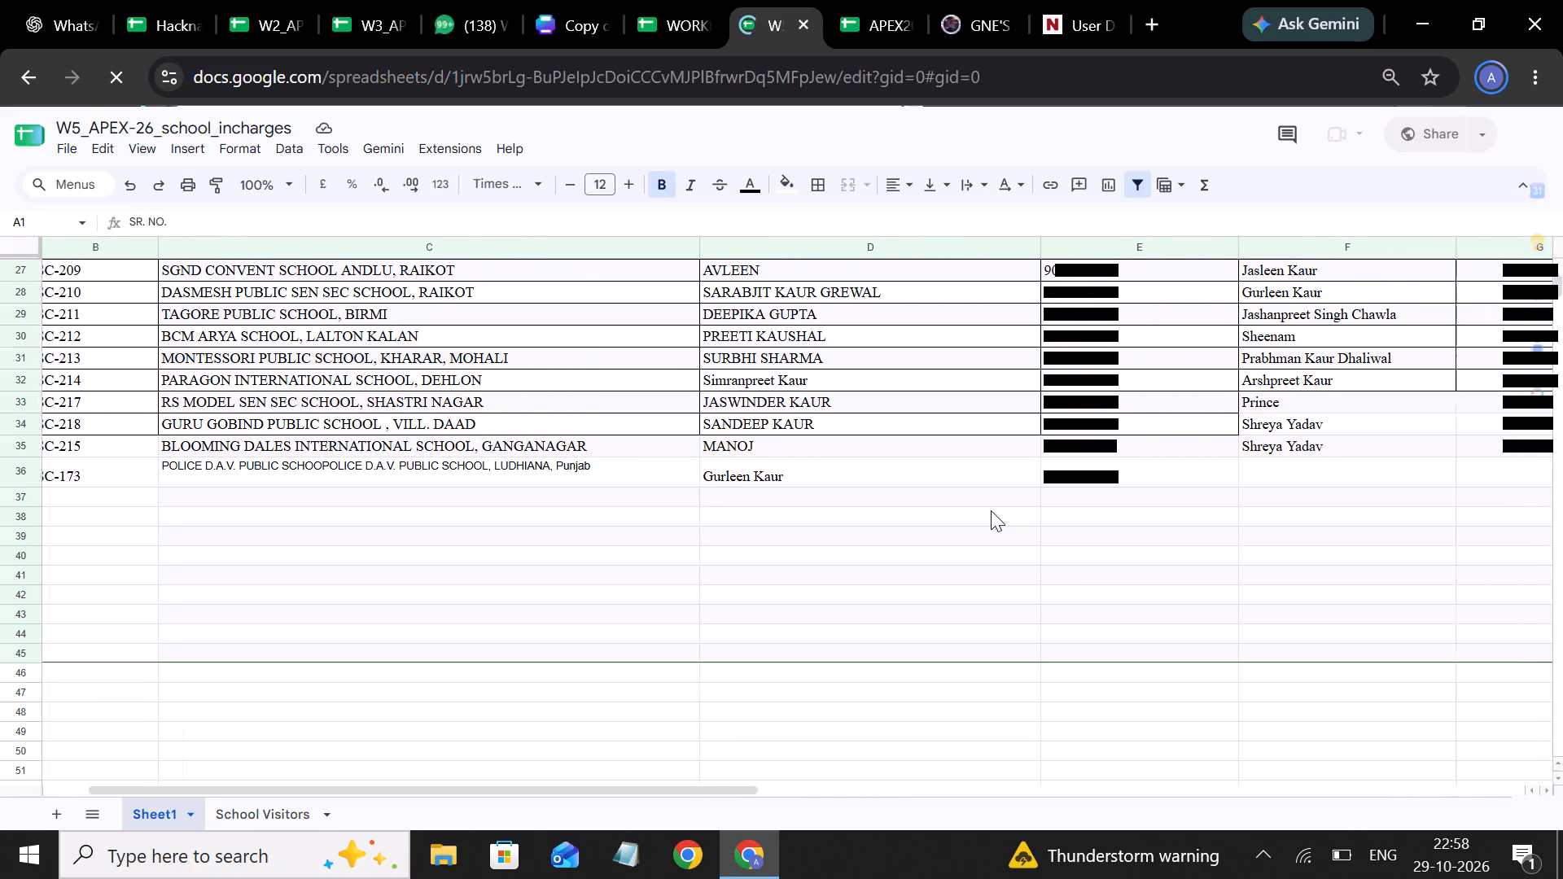
pyautogui.hscroll(-5, 991, 510)
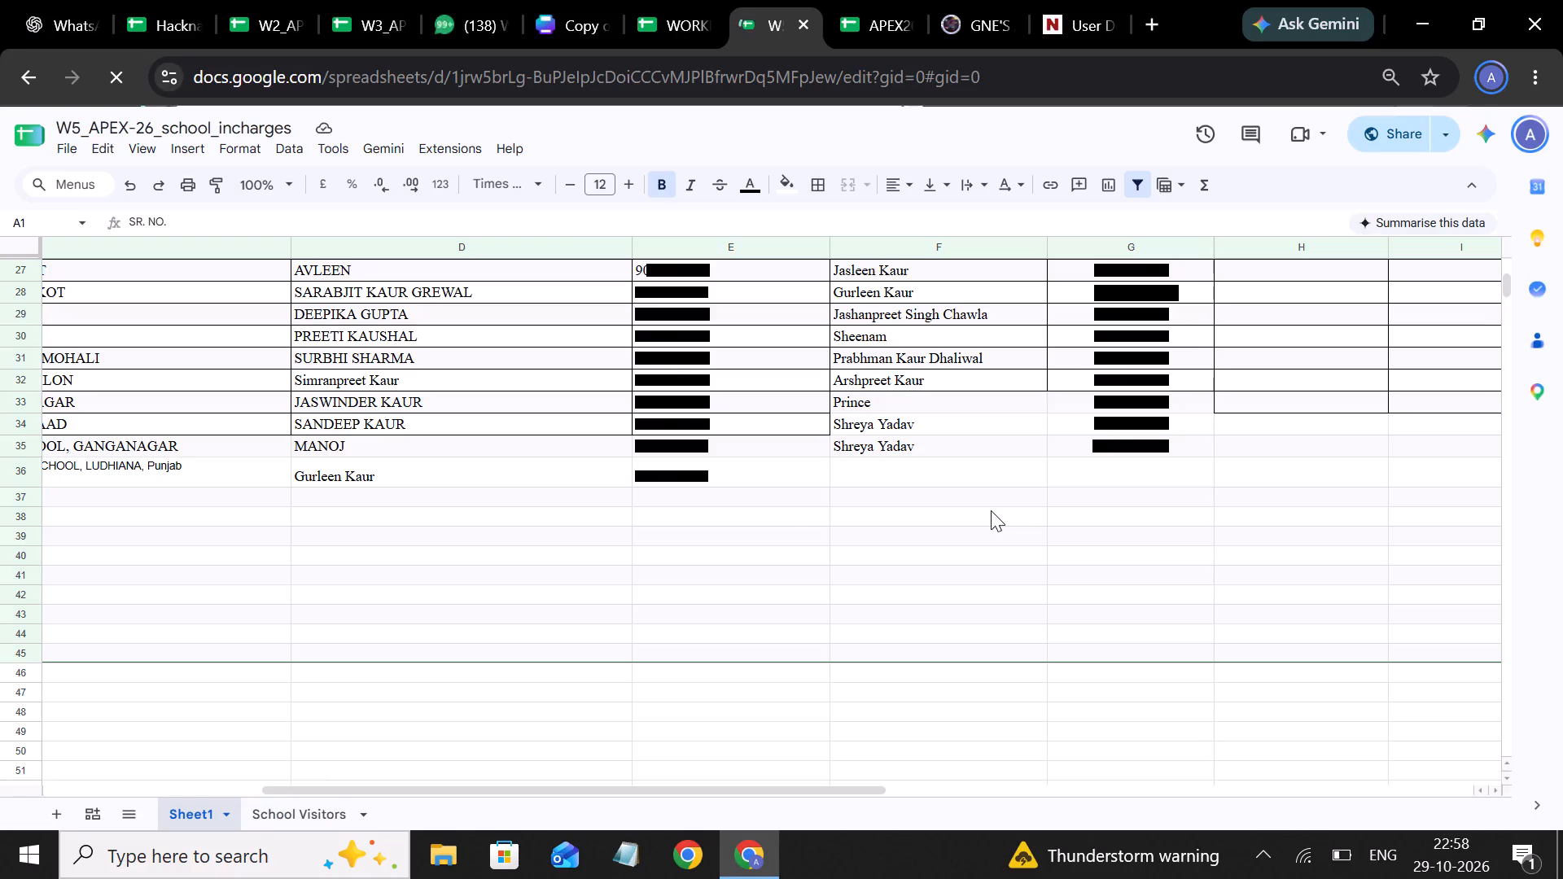
pyautogui.hscroll(1, 436, 528)
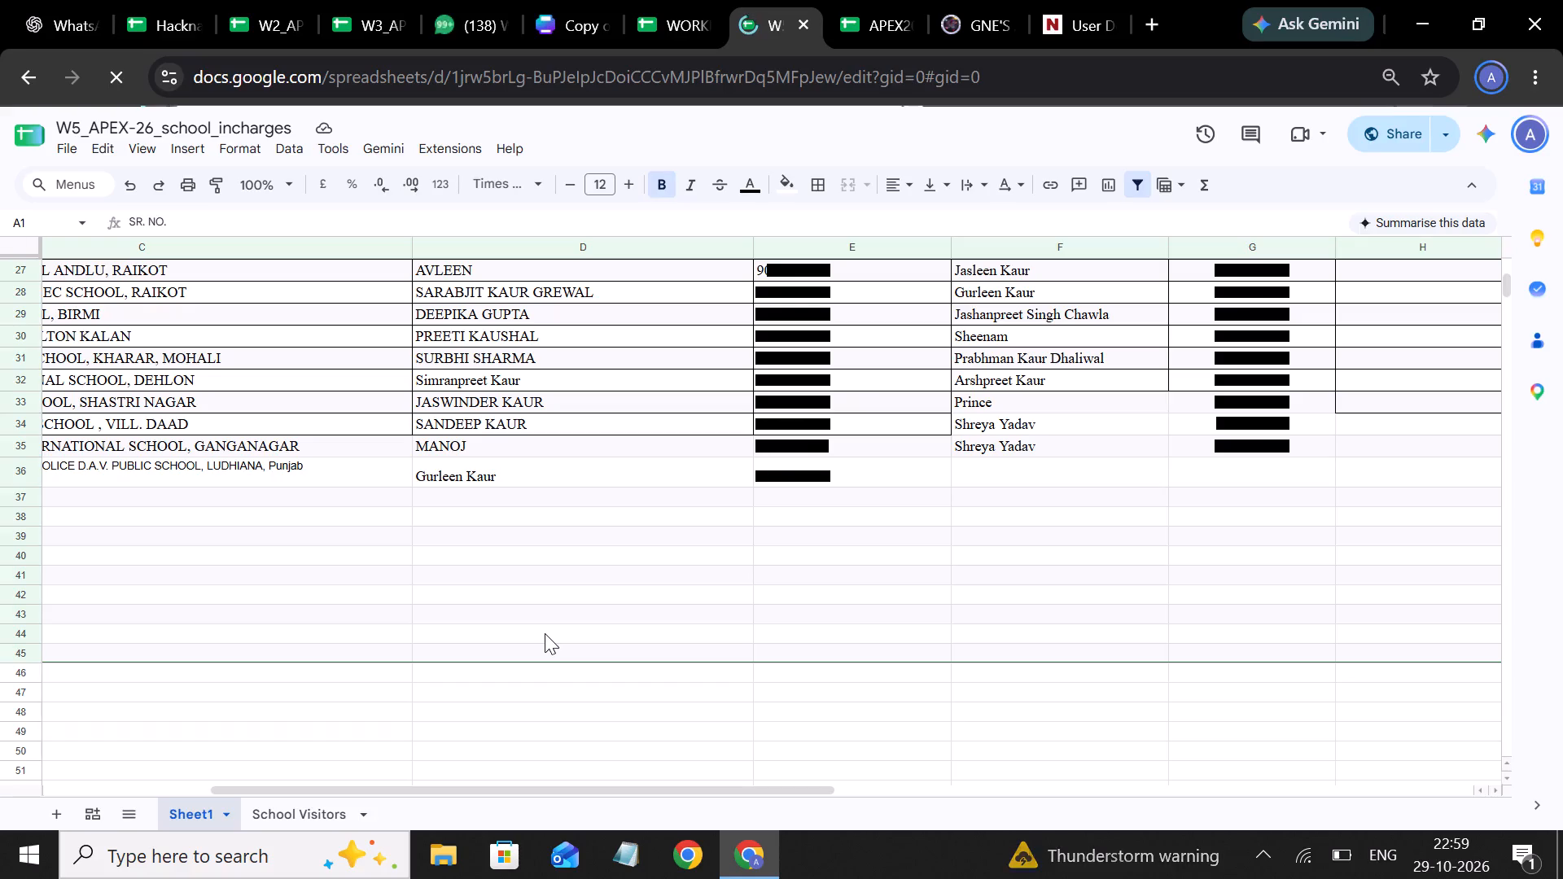
# Switch to the W2_APEX-26_School_Wise_New spreadsheet and look over the top rows of its Combined sheet.
pyautogui.hscroll(1, 509, 387)
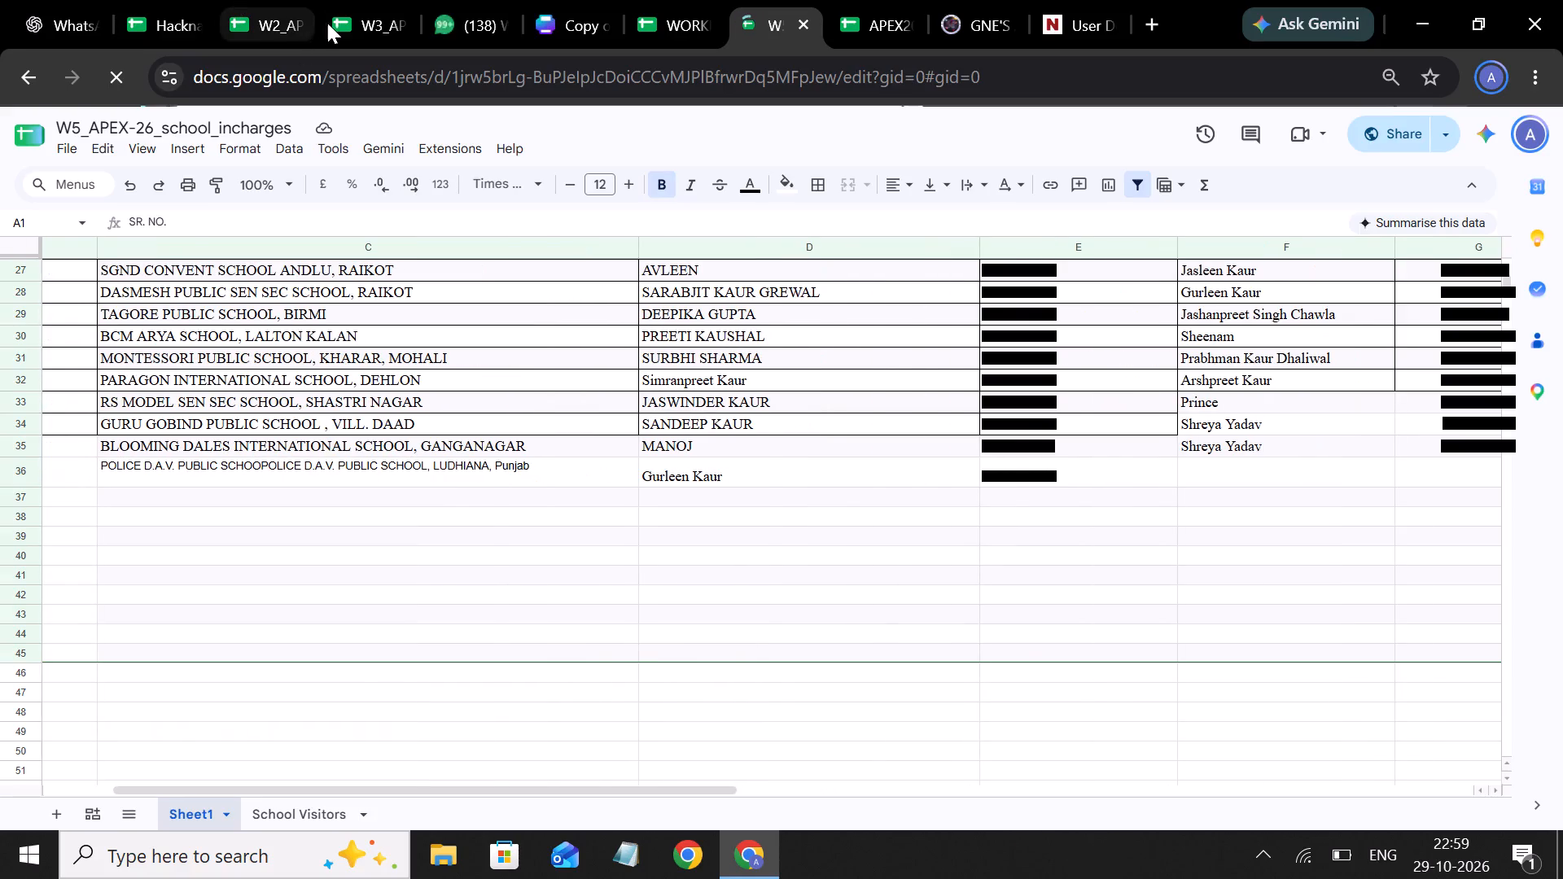
pyautogui.click(342, 23)
pyautogui.click(269, 11)
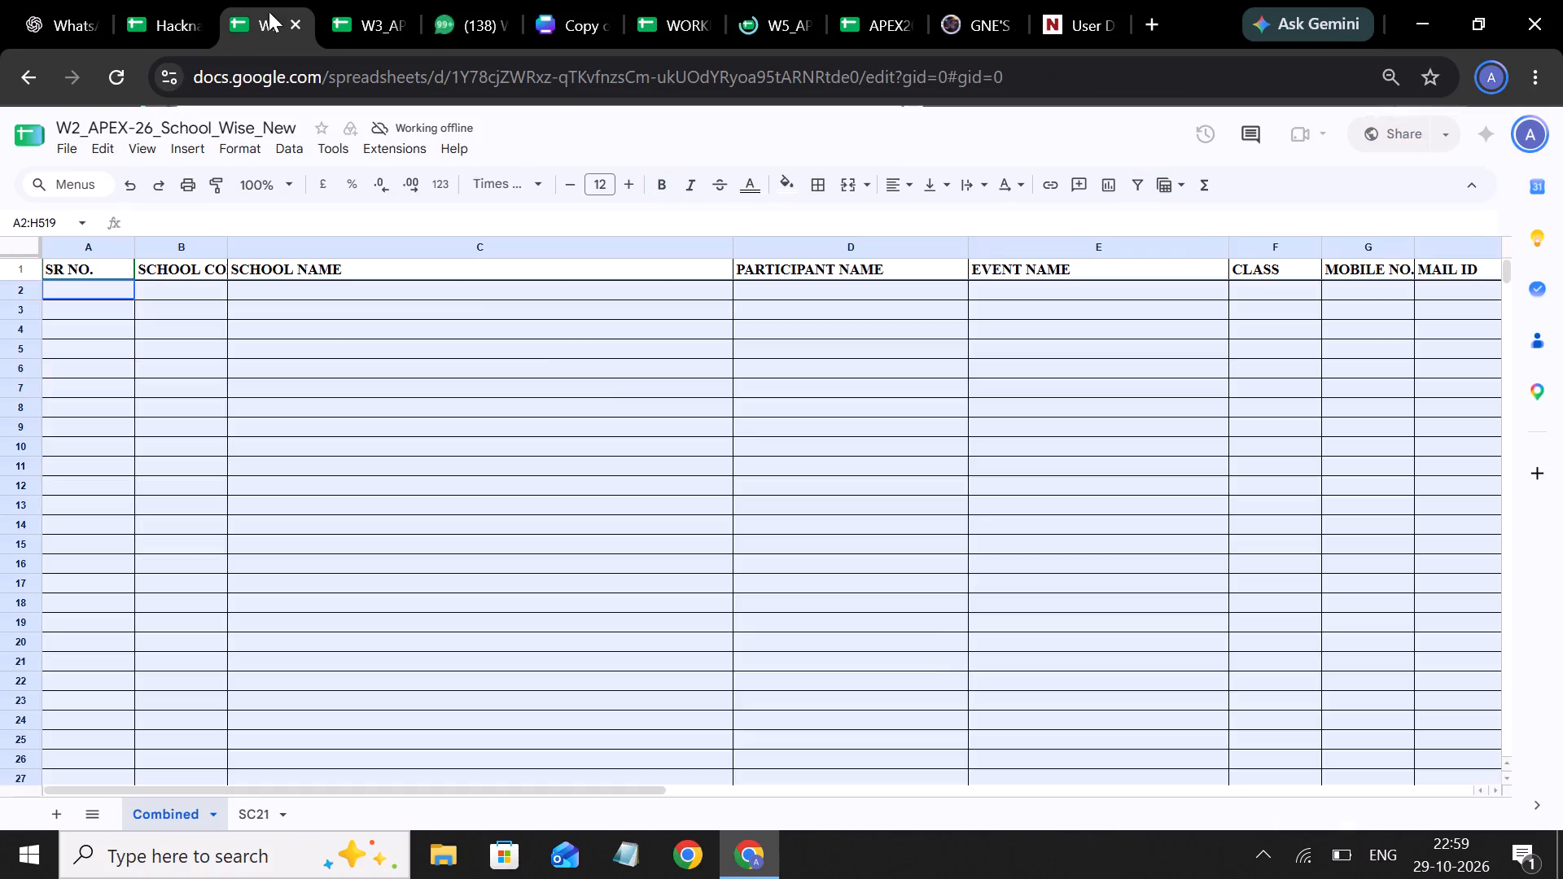
pyautogui.click(607, 400)
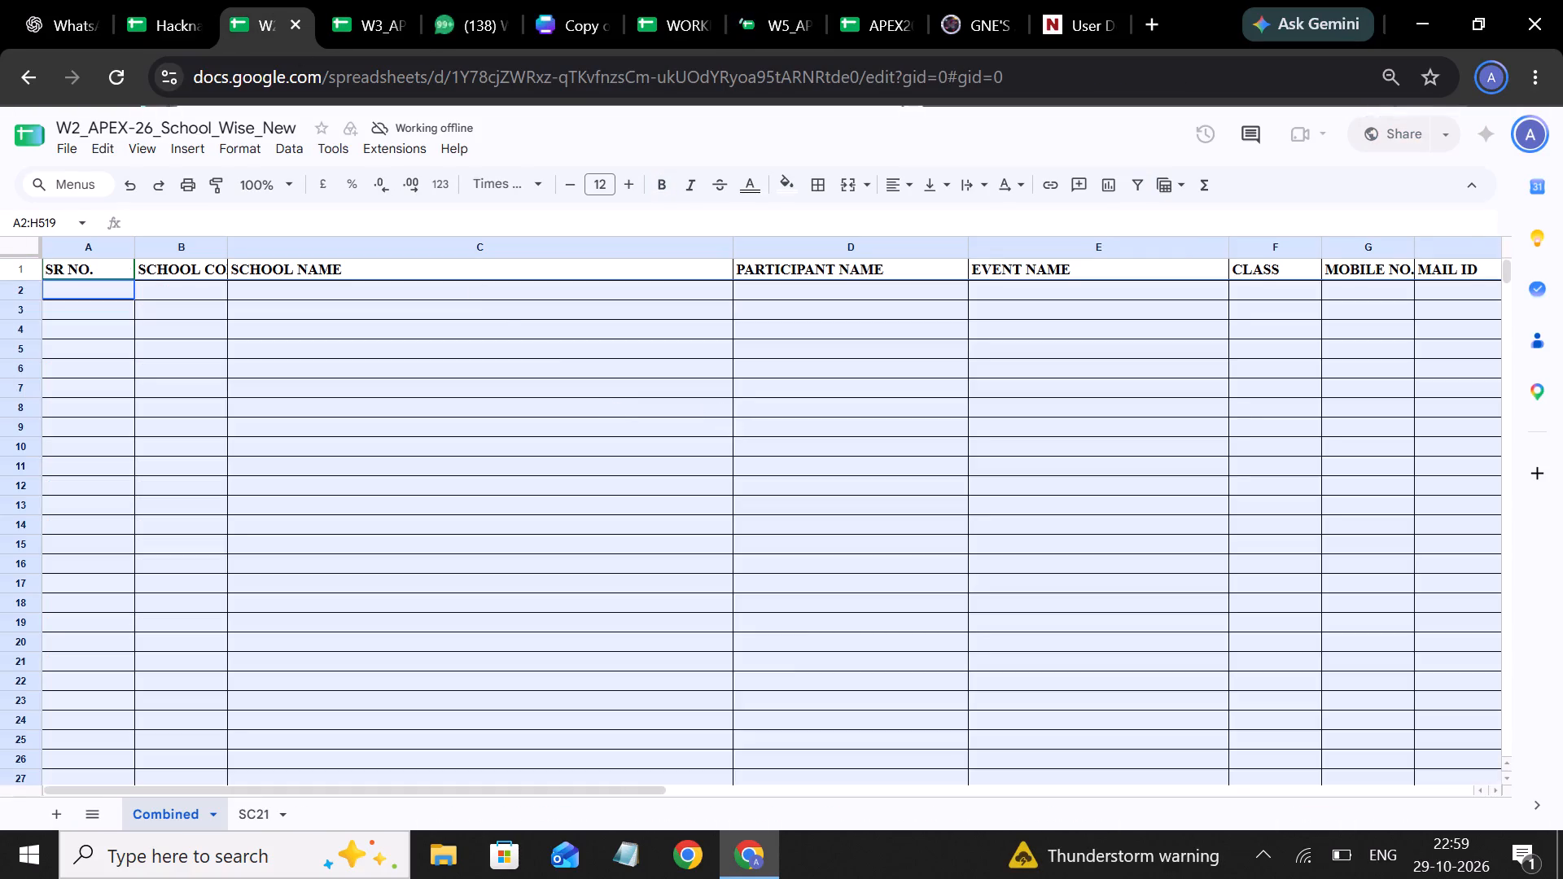
pyautogui.scroll(1, 607, 400)
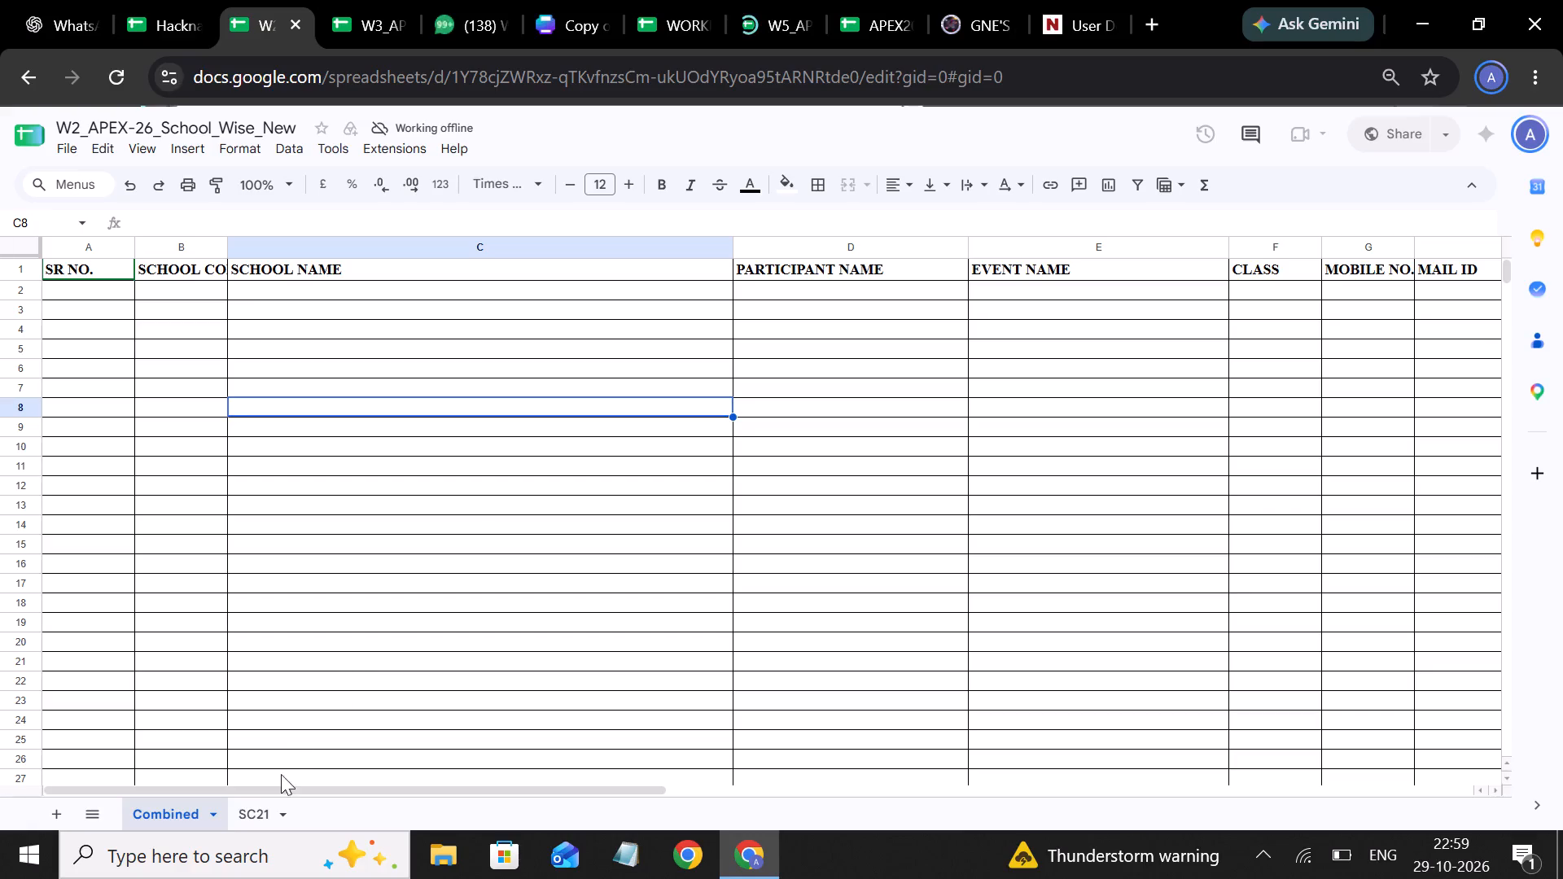
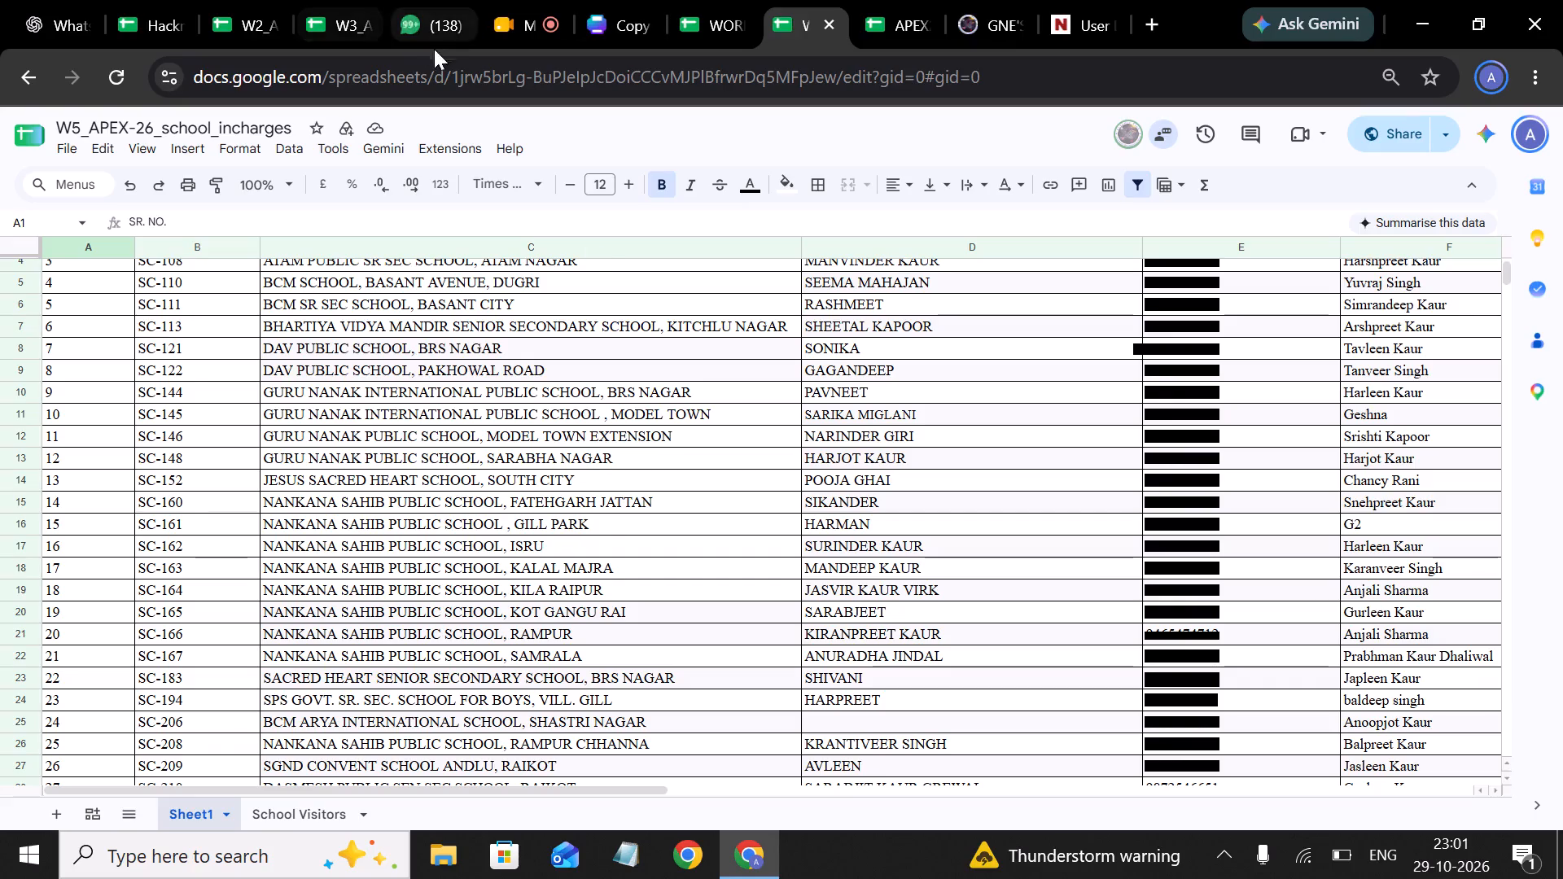
# Check the last filled rows of the school list in Sheet1, down to the Police D.A.V. Public School entry.
pyautogui.scroll(-2, 606, 568)
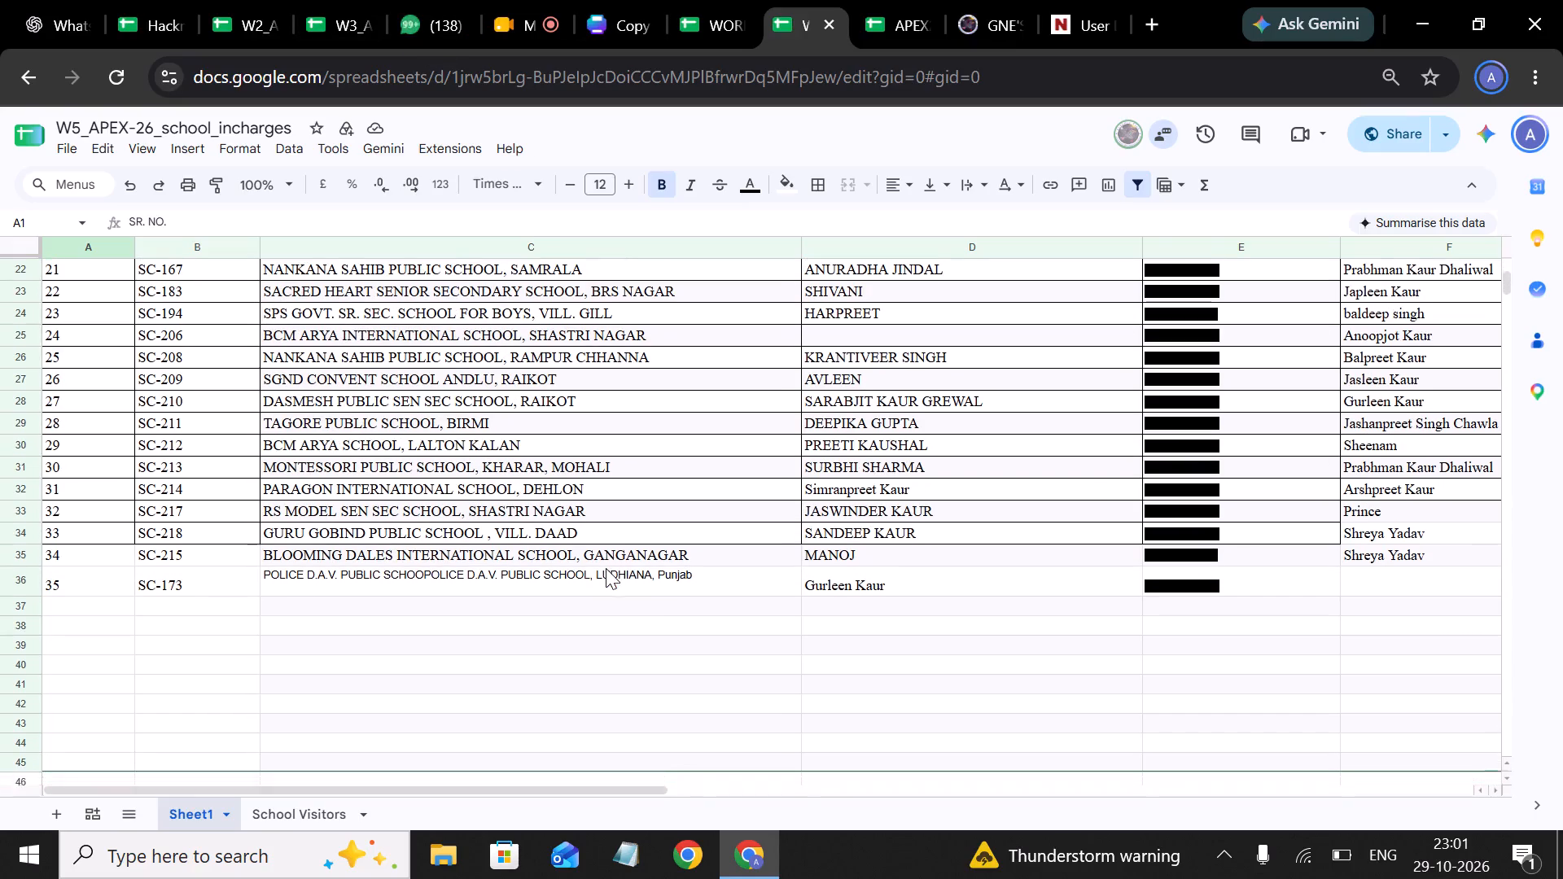
pyautogui.scroll(-1, 606, 568)
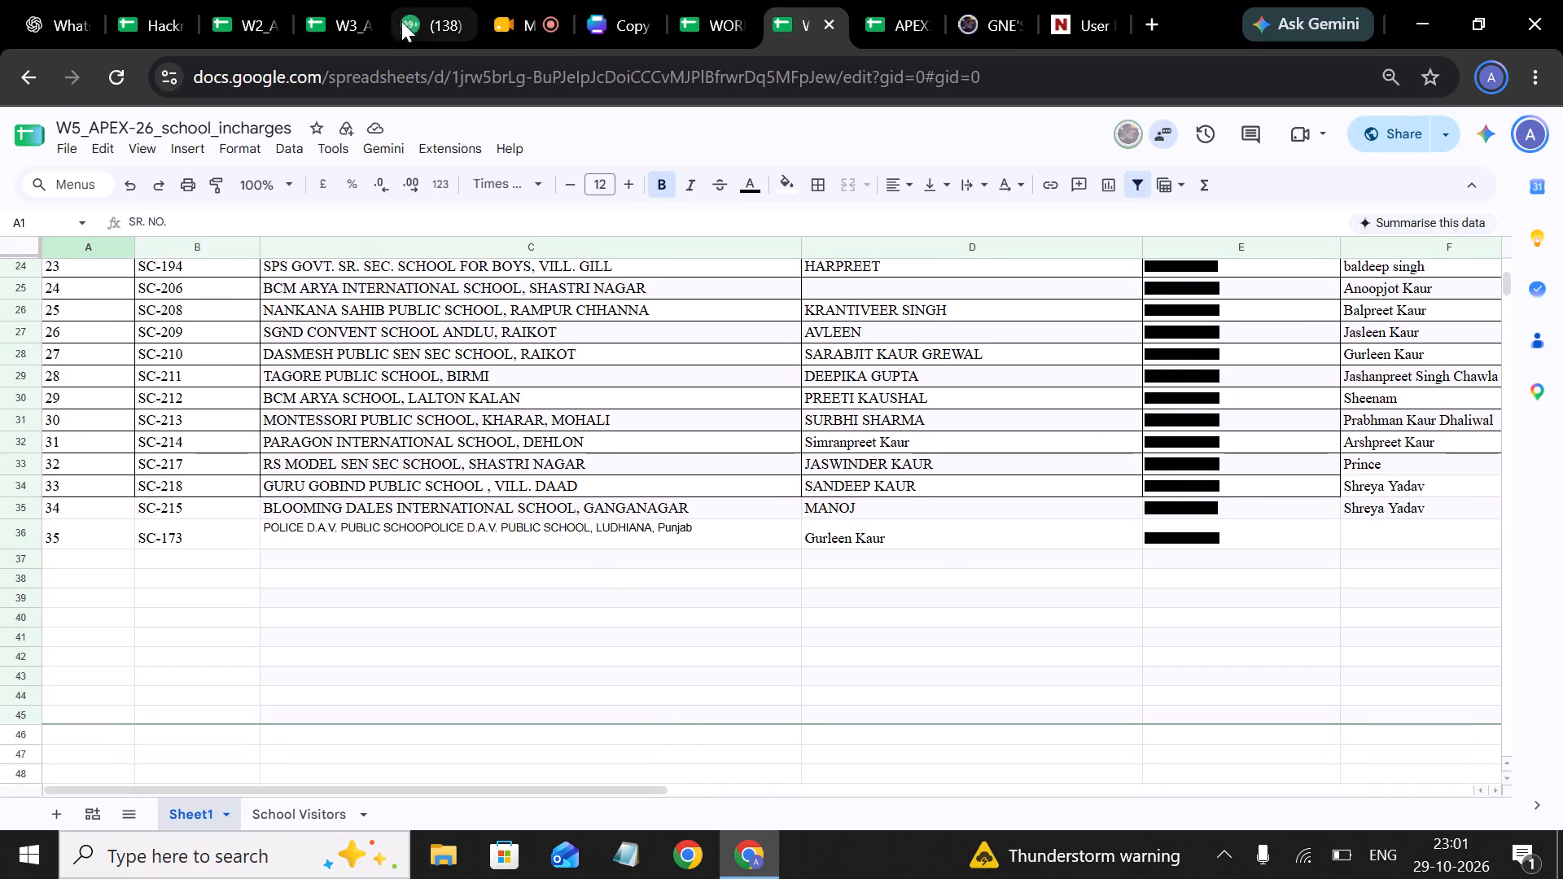
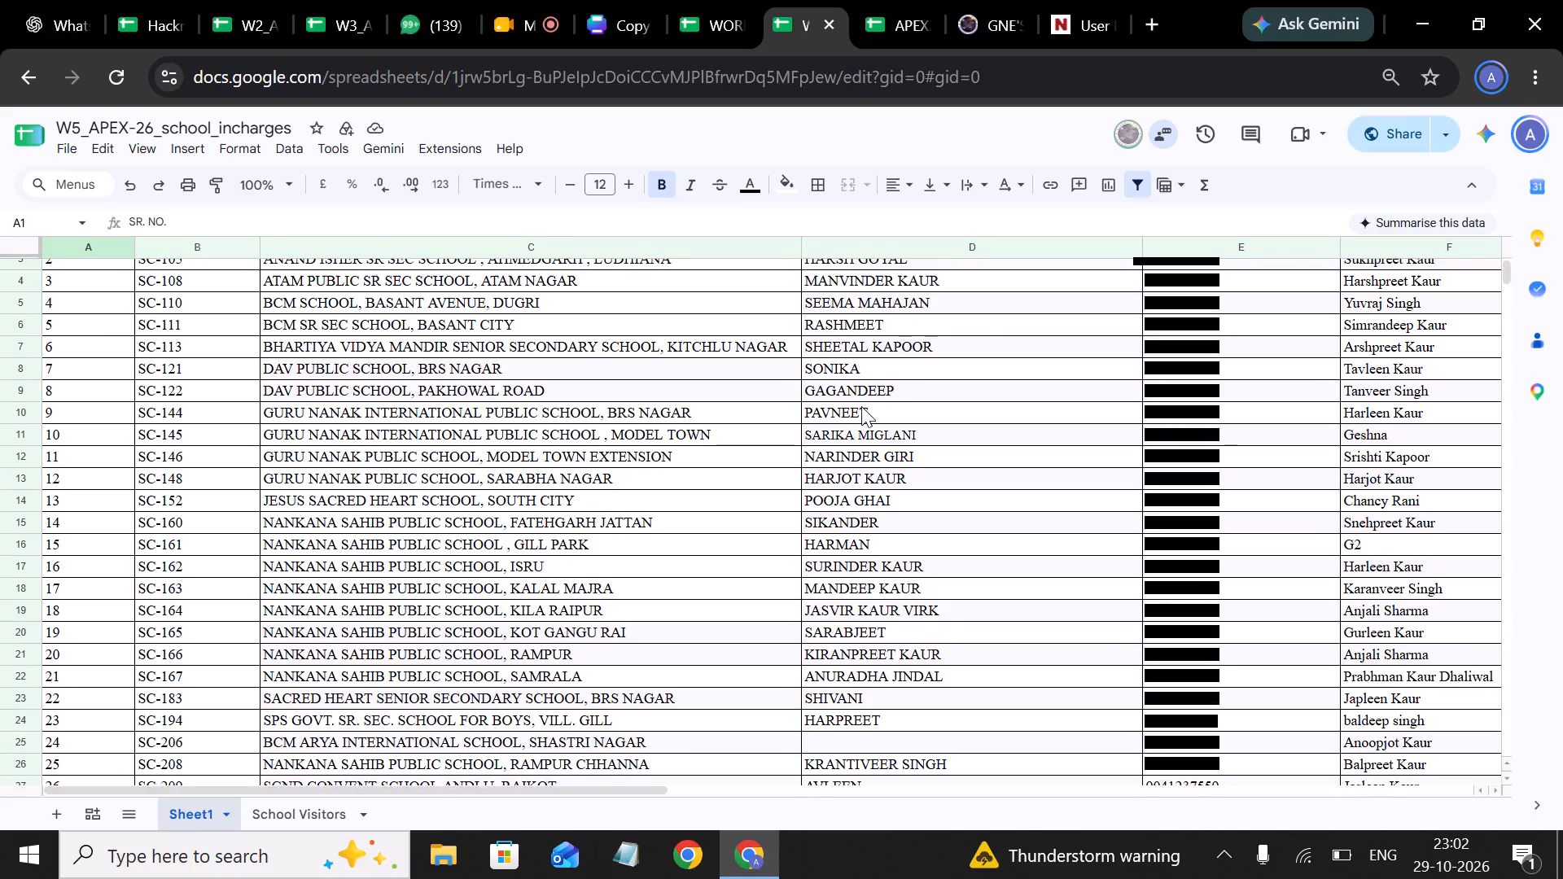
# Format the Police D.A.V. Public School name in row 36 as Times New Roman, size 12, to match the other entries.
pyautogui.scroll(-4, 694, 397)
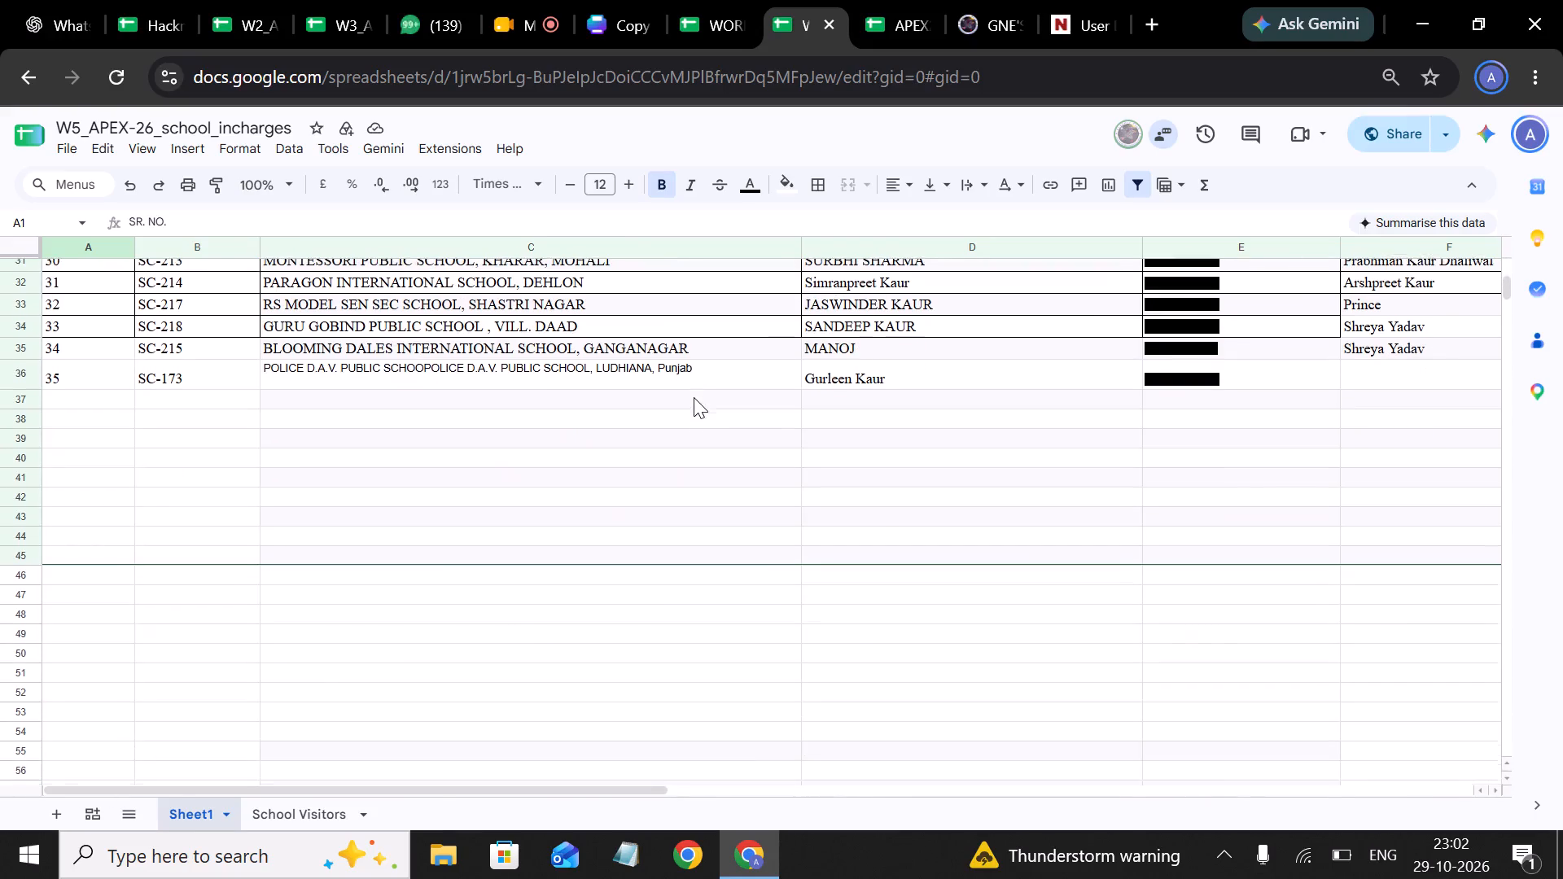
pyautogui.click(216, 374)
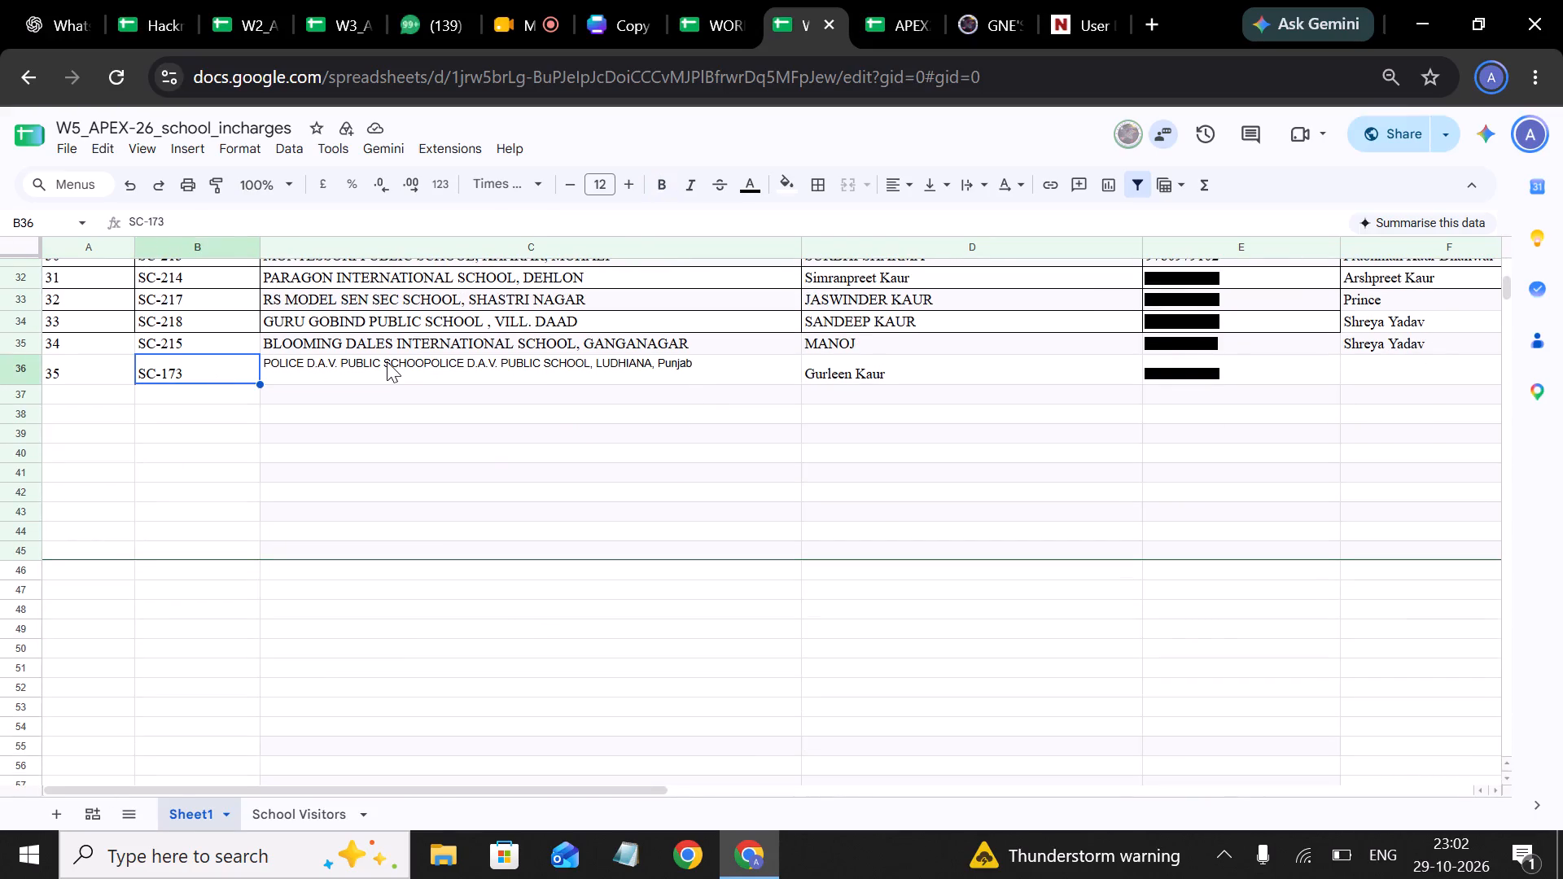
pyautogui.click(387, 361)
pyautogui.scroll(3, 580, 405)
pyautogui.scroll(-1, 580, 405)
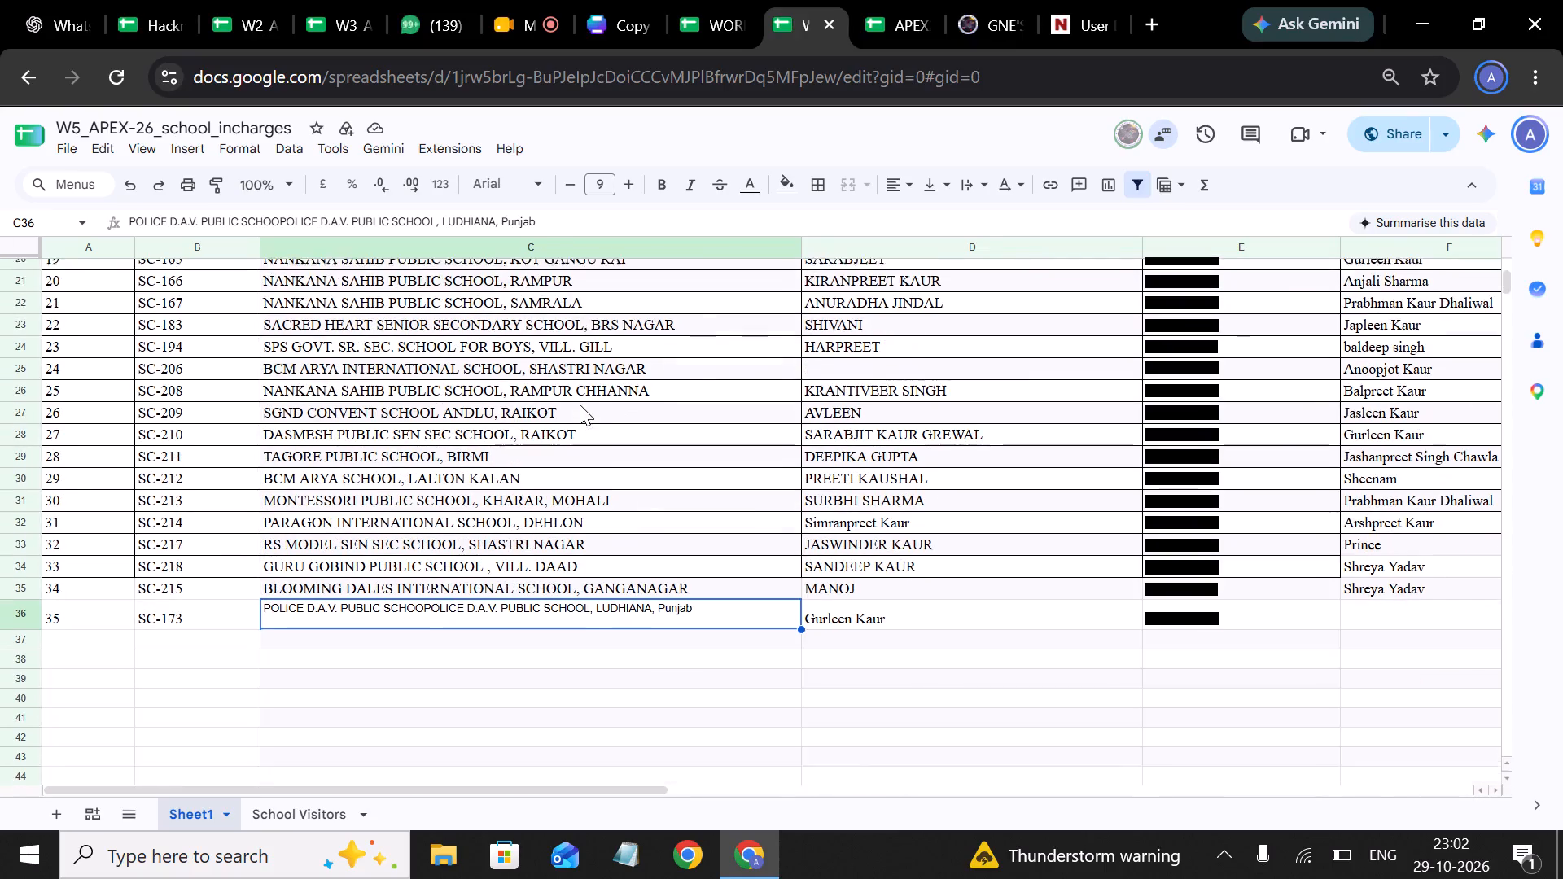
pyautogui.scroll(-1, 580, 405)
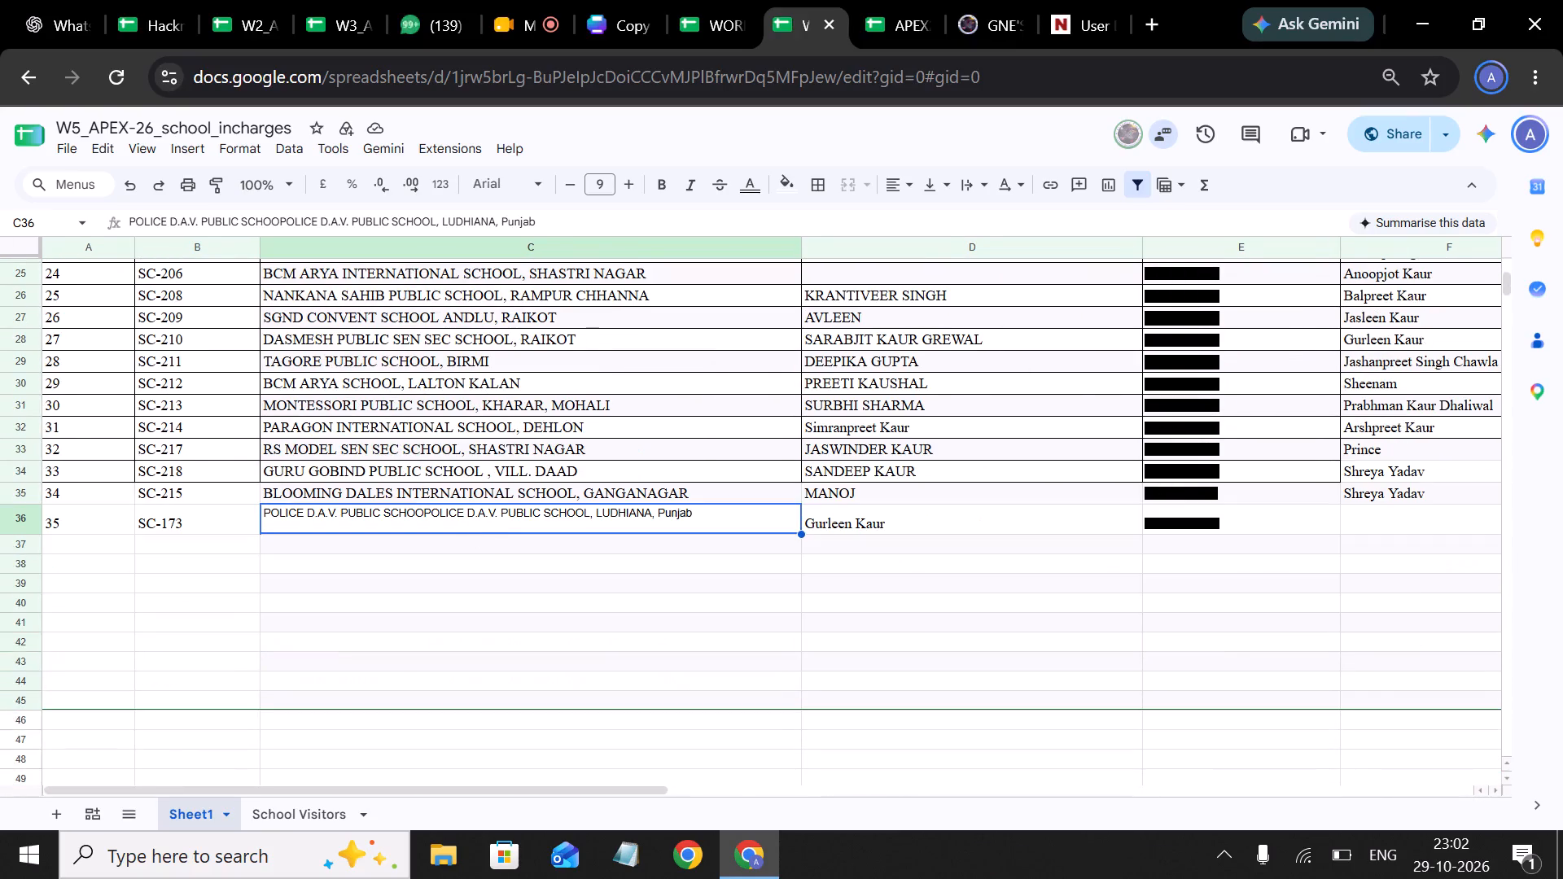
pyautogui.doubleClick(629, 181)
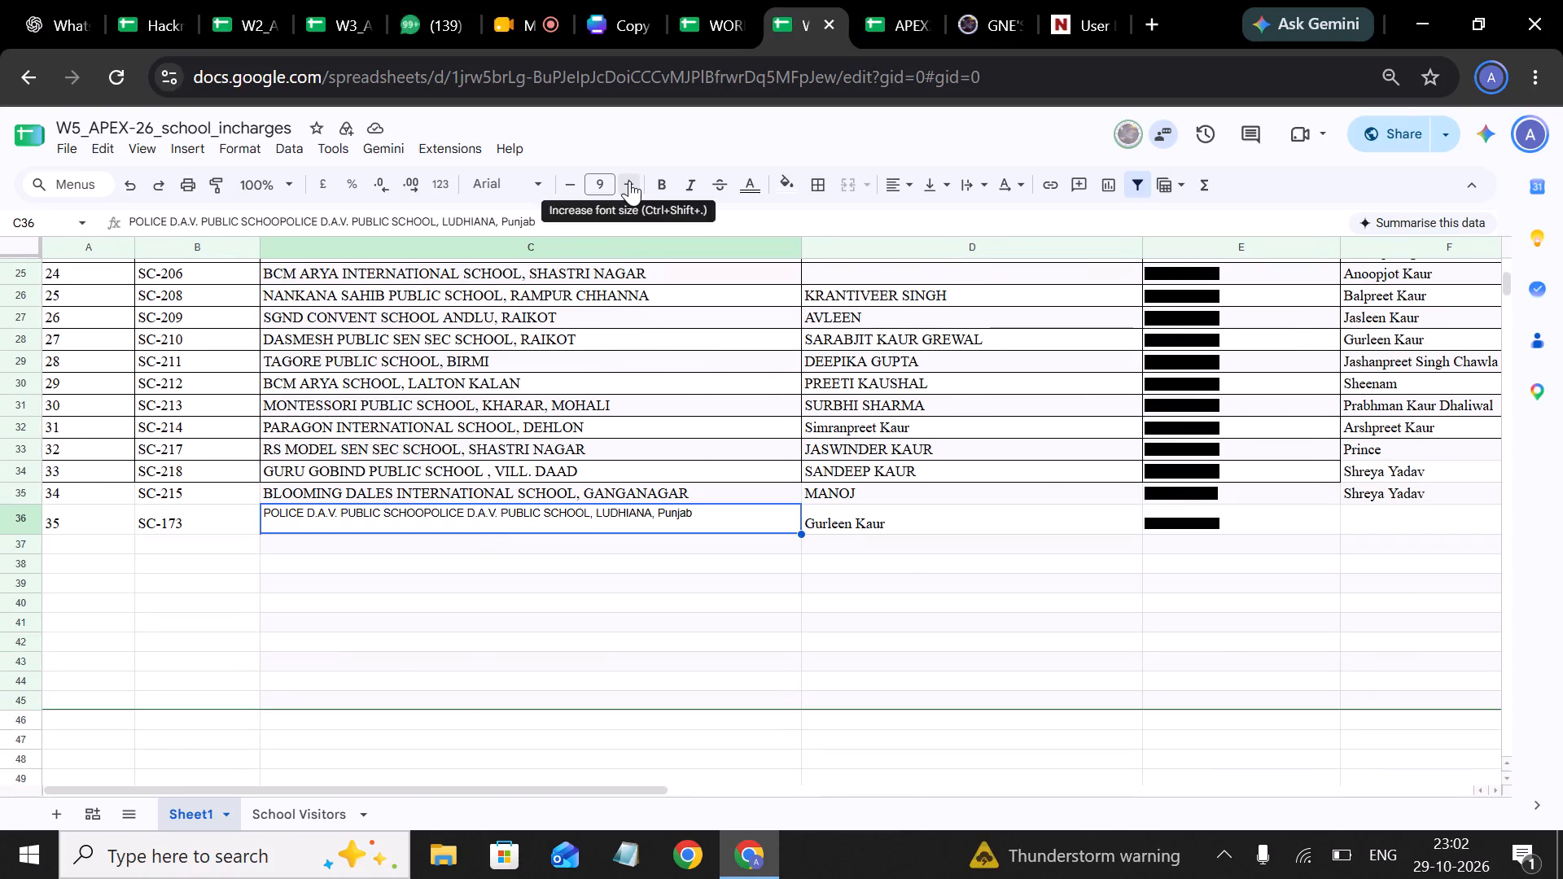
pyautogui.click(629, 181)
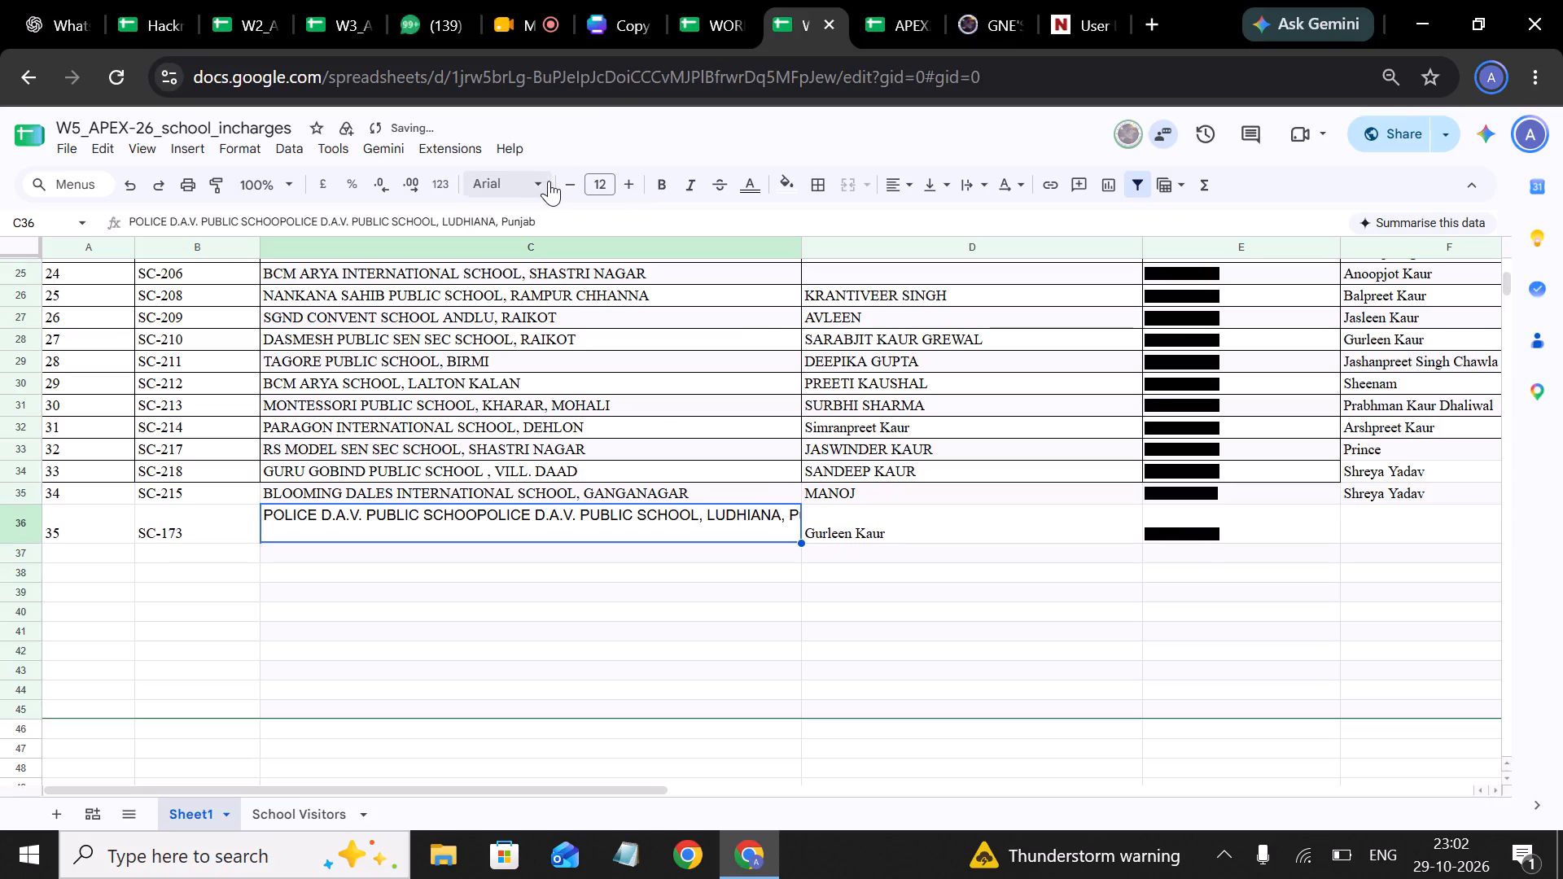
pyautogui.click(540, 181)
pyautogui.click(562, 366)
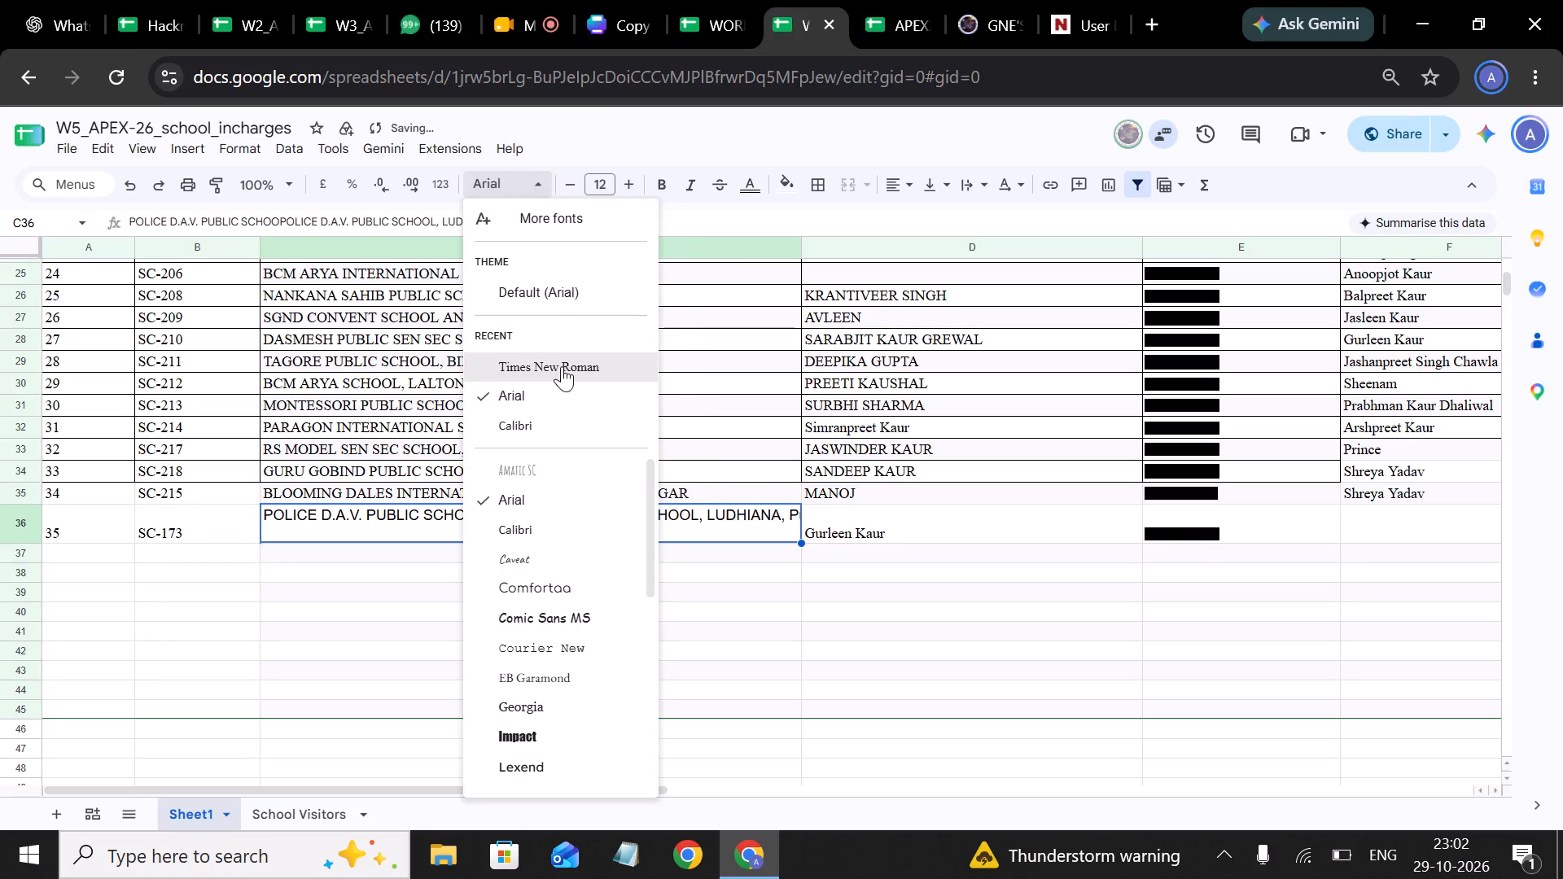
pyautogui.click(562, 584)
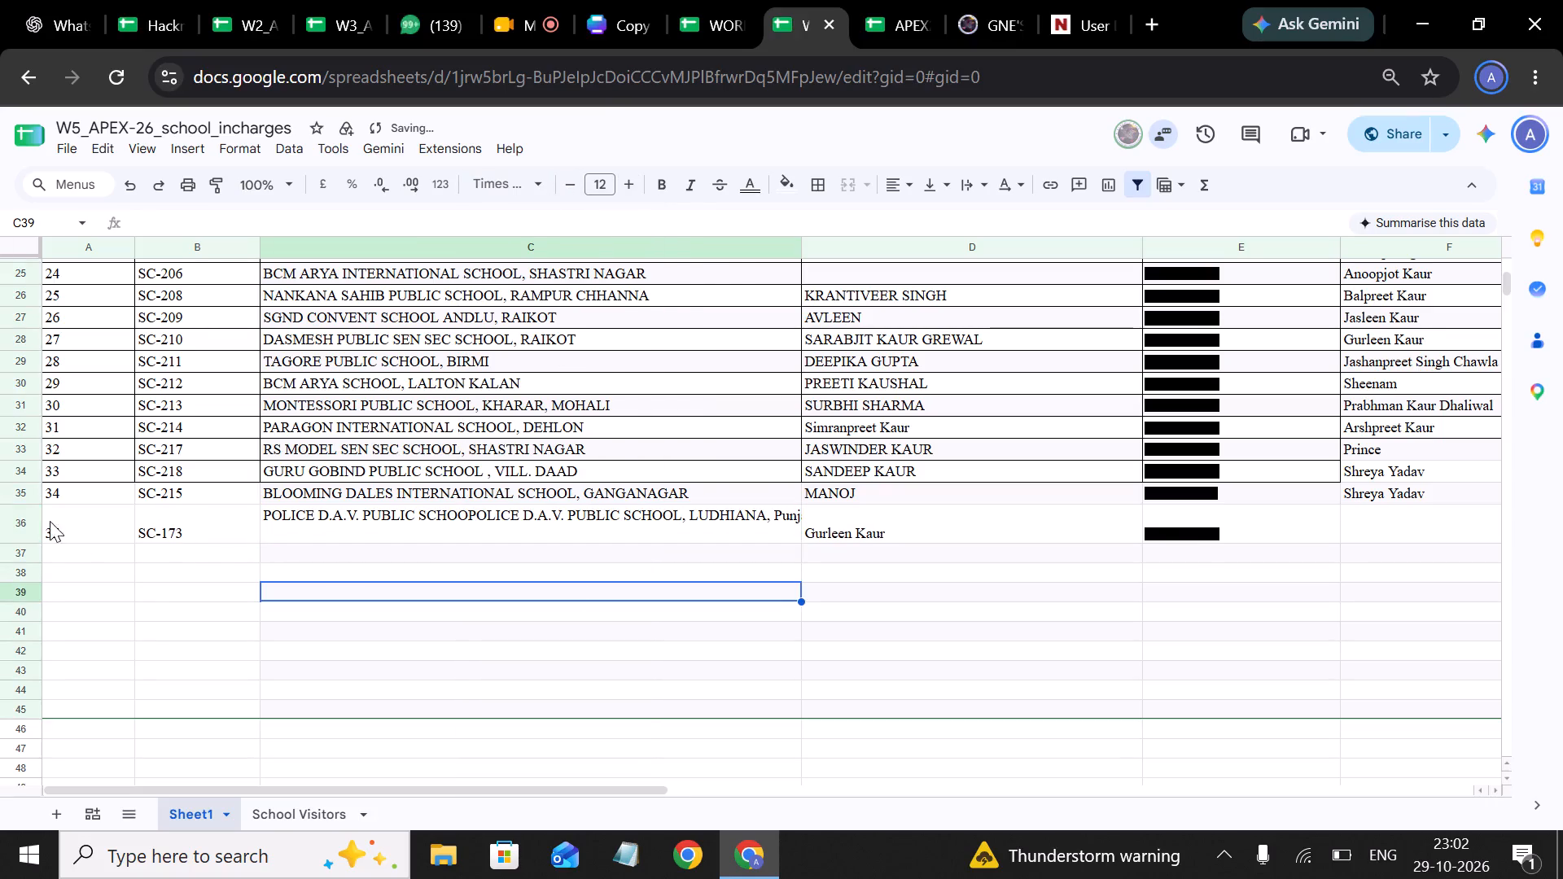
# Resize row 36 to a specified height of 21 pixels.
pyautogui.click(24, 515)
pyautogui.rightClick(24, 515)
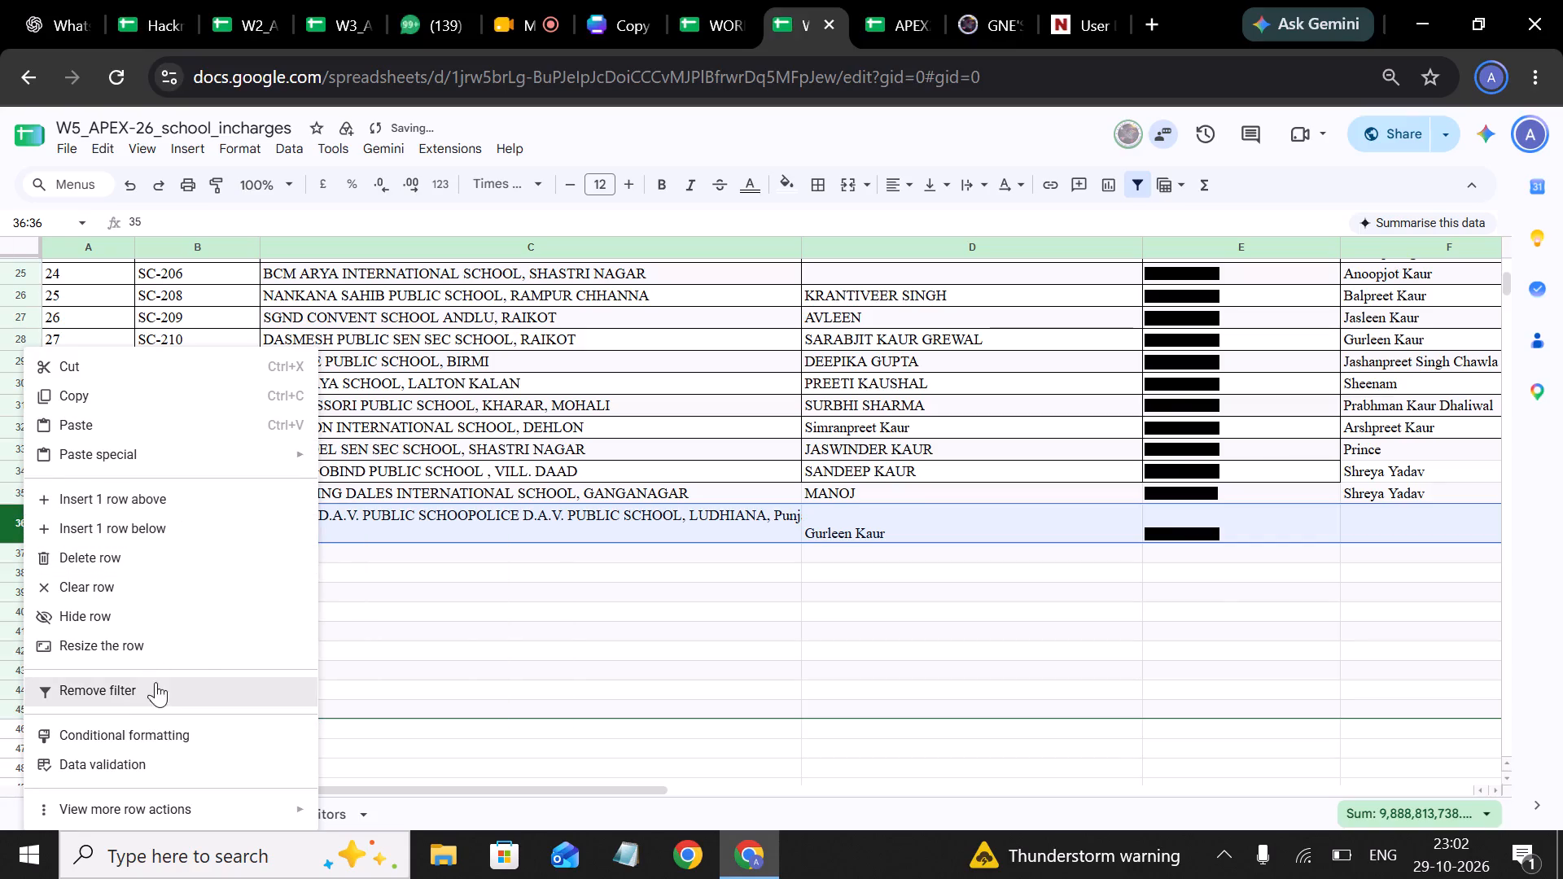
pyautogui.click(199, 646)
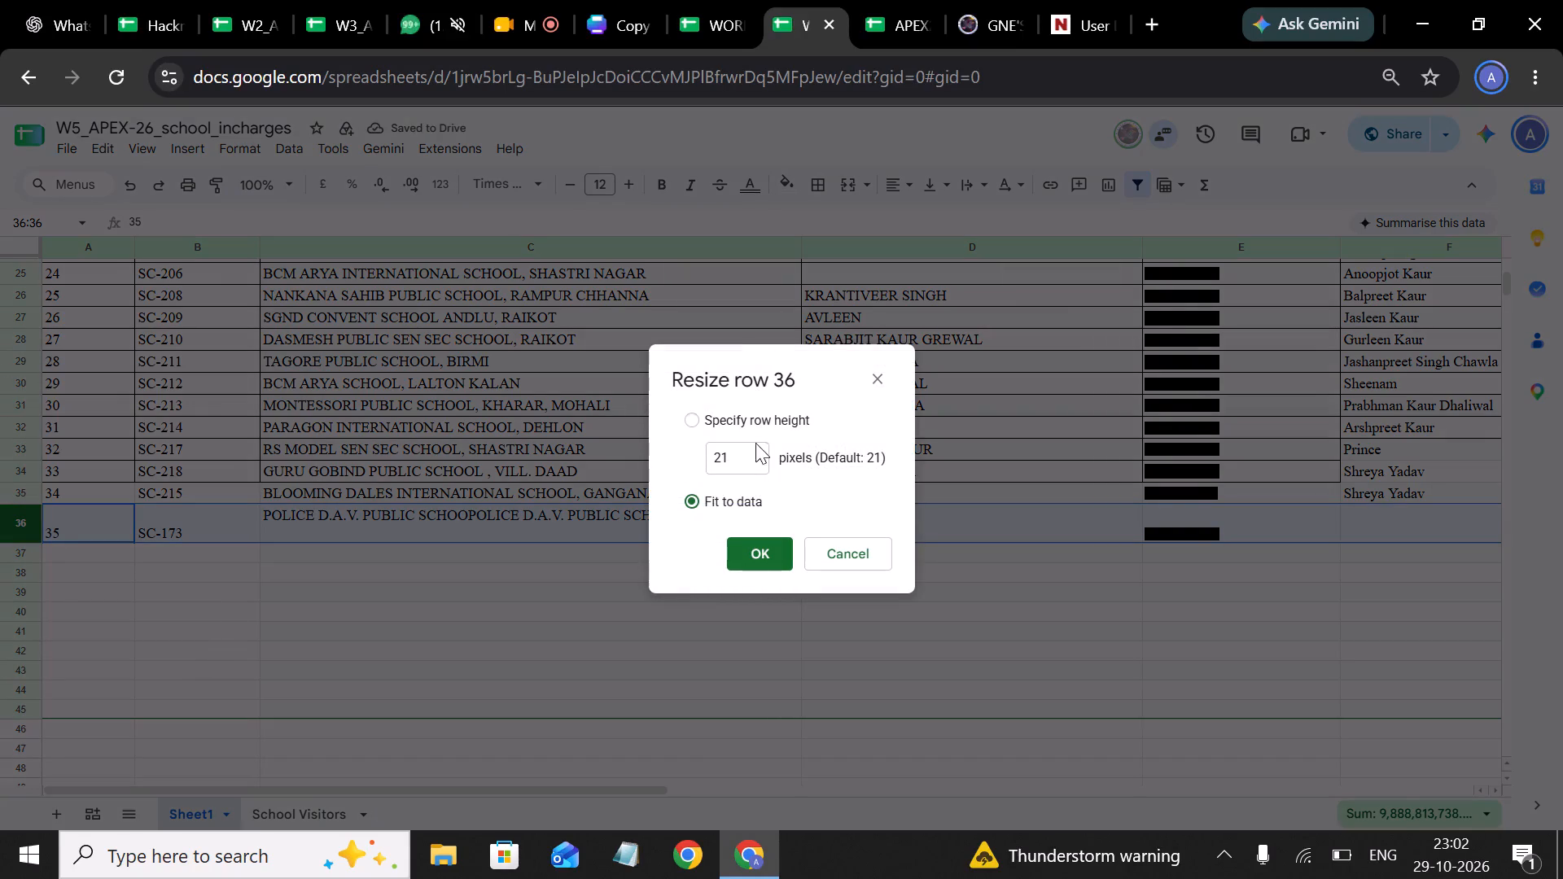
pyautogui.click(697, 416)
pyautogui.click(773, 556)
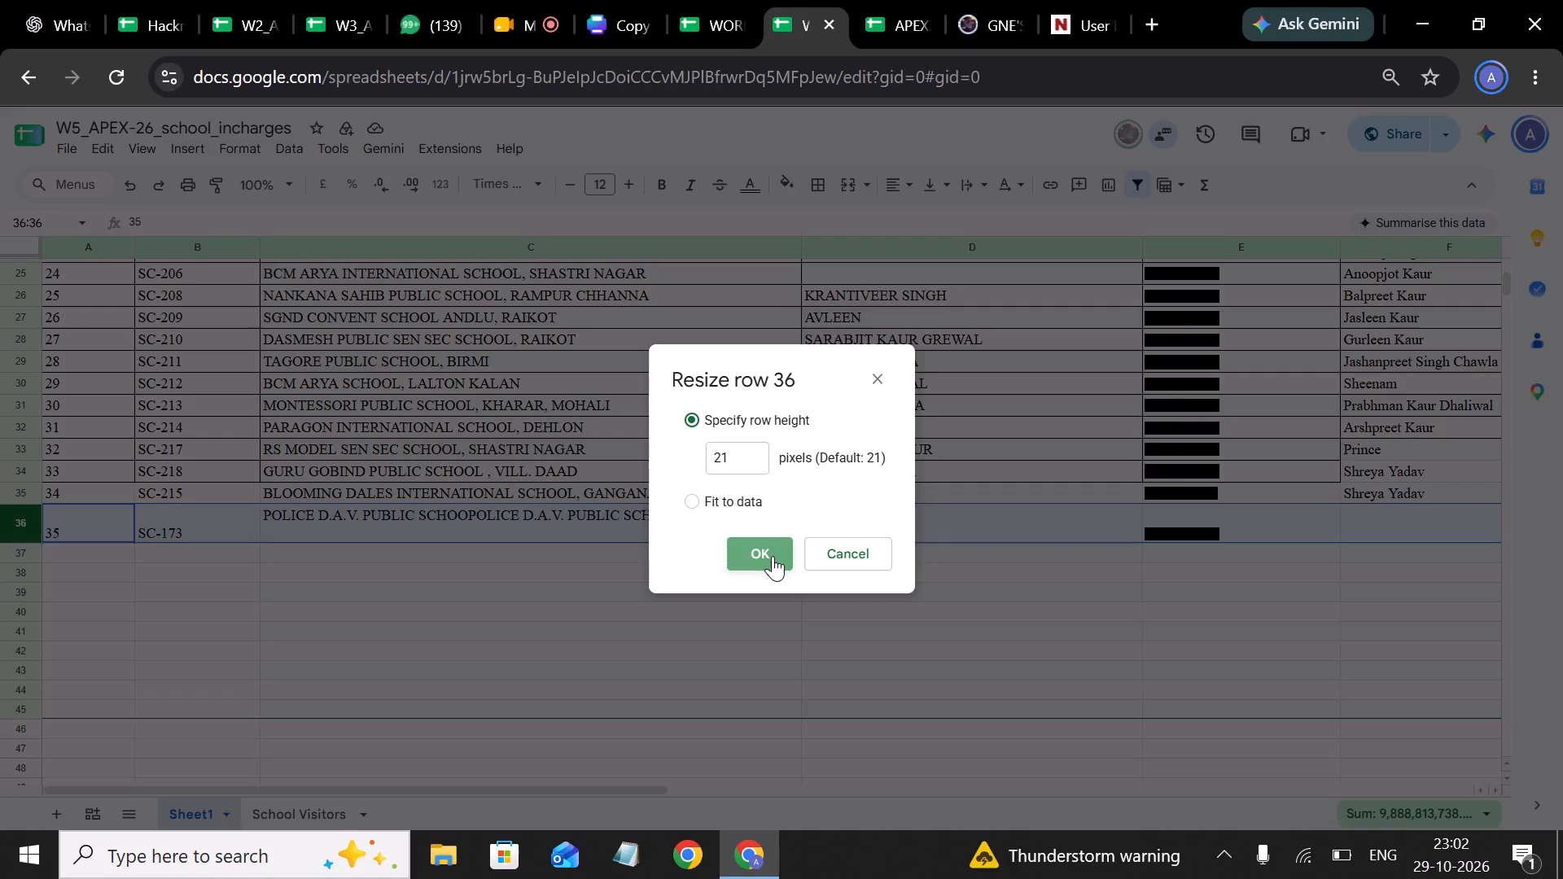
pyautogui.click(848, 546)
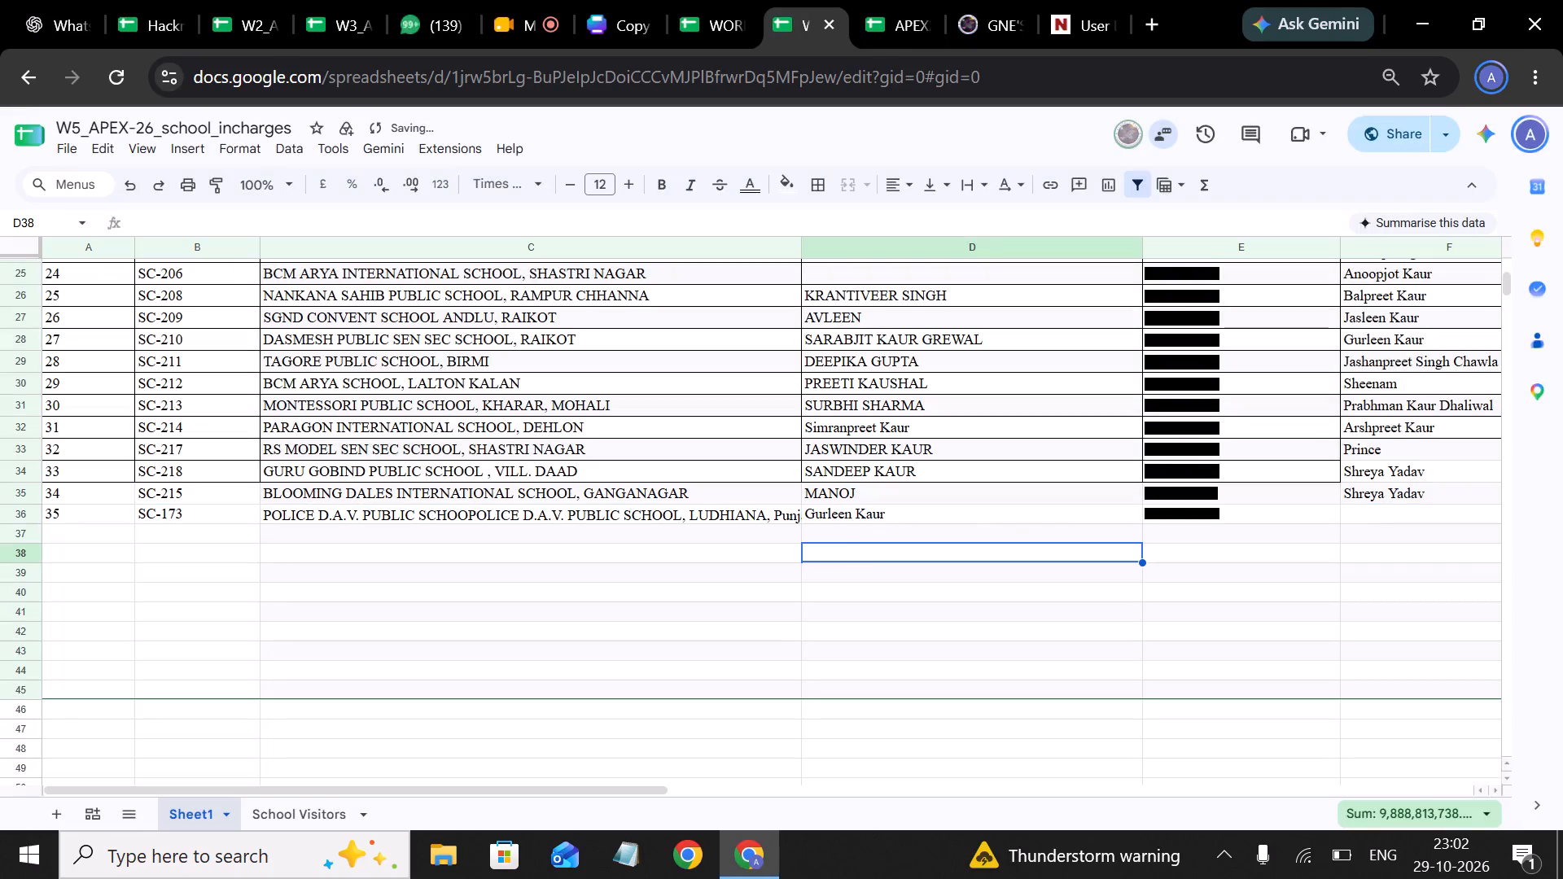
# Switch to the W2_APEX-26_School_Wise_New spreadsheet and view its Combined sheet.
pyautogui.hscroll(-3, 937, 518)
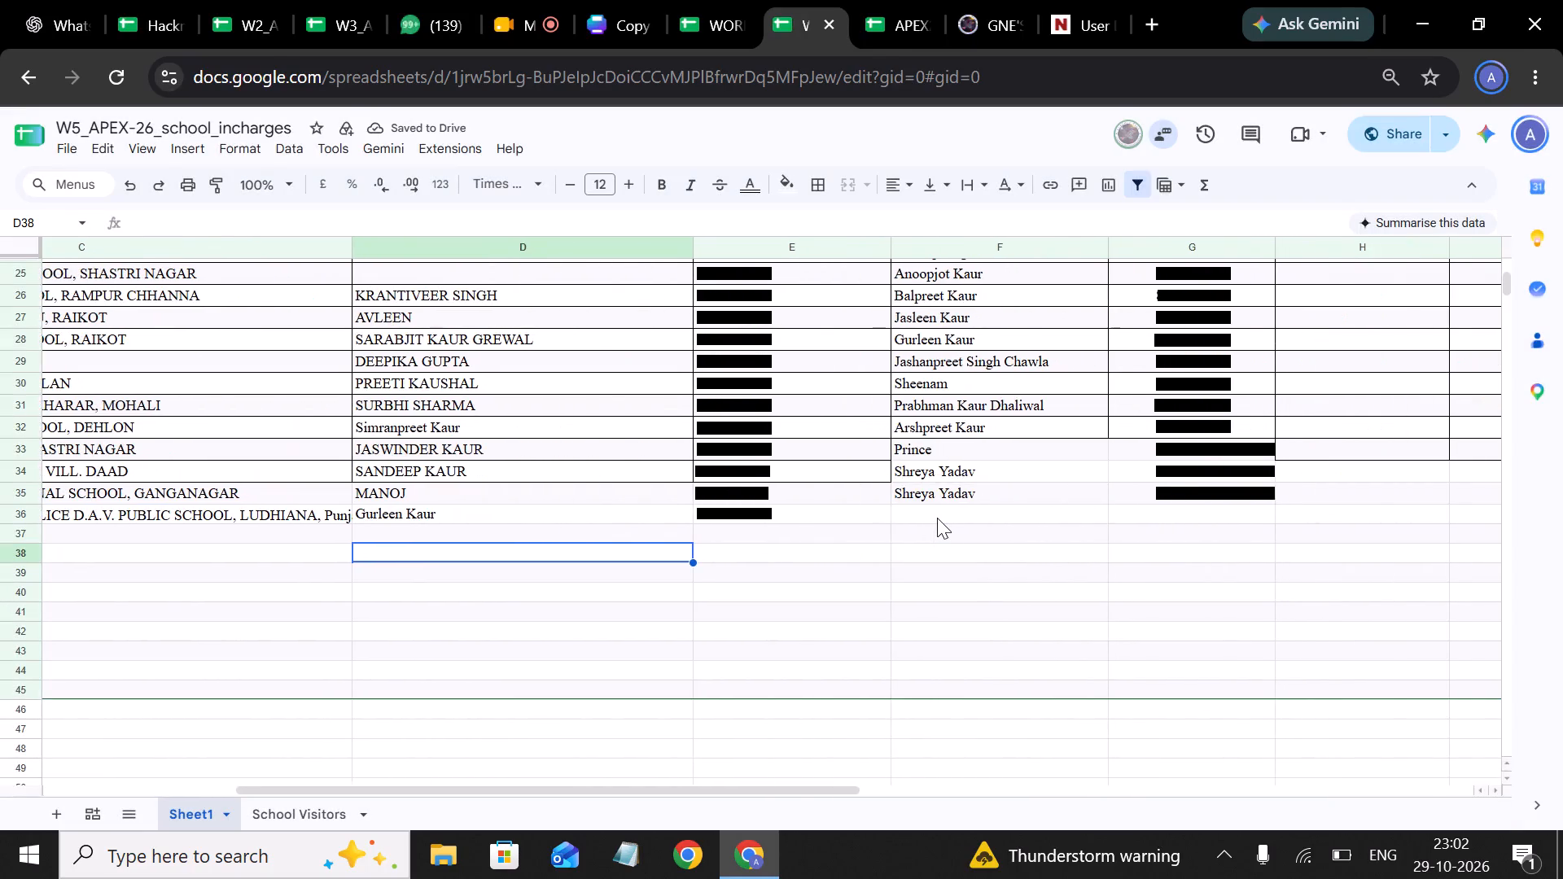
pyautogui.scroll(2, 937, 518)
pyautogui.hscroll(2, 937, 518)
pyautogui.click(227, 18)
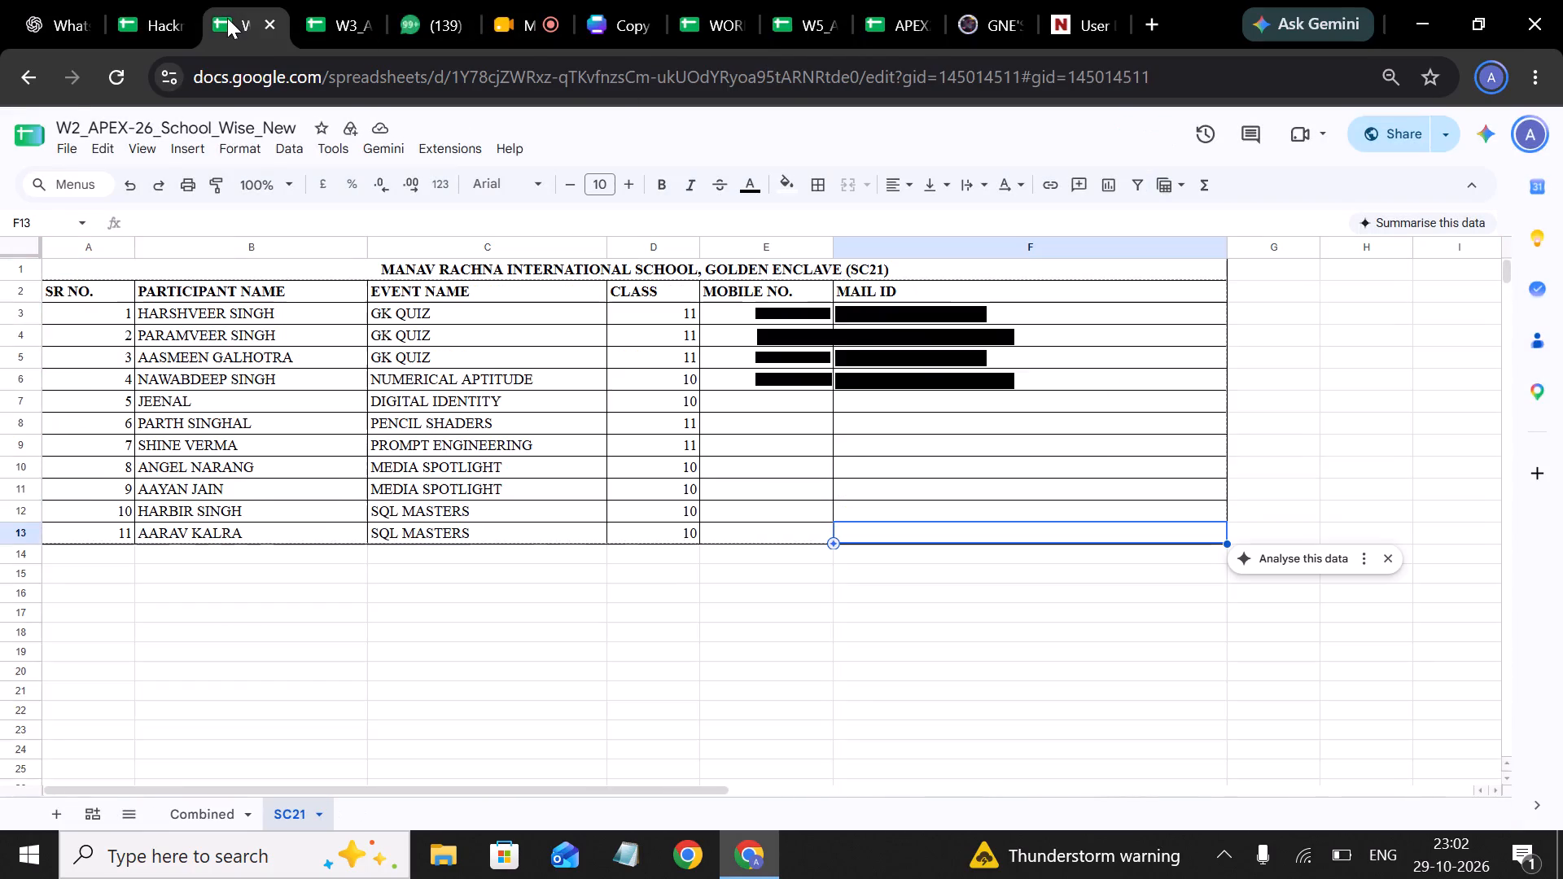
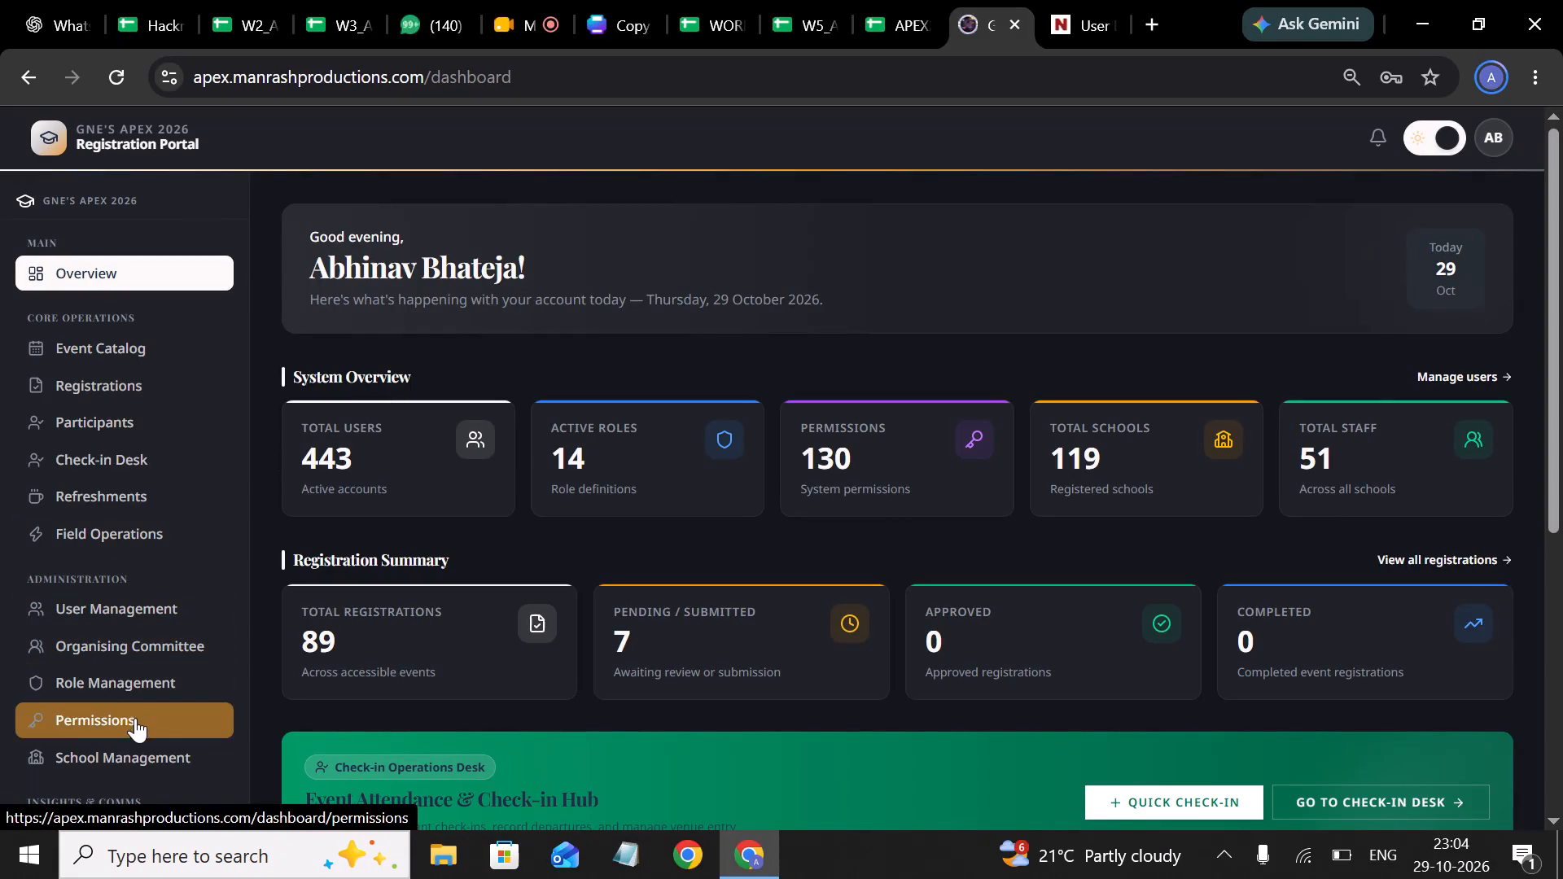
# In the registration portal's Reports & Analytics, filter the participants report to Rangoli Marvels (GNDEC) and examine the listed participants.
pyautogui.scroll(-1, 169, 721)
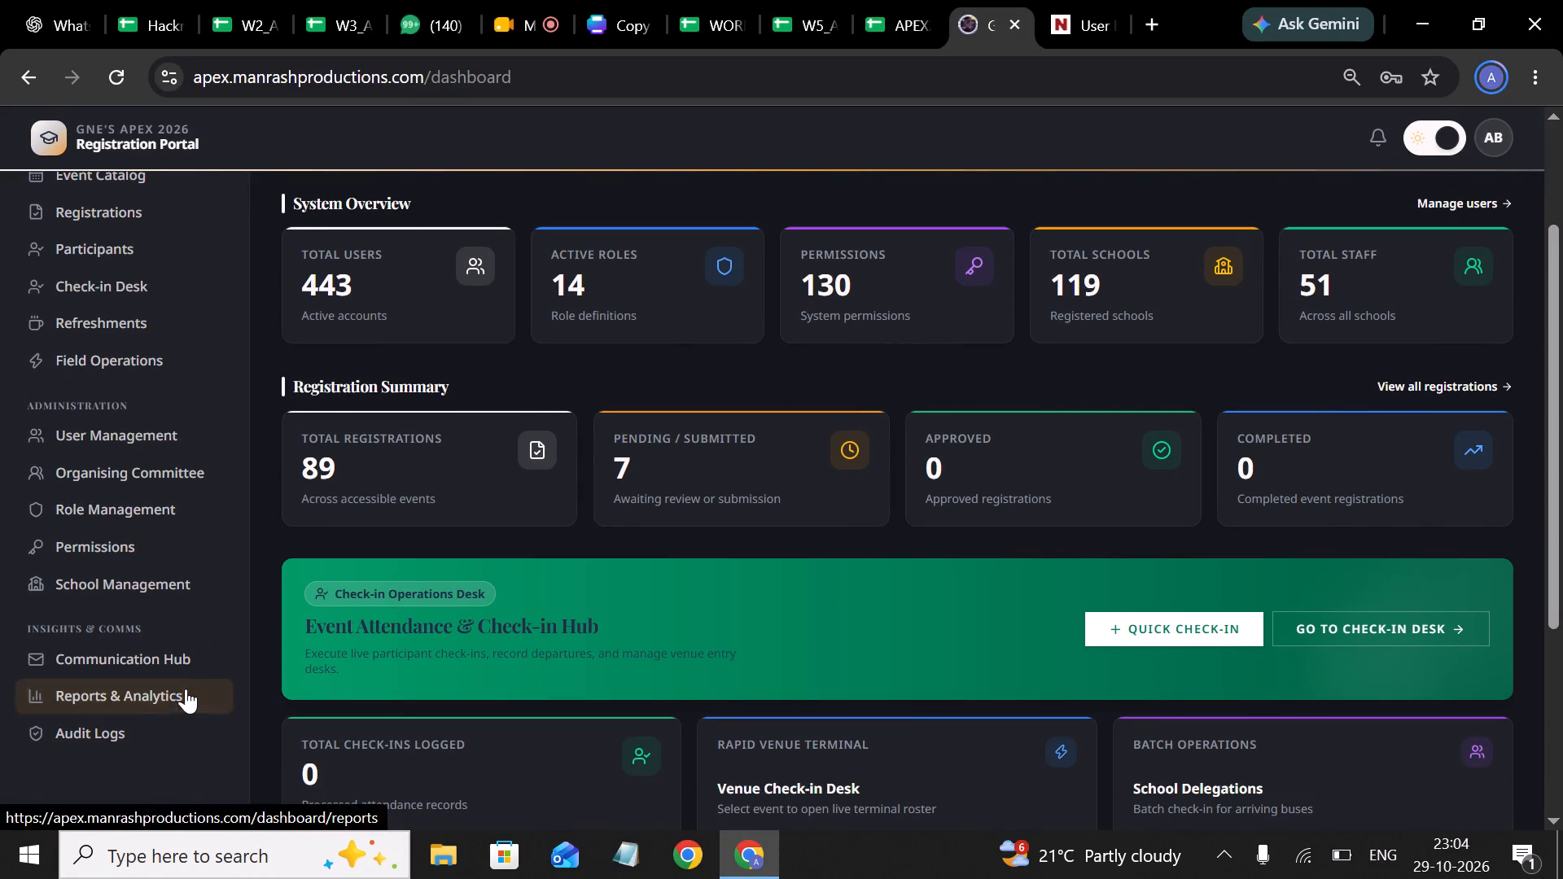
pyautogui.click(186, 690)
pyautogui.click(462, 262)
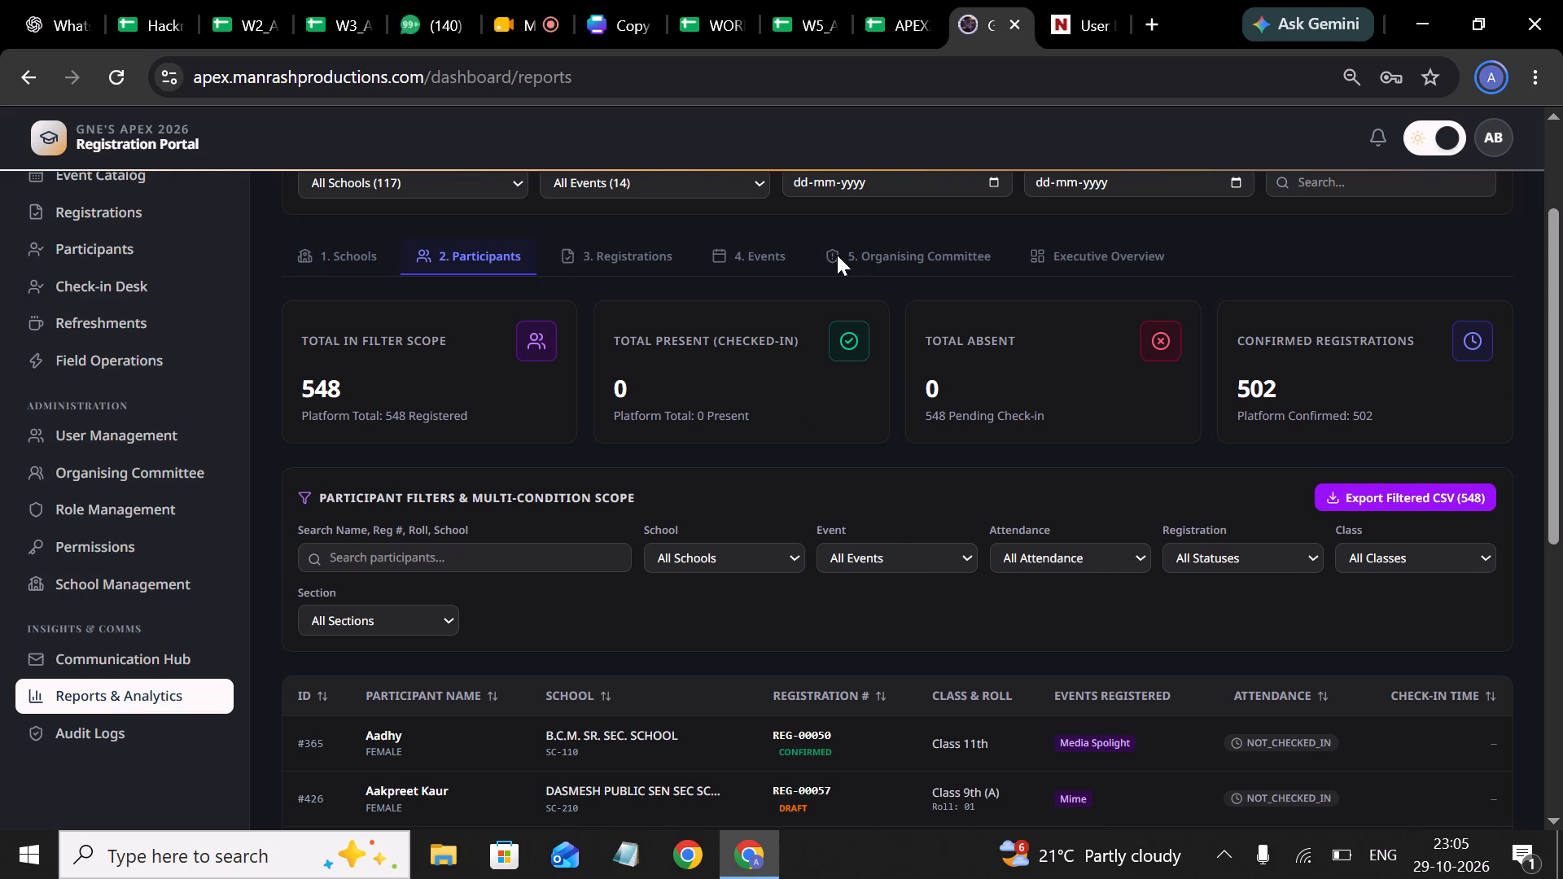
pyautogui.scroll(1, 753, 429)
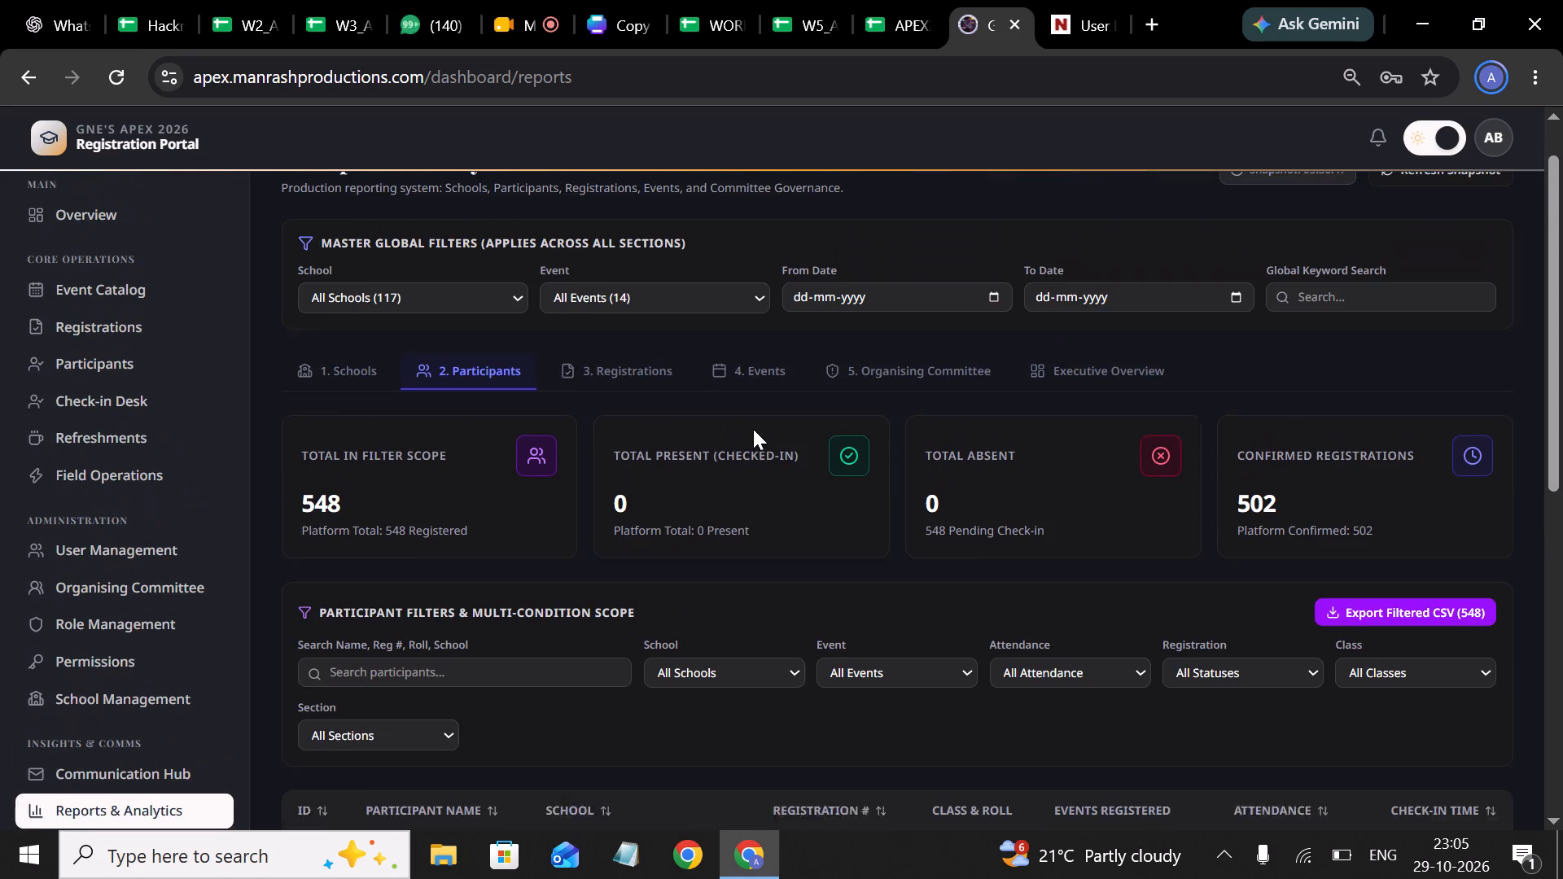
pyautogui.scroll(1, 753, 429)
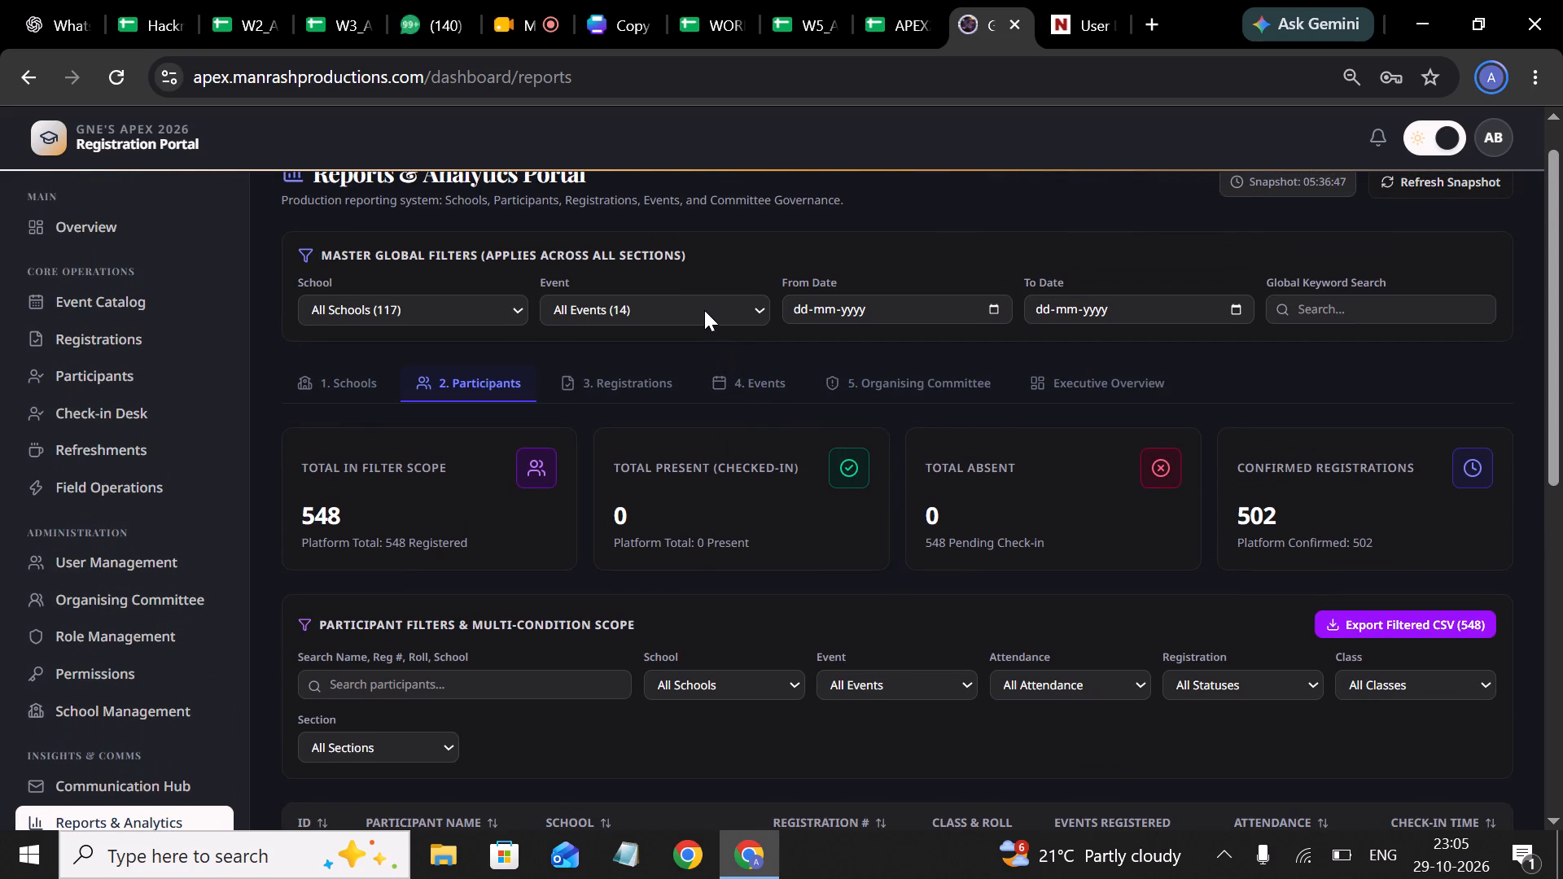
pyautogui.click(704, 310)
pyautogui.click(705, 365)
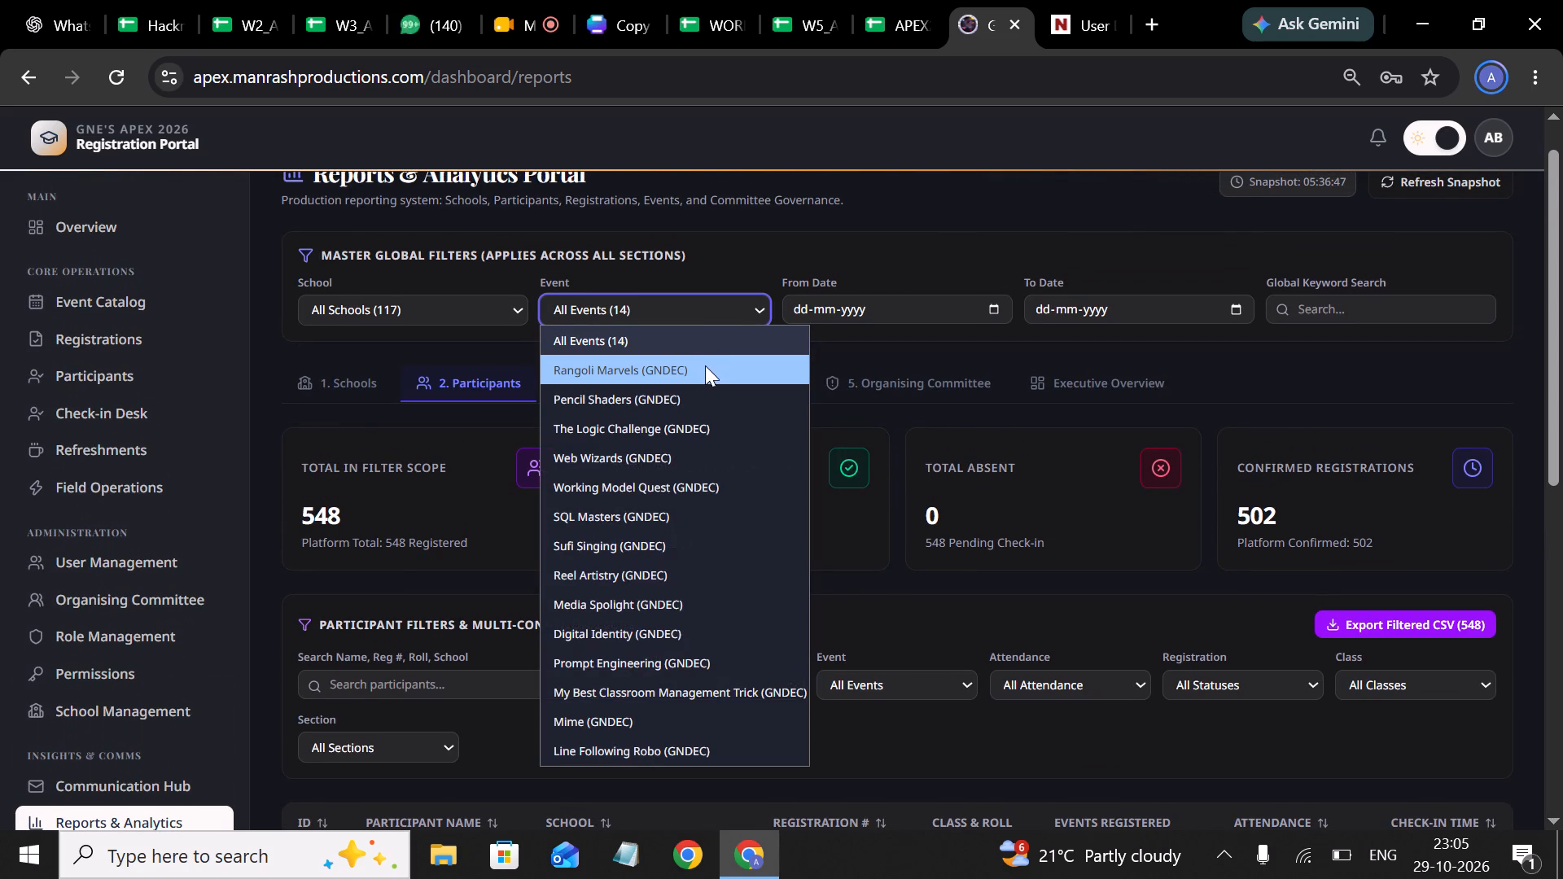
pyautogui.scroll(-1, 776, 536)
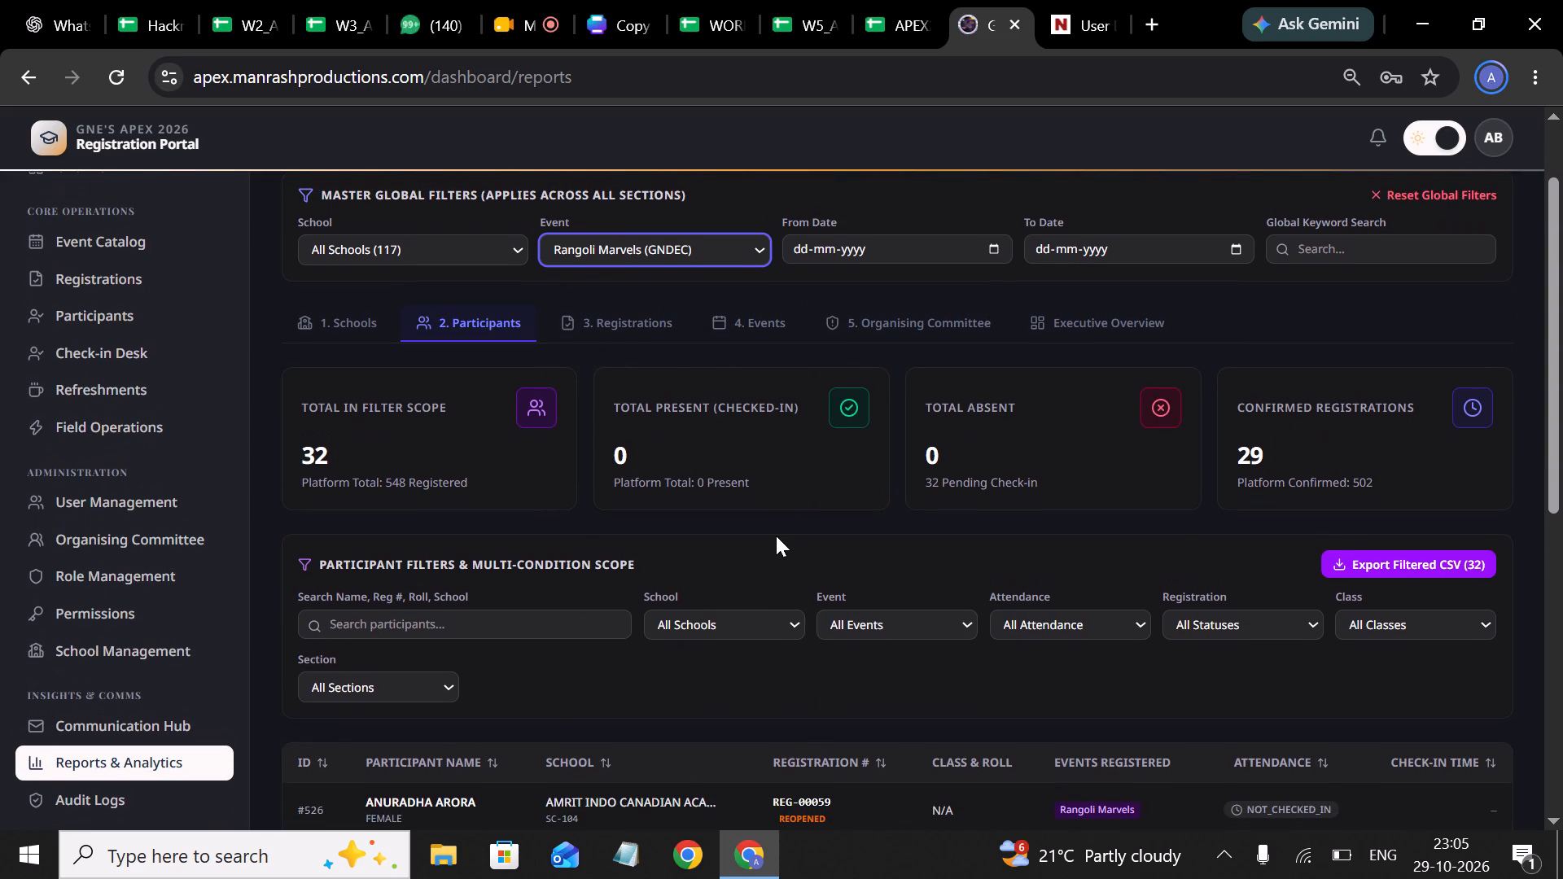
pyautogui.scroll(-2, 1015, 558)
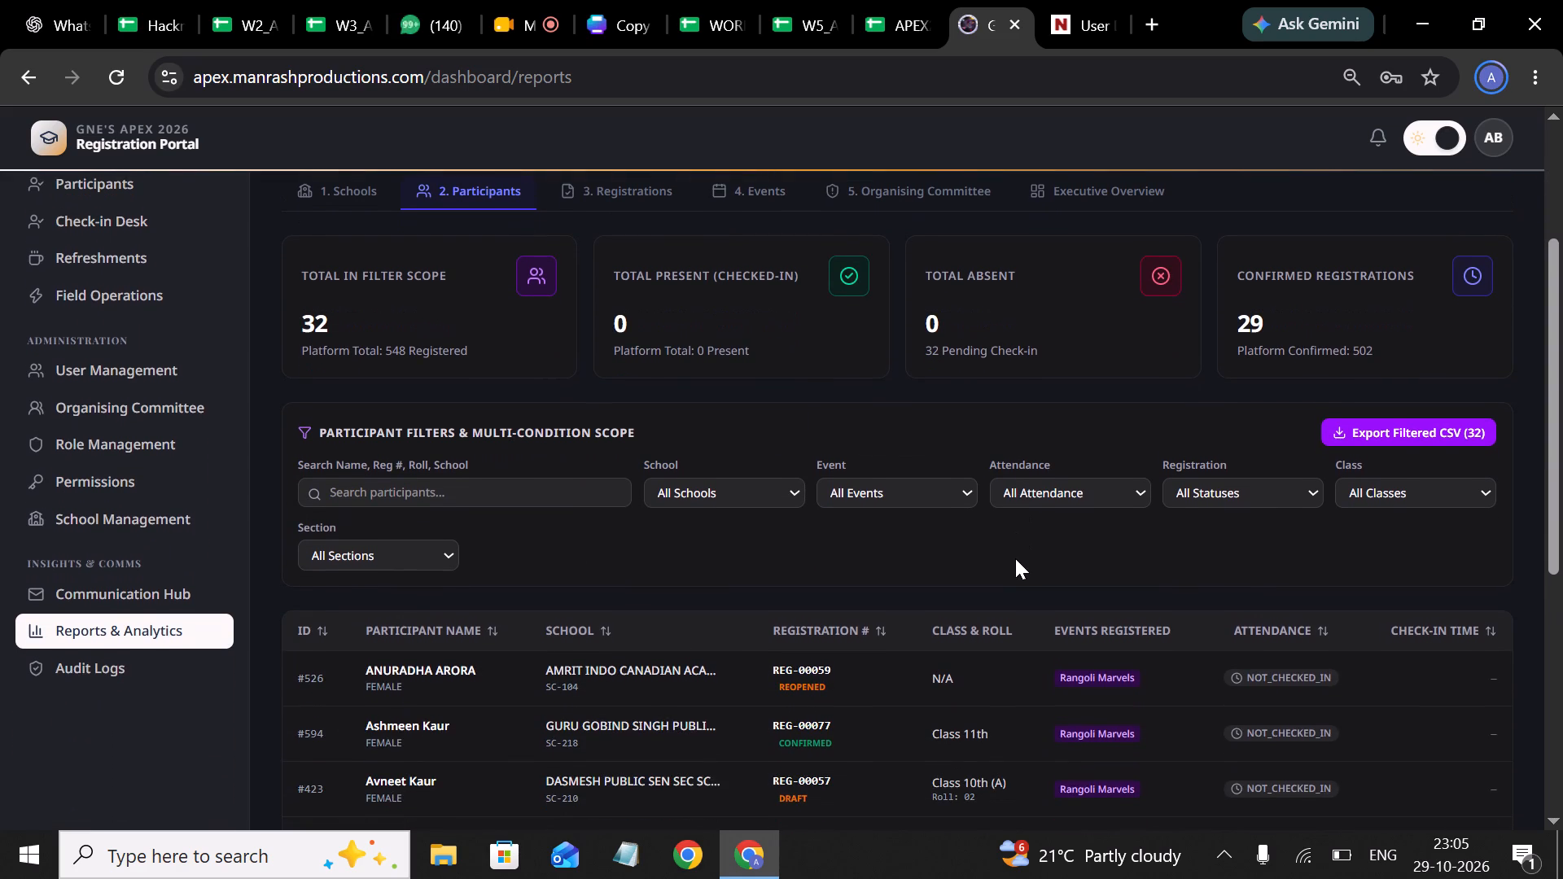
pyautogui.scroll(-2, 1015, 558)
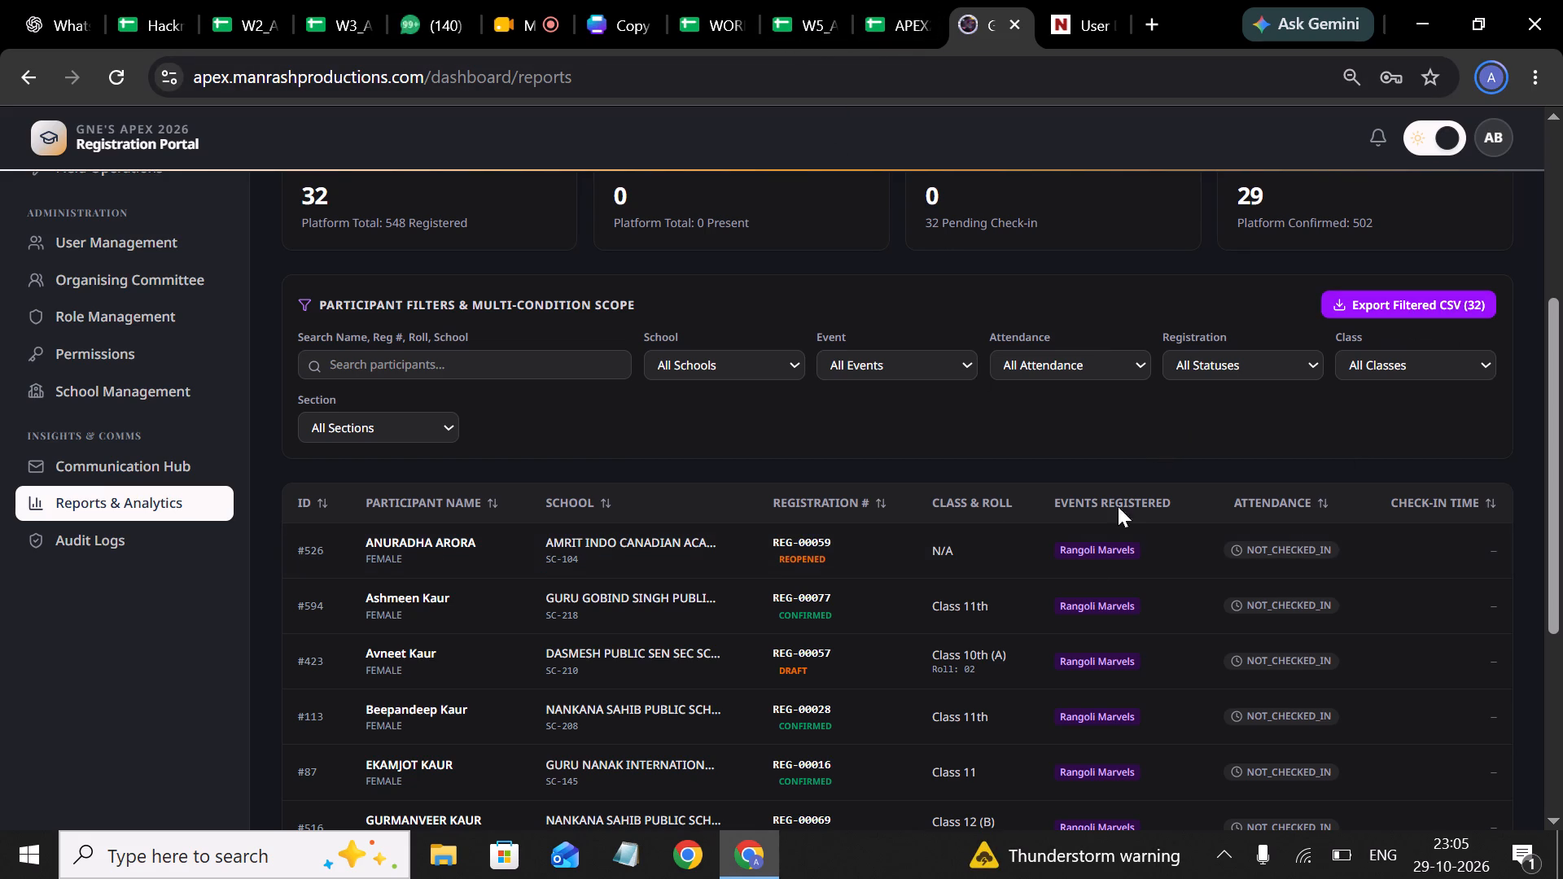
pyautogui.scroll(-1, 1087, 560)
pyautogui.scroll(2, 1087, 560)
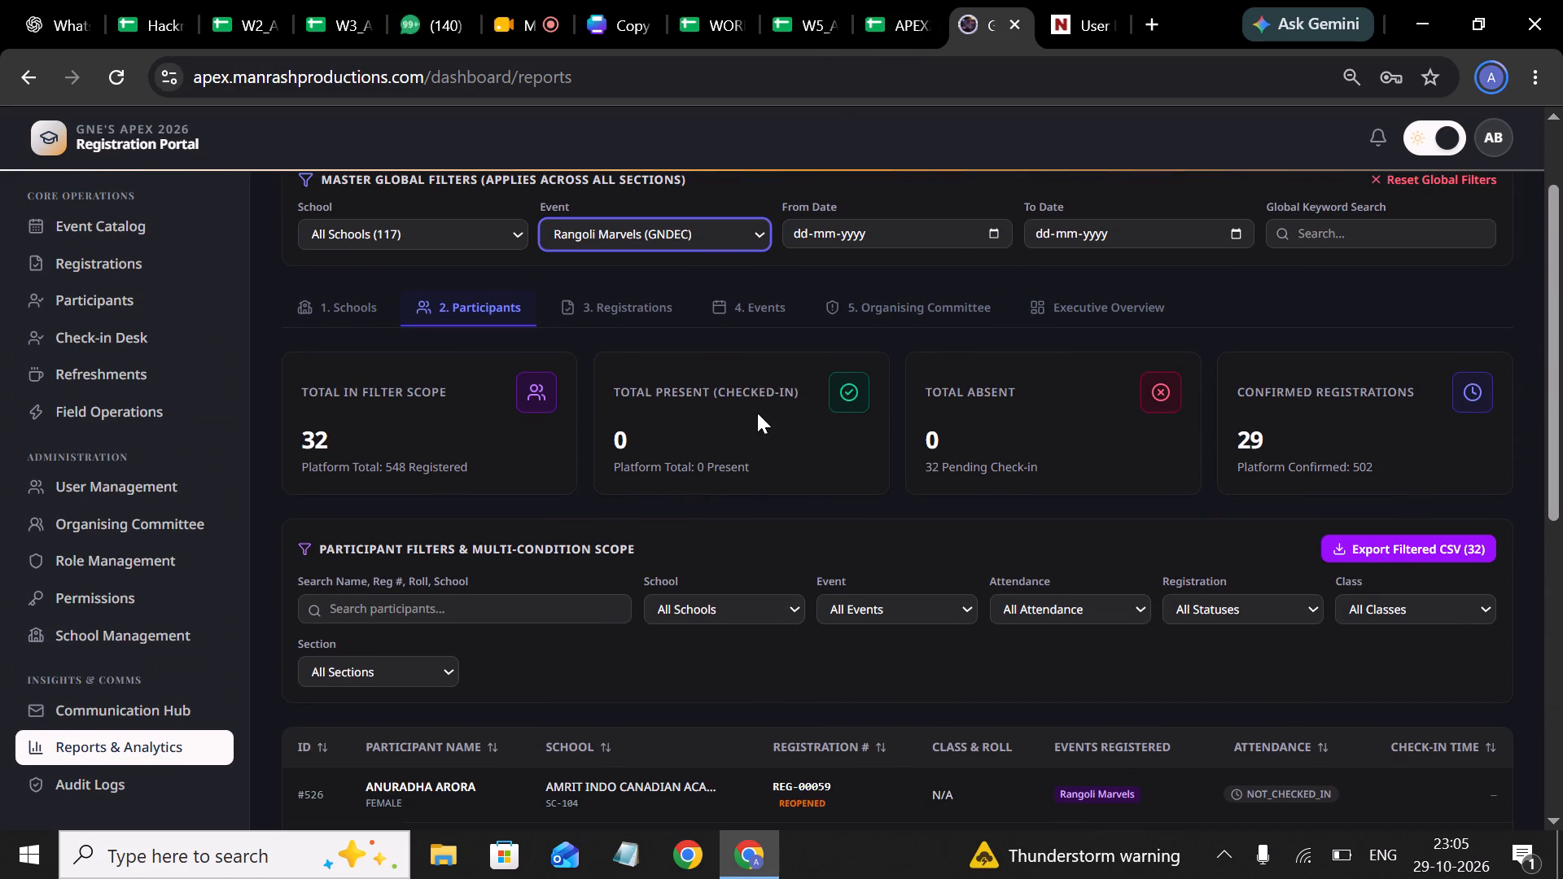
# Examine the portal's Schools report and its registration scope options, comparing it with the Combined sheet's columns in W2_APEX-26_School_Wise_New.
pyautogui.click(360, 315)
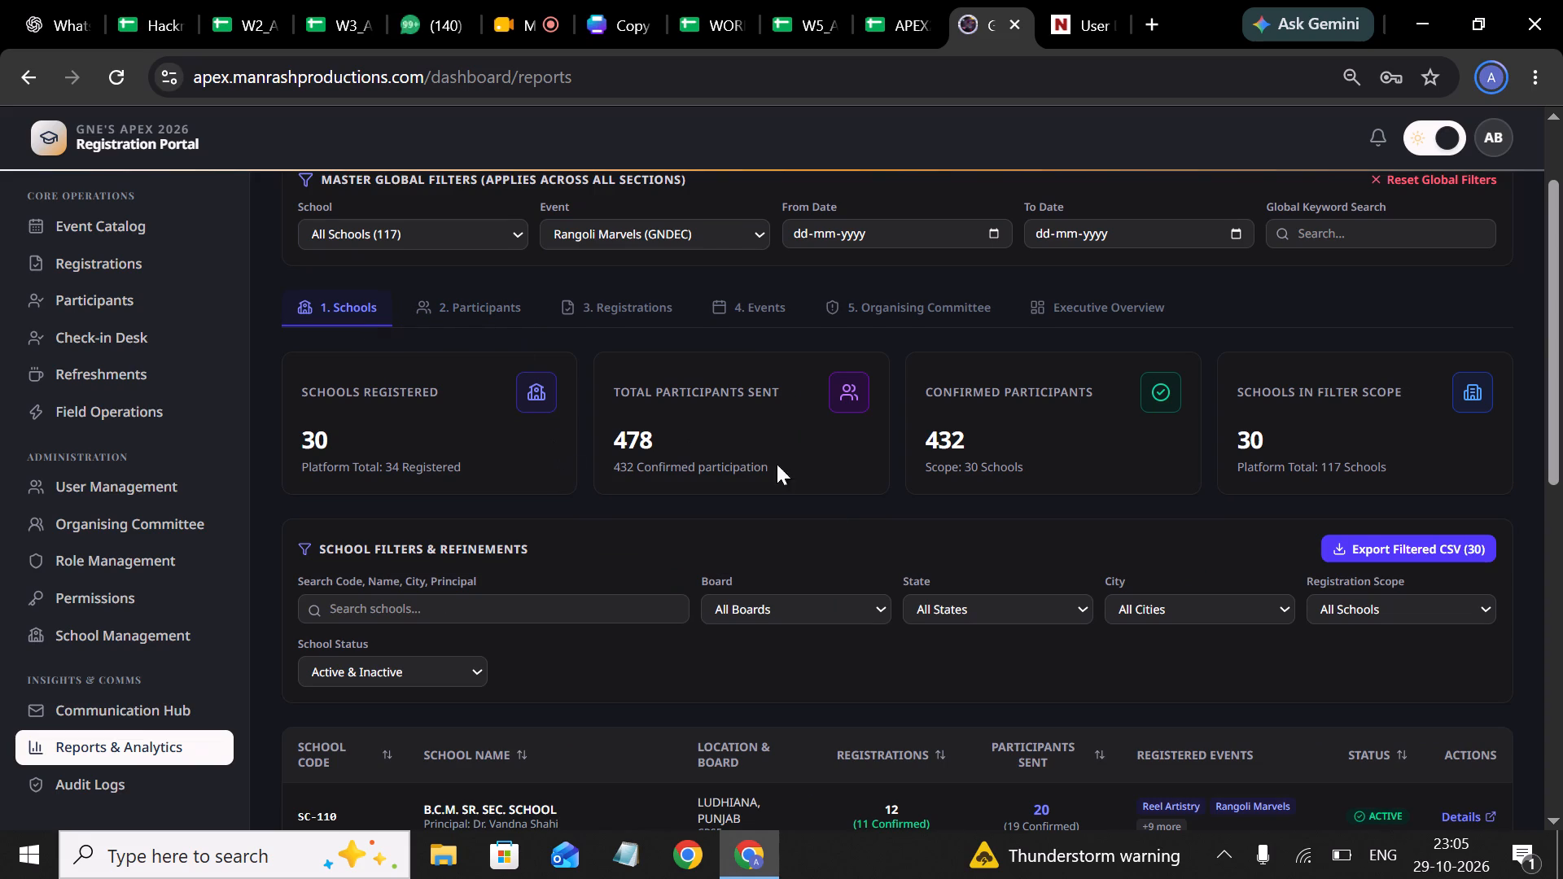
pyautogui.click(603, 607)
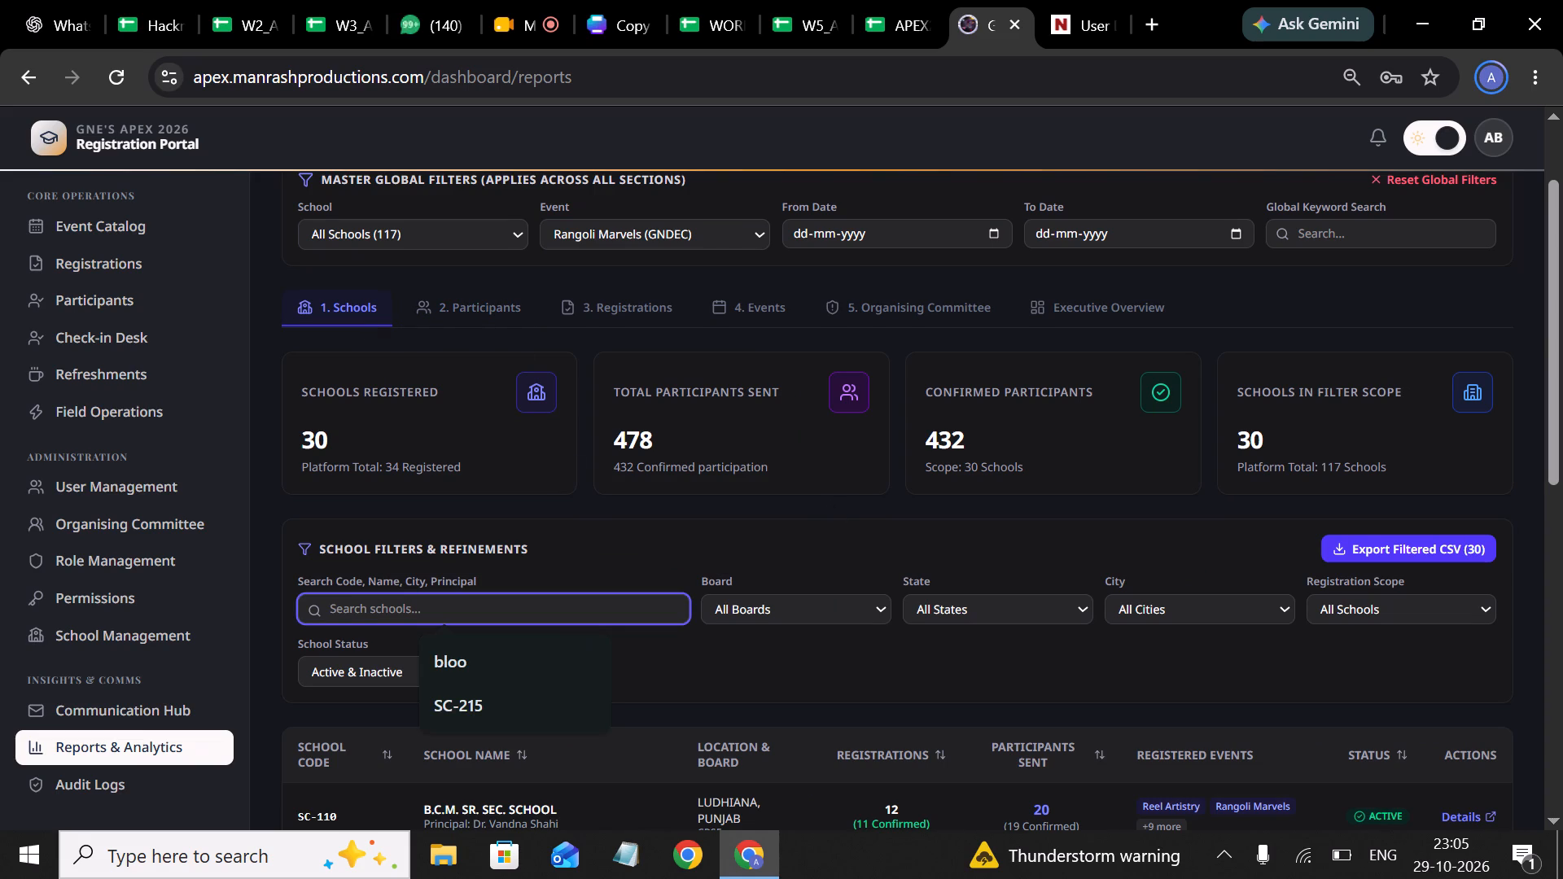
pyautogui.click(610, 606)
pyautogui.scroll(-1, 784, 598)
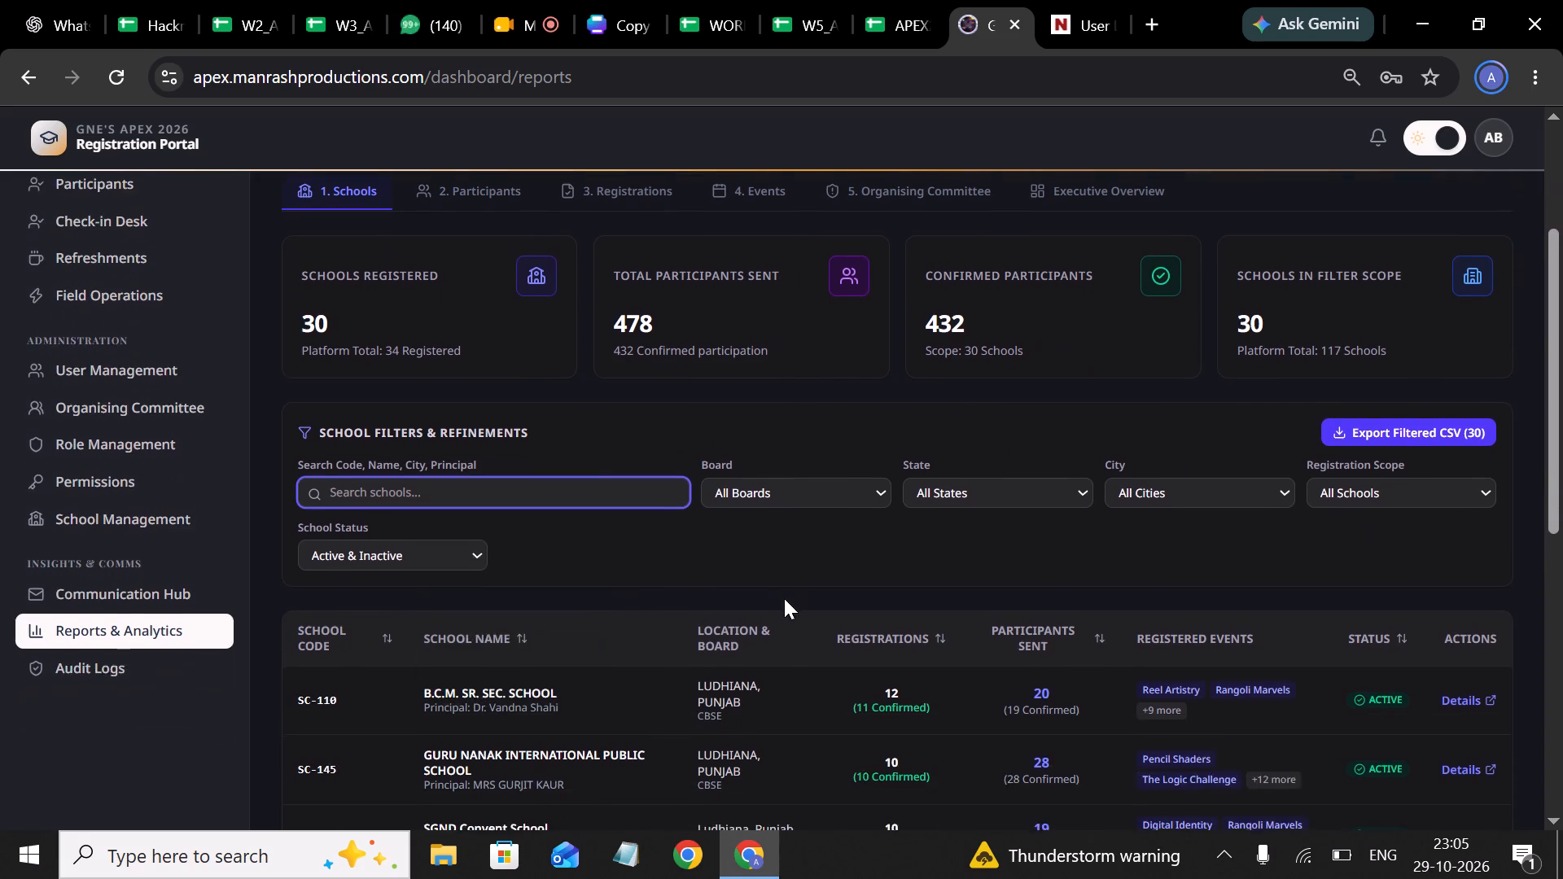
pyautogui.scroll(-2, 784, 598)
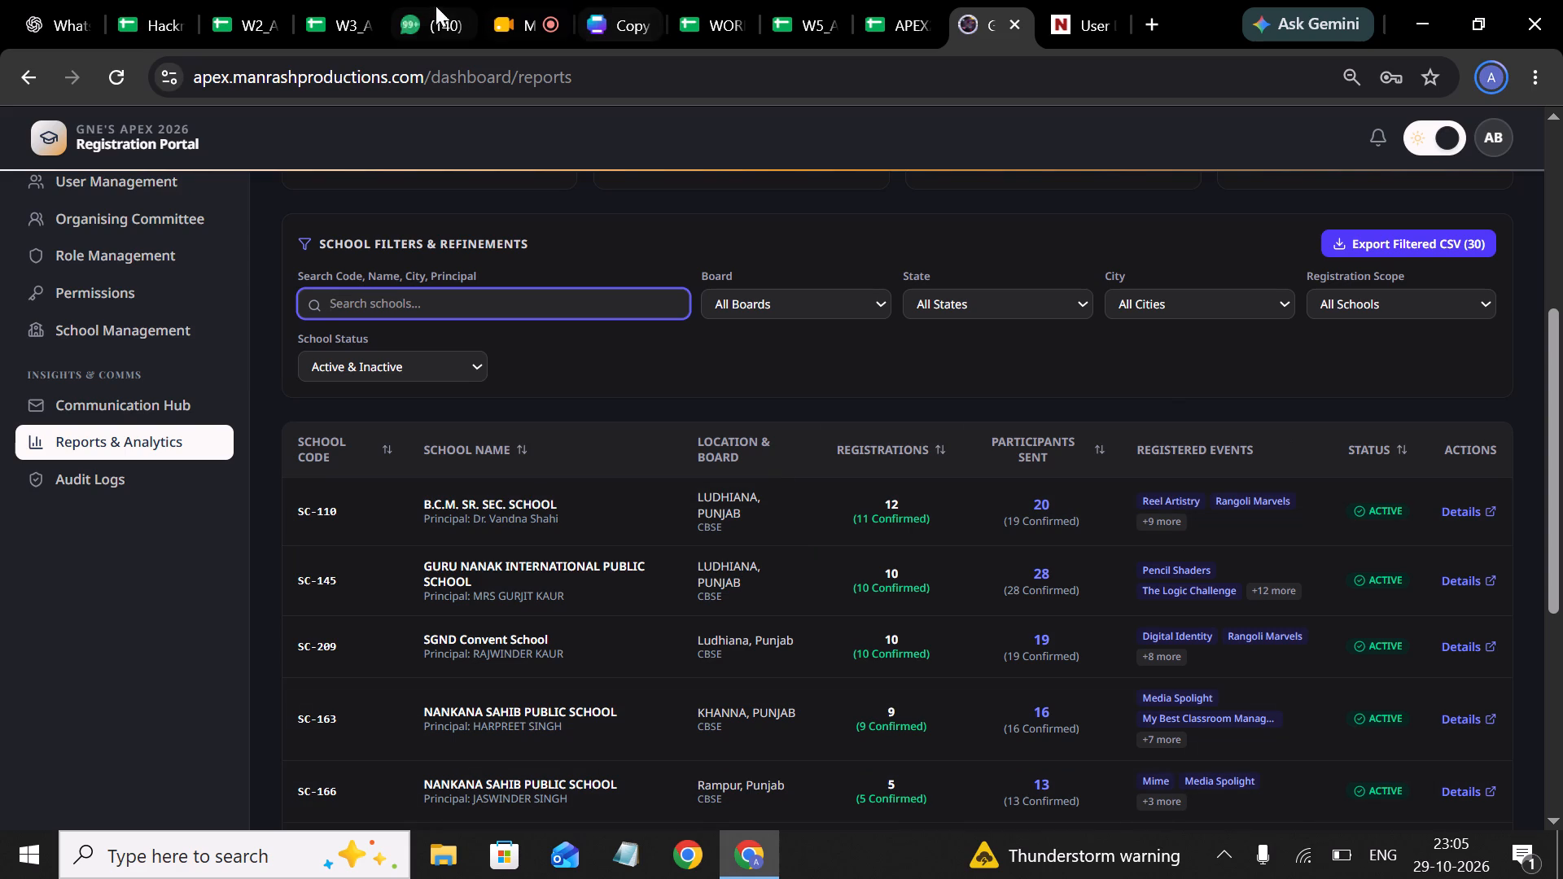
pyautogui.click(236, 30)
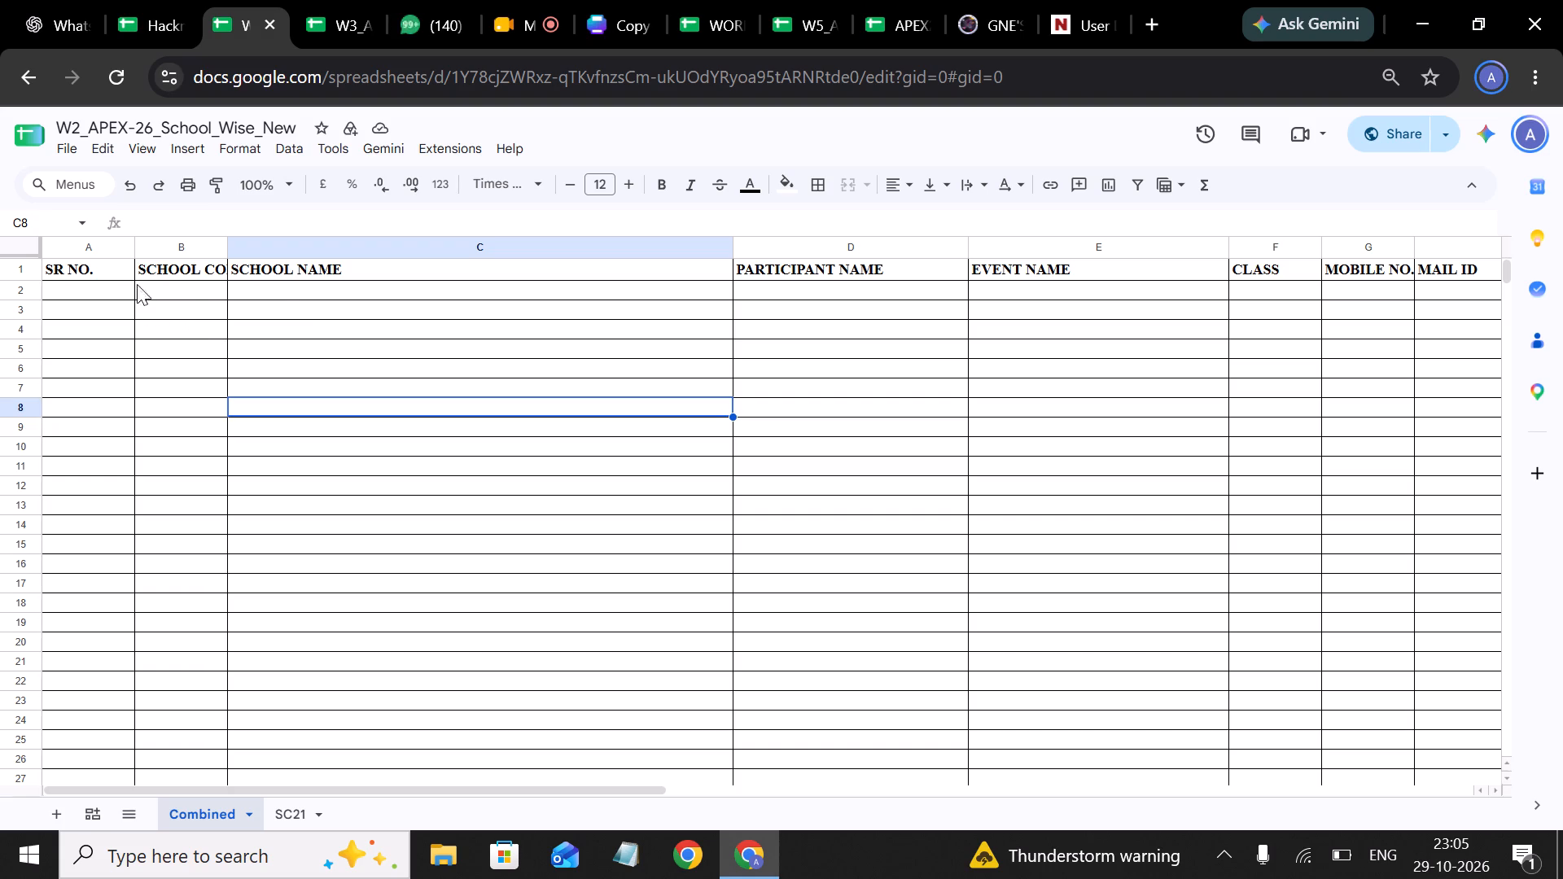
pyautogui.scroll(1, 367, 313)
pyautogui.click(1000, 25)
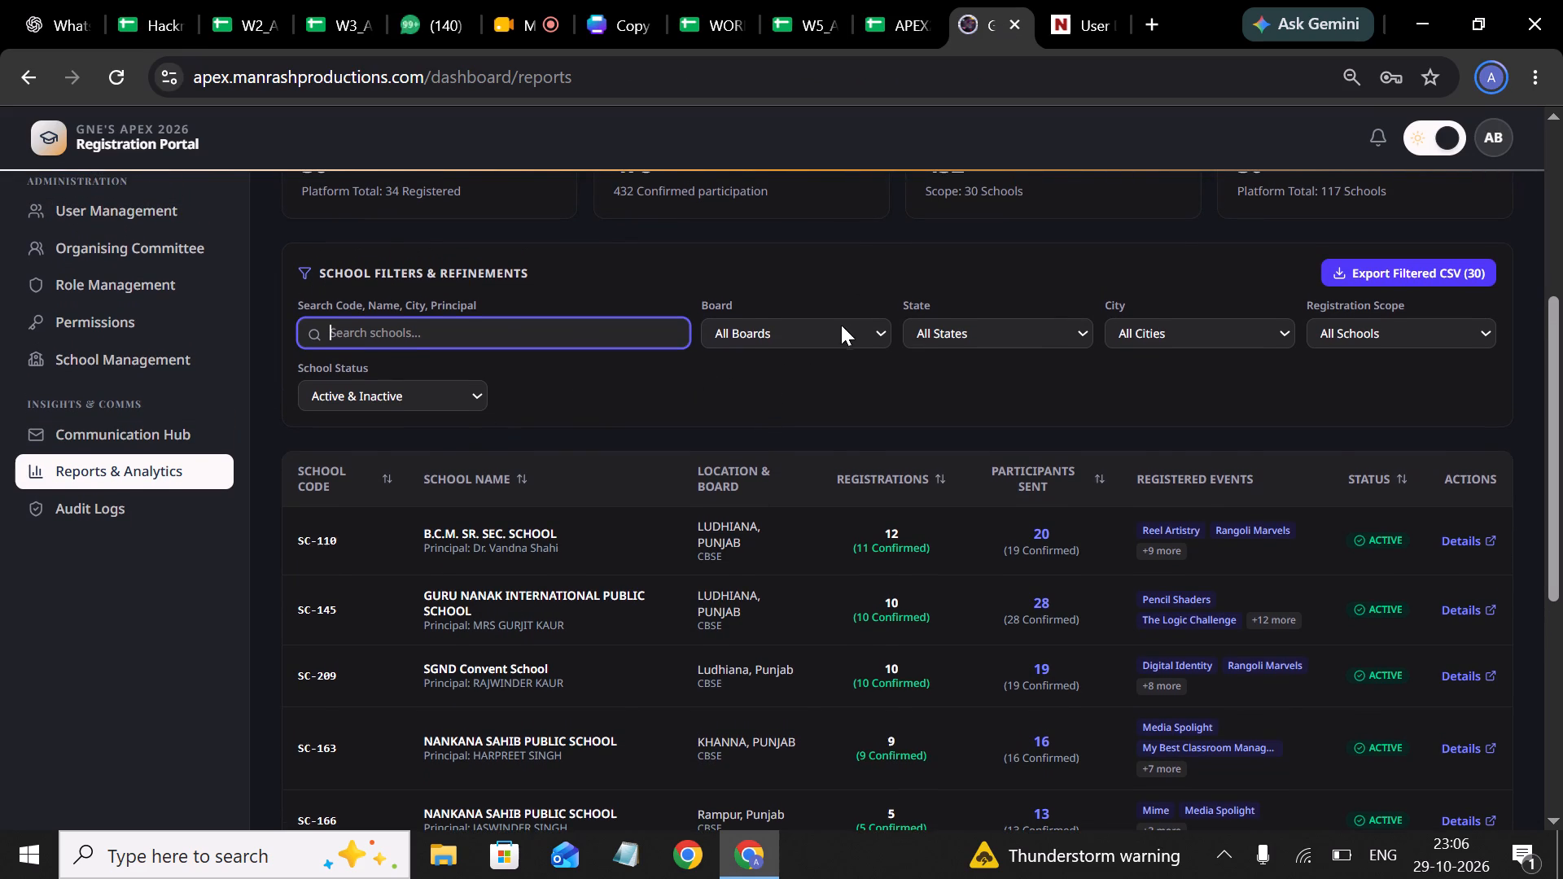
pyautogui.click(1371, 340)
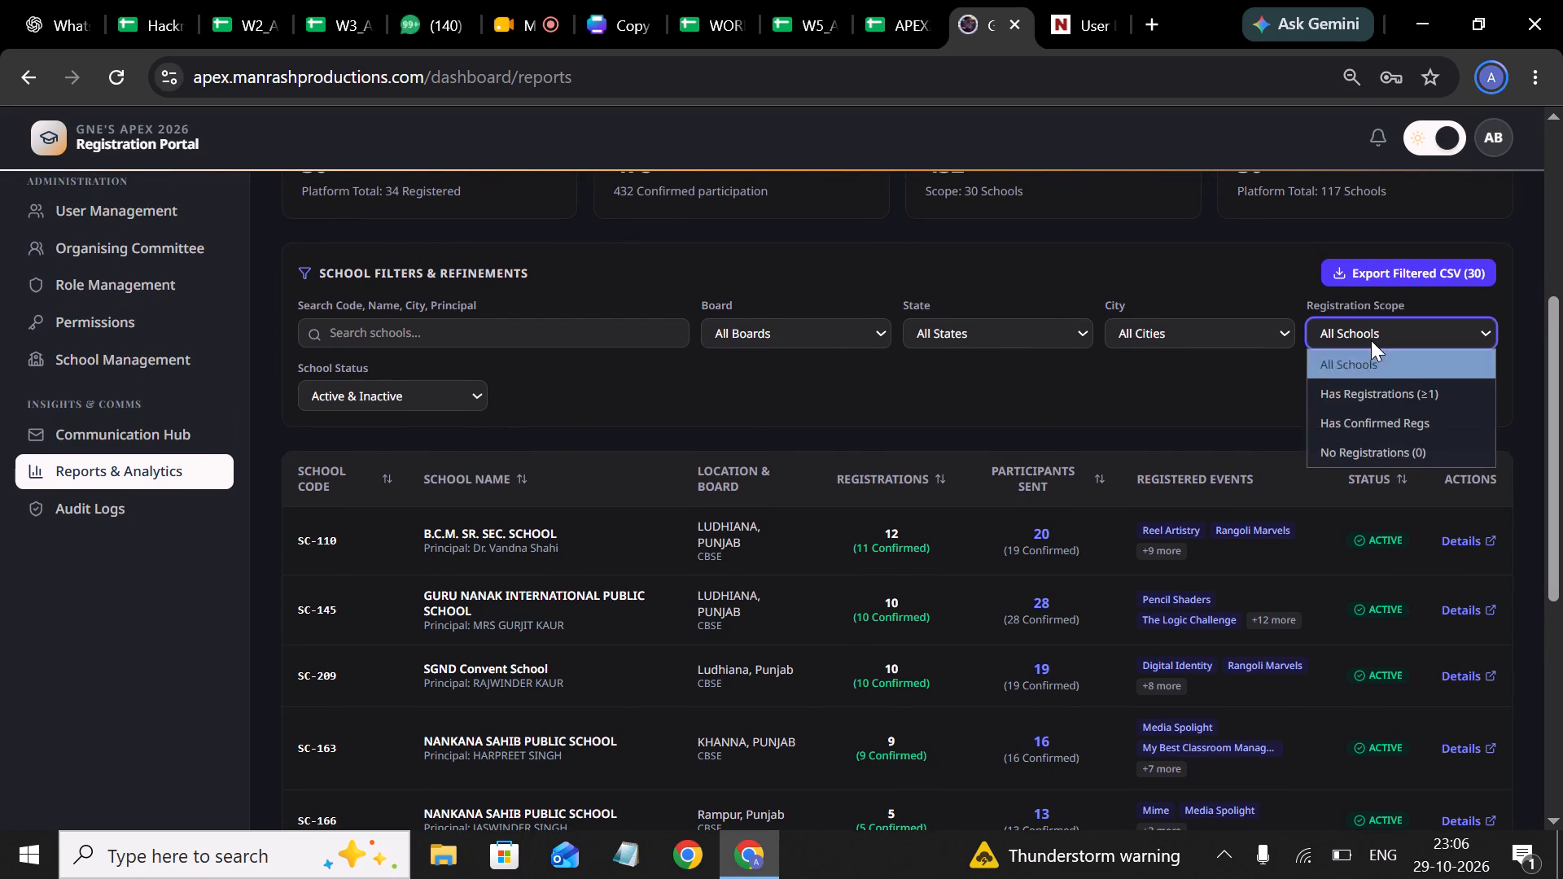
pyautogui.click(1463, 335)
pyautogui.scroll(2, 1010, 425)
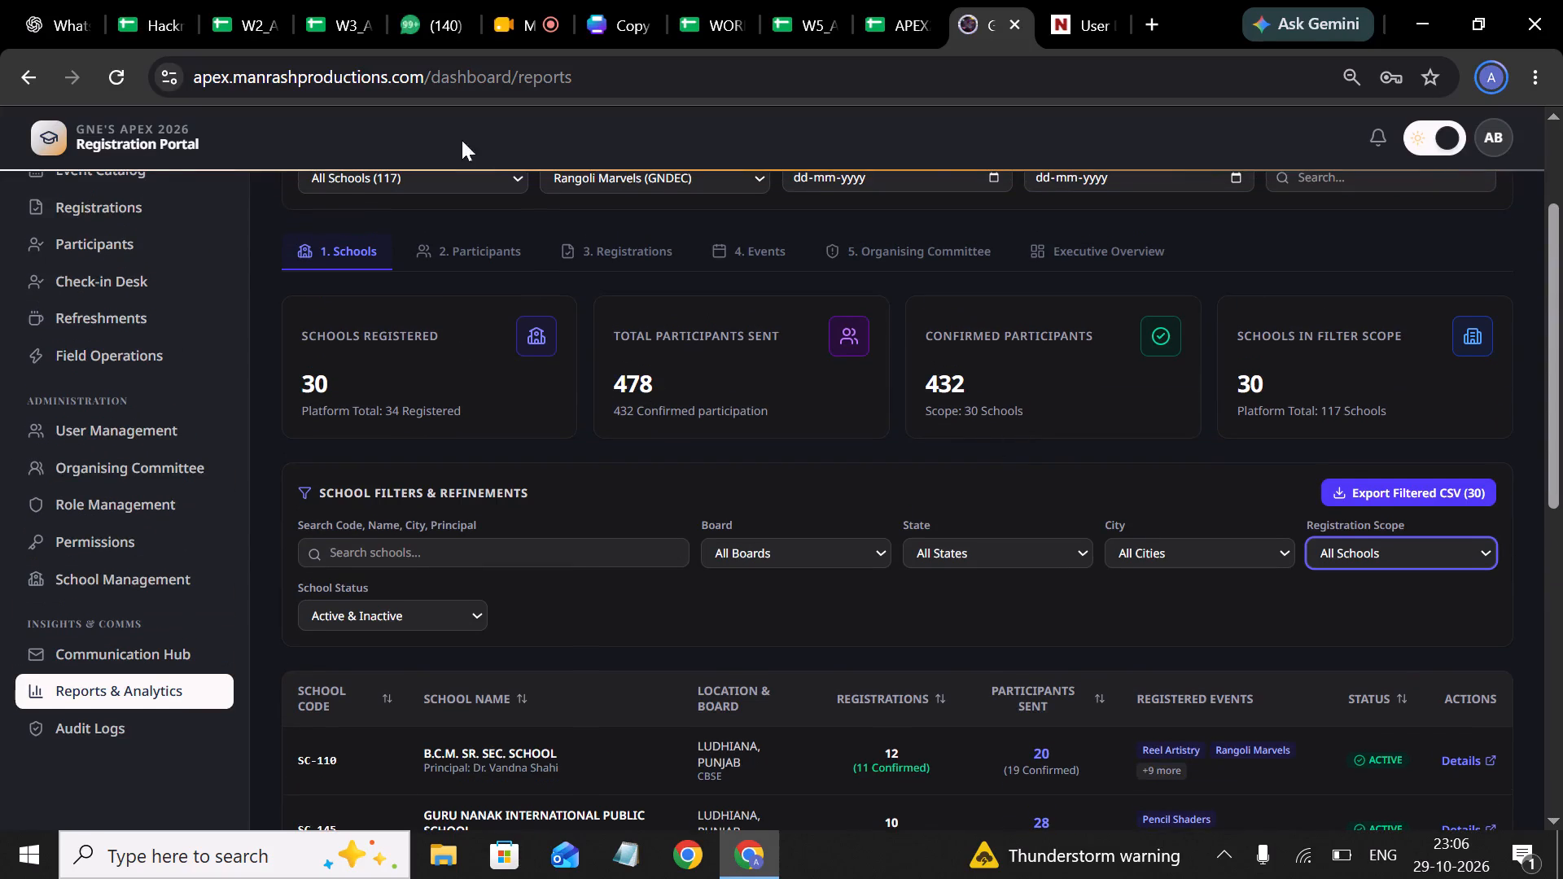
# In W2_APEX-26_School_Wise_New, clear the participant entries in A3:F13 of the SC21 sheet, keeping the title and header rows.
pyautogui.click(226, 25)
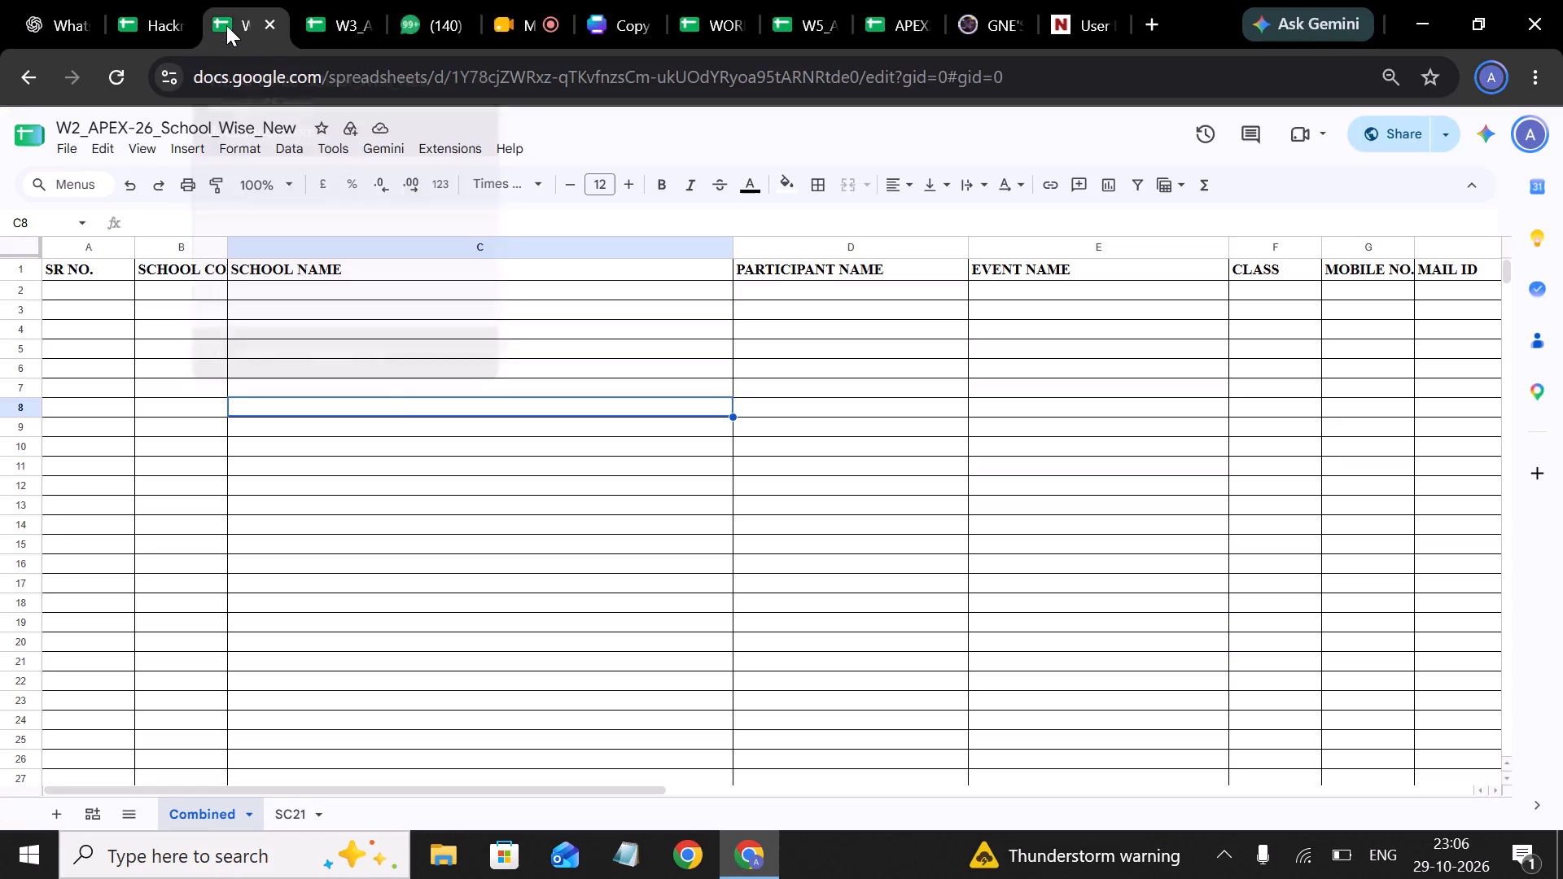
pyautogui.scroll(-2, 390, 409)
pyautogui.scroll(3, 390, 409)
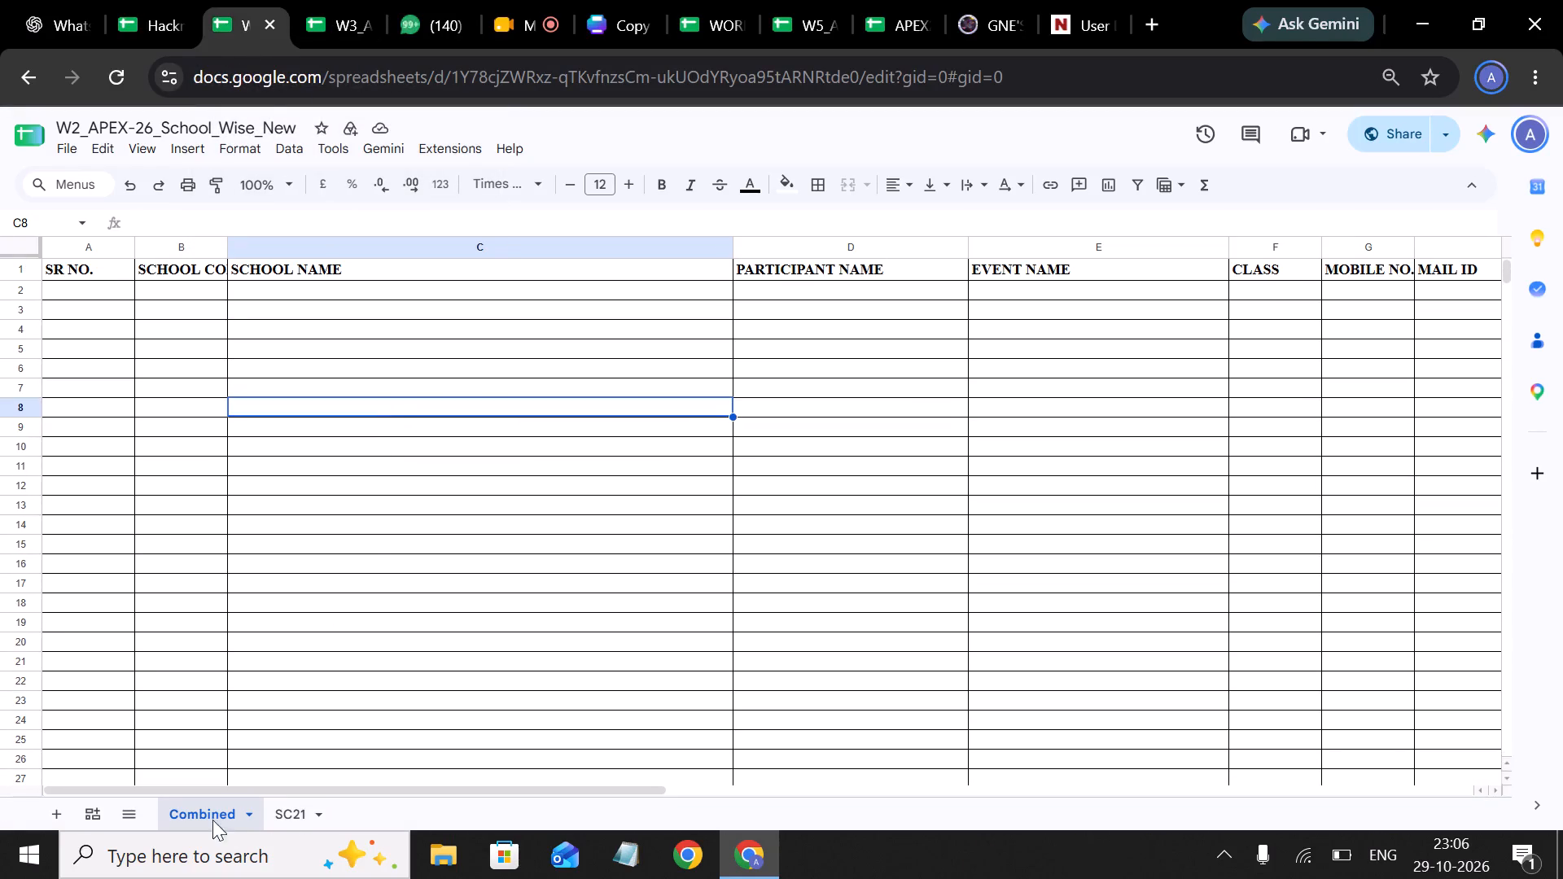
pyautogui.click(291, 820)
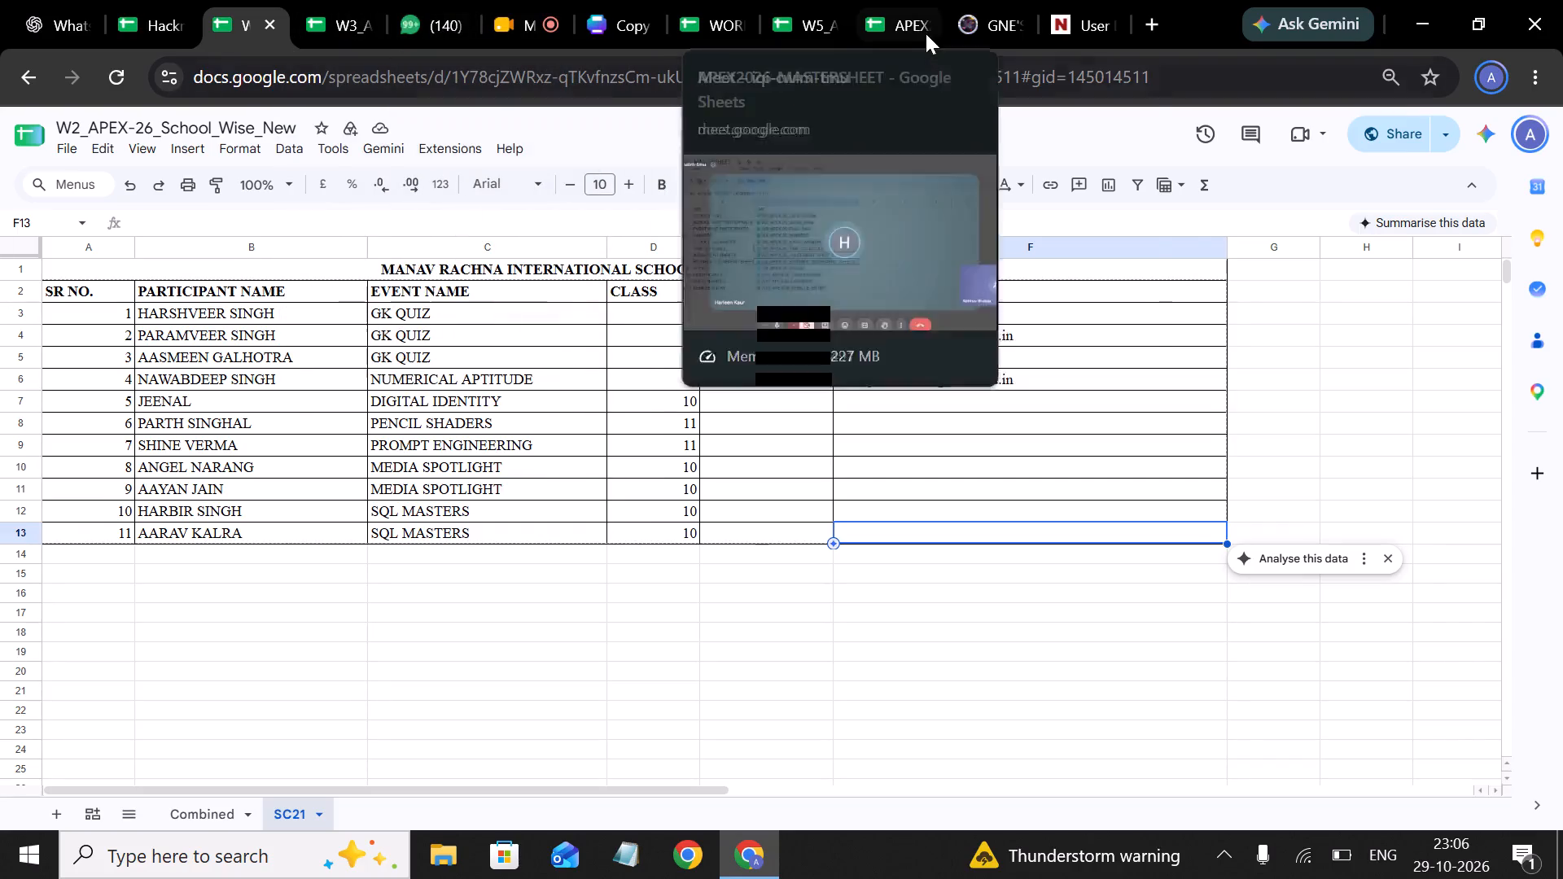
pyautogui.click(202, 827)
pyautogui.click(291, 819)
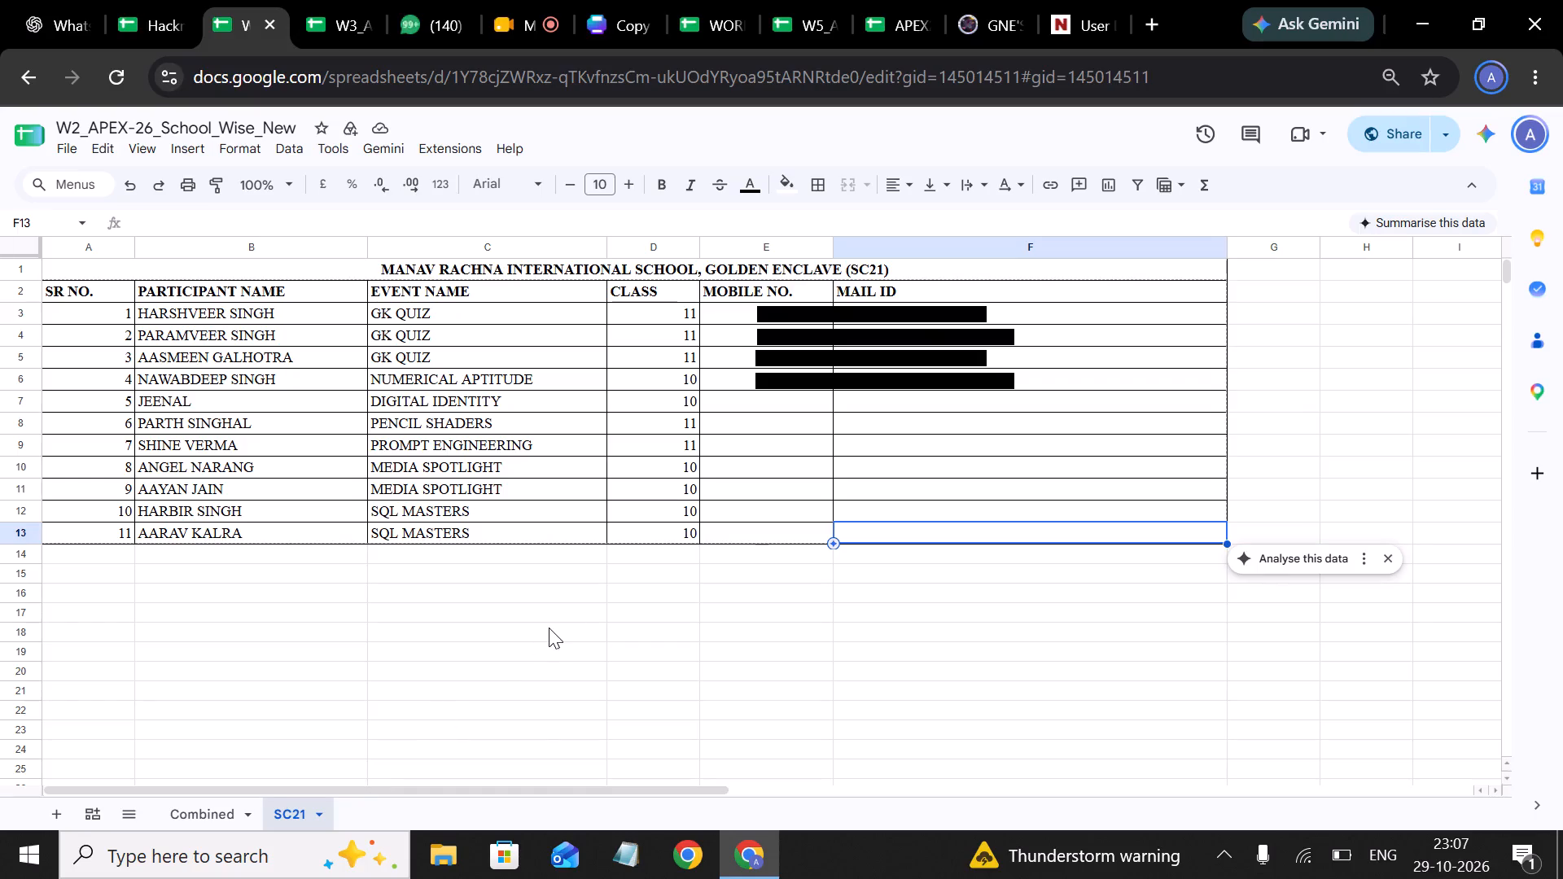
pyautogui.moveTo(74, 314); pyautogui.dragTo(624, 446)
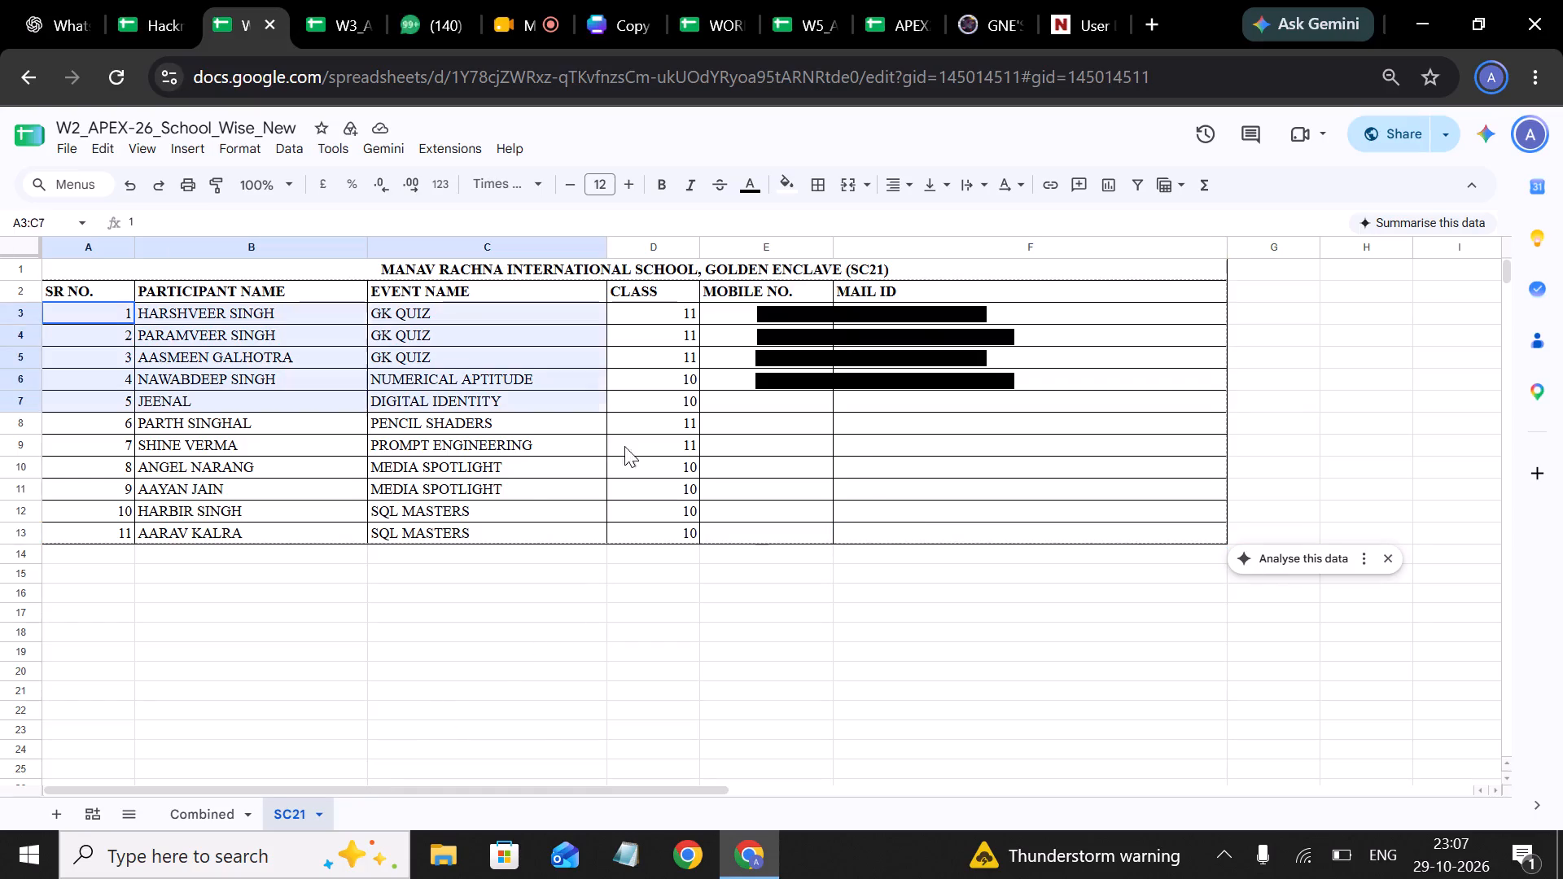
pyautogui.moveTo(624, 446); pyautogui.dragTo(913, 529)
pyautogui.press('BackSpace')
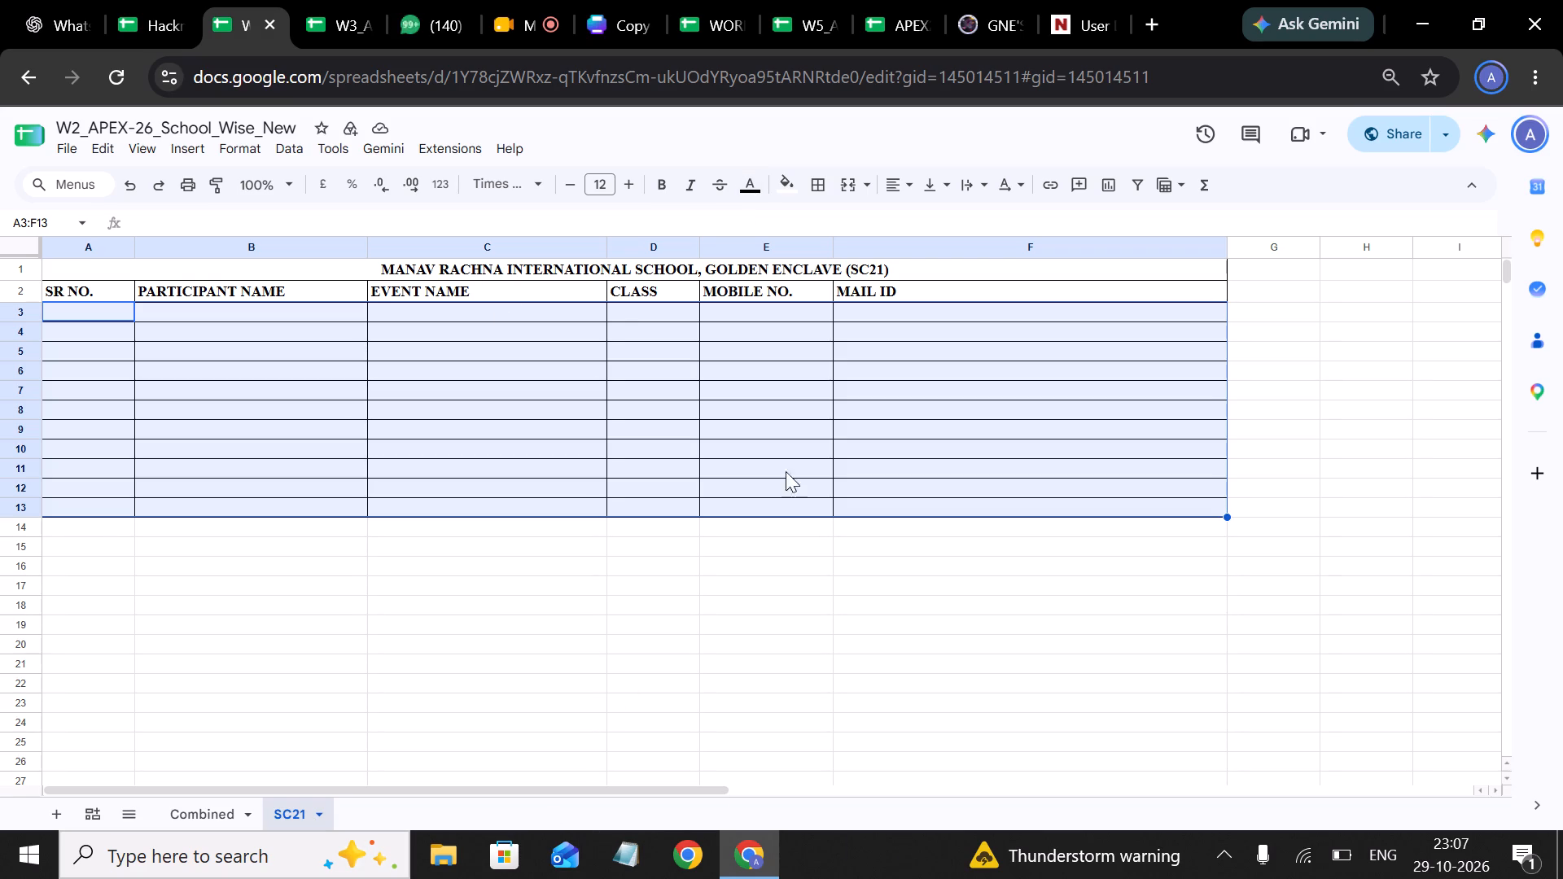
# Move the W5_APEX-26_school_incharges browser tab directly after the W2 spreadsheet's tab and view the start of its school list.
pyautogui.moveTo(799, 20); pyautogui.dragTo(449, 14)
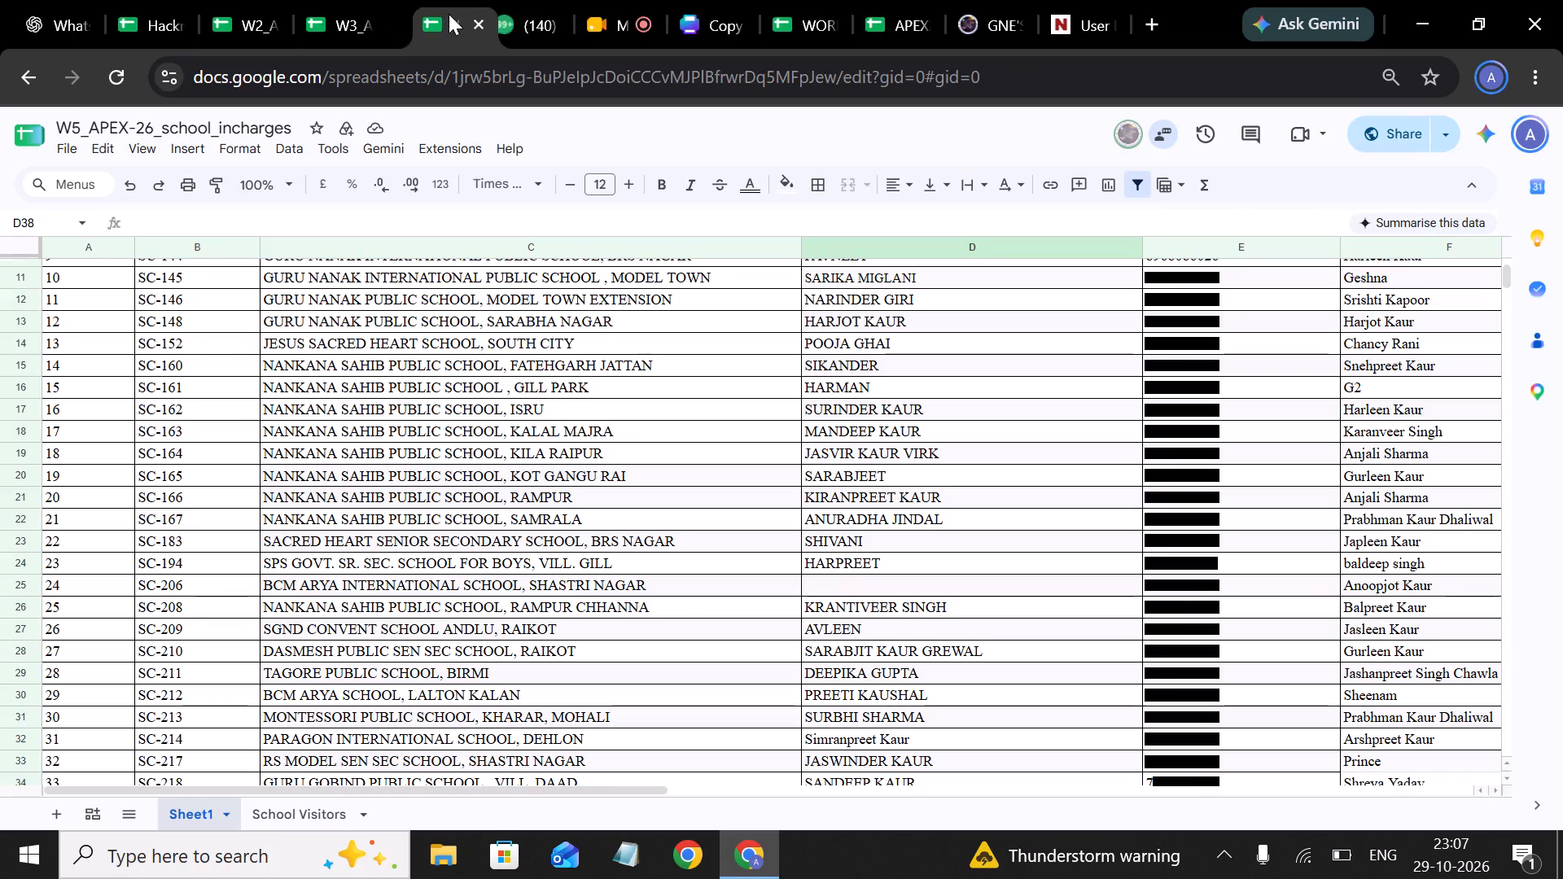
pyautogui.moveTo(449, 14); pyautogui.dragTo(322, 24)
pyautogui.scroll(1, 588, 439)
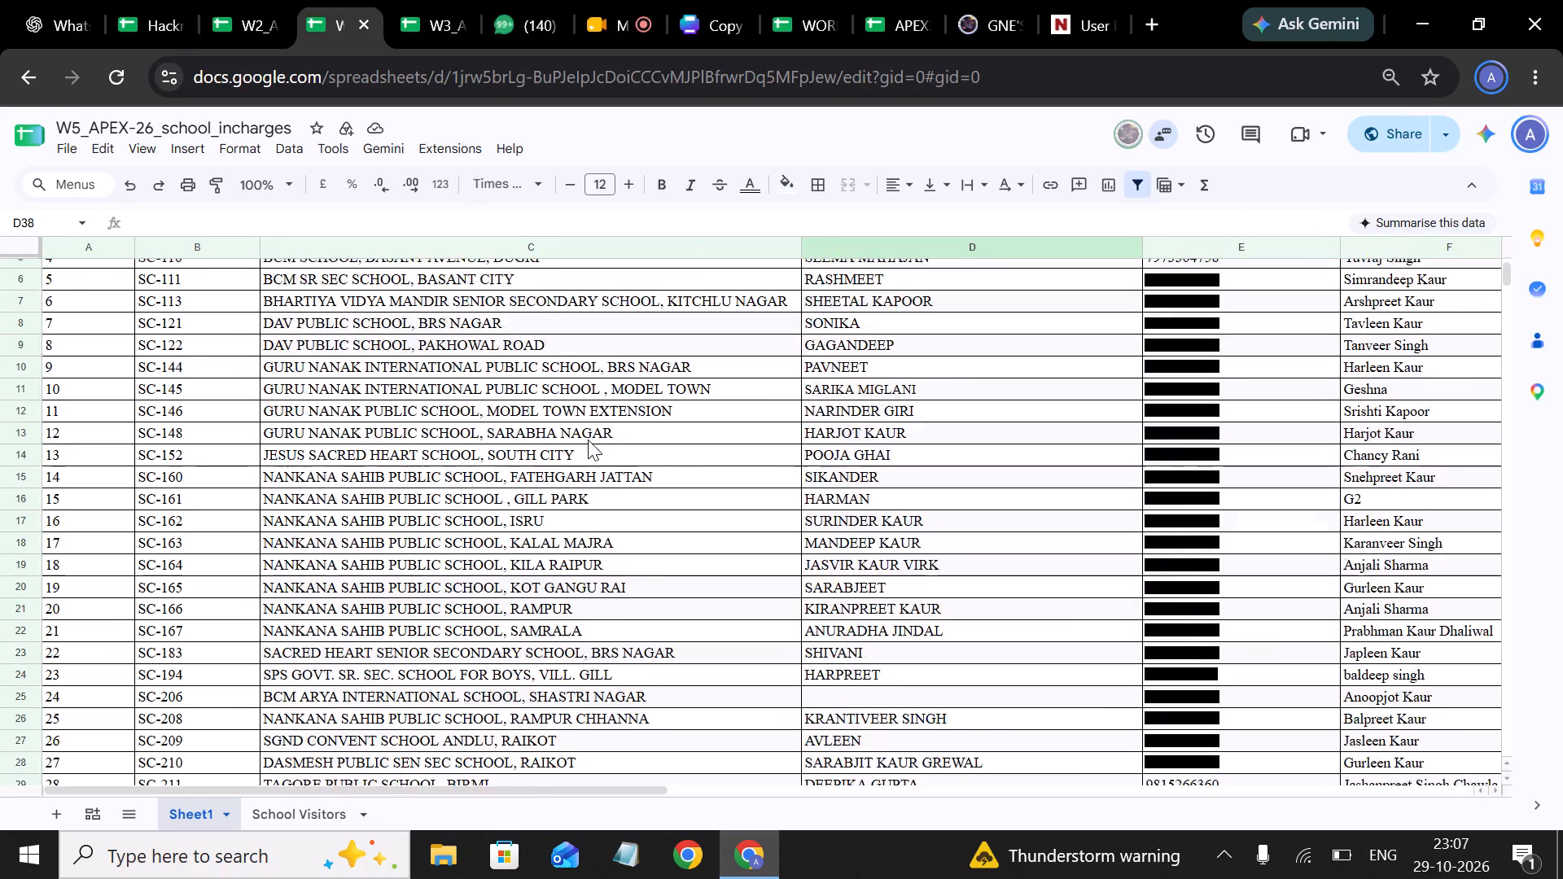
pyautogui.scroll(1, 588, 439)
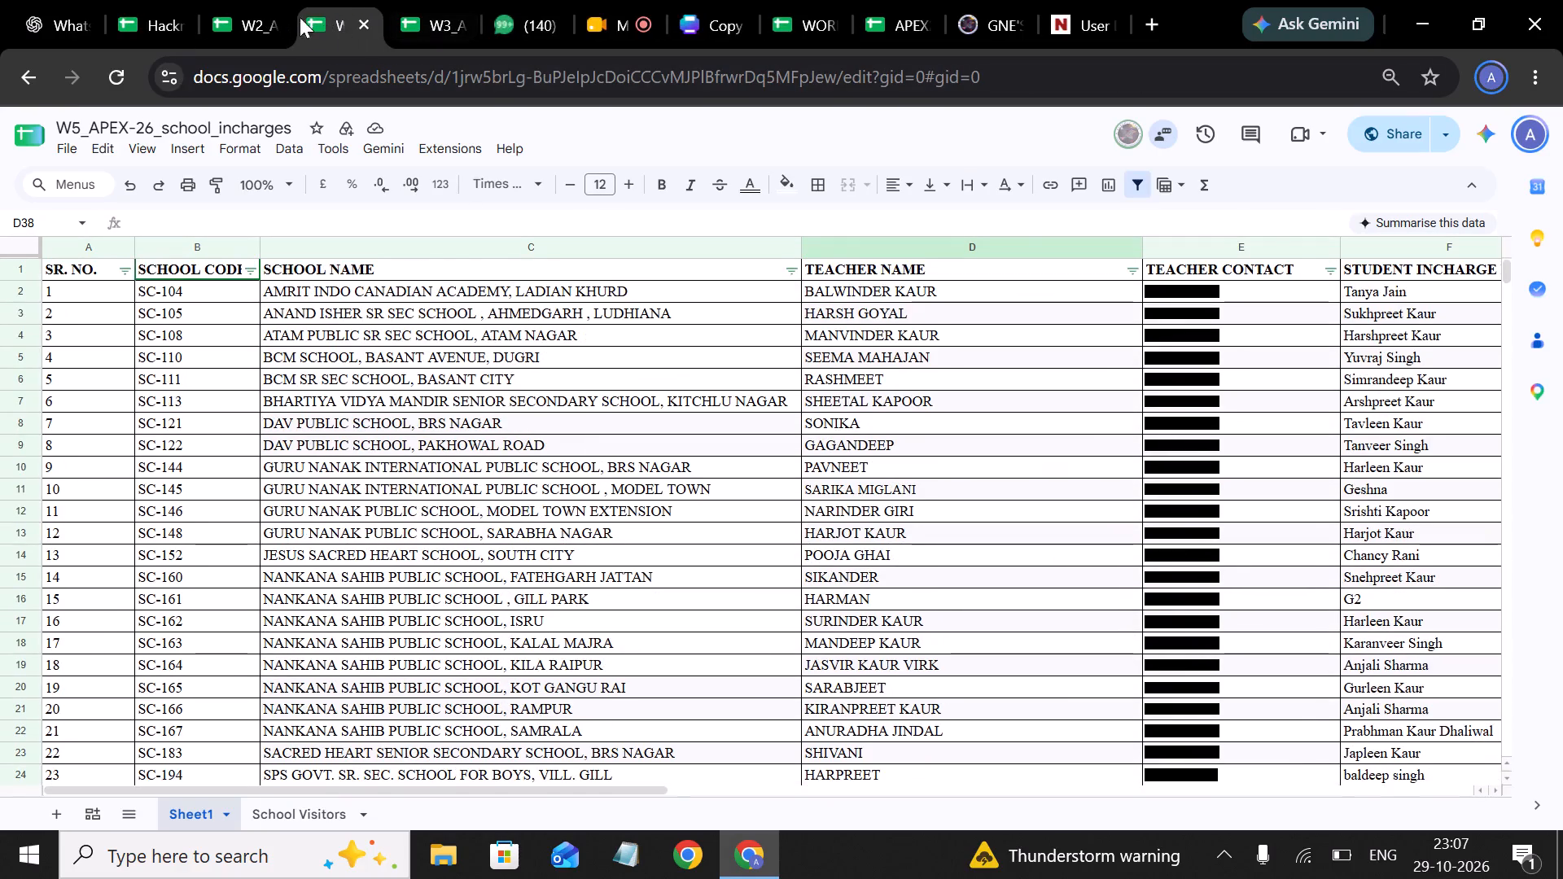
# Copy the school name AMRIT INDO CANADIAN ACADEMY, LADIAN KHURD from W5_APEX-26_school_incharges and return to the SC21 sheet in W2_APEX-26_School_Wise_New.
pyautogui.click(264, 17)
pyautogui.click(474, 265)
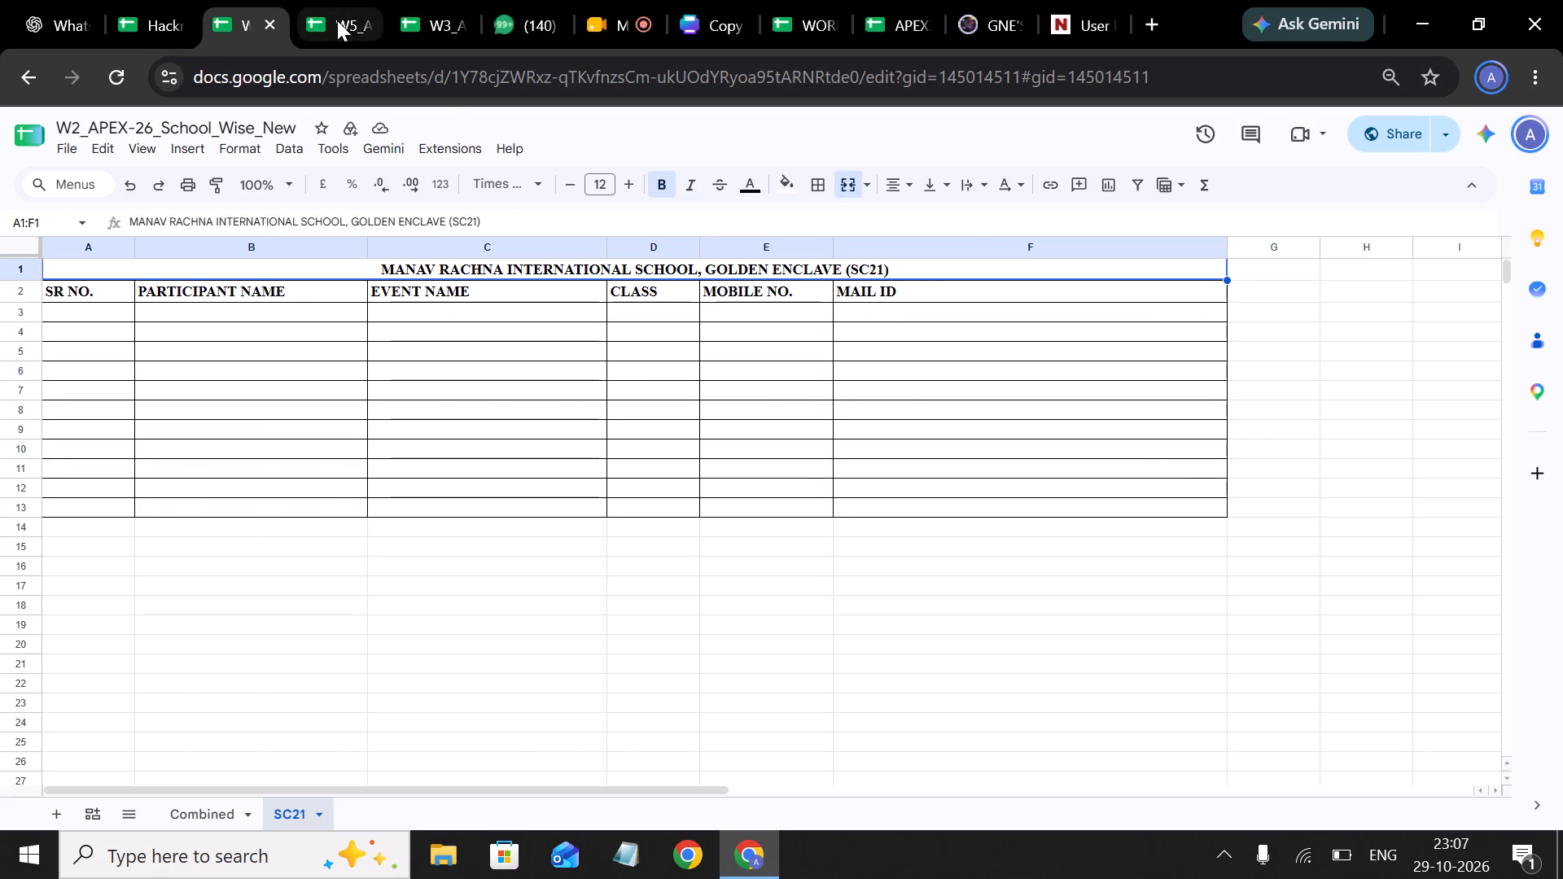
pyautogui.click(336, 20)
pyautogui.click(230, 5)
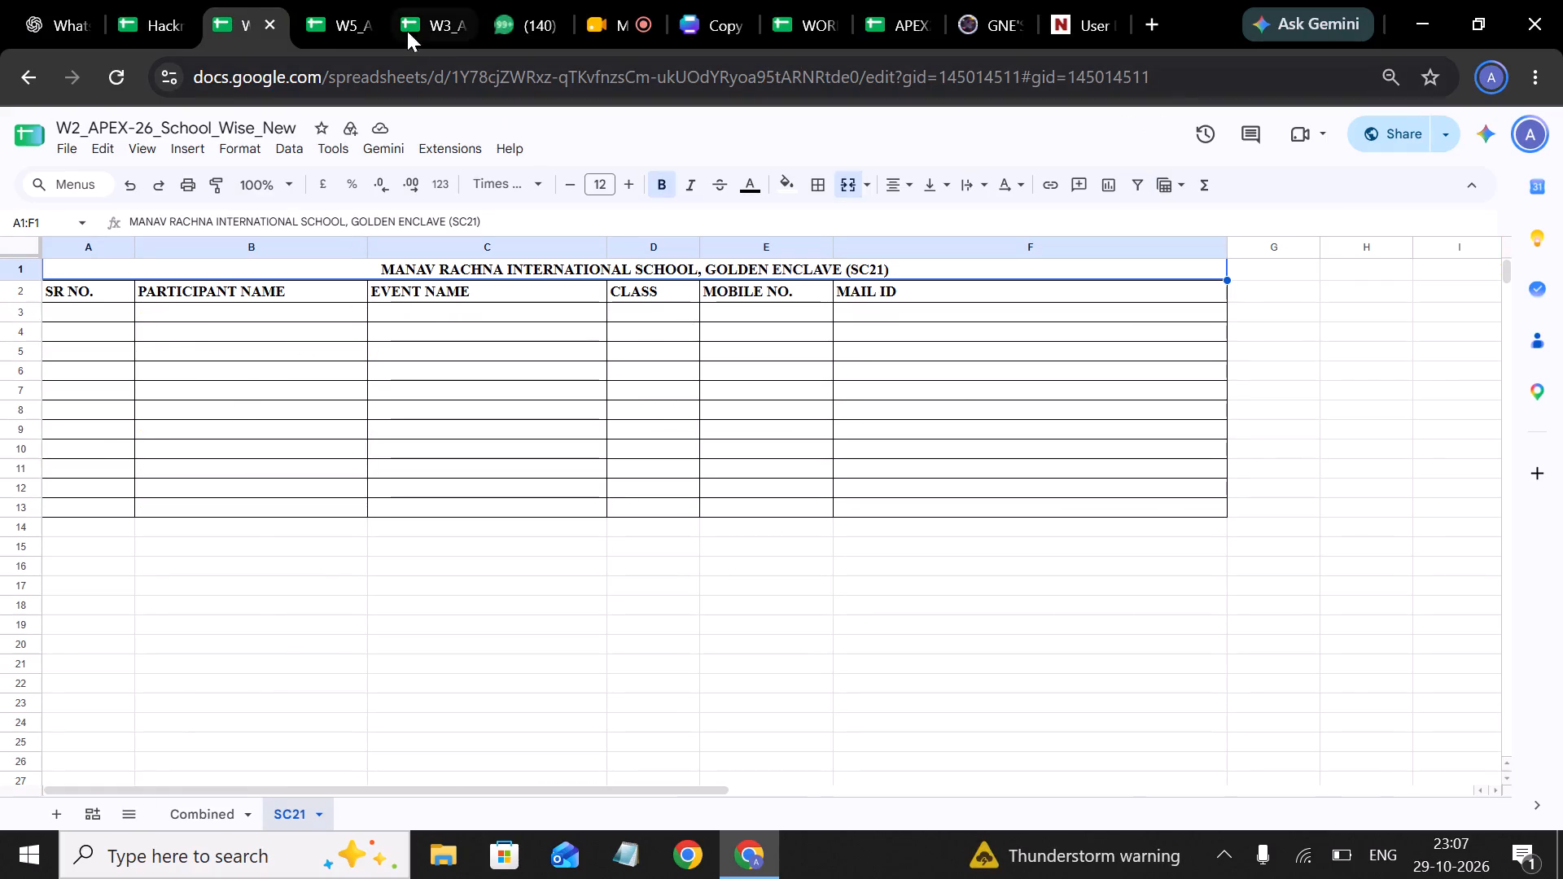
pyautogui.click(344, 24)
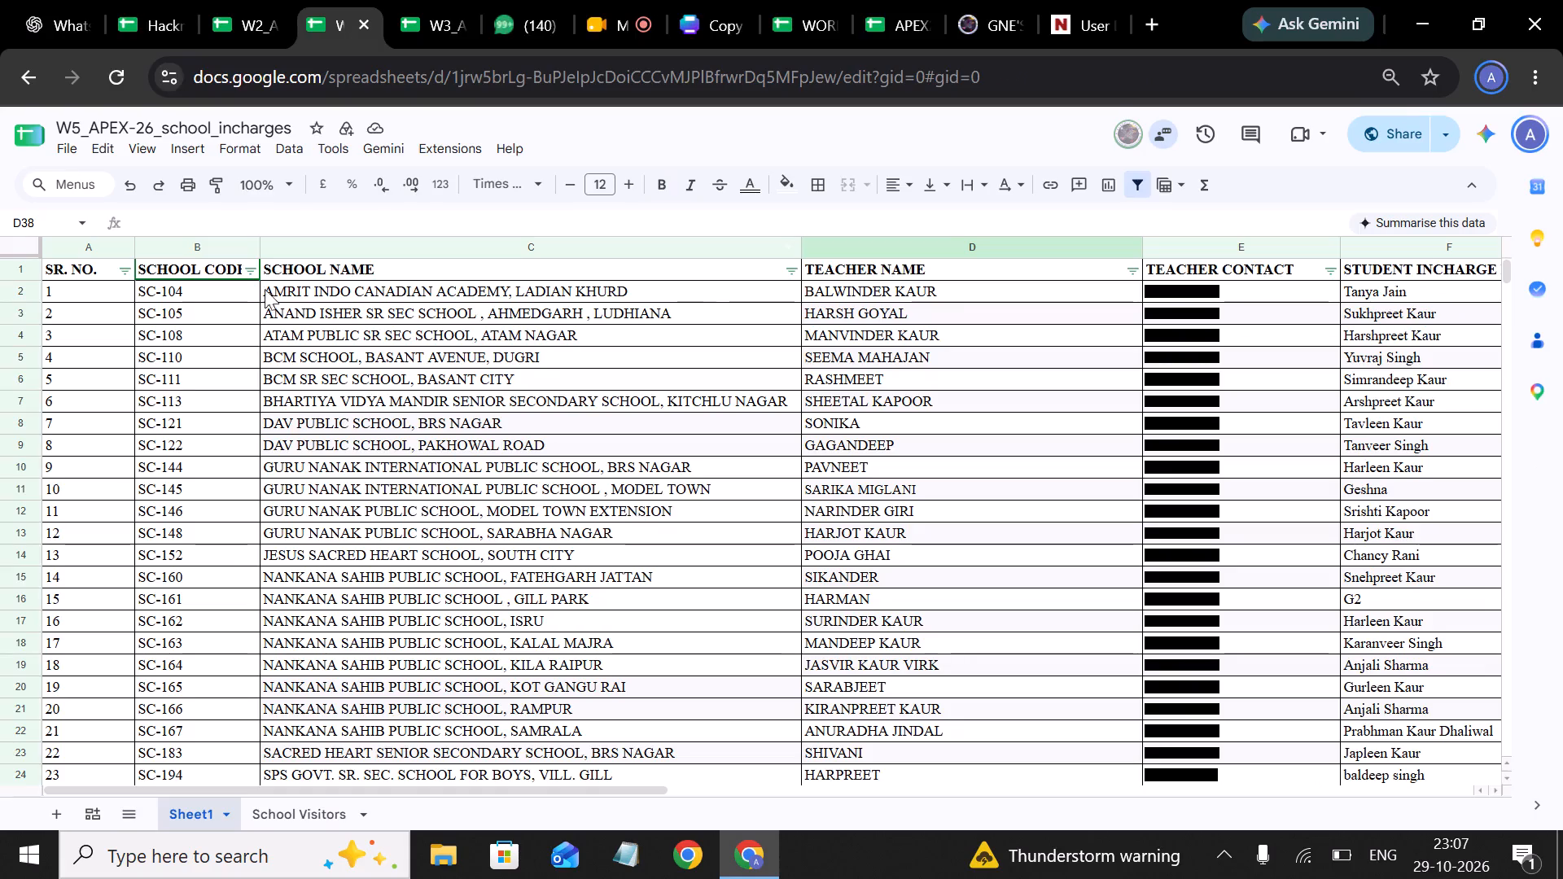
pyautogui.click(274, 291)
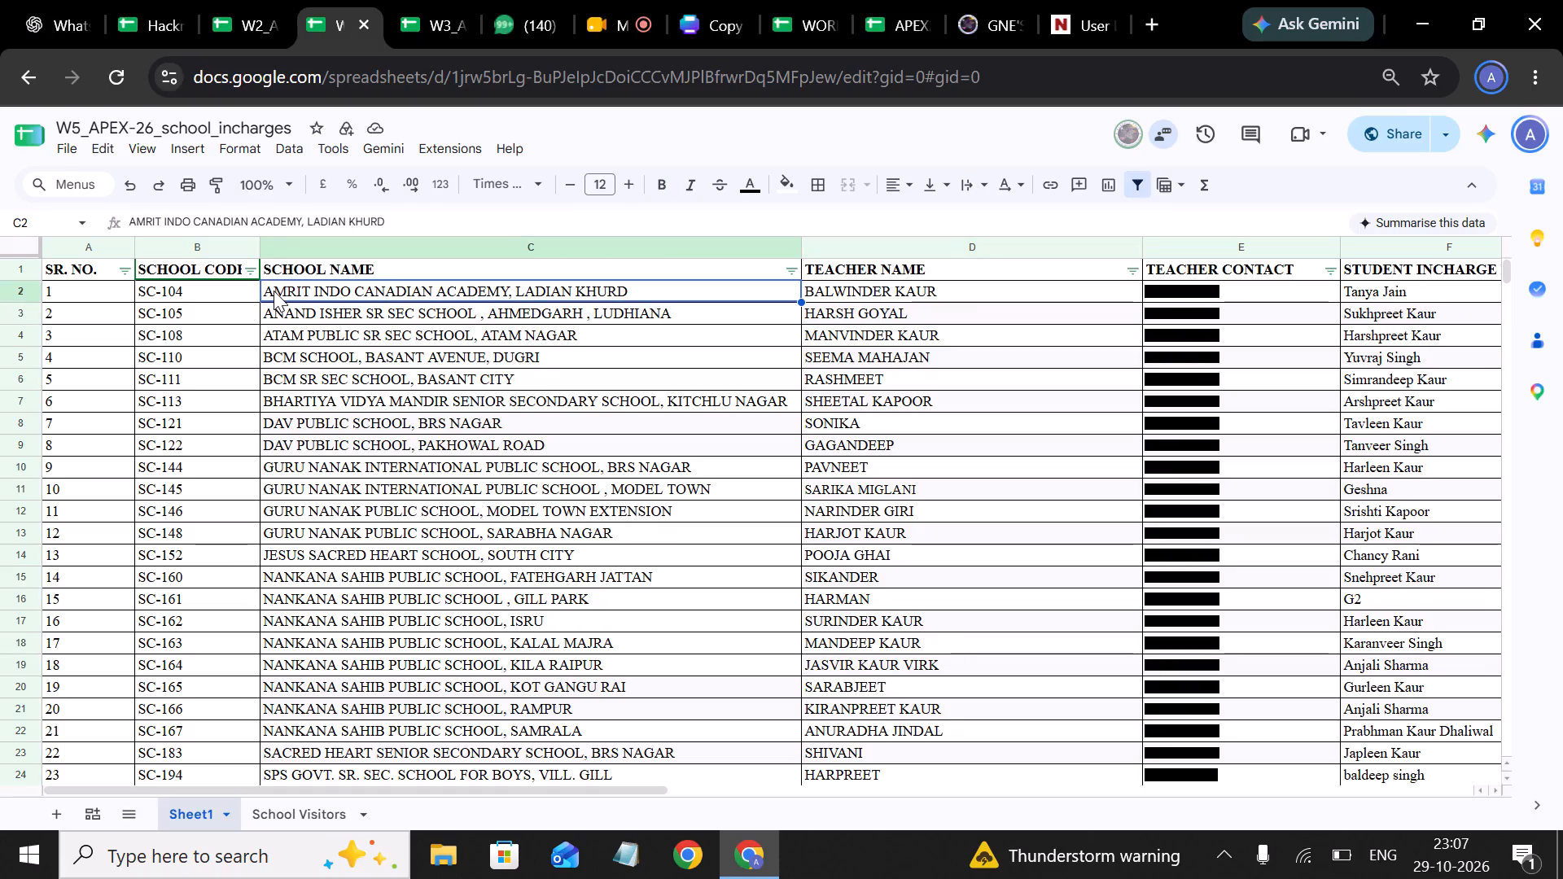
pyautogui.hotkey('ctrl', 'c')
pyautogui.click(418, 23)
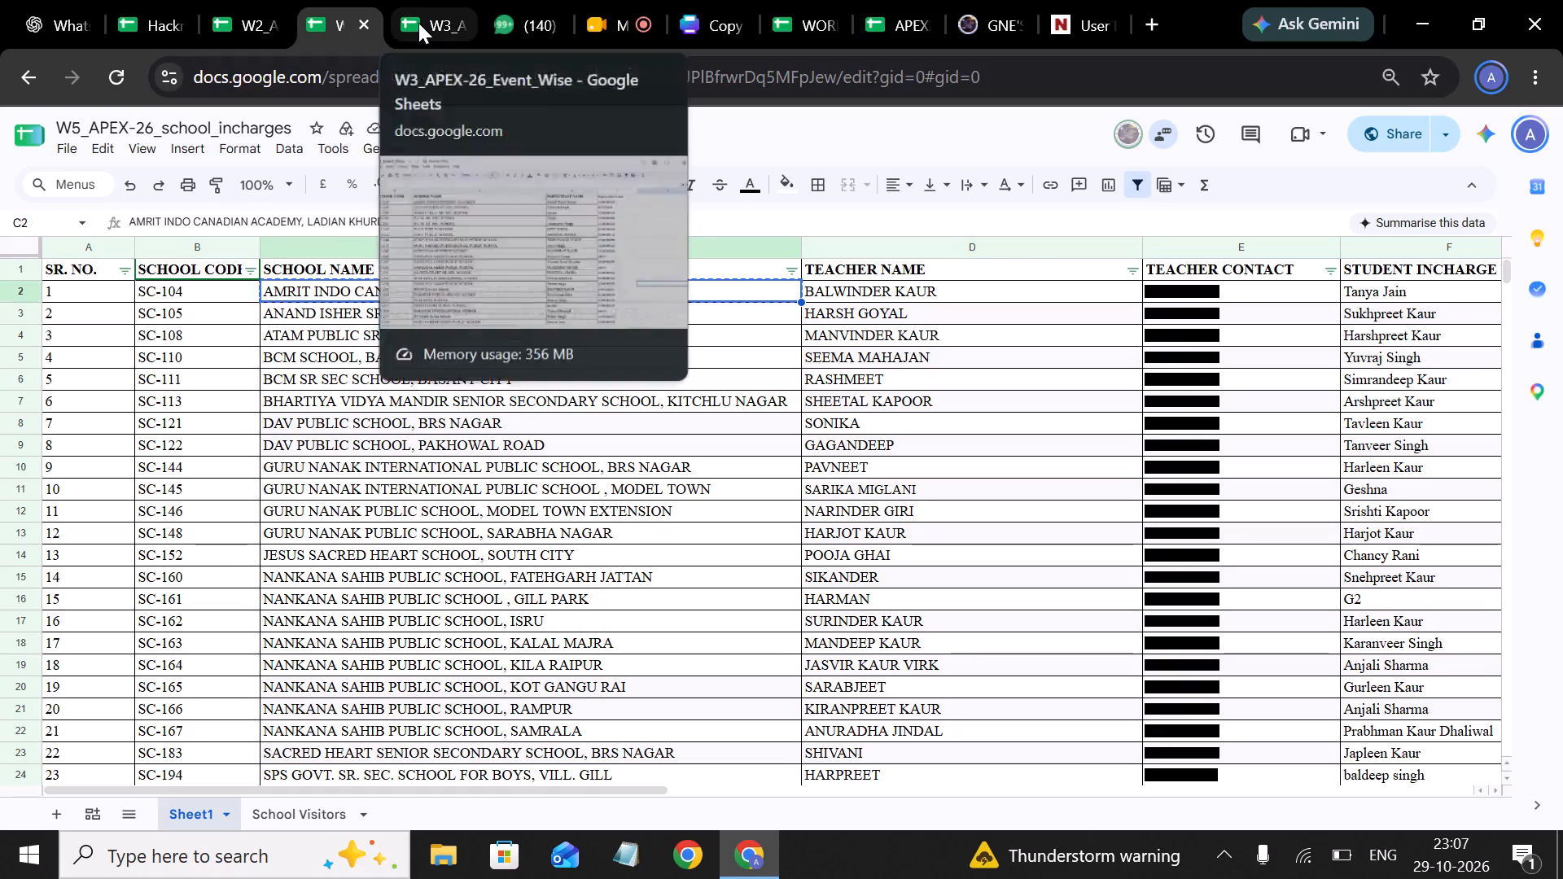
pyautogui.click(234, 19)
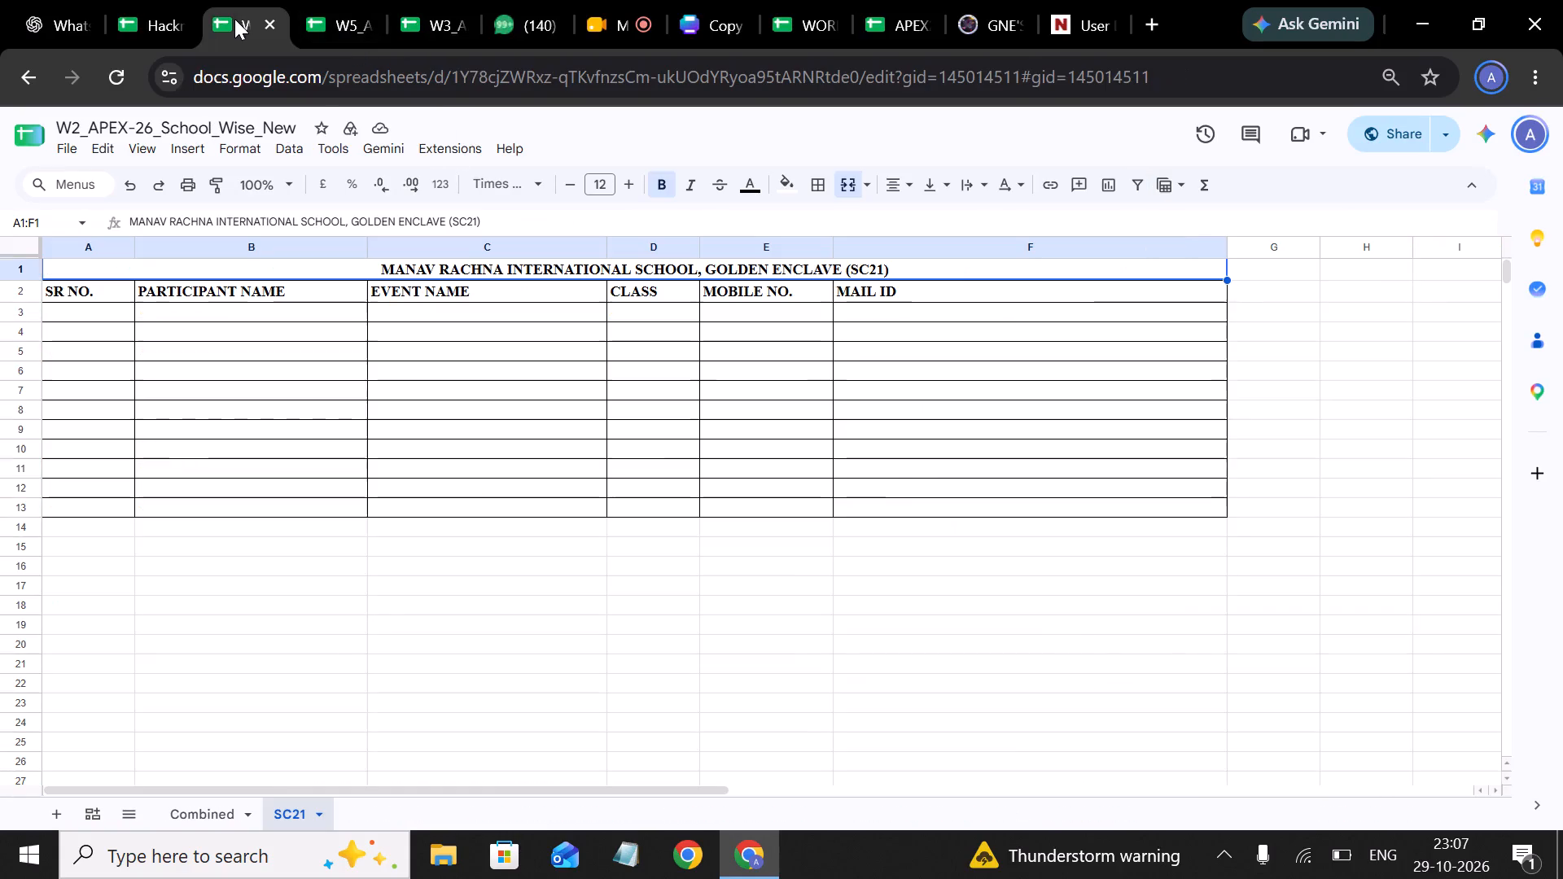
pyautogui.click(305, 18)
pyautogui.click(435, 13)
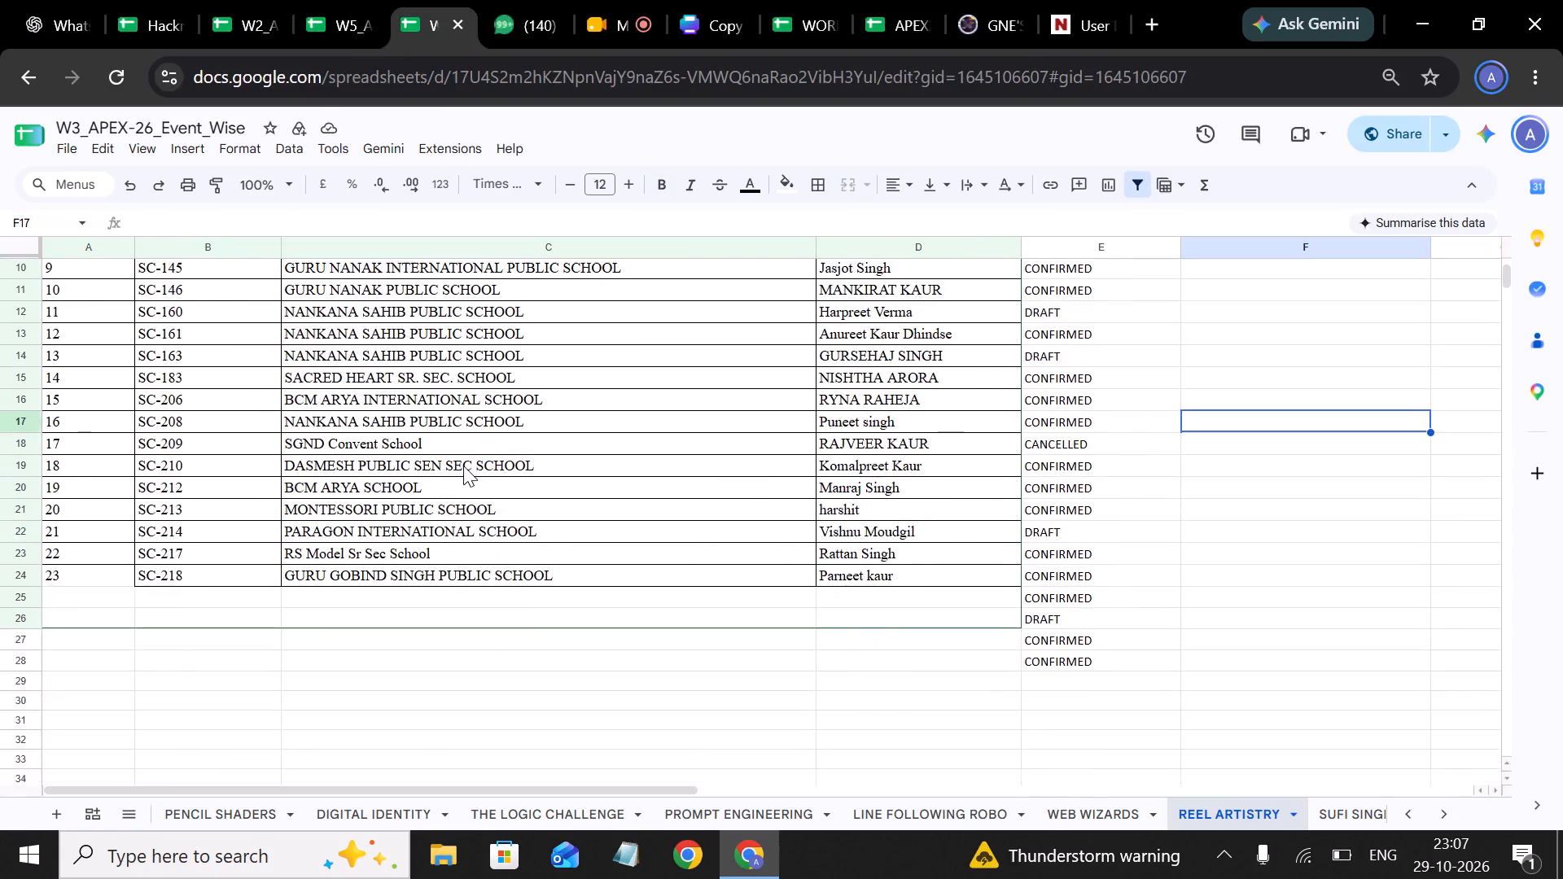
pyautogui.click(346, 17)
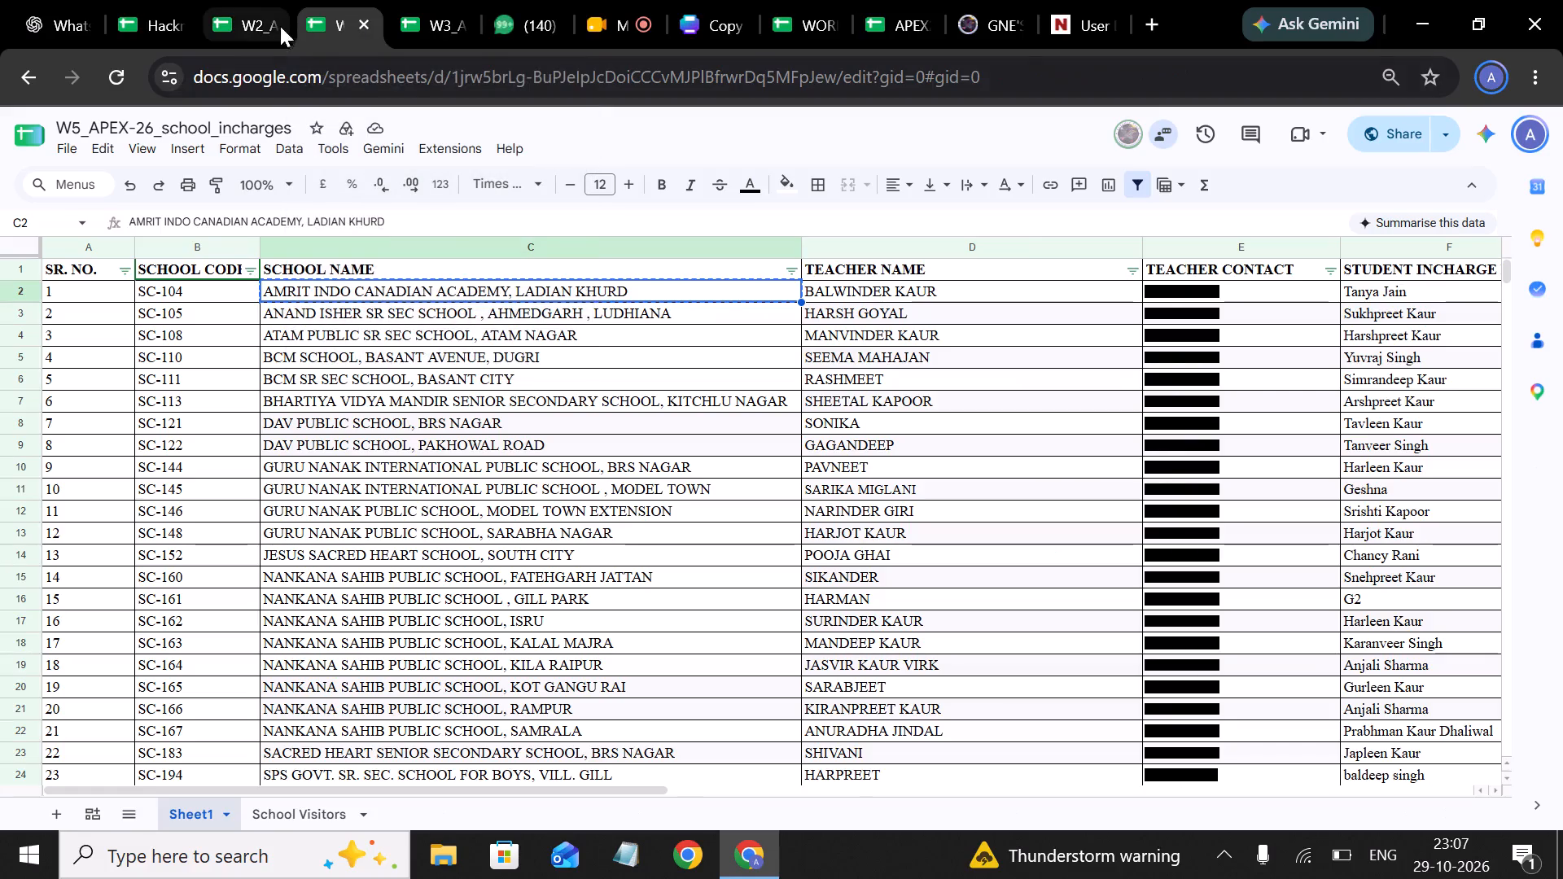
pyautogui.click(245, 21)
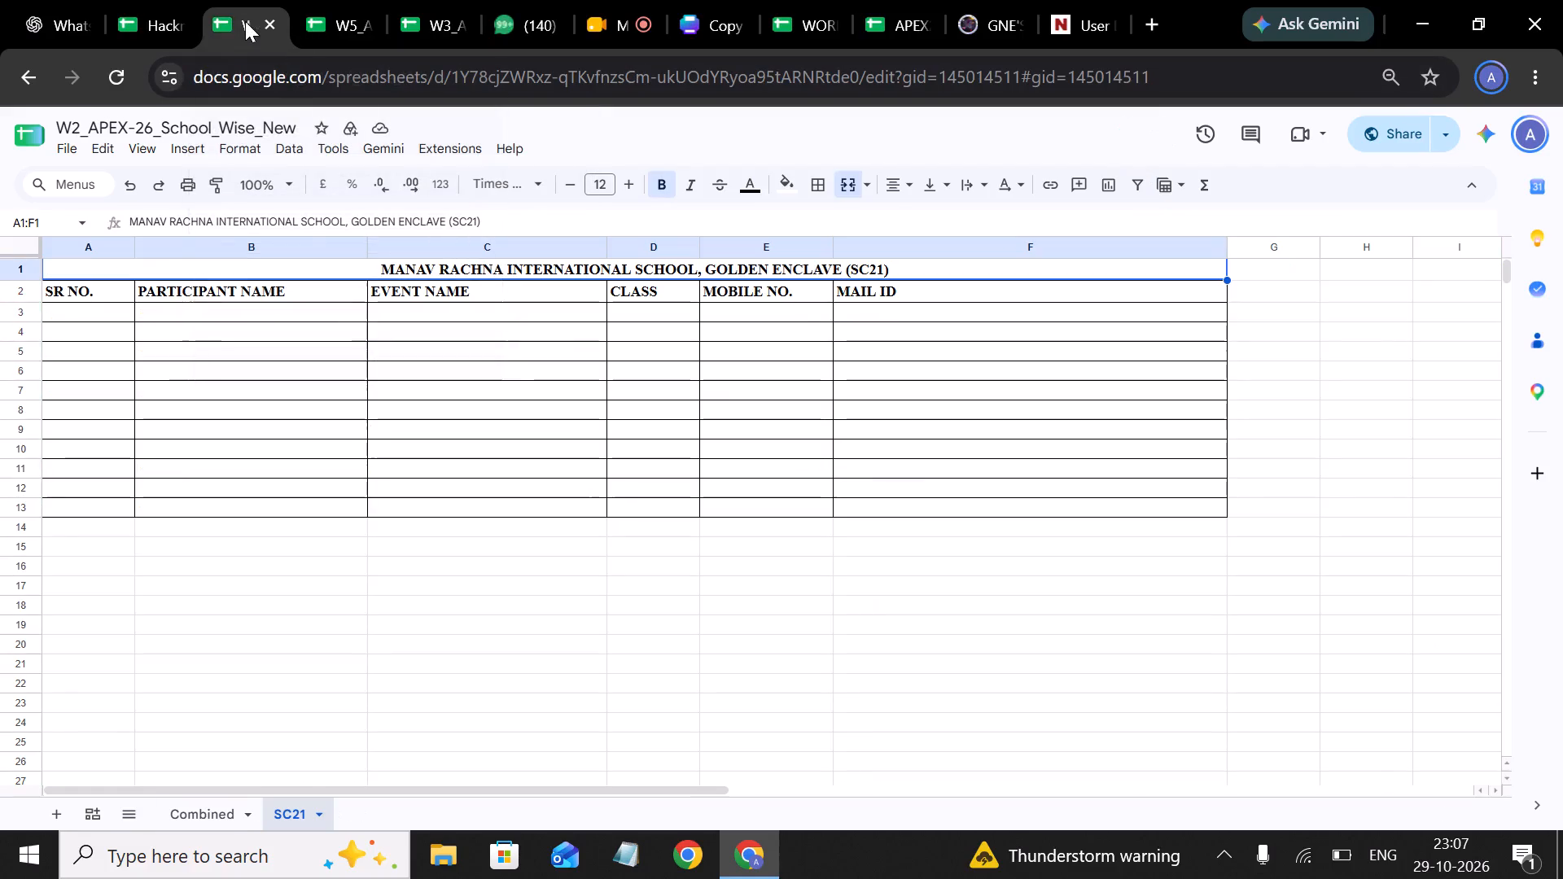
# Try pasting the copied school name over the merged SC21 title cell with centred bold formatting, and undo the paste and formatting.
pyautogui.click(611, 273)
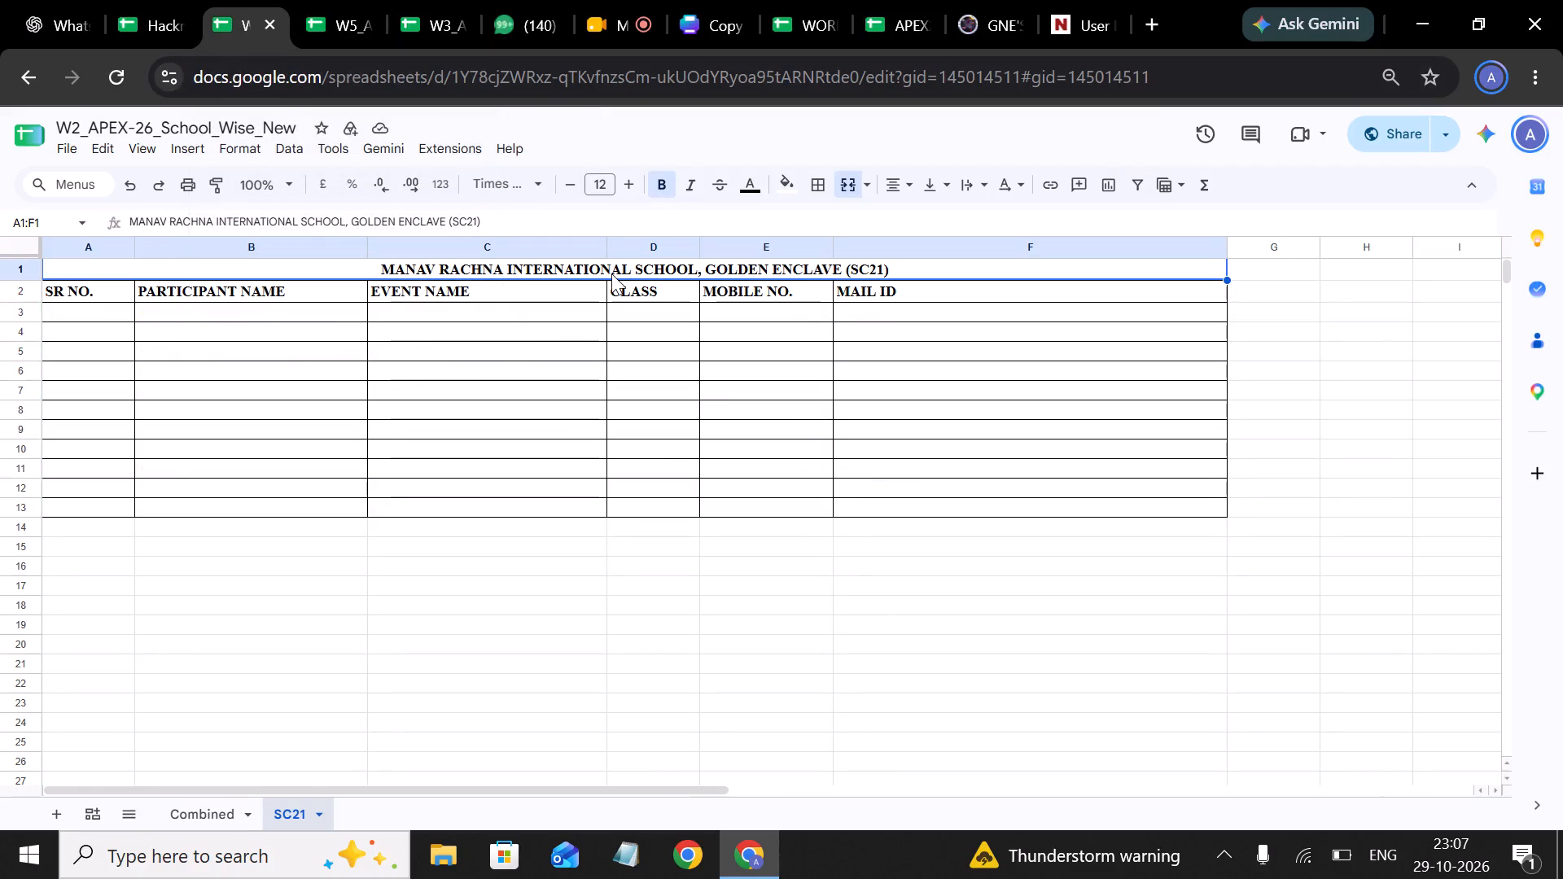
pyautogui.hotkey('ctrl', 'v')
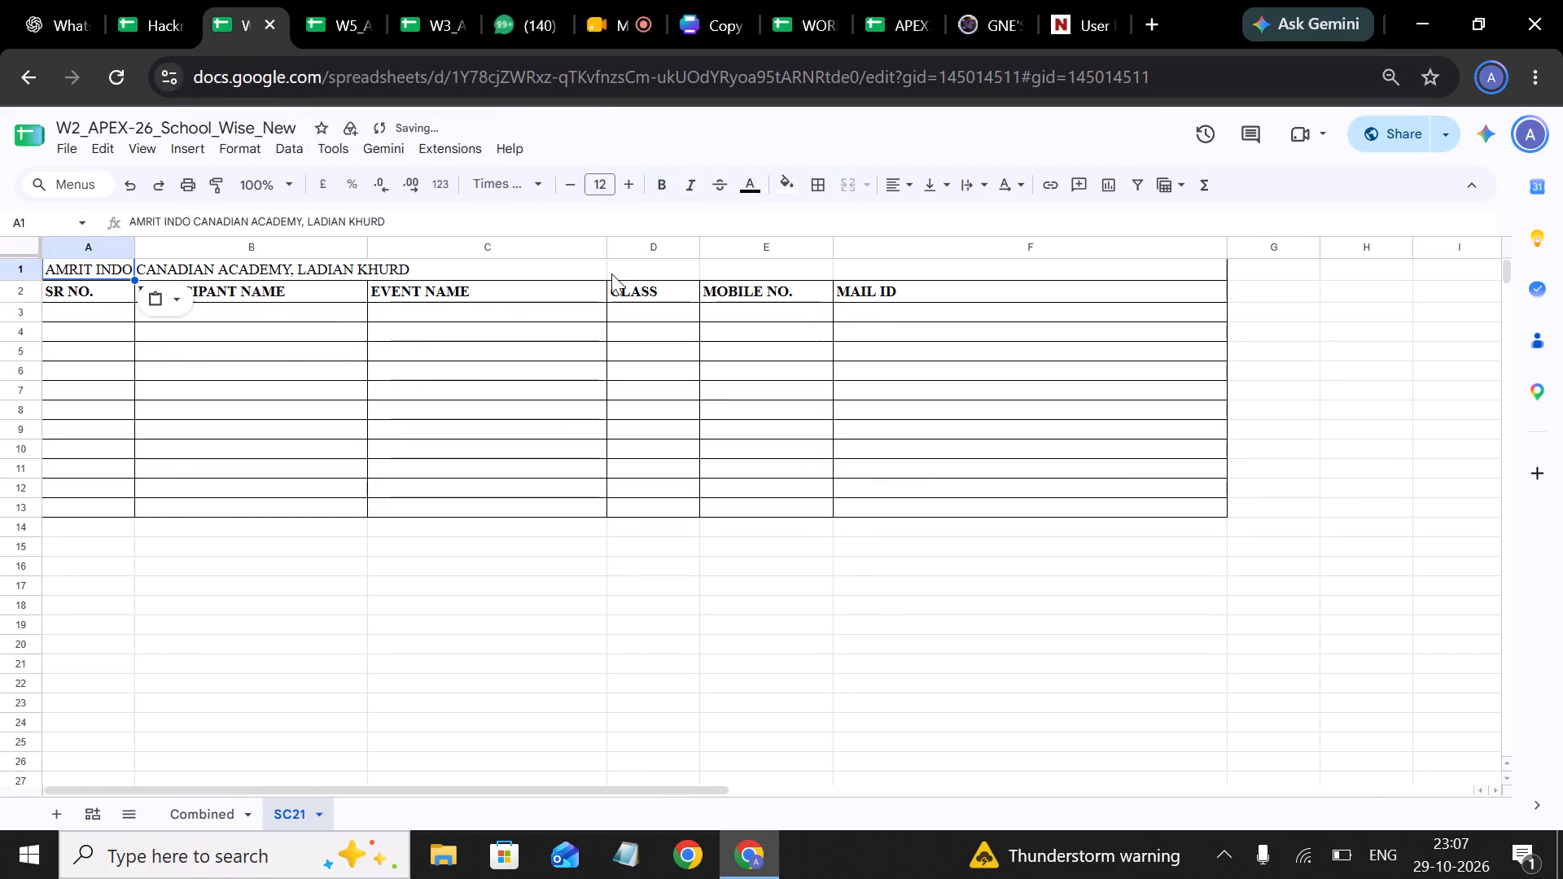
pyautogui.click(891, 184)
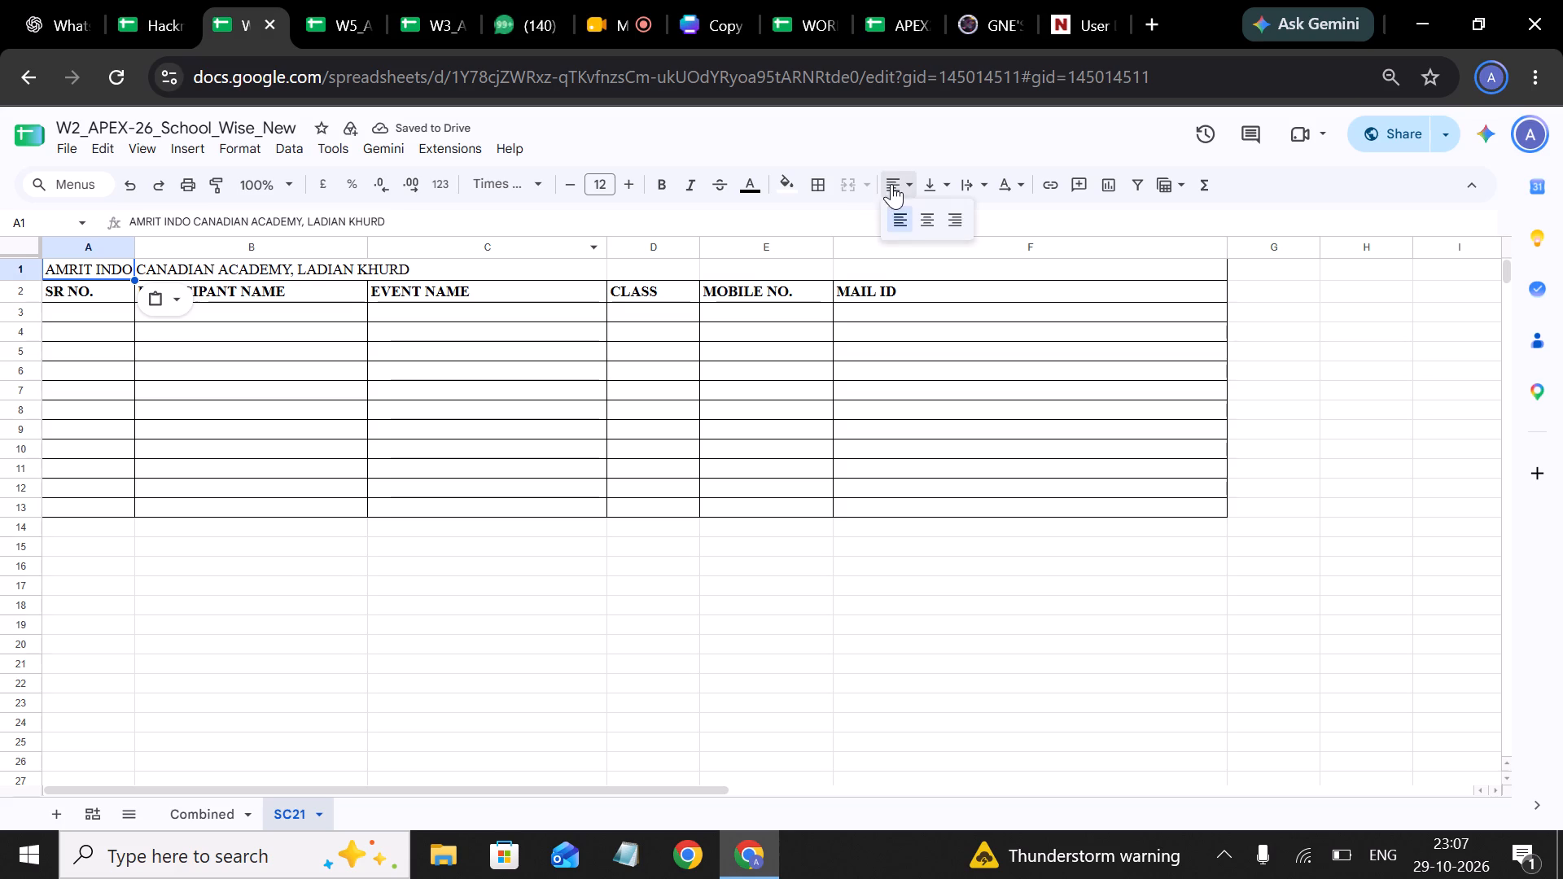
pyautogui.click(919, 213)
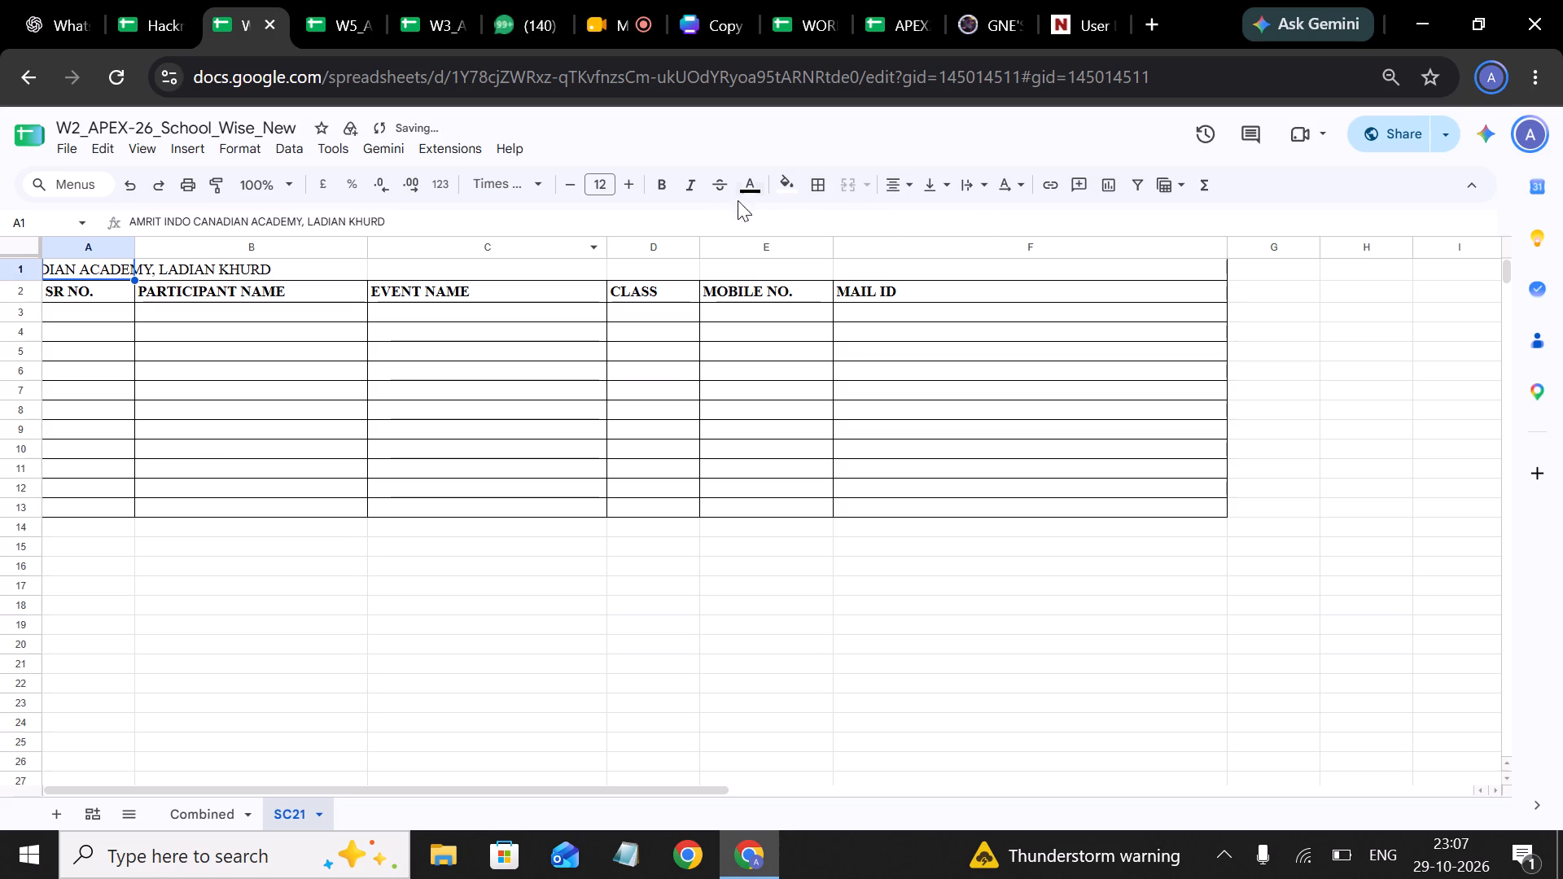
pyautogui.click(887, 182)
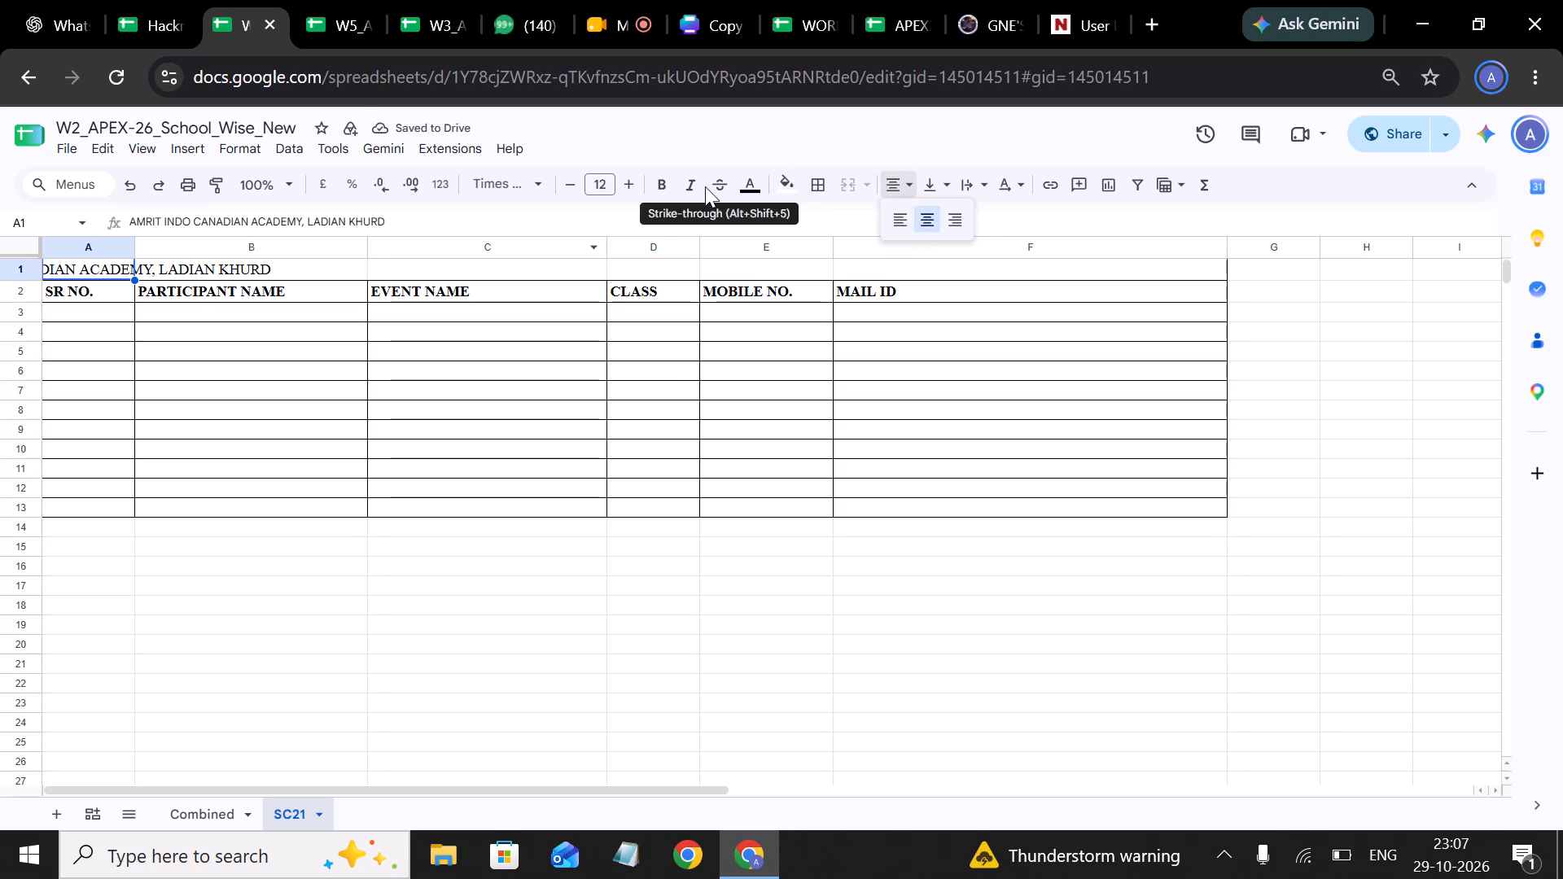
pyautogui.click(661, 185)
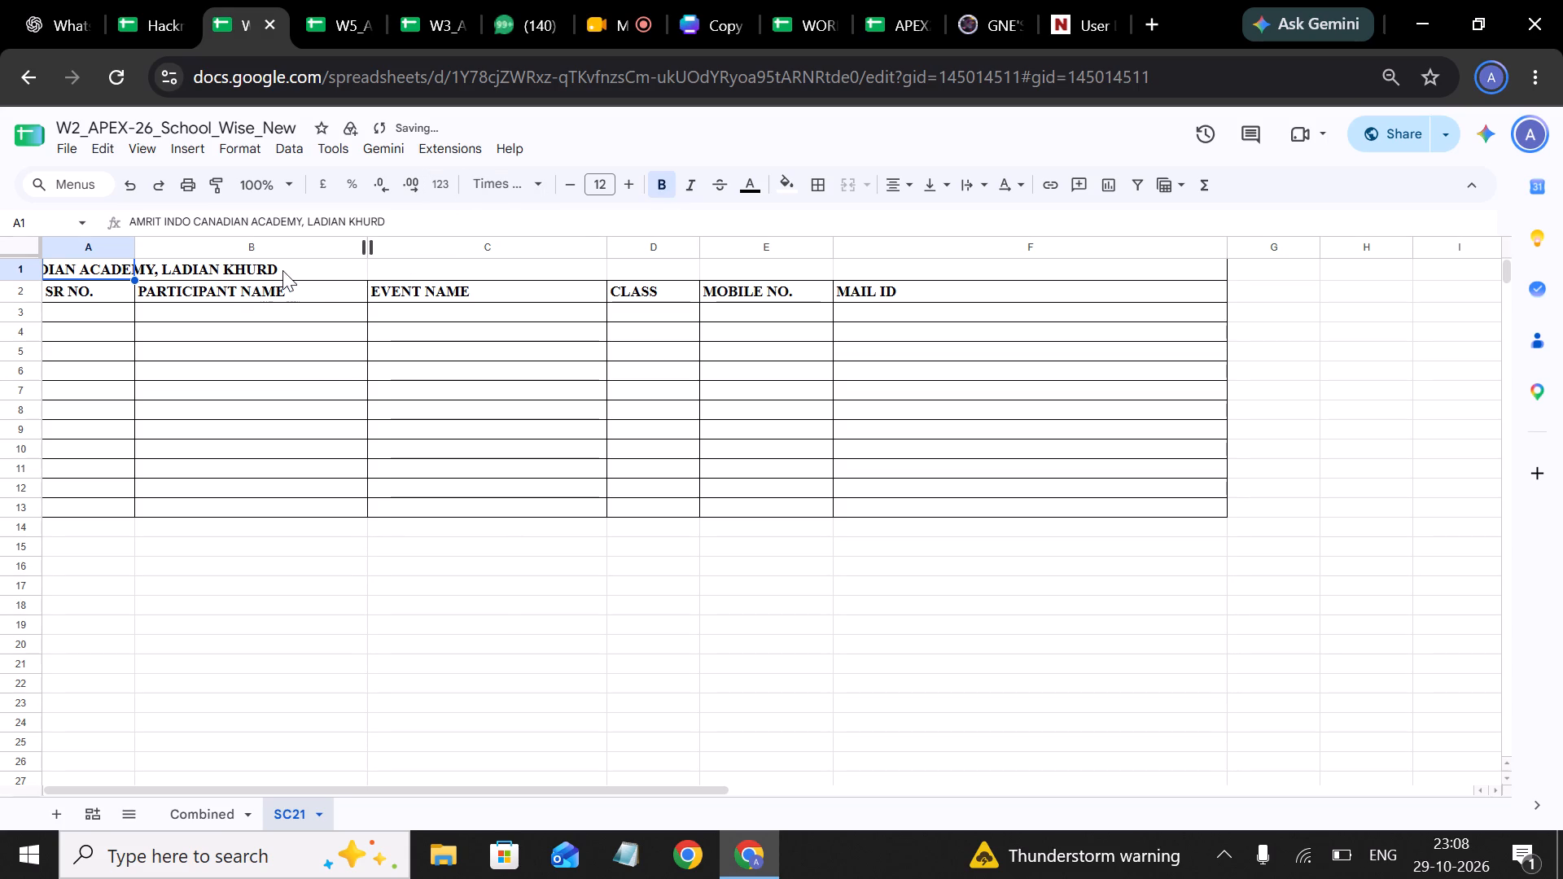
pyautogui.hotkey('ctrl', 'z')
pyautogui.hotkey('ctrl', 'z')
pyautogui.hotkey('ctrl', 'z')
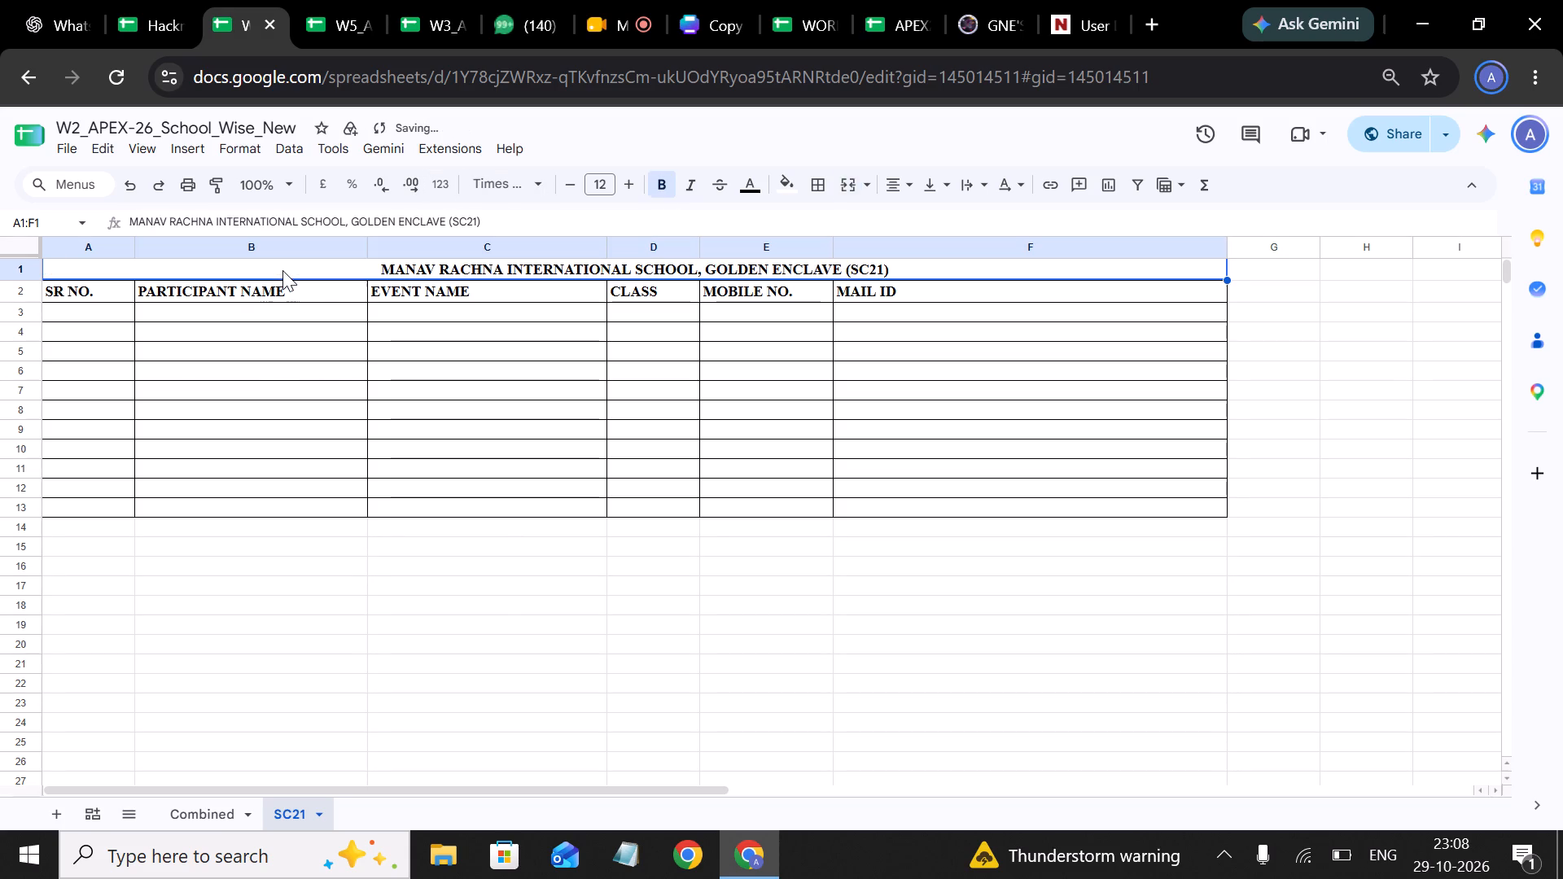
# Replace the text inside the merged title cell A1:F1 with AMRIT INDO CANADIAN ACADEMY, LADIAN KHURD(SC-104), checking it against the incharges list.
pyautogui.click(286, 261)
pyautogui.doubleClick(885, 268)
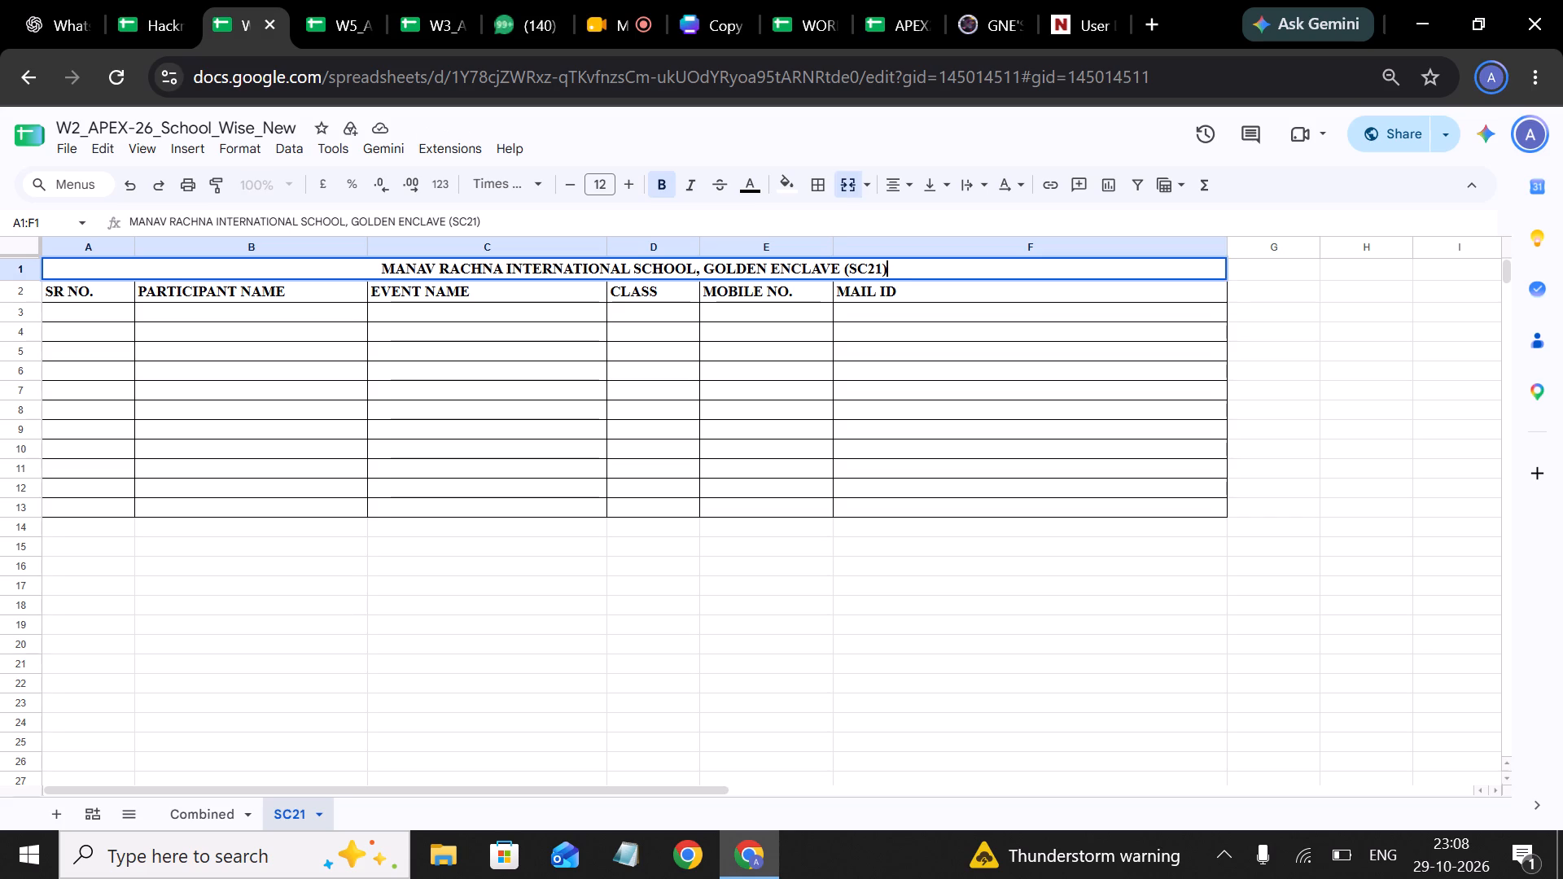
pyautogui.hotkey('shift', 'Left')
pyautogui.hotkey('shift', 'Left')
pyautogui.hotkey('shift', 'Left')
pyautogui.hotkey('shift', 'Left')
pyautogui.hotkey('shift', 'Left')
pyautogui.hotkey('shift', 'Left')
pyautogui.hotkey('shift', 'Left')
pyautogui.hotkey('shift', 'Left')
pyautogui.hotkey('shift', 'Left')
pyautogui.hotkey('shift', 'Left')
pyautogui.hotkey('shift', 'Left')
pyautogui.hotkey('shift', 'Left')
pyautogui.hotkey('shift', 'Left')
pyautogui.hotkey('shift', 'Left')
pyautogui.hotkey('shift', 'Left')
pyautogui.hotkey('shift', 'Left')
pyautogui.hotkey('shift', 'Left')
pyautogui.hotkey('shift', 'Left')
pyautogui.hotkey('shift', 'Left')
pyautogui.hotkey('shift', 'Left')
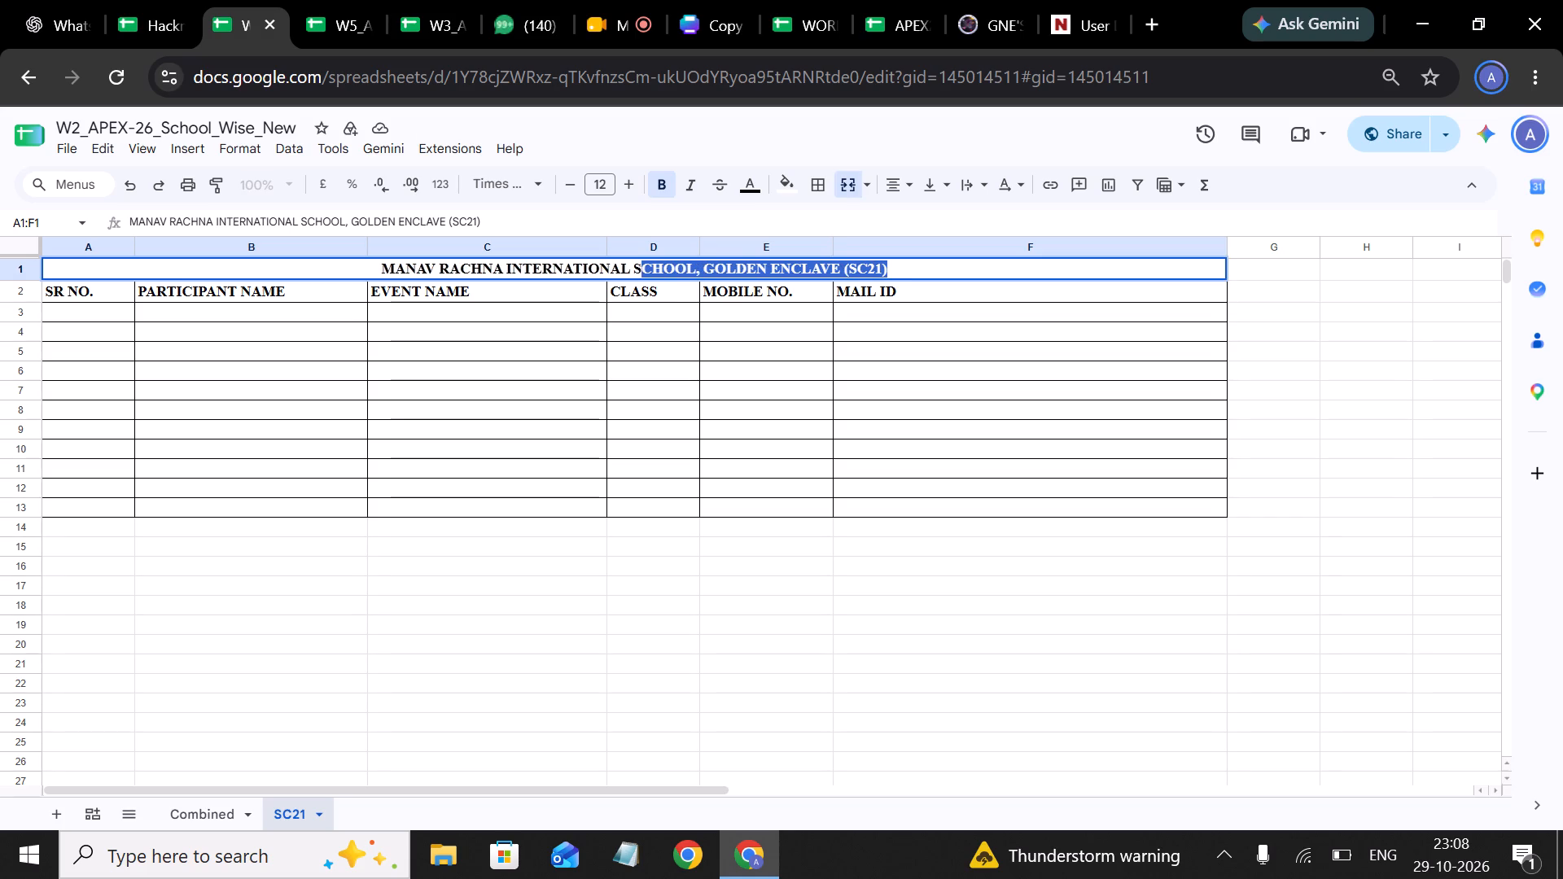
pyautogui.hotkey('shift', 'Left')
pyautogui.hotkey('shift', 'Left')
pyautogui.hotkey('shift', 'Left')
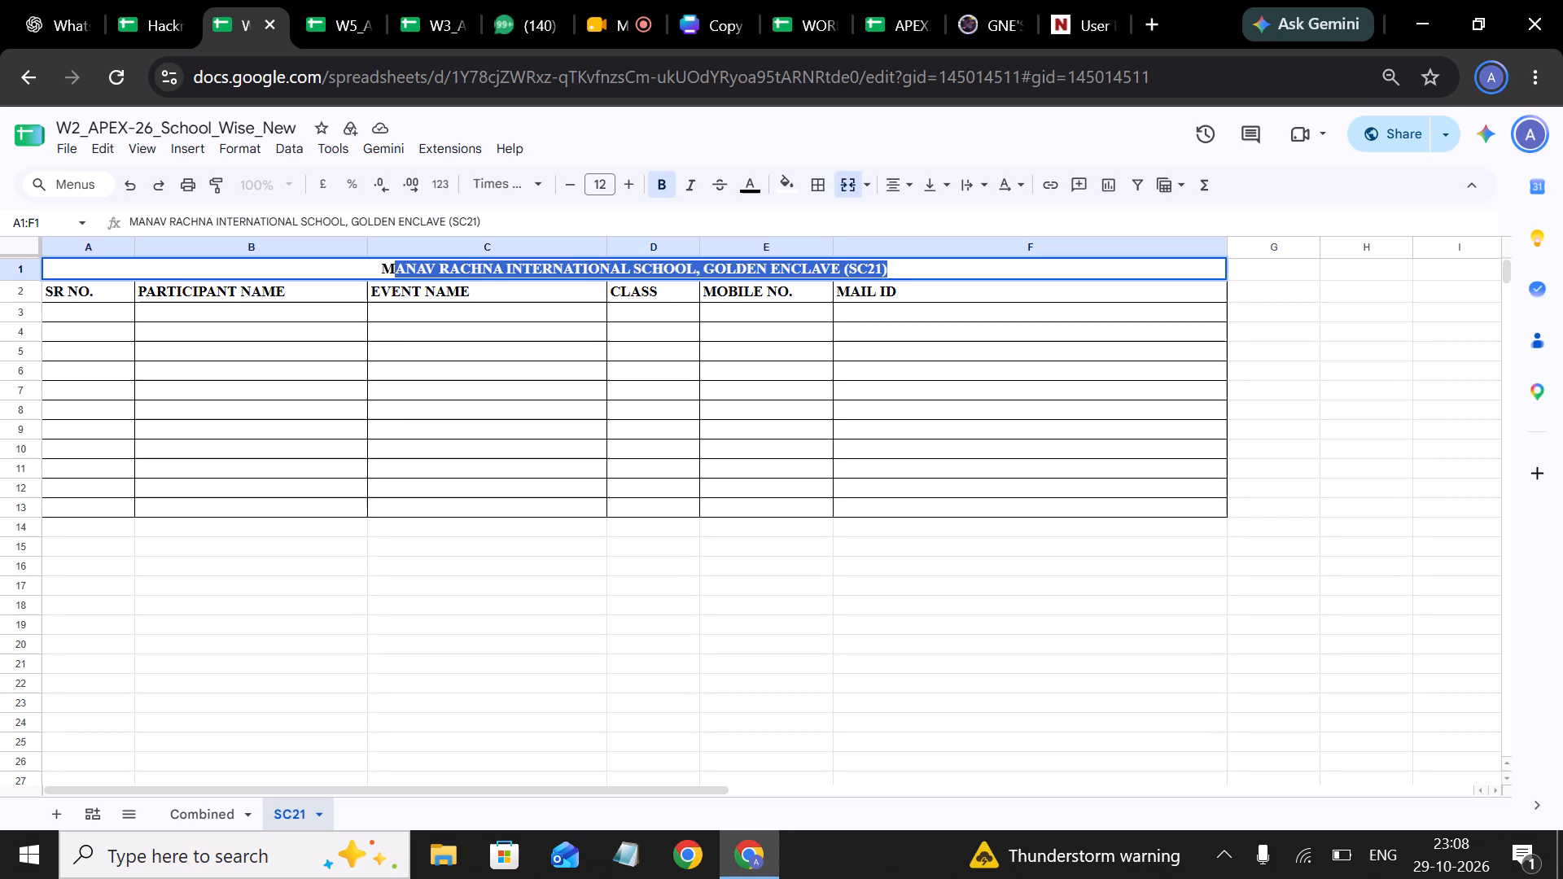
pyautogui.hotkey('ctrl', 'v')
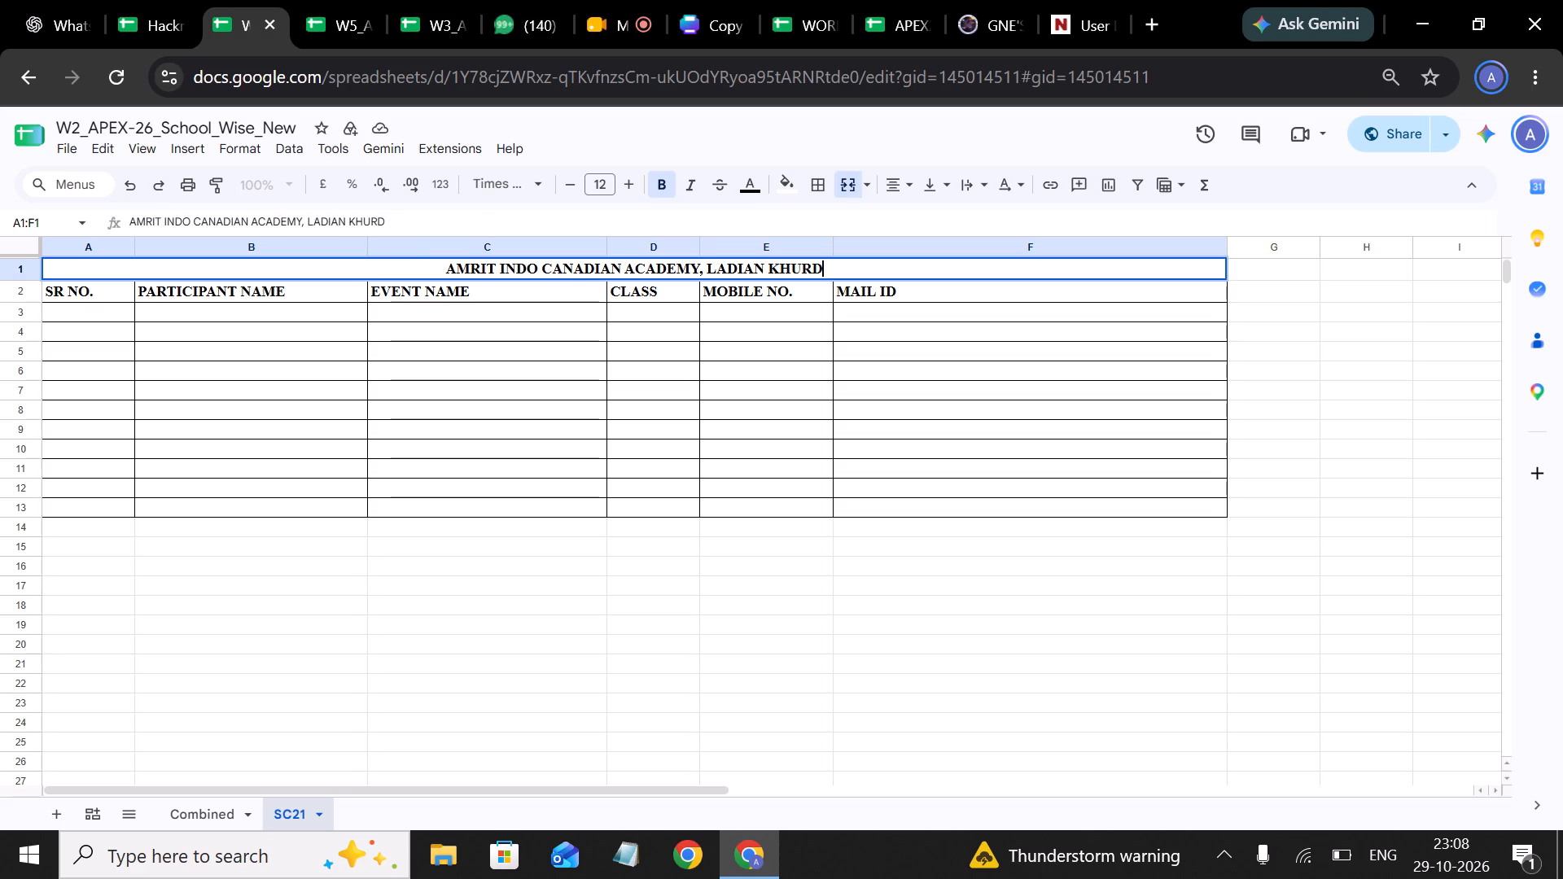
pyautogui.hotkey('shift', '(')
pyautogui.write('SC-1')
pyautogui.write('04')
pyautogui.hotkey('shift', ')')
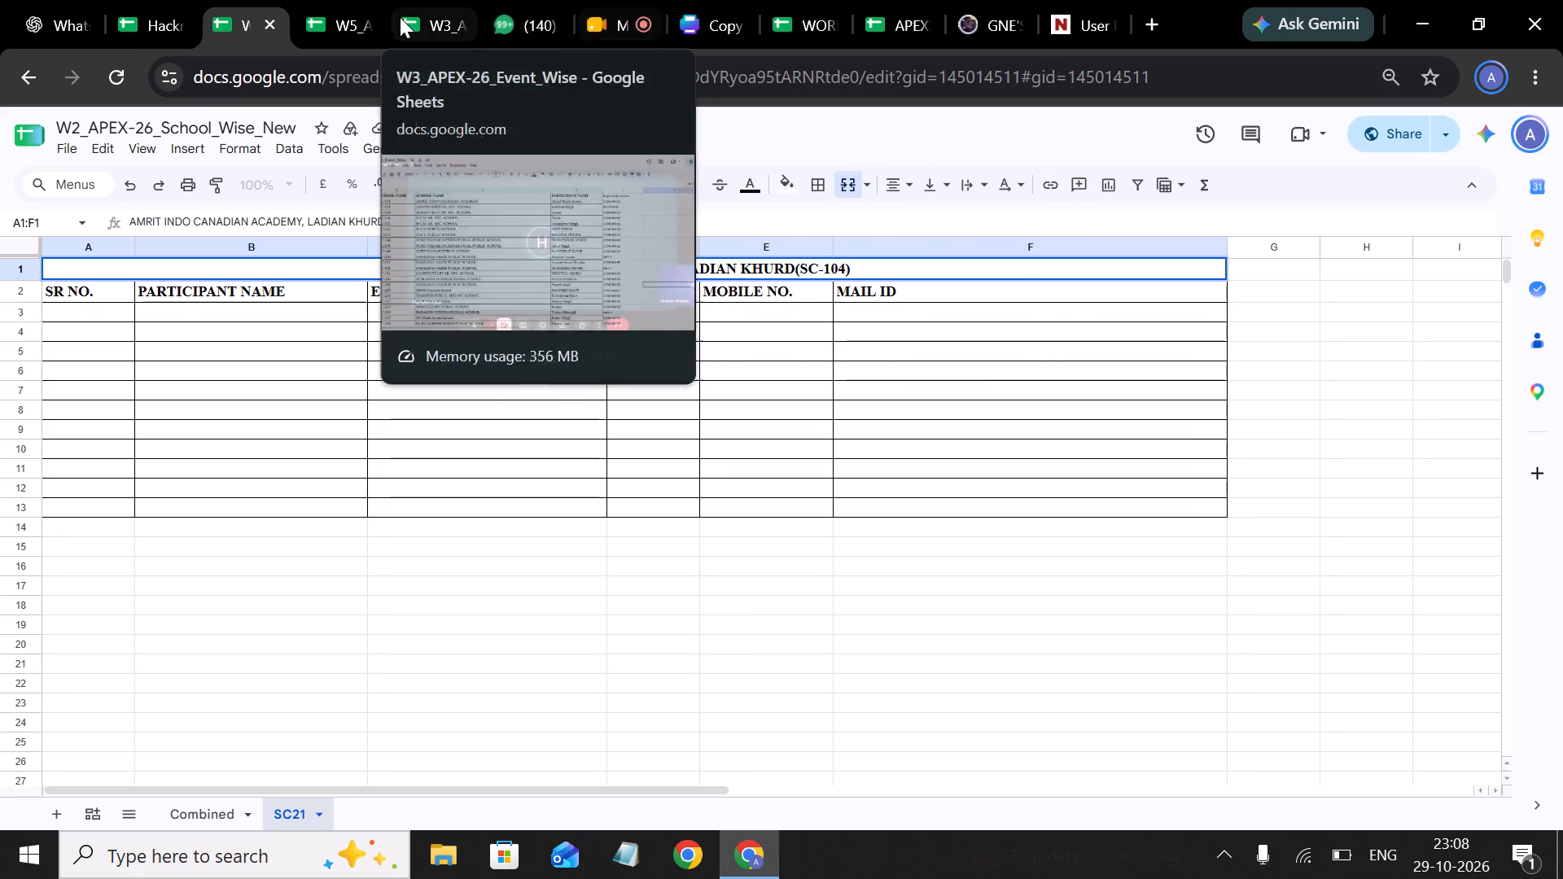
pyautogui.click(346, 11)
pyautogui.click(253, 22)
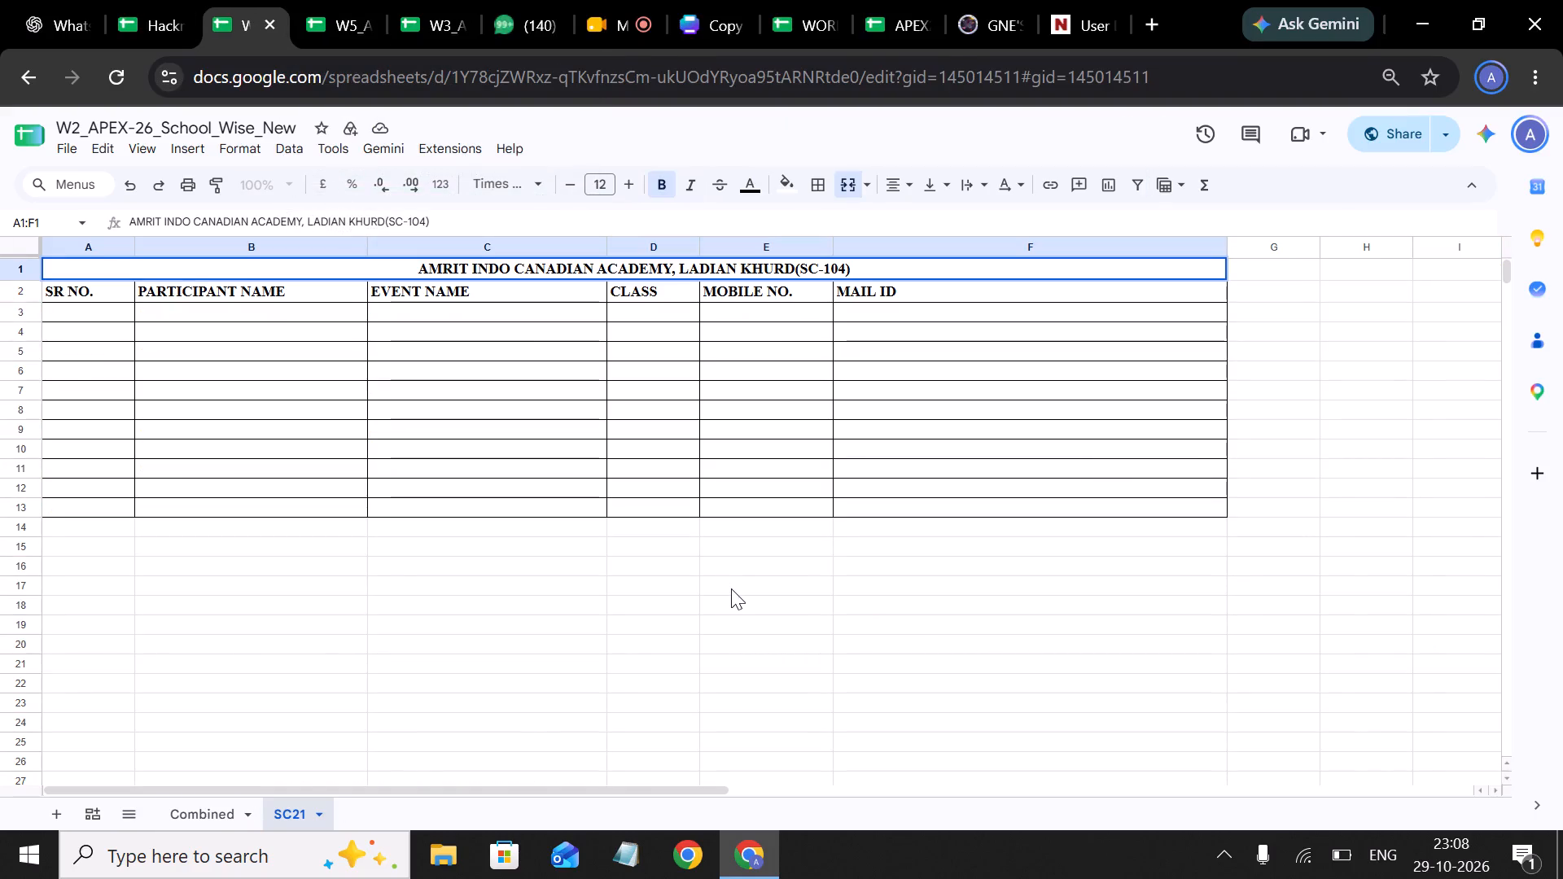
# Rename the SC21 sheet as SC104.
pyautogui.rightClick(282, 809)
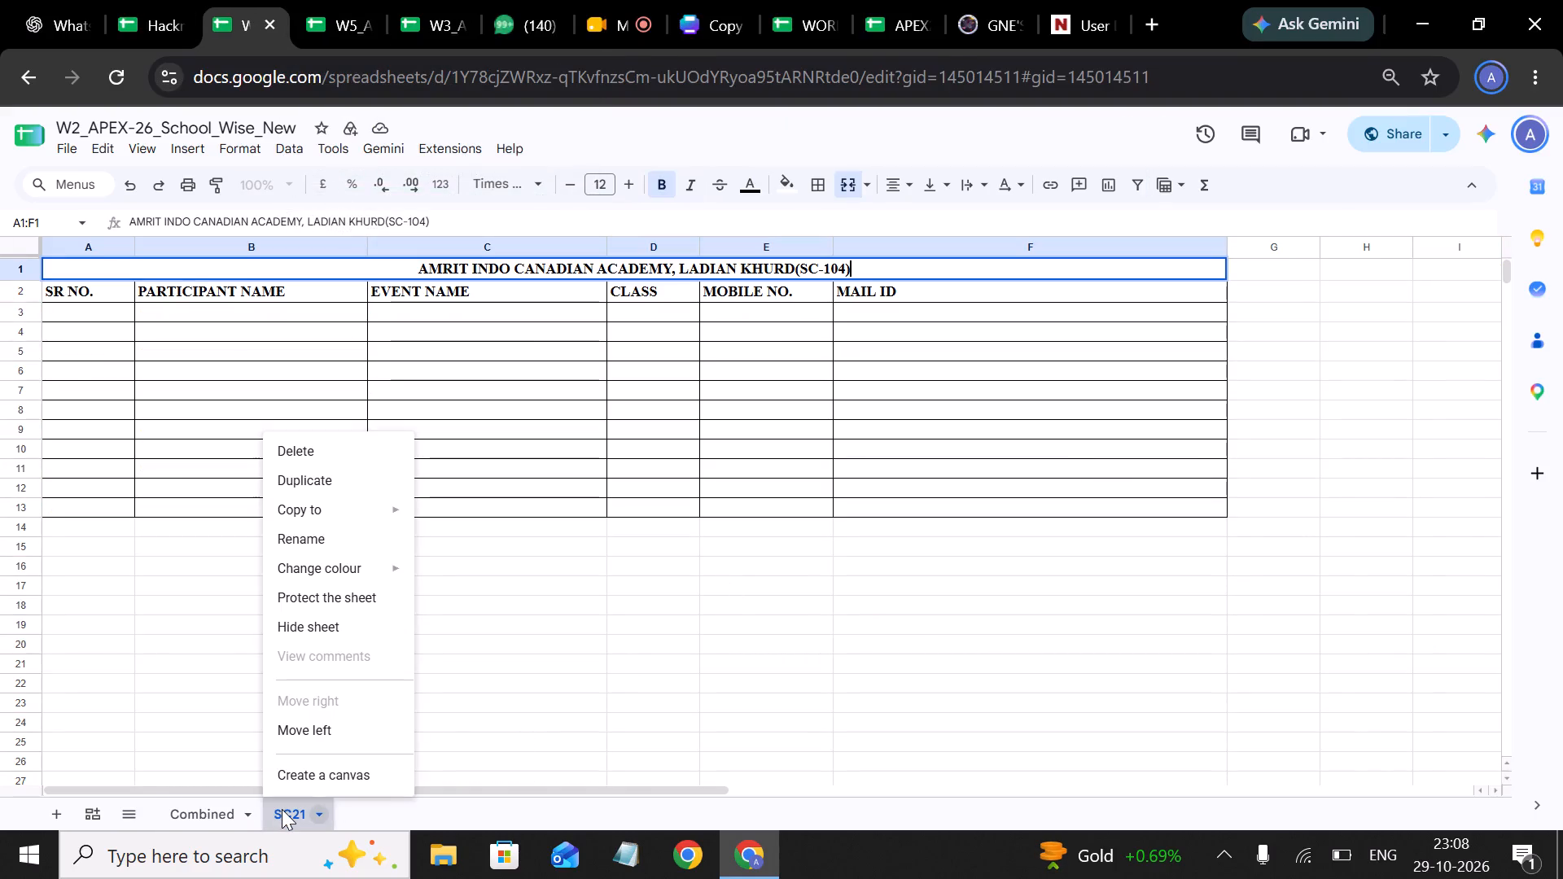
pyautogui.click(339, 540)
pyautogui.press('BackSpace')
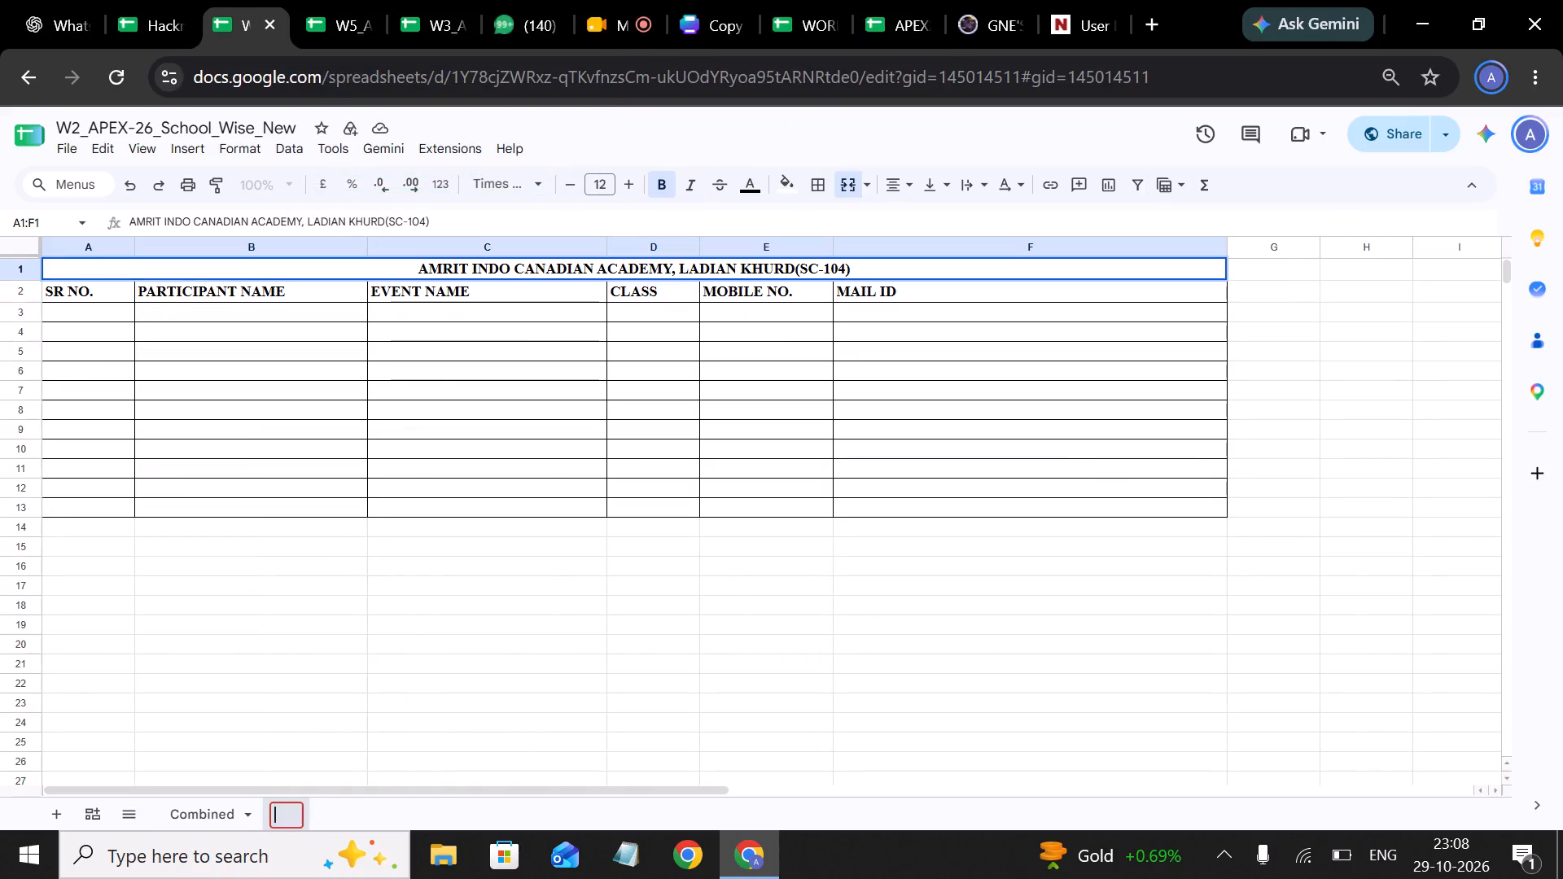
pyautogui.write('SC104')
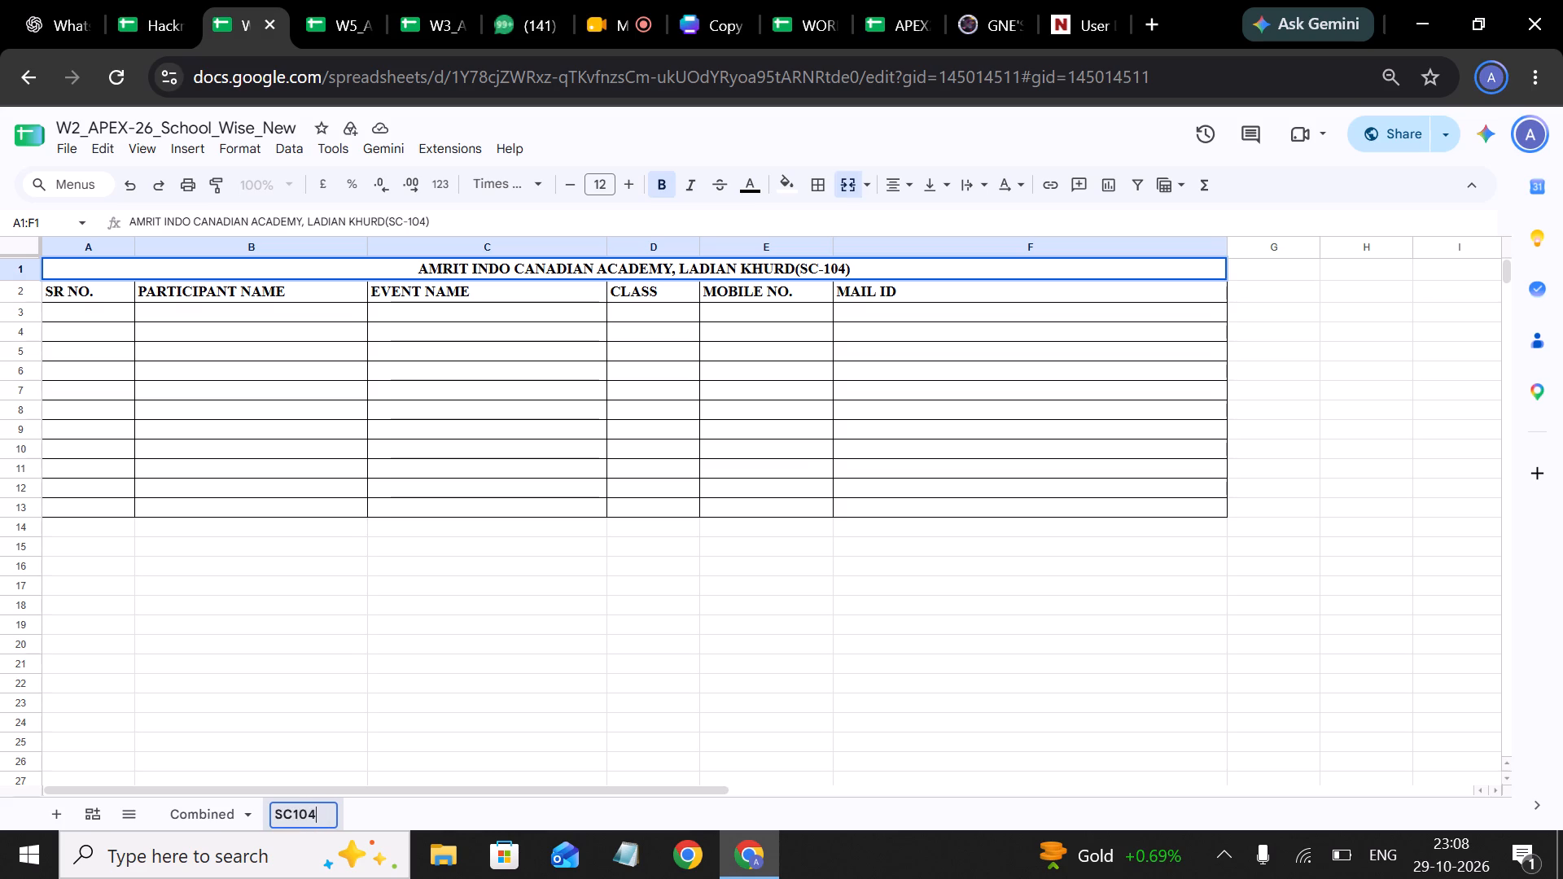
pyautogui.click(399, 809)
# Add a new sheet after SC104 and name it SC105, checking the school code against the W5_APEX-26_school_incharges list.
pyautogui.click(55, 818)
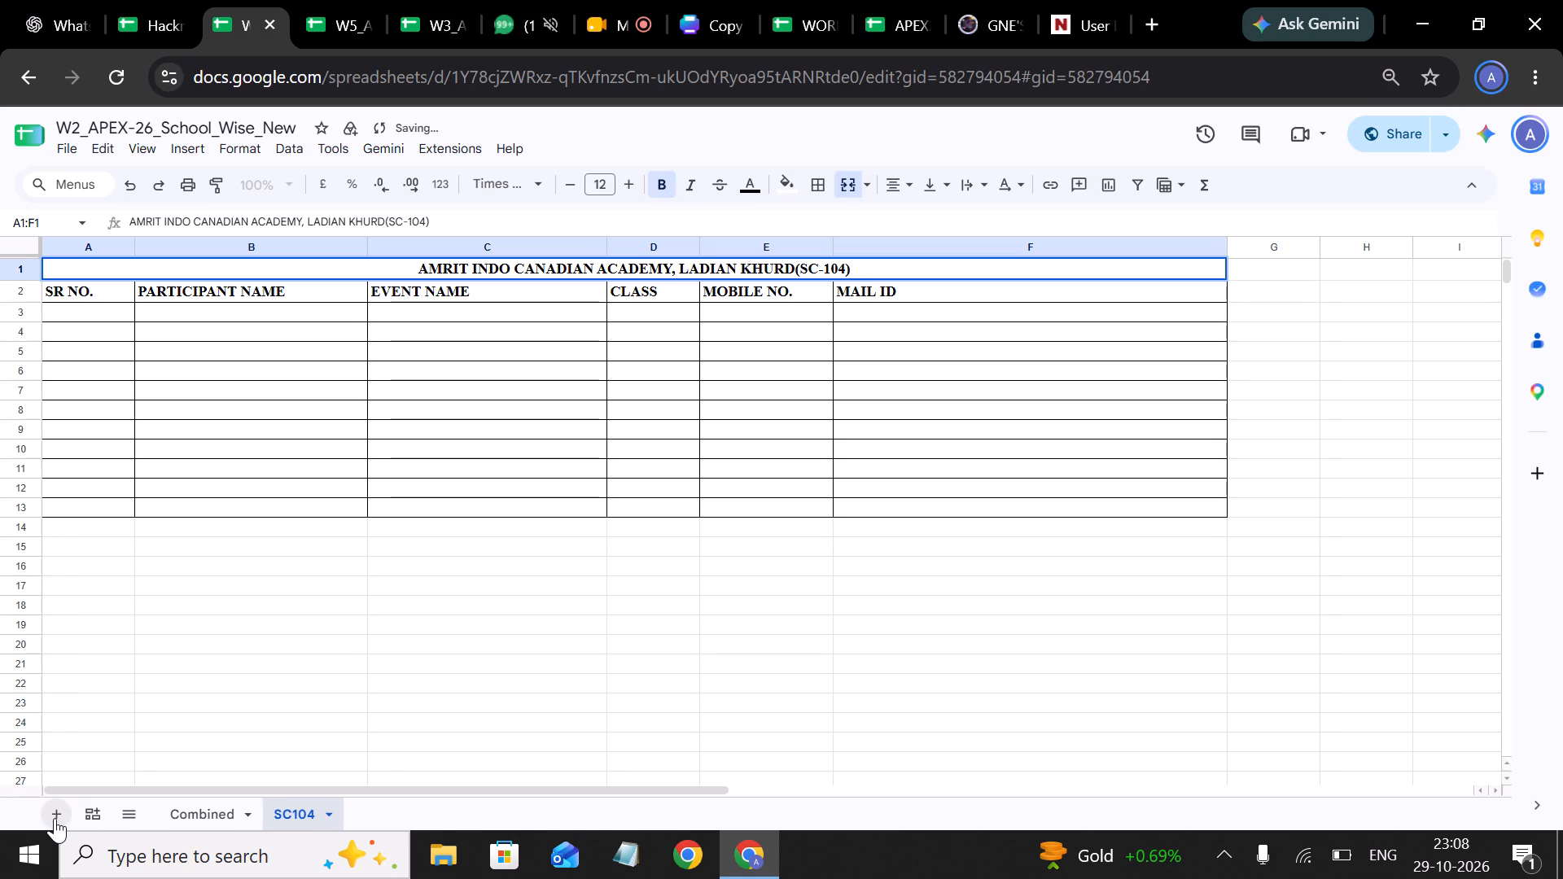
pyautogui.click(376, 820)
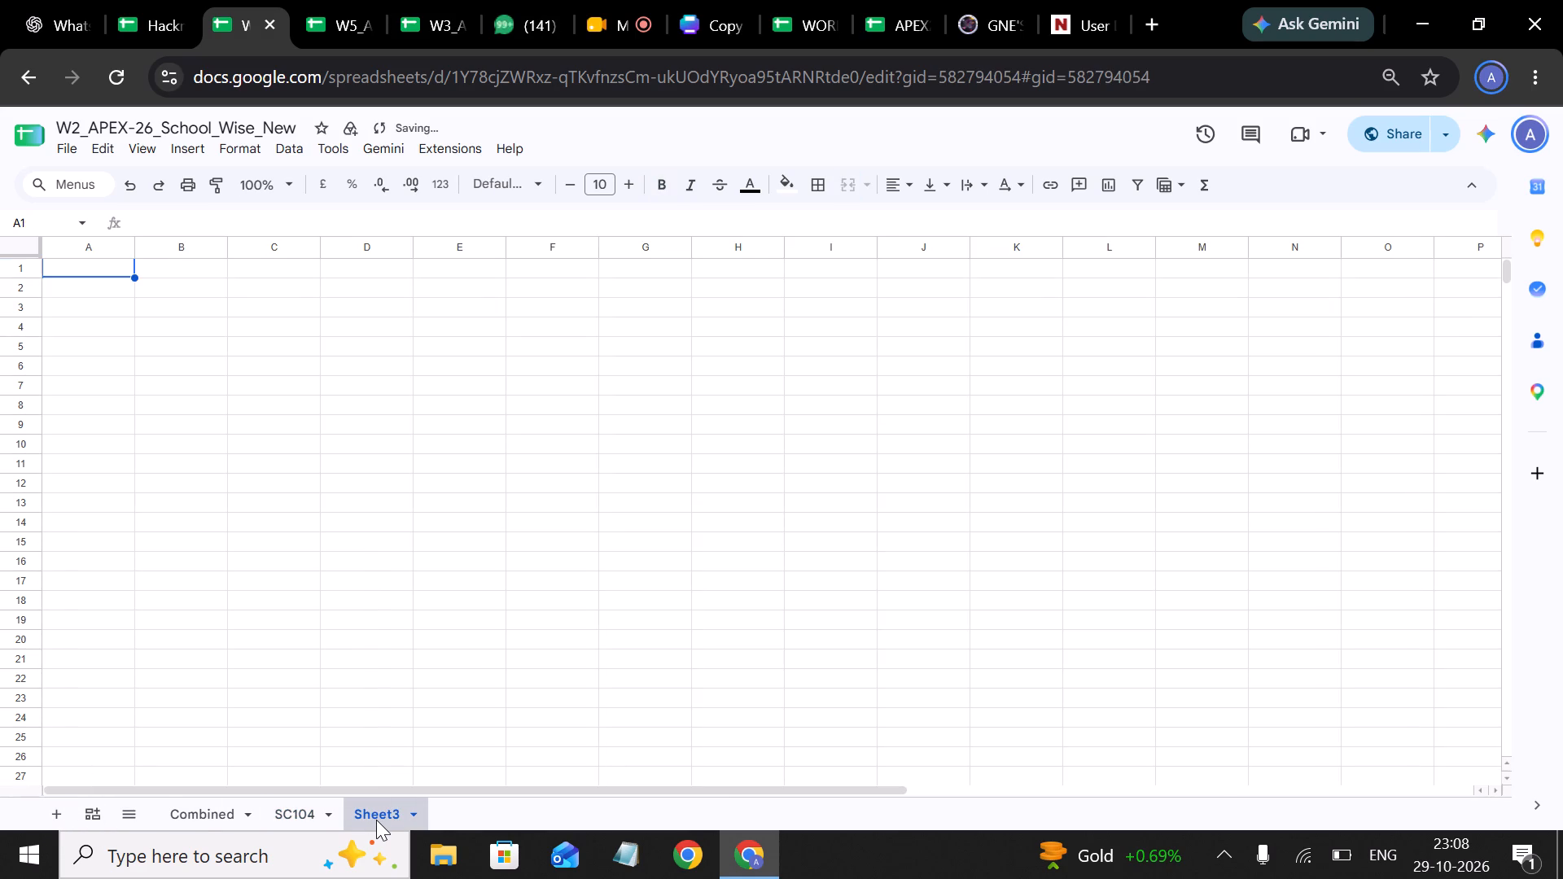
pyautogui.write('SC')
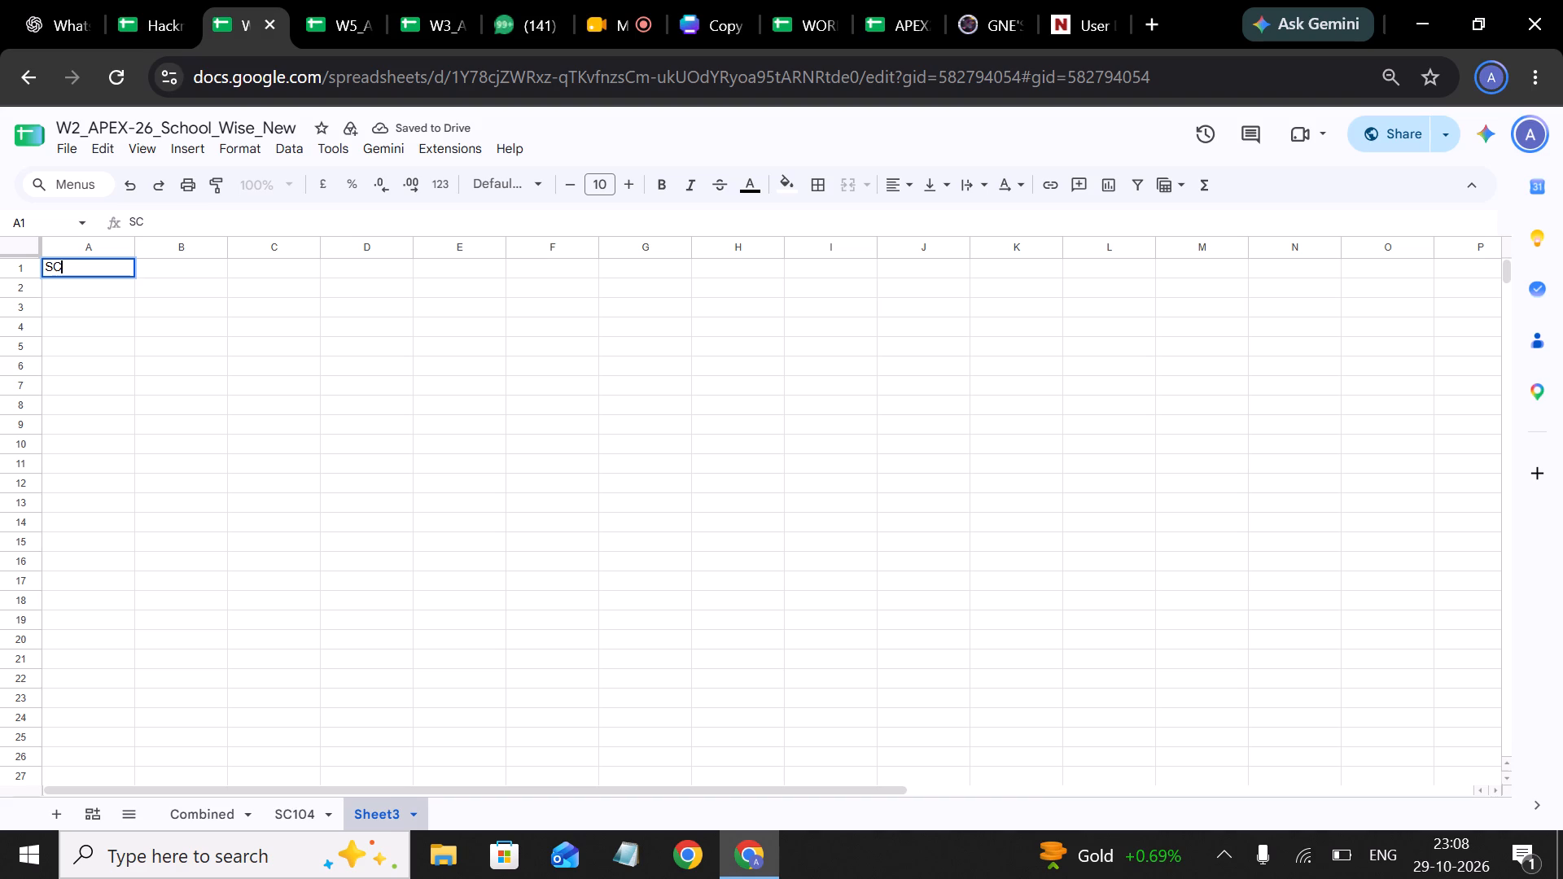
pyautogui.click(376, 820)
pyautogui.press('BackSpace')
pyautogui.press('BackSpace')
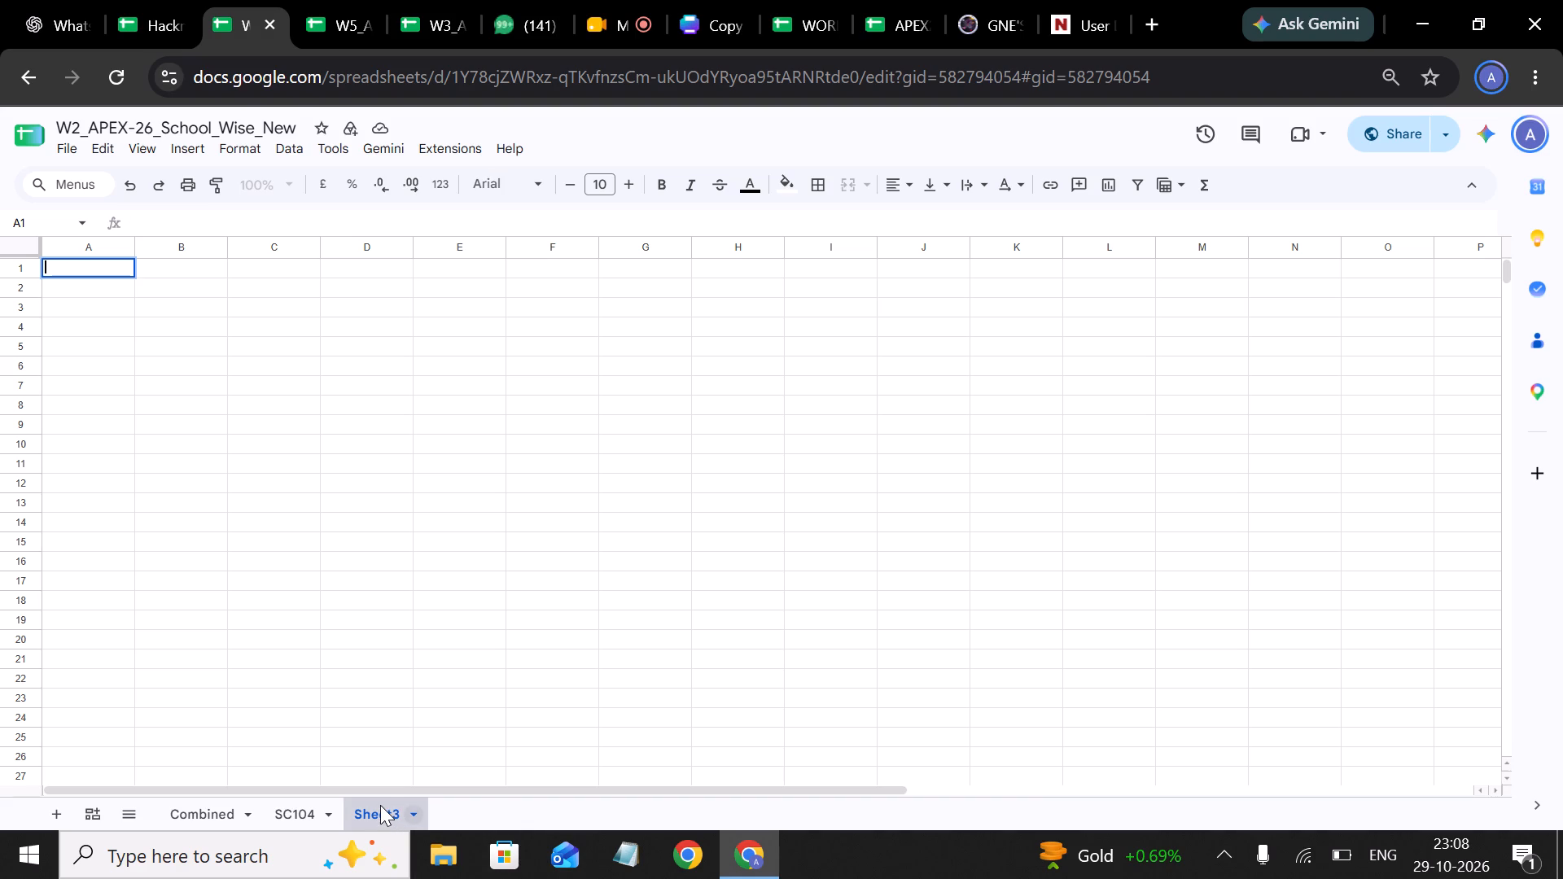
pyautogui.rightClick(380, 805)
pyautogui.click(414, 540)
pyautogui.write('SC')
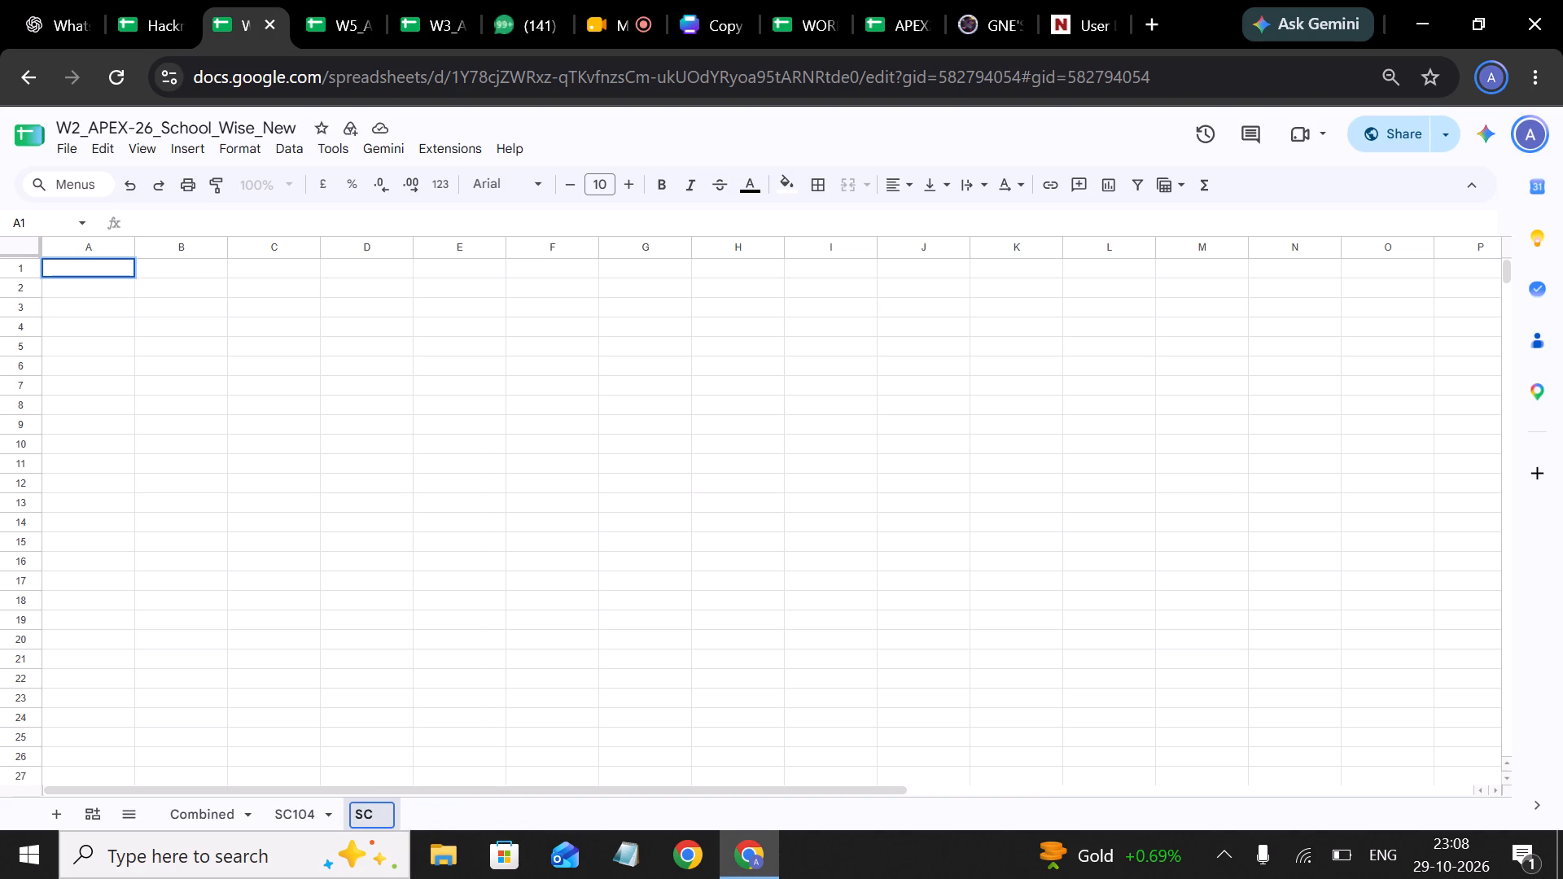
pyautogui.click(326, 13)
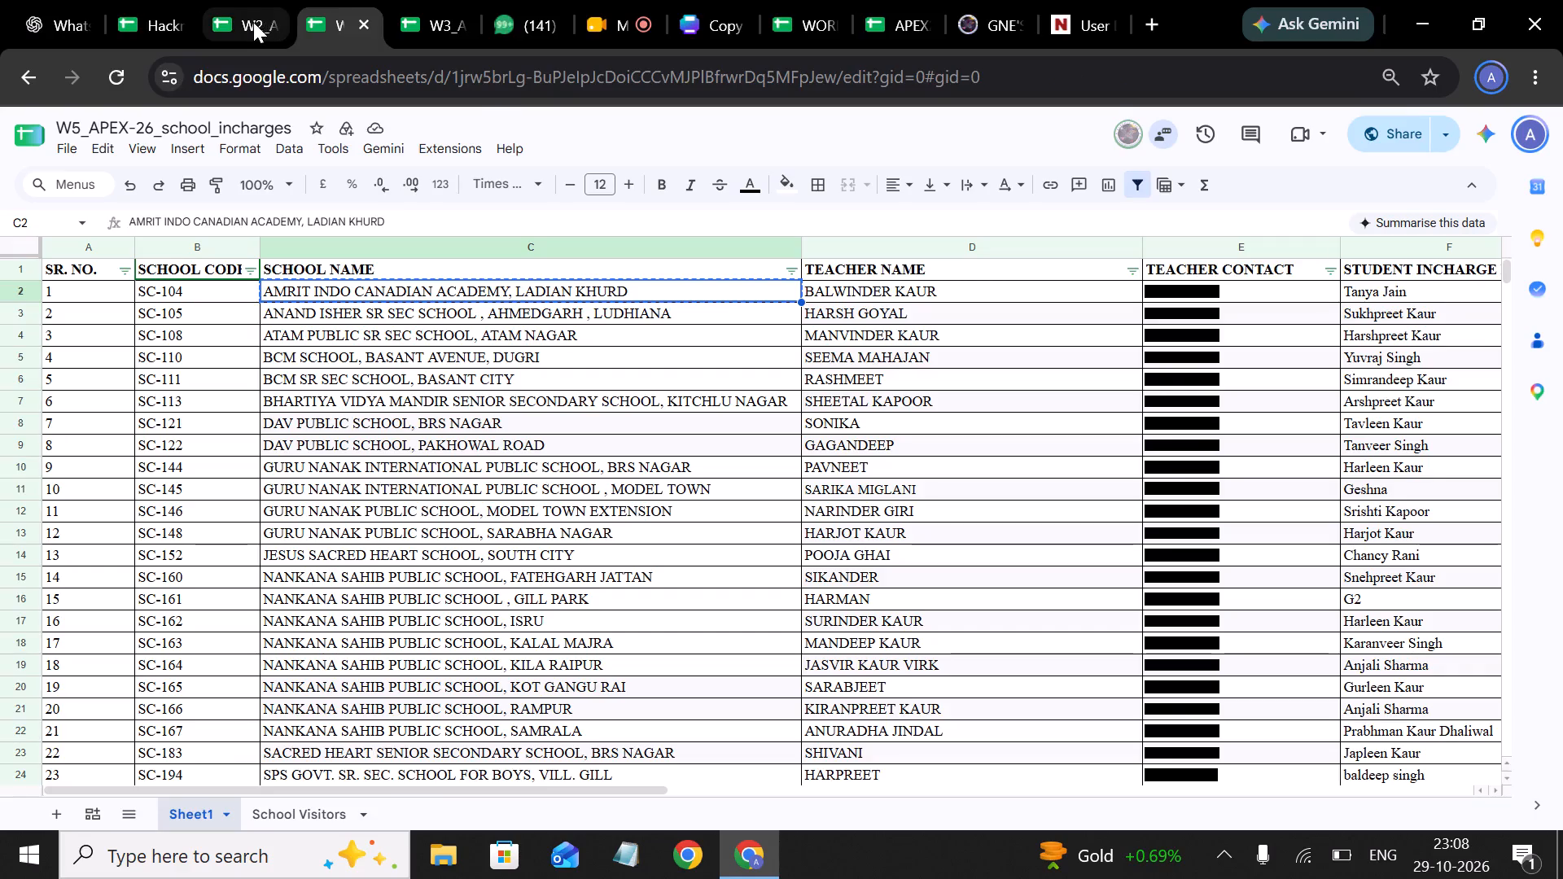
pyautogui.click(253, 22)
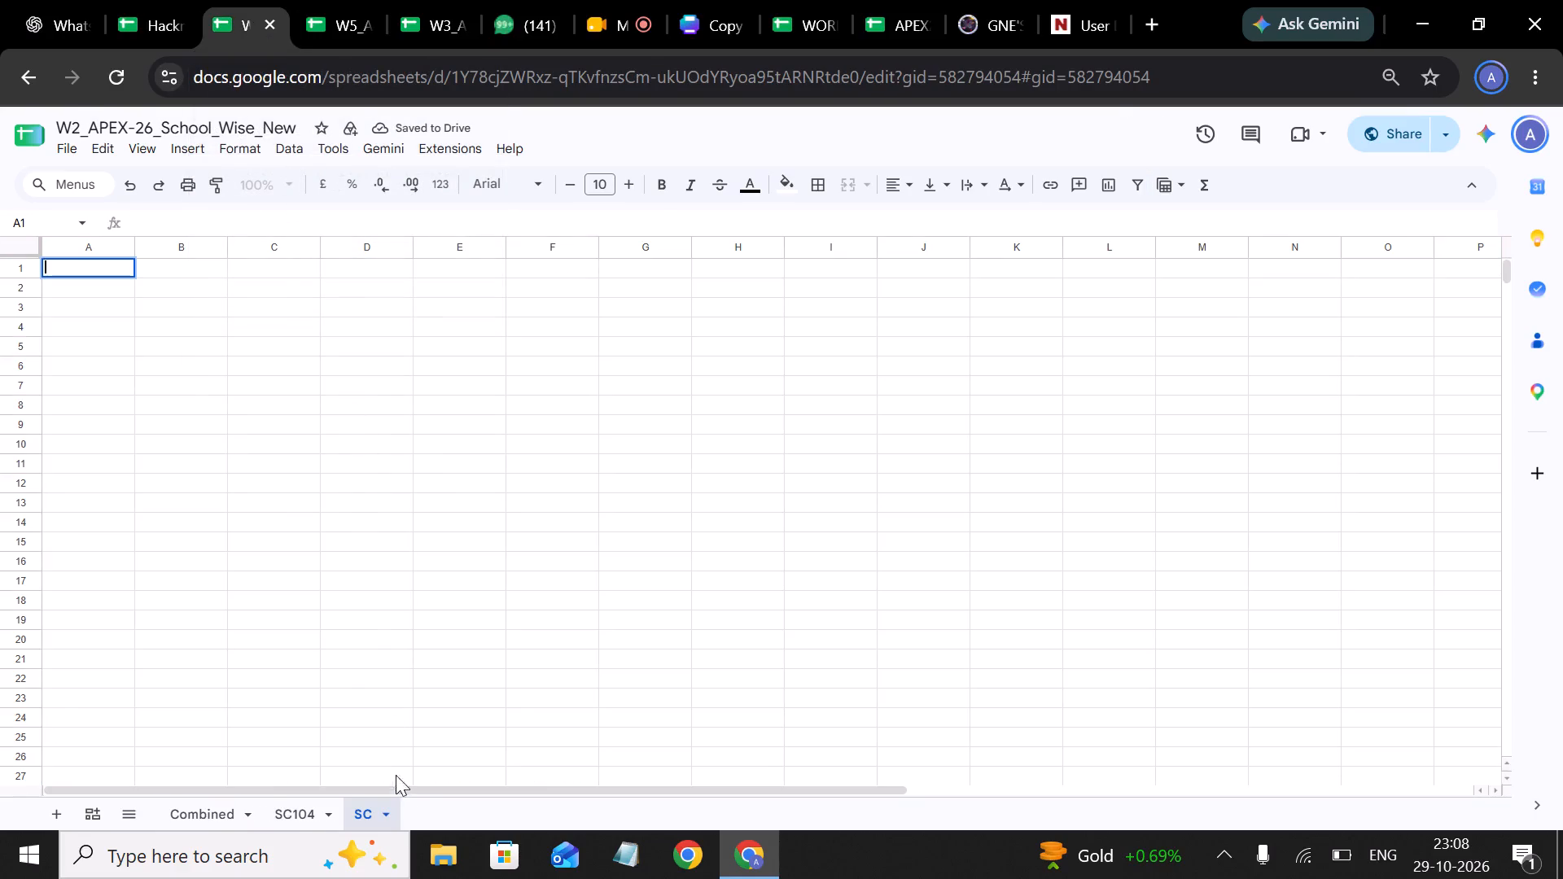
pyautogui.rightClick(366, 816)
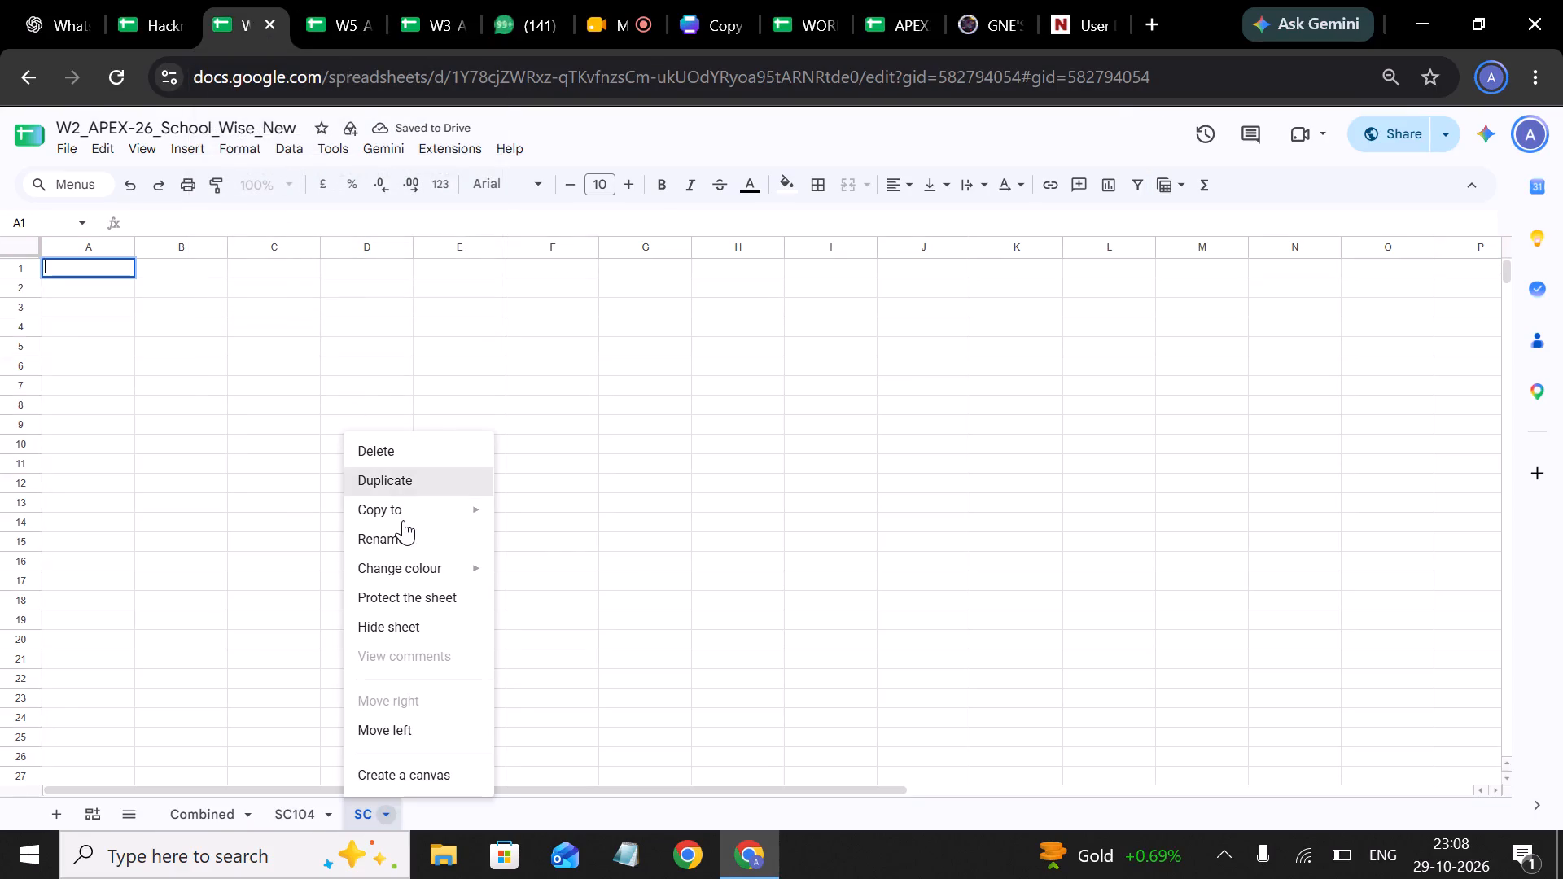
pyautogui.click(410, 534)
pyautogui.write('SC10')
pyautogui.press('BackSpace')
pyautogui.press('9')
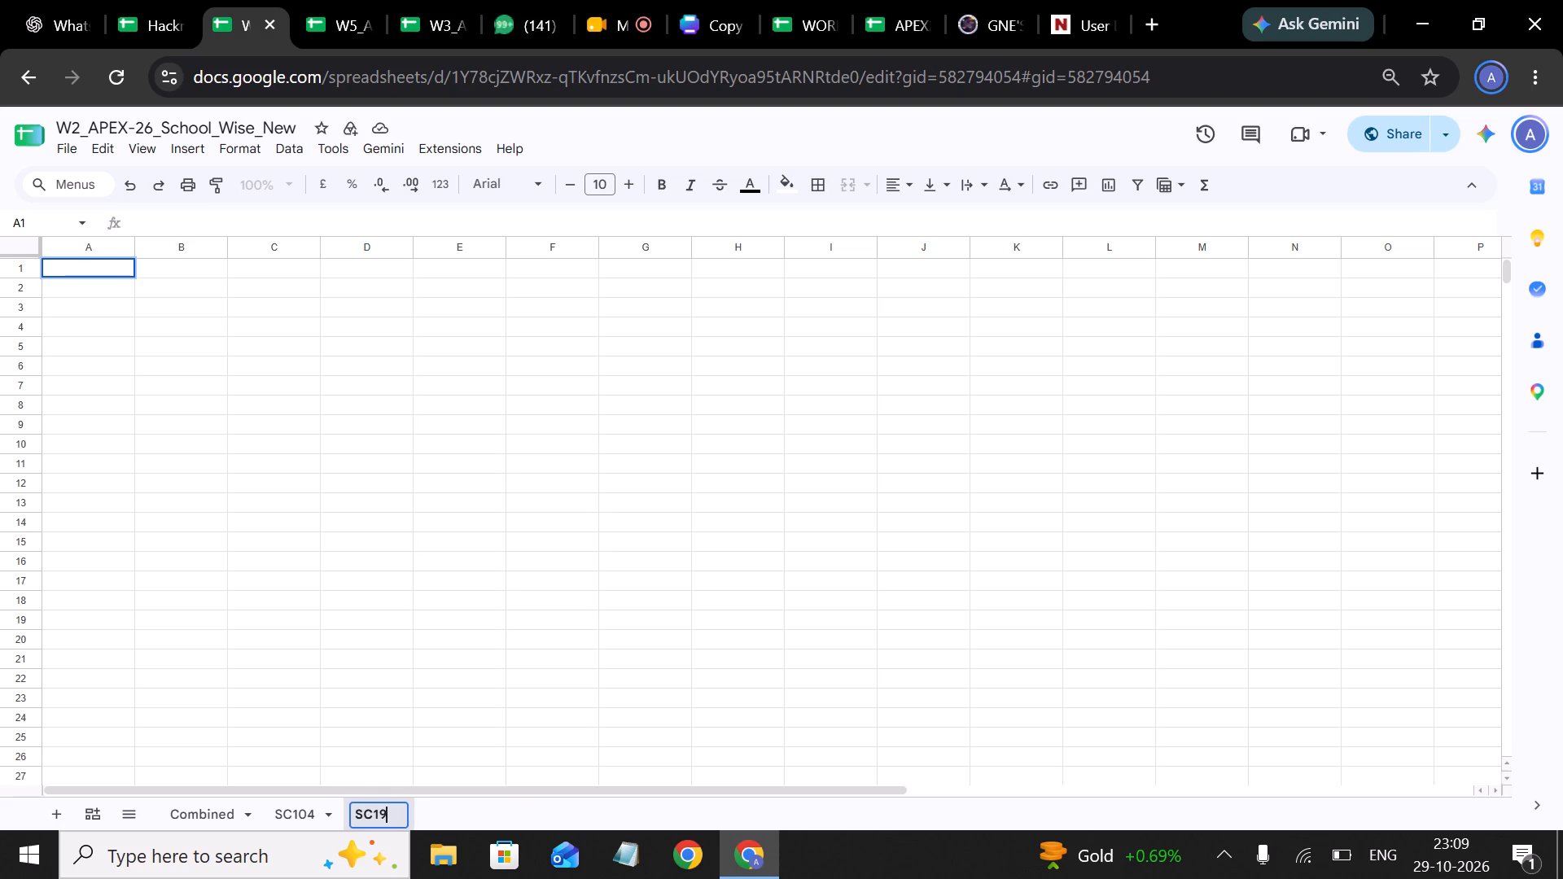
pyautogui.press('BackSpace')
pyautogui.write('05')
pyautogui.click(230, 409)
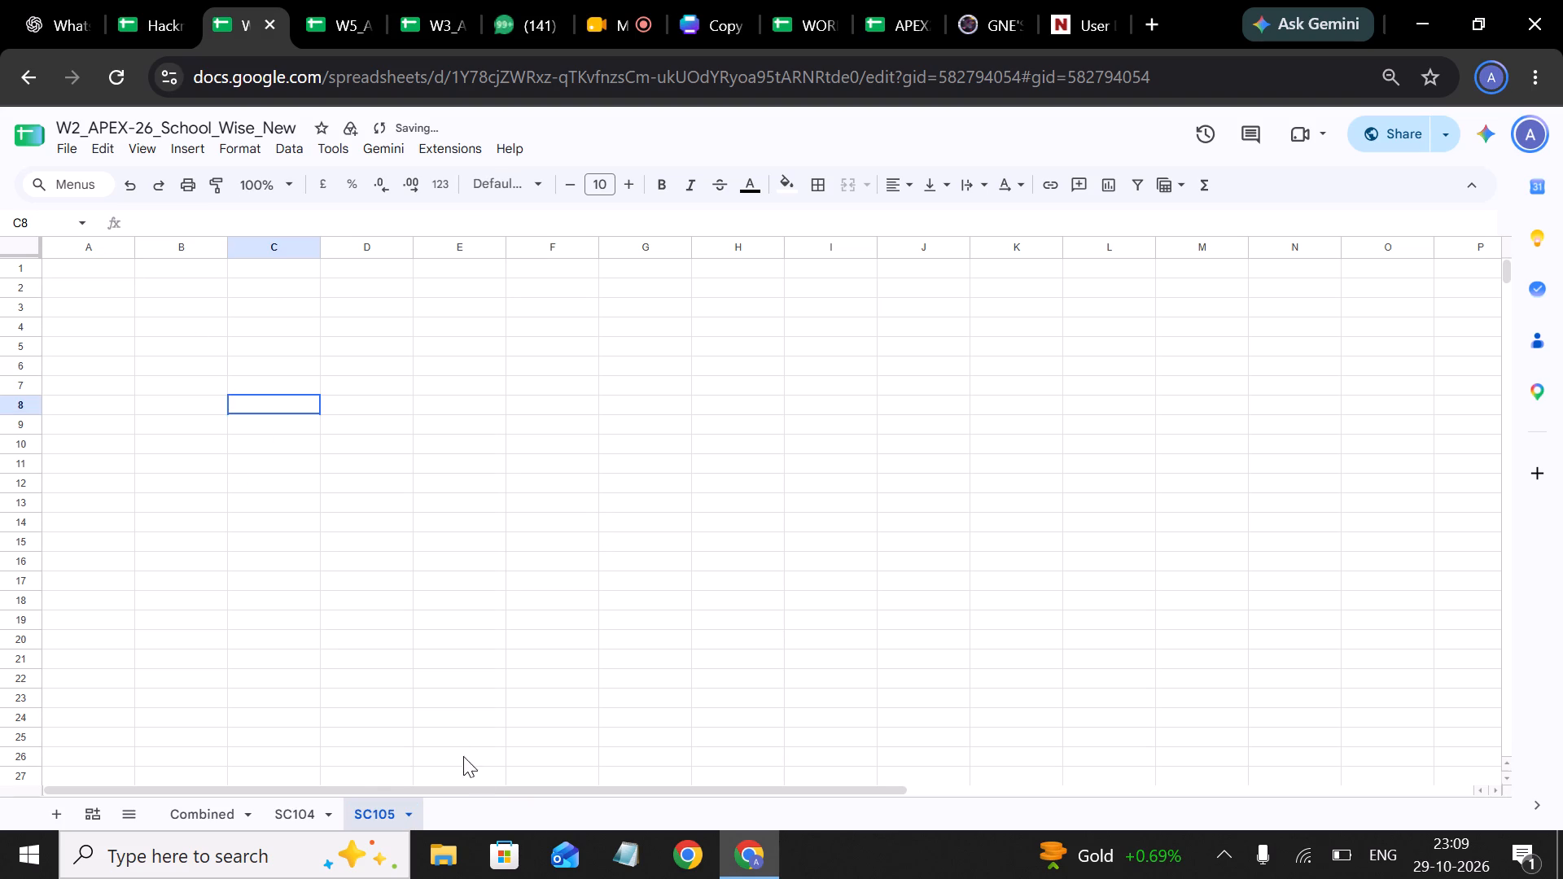
pyautogui.click(443, 816)
# Add another sheet after SC105 and name it SC108, looking up the school code in W5_APEX-26_school_incharges.
pyautogui.click(57, 821)
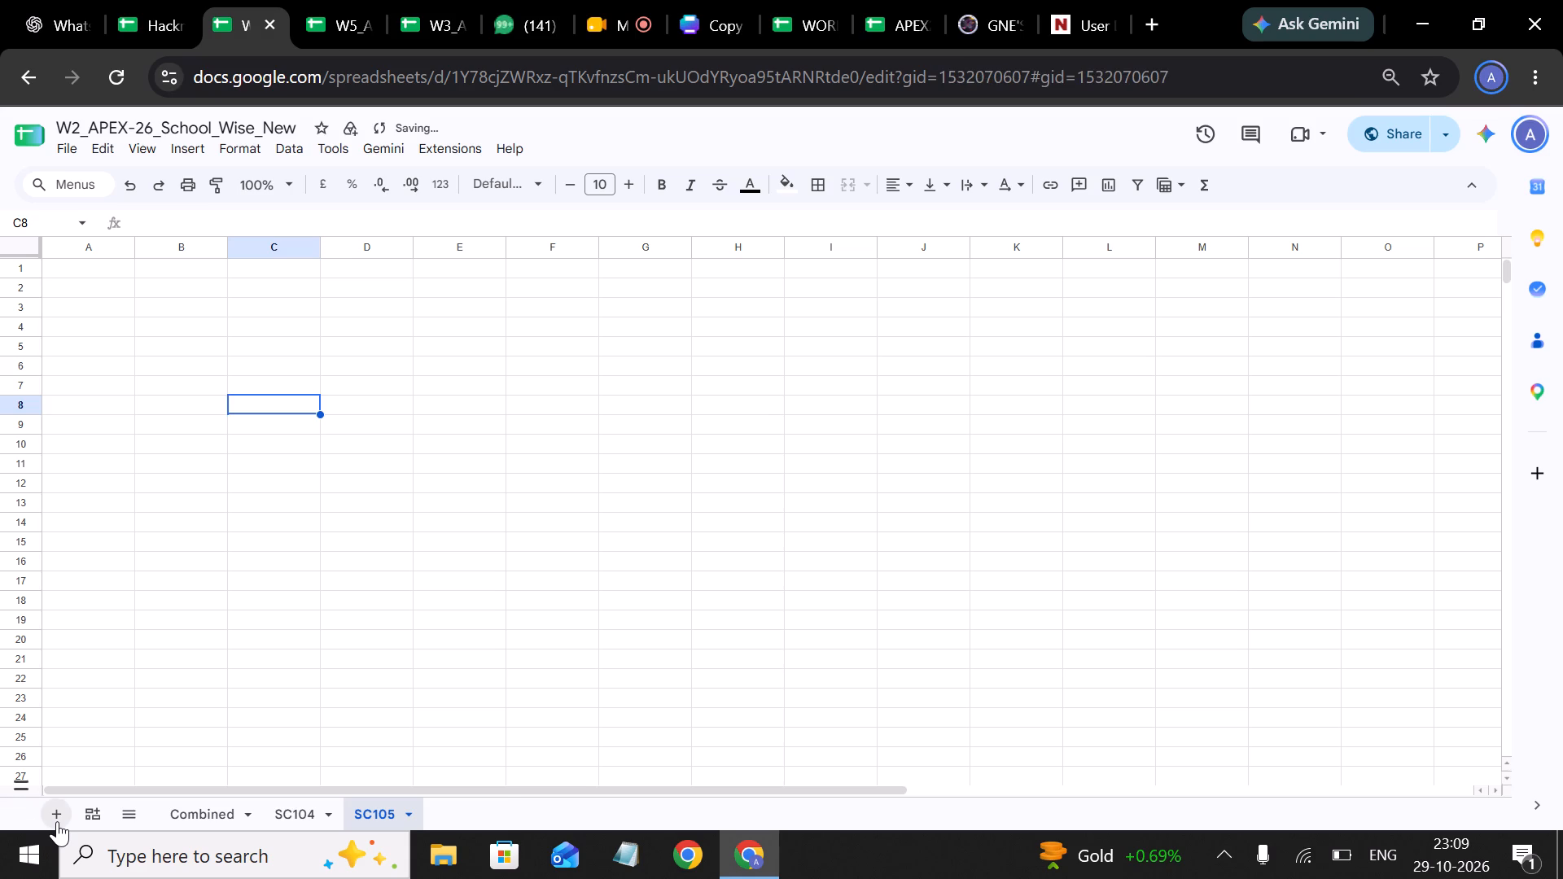
pyautogui.rightClick(443, 821)
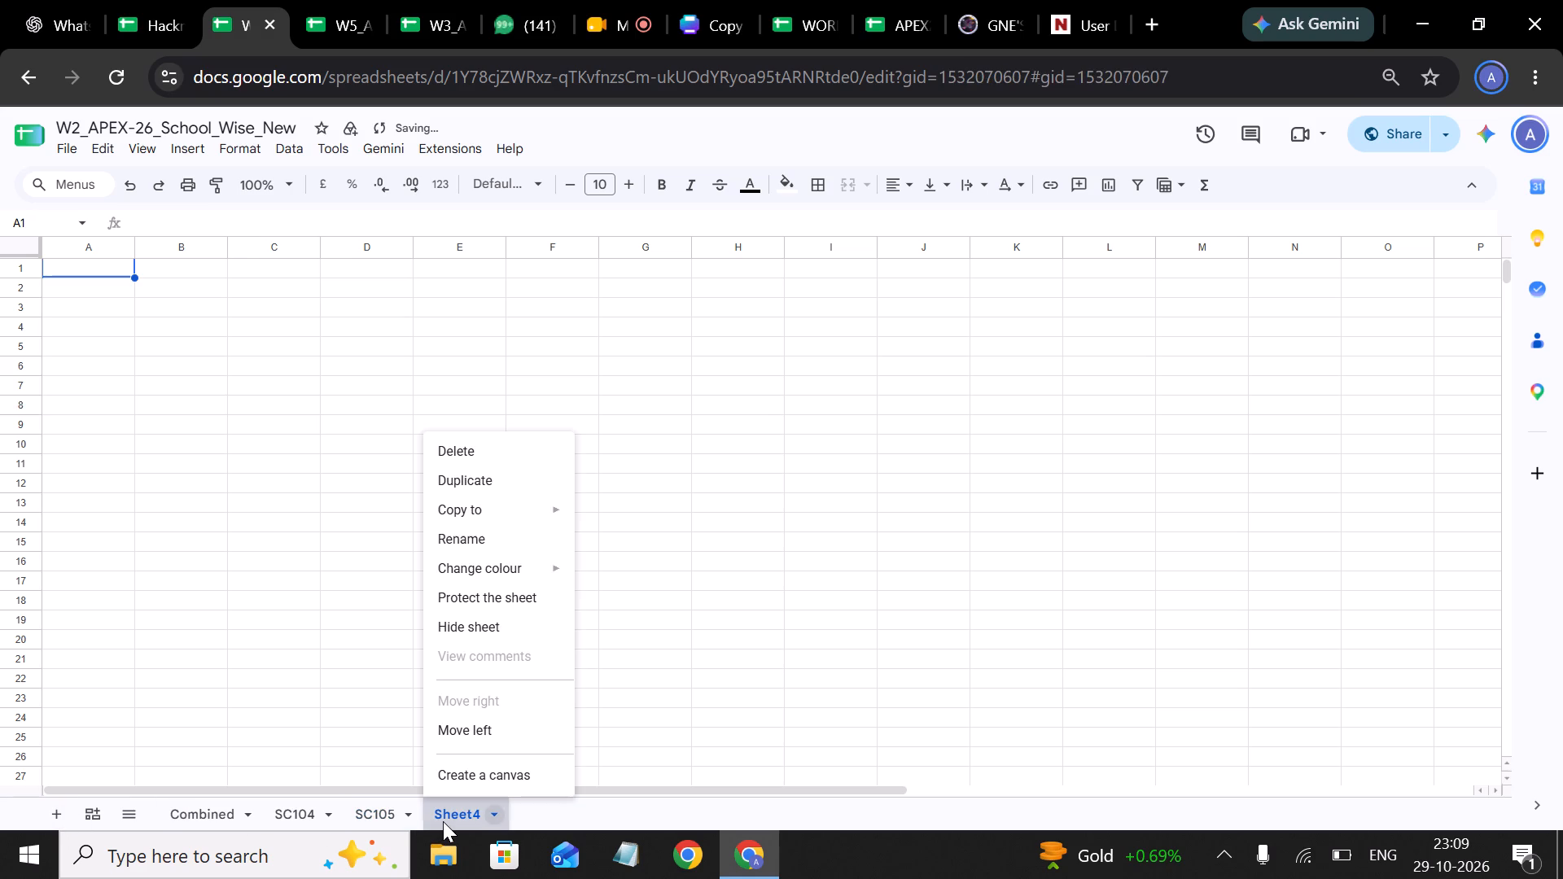
pyautogui.click(513, 545)
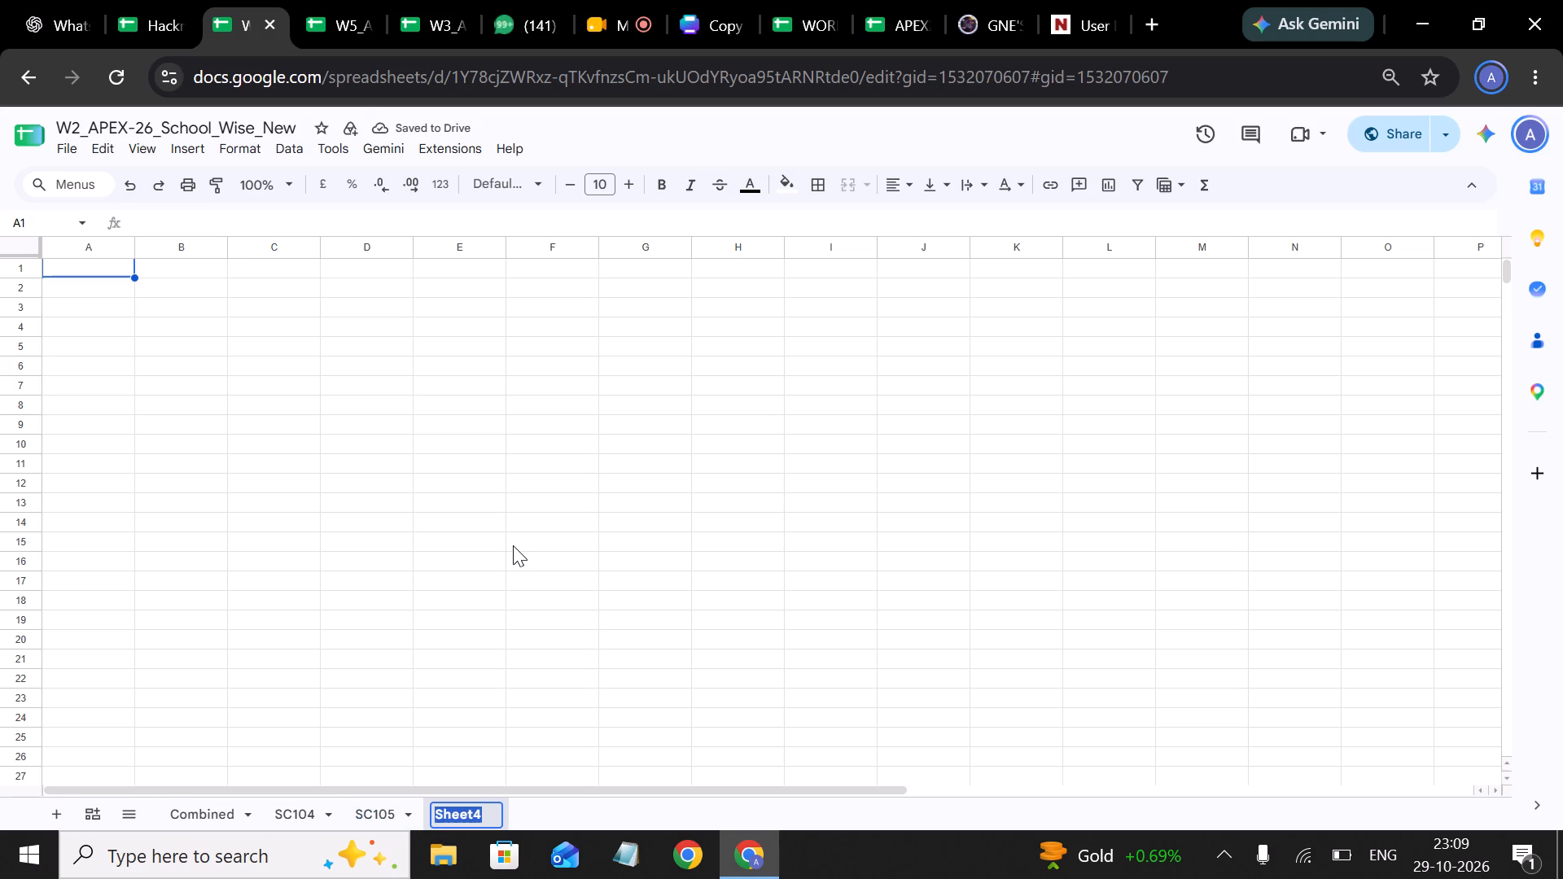
pyautogui.click(347, 11)
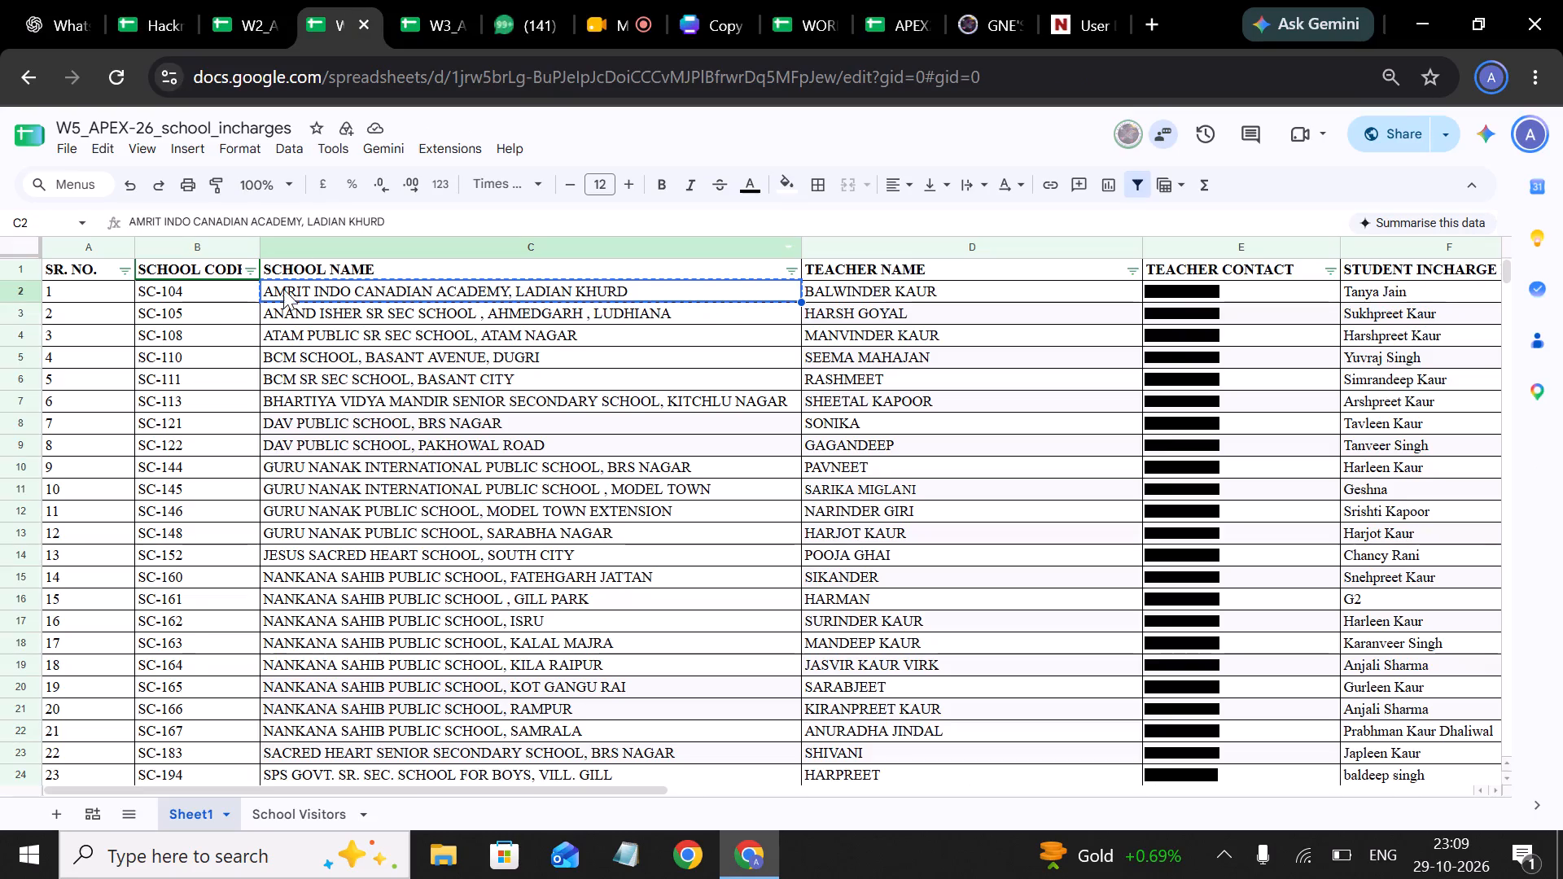
pyautogui.click(260, 13)
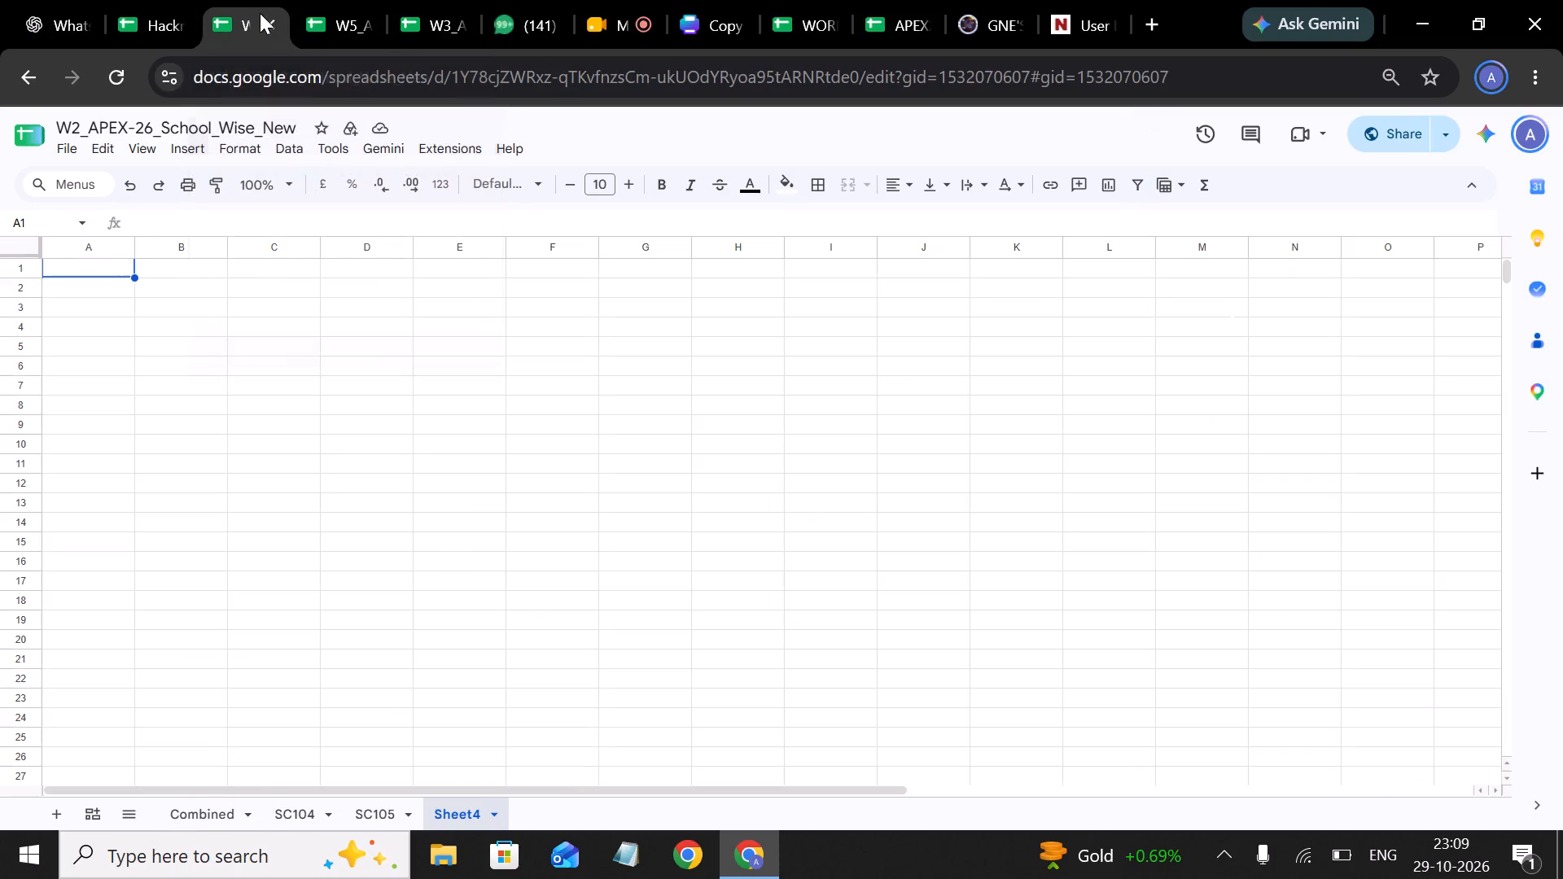
pyautogui.rightClick(469, 802)
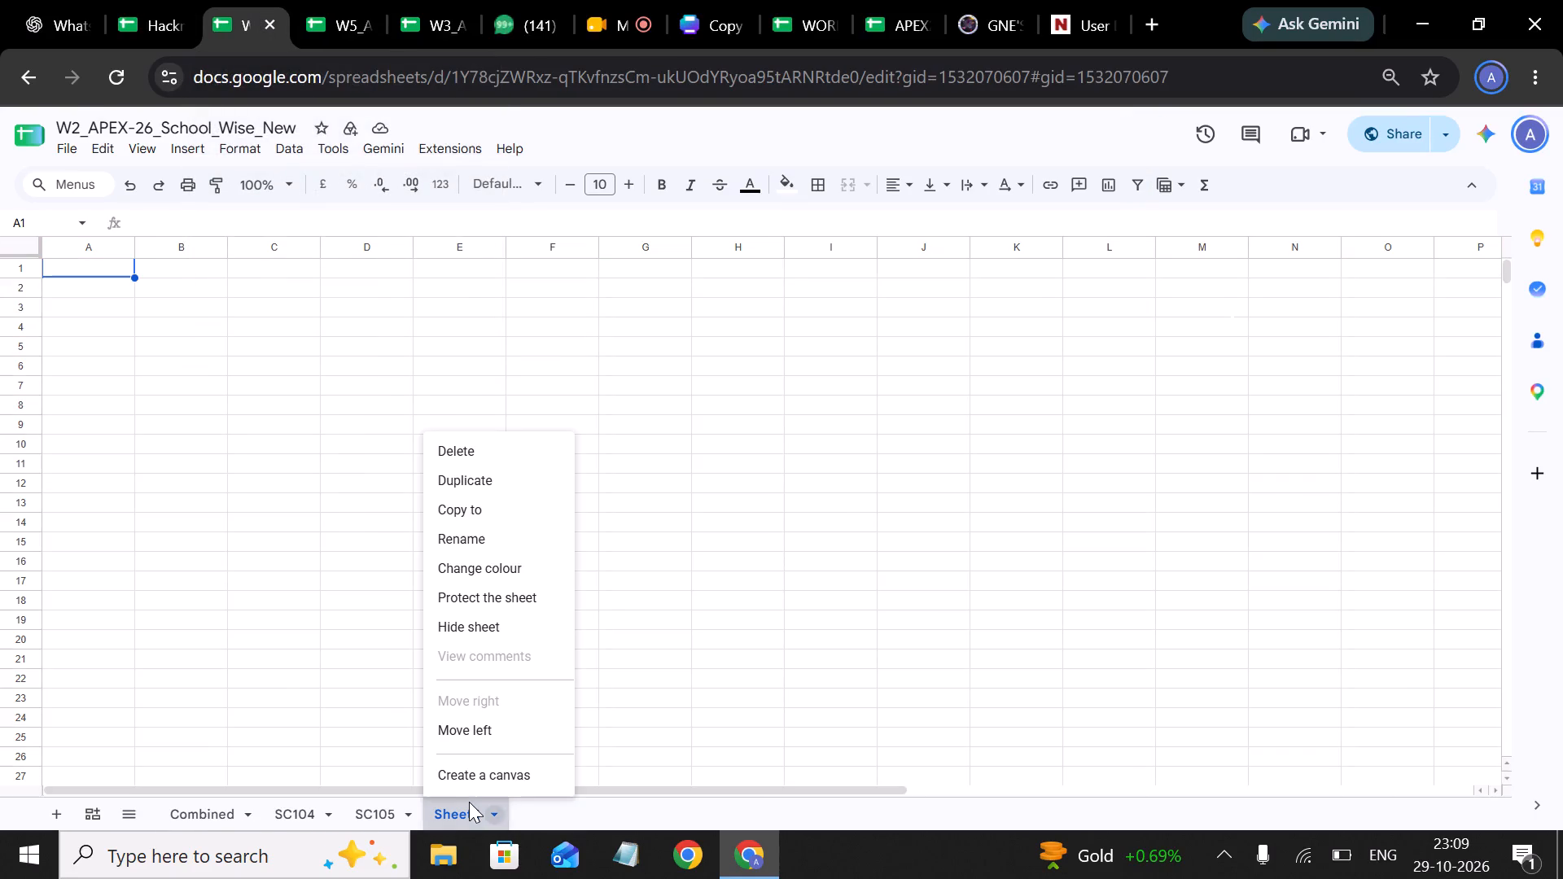
pyautogui.click(504, 531)
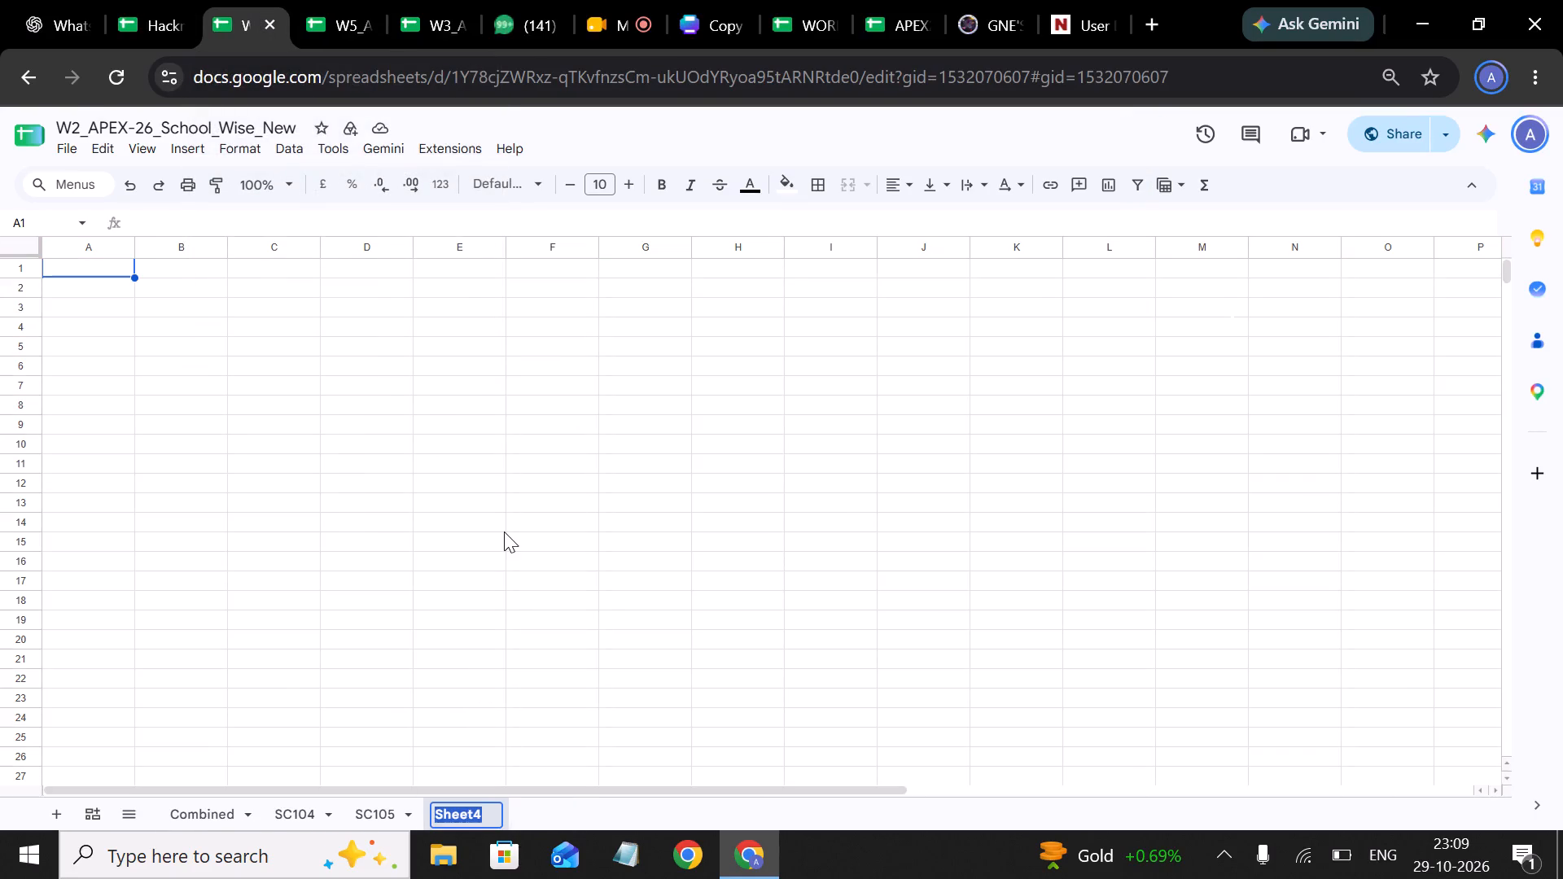
pyautogui.write('SC108')
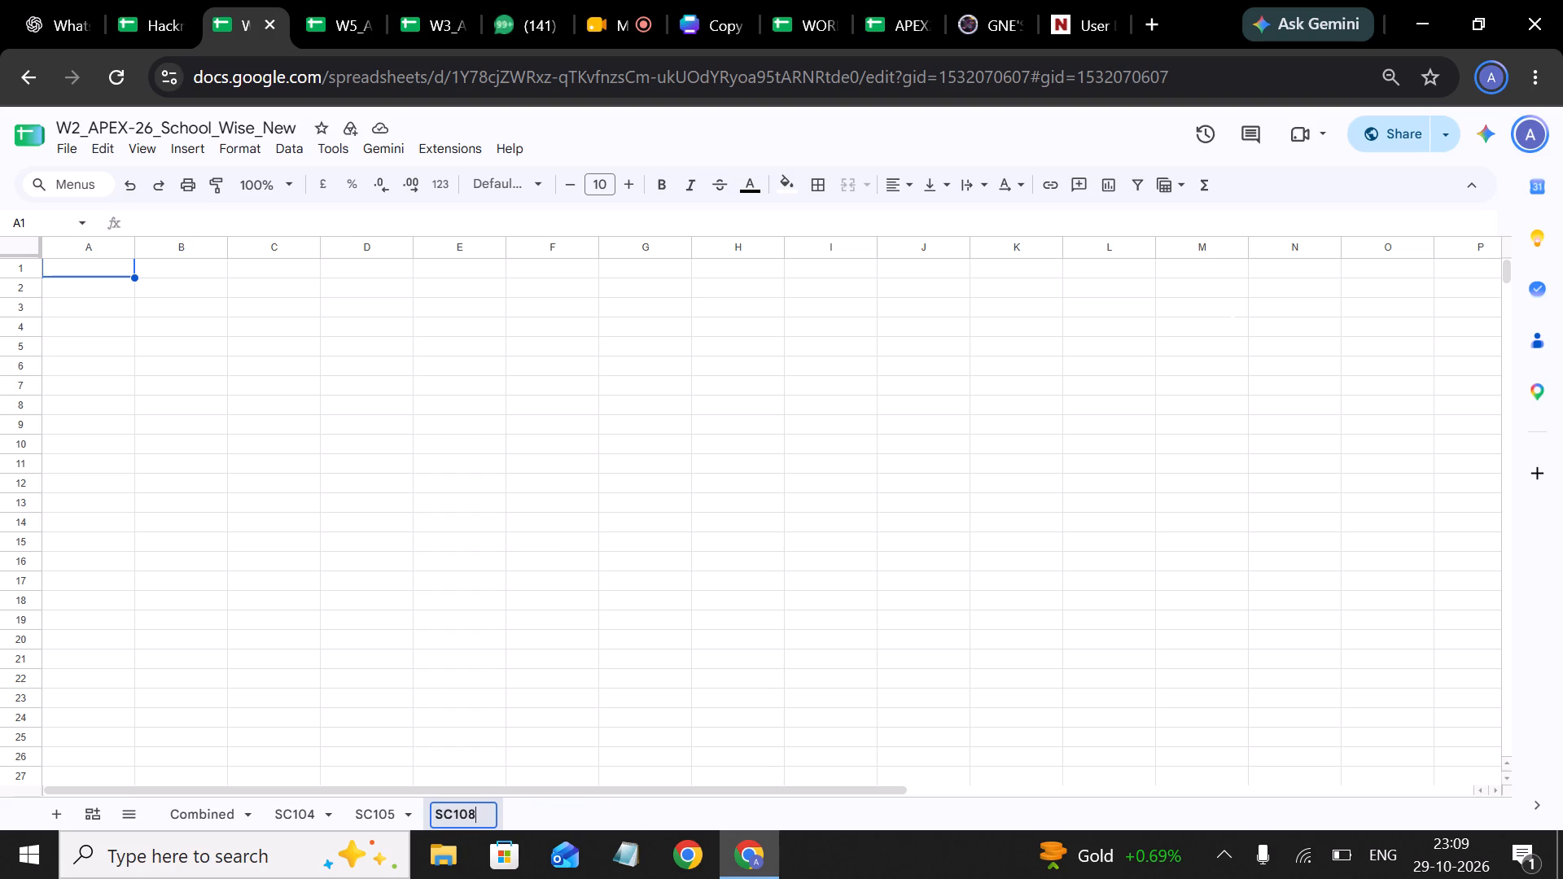
pyautogui.click(592, 803)
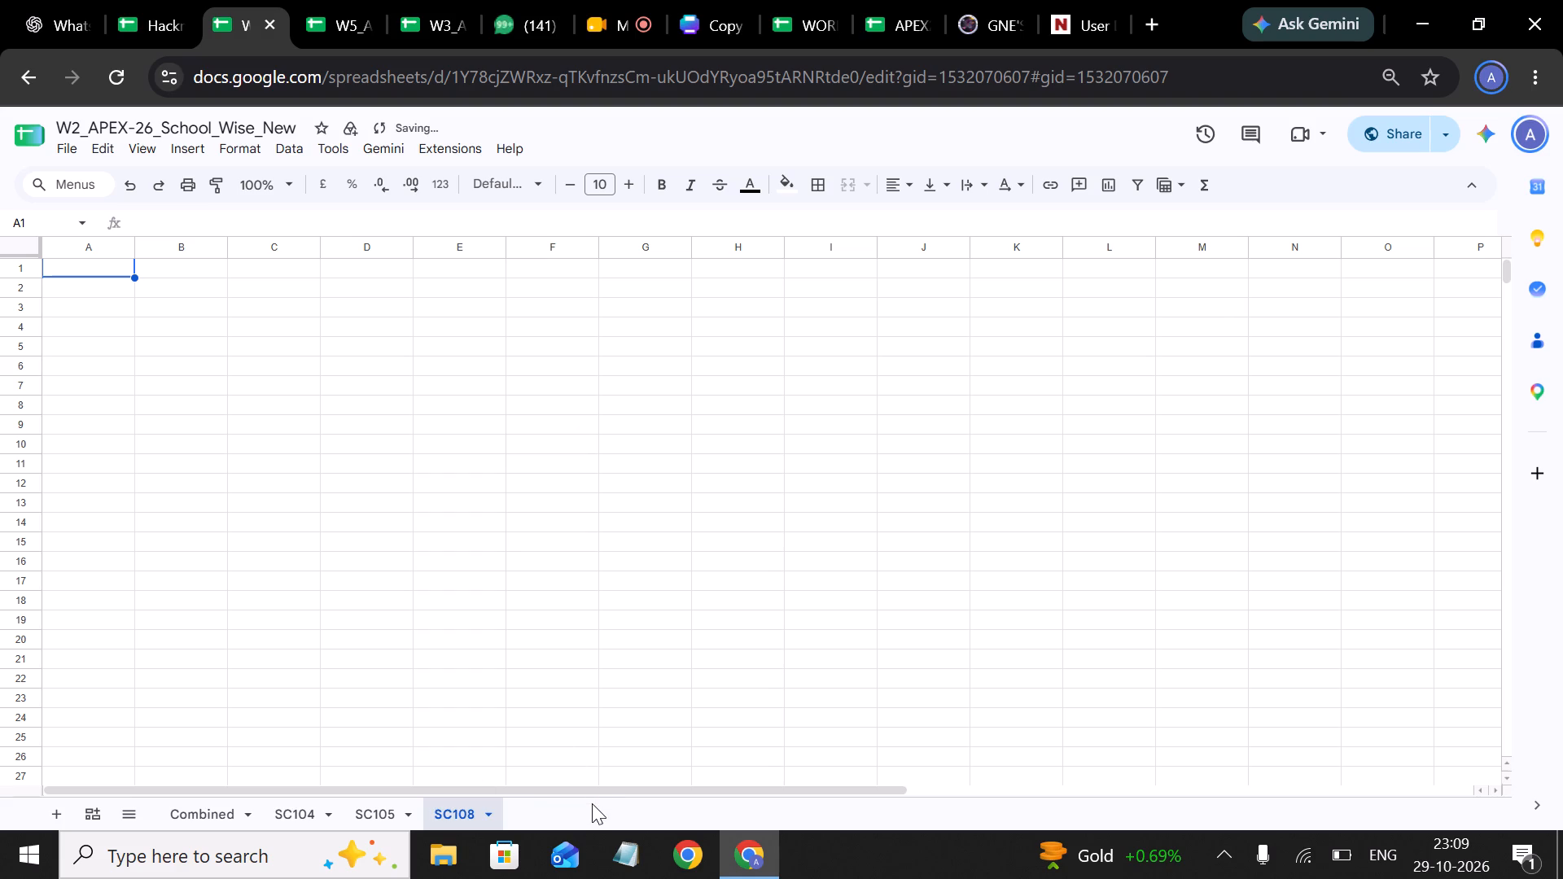
# Look up the code for BCM SCHOOL, BASANT AVENUE, DUGRI in the incharges list and add a sheet named SC110 after SC108.
pyautogui.click(313, 31)
pyautogui.click(204, 342)
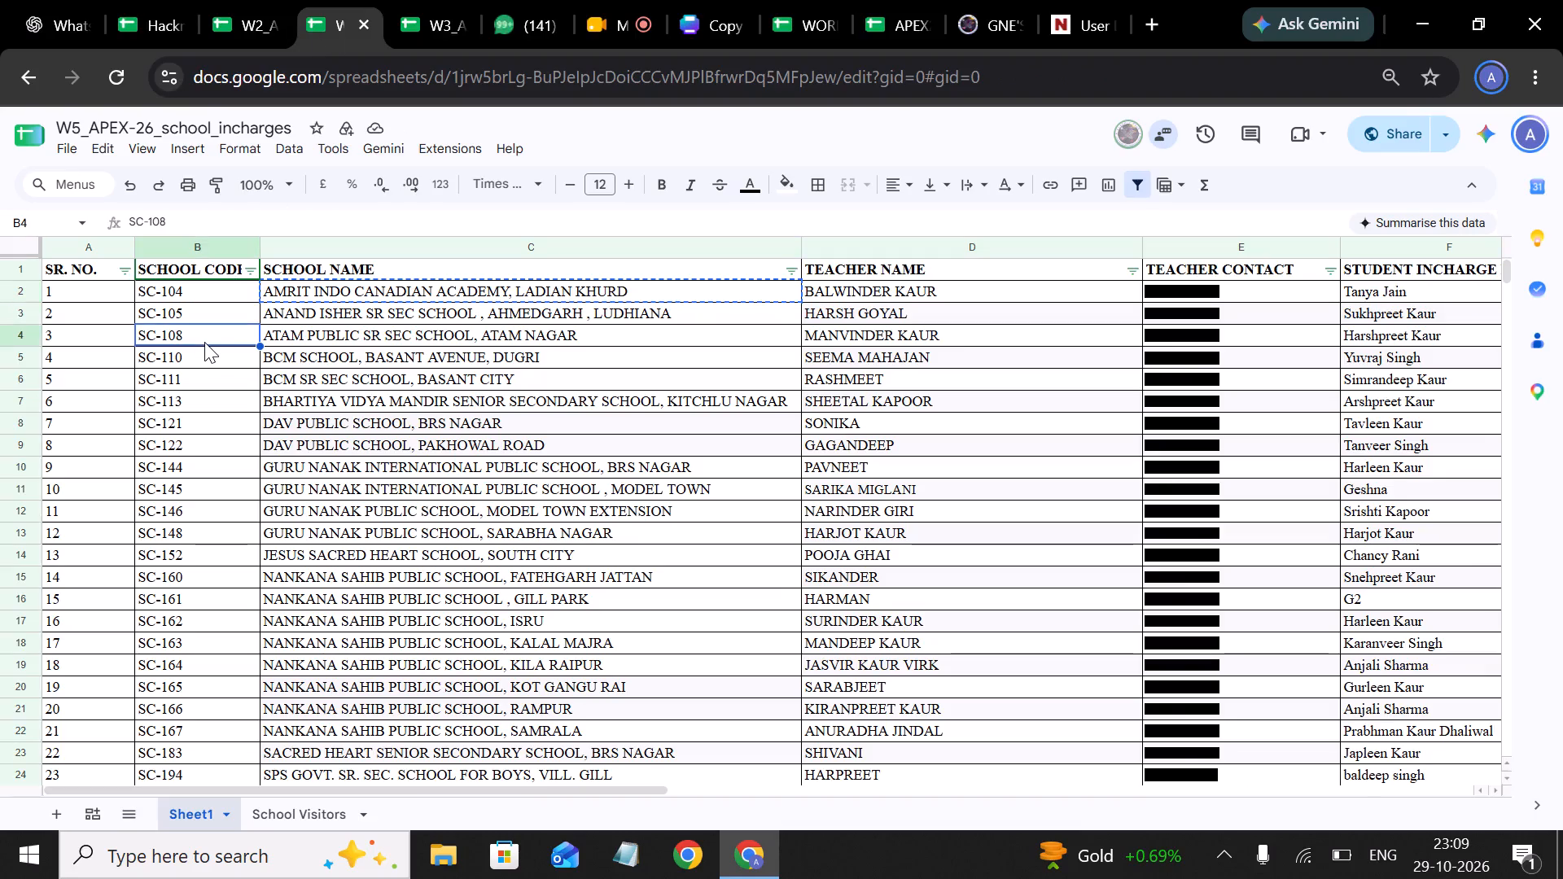
pyautogui.click(220, 355)
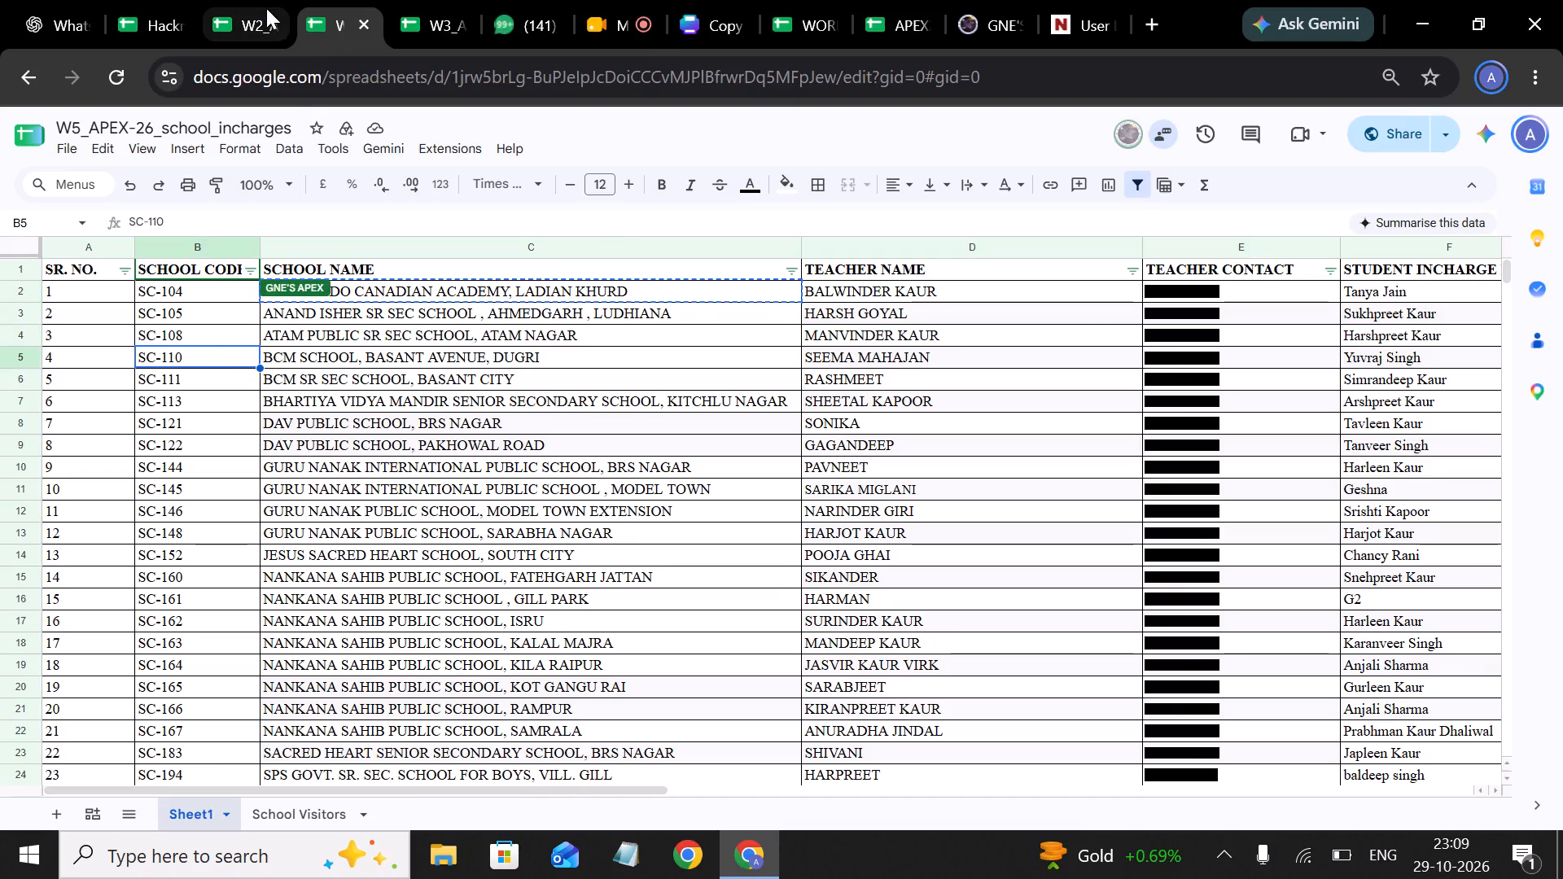
pyautogui.click(259, 11)
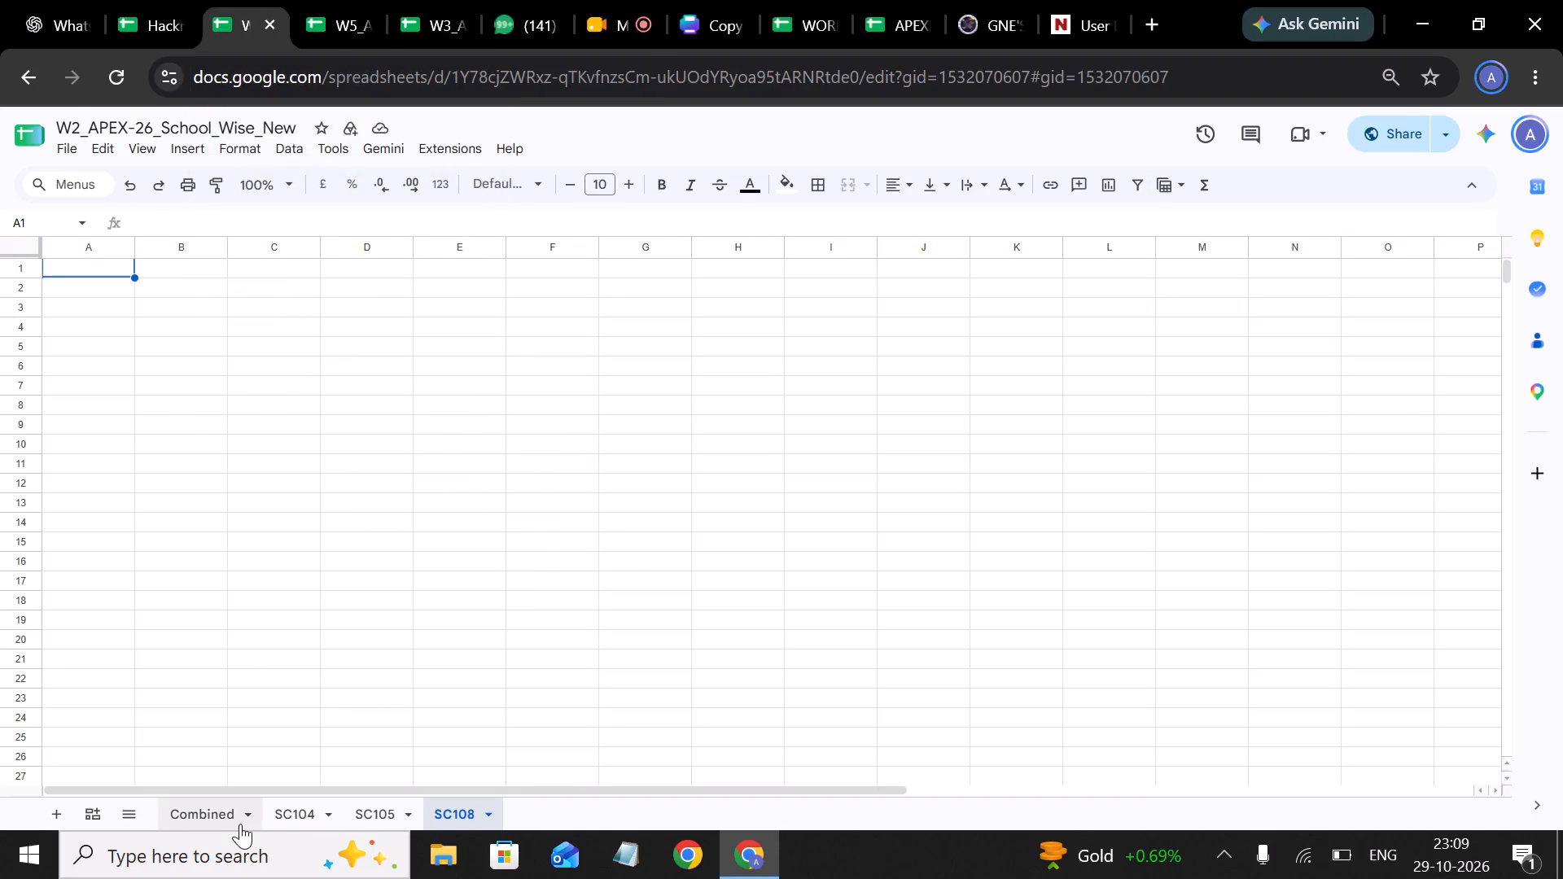
pyautogui.click(68, 820)
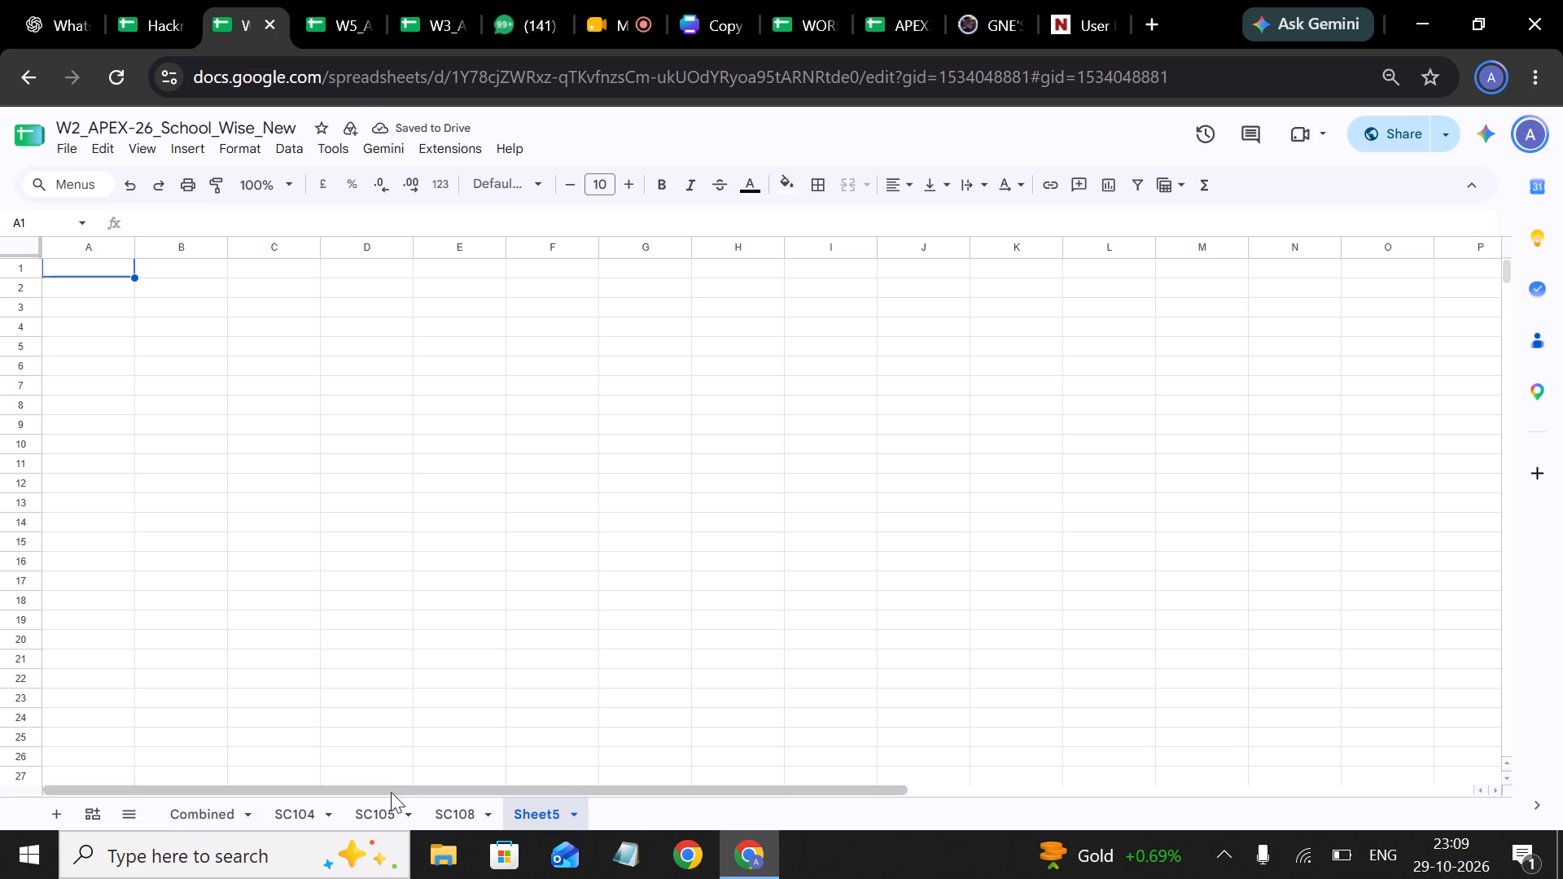
pyautogui.press('s')
pyautogui.press('BackSpace')
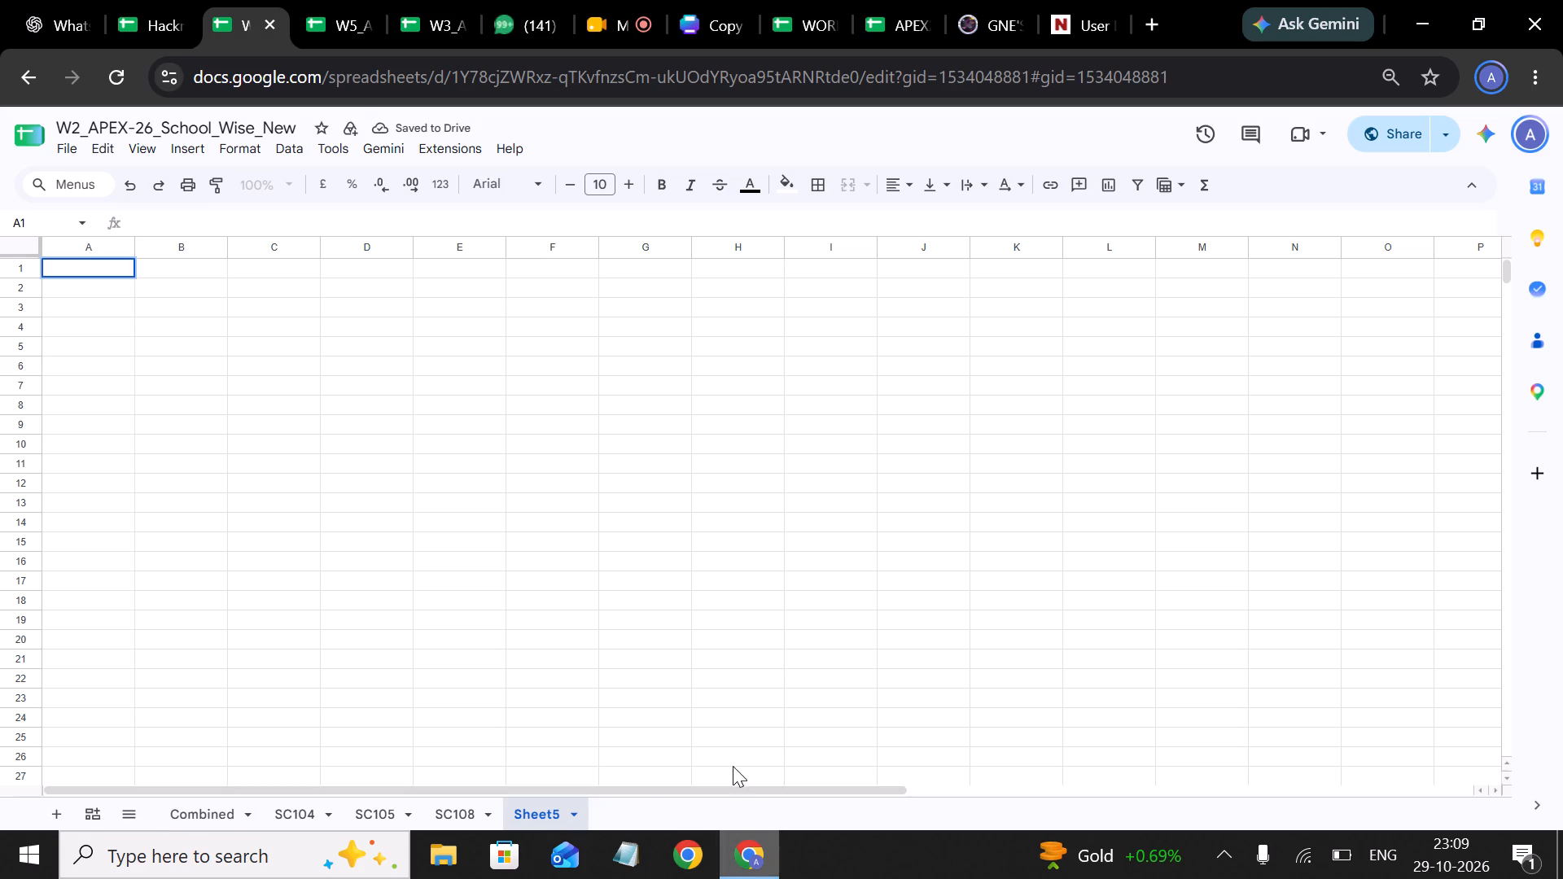
pyautogui.click(546, 814)
pyautogui.rightClick(546, 814)
pyautogui.click(592, 539)
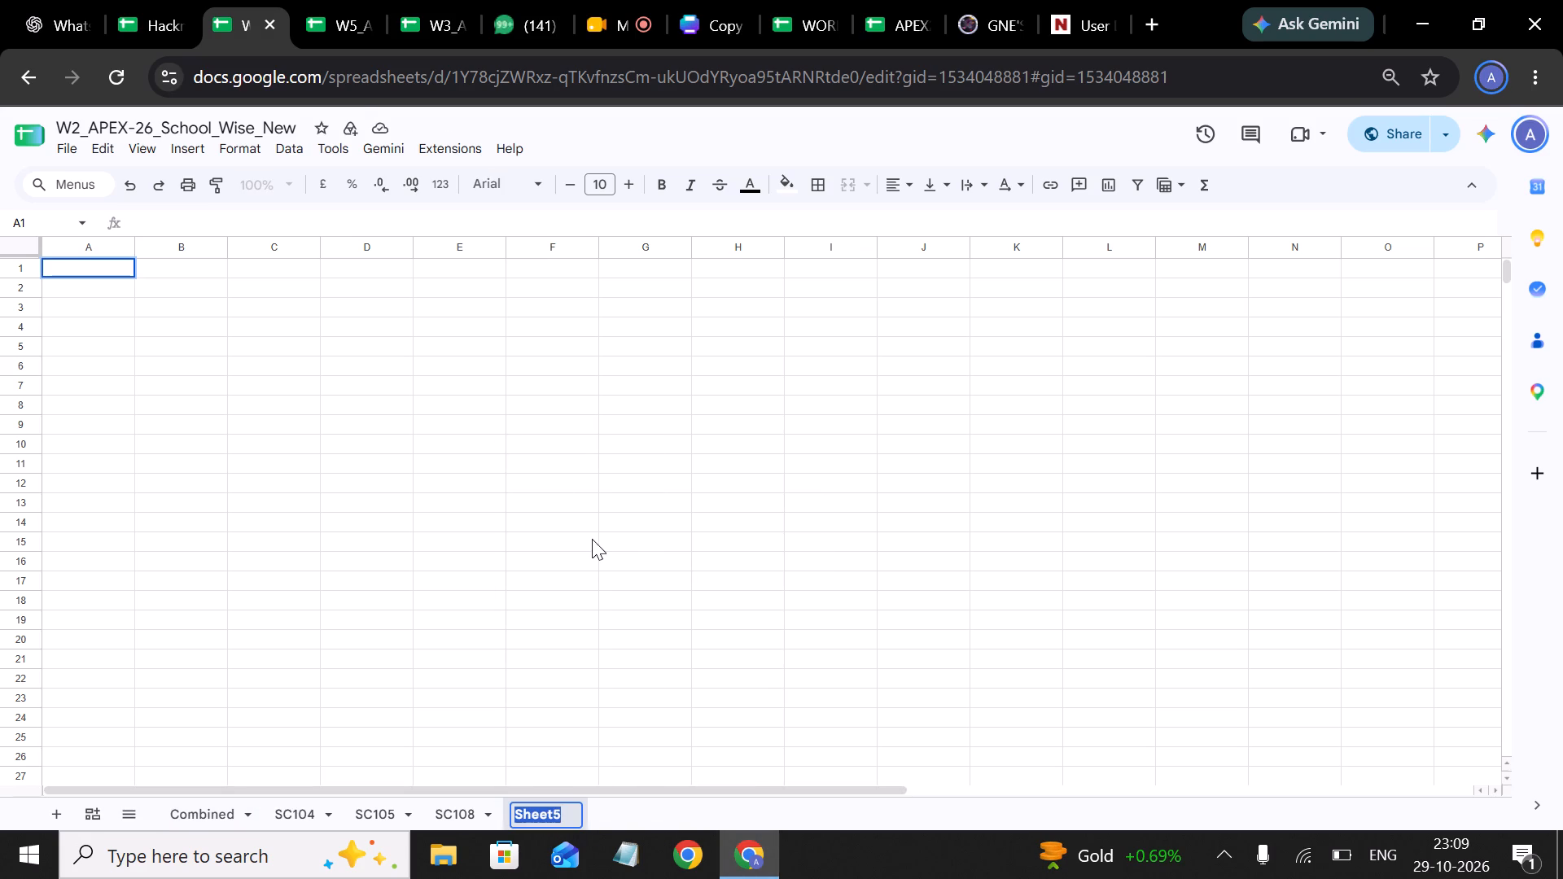
pyautogui.write('SC110')
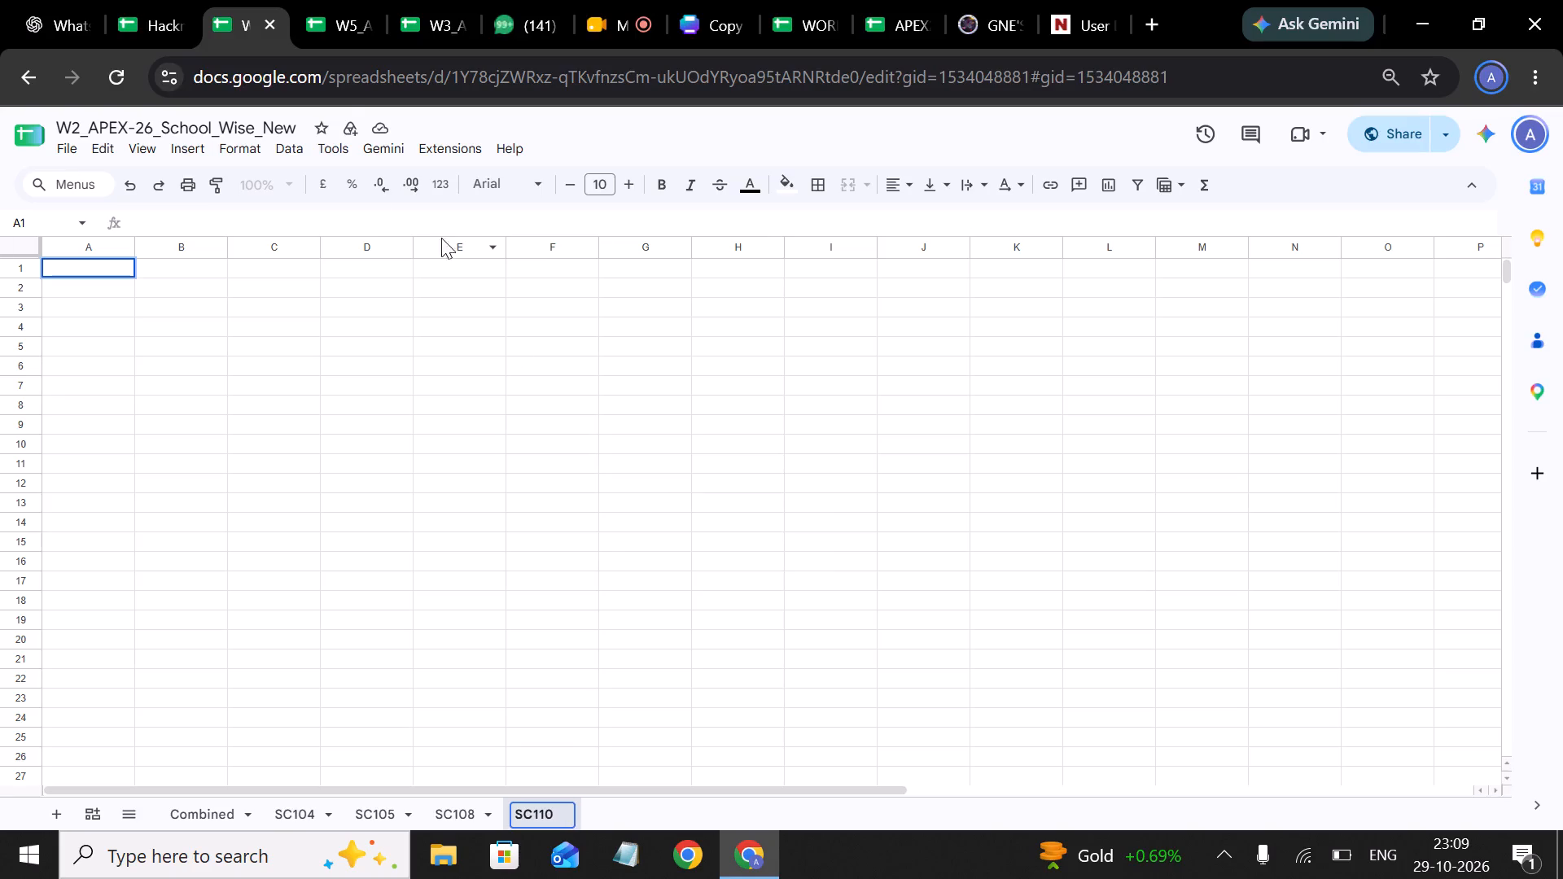
# Check the incharges list for the code following SC-110 and add a sheet named SC111 to W2_APEX-26_School_Wise_New.
pyautogui.click(331, 20)
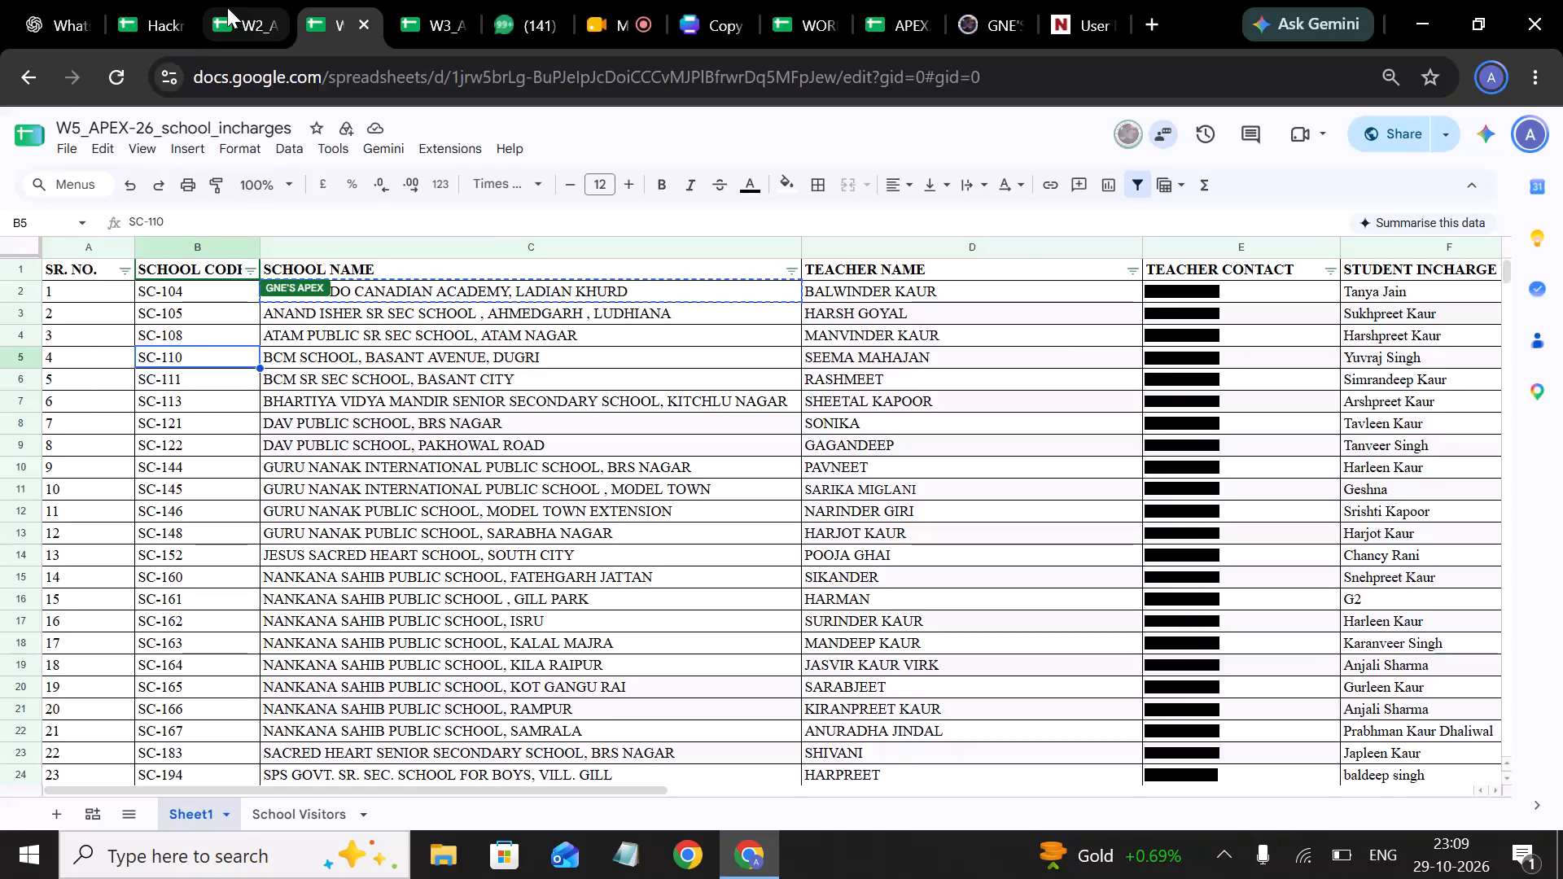
pyautogui.click(227, 7)
pyautogui.click(55, 808)
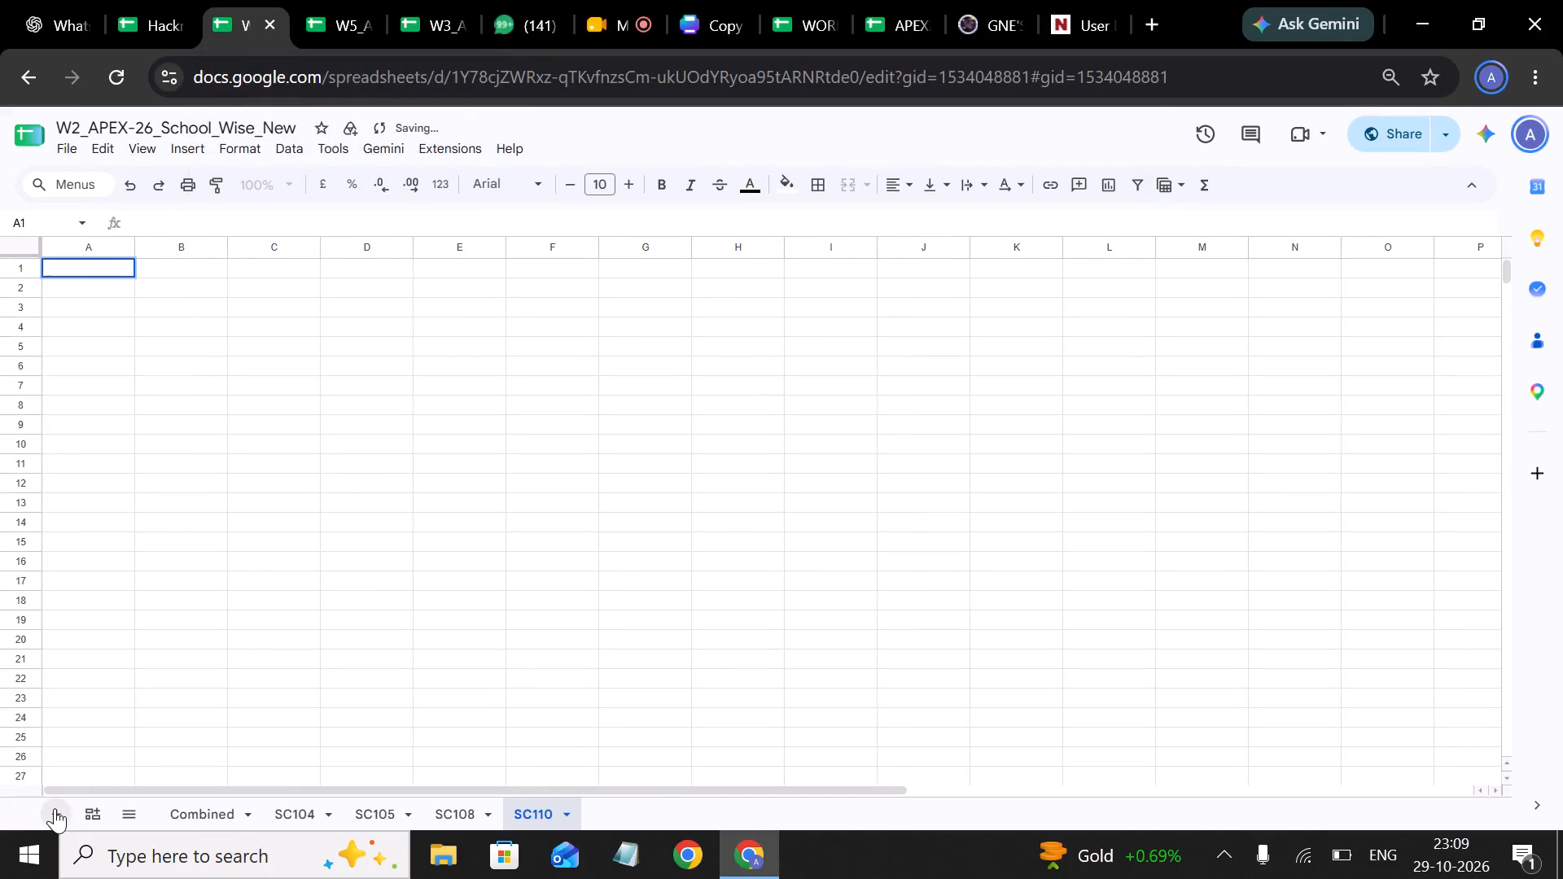
pyautogui.rightClick(602, 807)
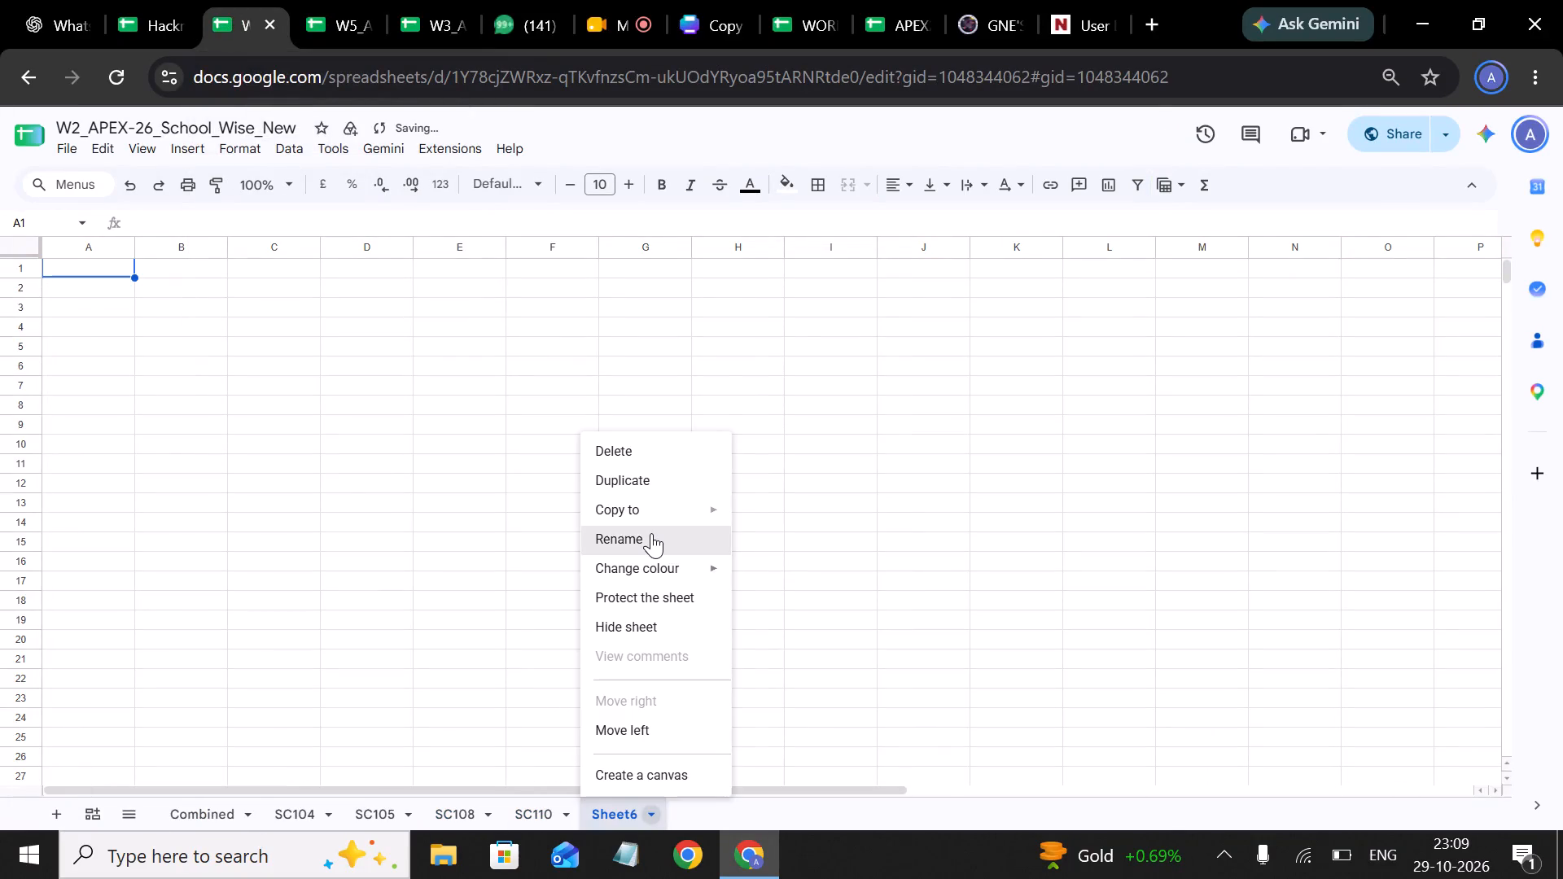
pyautogui.click(651, 531)
pyautogui.write('SC111')
pyautogui.click(336, 24)
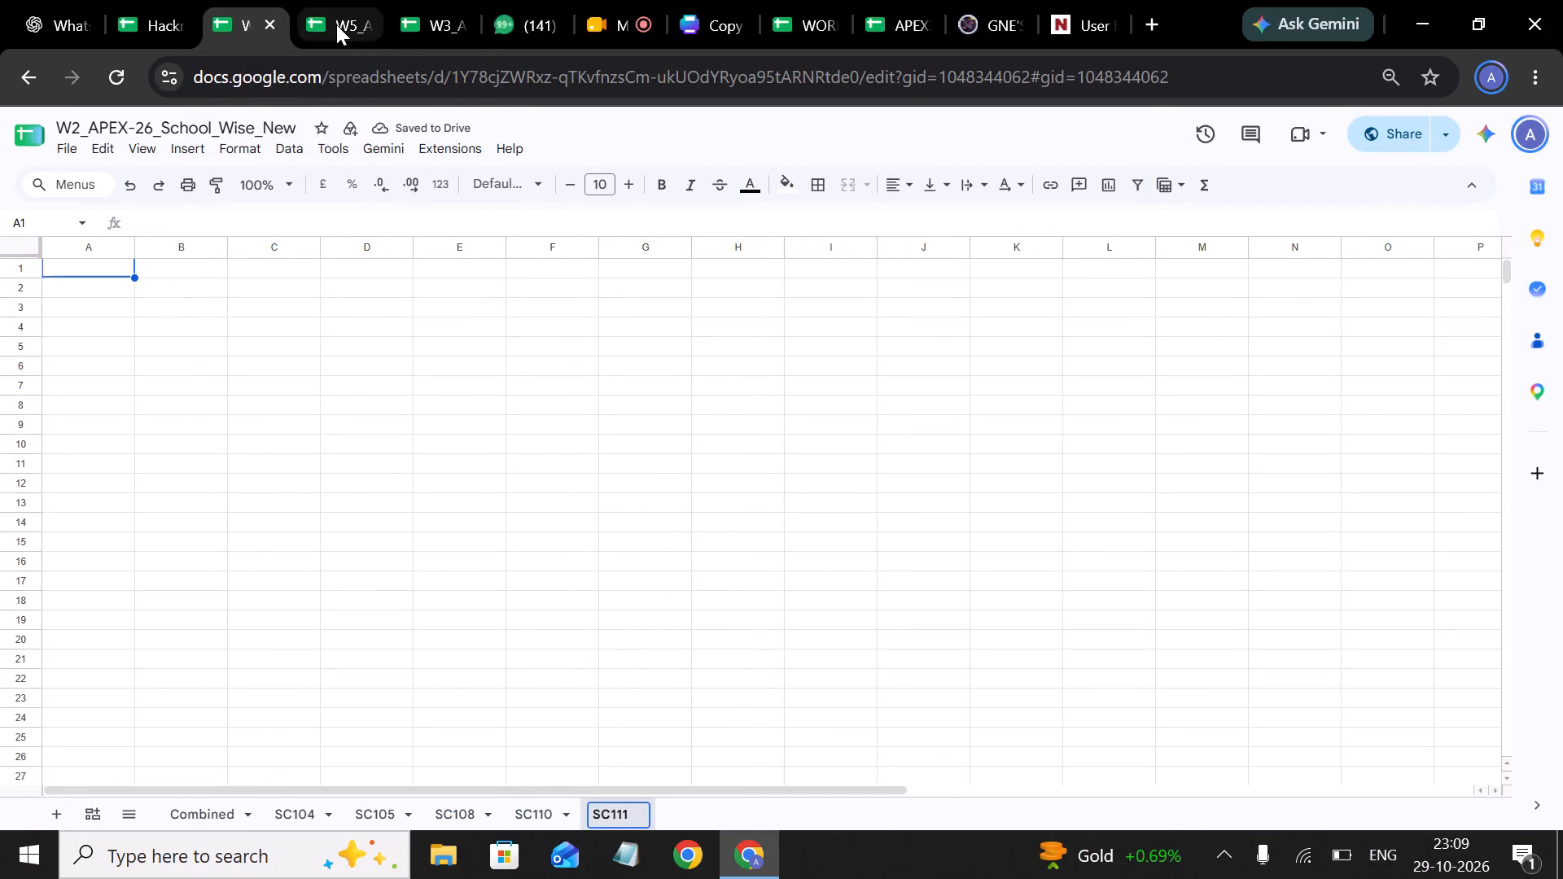
# Check the incharges list for the code following SC-111 and add a sheet named SC113 to W2_APEX-26_School_Wise_New.
pyautogui.click(210, 400)
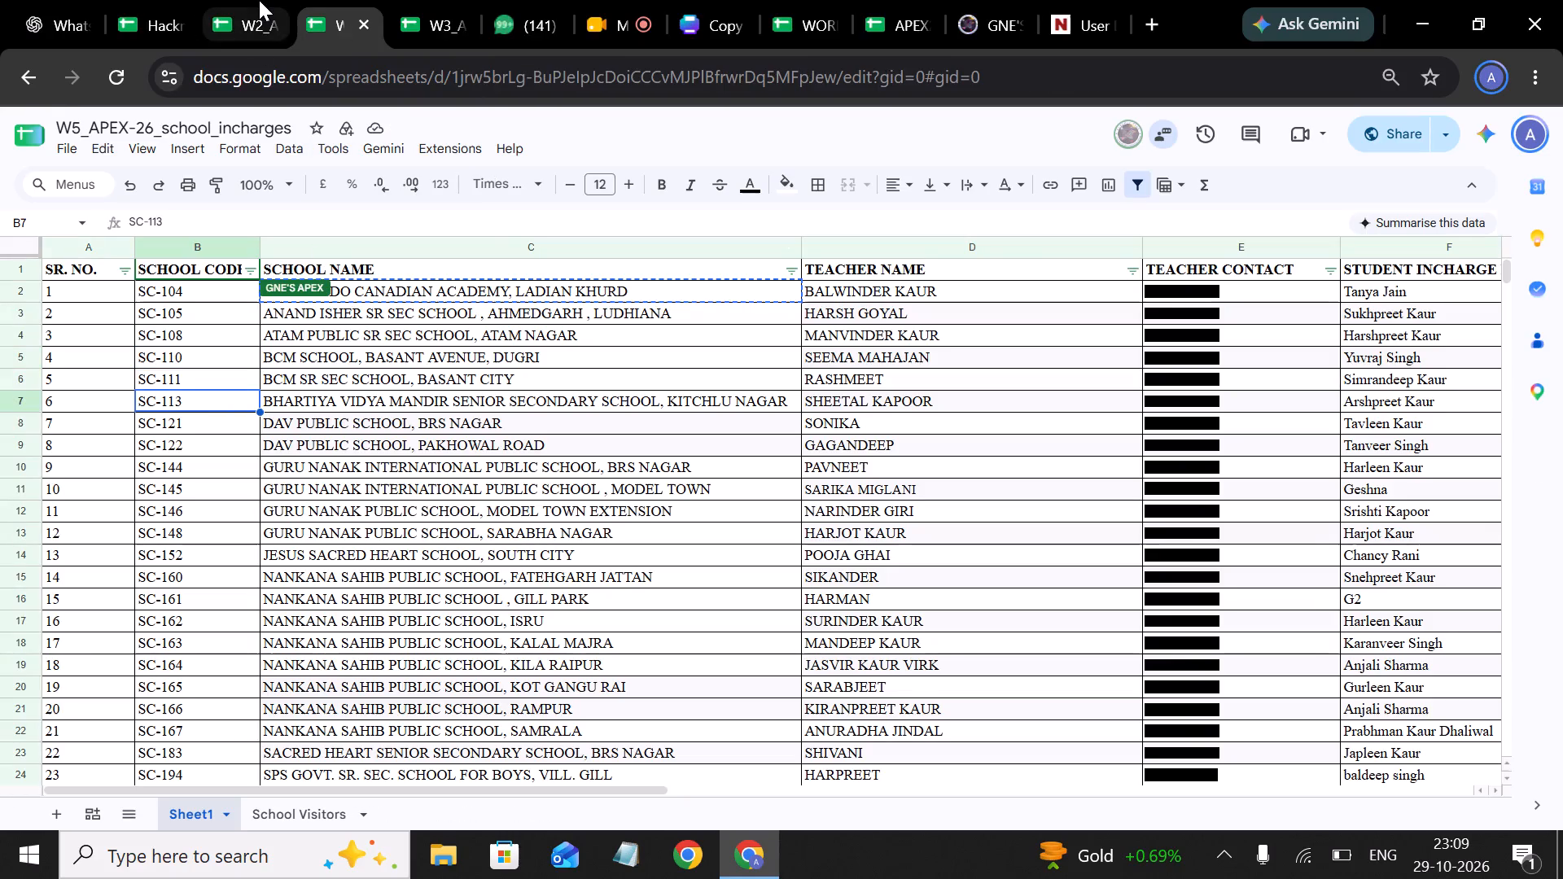
pyautogui.click(256, 3)
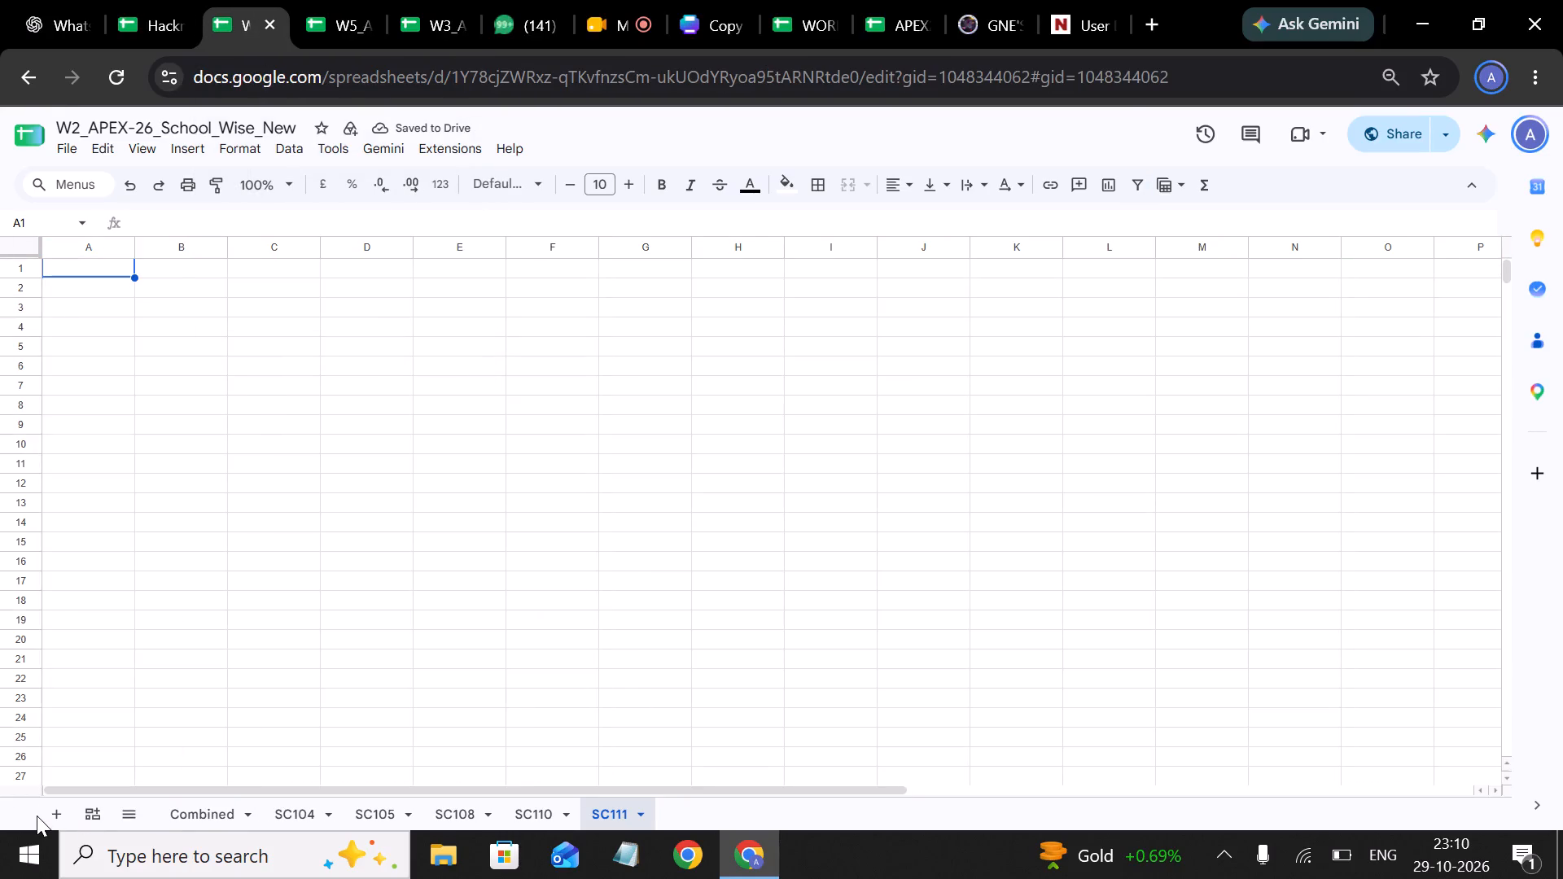
pyautogui.click(49, 816)
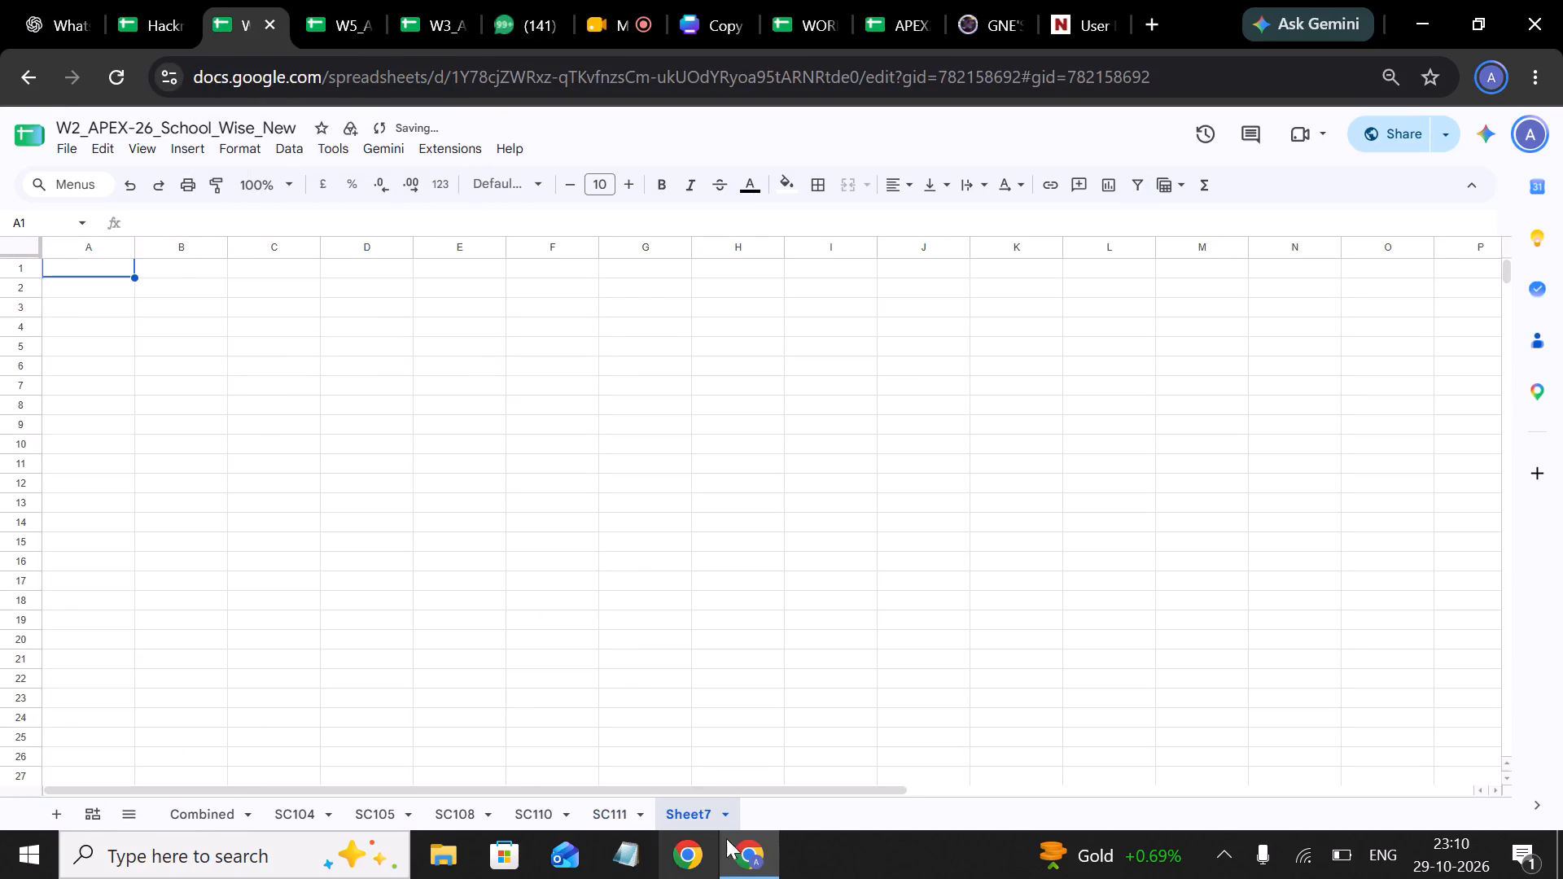
pyautogui.rightClick(685, 819)
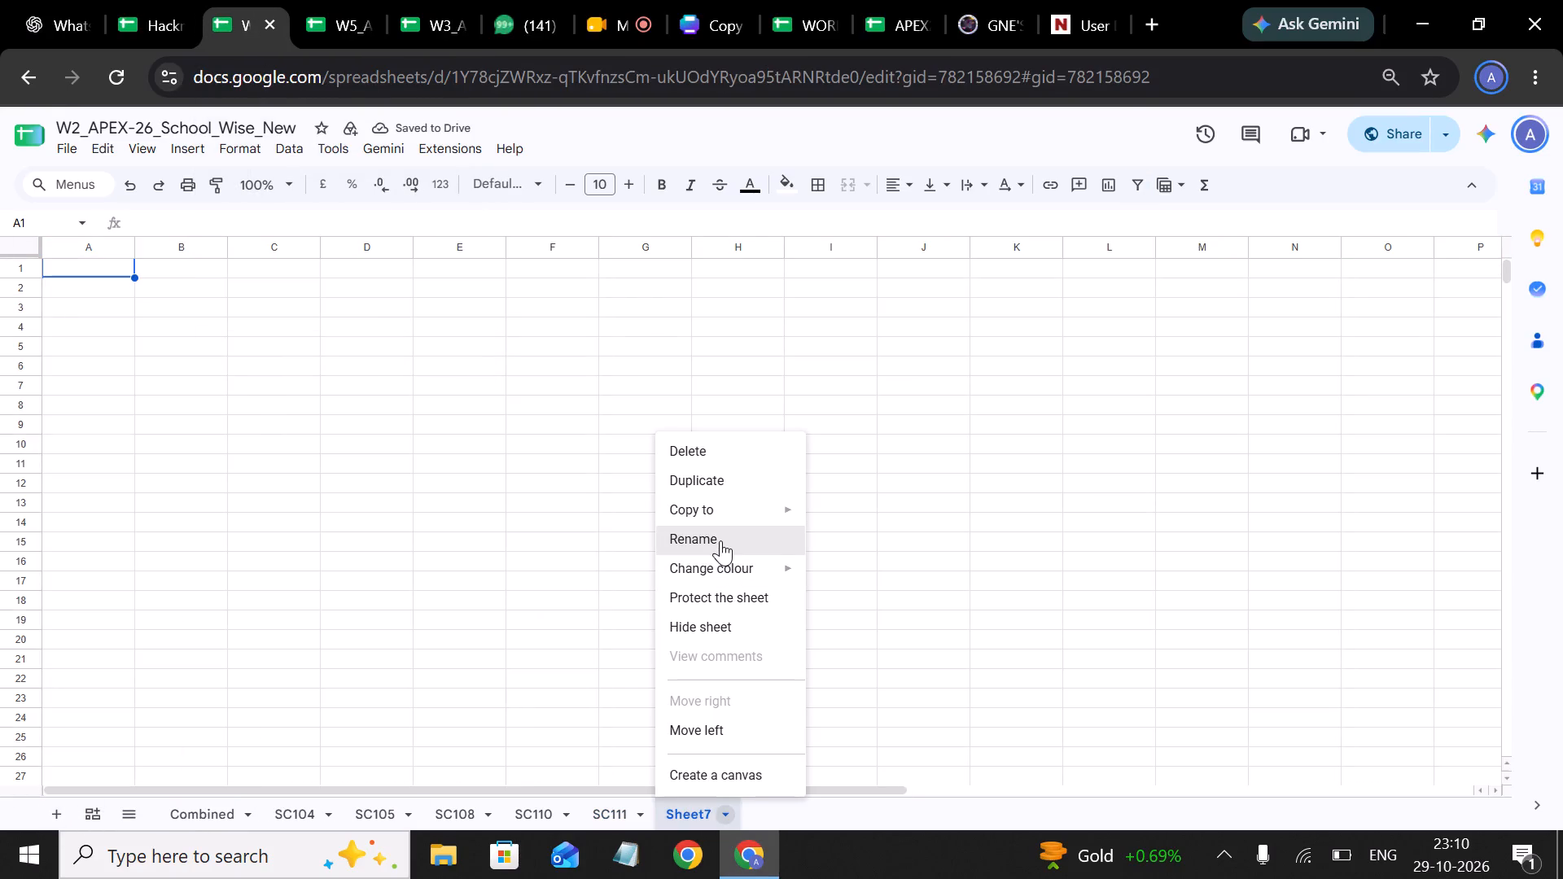
pyautogui.click(720, 540)
pyautogui.press('a')
pyautogui.press('BackSpace')
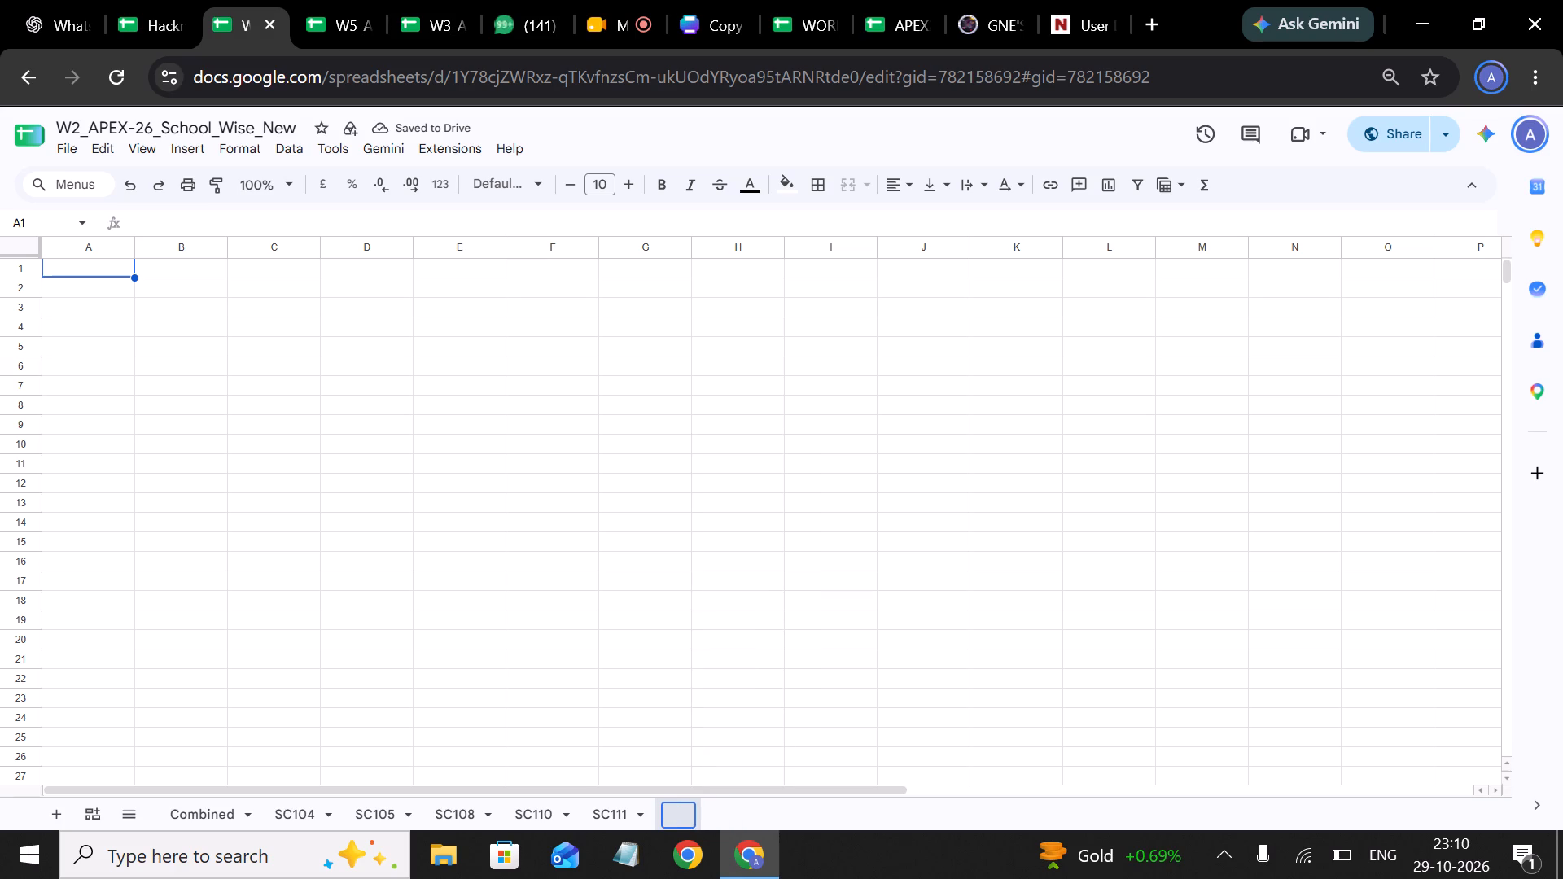
pyautogui.write('SC113')
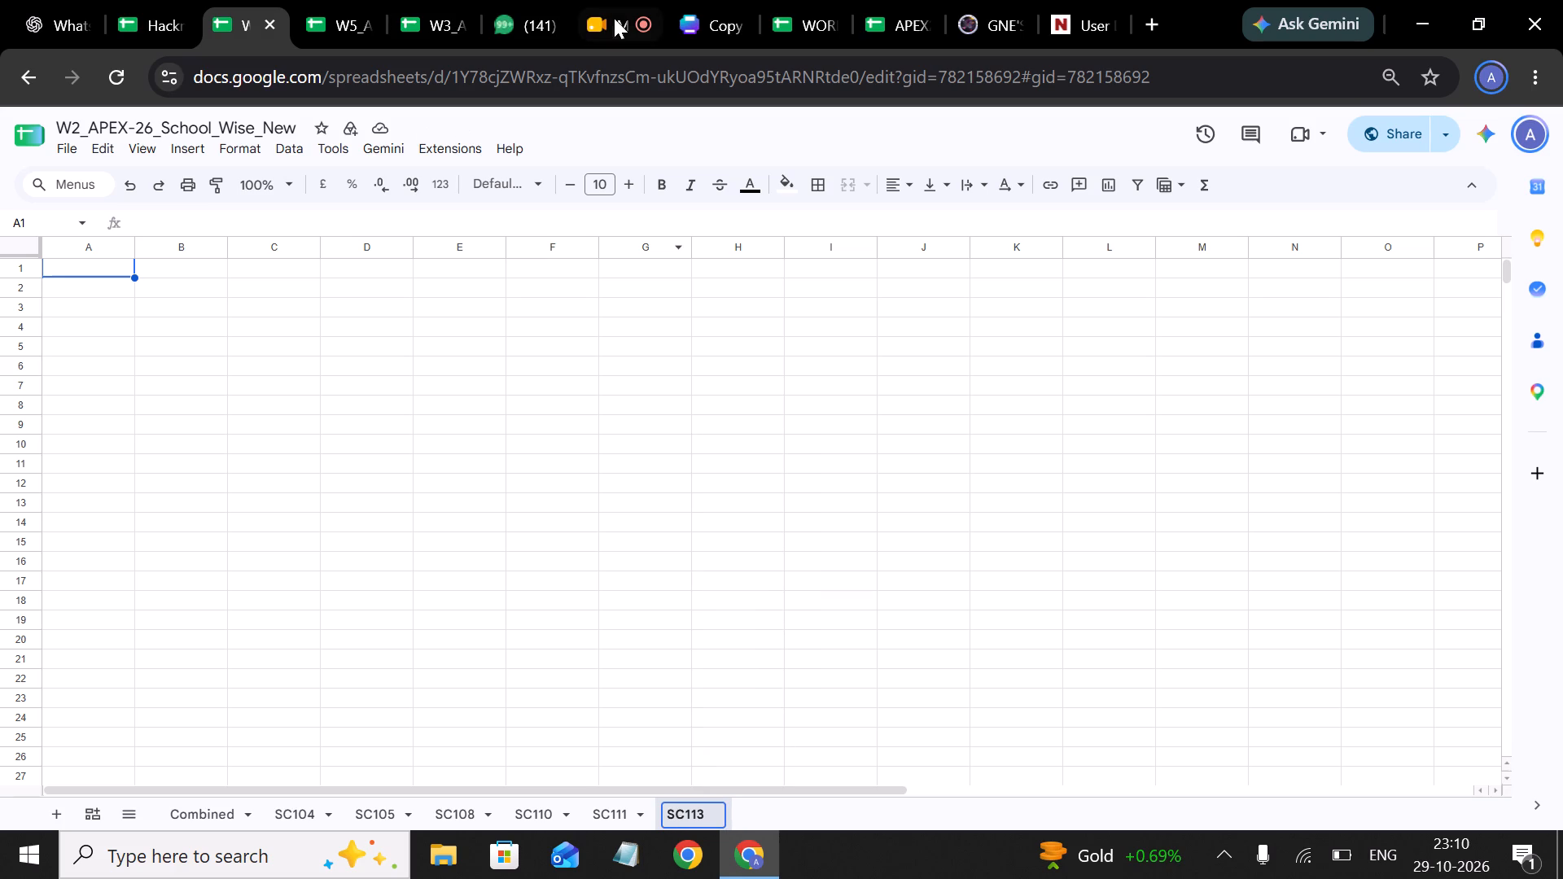
# Look up the school code of DAV PUBLIC SCHOOL, BRS NAGAR in W5_APEX-26_school_incharges and return to the school-wise spreadsheet.
pyautogui.click(338, 15)
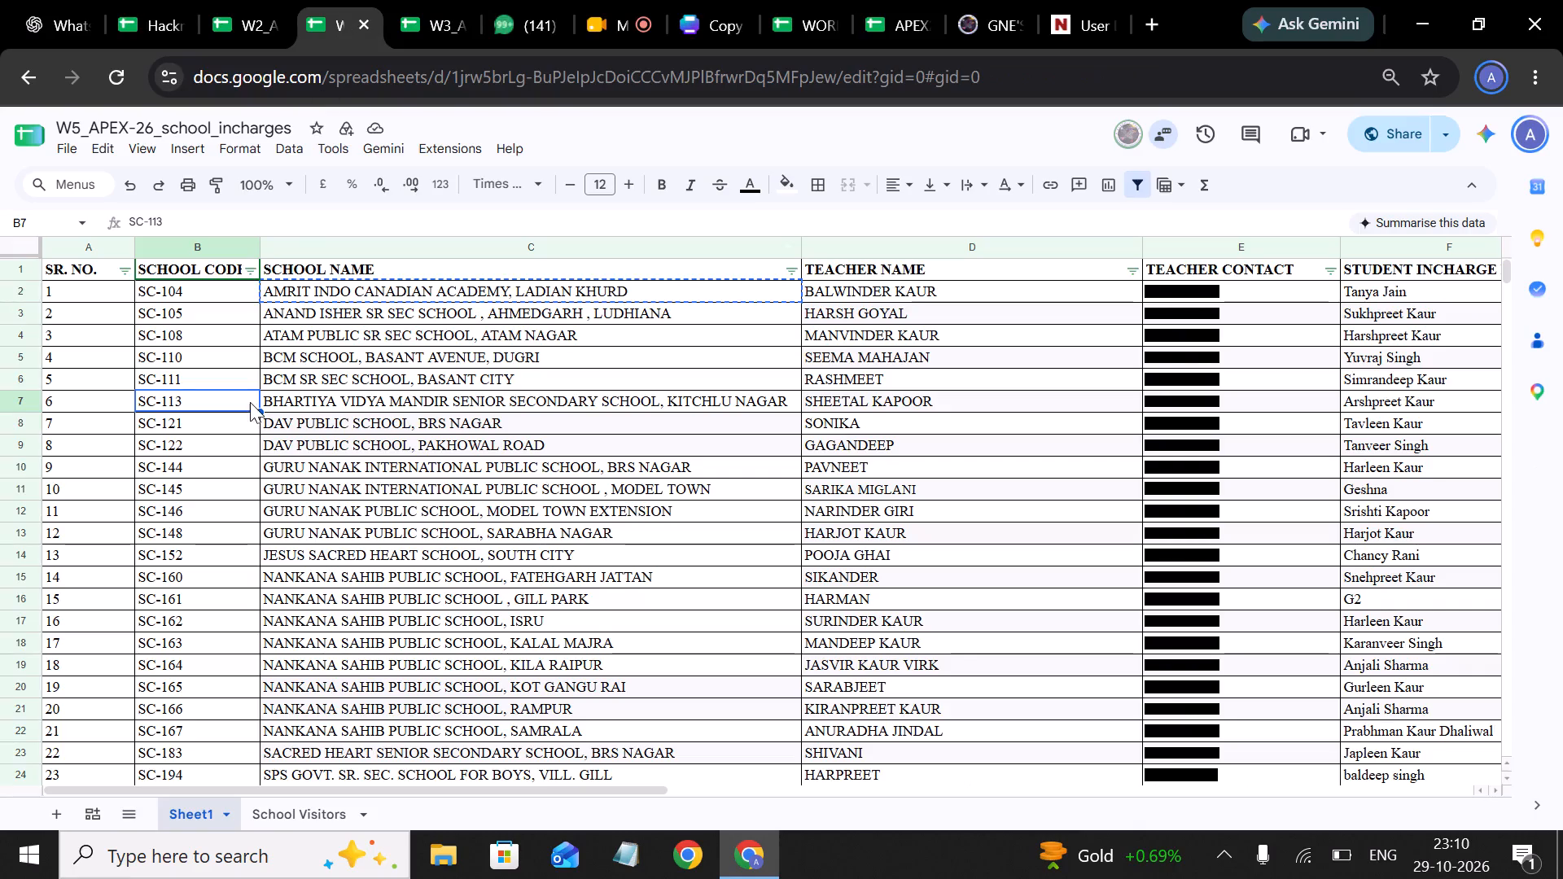
pyautogui.click(238, 420)
pyautogui.click(238, 18)
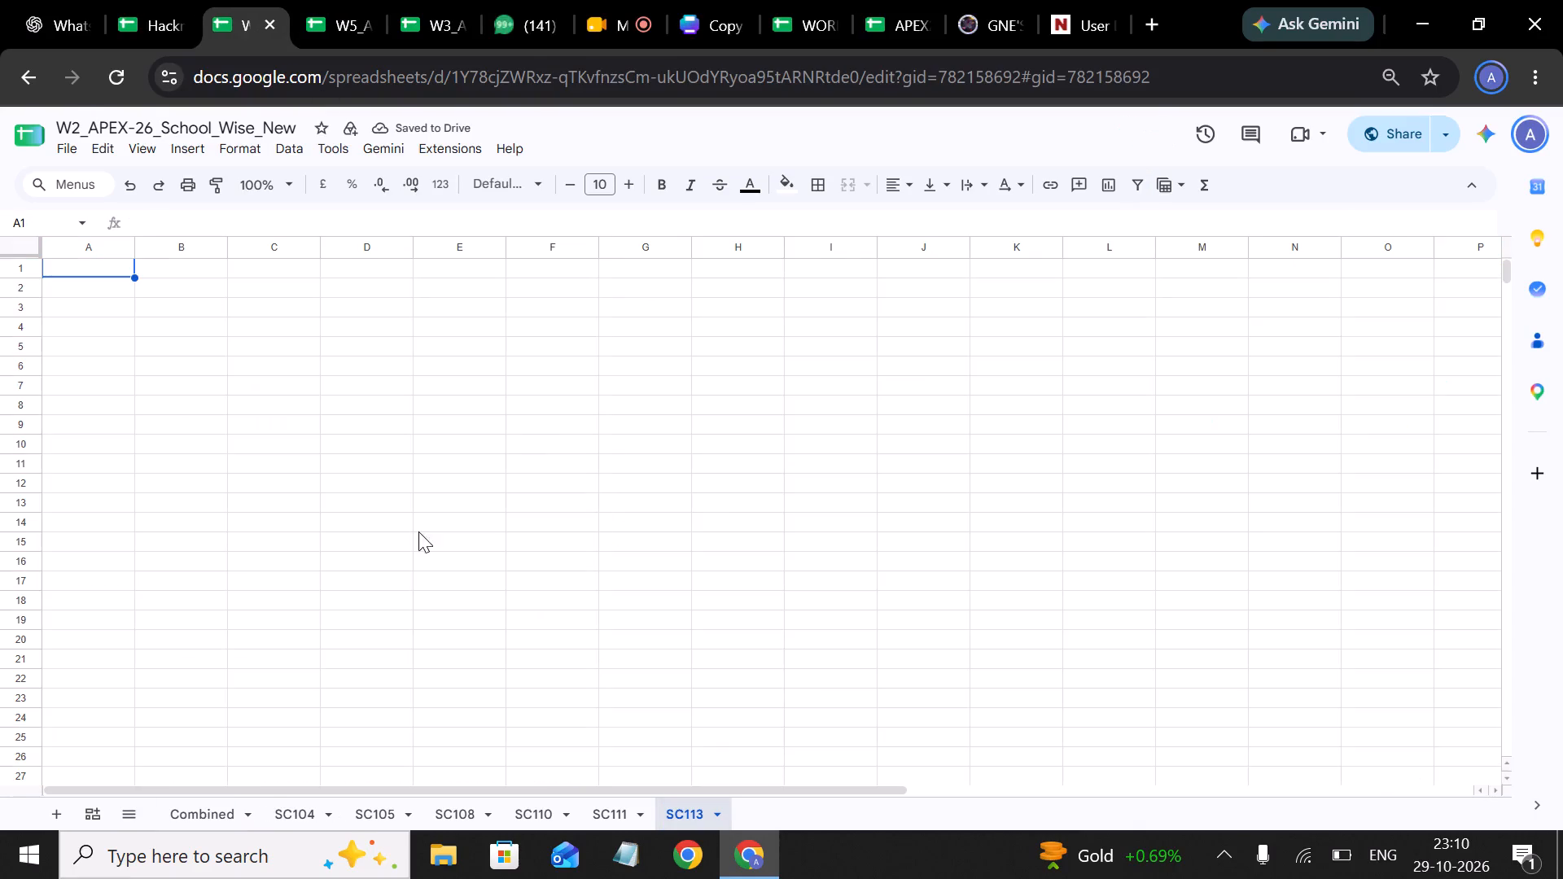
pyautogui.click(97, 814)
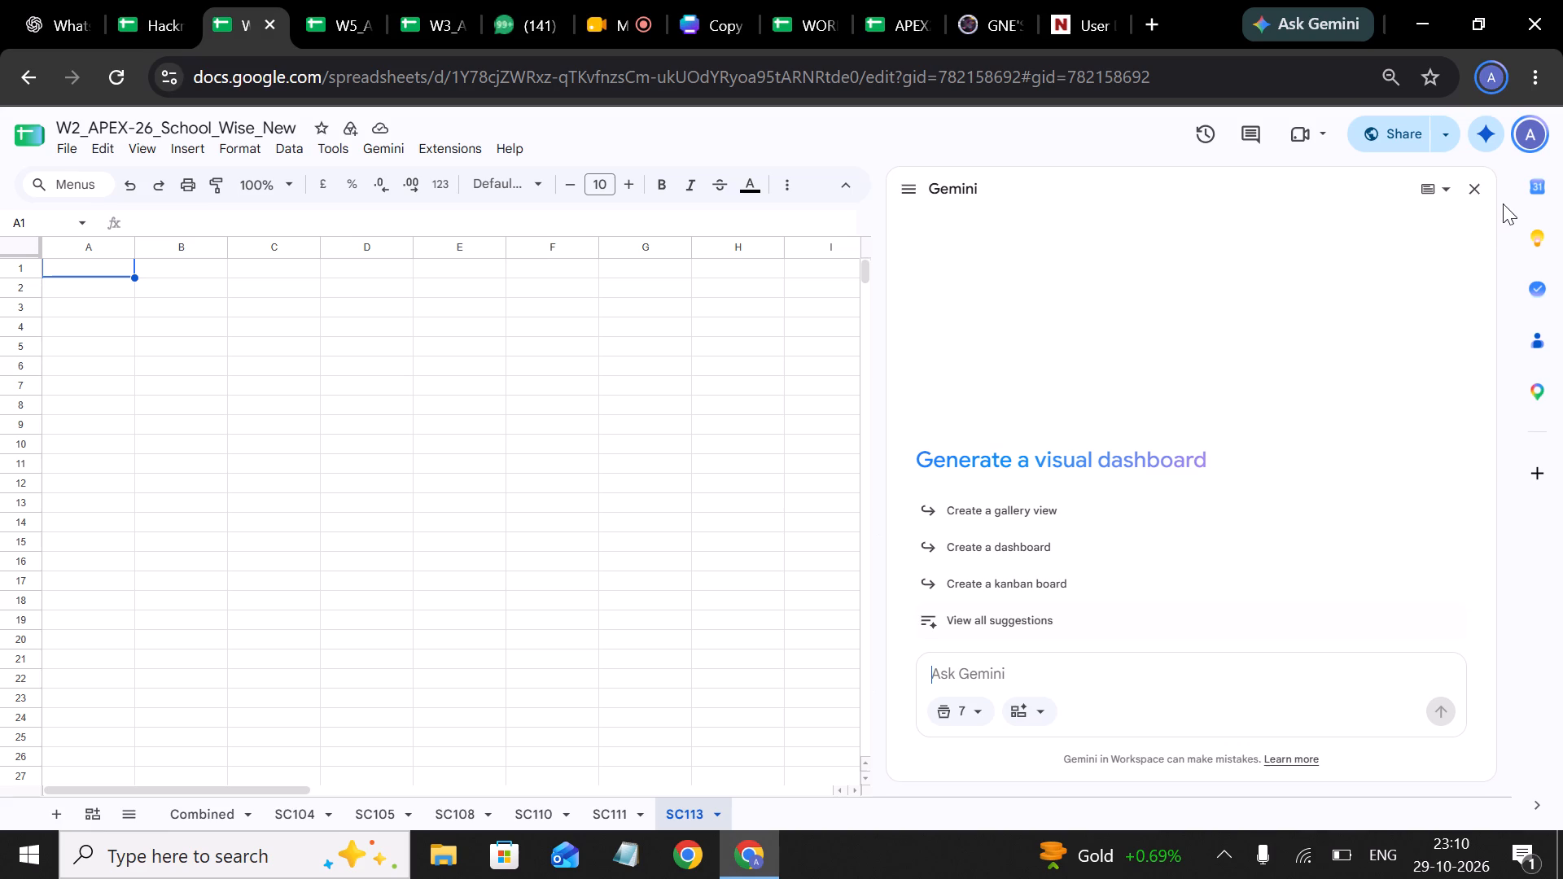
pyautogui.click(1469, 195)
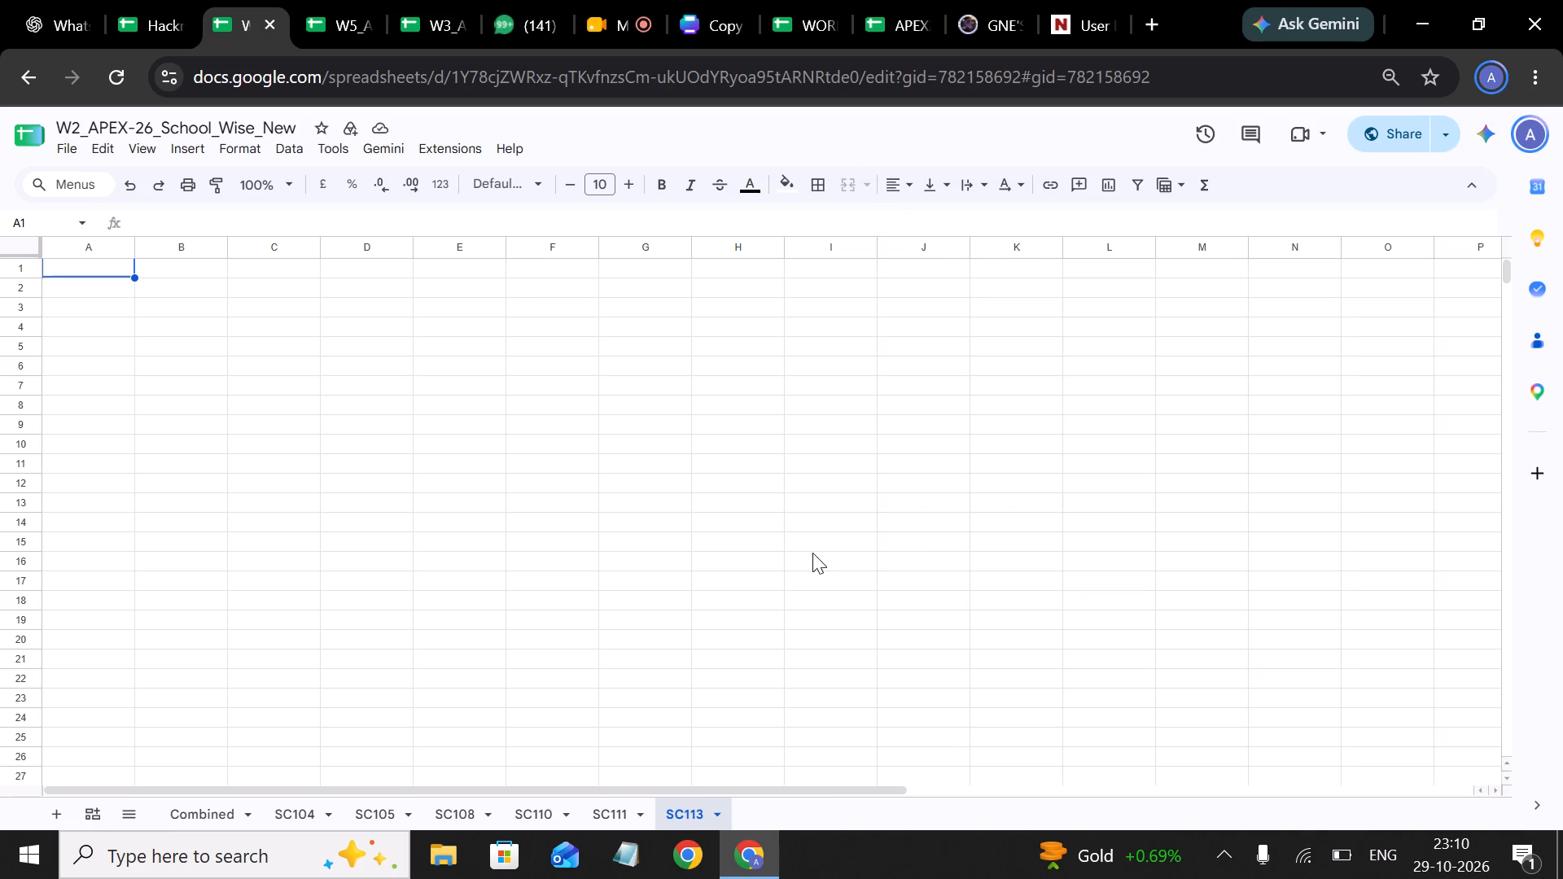
# Add a new sheet after SC113 and name it SC121.
pyautogui.click(54, 803)
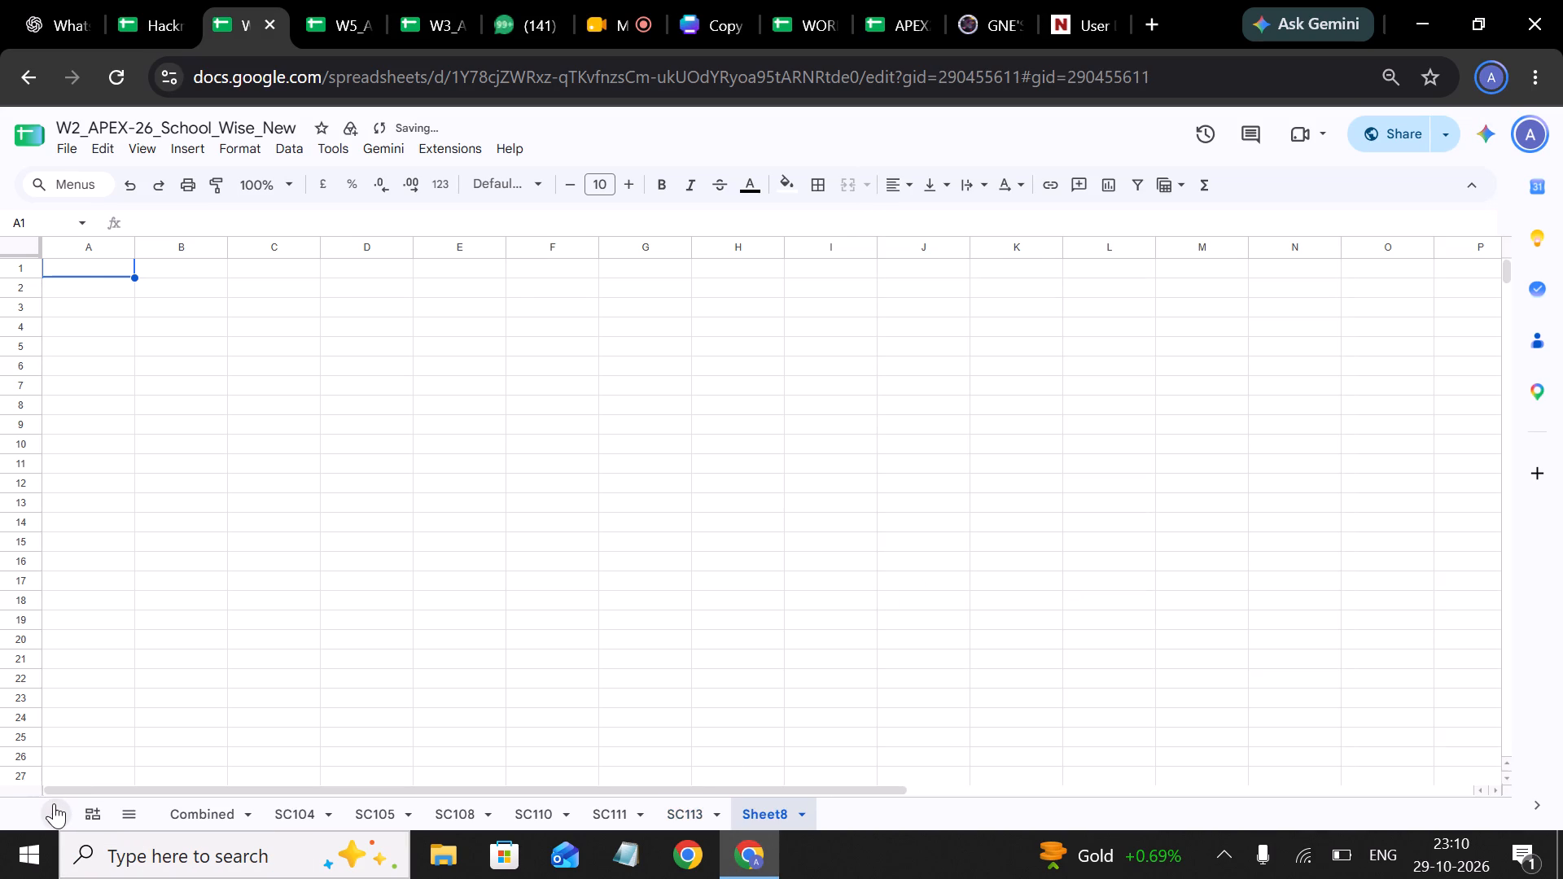
pyautogui.rightClick(767, 810)
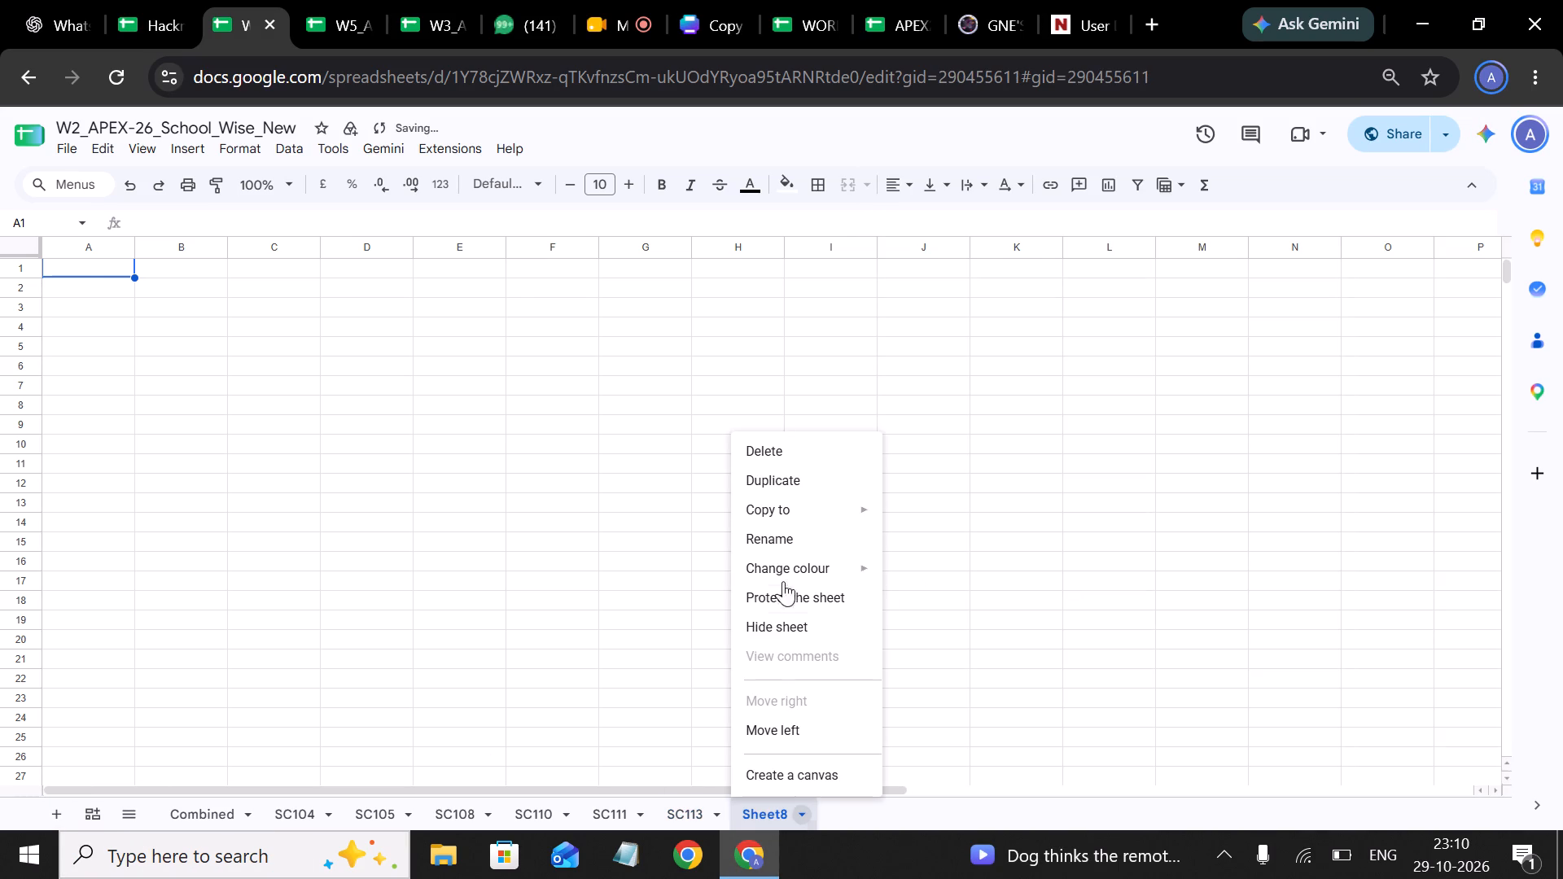
pyautogui.click(802, 532)
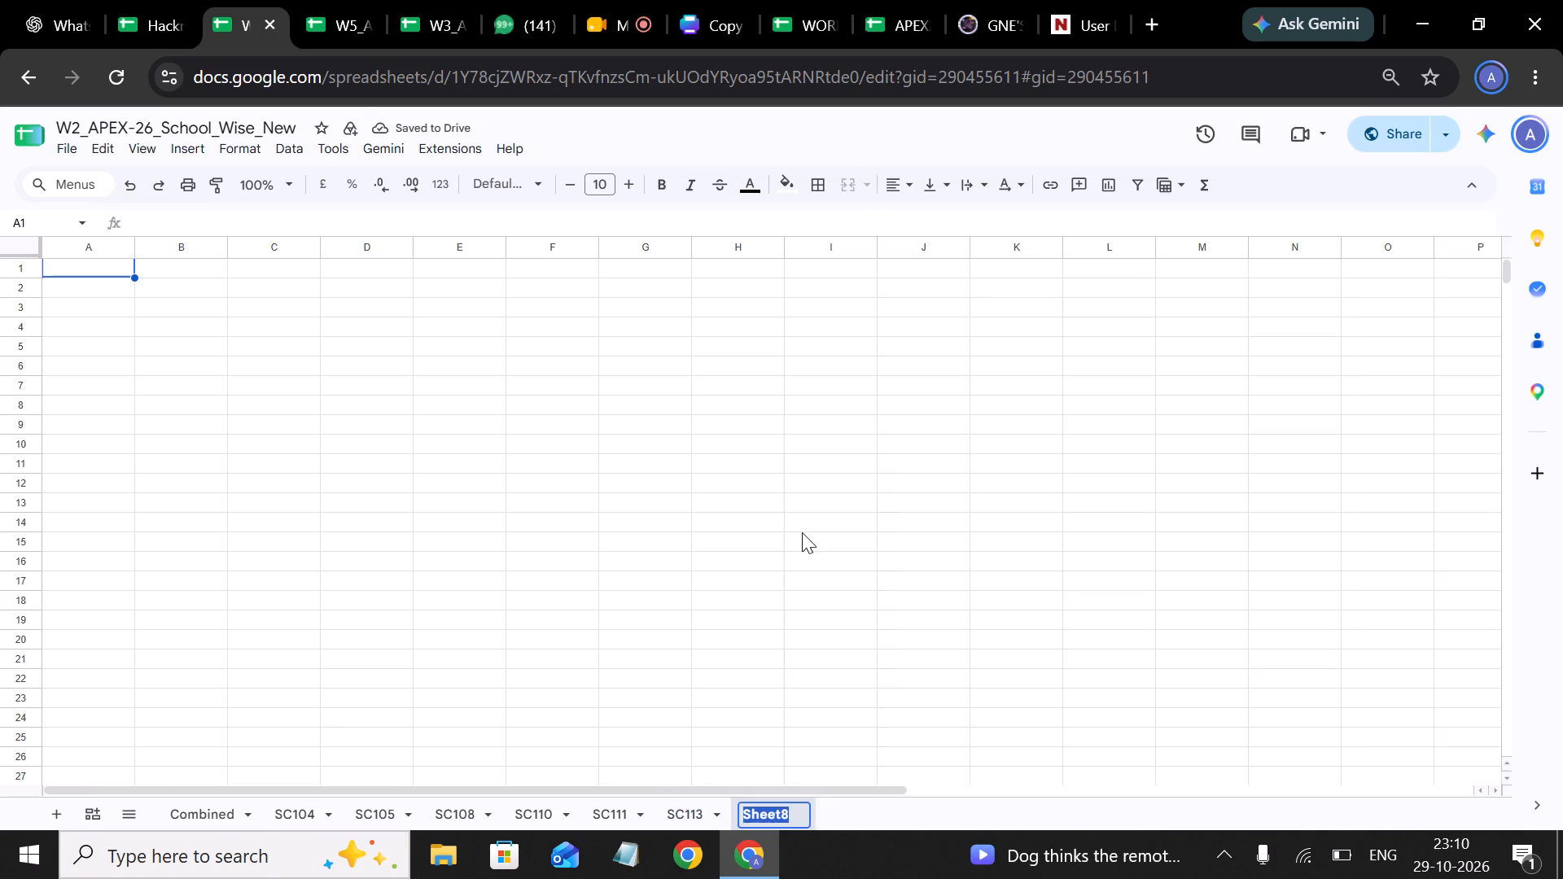
pyautogui.write('SC121')
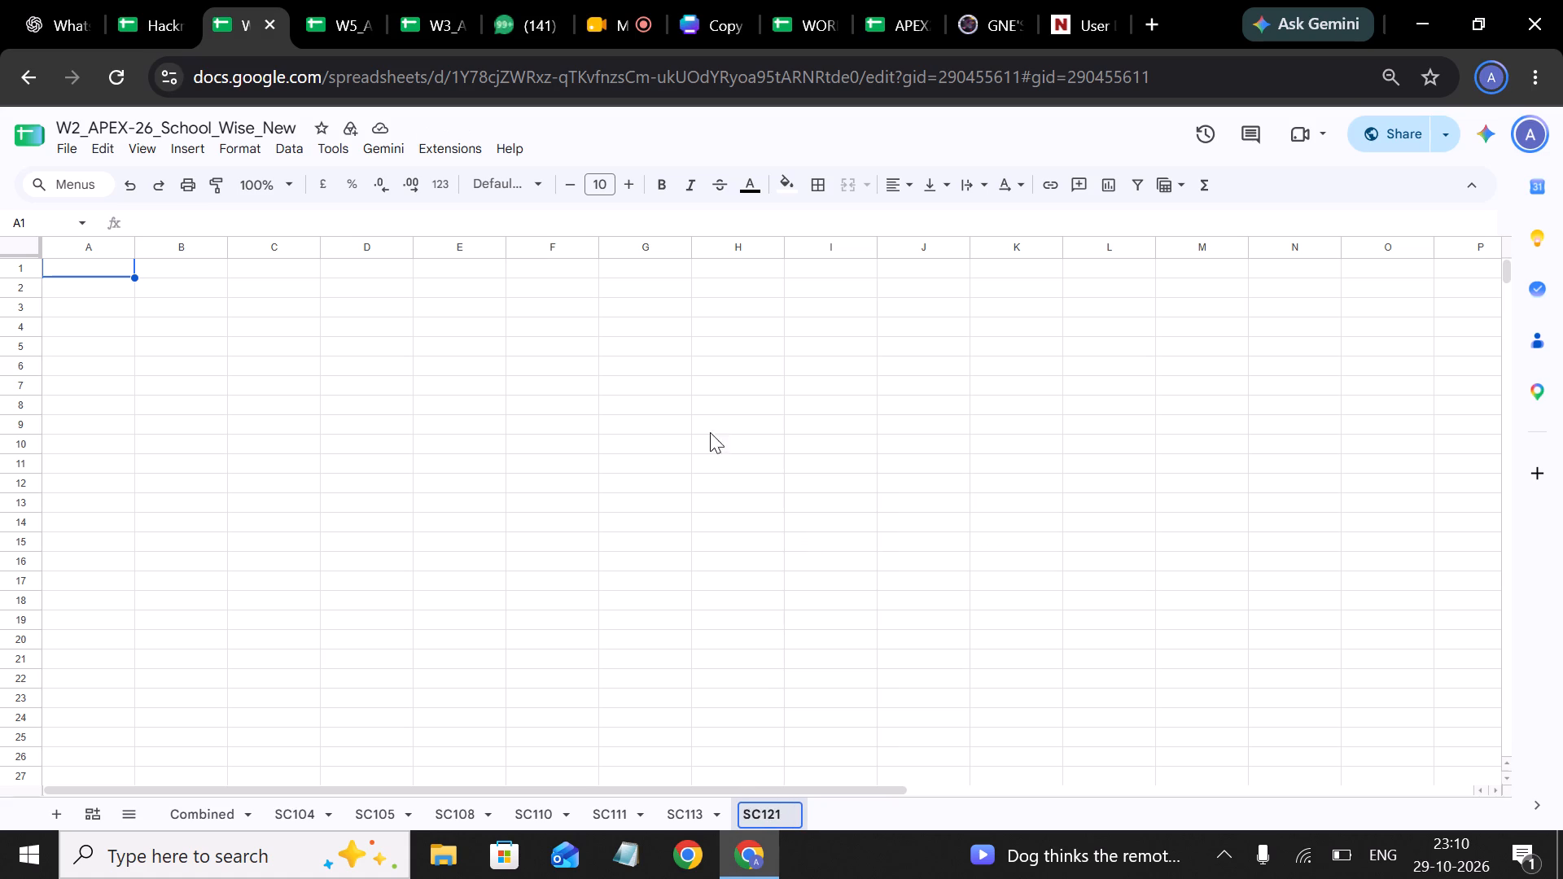
# Check the incharges list for the code following SC-121 and add a new sheet after SC121 in W2_APEX-26_School_Wise_New.
pyautogui.click(313, 9)
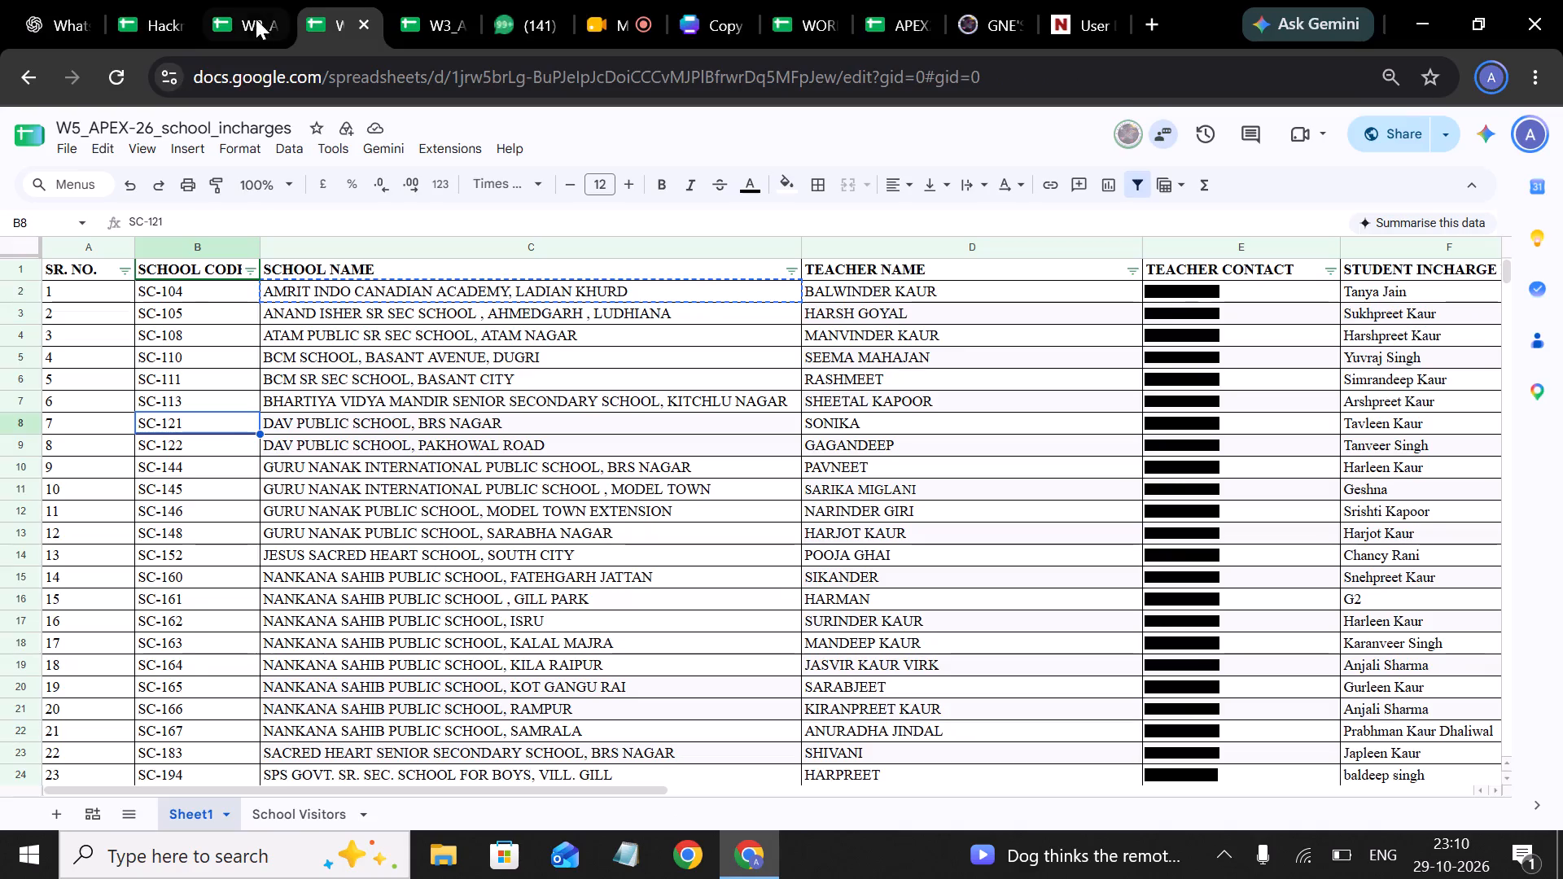
pyautogui.click(248, 14)
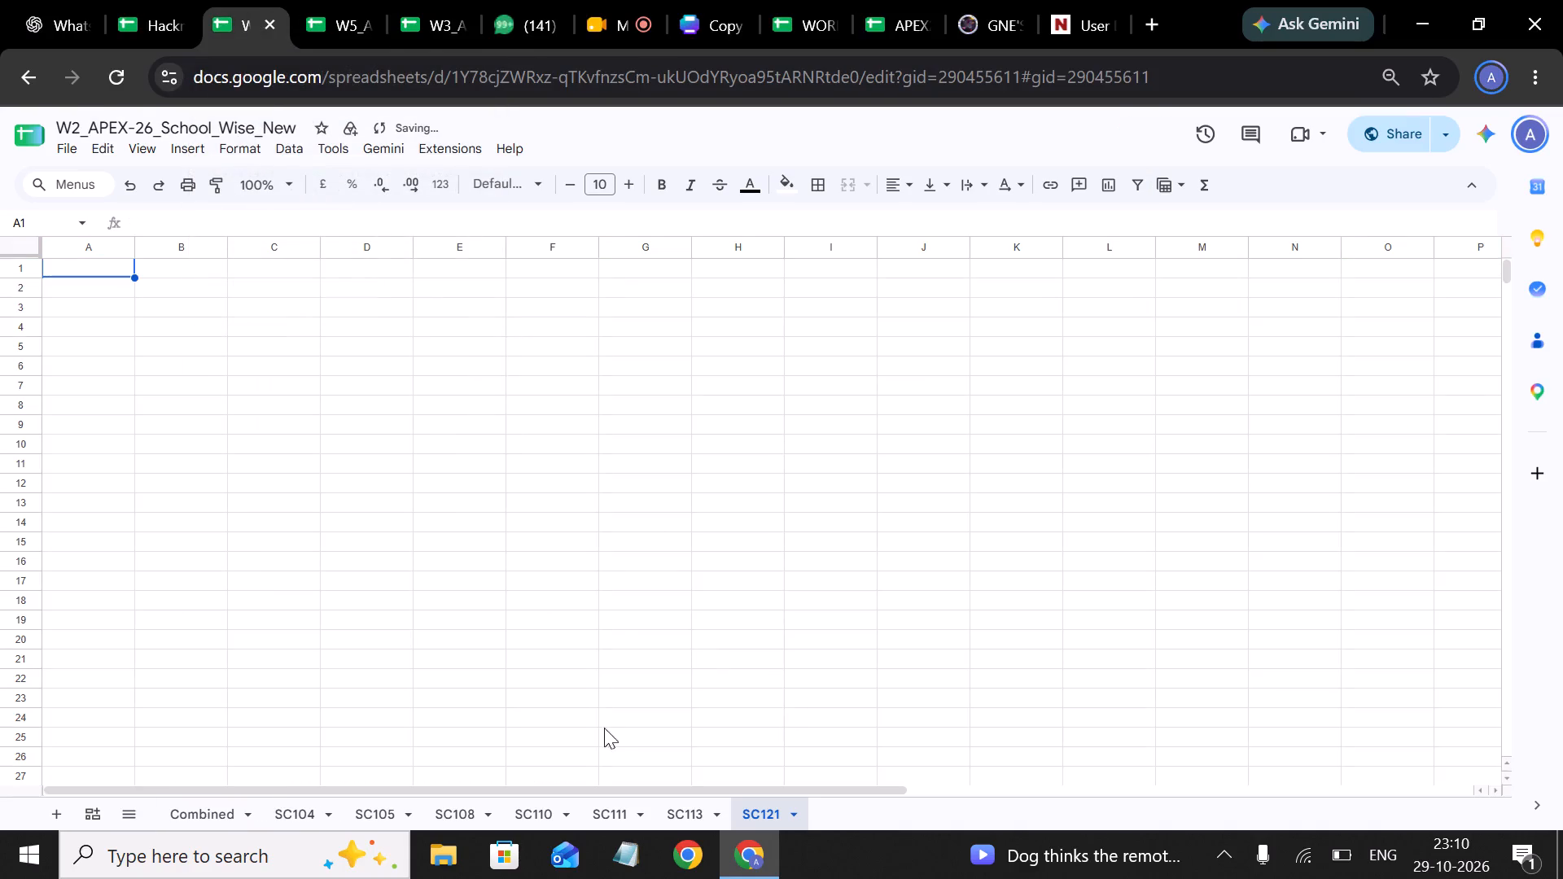
pyautogui.click(55, 822)
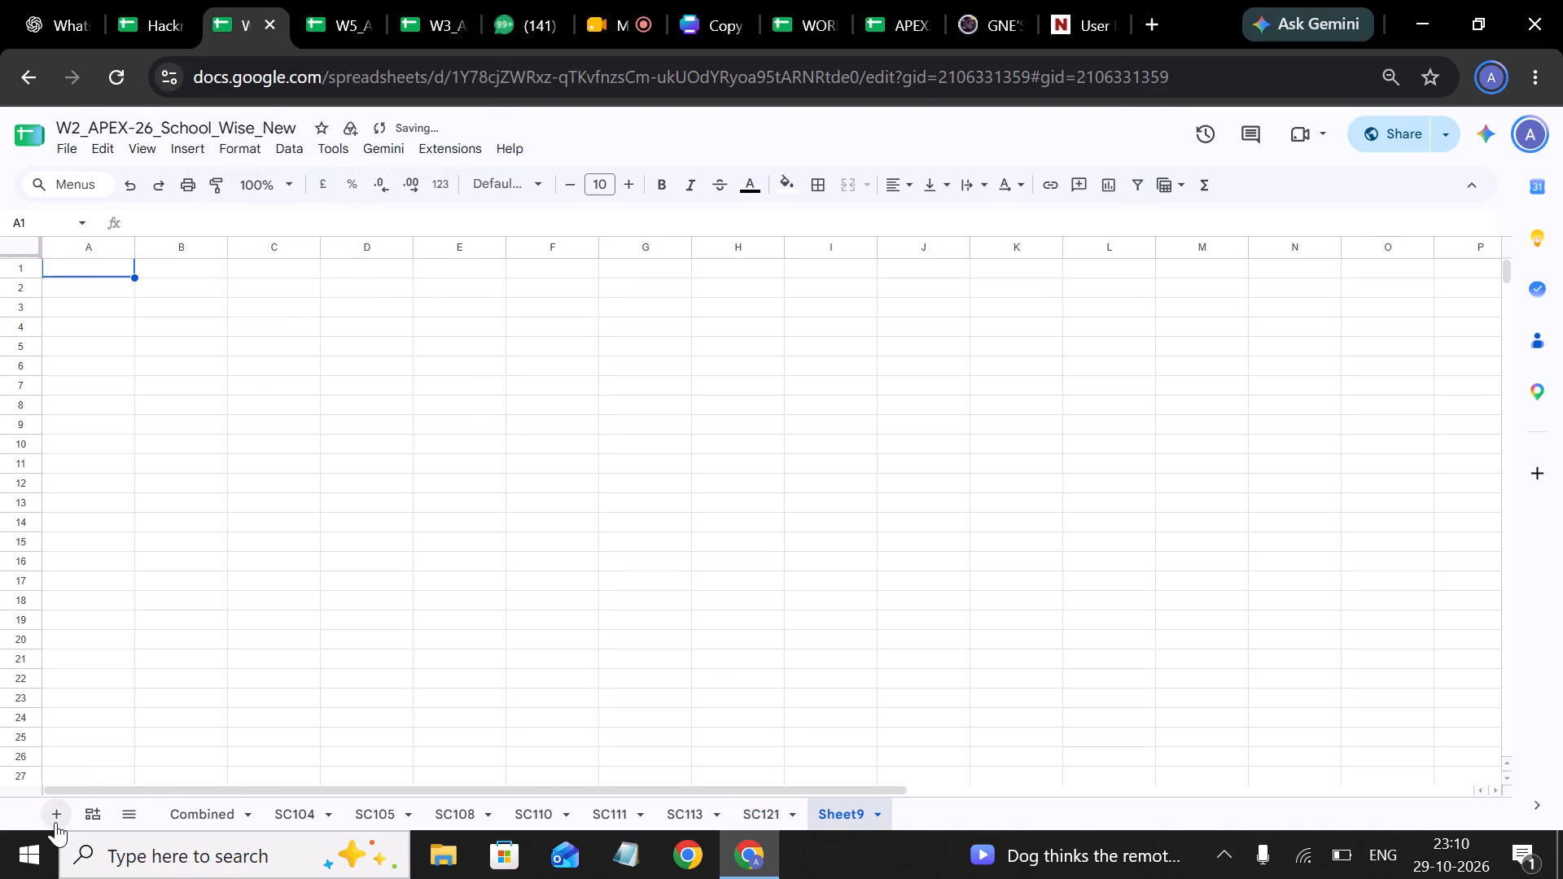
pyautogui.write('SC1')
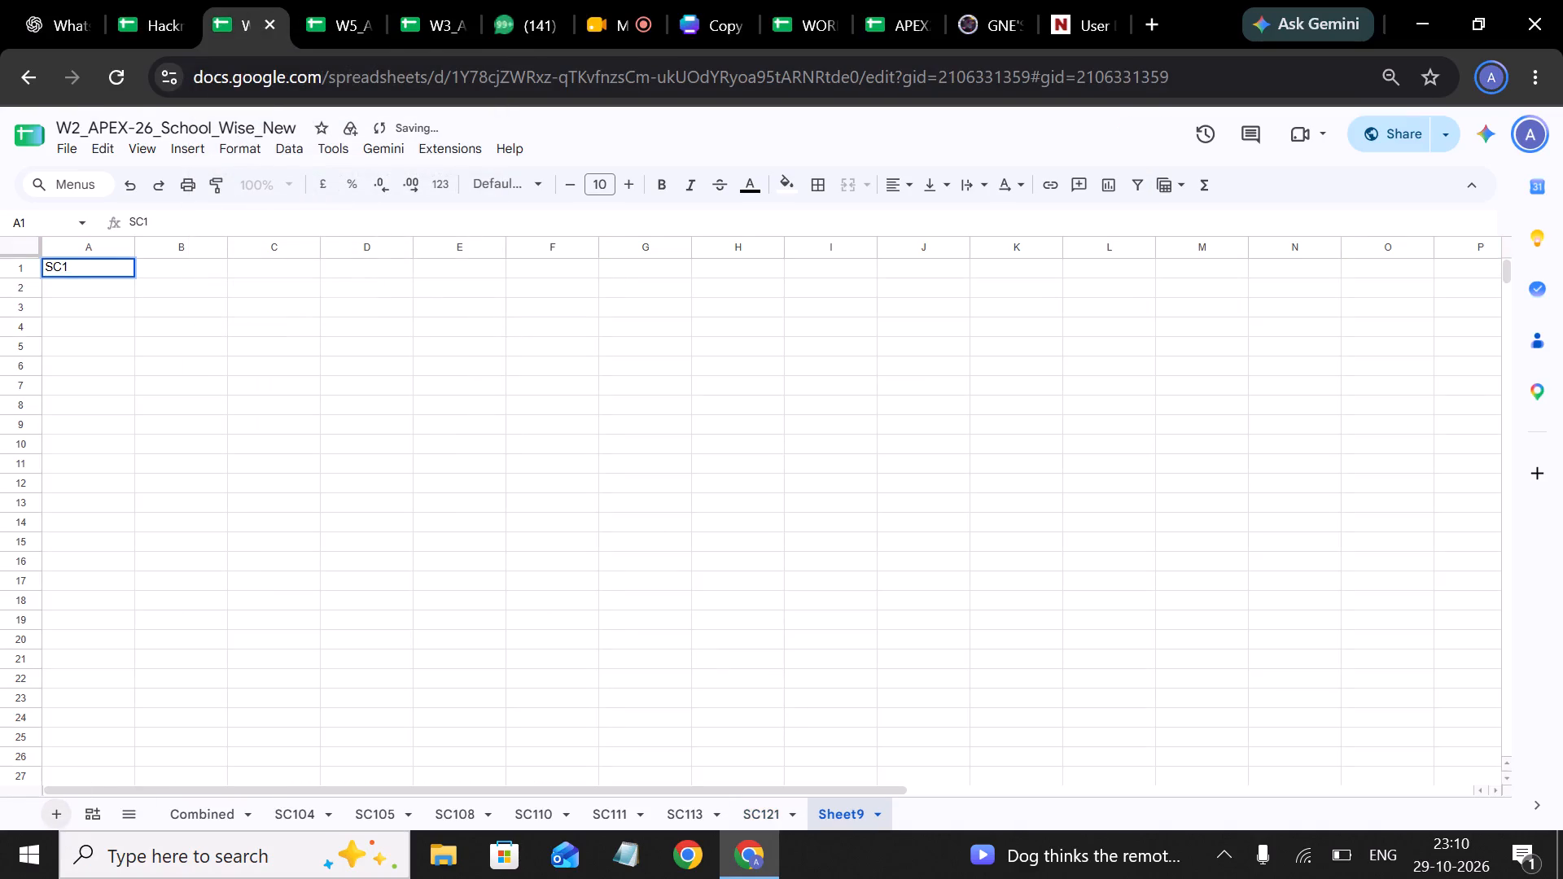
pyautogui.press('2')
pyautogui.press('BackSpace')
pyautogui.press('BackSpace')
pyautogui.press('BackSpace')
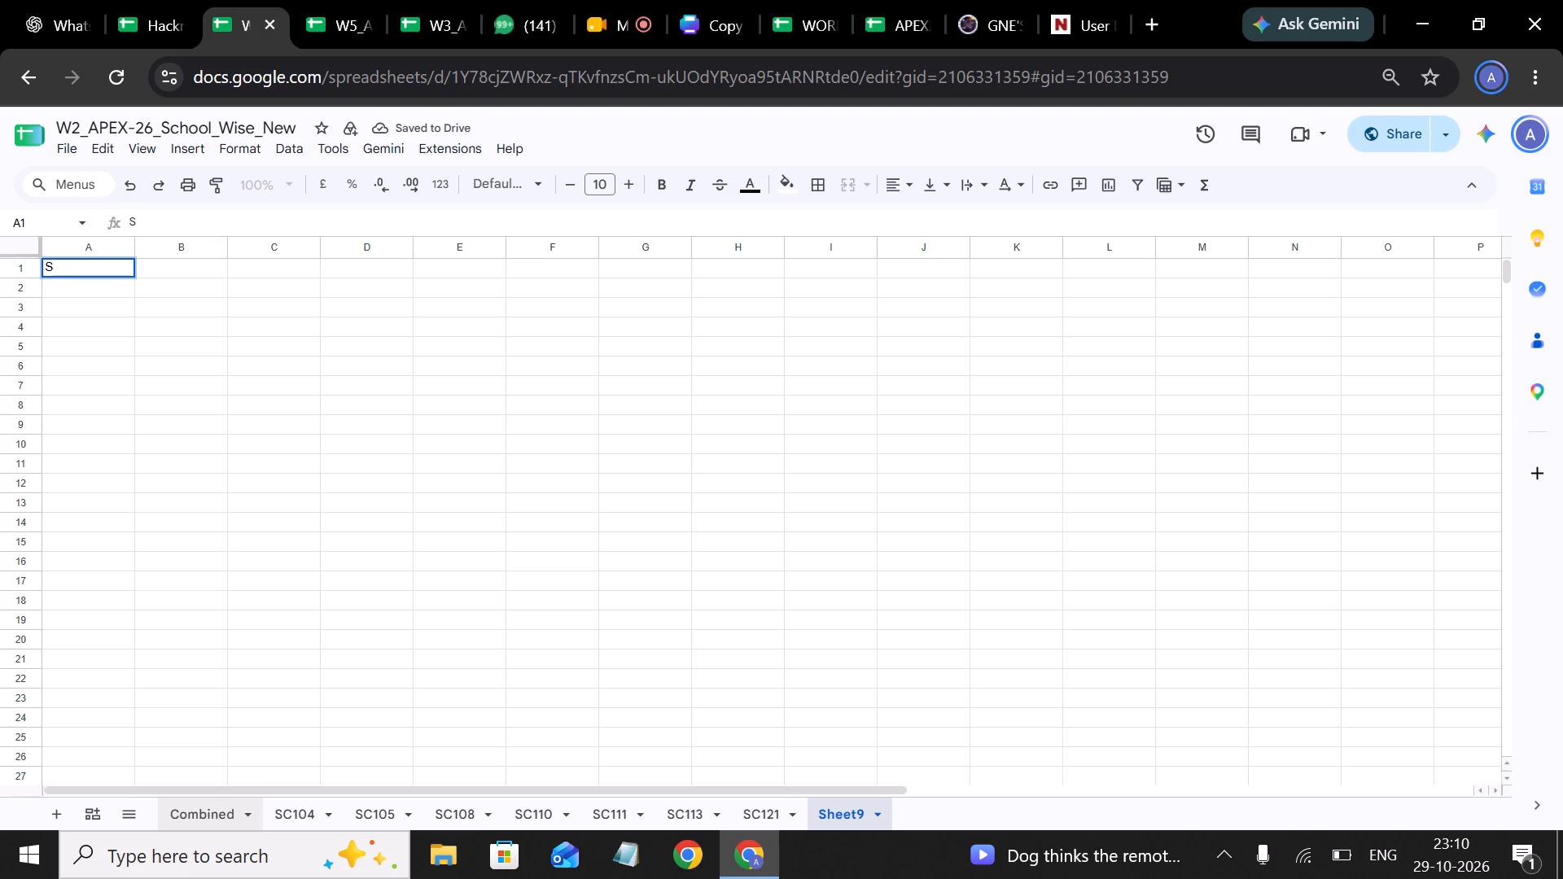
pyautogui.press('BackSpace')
# Rename the newly added sheet after SC121 as SC122.
pyautogui.rightClick(845, 809)
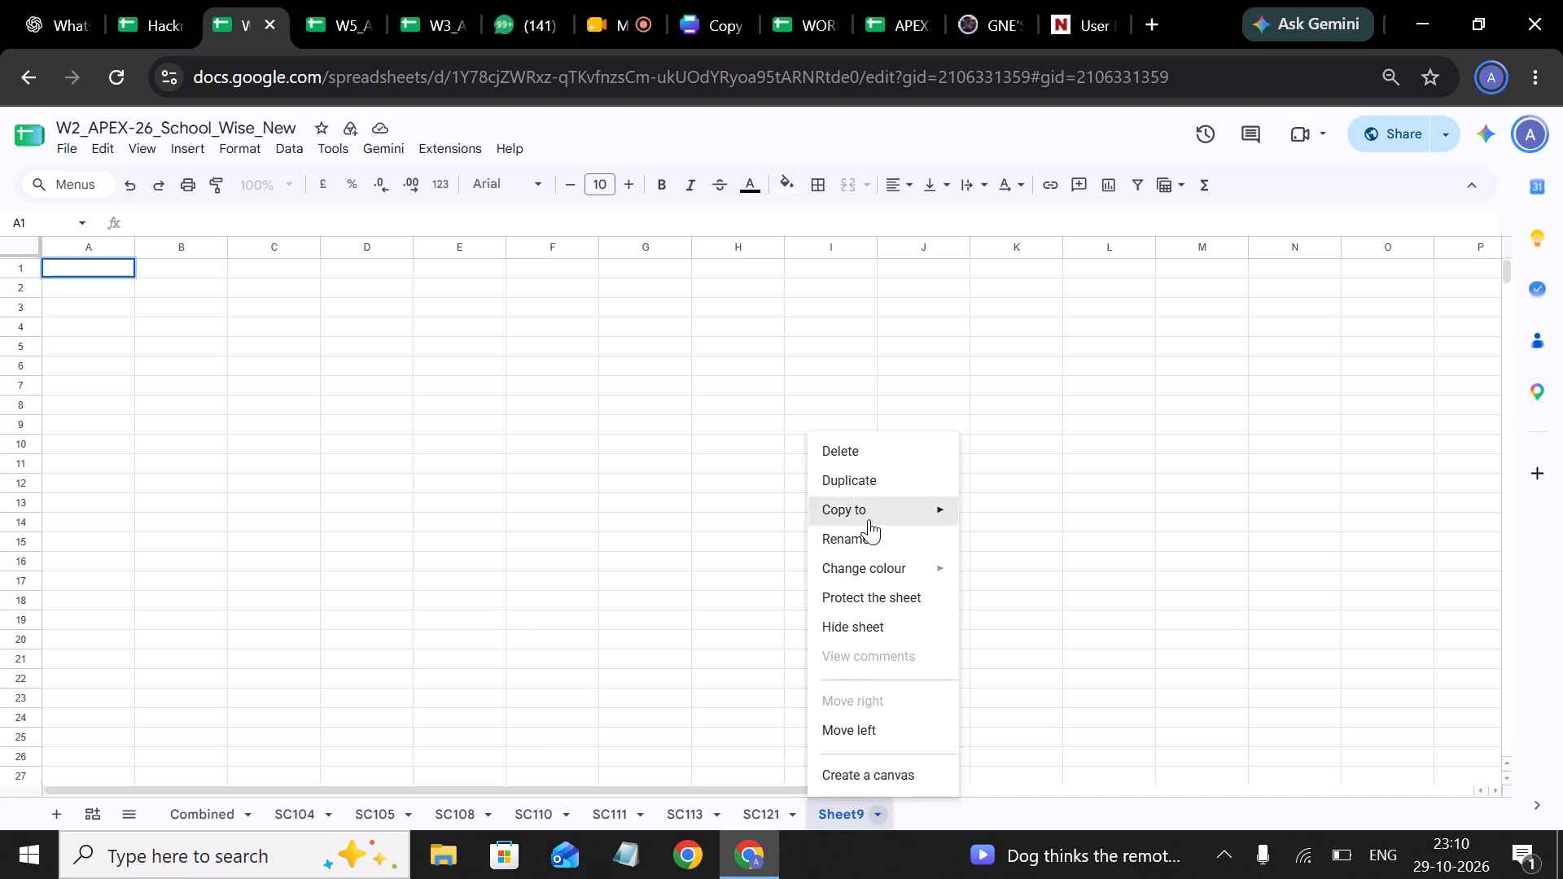
pyautogui.click(860, 544)
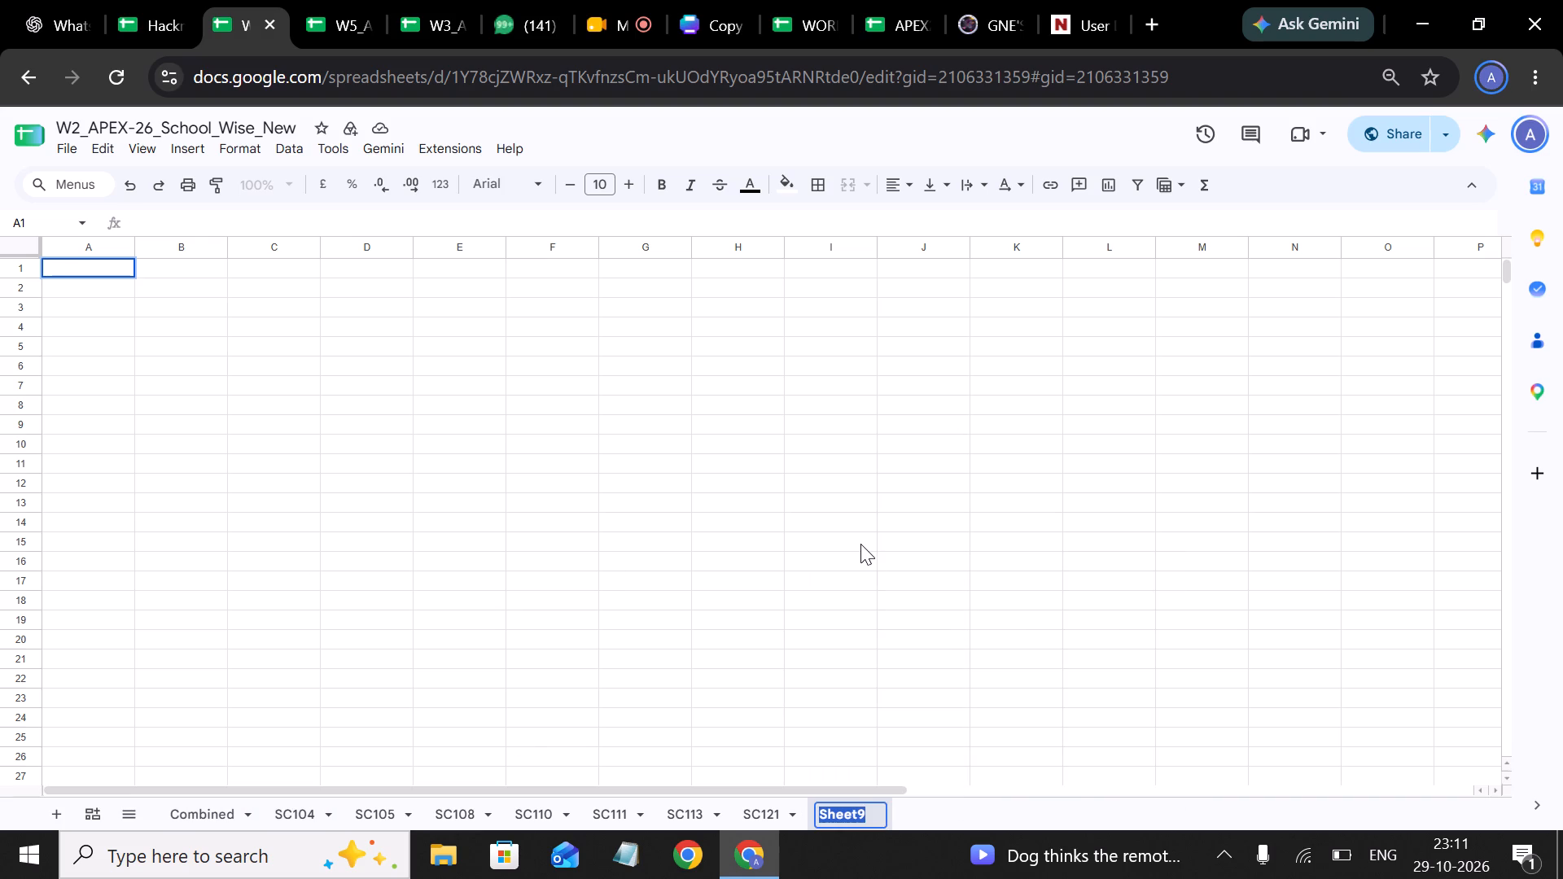
pyautogui.write('SC122')
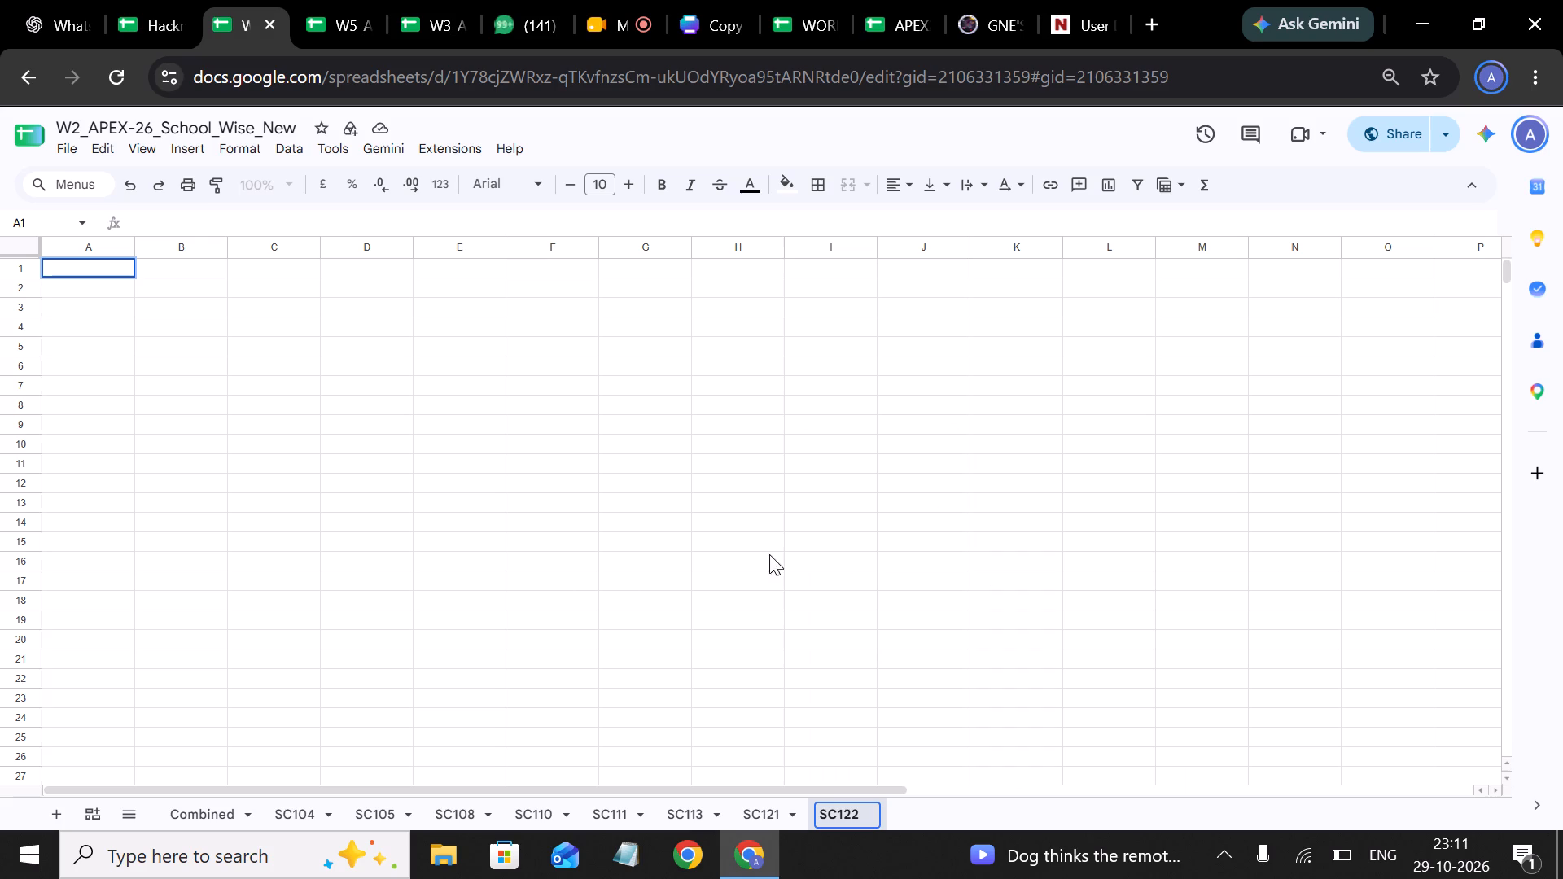
# Add a sheet after SC122 and name it SC144, looking up the code following SC-122 in W5_APEX-26_school_incharges.
pyautogui.click(54, 811)
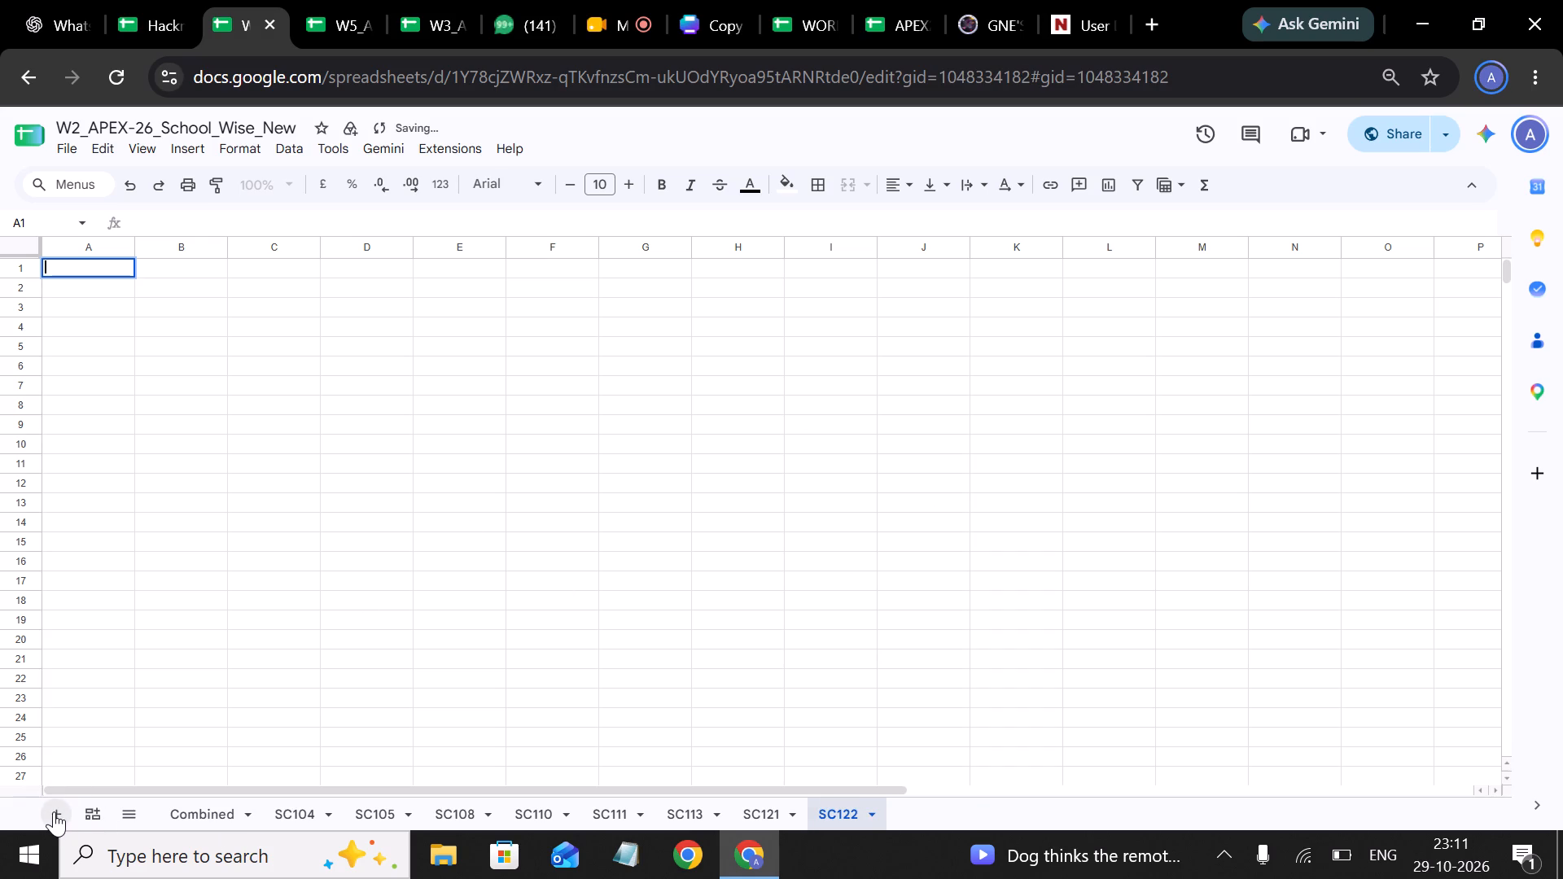
pyautogui.click(327, 24)
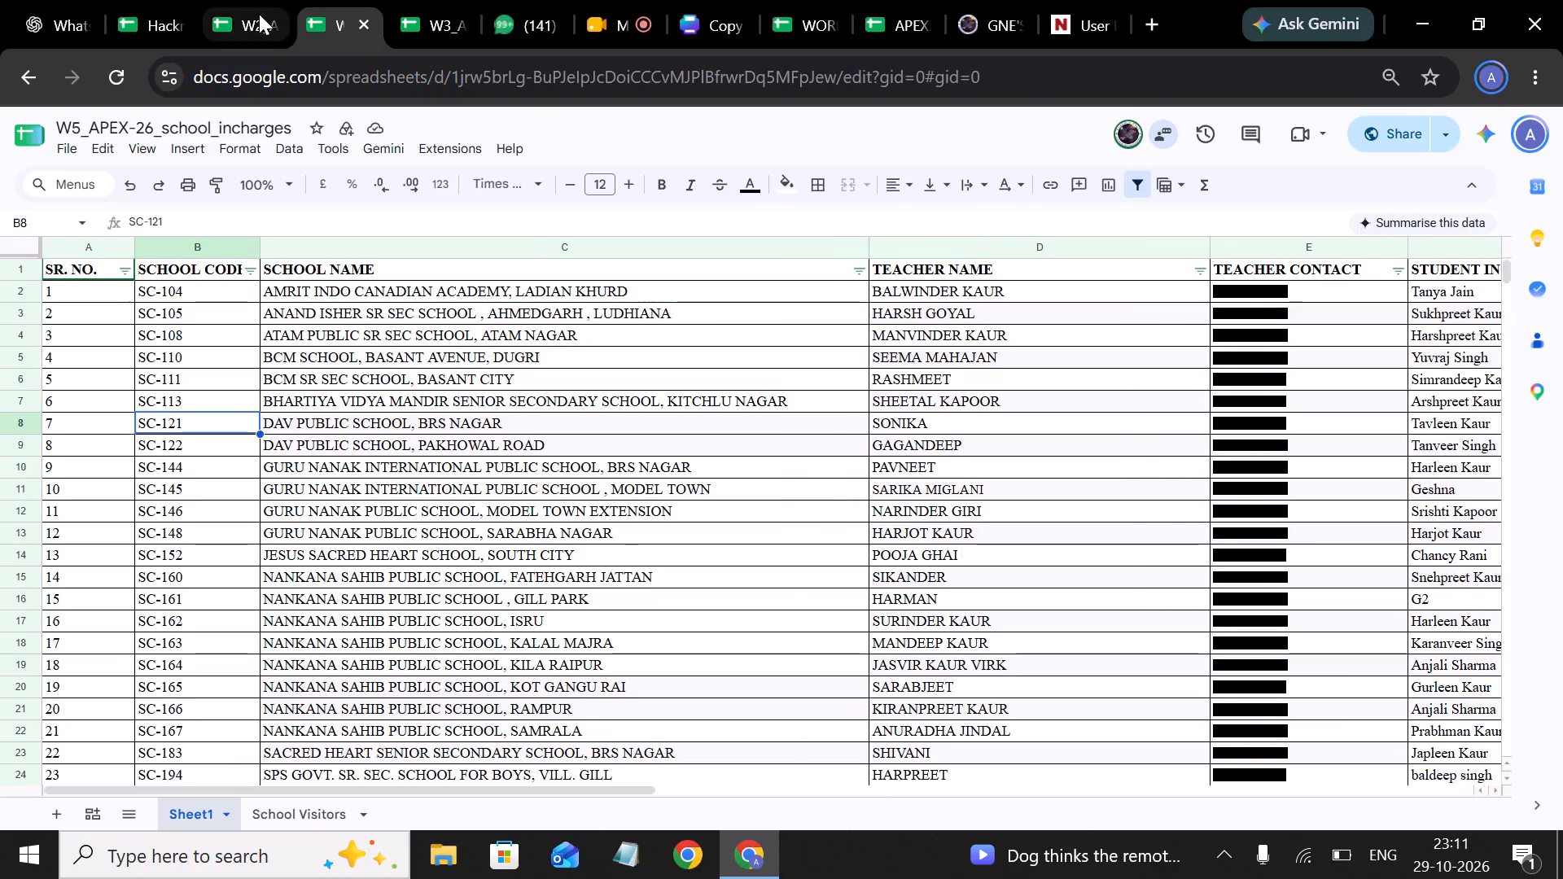
pyautogui.click(221, 459)
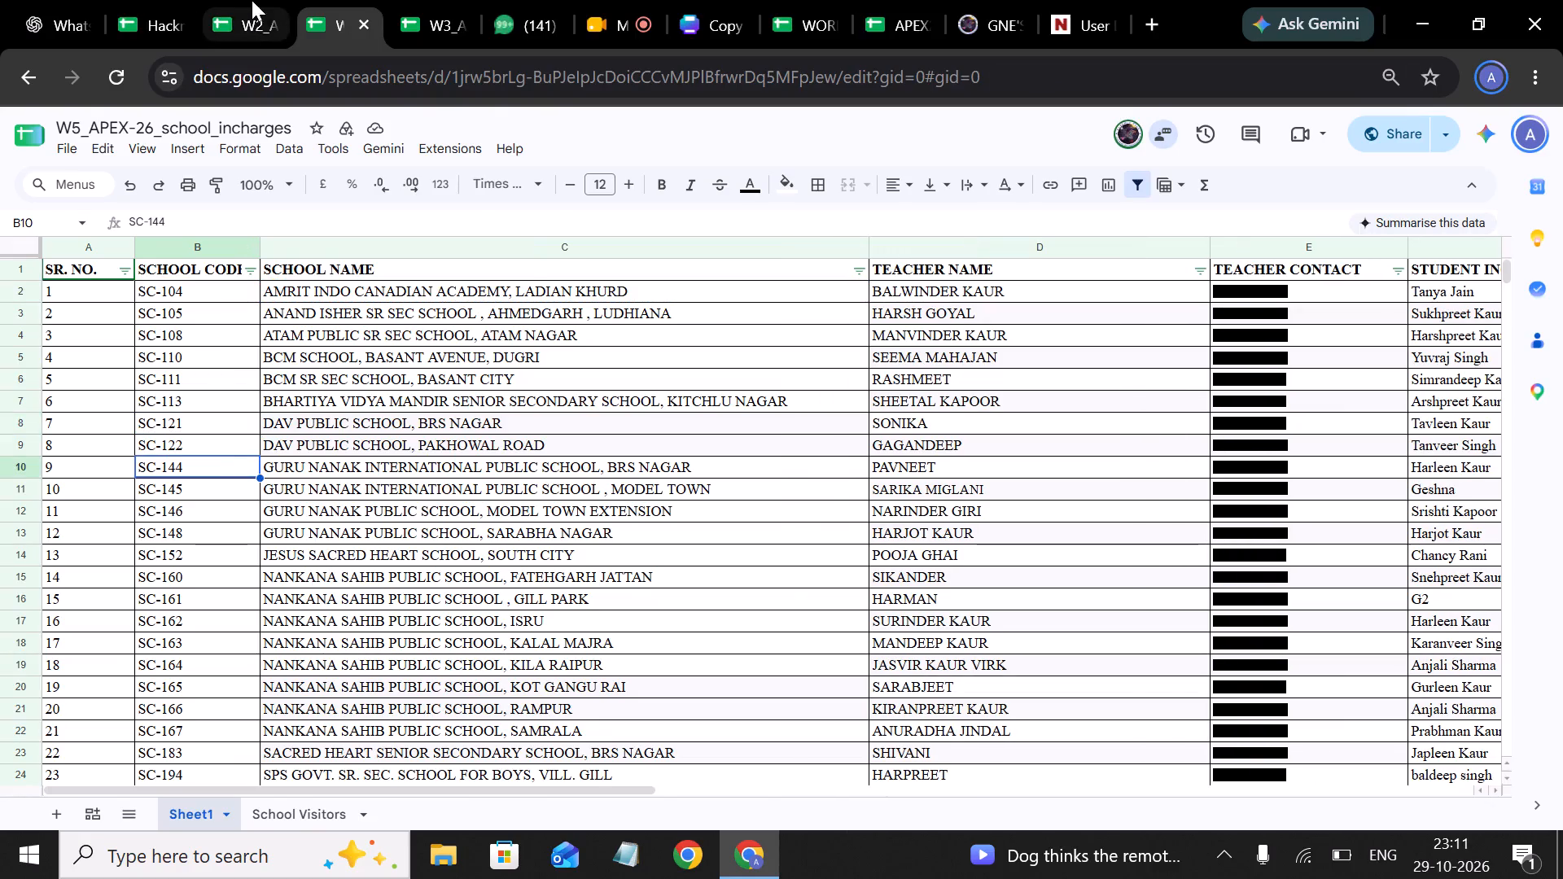
pyautogui.click(242, 24)
pyautogui.rightClick(944, 802)
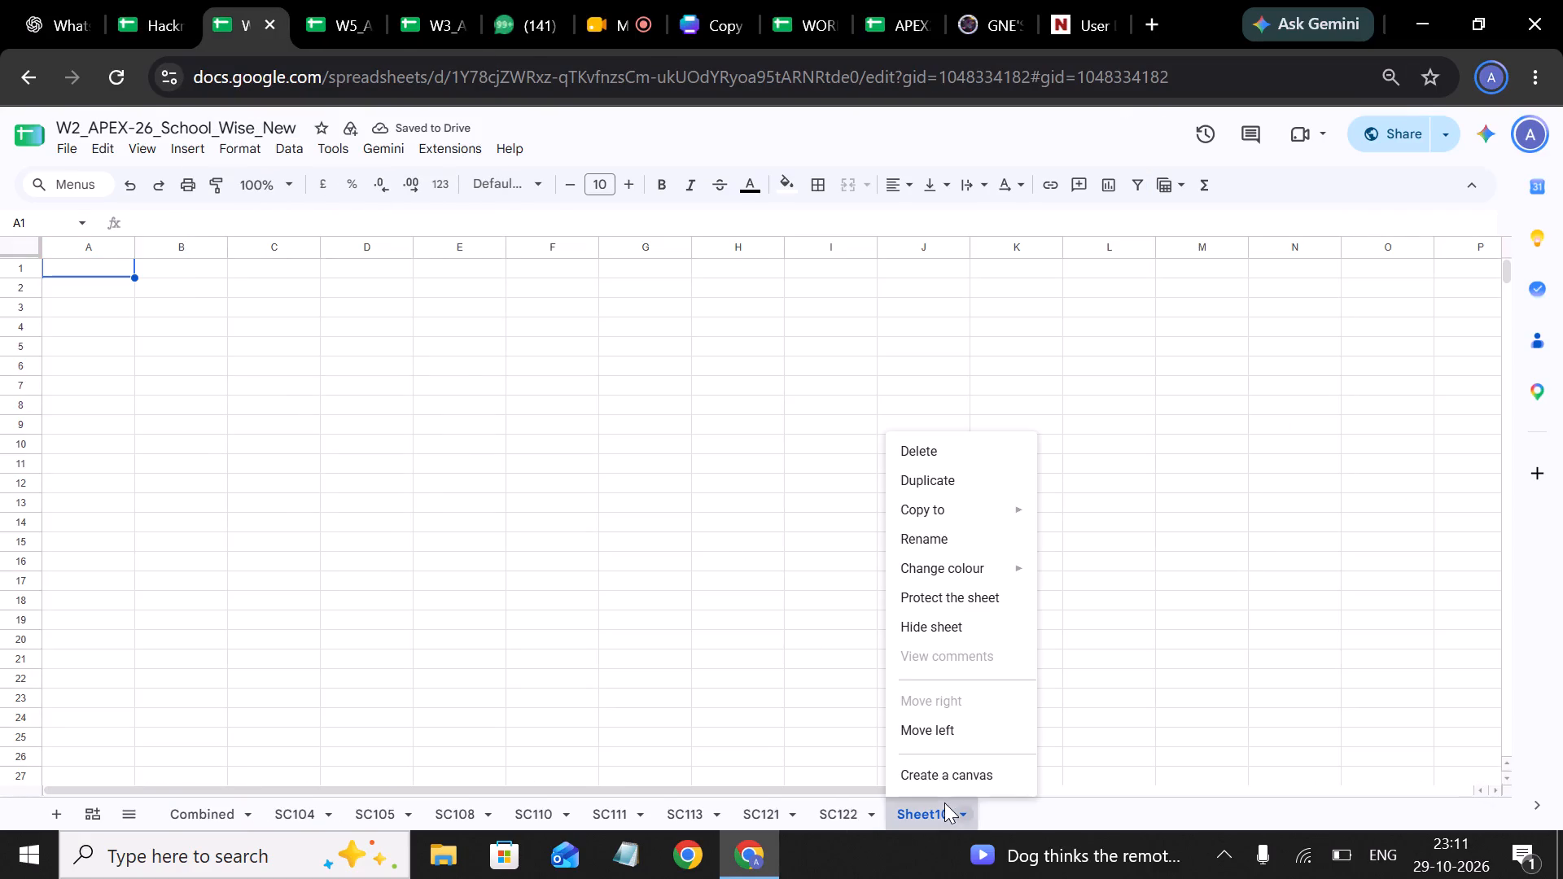
pyautogui.click(949, 545)
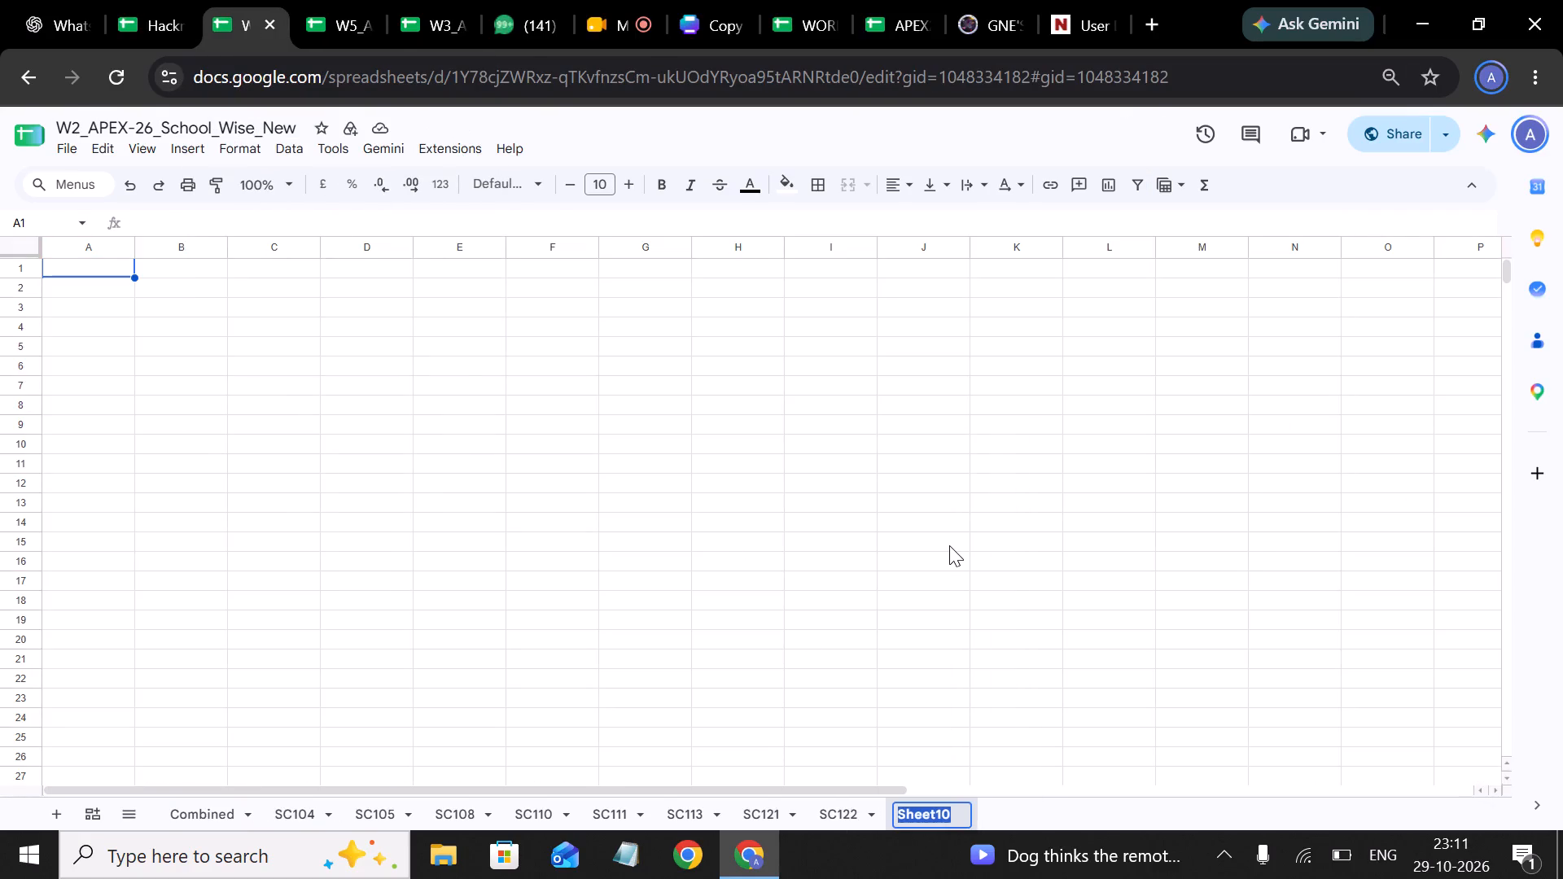
pyautogui.write('SC144')
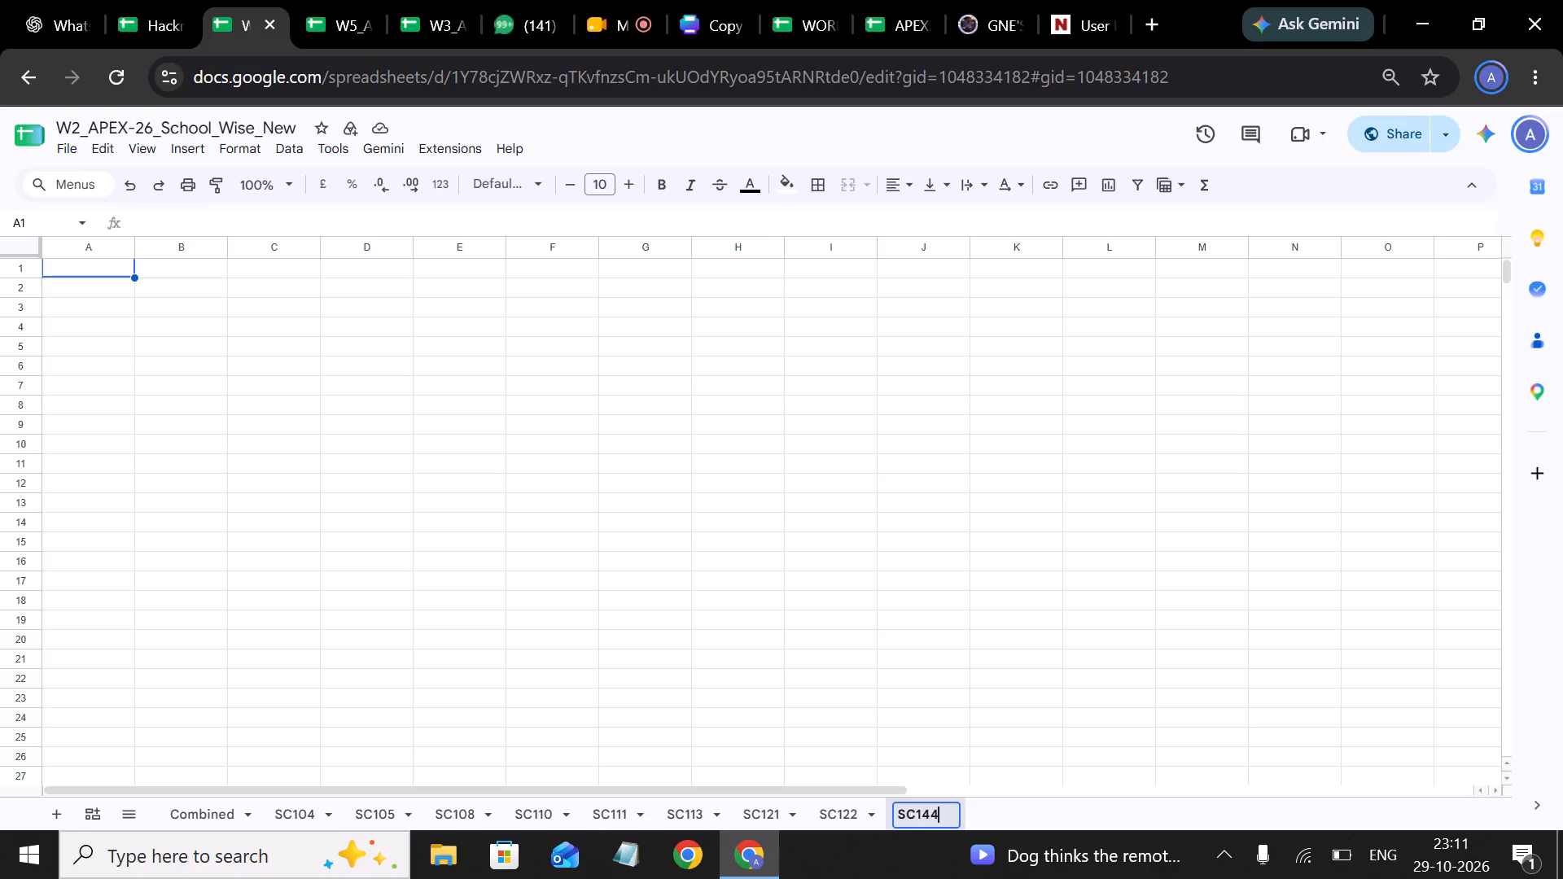
# Look up the code following SC-144 in W5_APEX-26_school_incharges and add a sheet named SC145 after SC144 in W2_APEX-26_School_Wise_New.
pyautogui.click(338, 0)
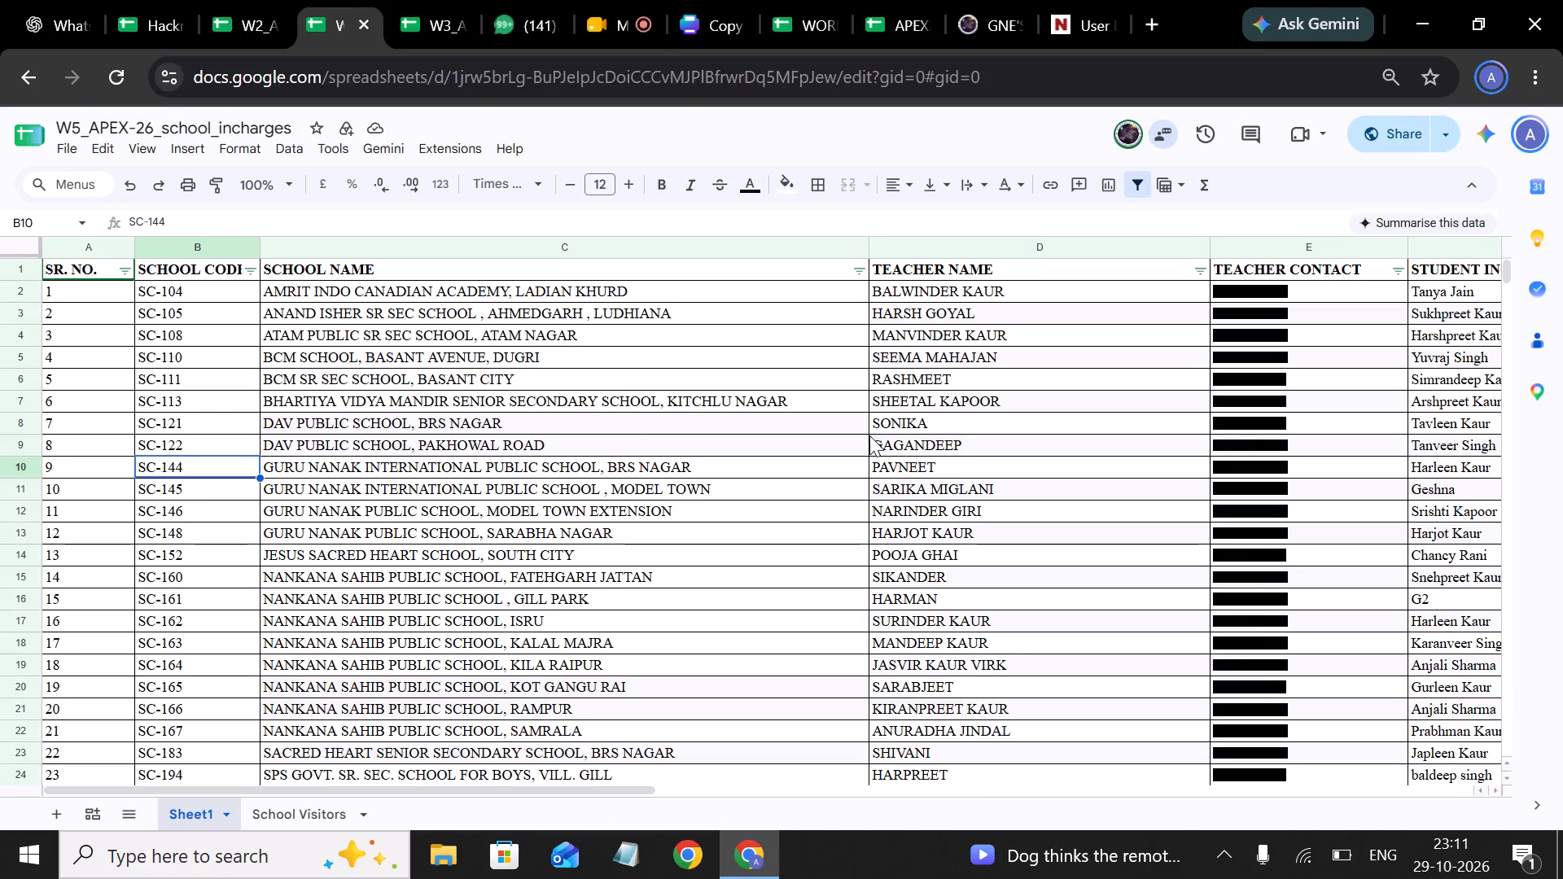
pyautogui.click(187, 496)
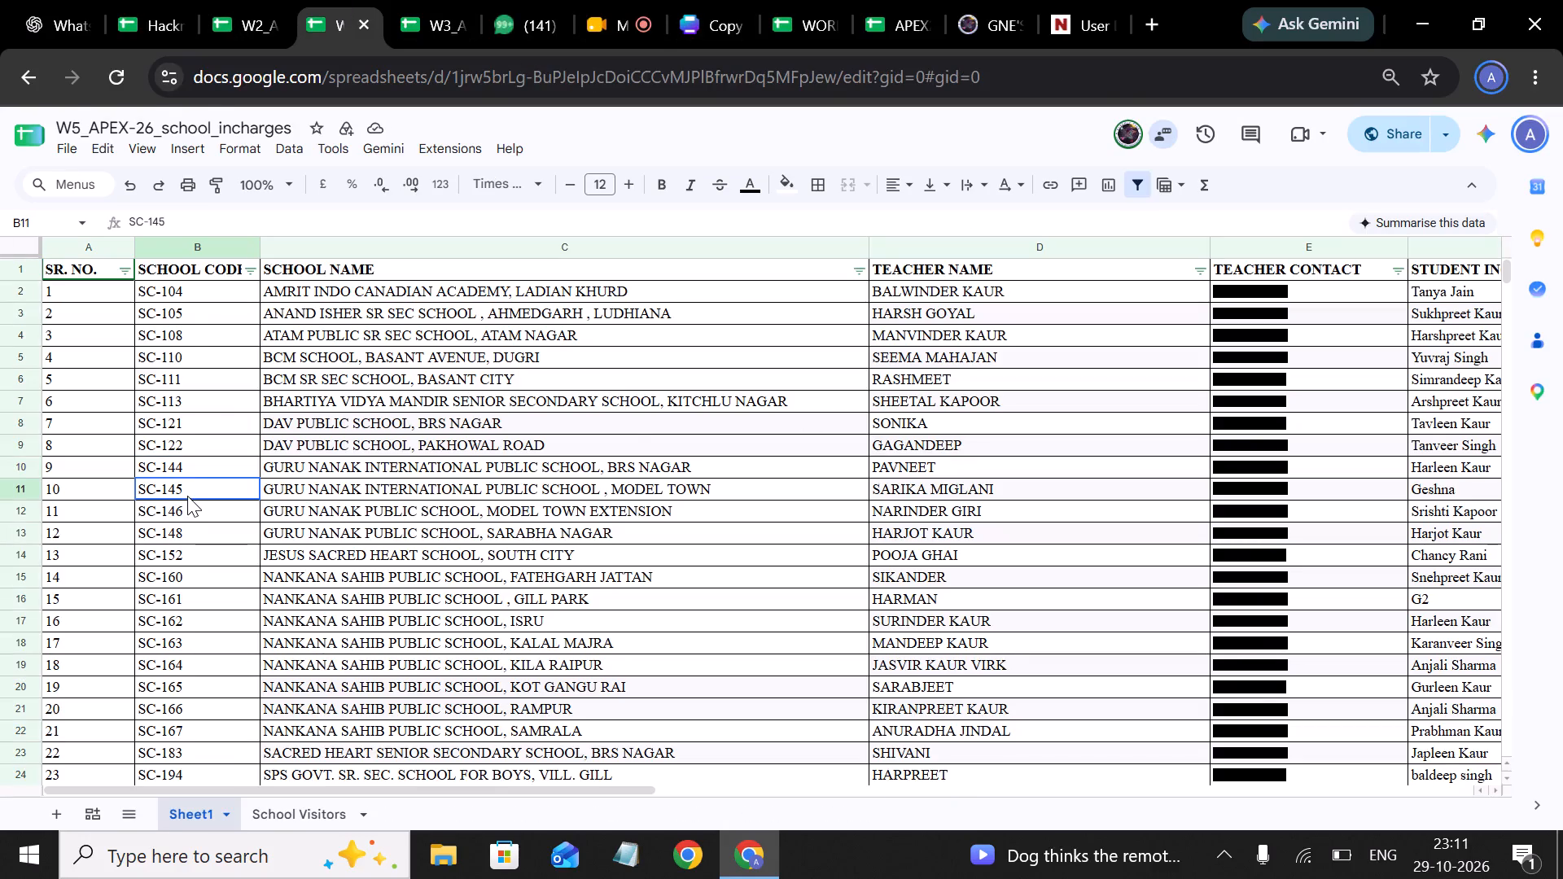
pyautogui.click(239, 32)
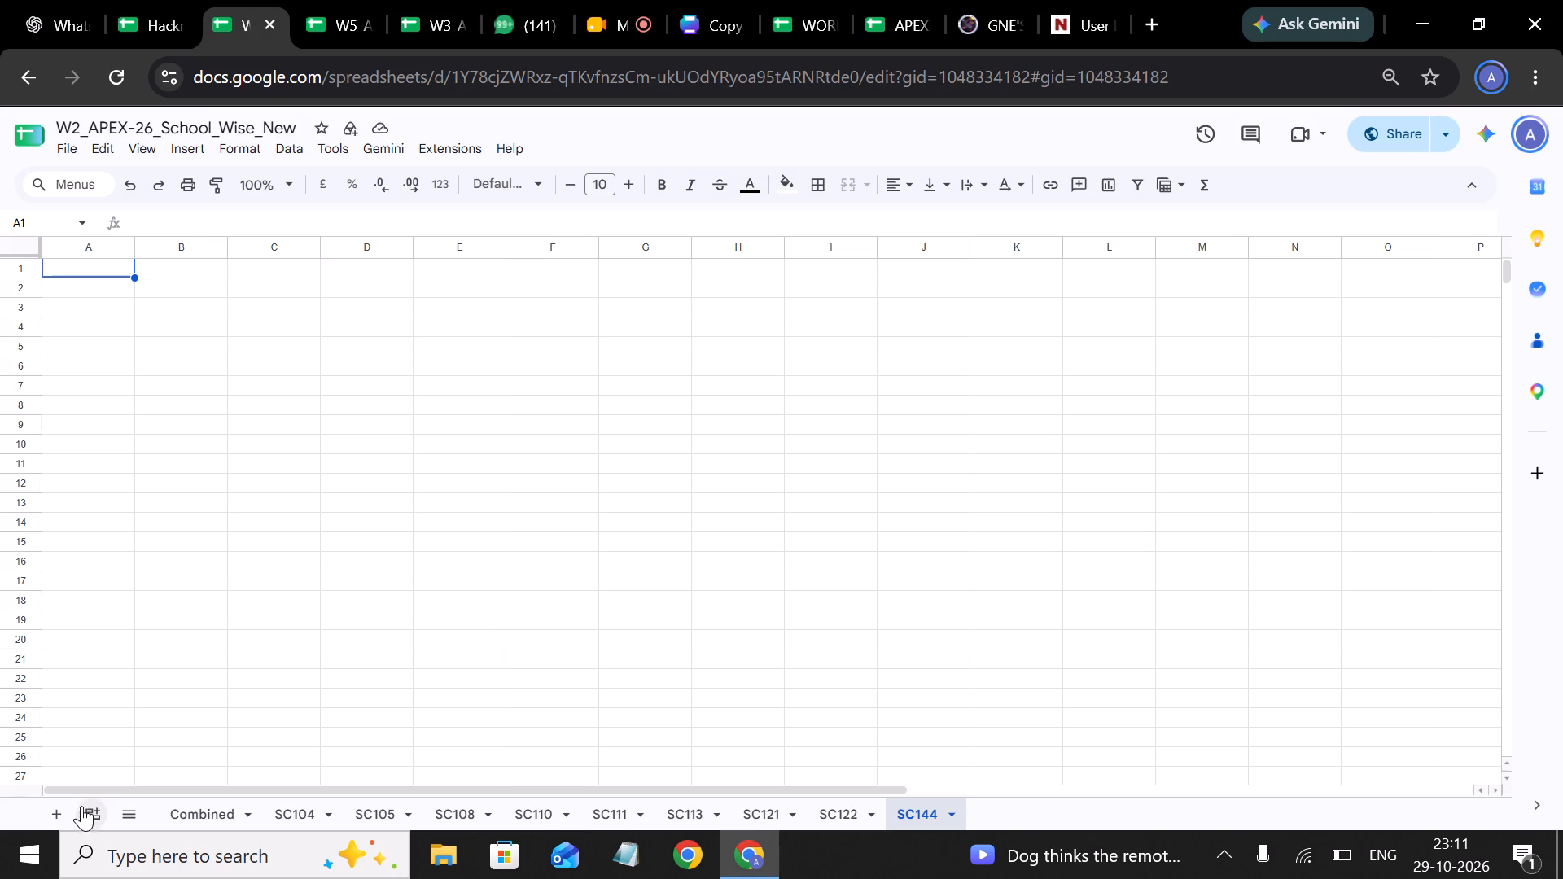
pyautogui.click(59, 807)
pyautogui.rightClick(999, 810)
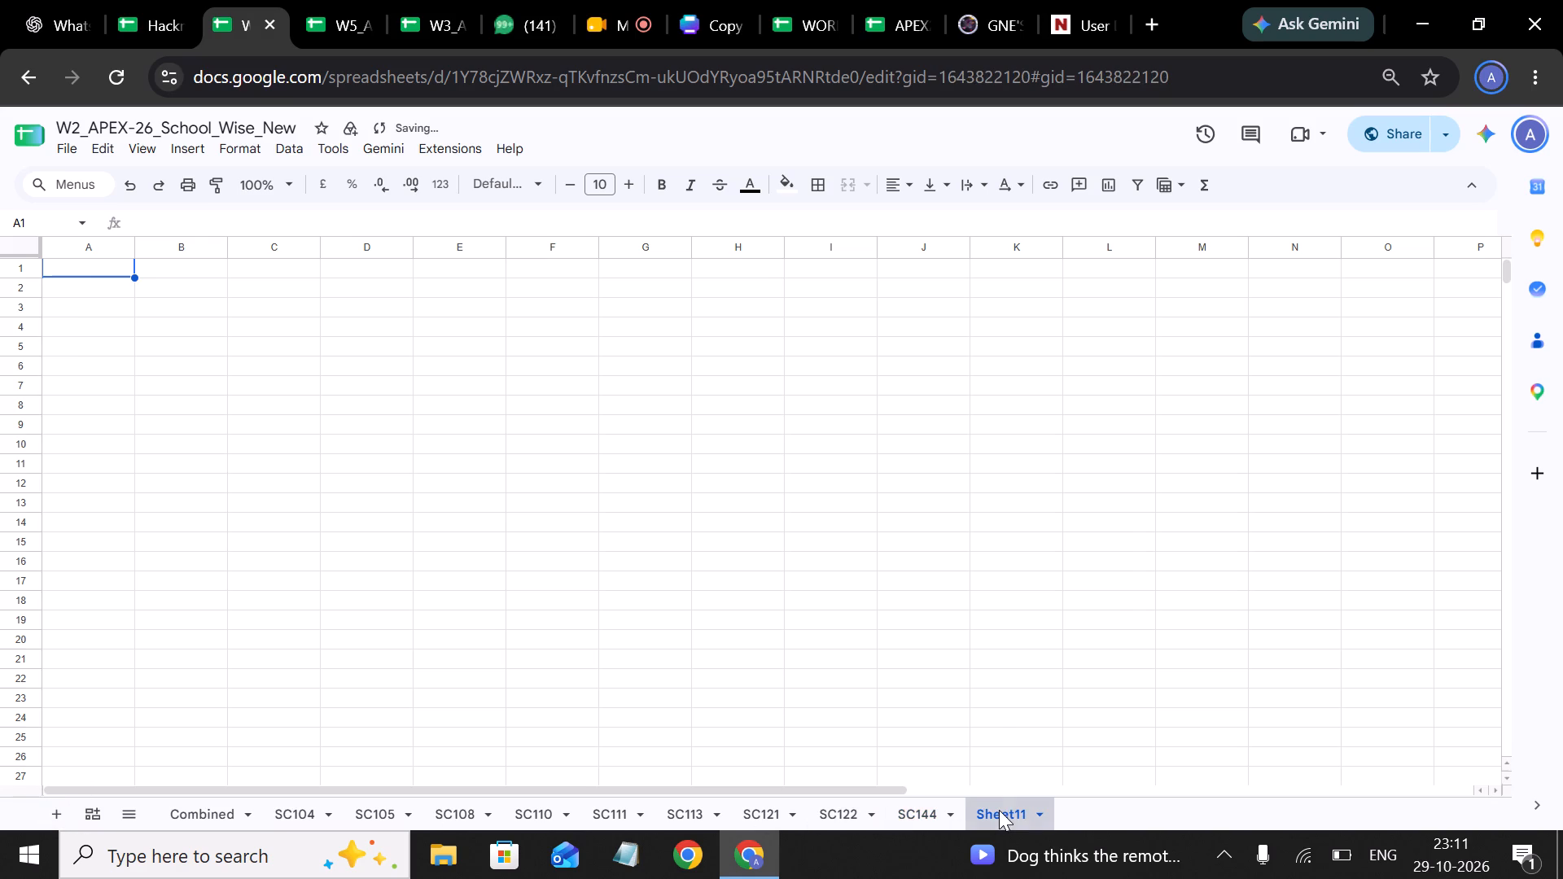
pyautogui.click(1041, 546)
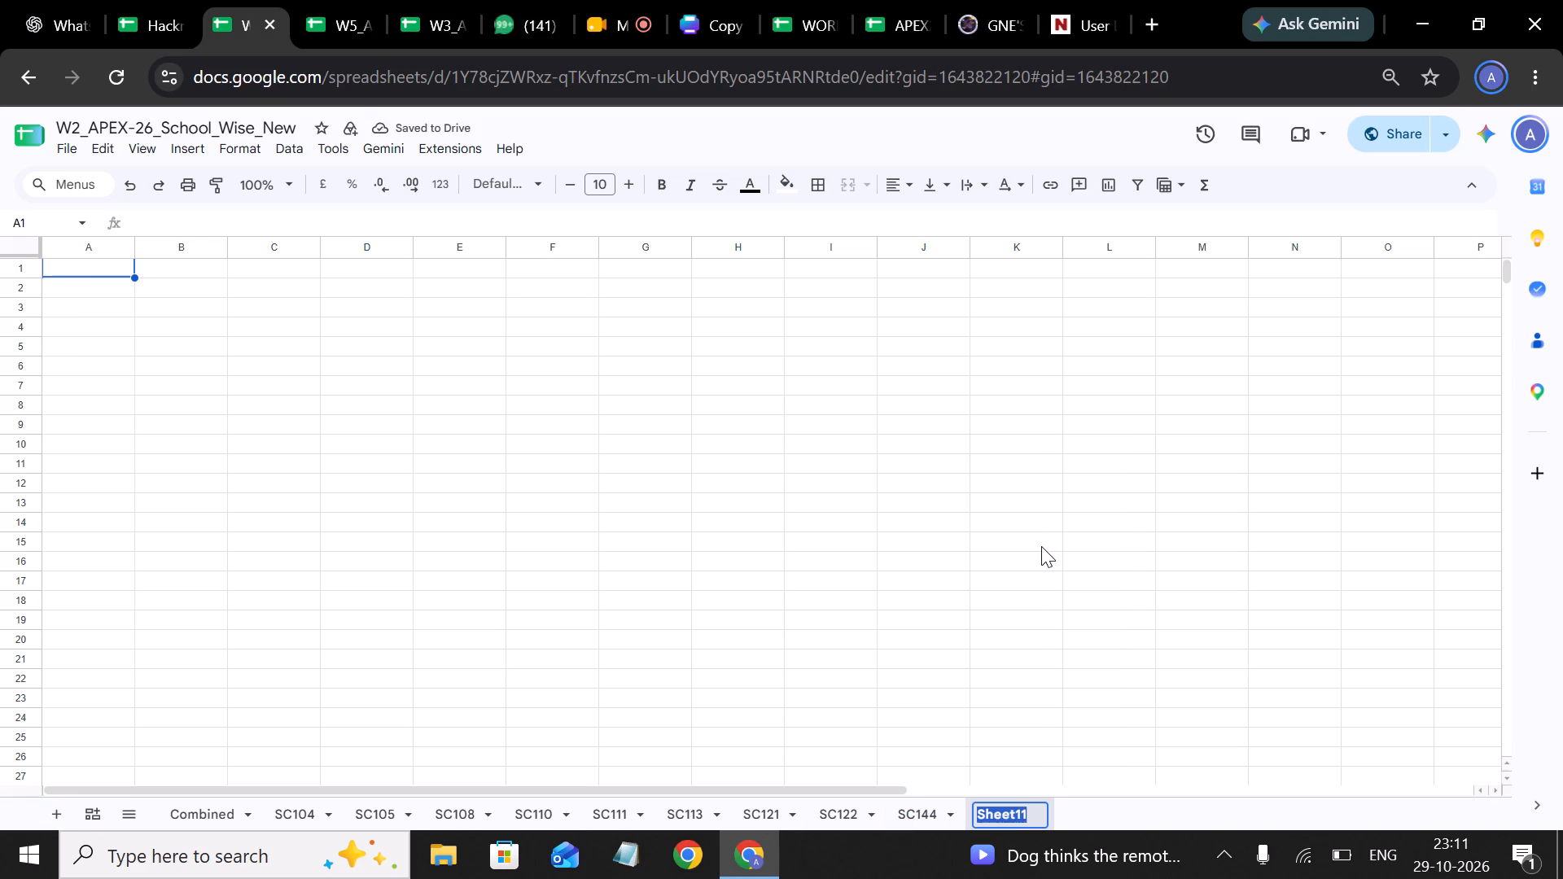
pyautogui.write('SC145')
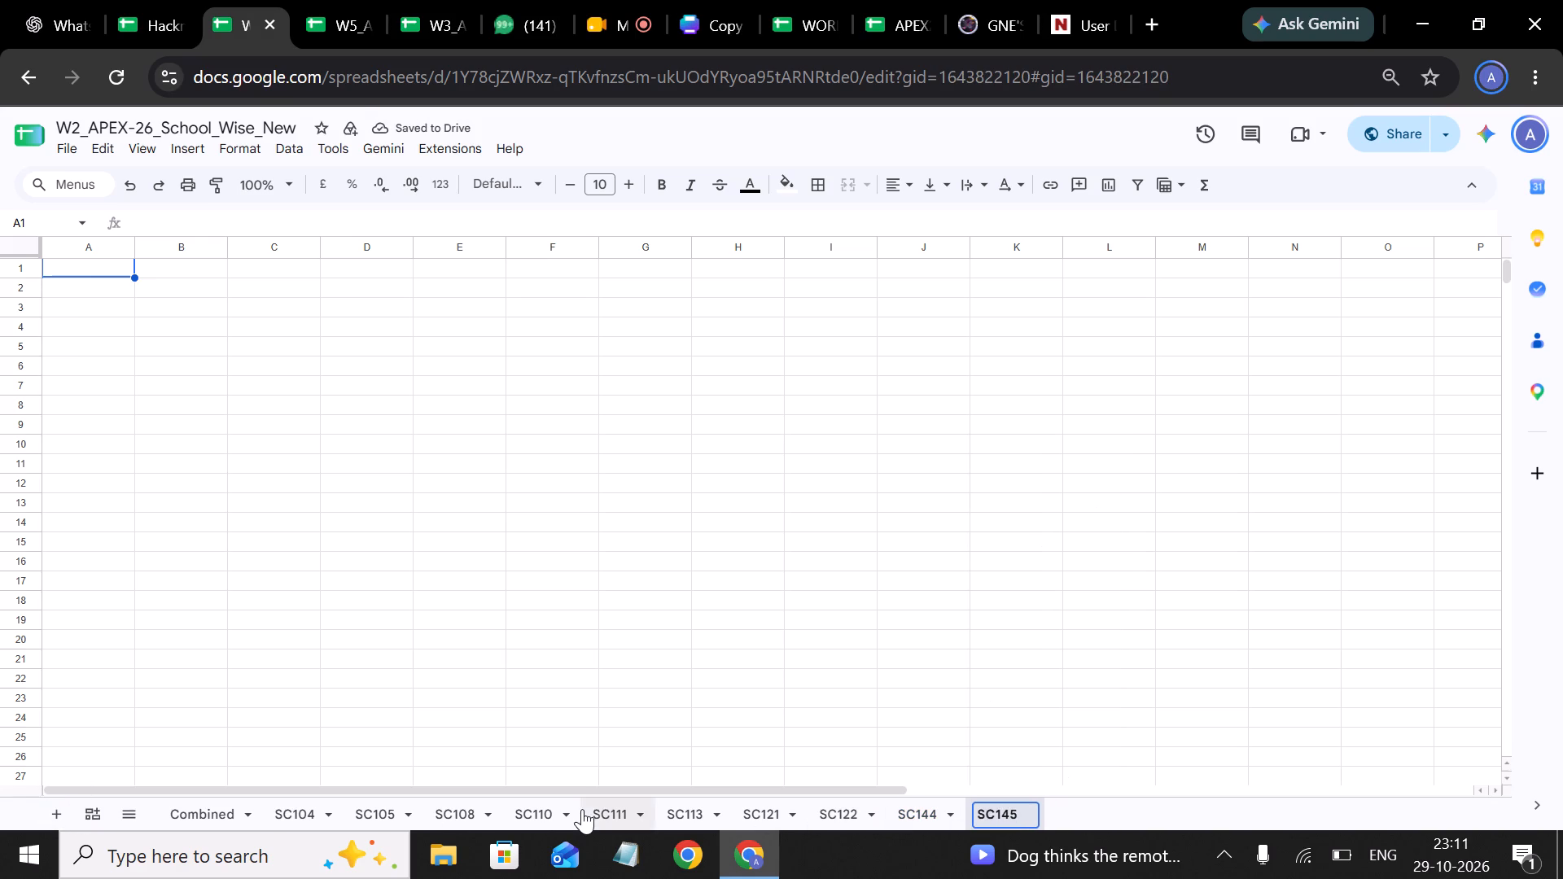
# Add a sheet after SC145 and name it SC146, checking the code following SC-145 in the school incharges list.
pyautogui.click(47, 820)
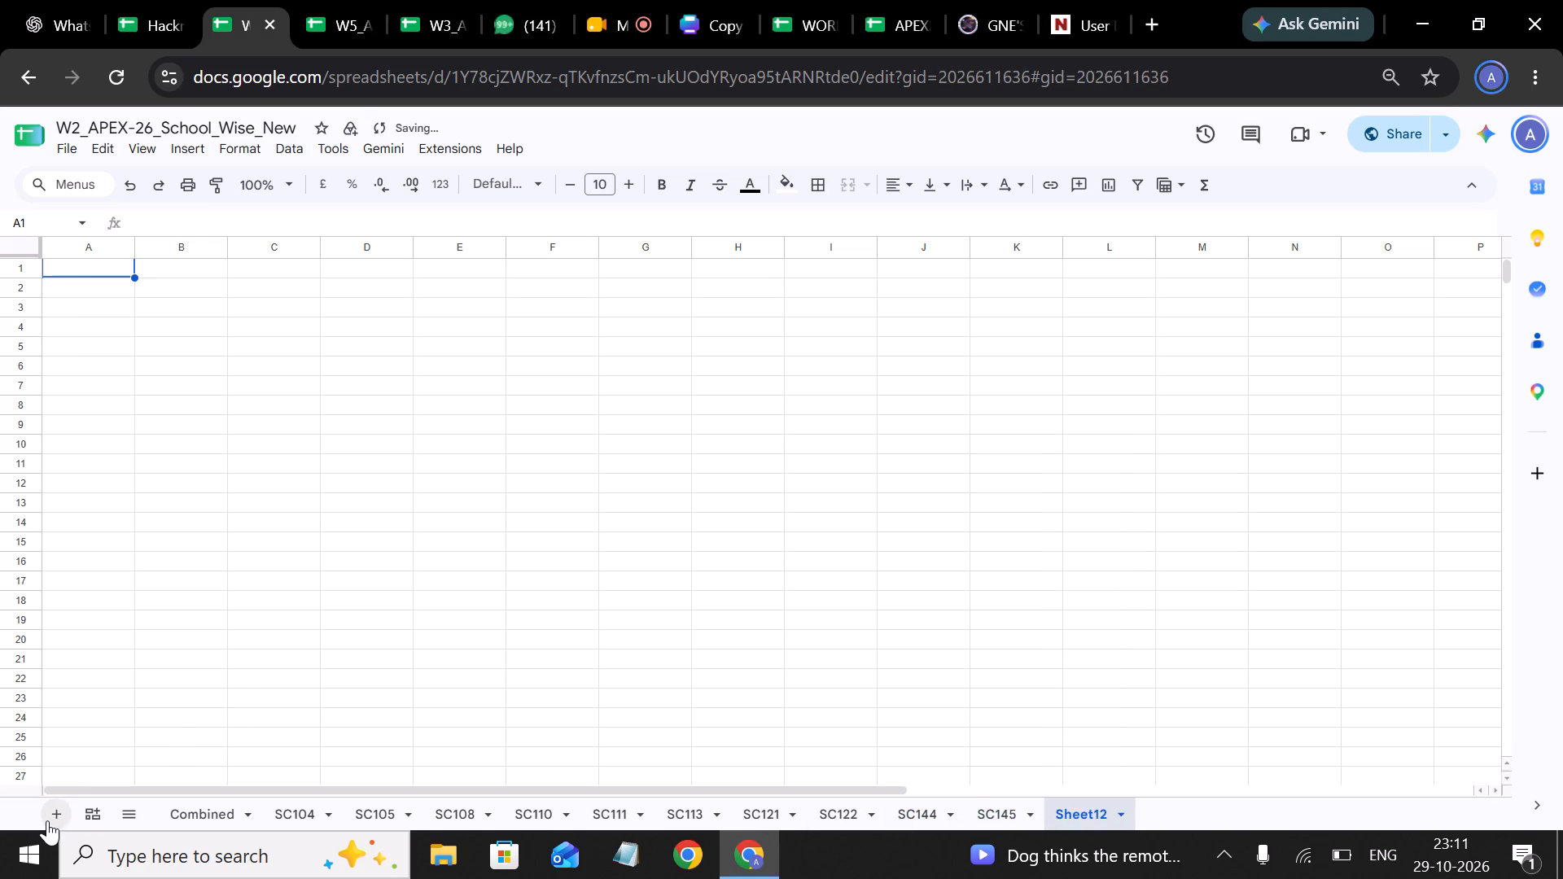
pyautogui.click(322, 14)
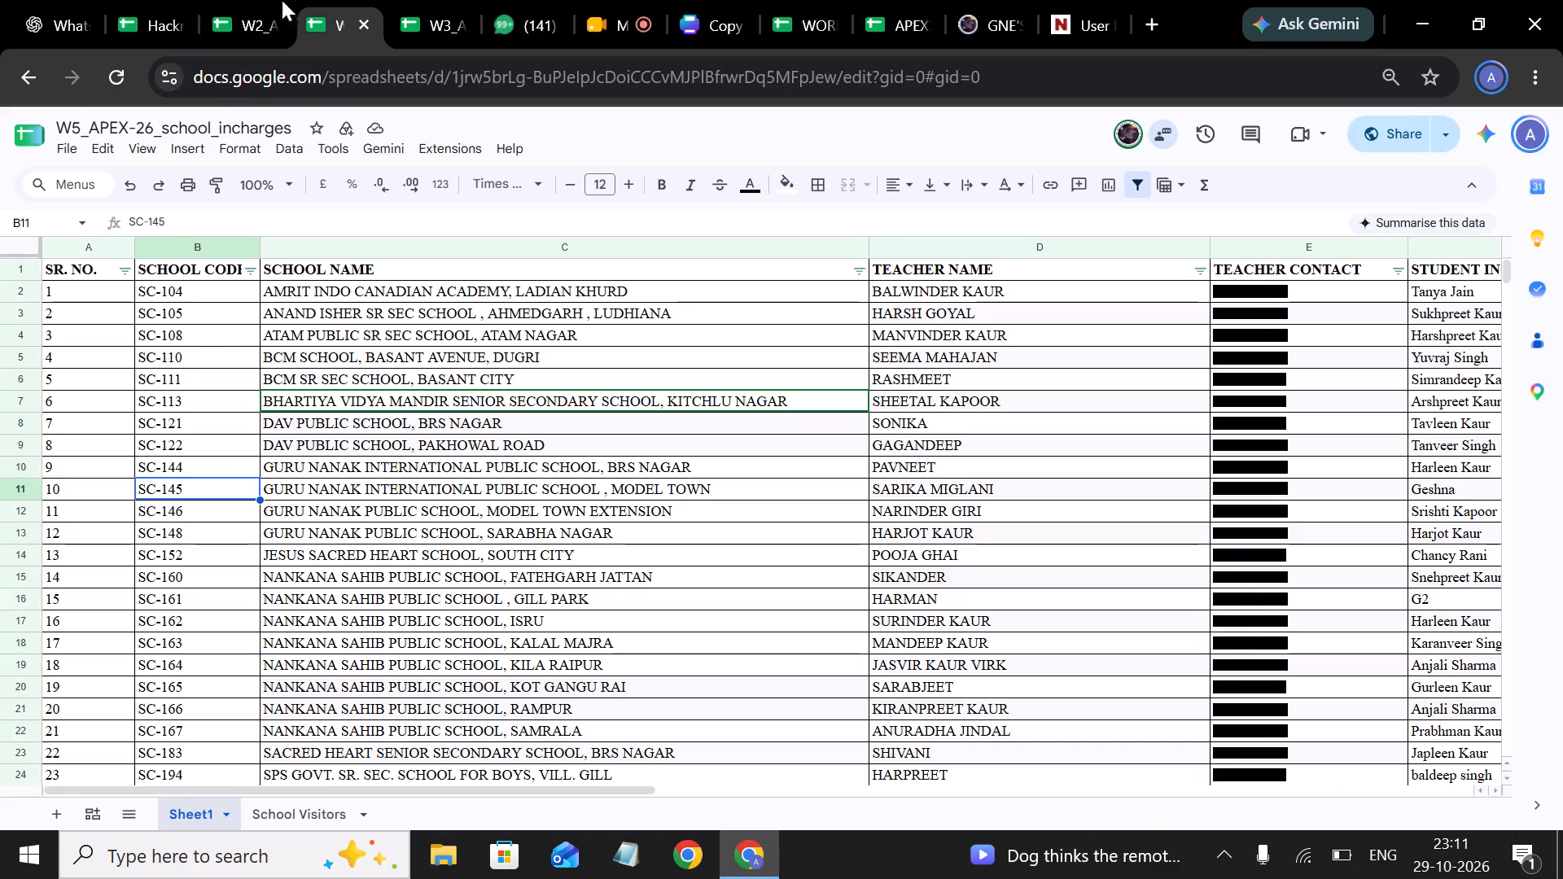
pyautogui.click(241, 0)
pyautogui.press('s')
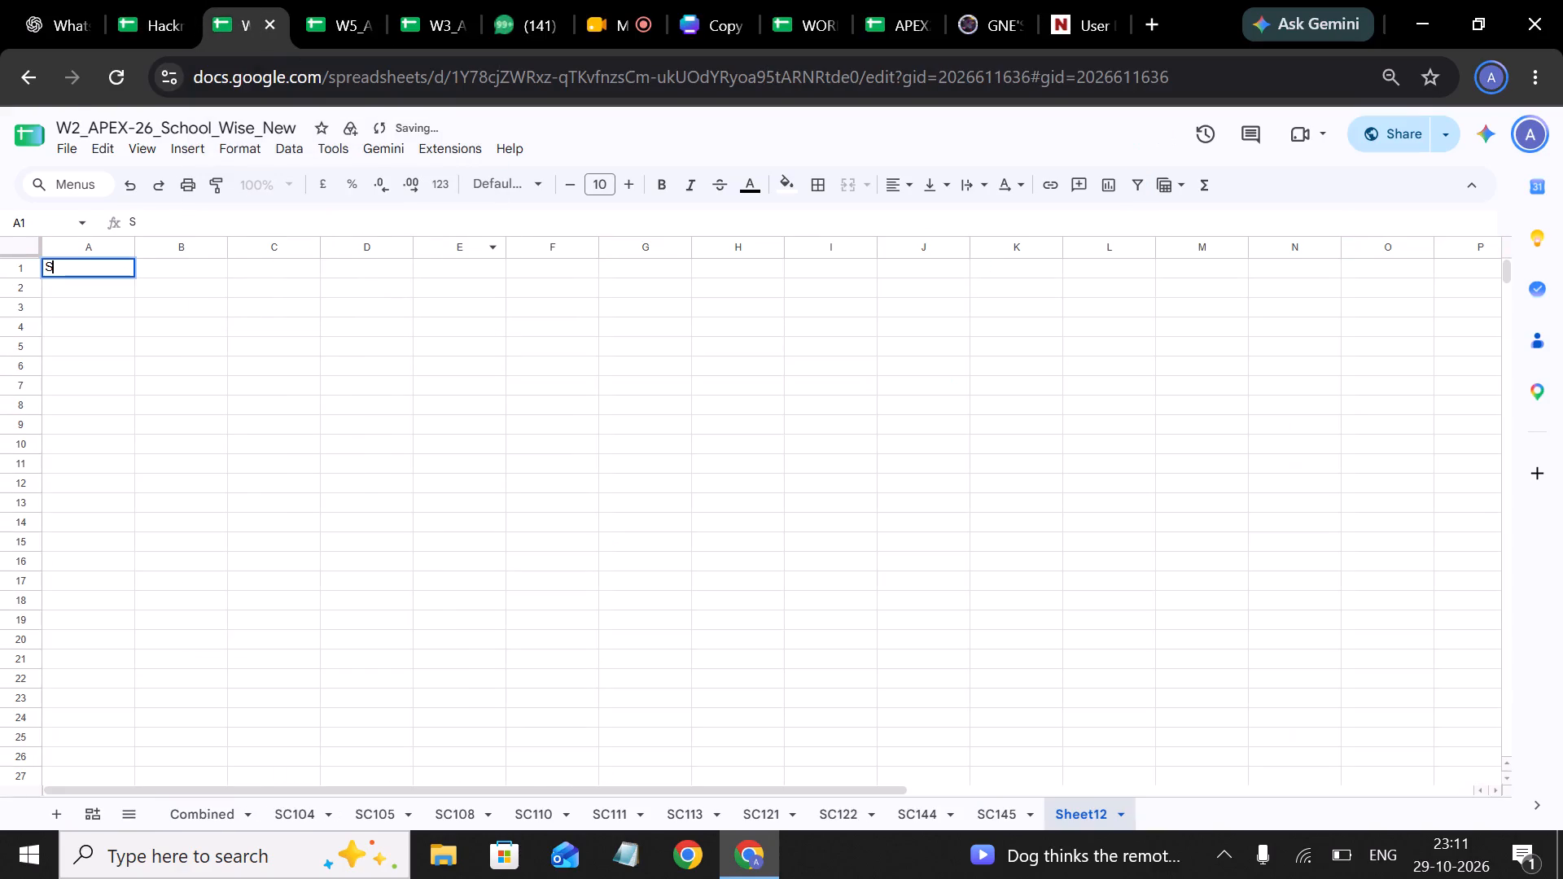
pyautogui.press('BackSpace')
pyautogui.click(1082, 807)
pyautogui.rightClick(1082, 807)
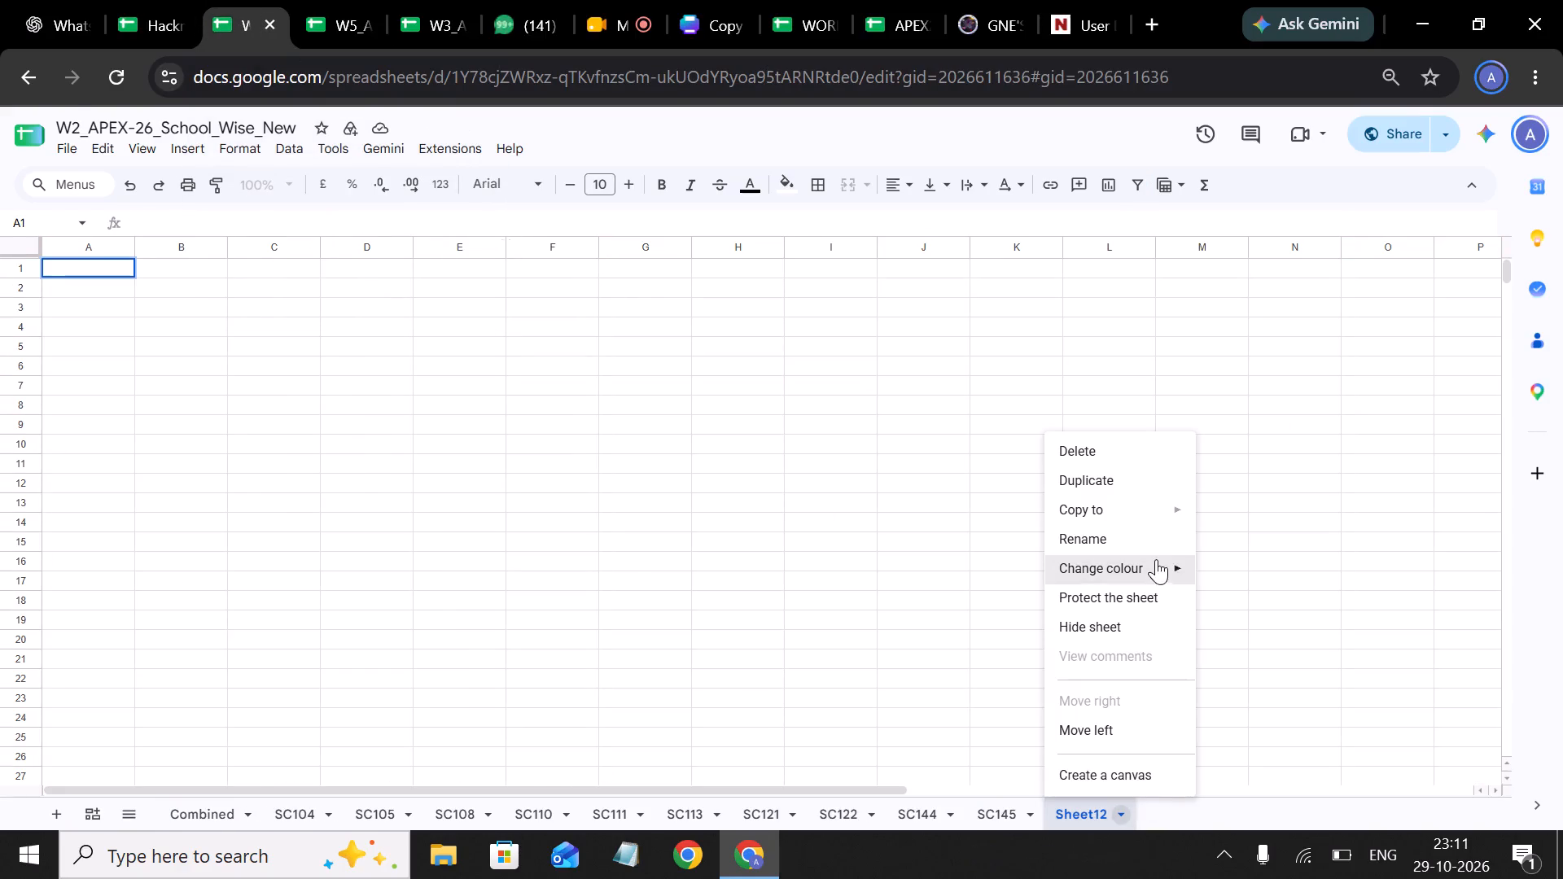
pyautogui.click(1150, 540)
pyautogui.write('SC145')
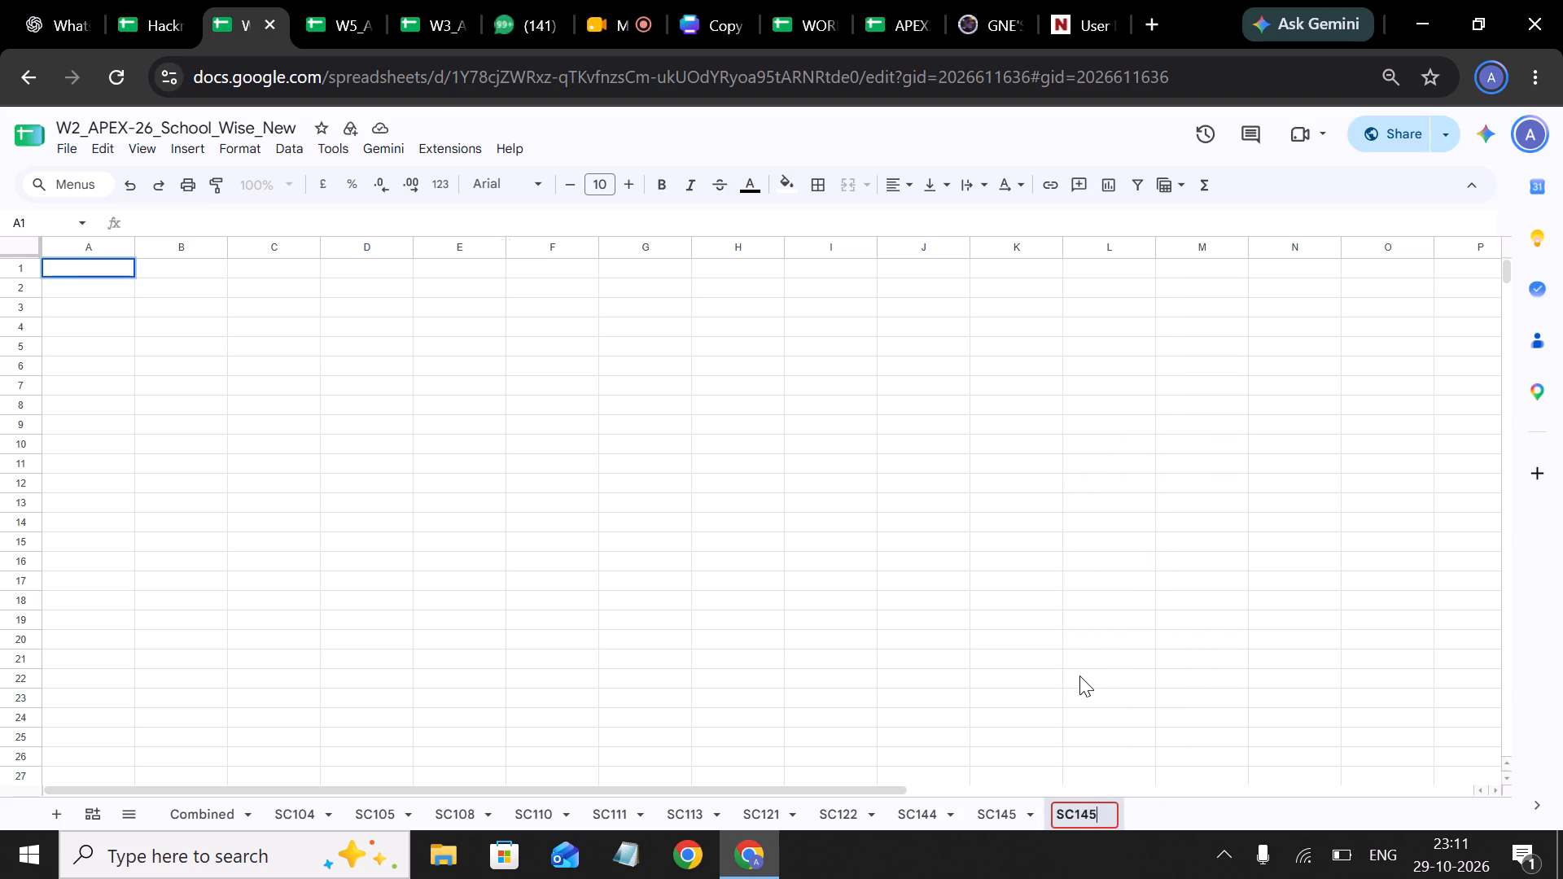
pyautogui.press('BackSpace')
pyautogui.press('6')
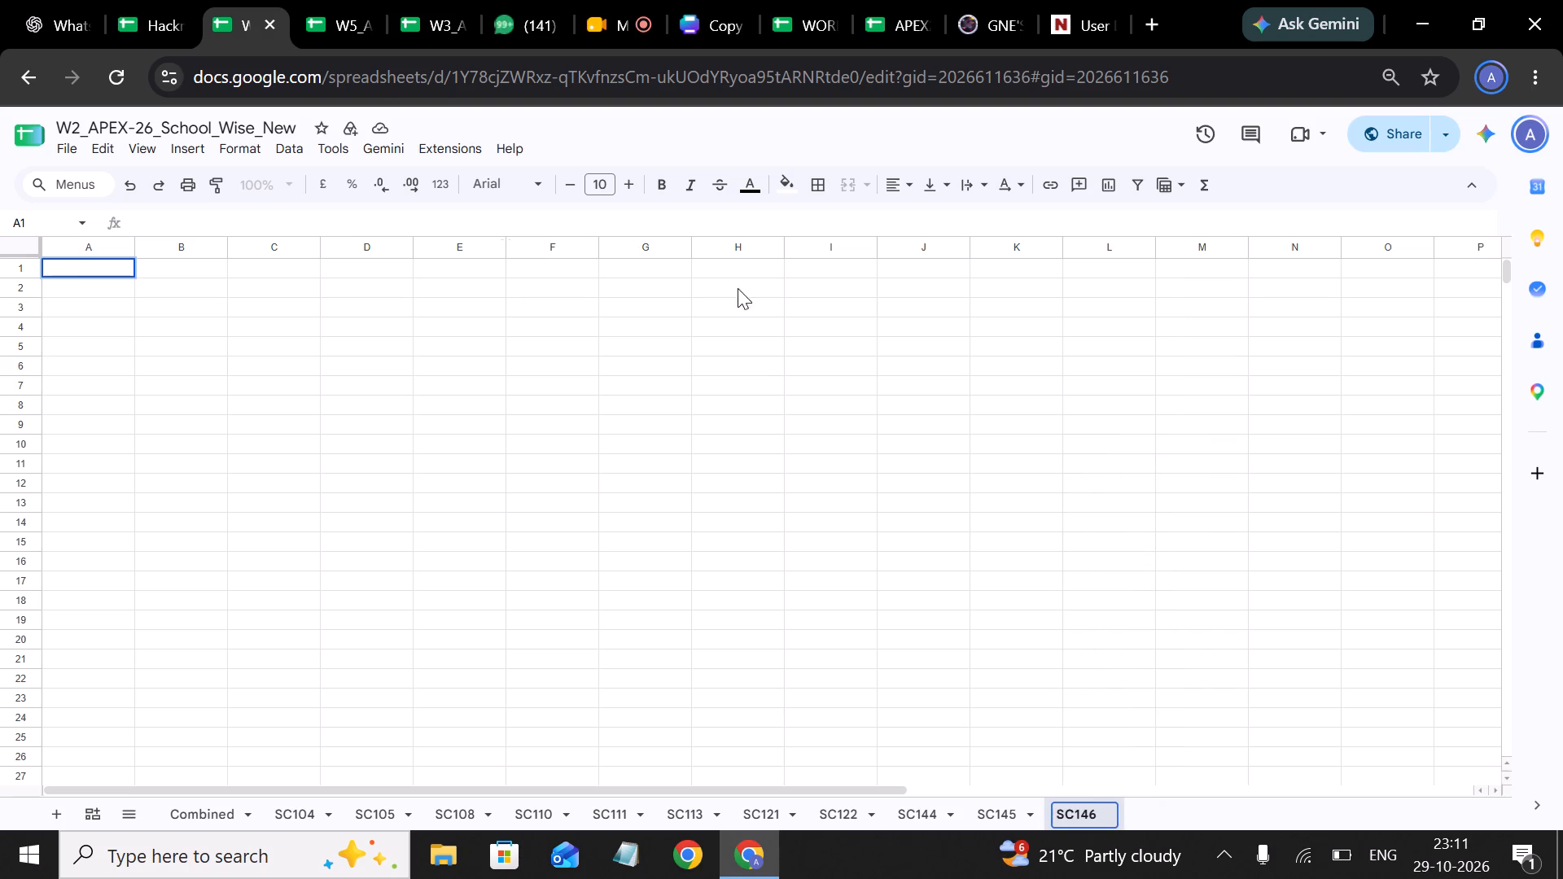
# Look up the code following SC-146 in the incharges list and add a sheet named SC148 after SC146.
pyautogui.click(316, 14)
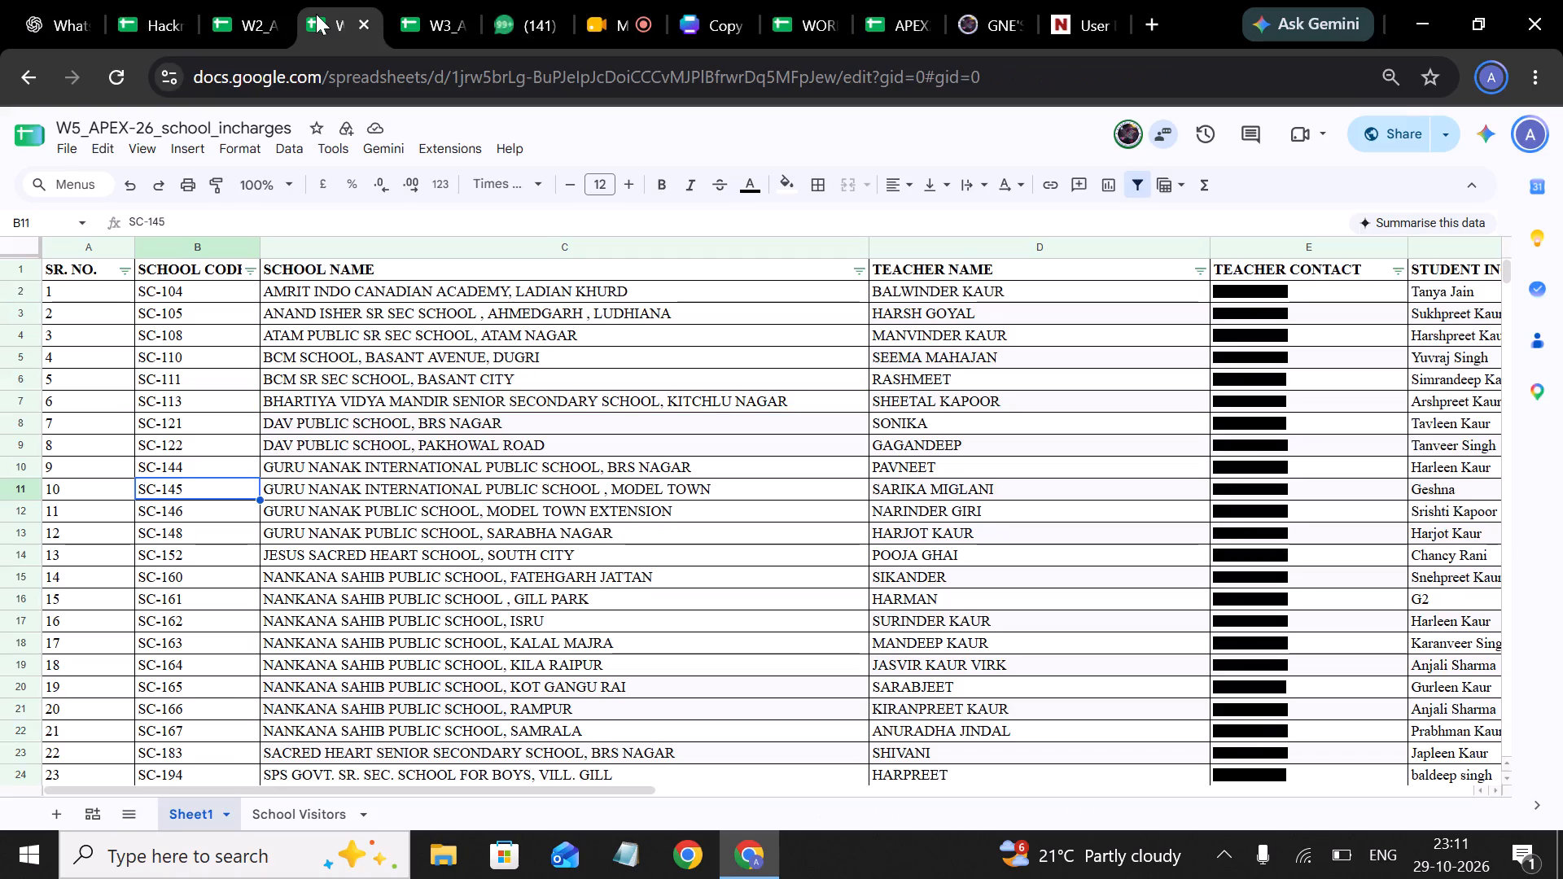
pyautogui.click(211, 508)
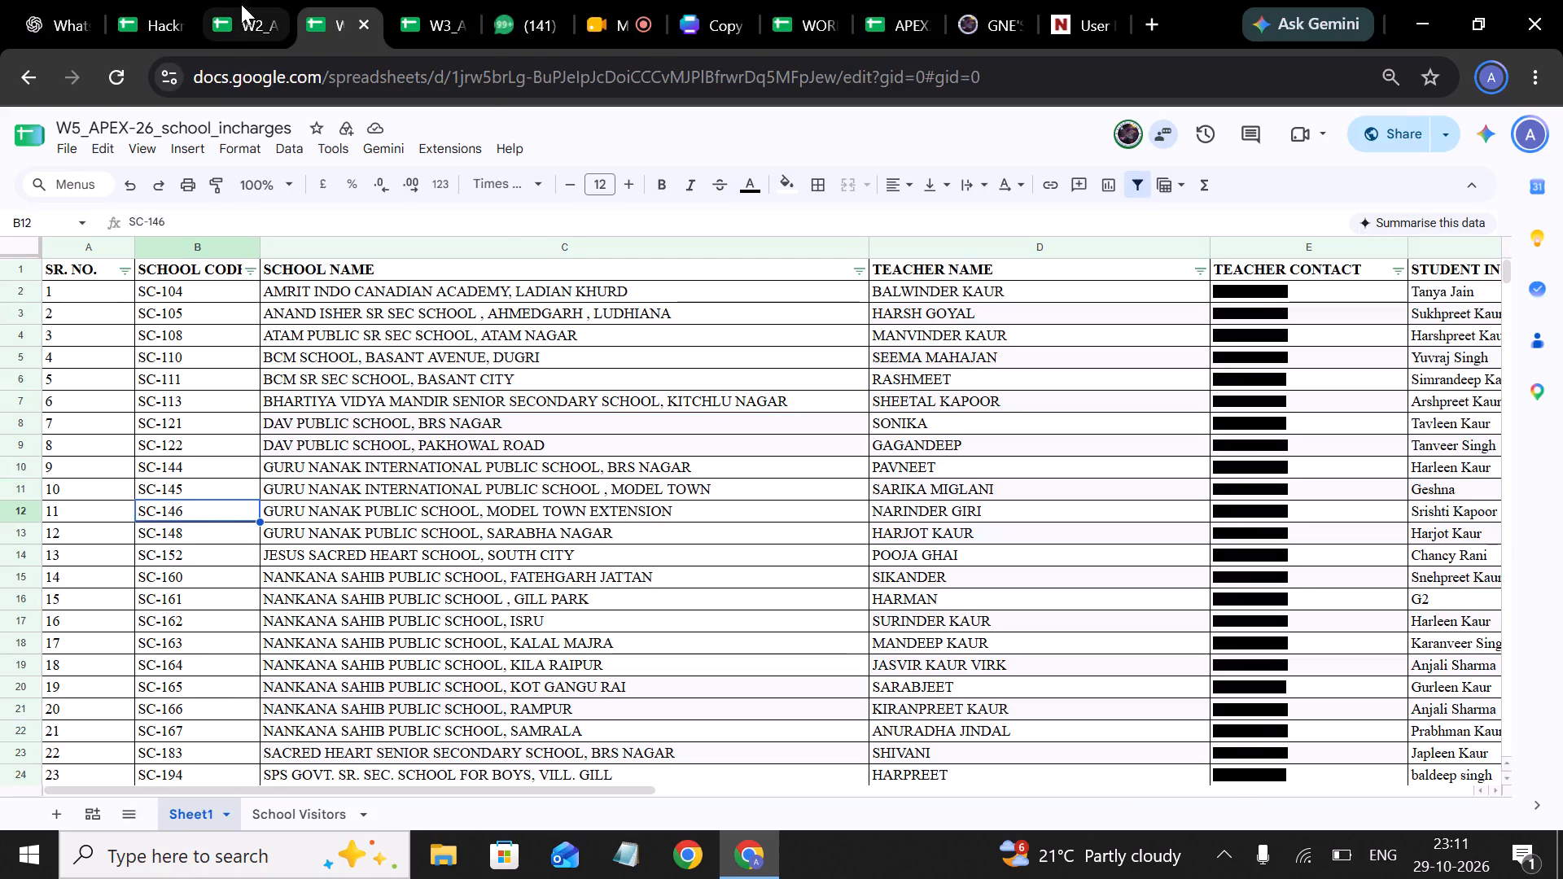
pyautogui.click(243, 15)
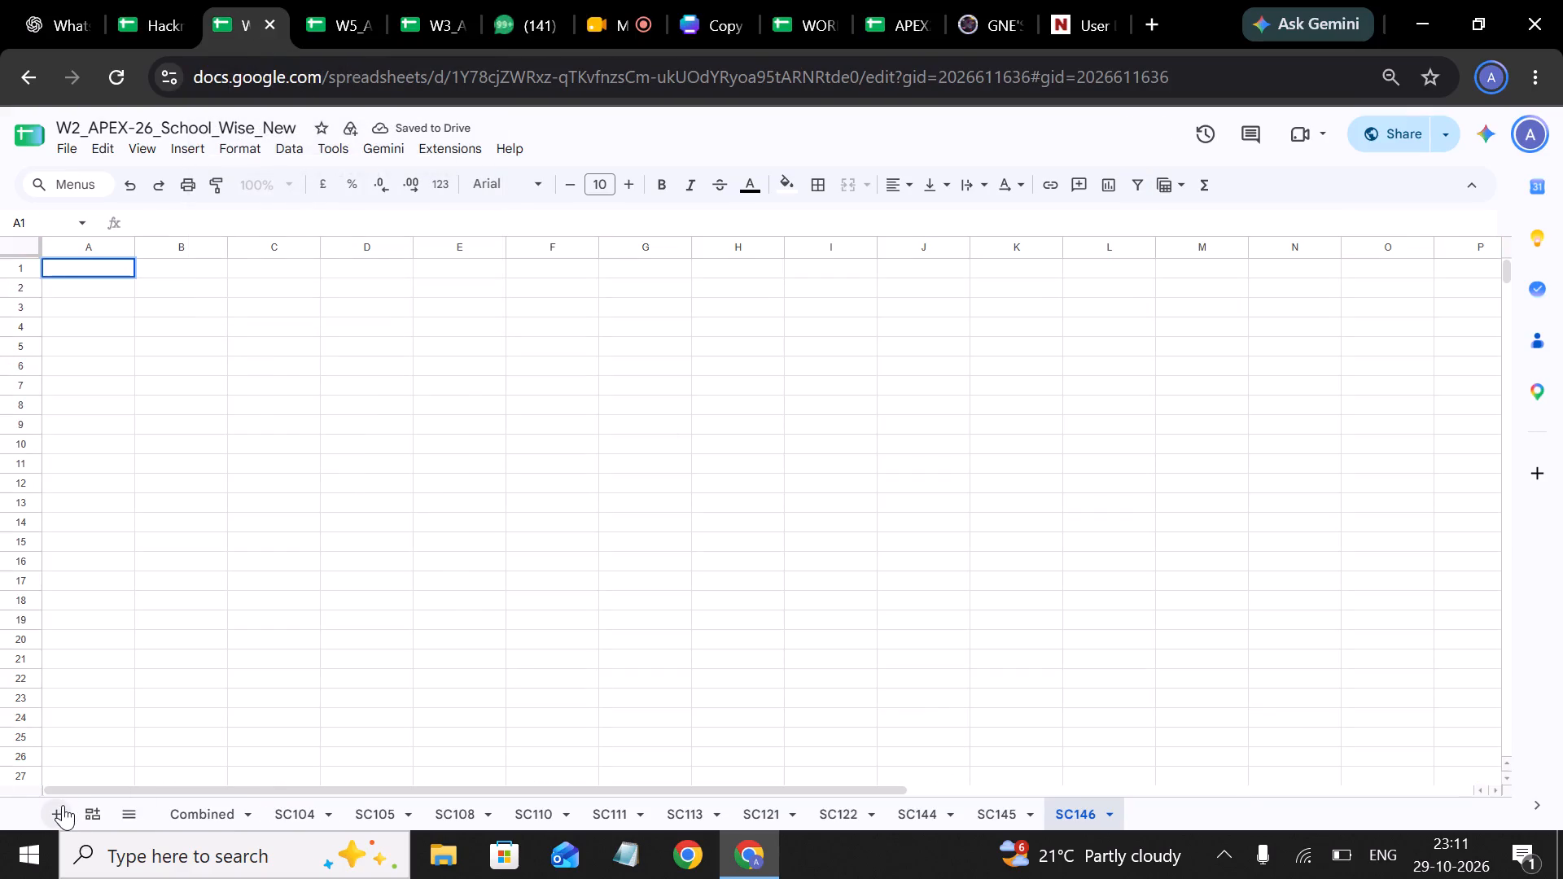
pyautogui.click(63, 806)
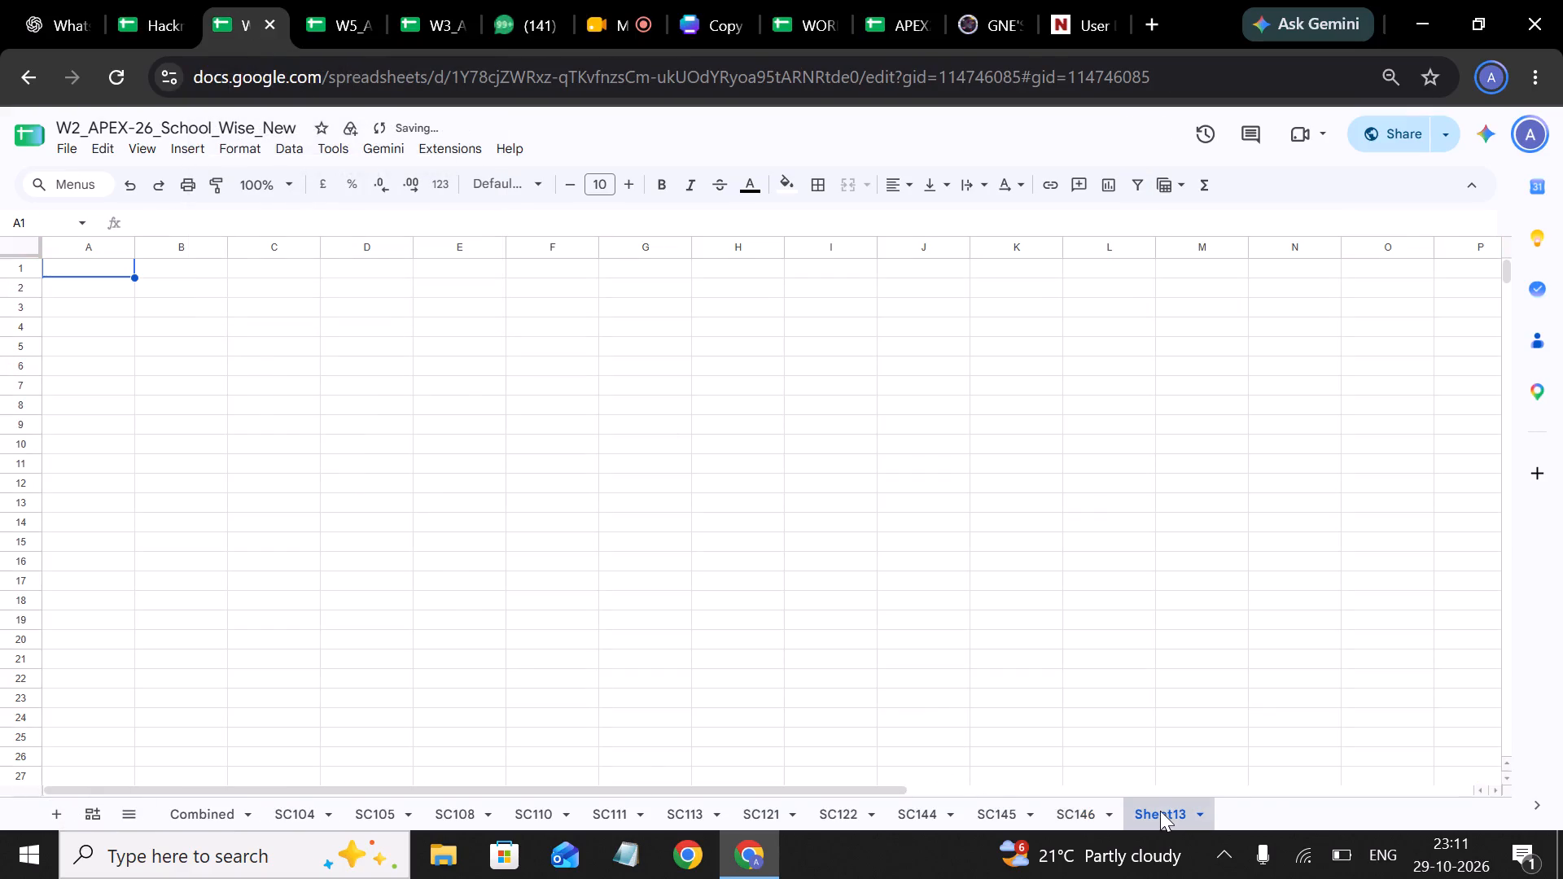
pyautogui.rightClick(1165, 811)
pyautogui.click(1208, 548)
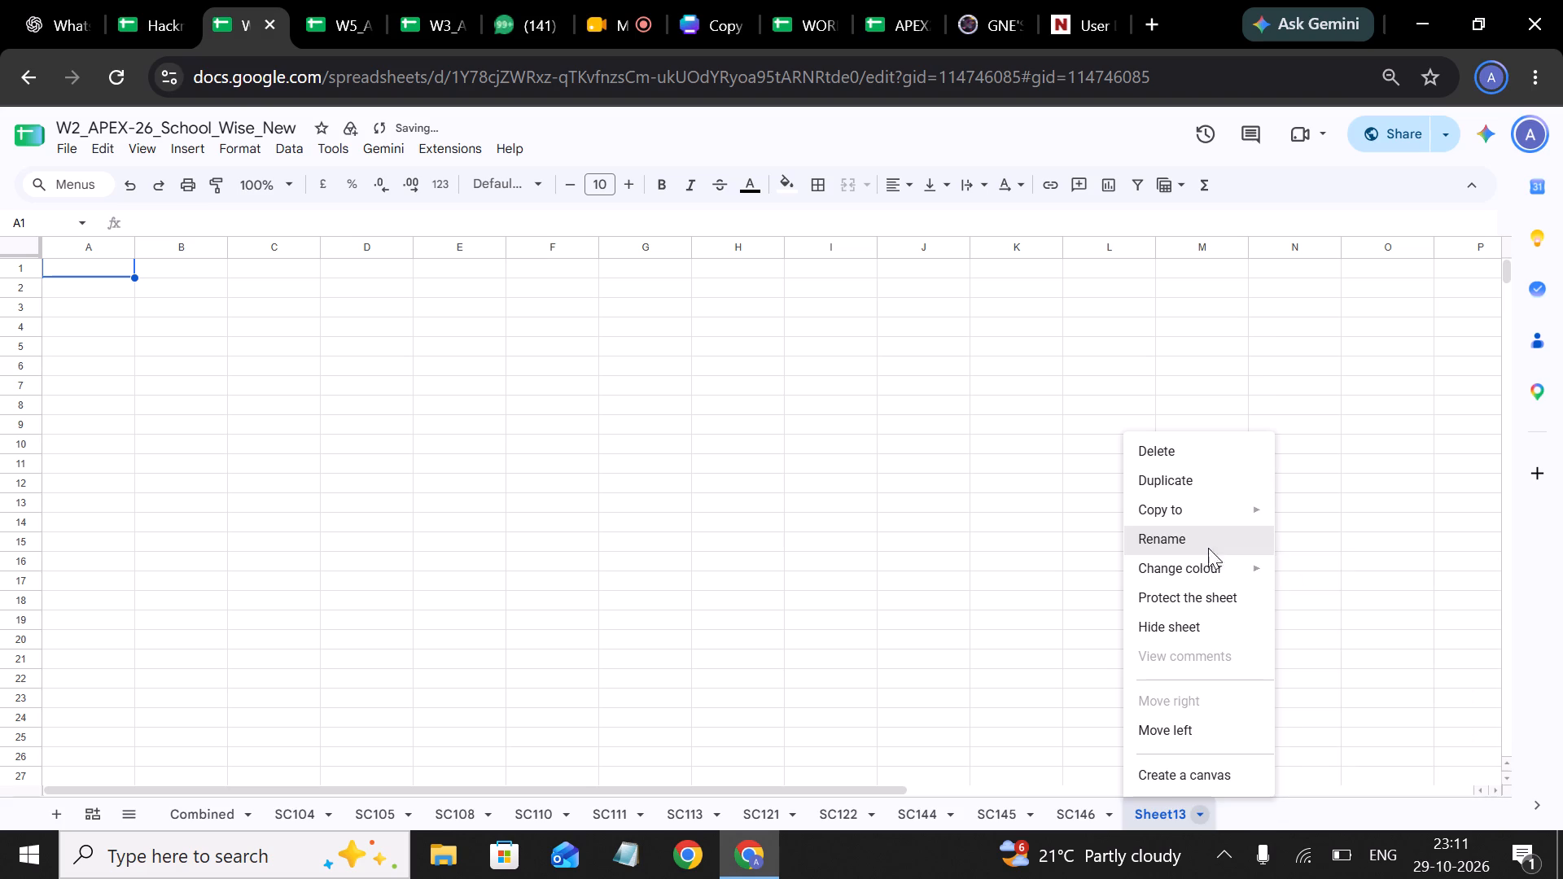
pyautogui.write('SC148')
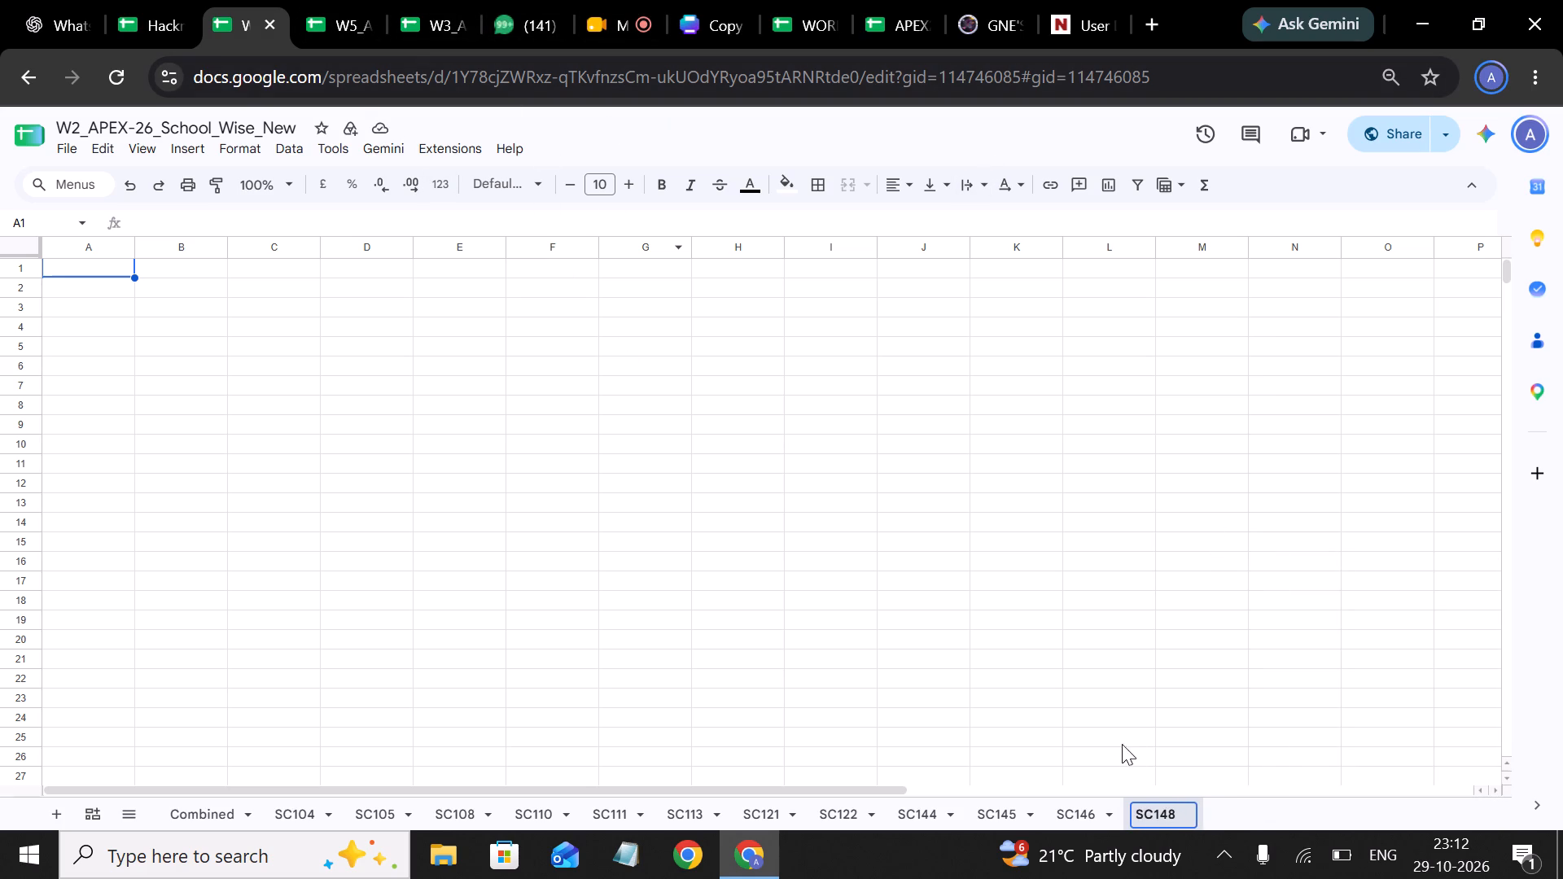
# Add a batch of more than a dozen blank sheets after SC148 for the remaining school codes, consulting the incharges list.
pyautogui.click(55, 815)
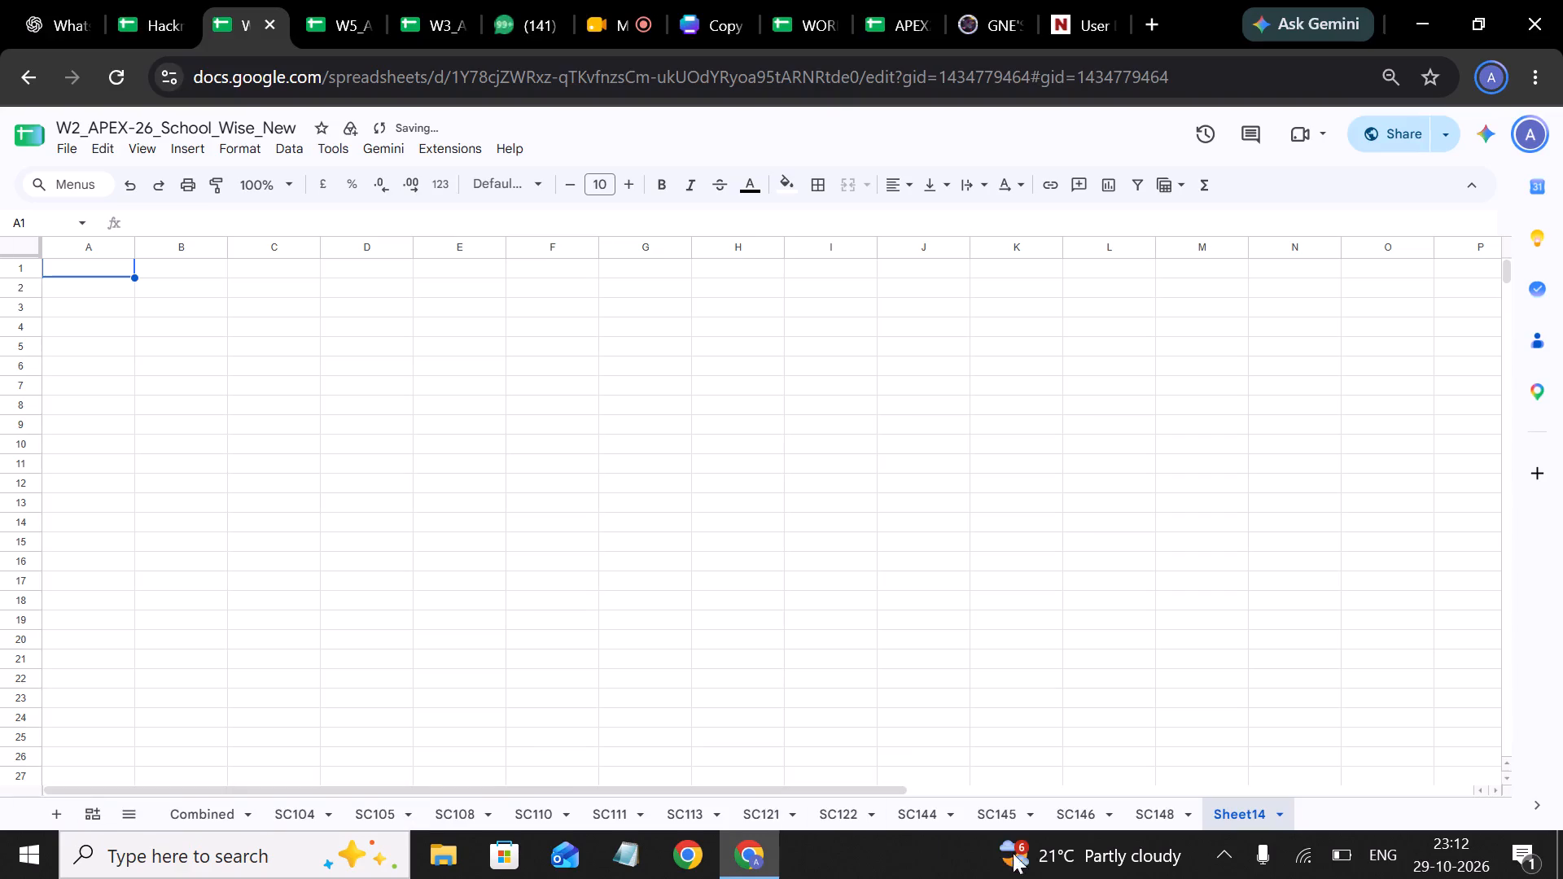
pyautogui.click(319, 14)
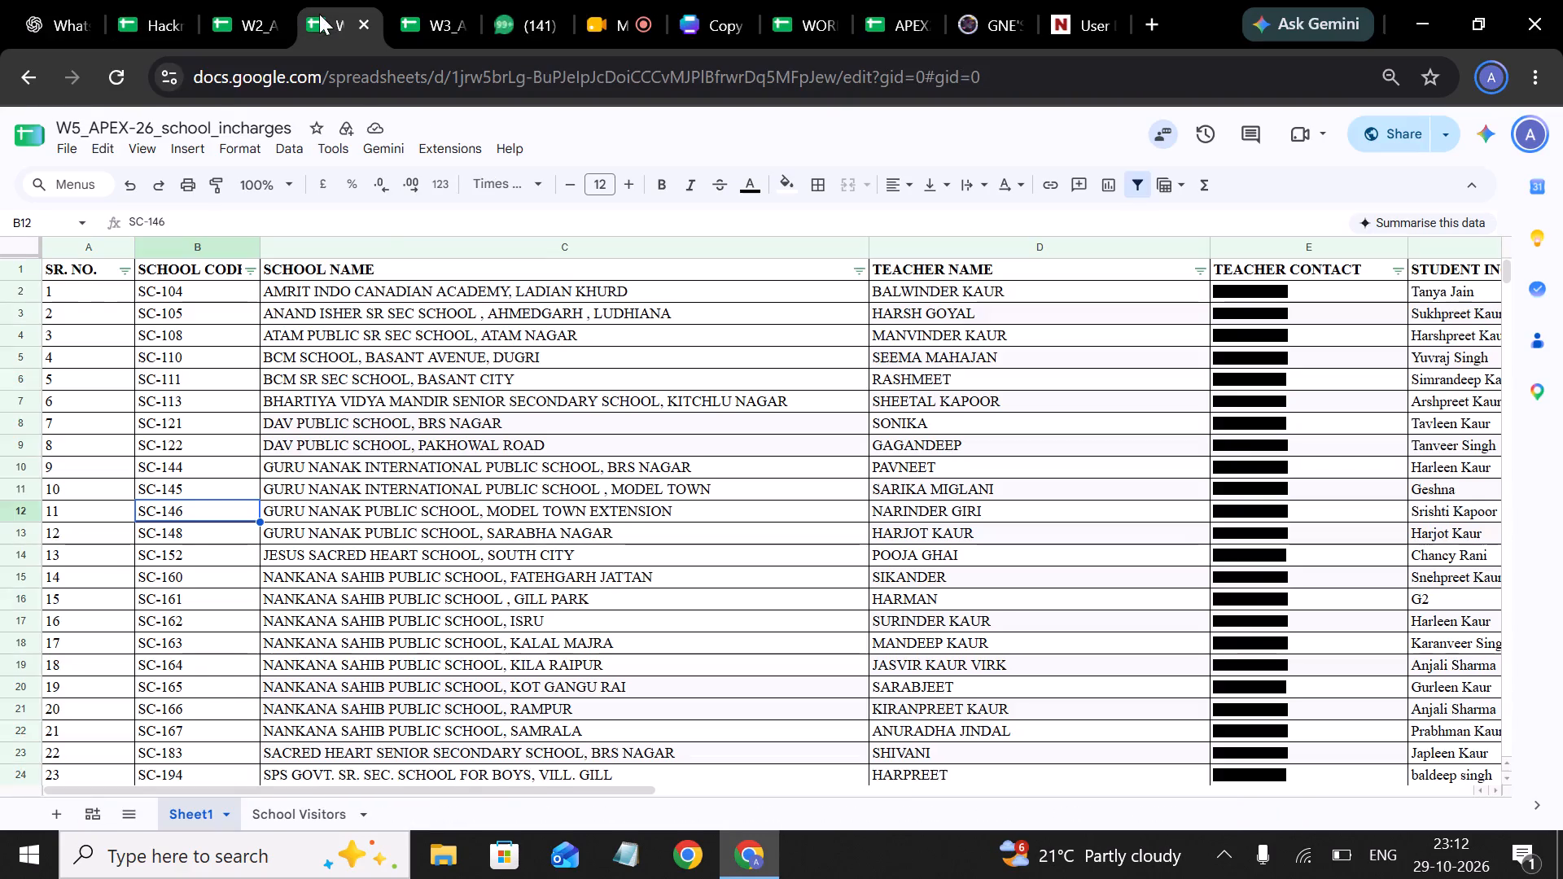
pyautogui.click(211, 558)
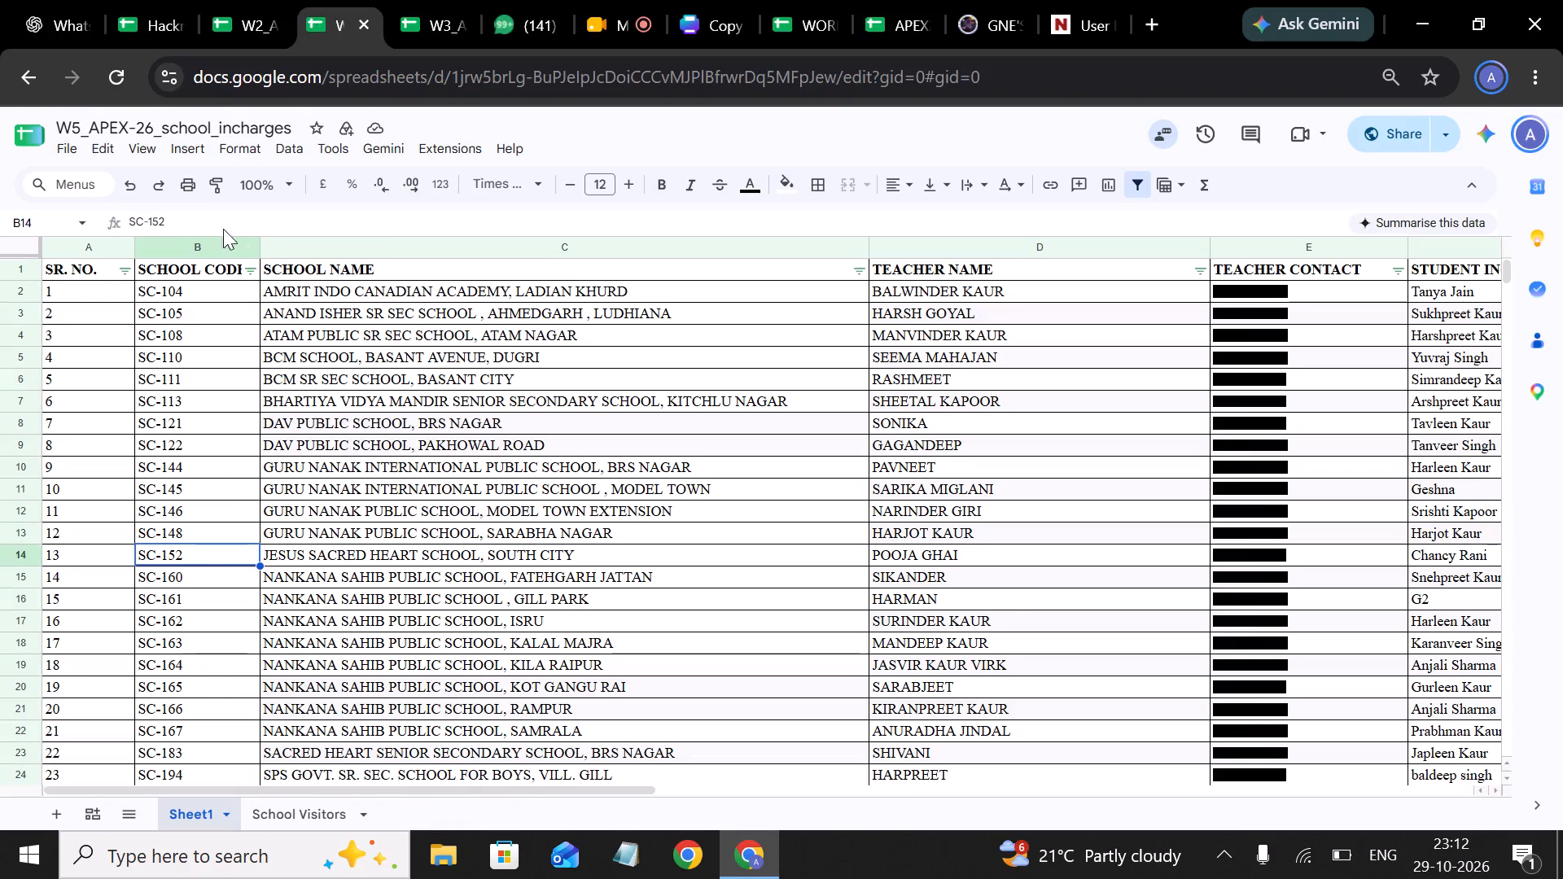
pyautogui.click(259, 15)
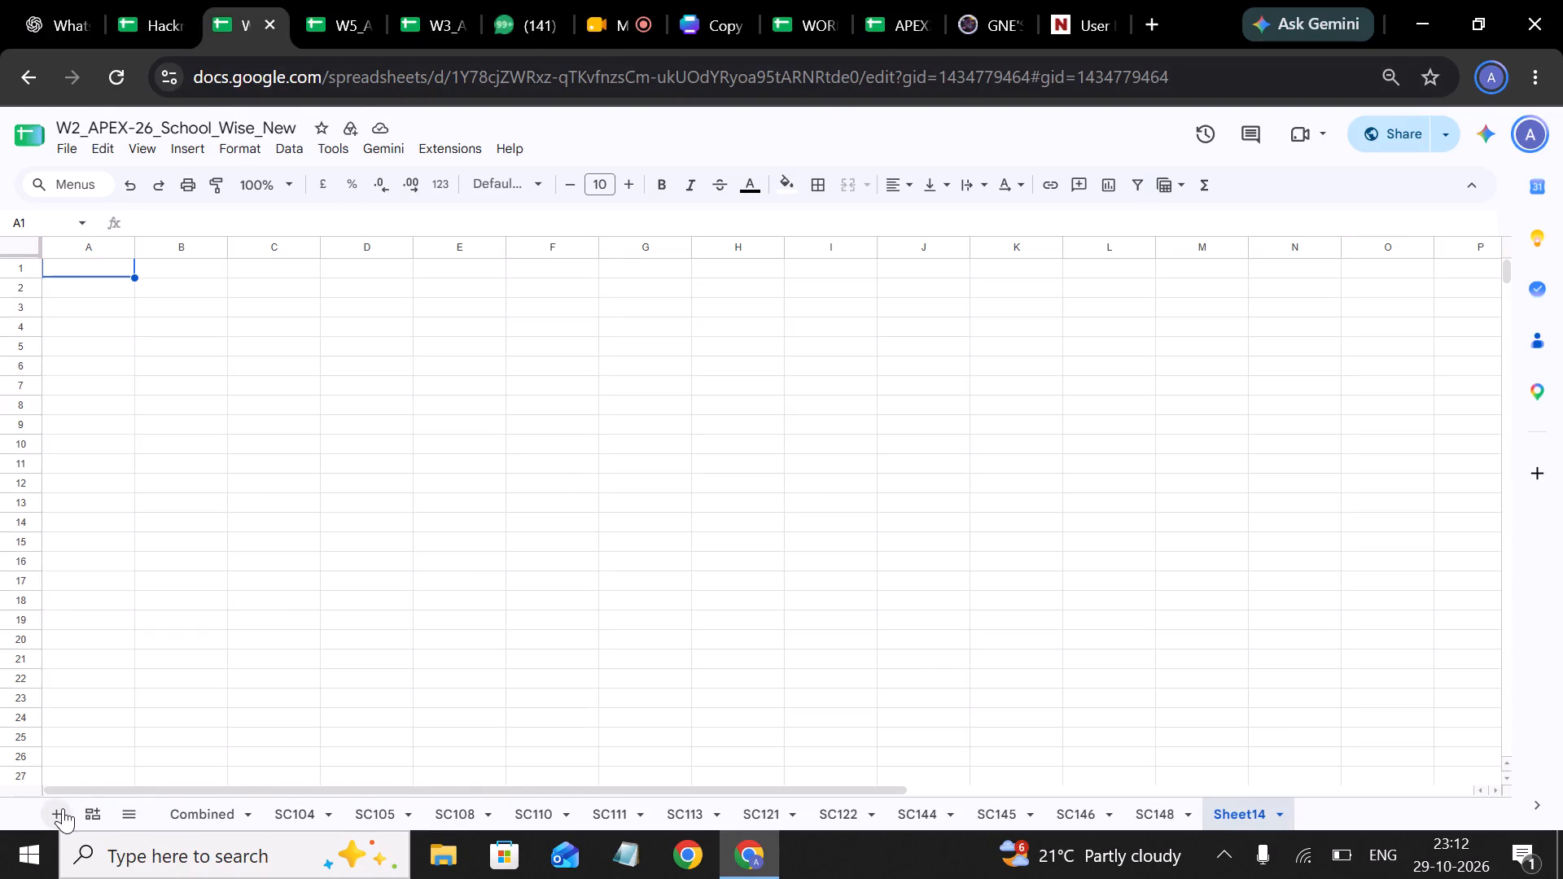
pyautogui.click(63, 808)
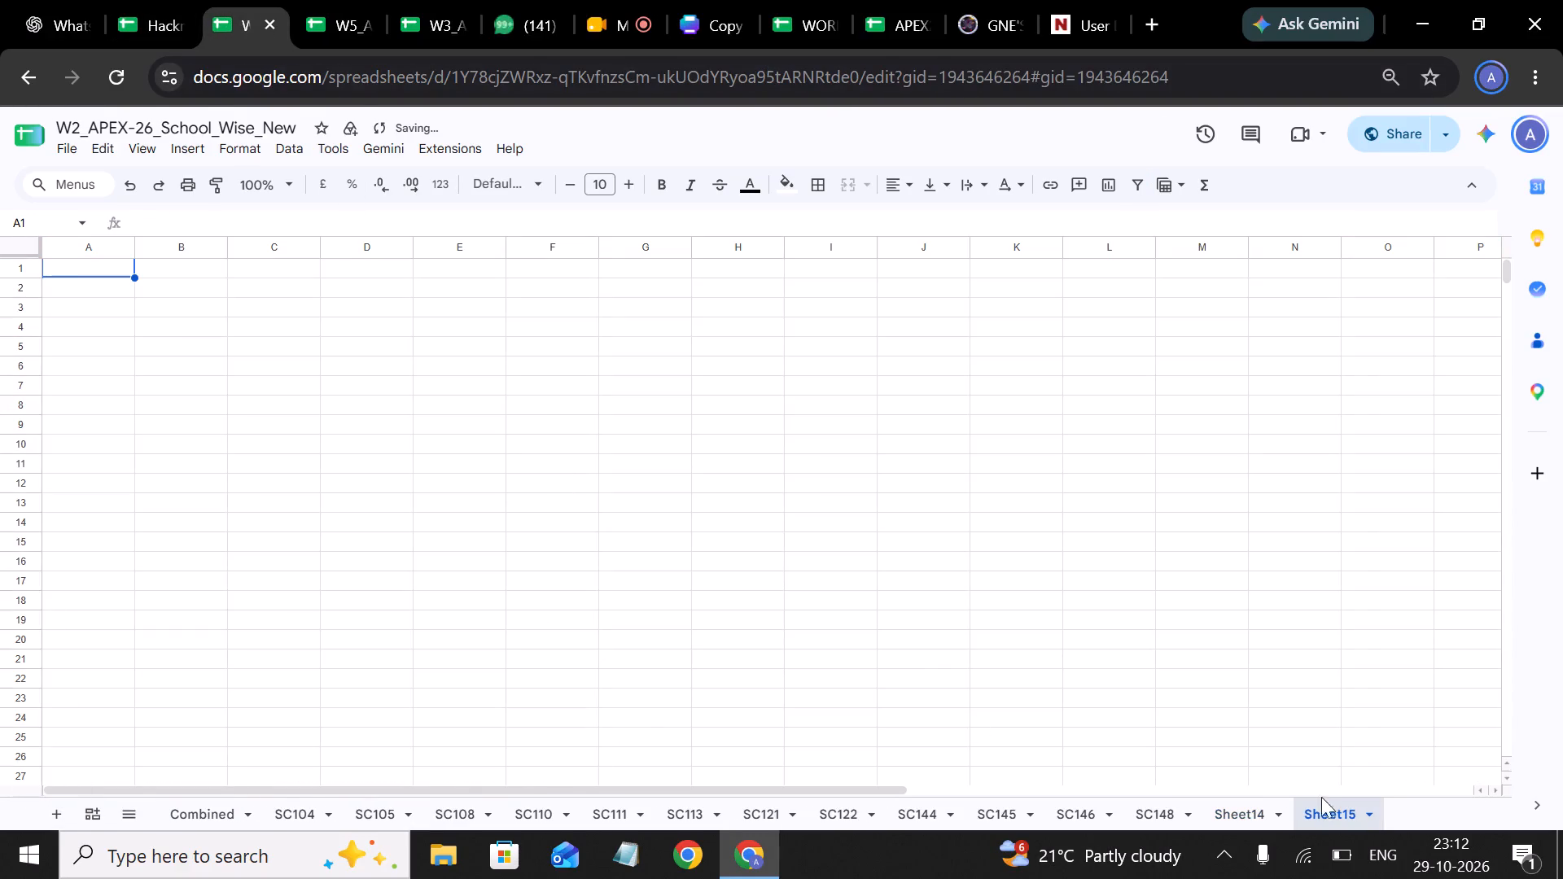
pyautogui.click(1254, 817)
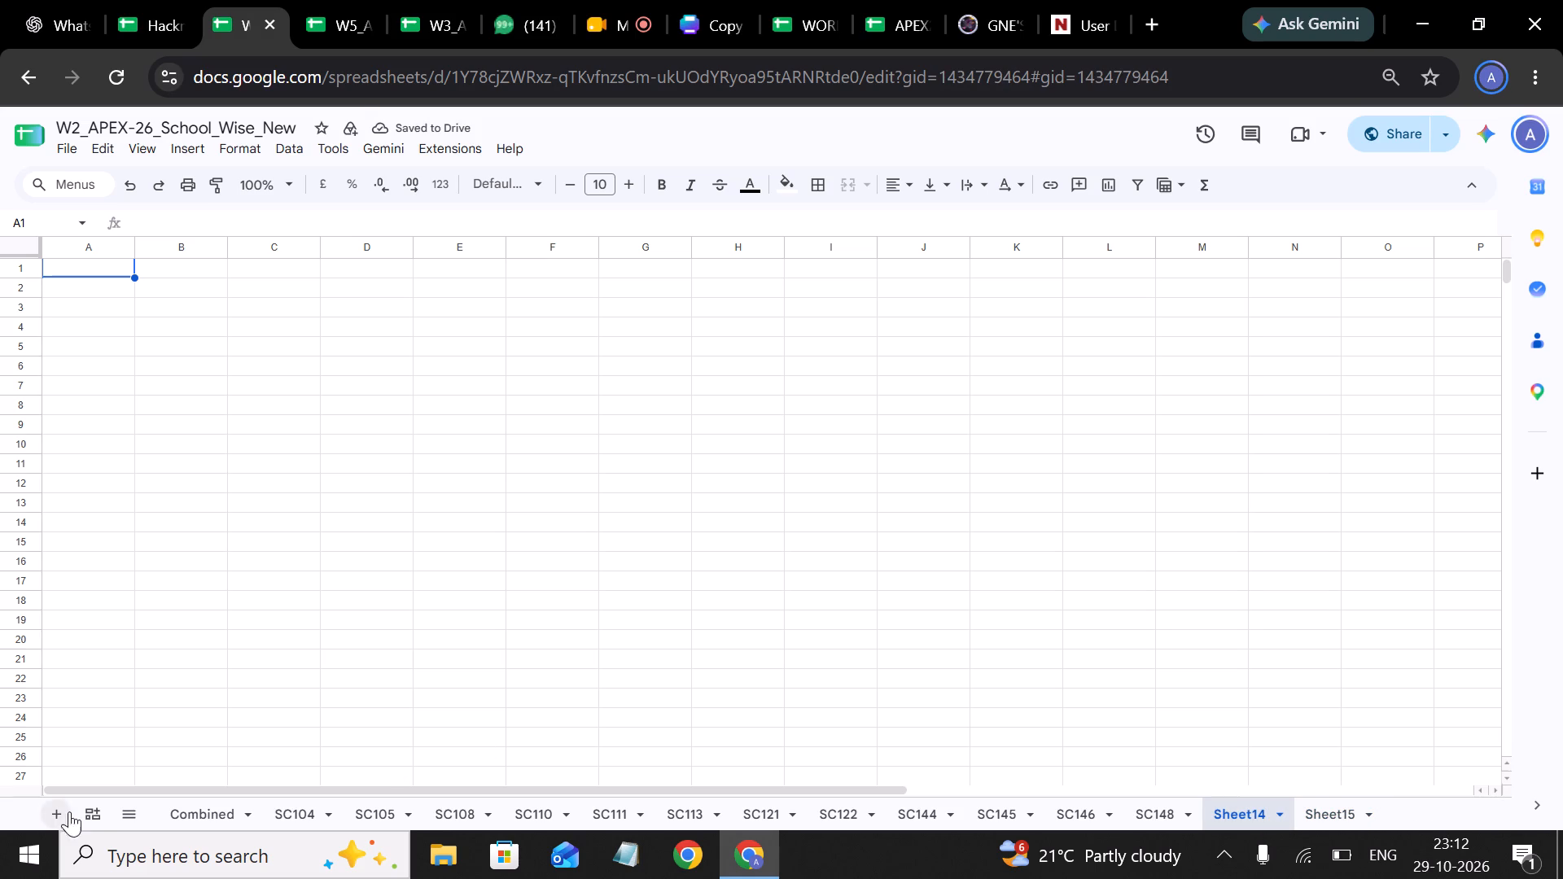
pyautogui.tripleClick(66, 811)
pyautogui.tripleClick(66, 811)
pyautogui.doubleClick(66, 811)
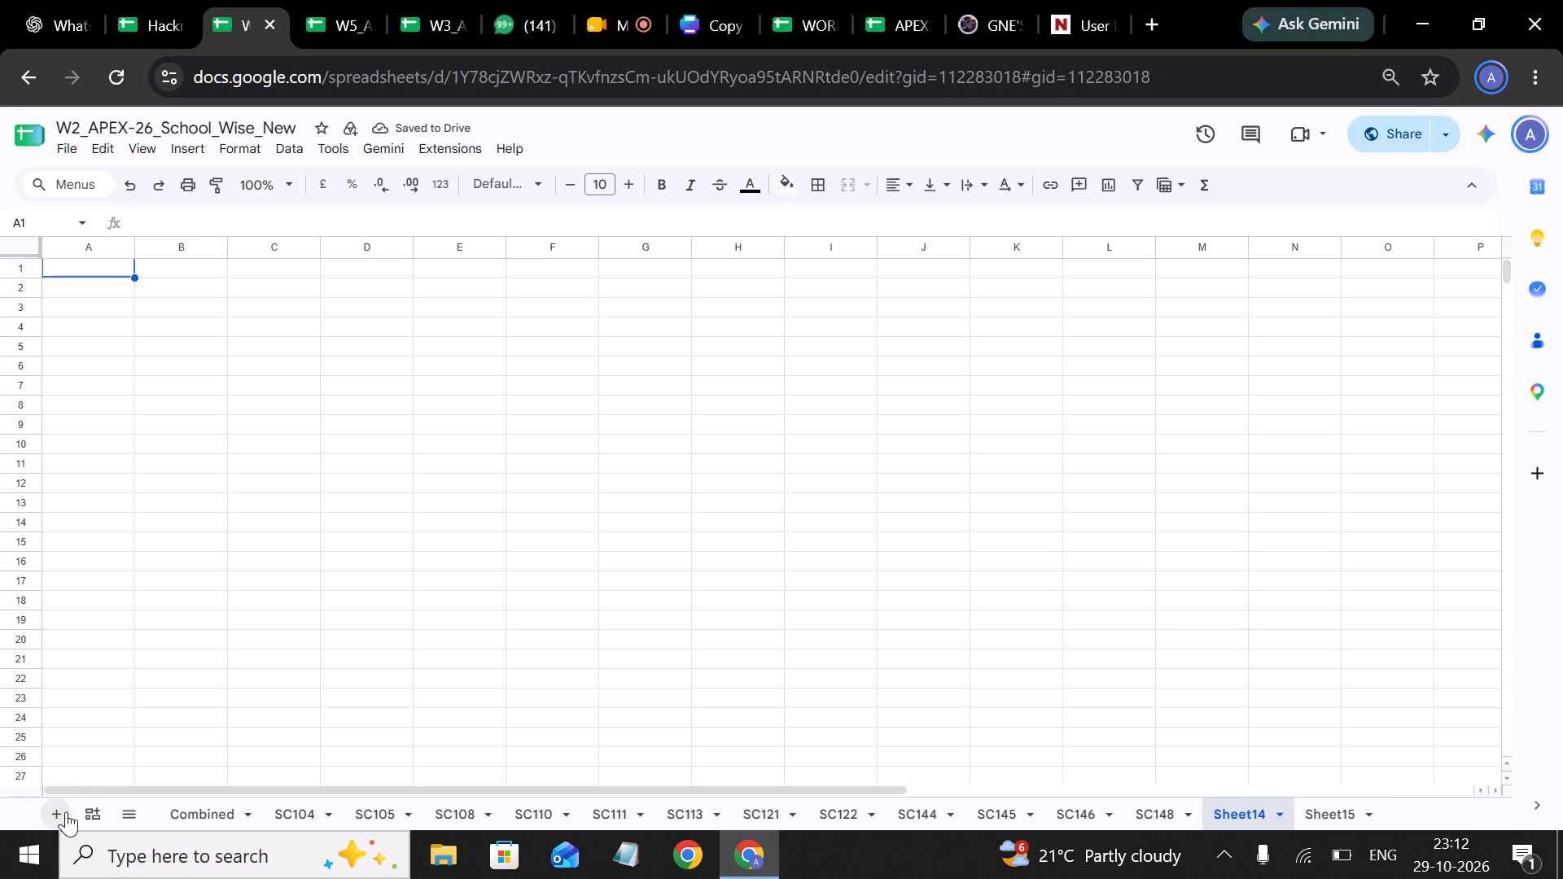
pyautogui.tripleClick(58, 811)
pyautogui.tripleClick(58, 811)
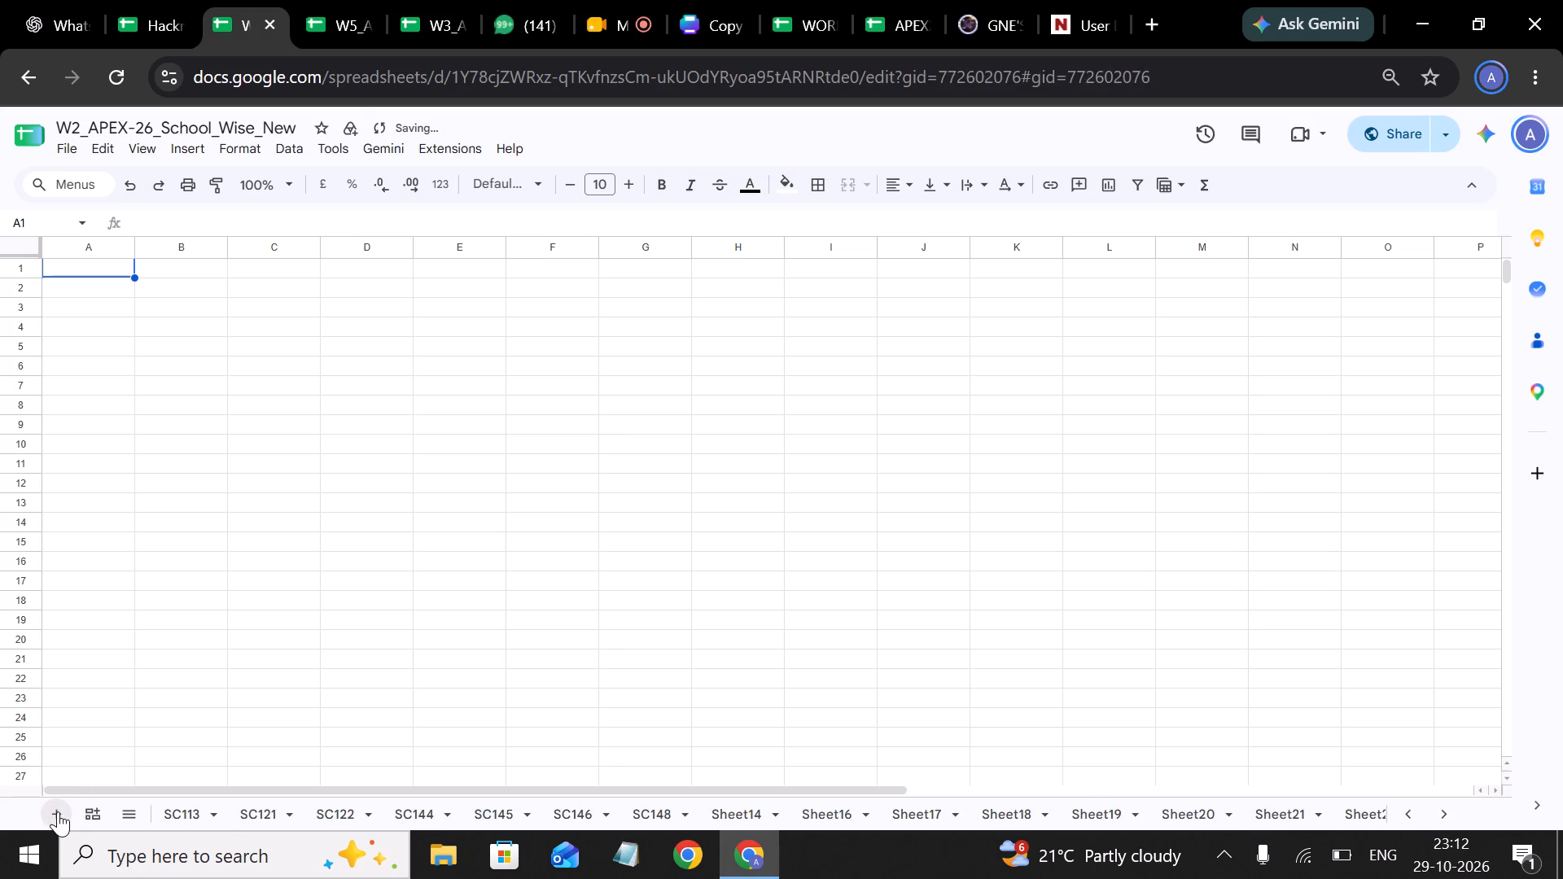
pyautogui.click(58, 811)
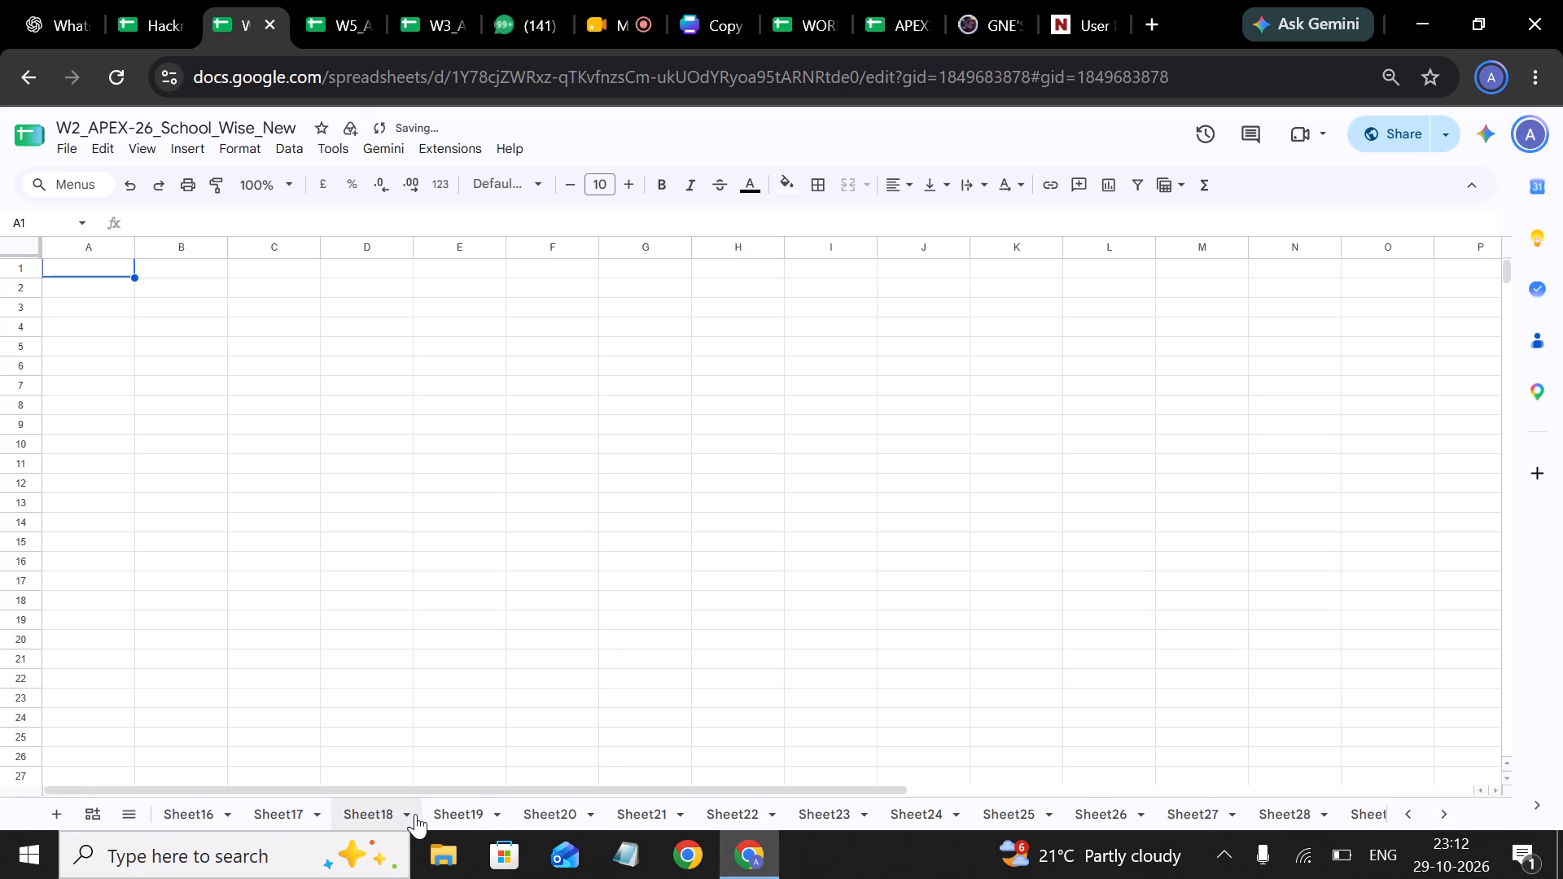
# Rename the first blank sheet after SC148 as SC152, checking the code in the school incharges list.
pyautogui.hscroll(3, 415, 814)
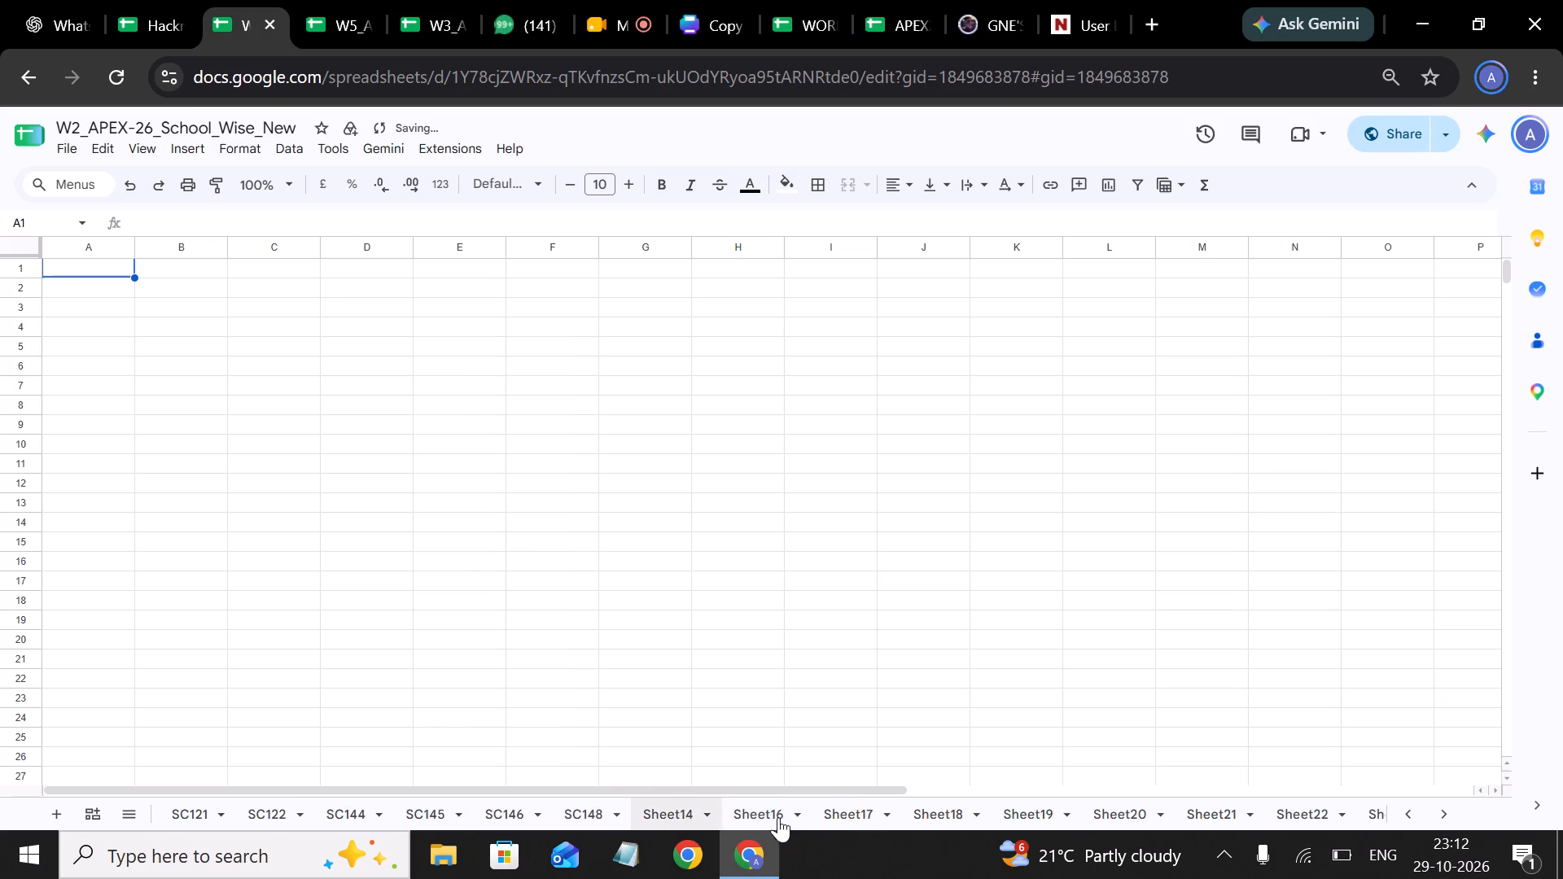
pyautogui.click(327, 16)
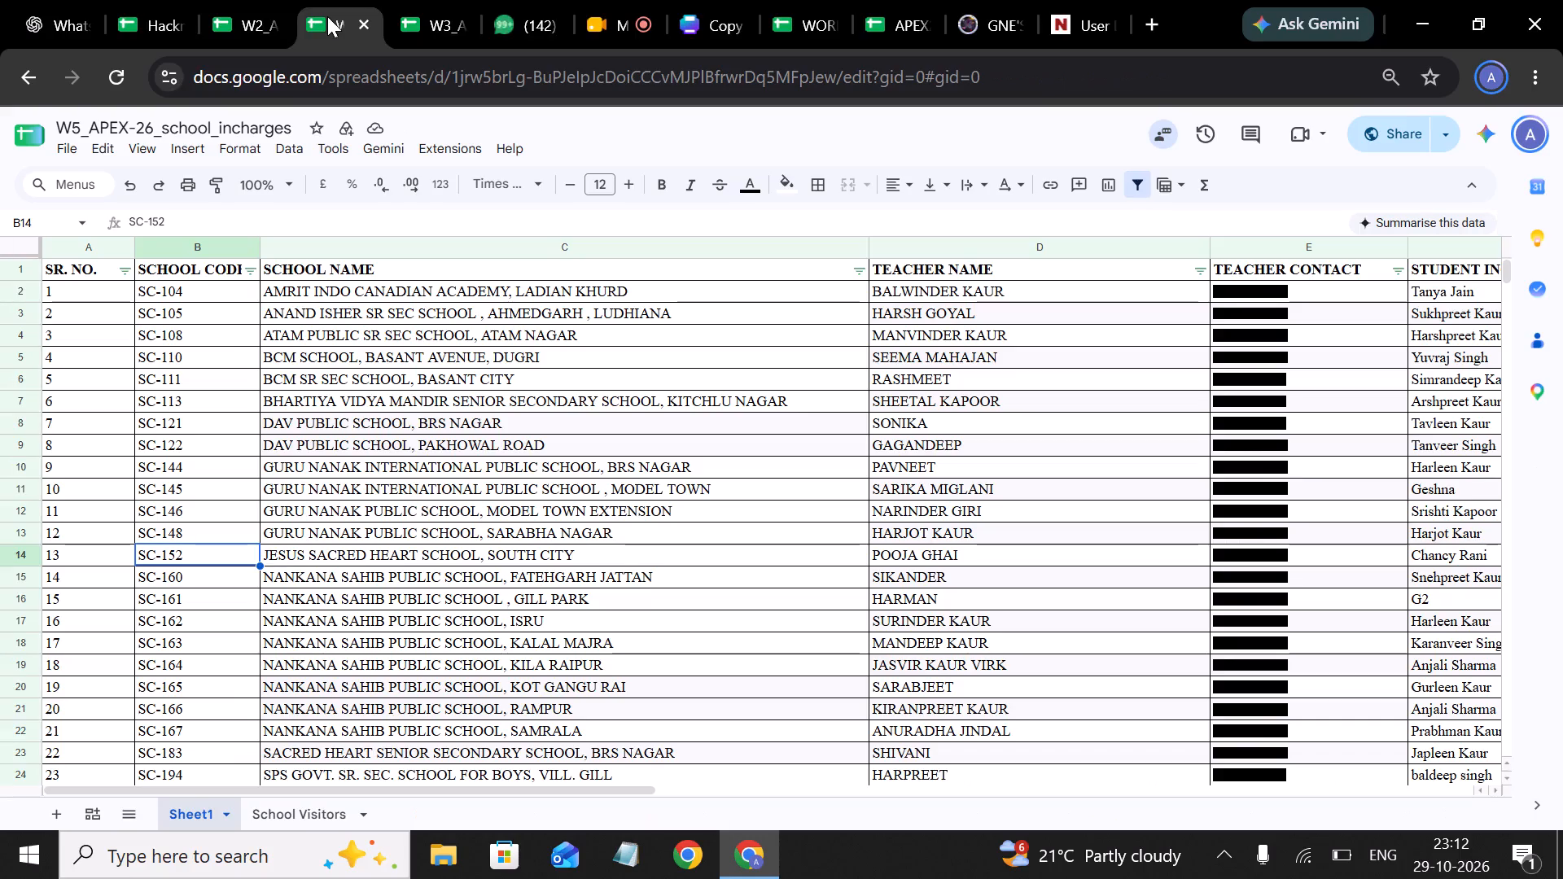
pyautogui.click(262, 2)
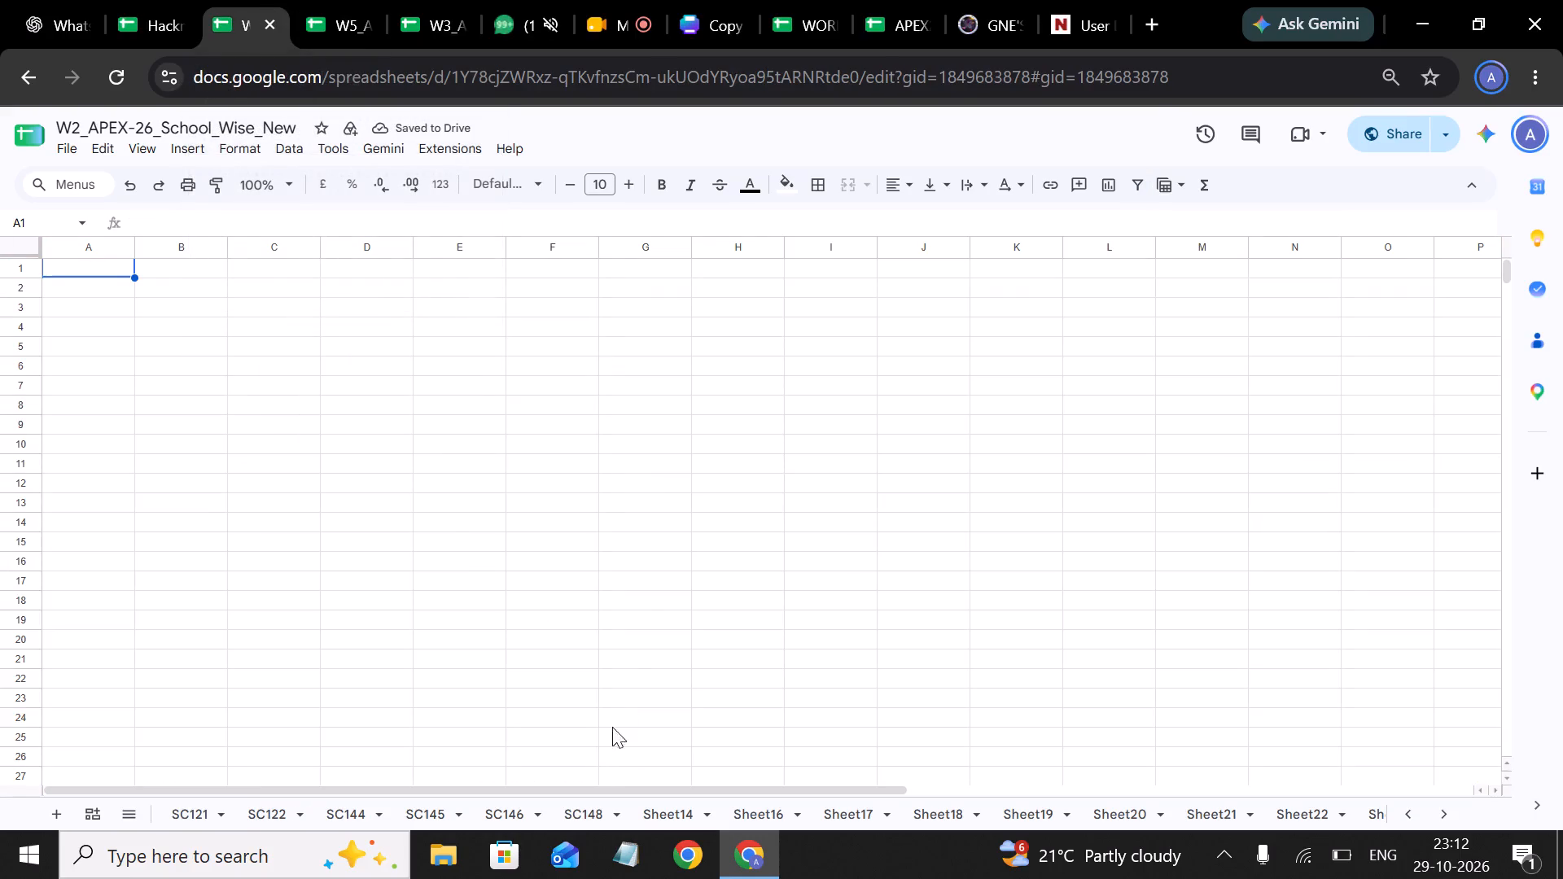
pyautogui.rightClick(659, 811)
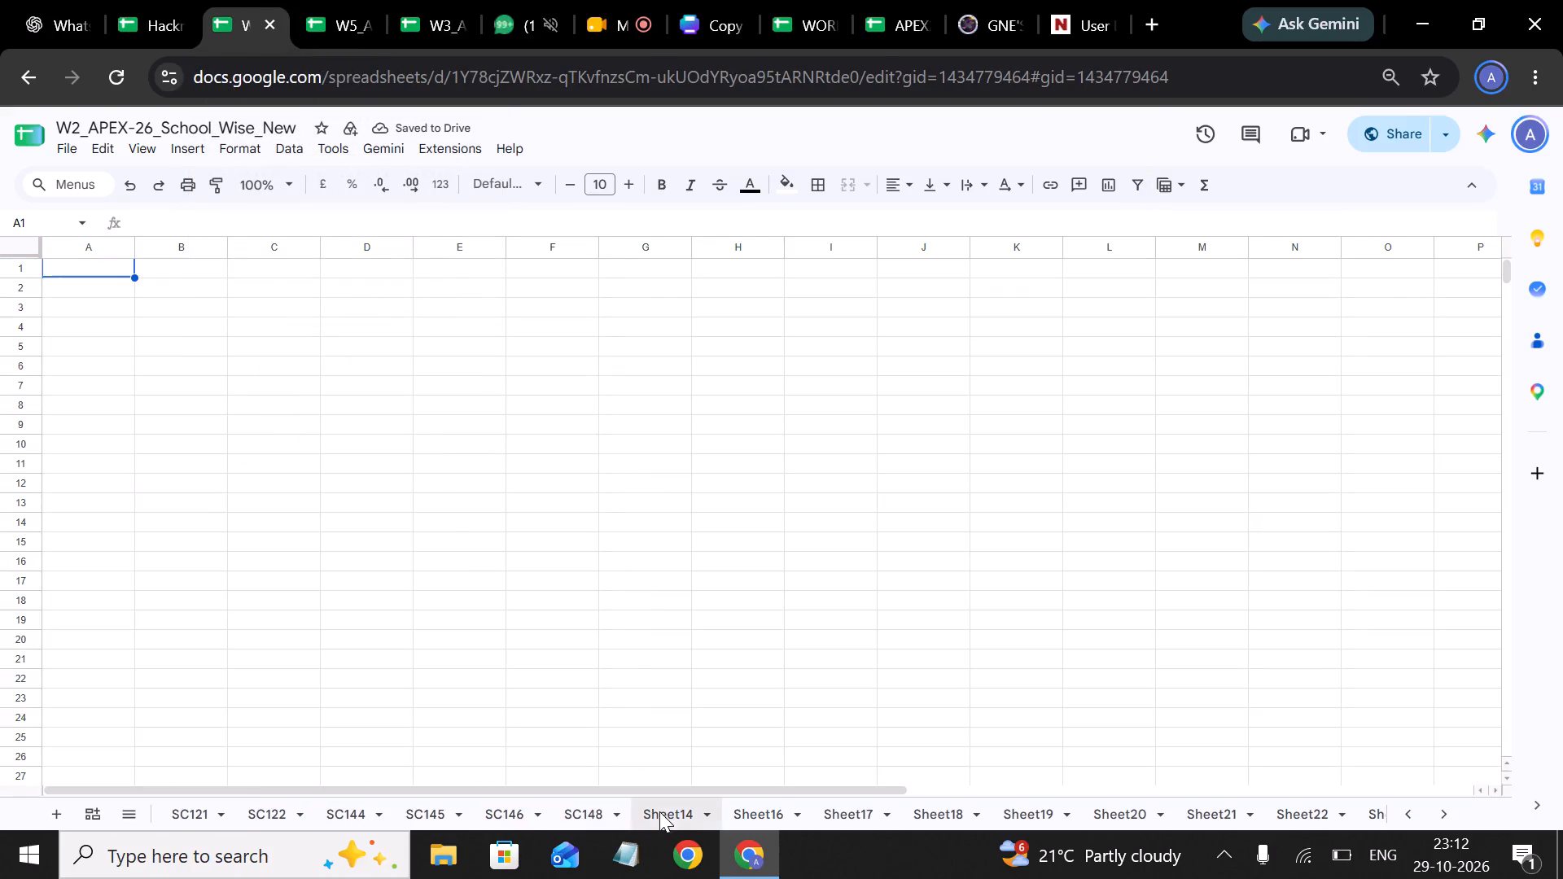
pyautogui.click(701, 535)
pyautogui.write('SC152')
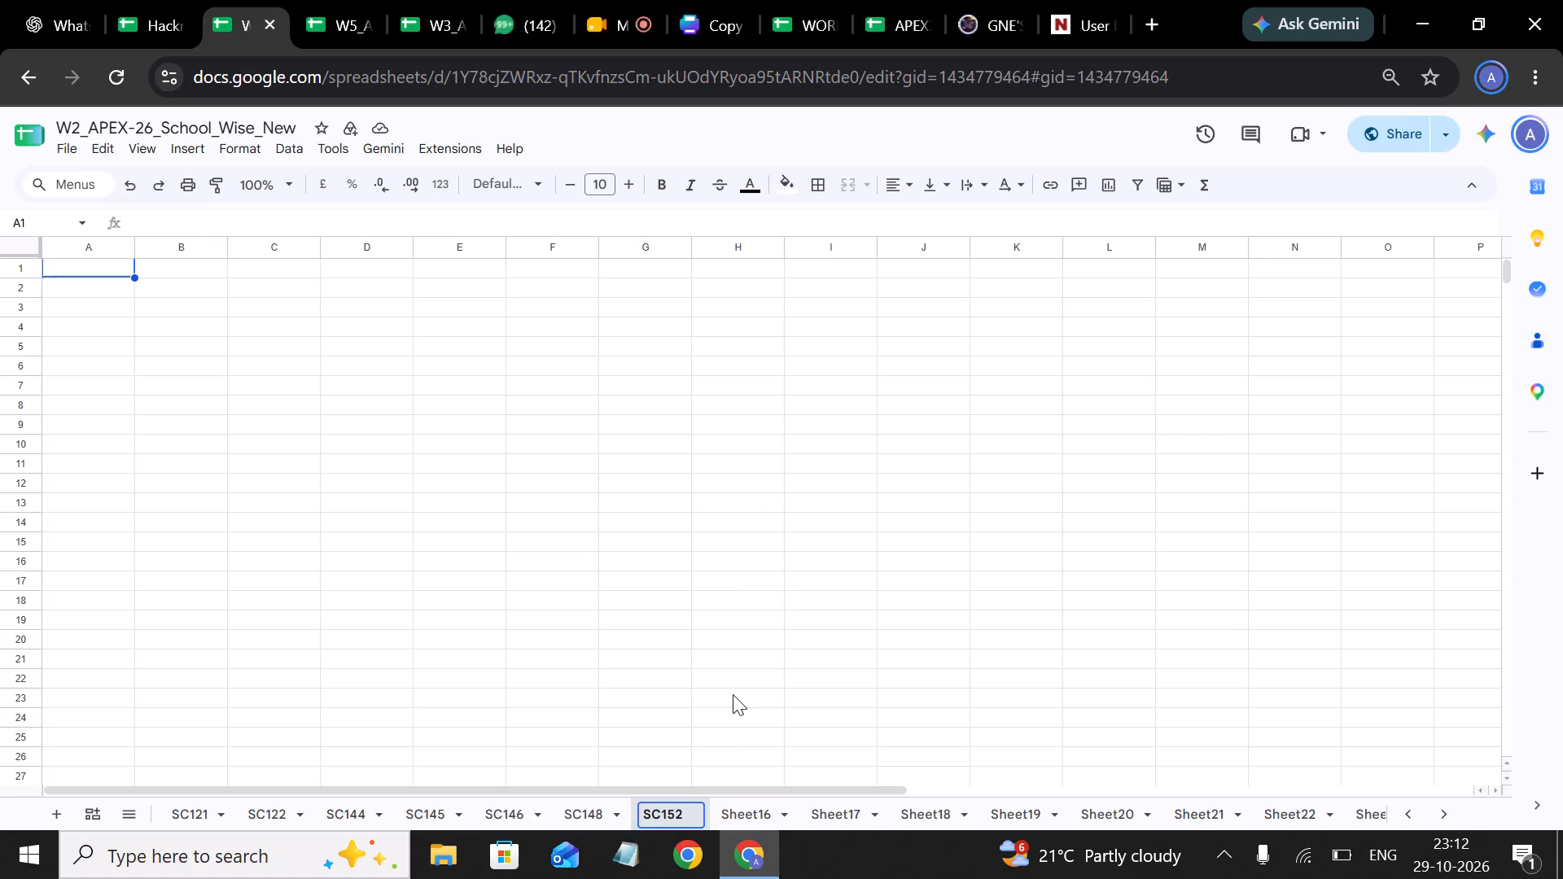
# Rename the first blank sheet after SC152 as SC160, following the code order in the school incharges list.
pyautogui.click(754, 806)
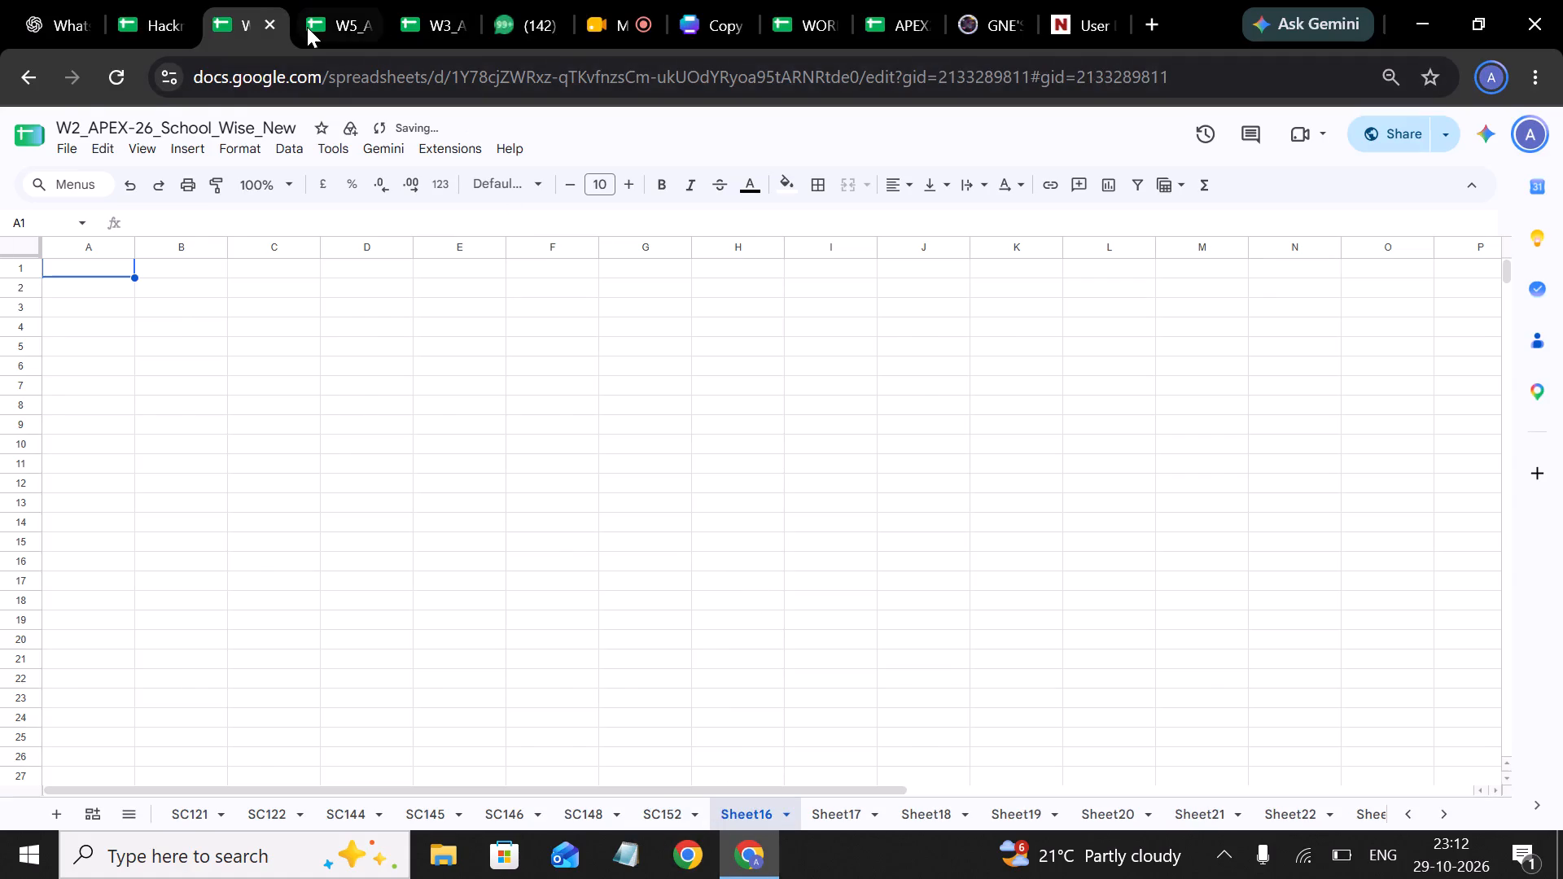
pyautogui.click(311, 27)
pyautogui.click(237, 0)
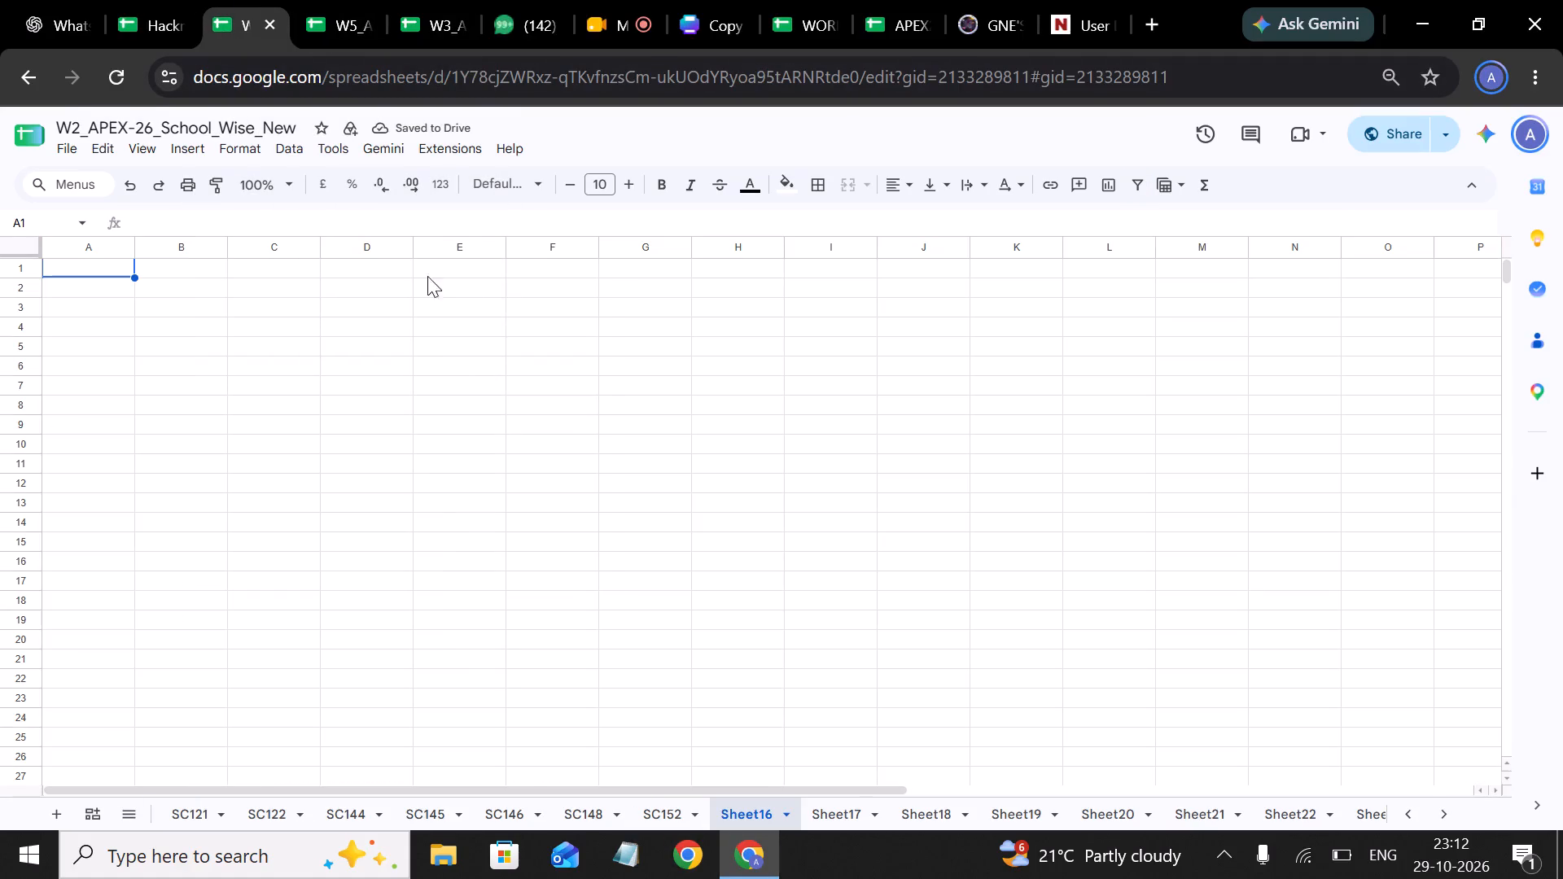
pyautogui.rightClick(739, 814)
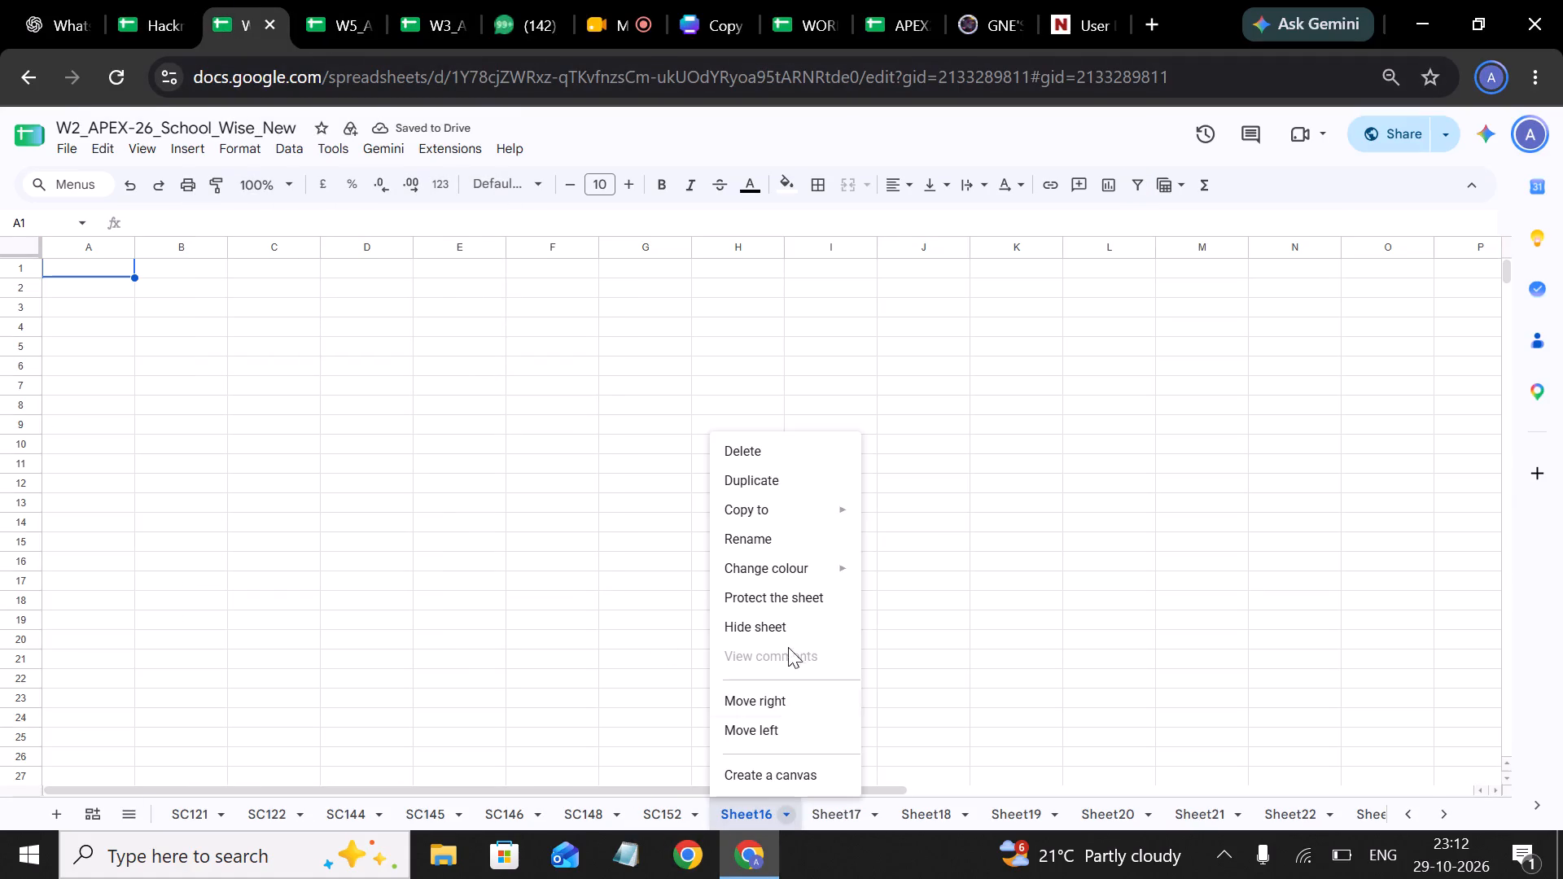
pyautogui.click(781, 543)
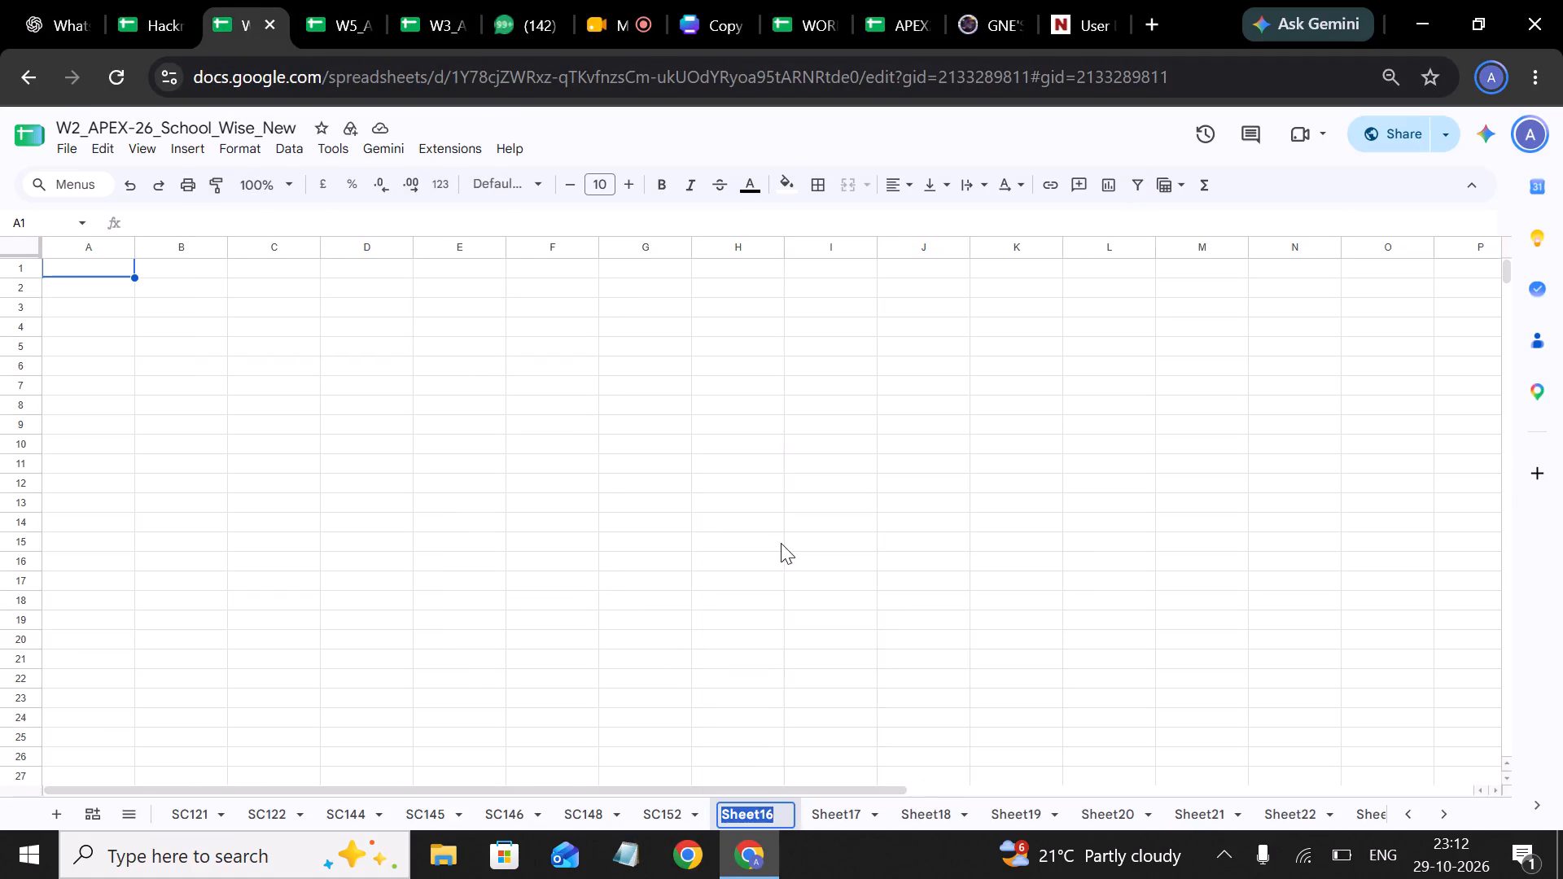
pyautogui.write('SC160')
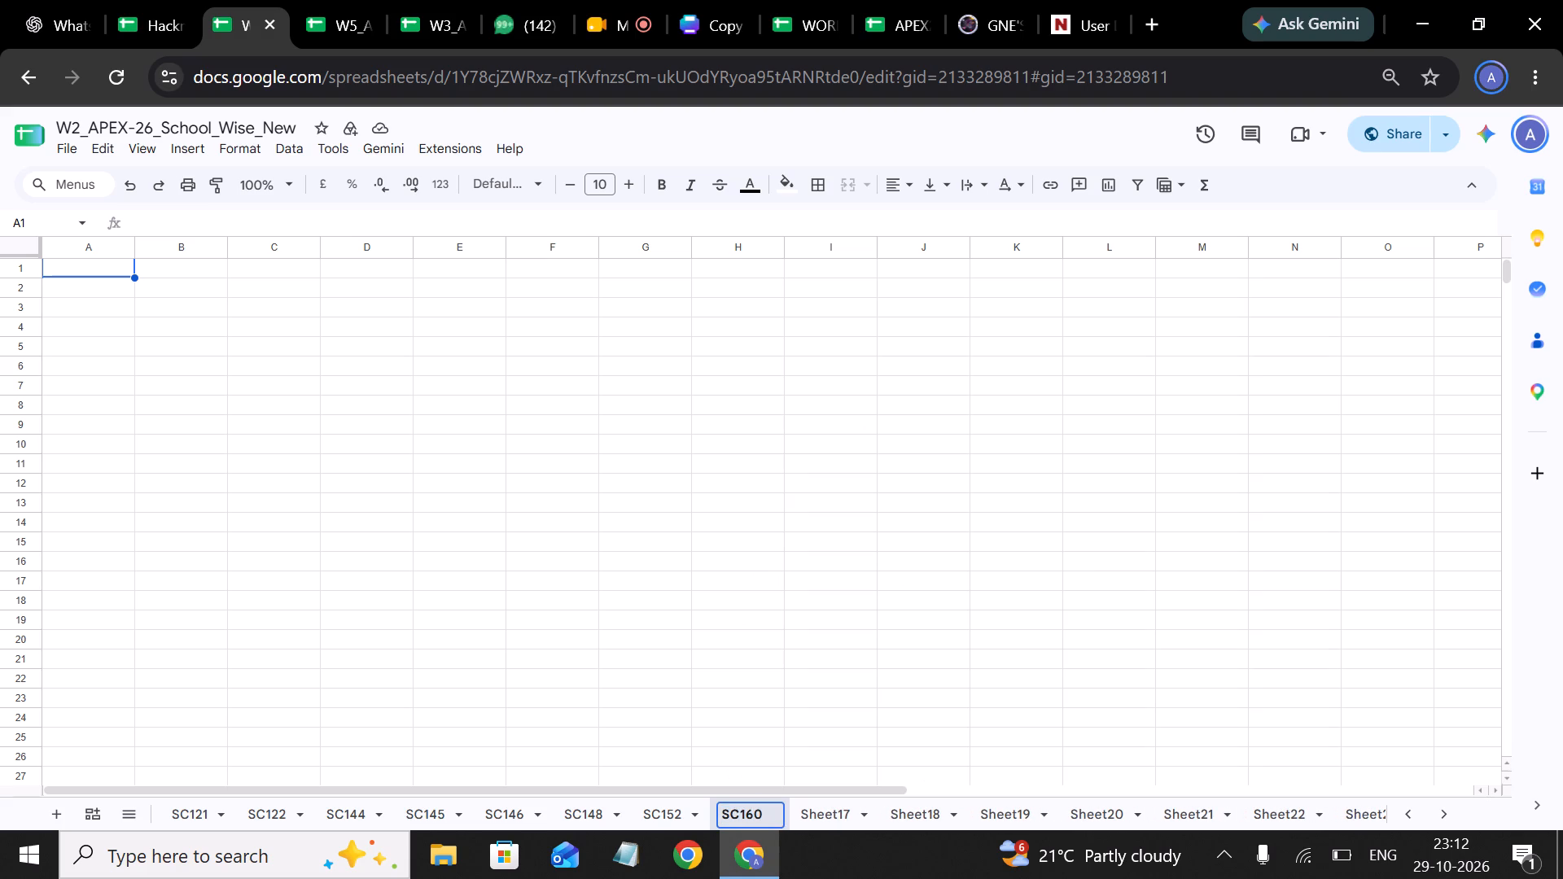
# Check the code following SC-160 in the school incharges list and rename the blank sheet after SC160 as SC161.
pyautogui.click(803, 808)
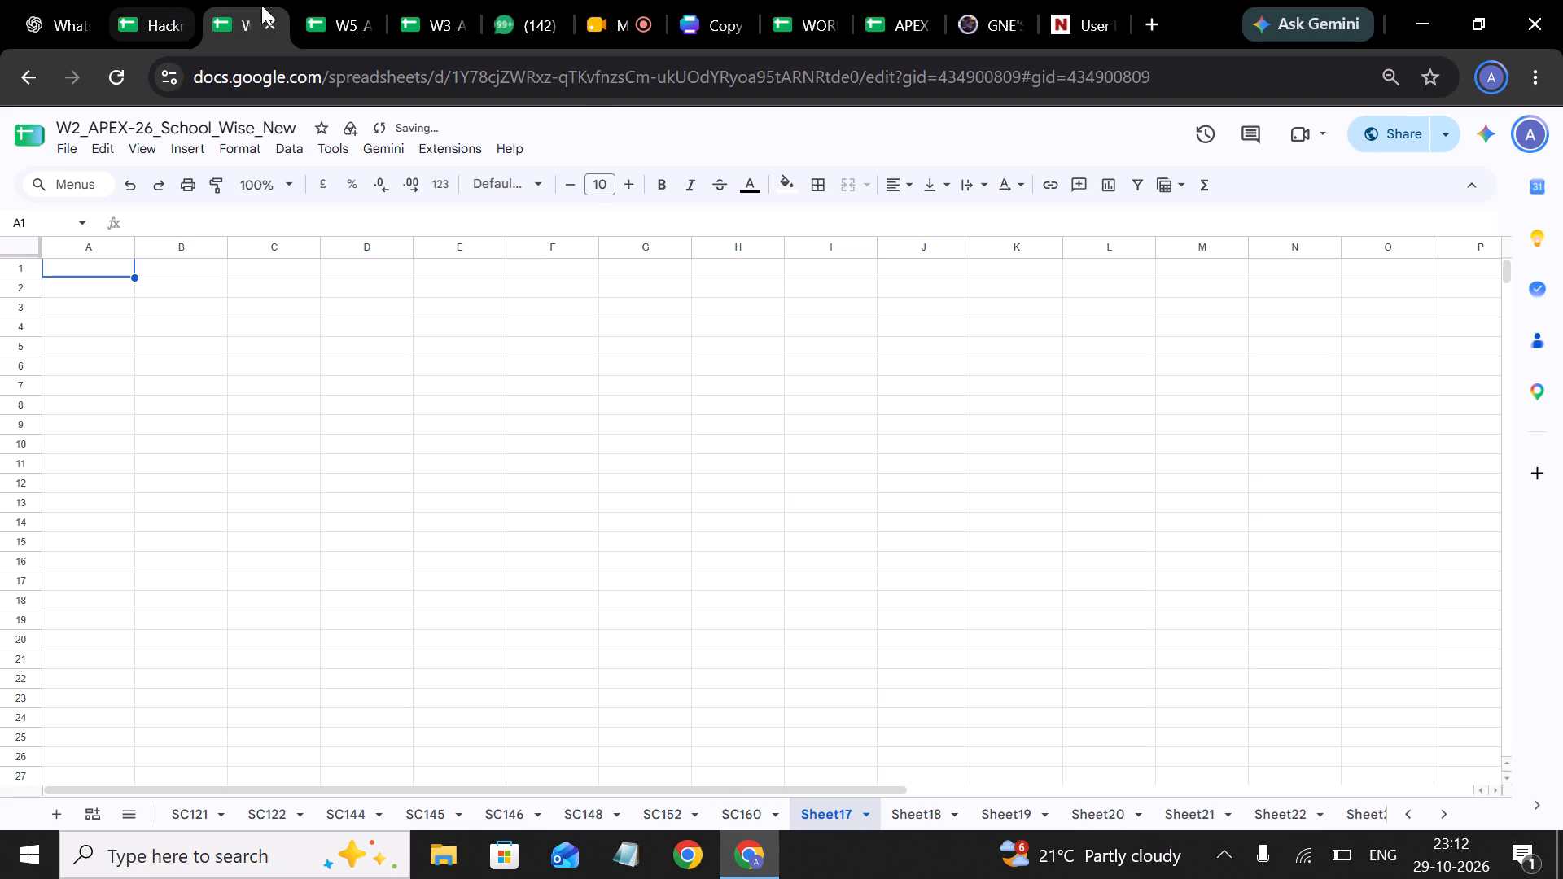
pyautogui.click(302, 10)
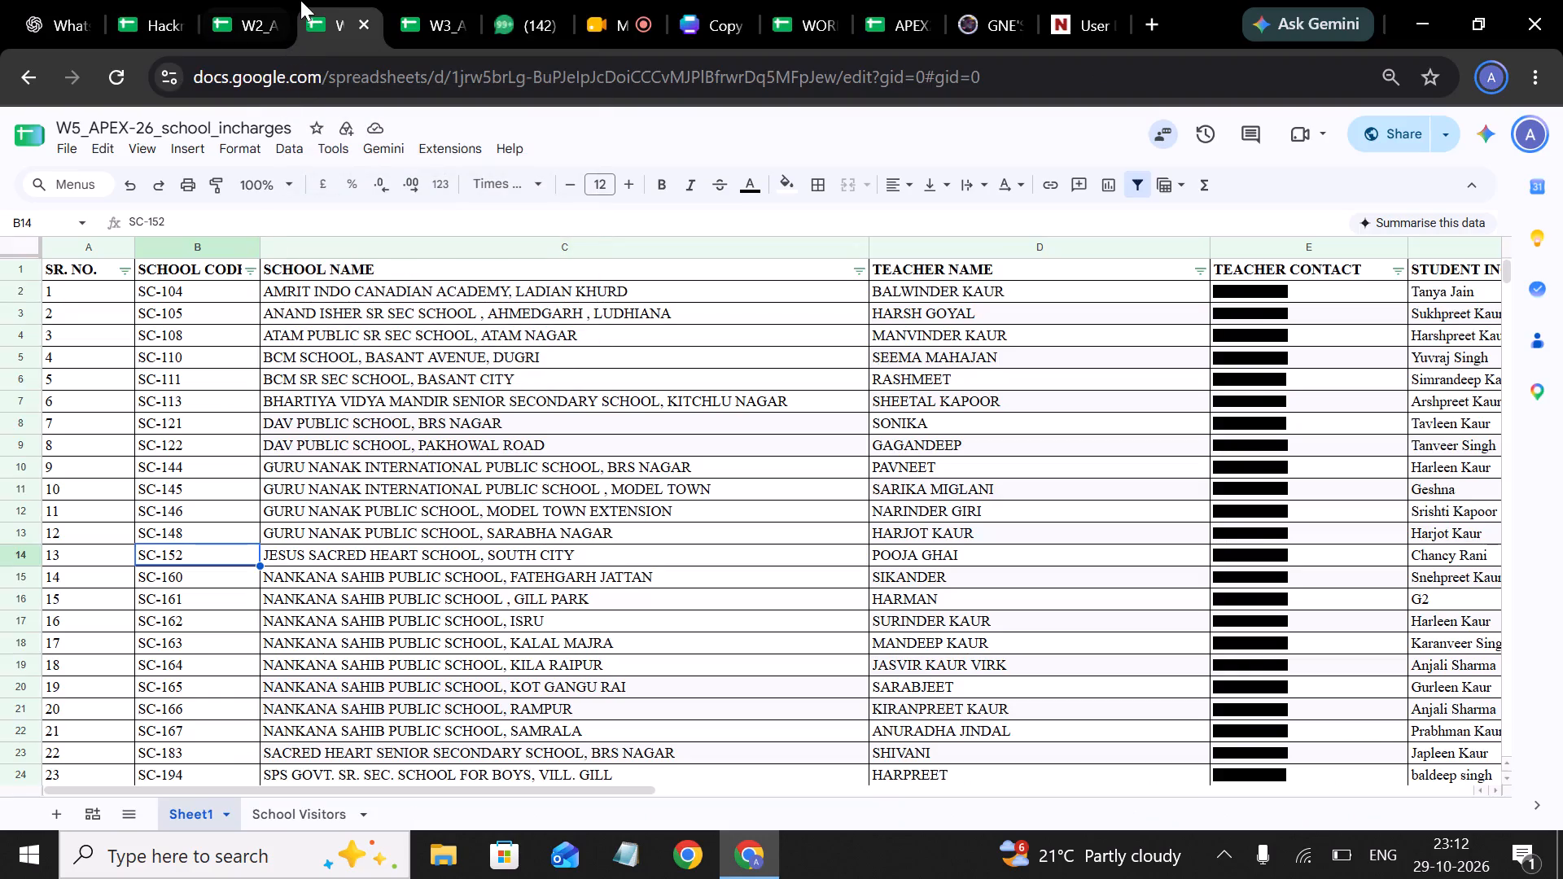
pyautogui.click(260, 6)
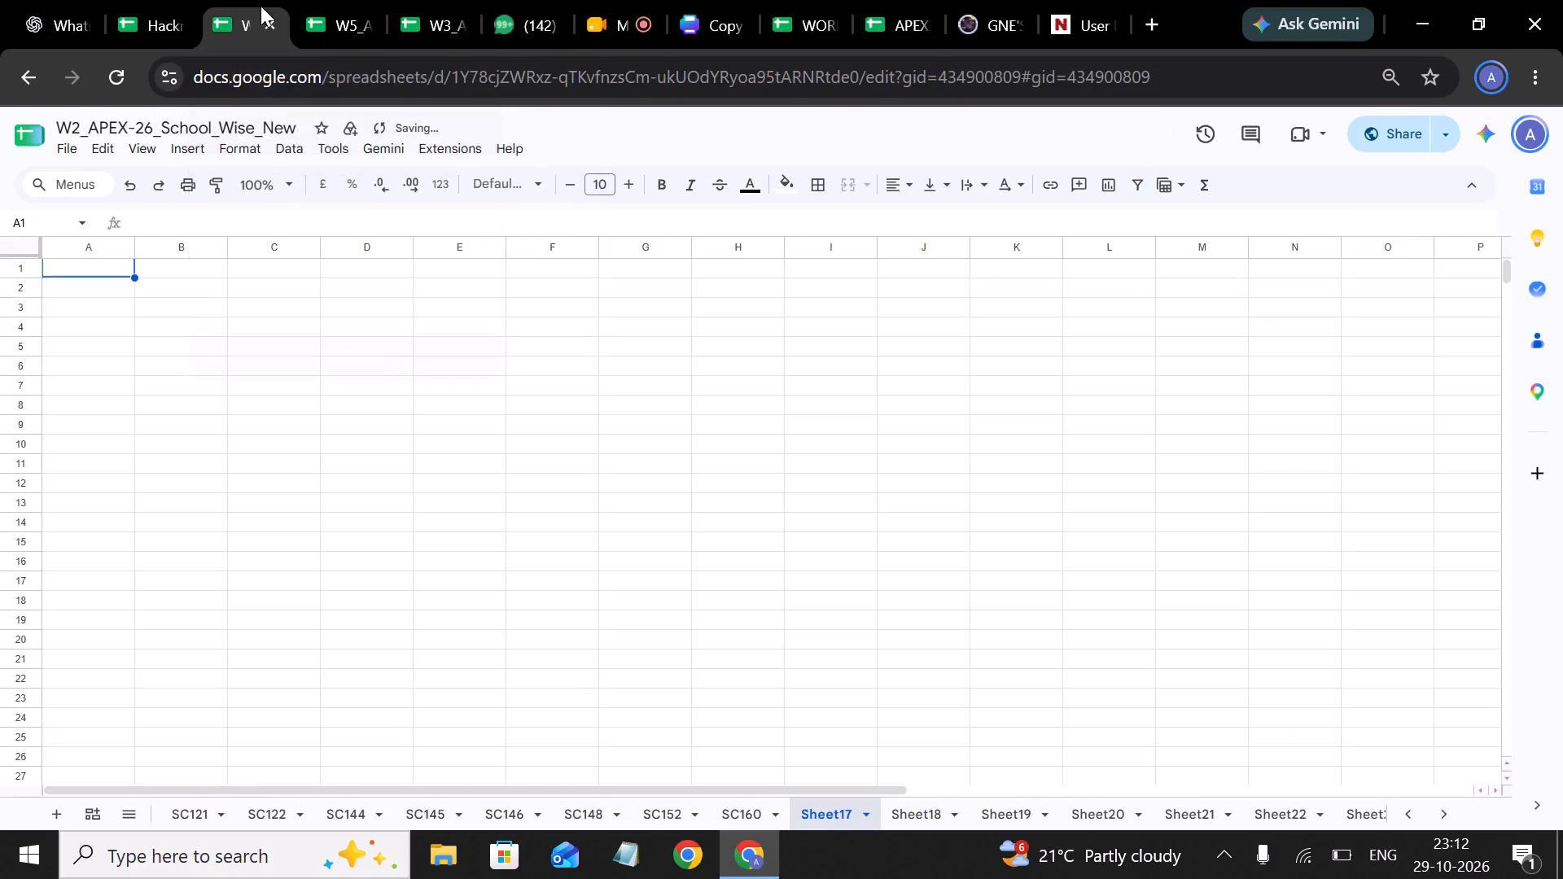
pyautogui.rightClick(847, 813)
pyautogui.click(869, 551)
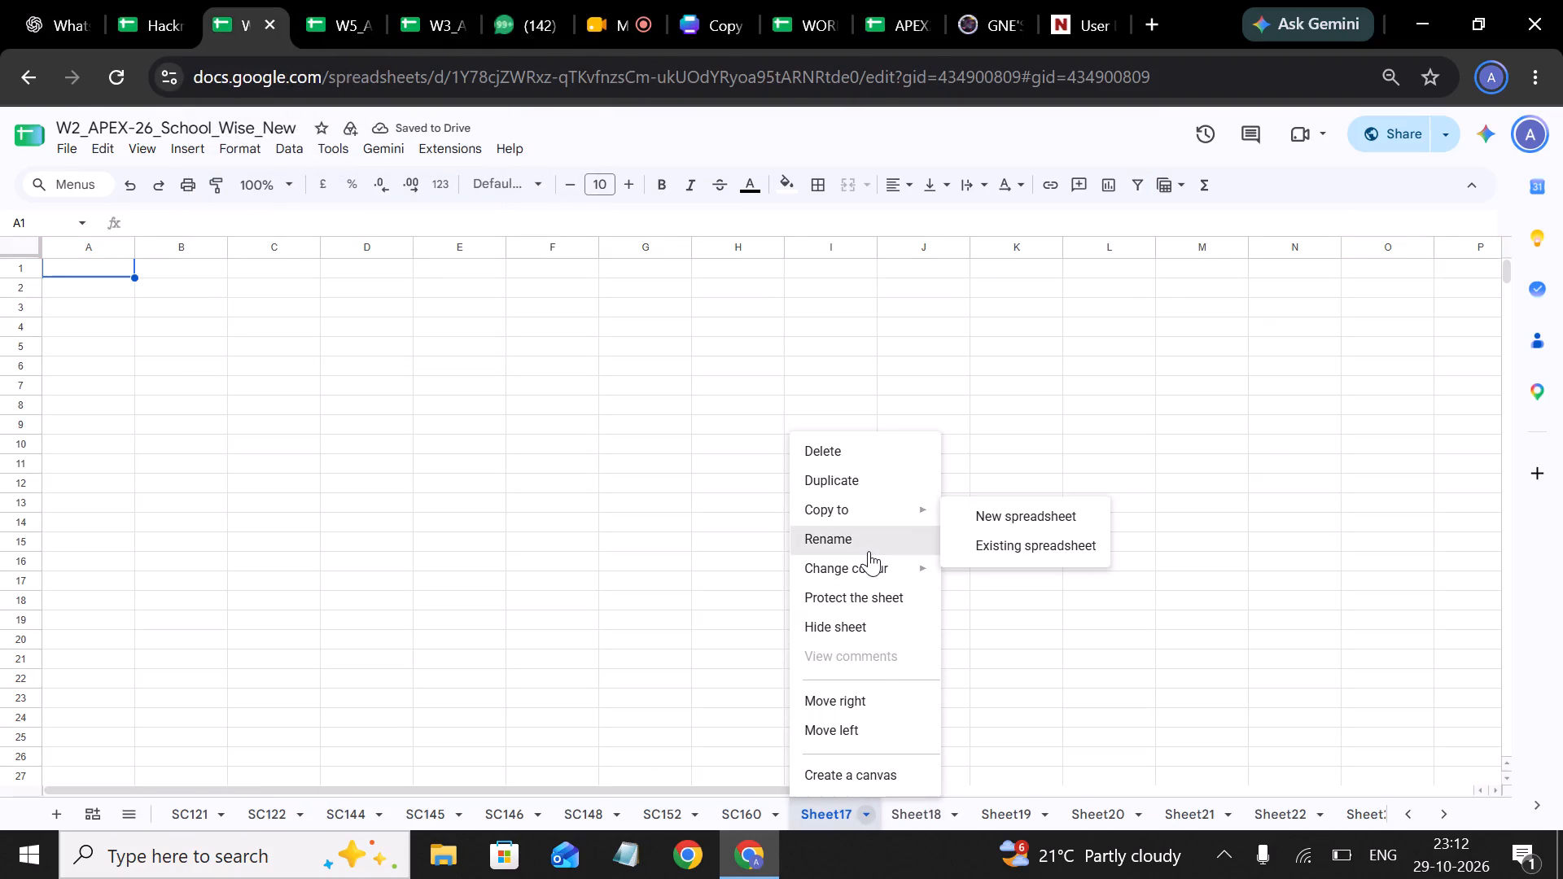
pyautogui.write('SC')
pyautogui.write('161')
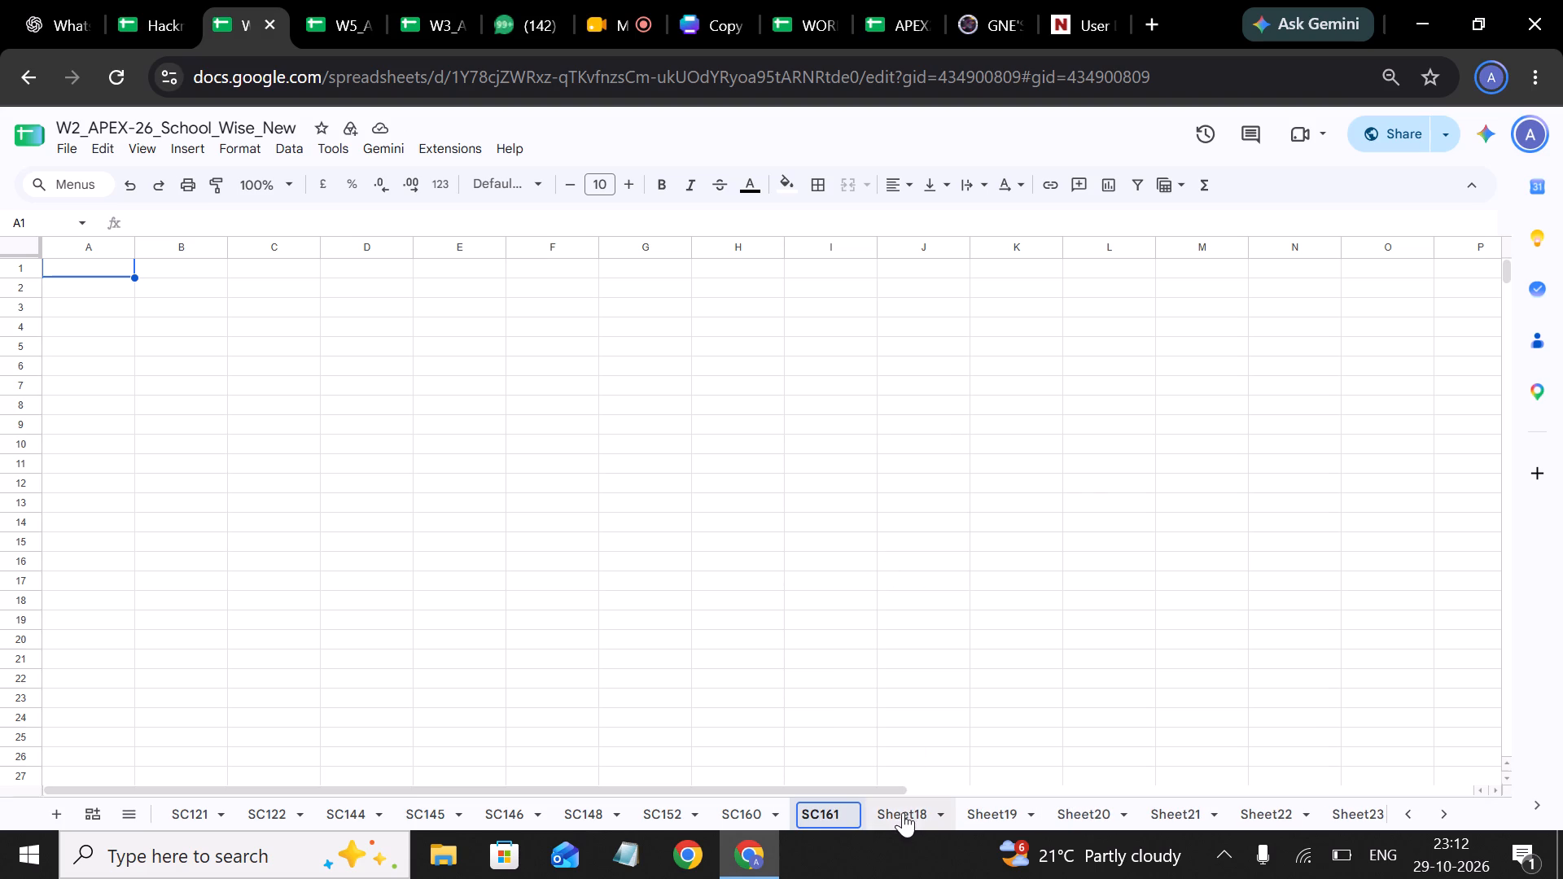
# Rename the first blank sheet after SC161 as SC162.
pyautogui.click(903, 812)
pyautogui.rightClick(903, 812)
pyautogui.click(952, 546)
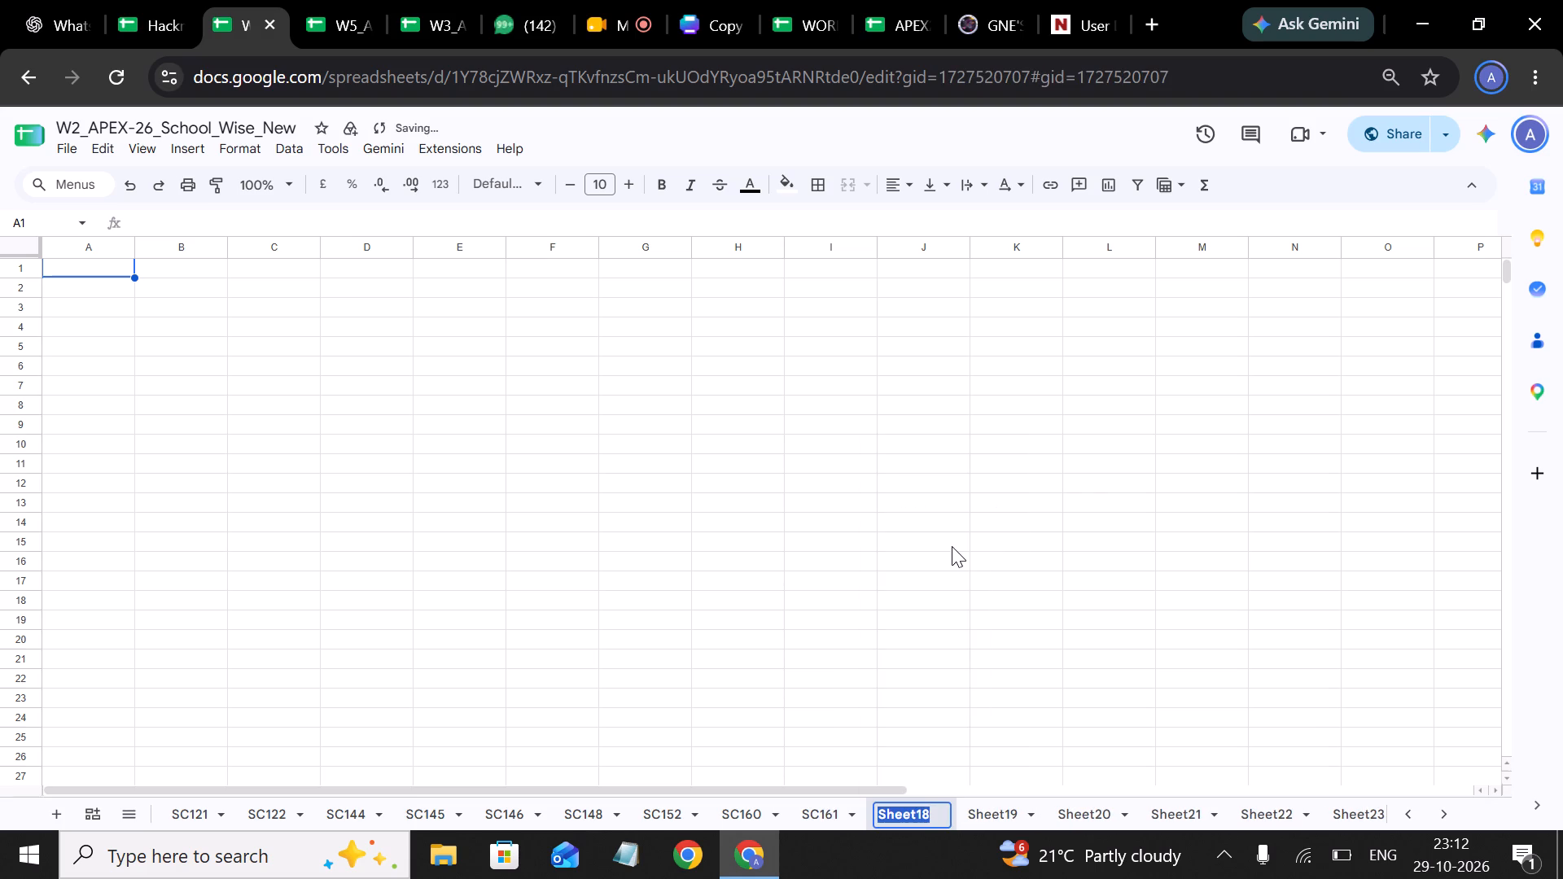
pyautogui.write('SC162')
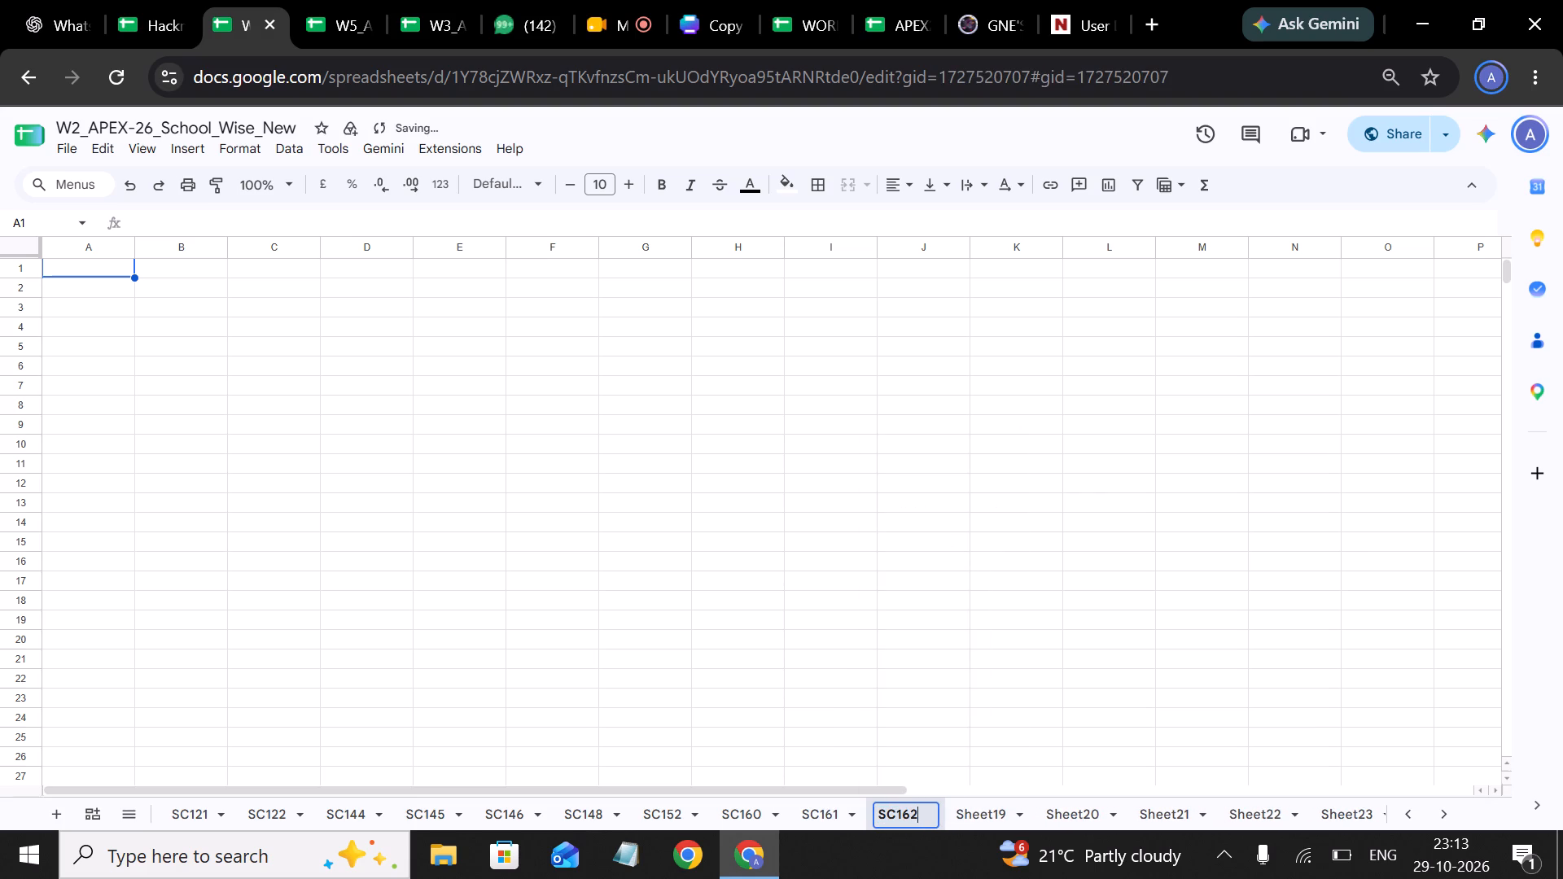
# Rename the first blank sheet after SC162 as SC163.
pyautogui.click(986, 807)
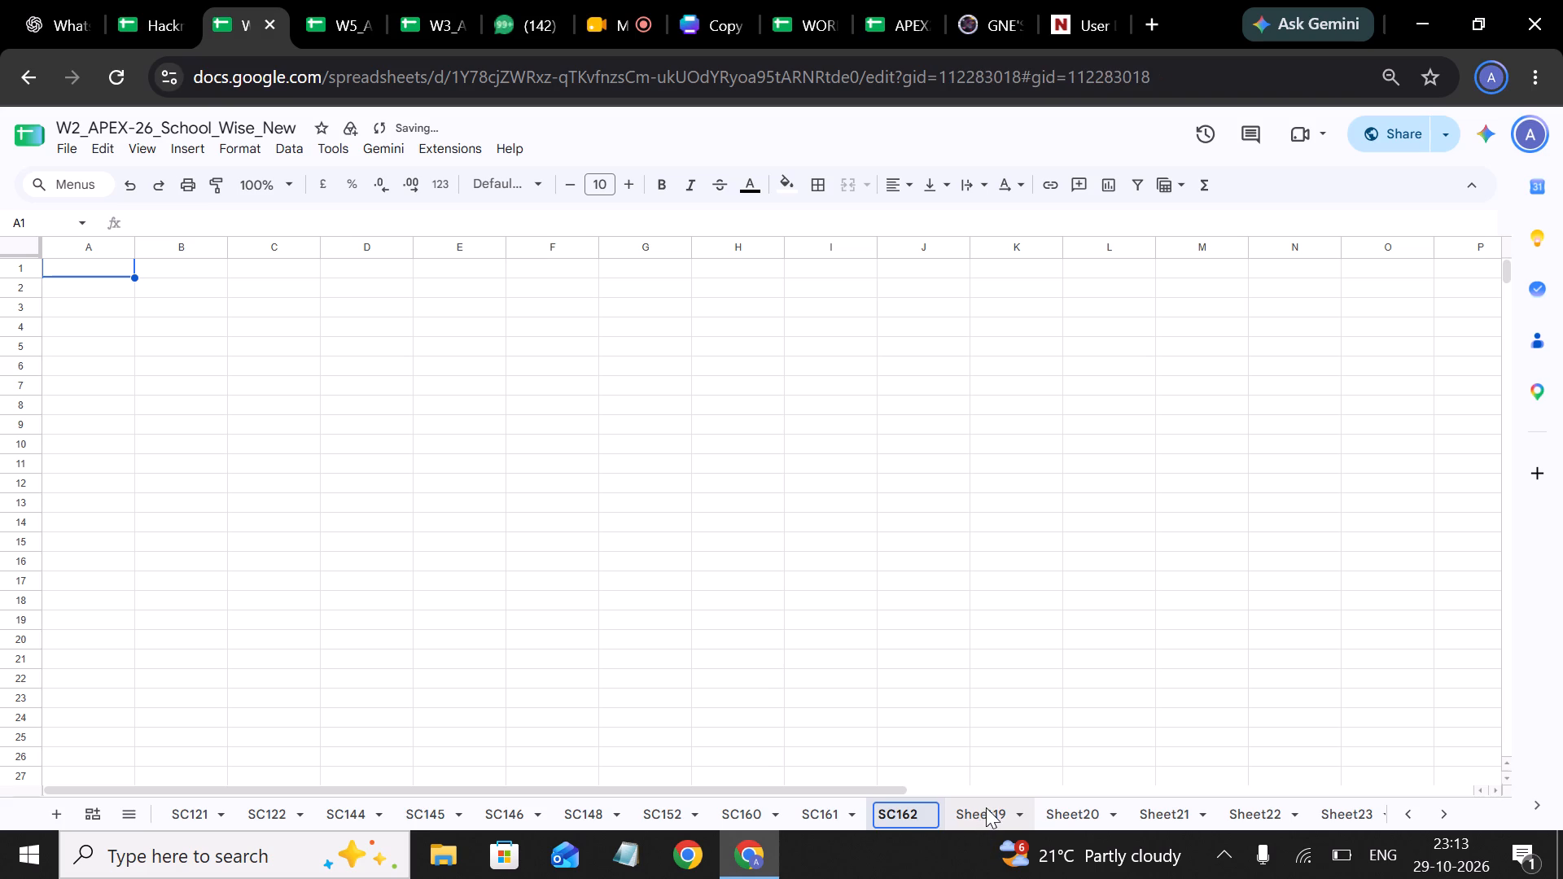
pyautogui.rightClick(986, 807)
pyautogui.click(1020, 544)
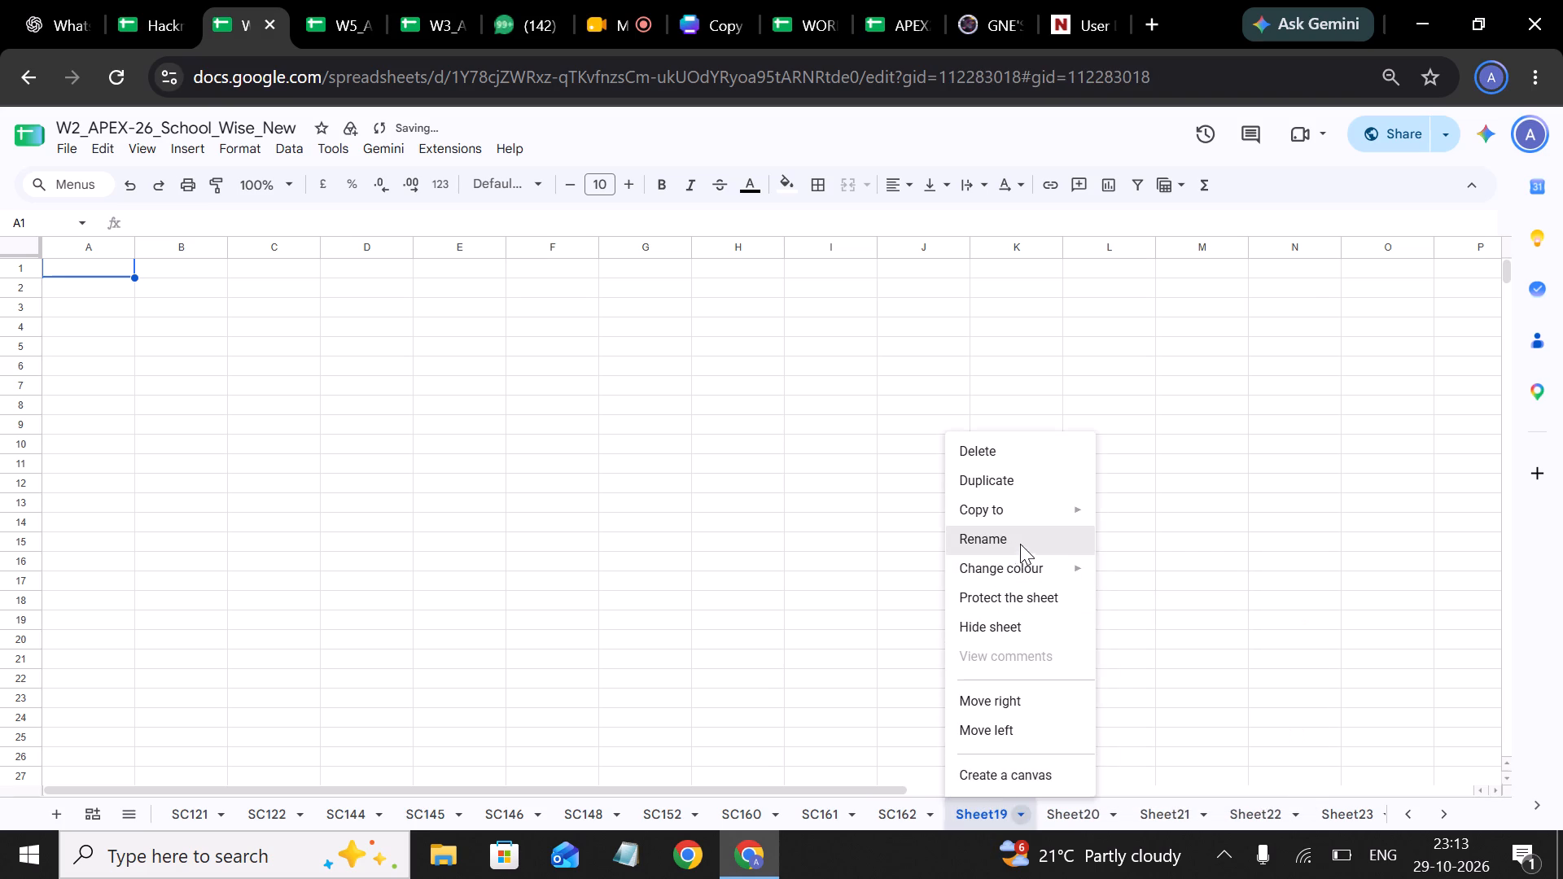
pyautogui.write('SC163')
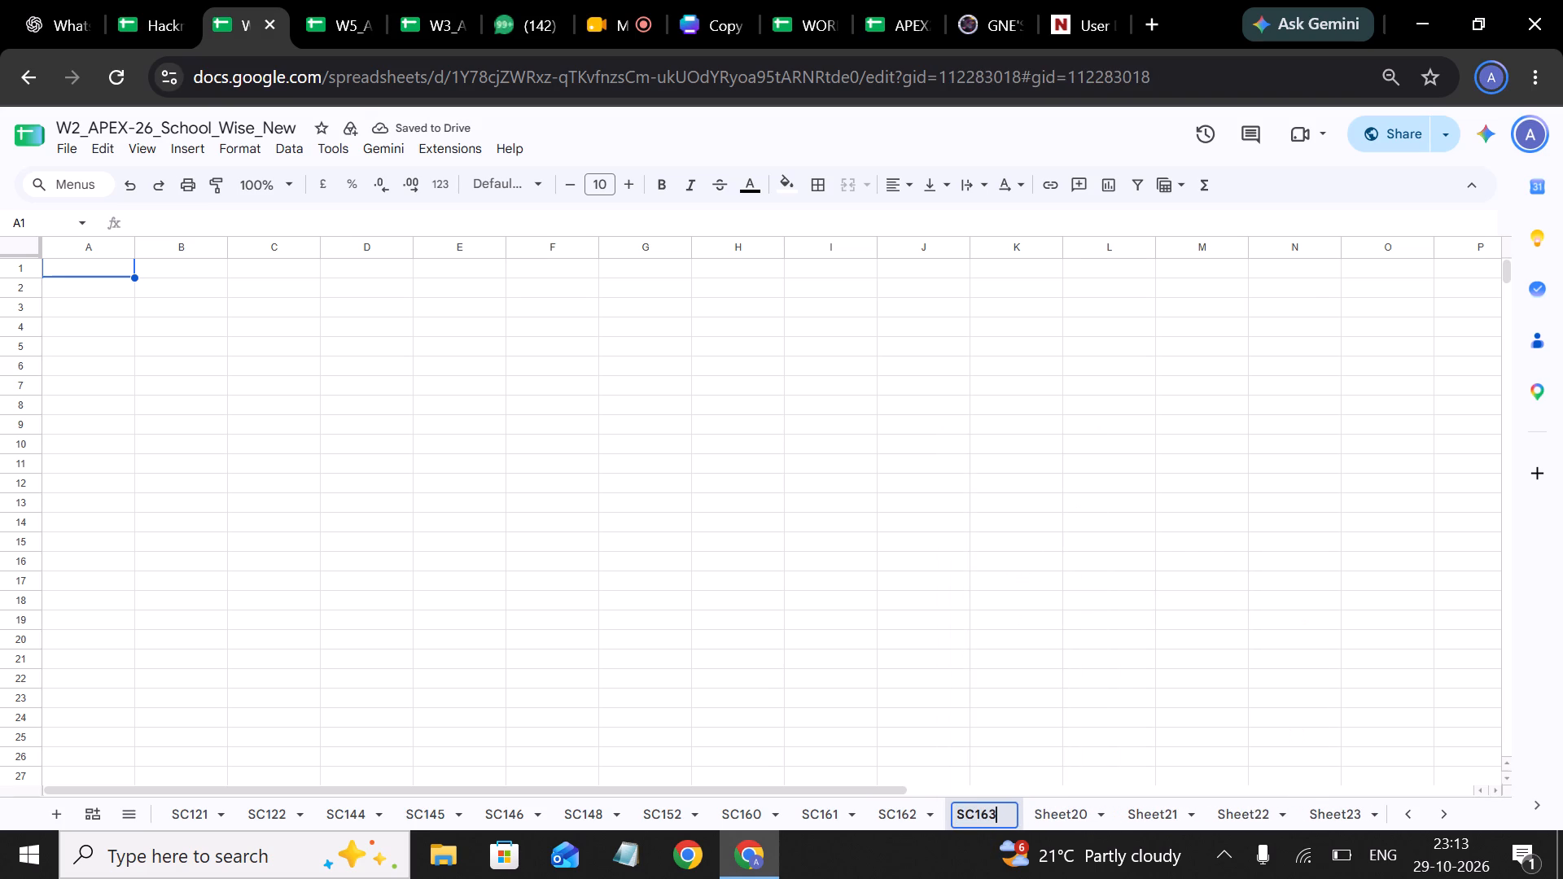
# Look up the code following SC-163 in the school incharges list and rename the blank sheet after SC163 as SC164.
pyautogui.click(1059, 810)
pyautogui.rightClick(1059, 810)
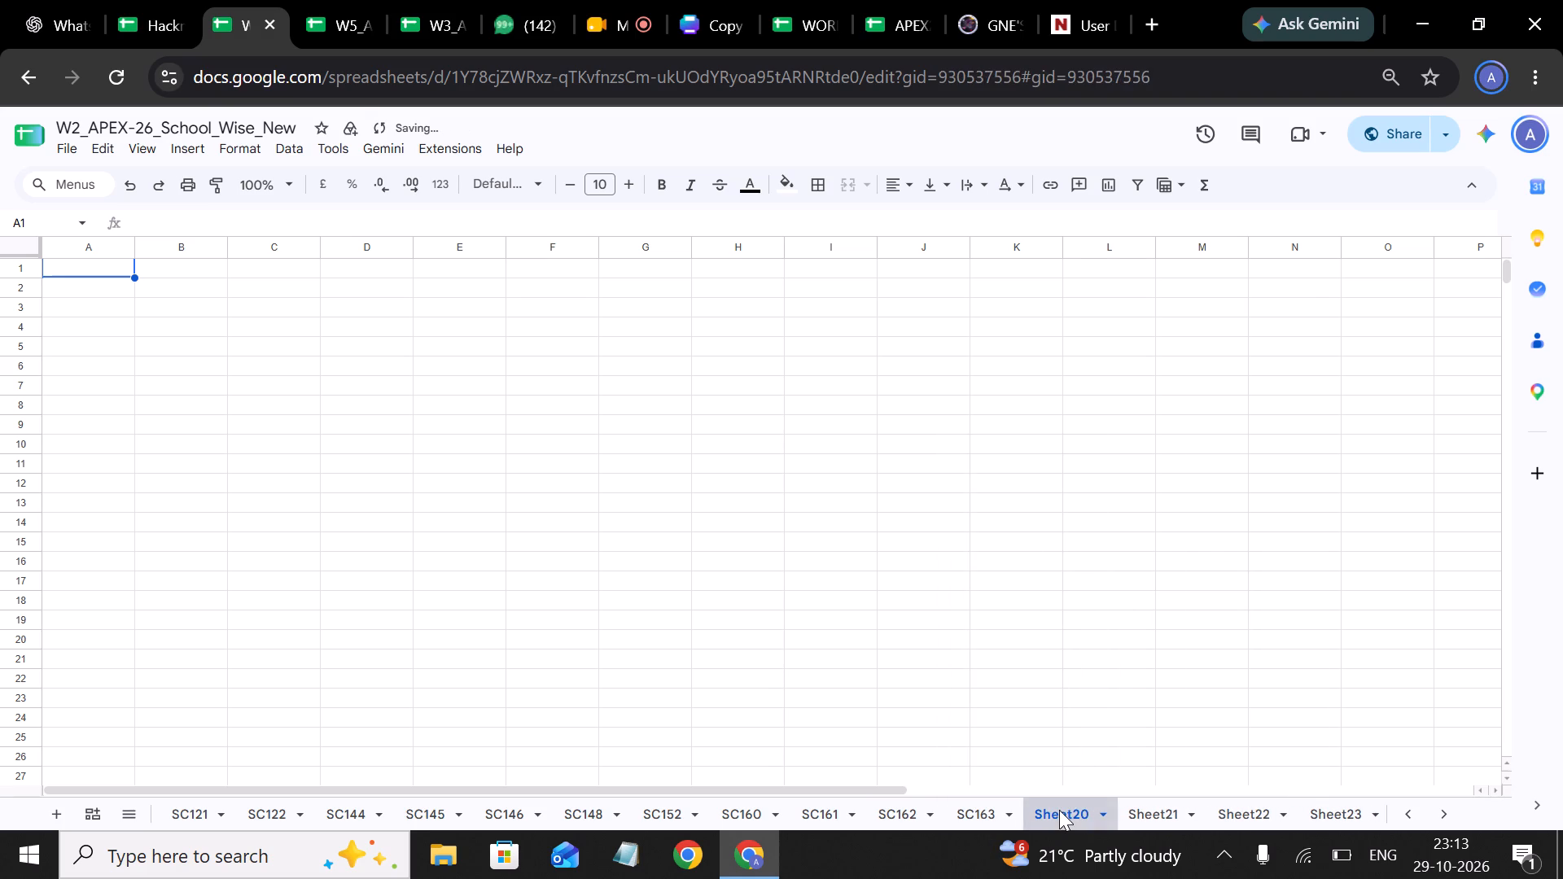
pyautogui.moveTo(691, 364); pyautogui.dragTo(496, 151)
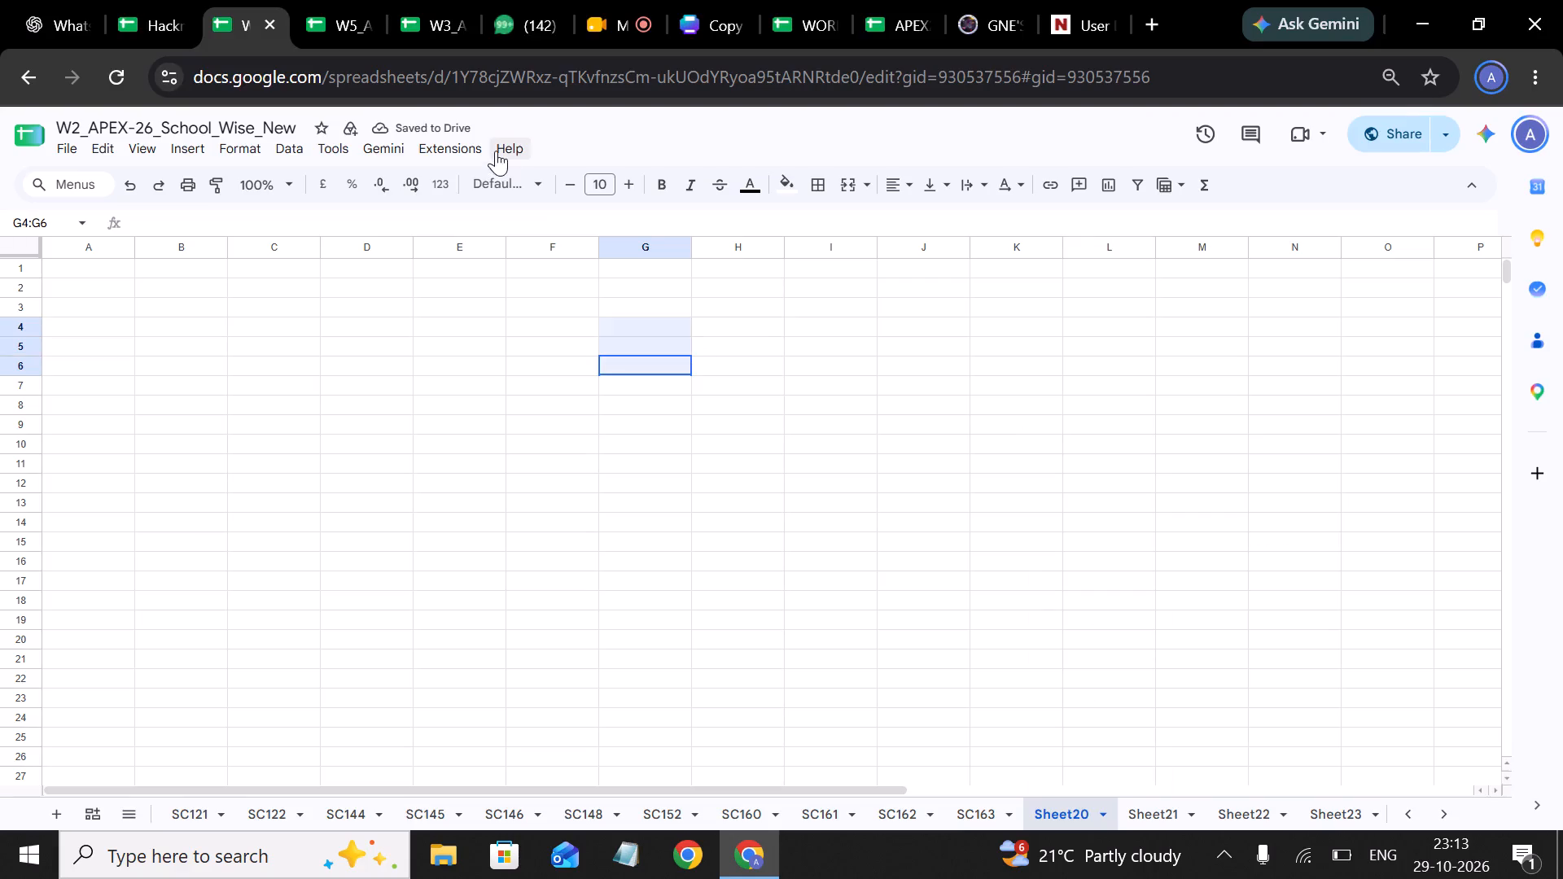
pyautogui.click(322, 15)
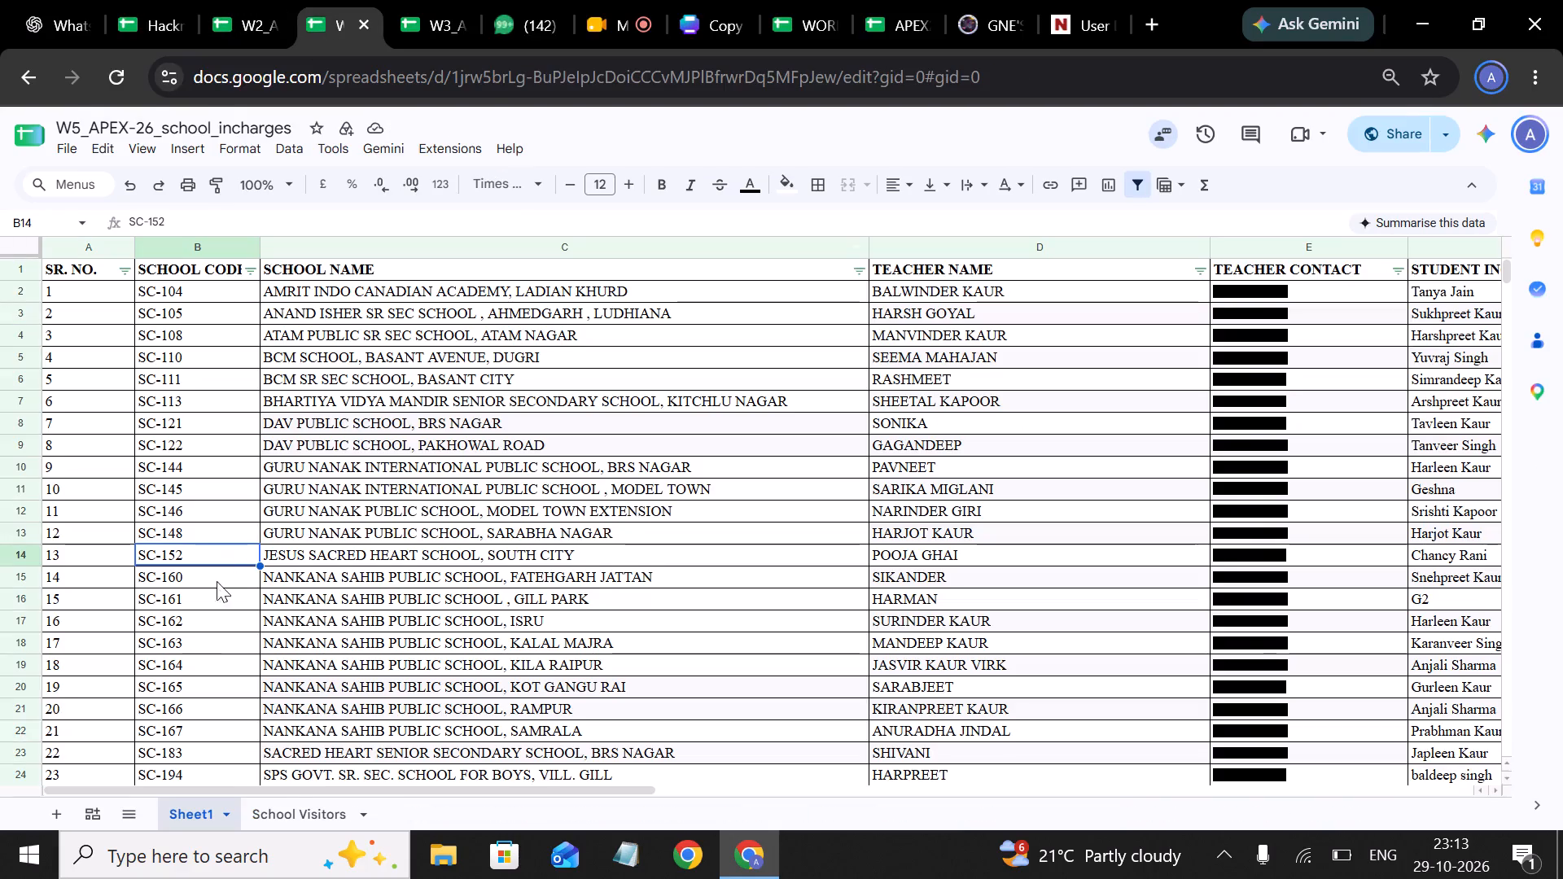
pyautogui.click(217, 619)
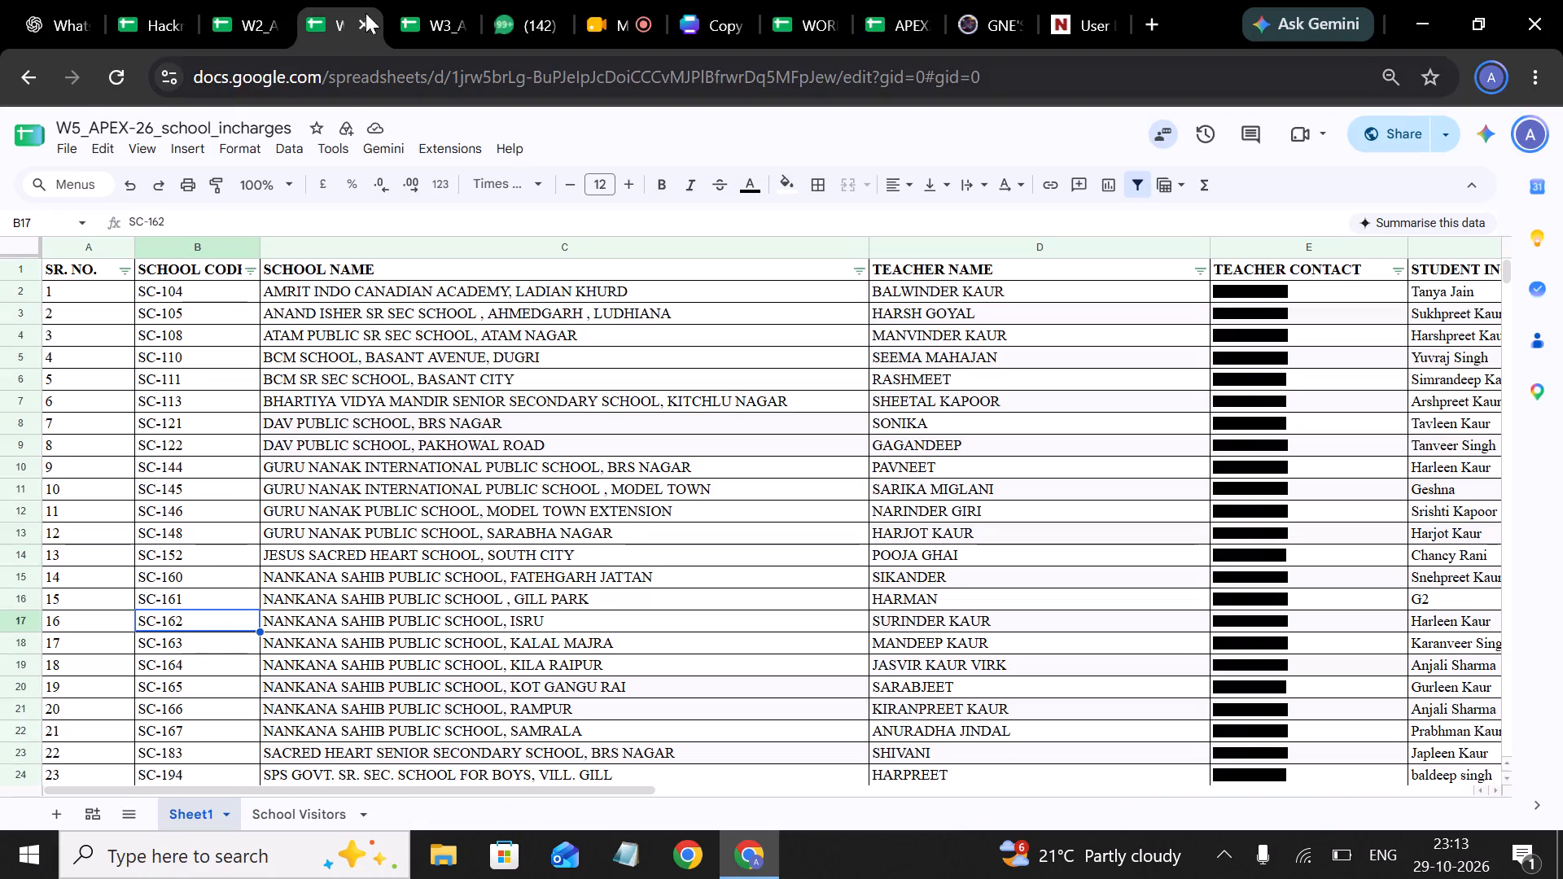
pyautogui.click(257, 27)
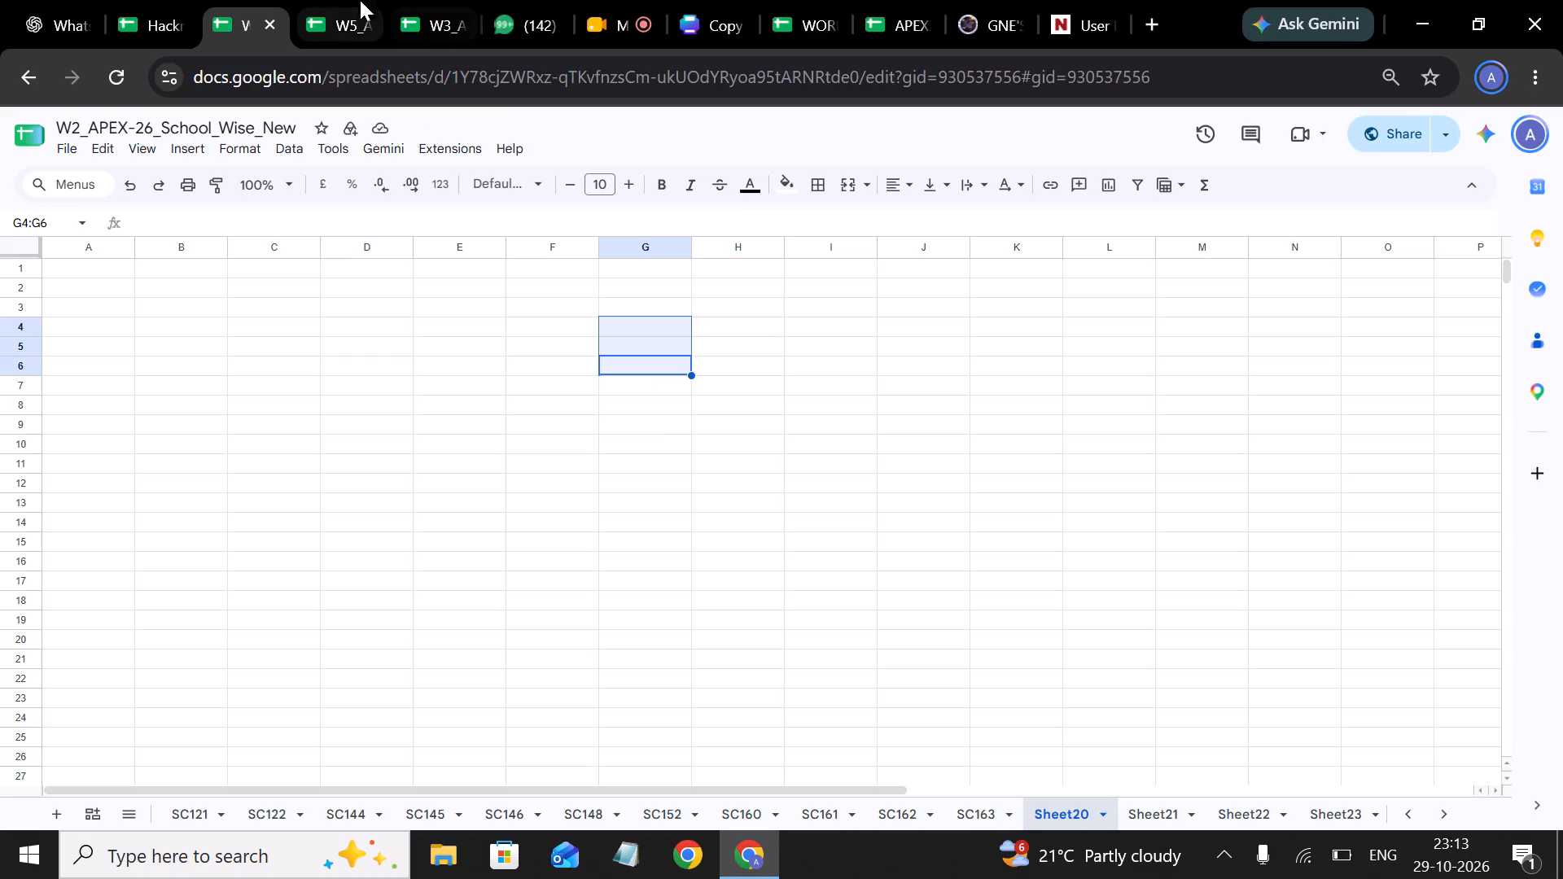
pyautogui.click(328, 12)
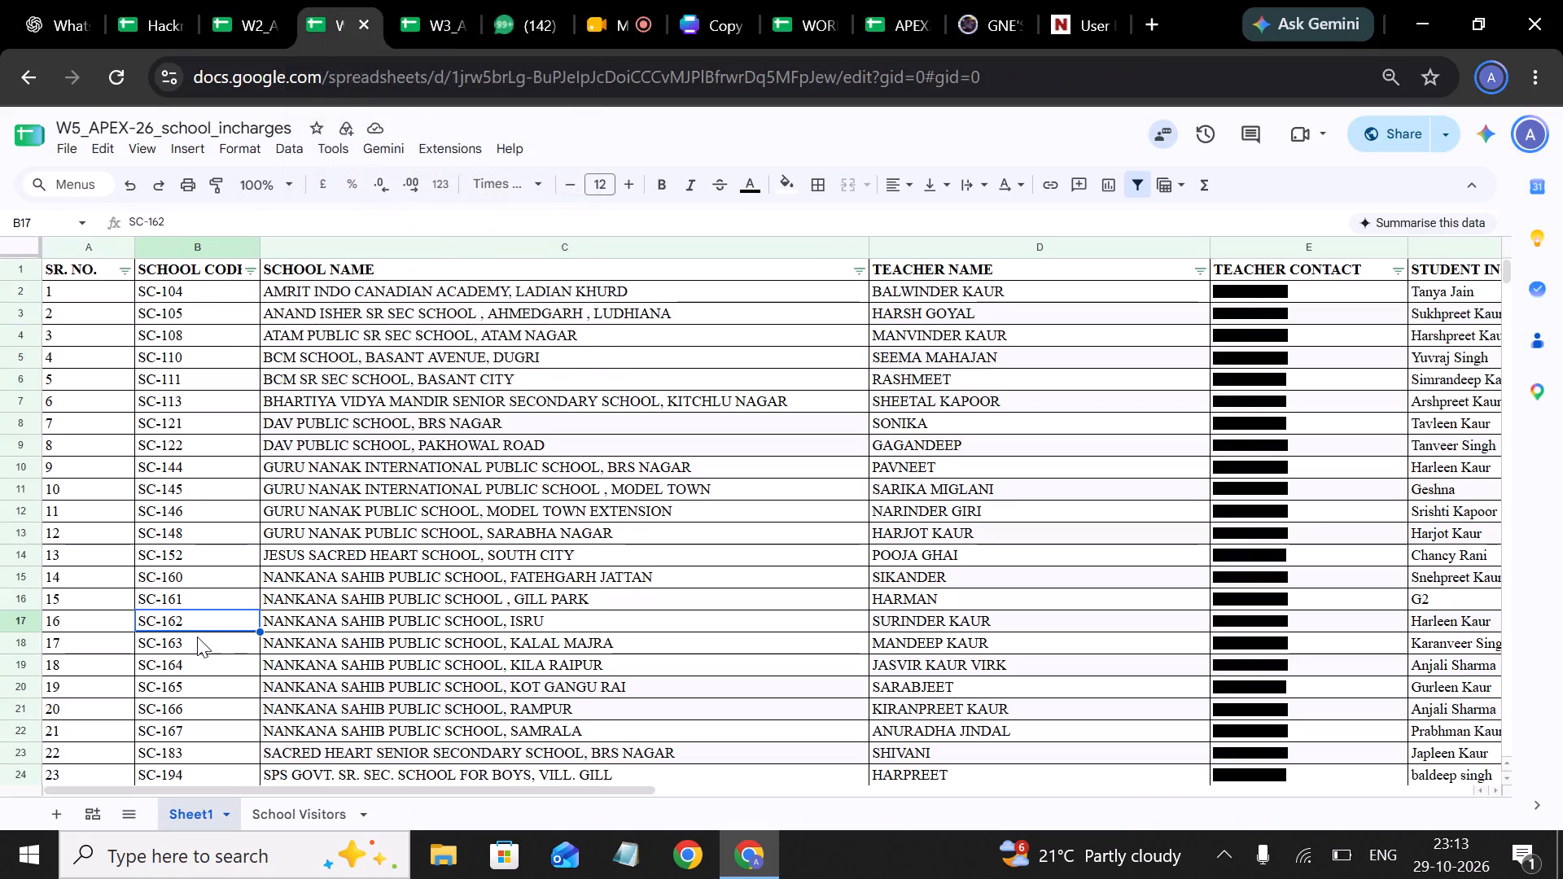
pyautogui.click(199, 639)
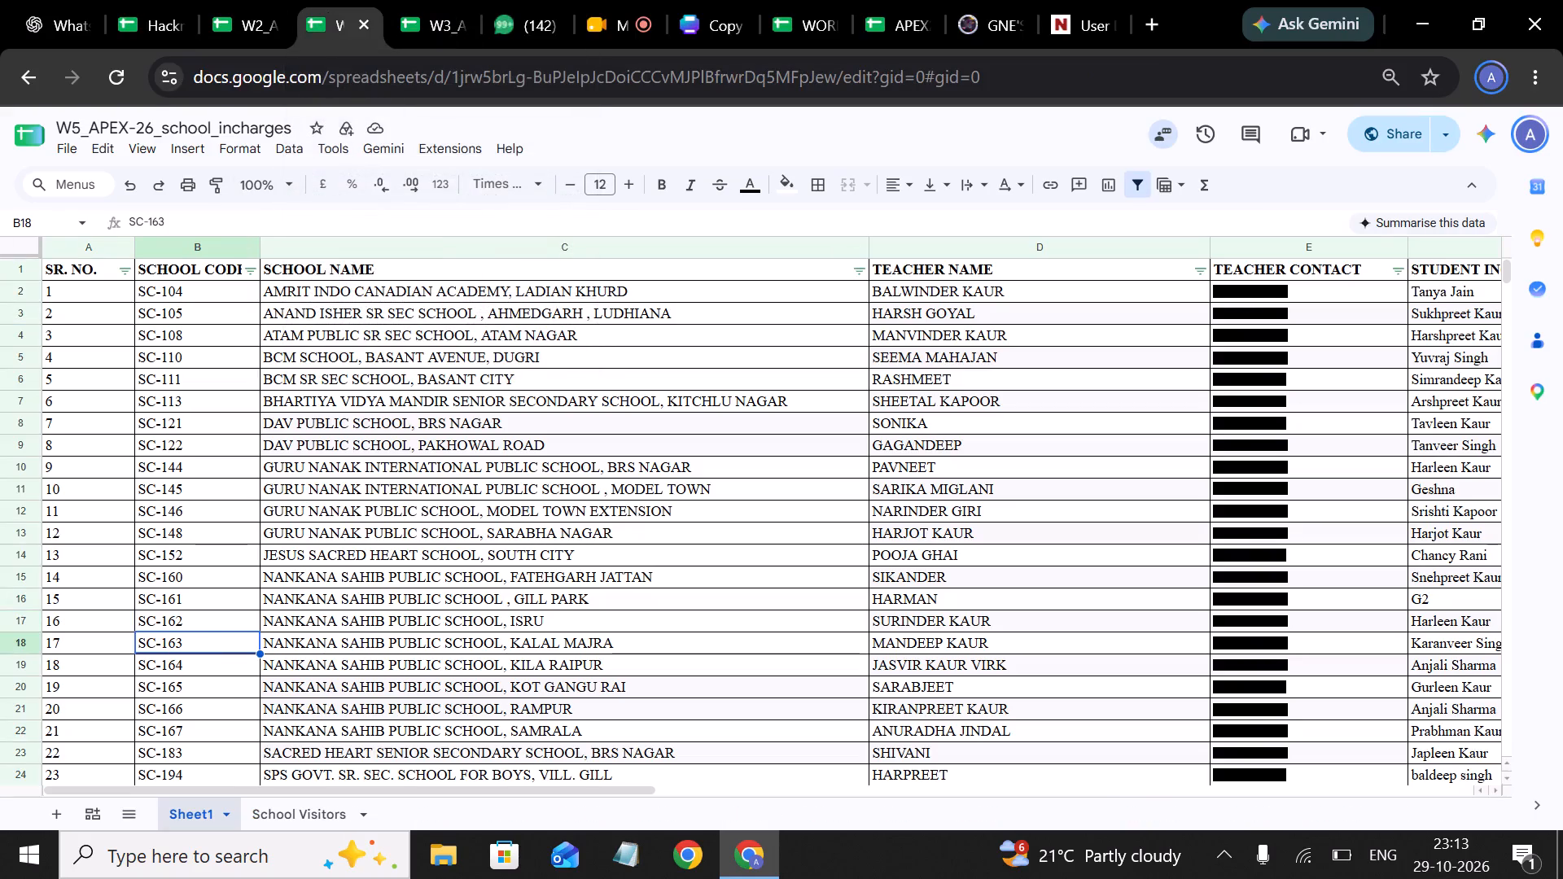
pyautogui.click(249, 20)
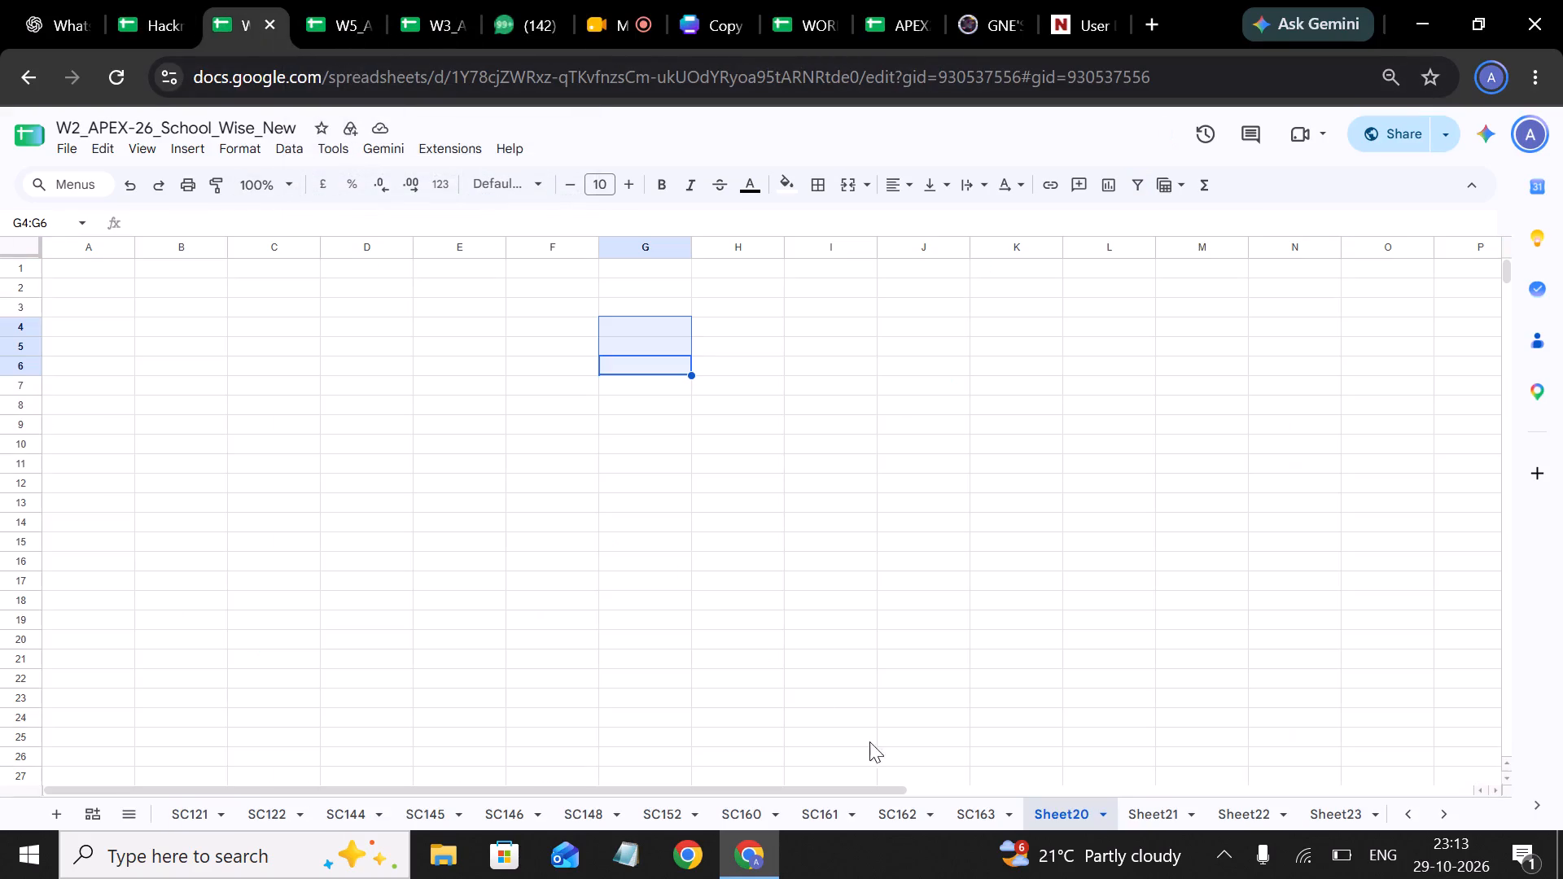
pyautogui.rightClick(1048, 814)
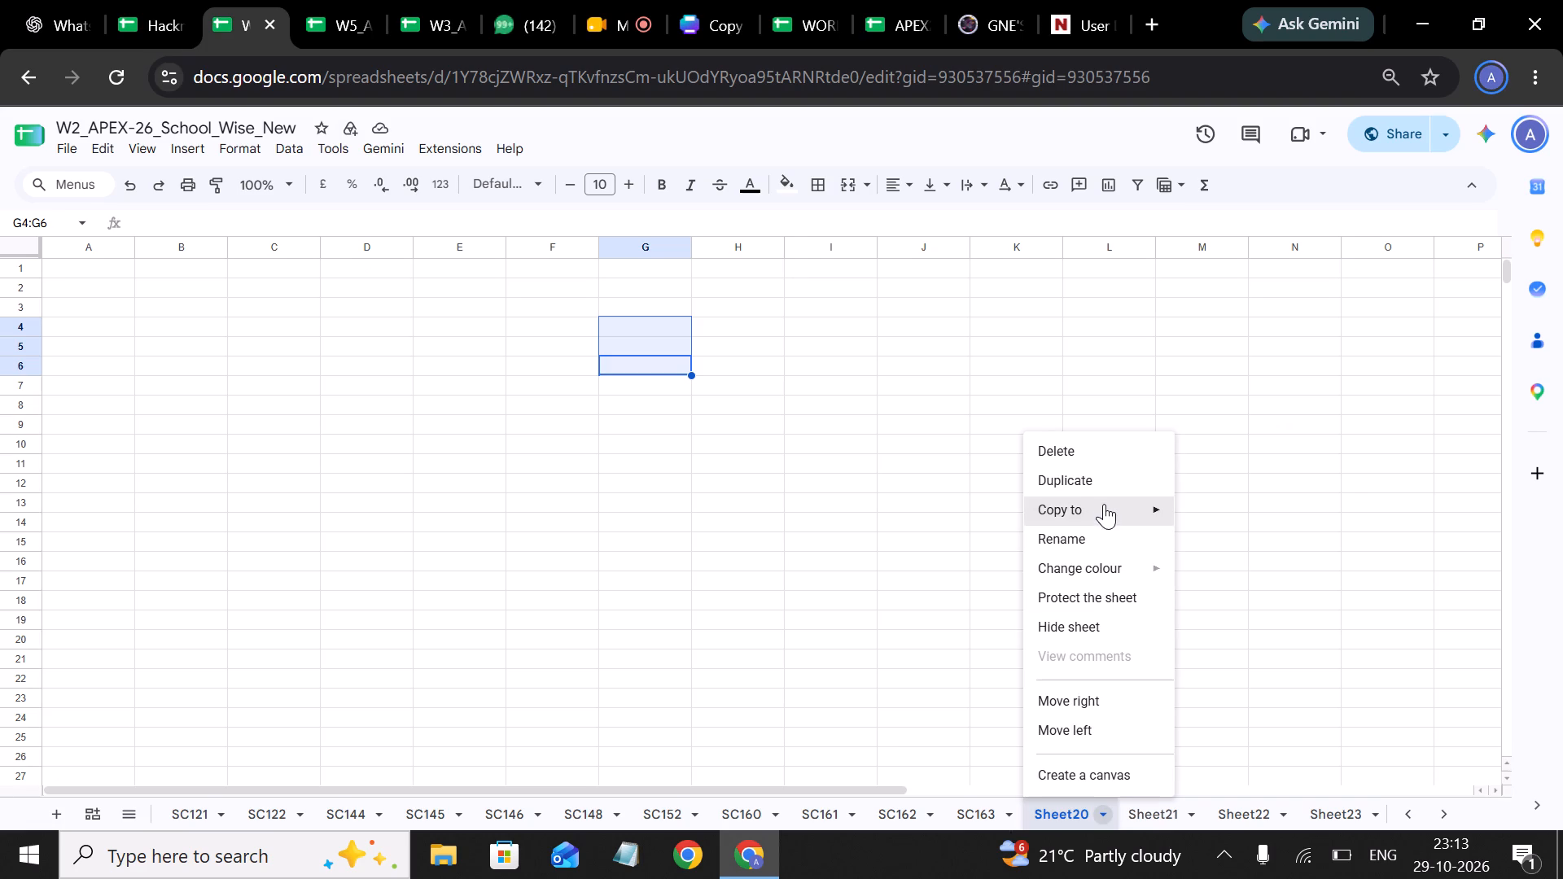
pyautogui.click(1104, 531)
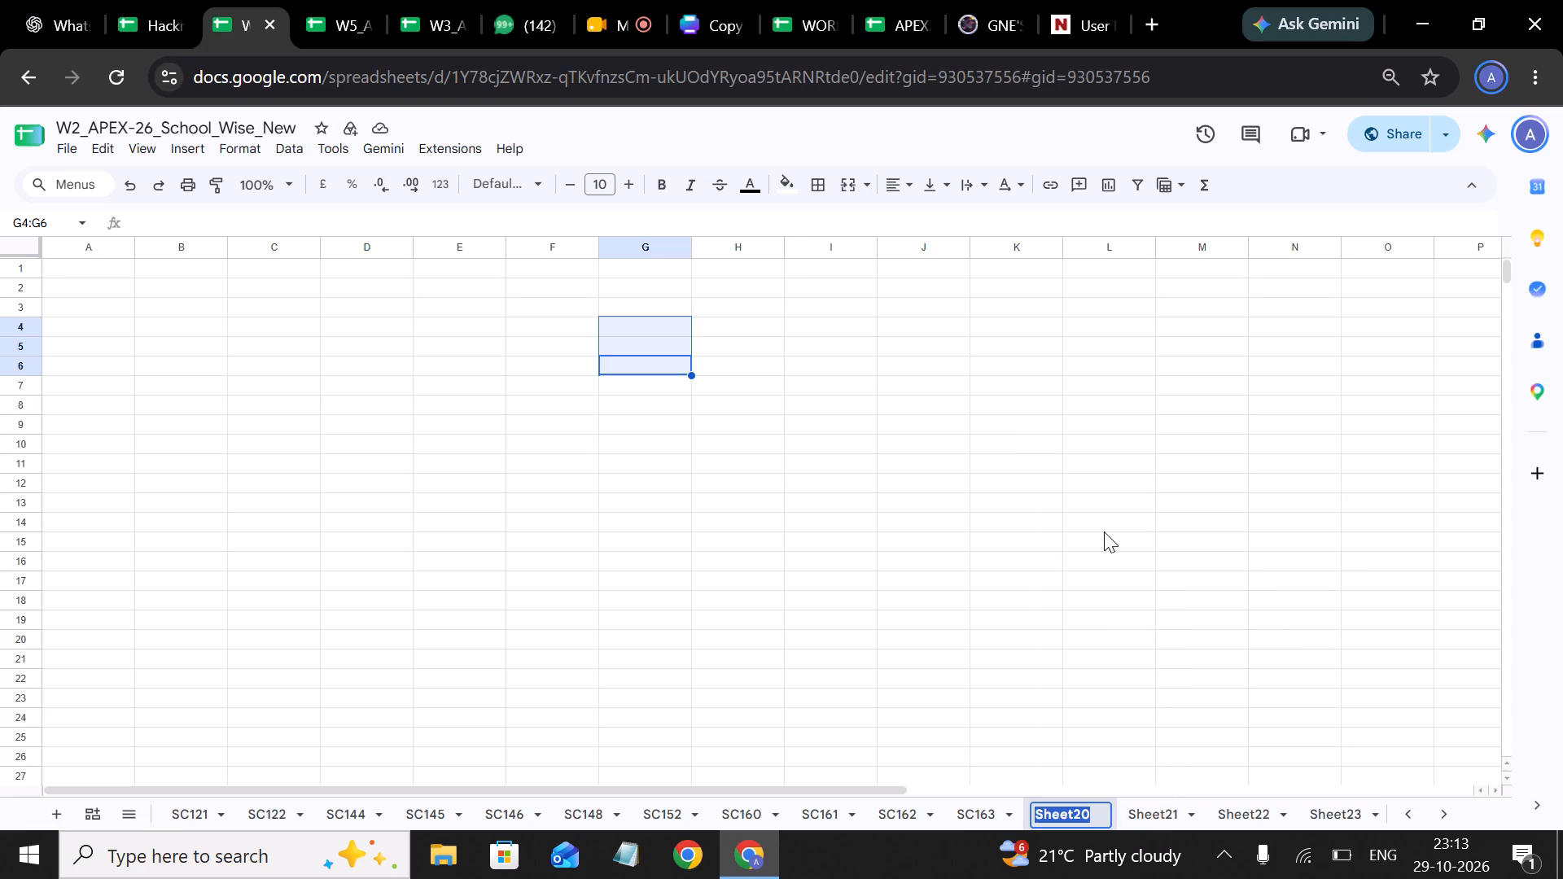
pyautogui.write('SC163')
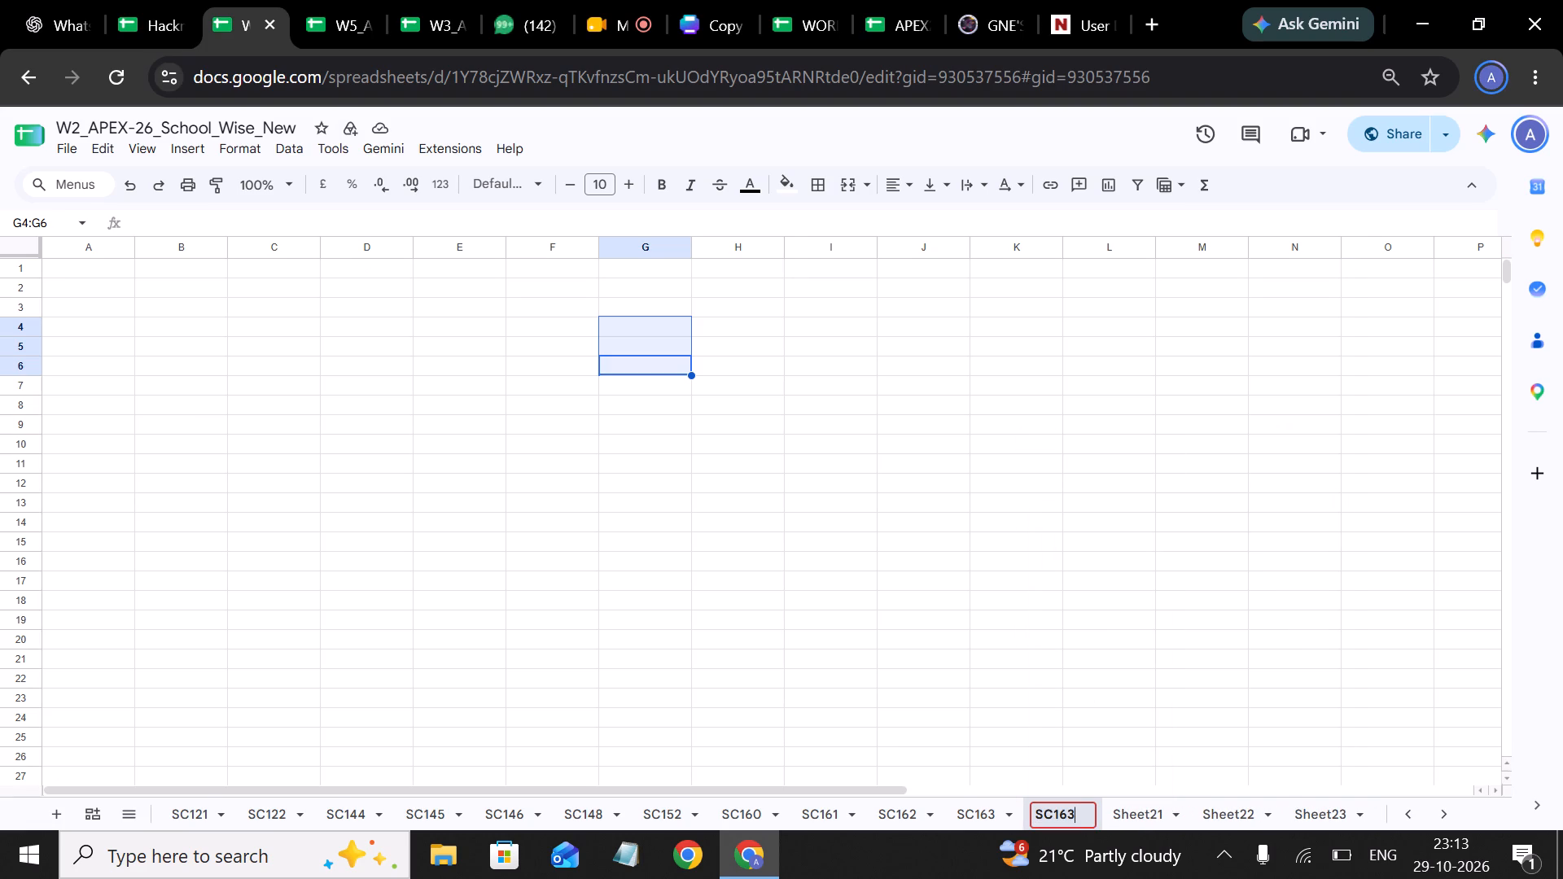
pyautogui.press('BackSpace')
pyautogui.press('4')
# Rename the first blank sheet after SC164 as SC165.
pyautogui.click(1136, 802)
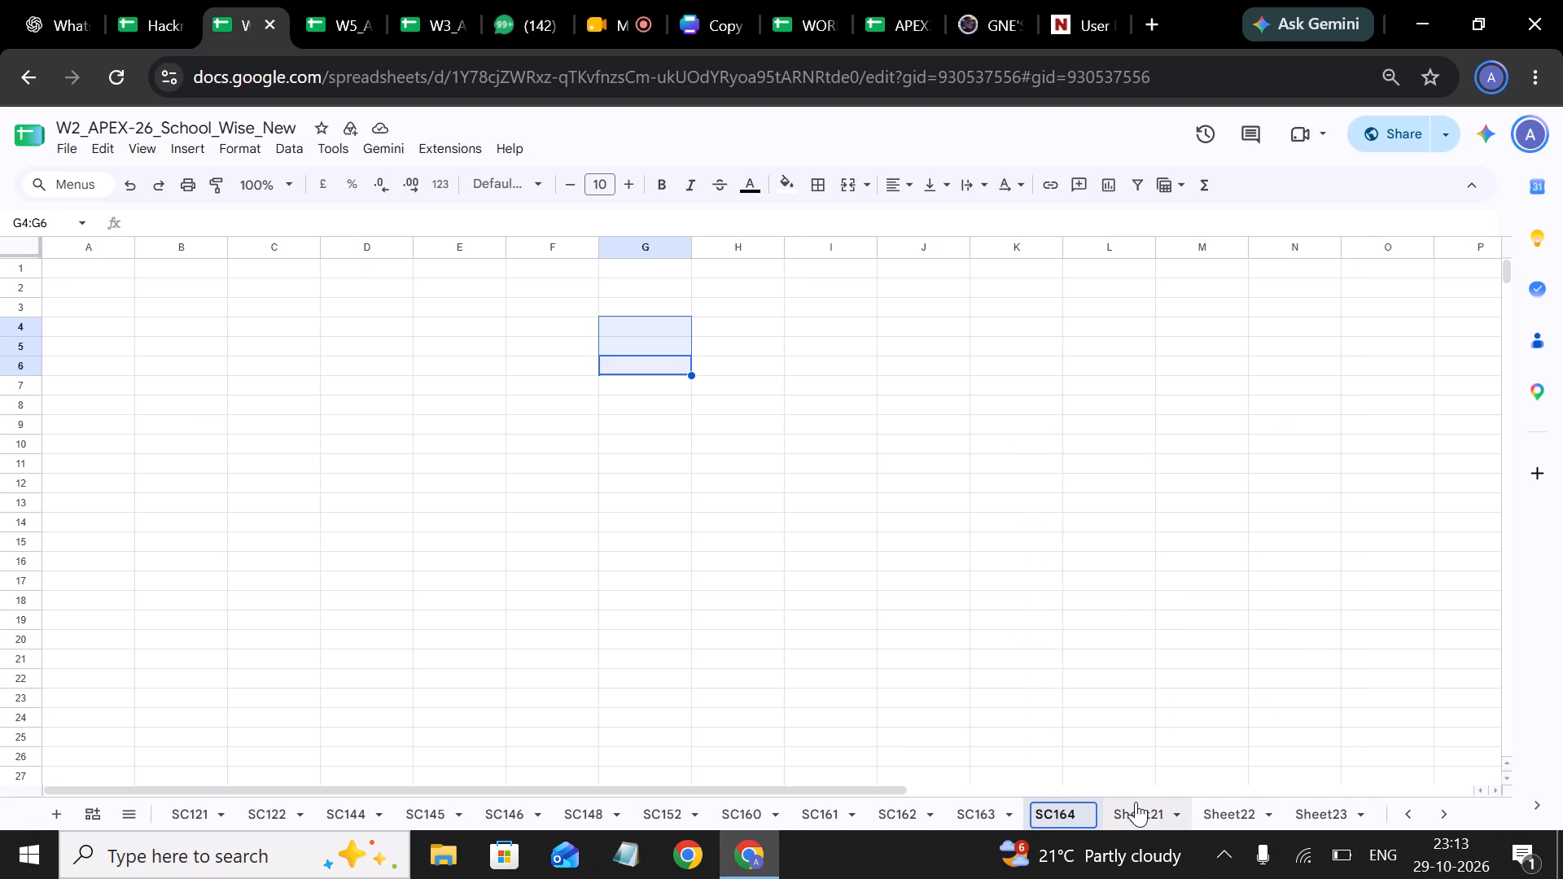
pyautogui.rightClick(1136, 802)
pyautogui.click(1164, 537)
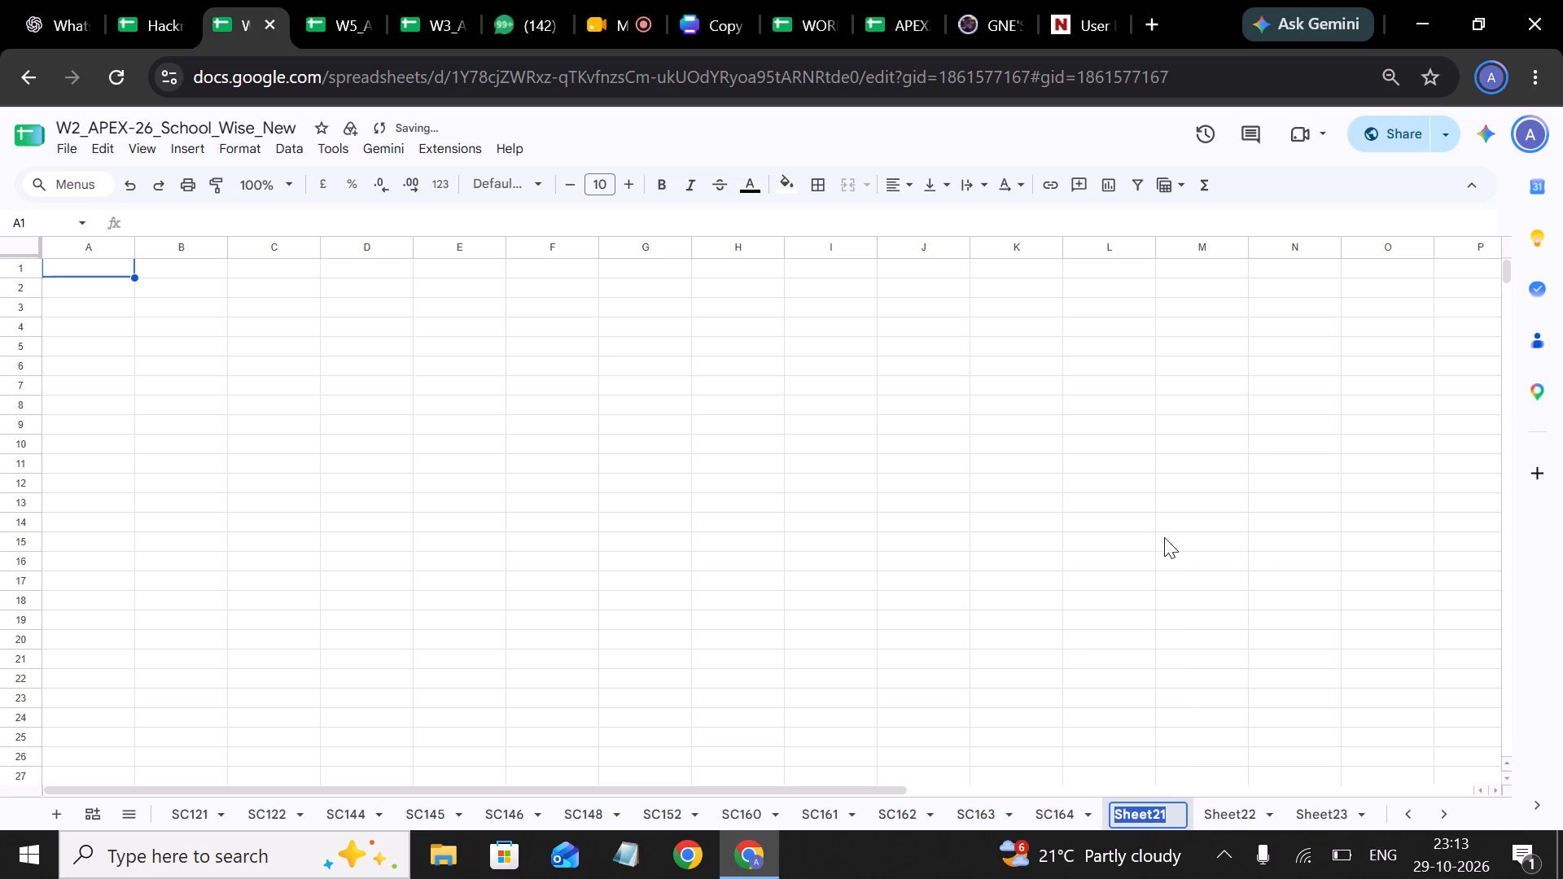
pyautogui.write('SC165')
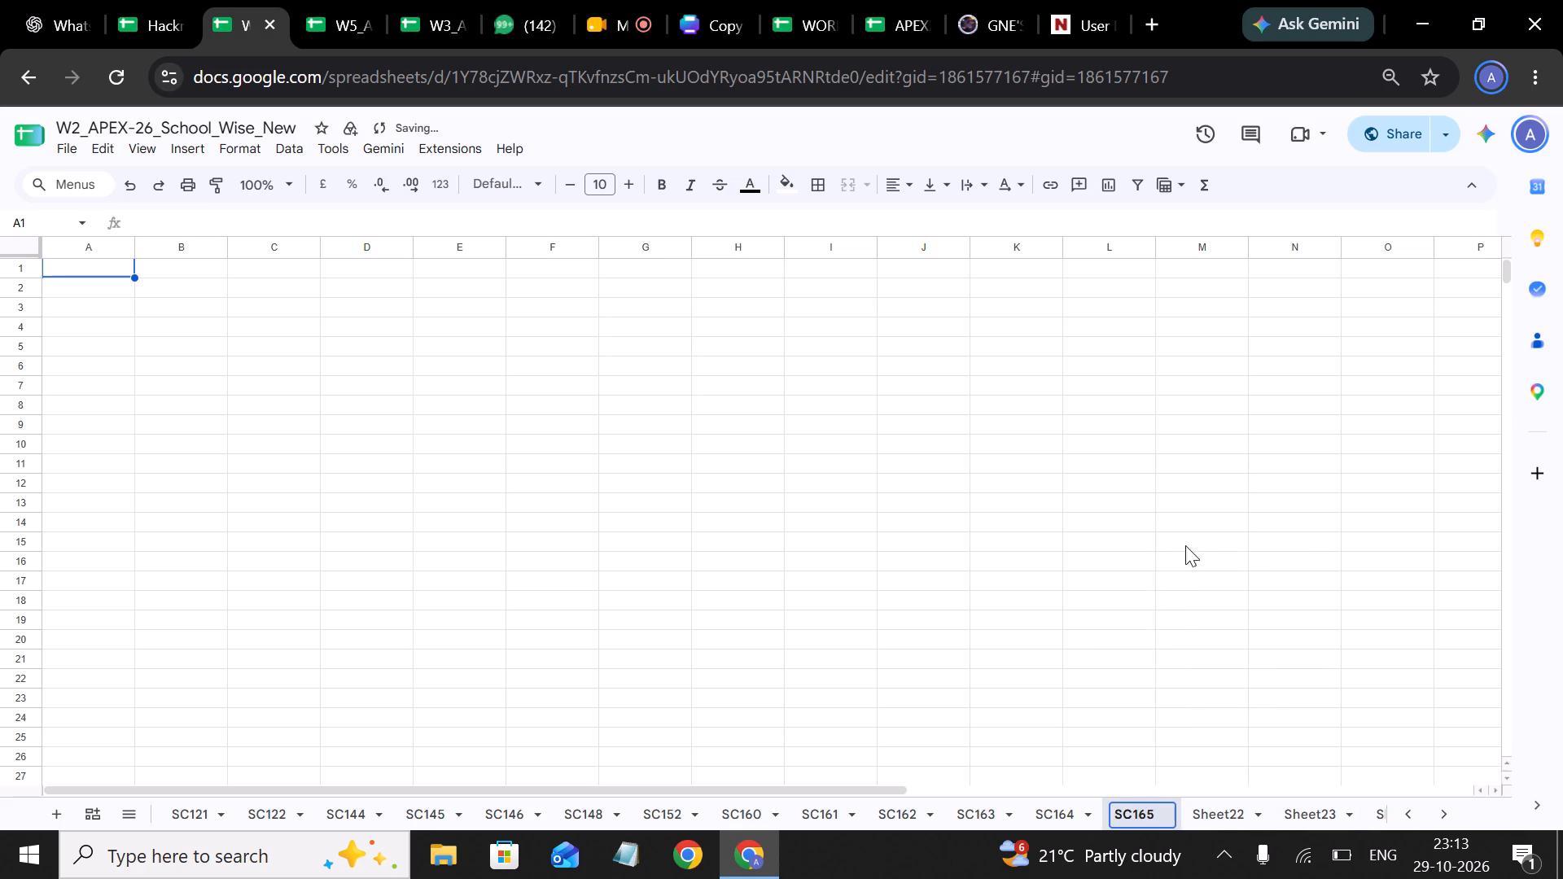
# Rename the first blank sheet after SC165 as SC166.
pyautogui.click(1214, 805)
pyautogui.rightClick(1214, 805)
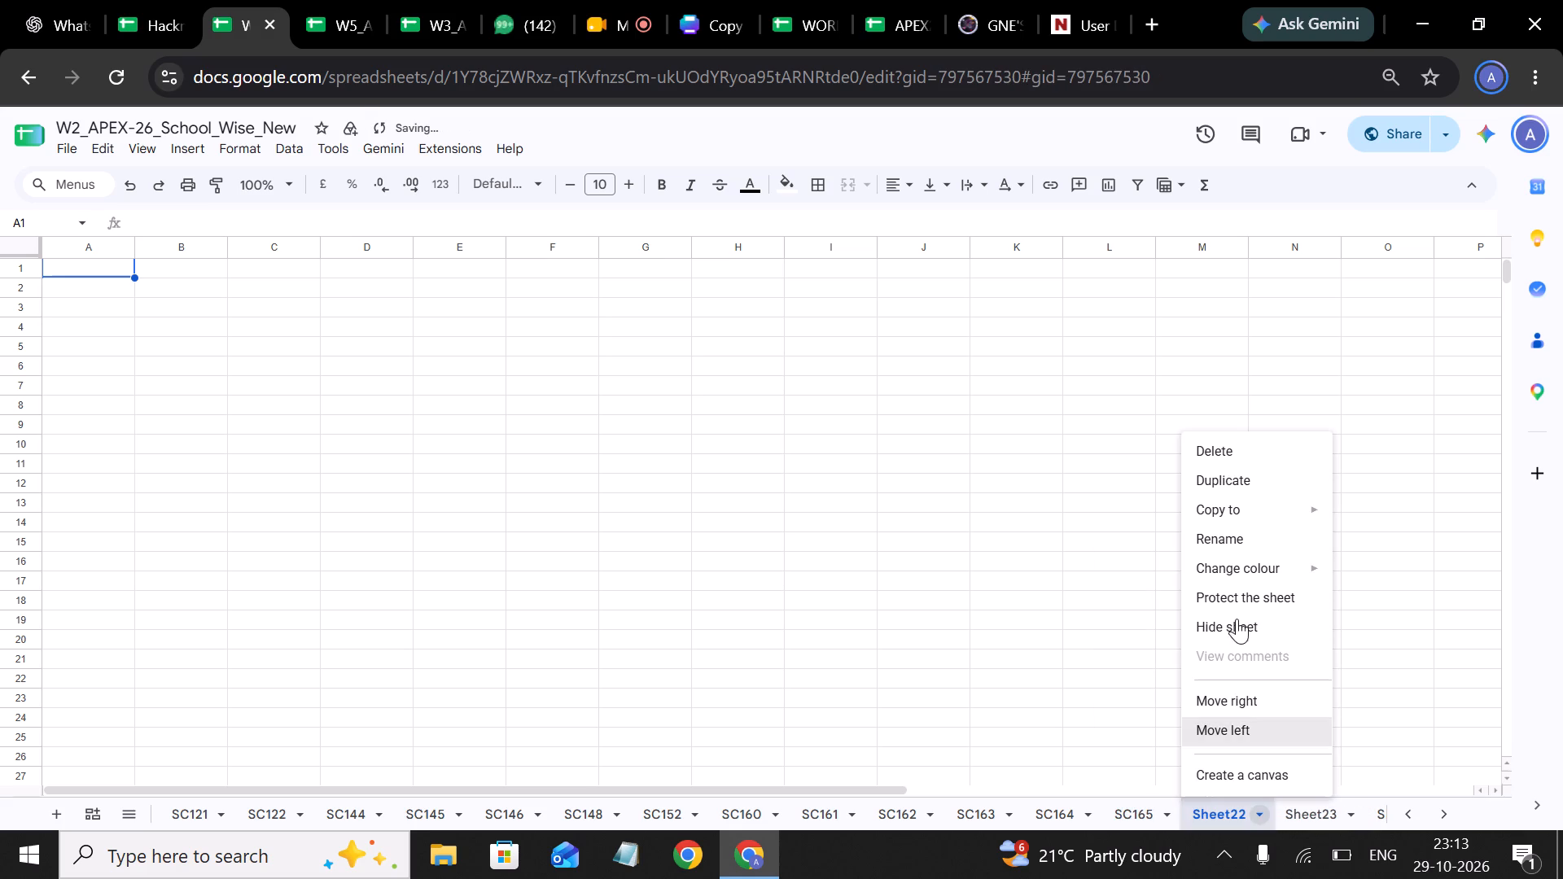
pyautogui.click(1258, 536)
pyautogui.write('SC')
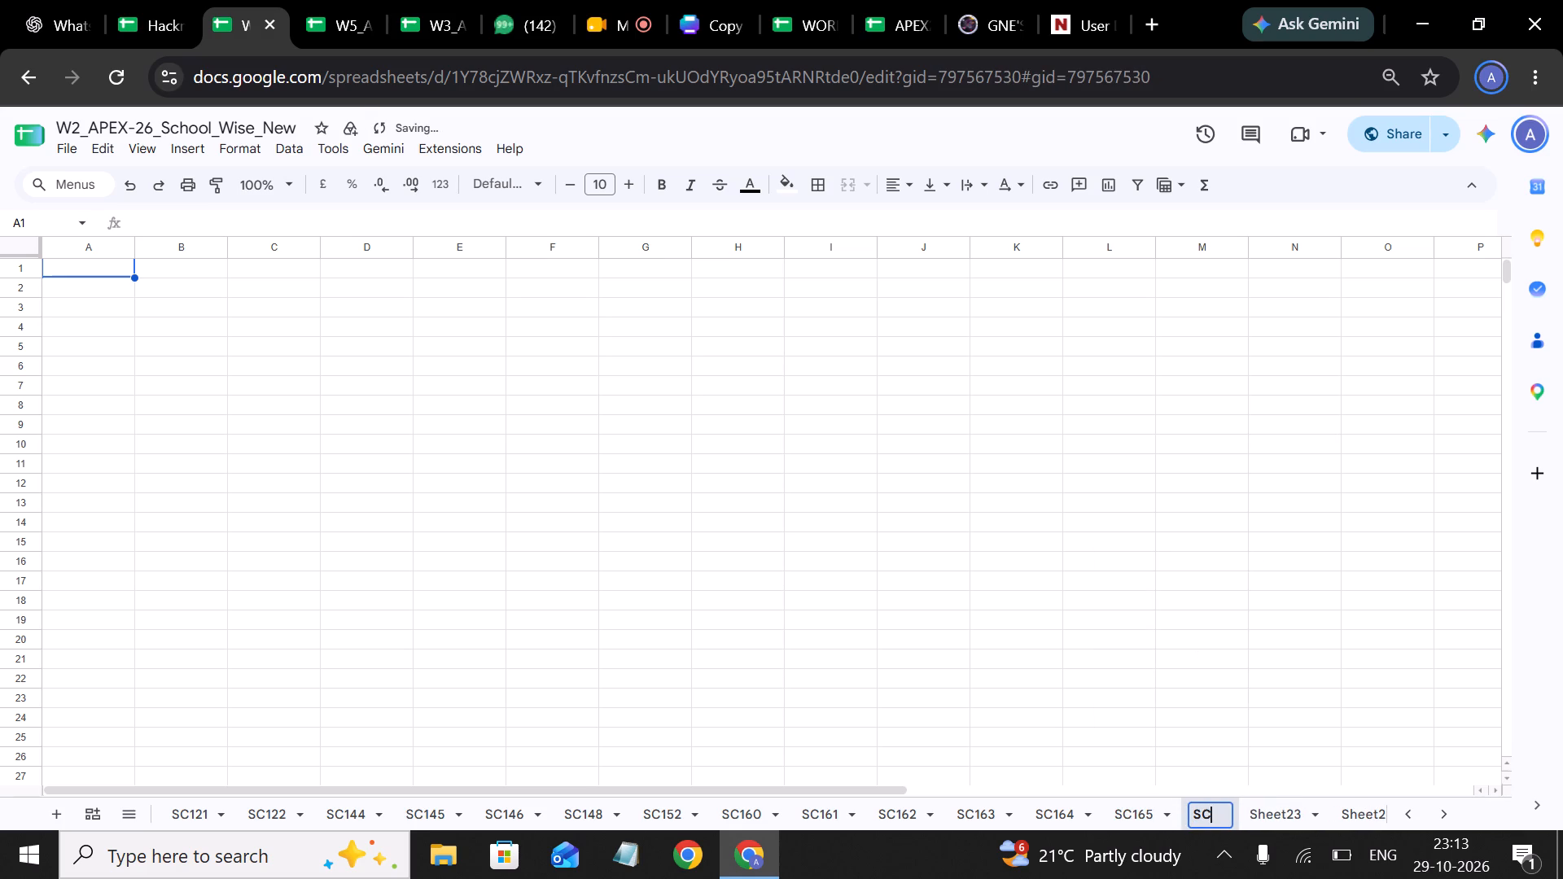
pyautogui.write('166')
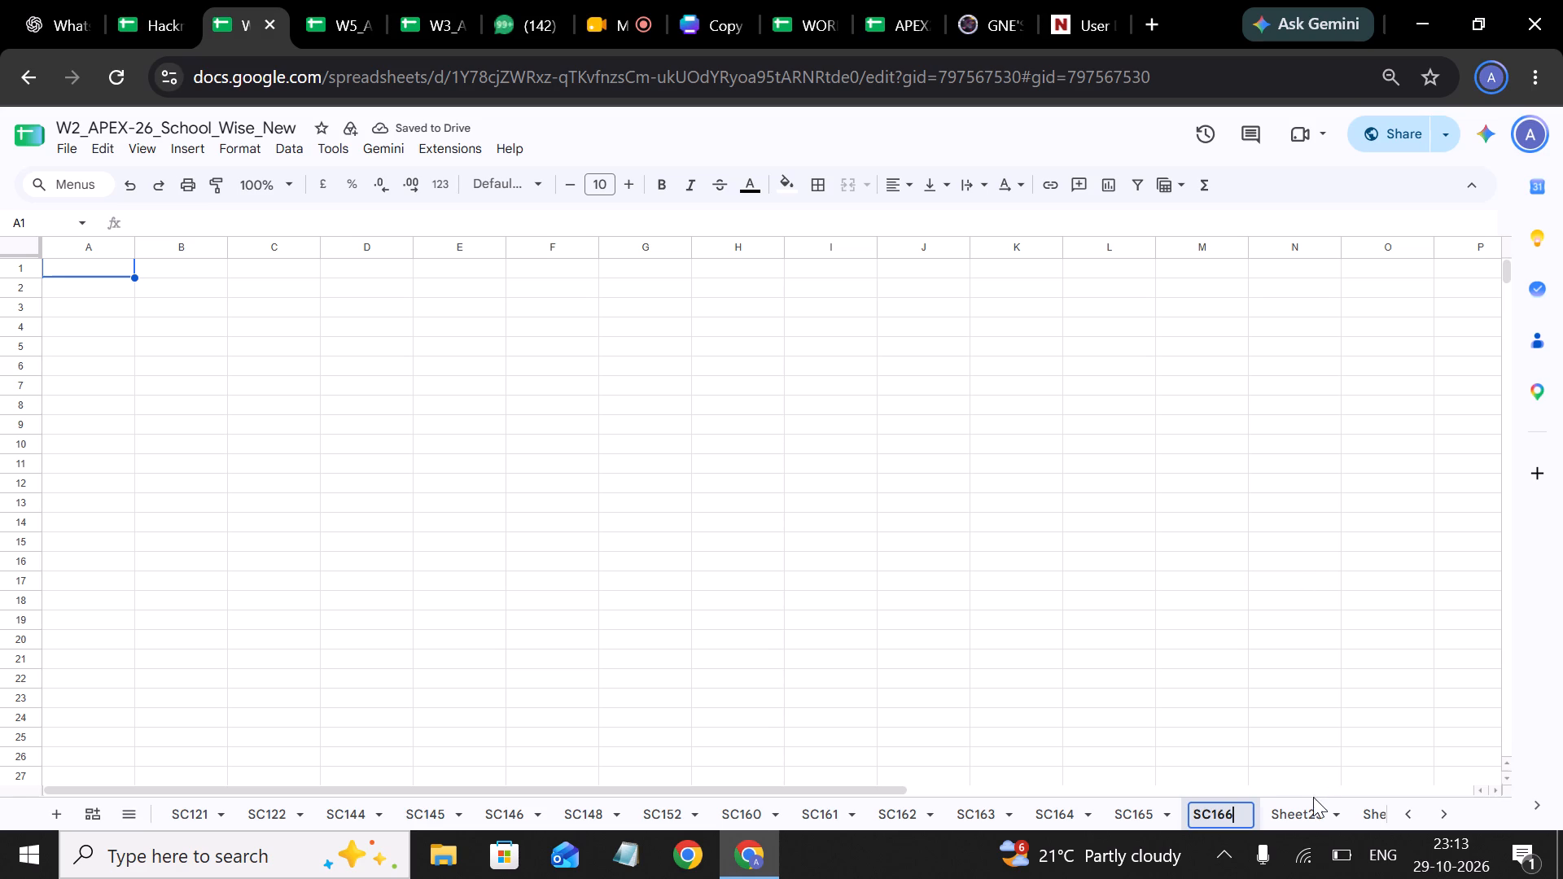
# Rename the first blank sheet after SC166 as SC167.
pyautogui.click(1312, 798)
pyautogui.rightClick(1312, 798)
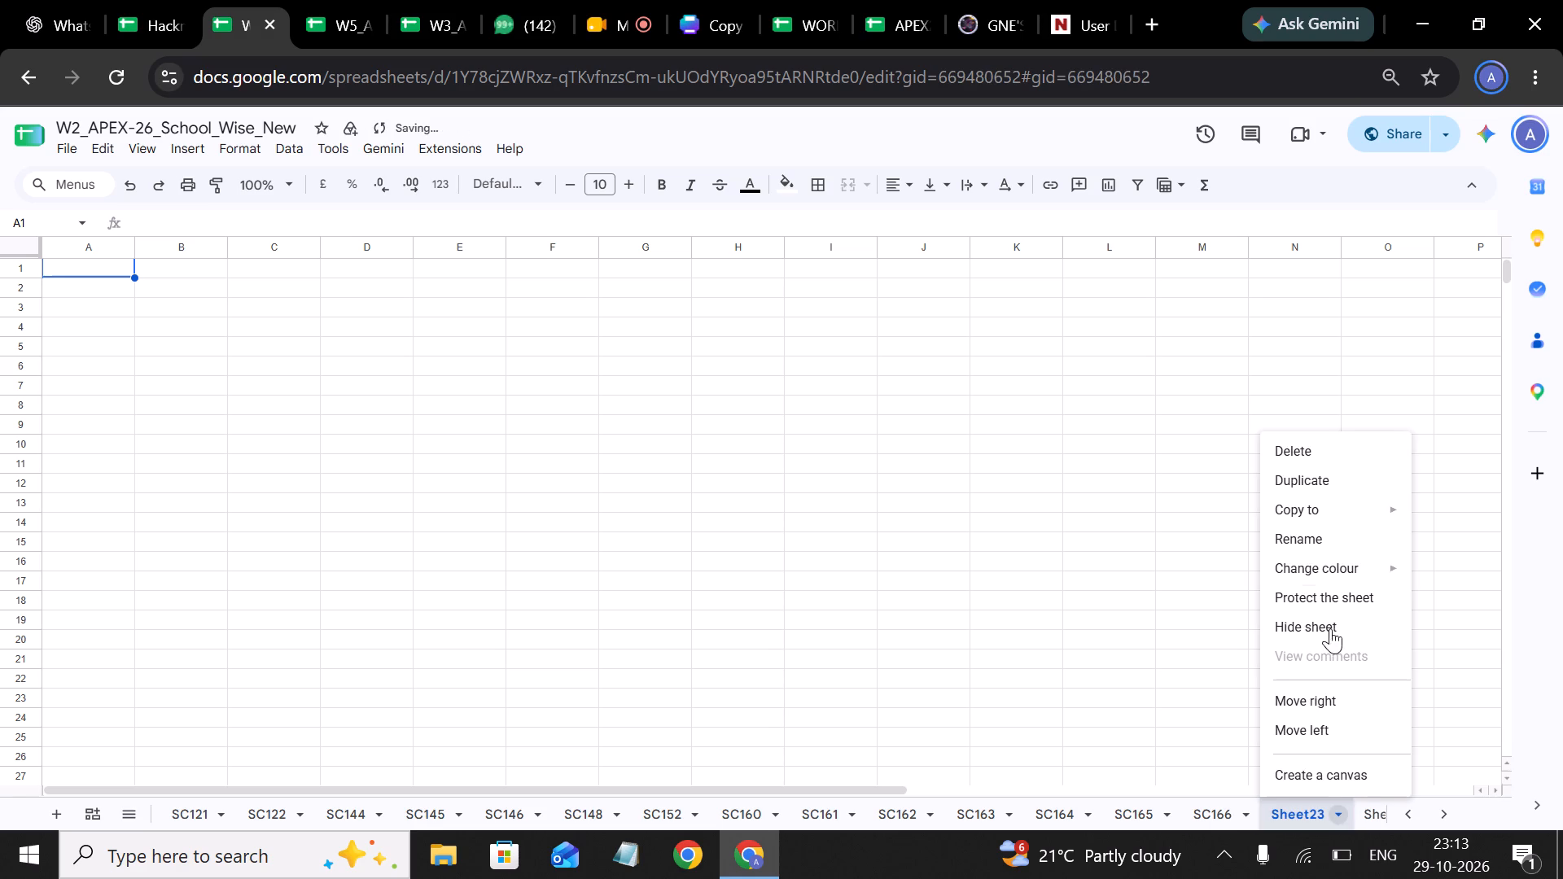
pyautogui.click(1333, 542)
pyautogui.write('SC167')
# Look up the code following SC-167 in the school incharges list and rename the blank sheet after SC167 as SC183.
pyautogui.hscroll(-1, 1342, 802)
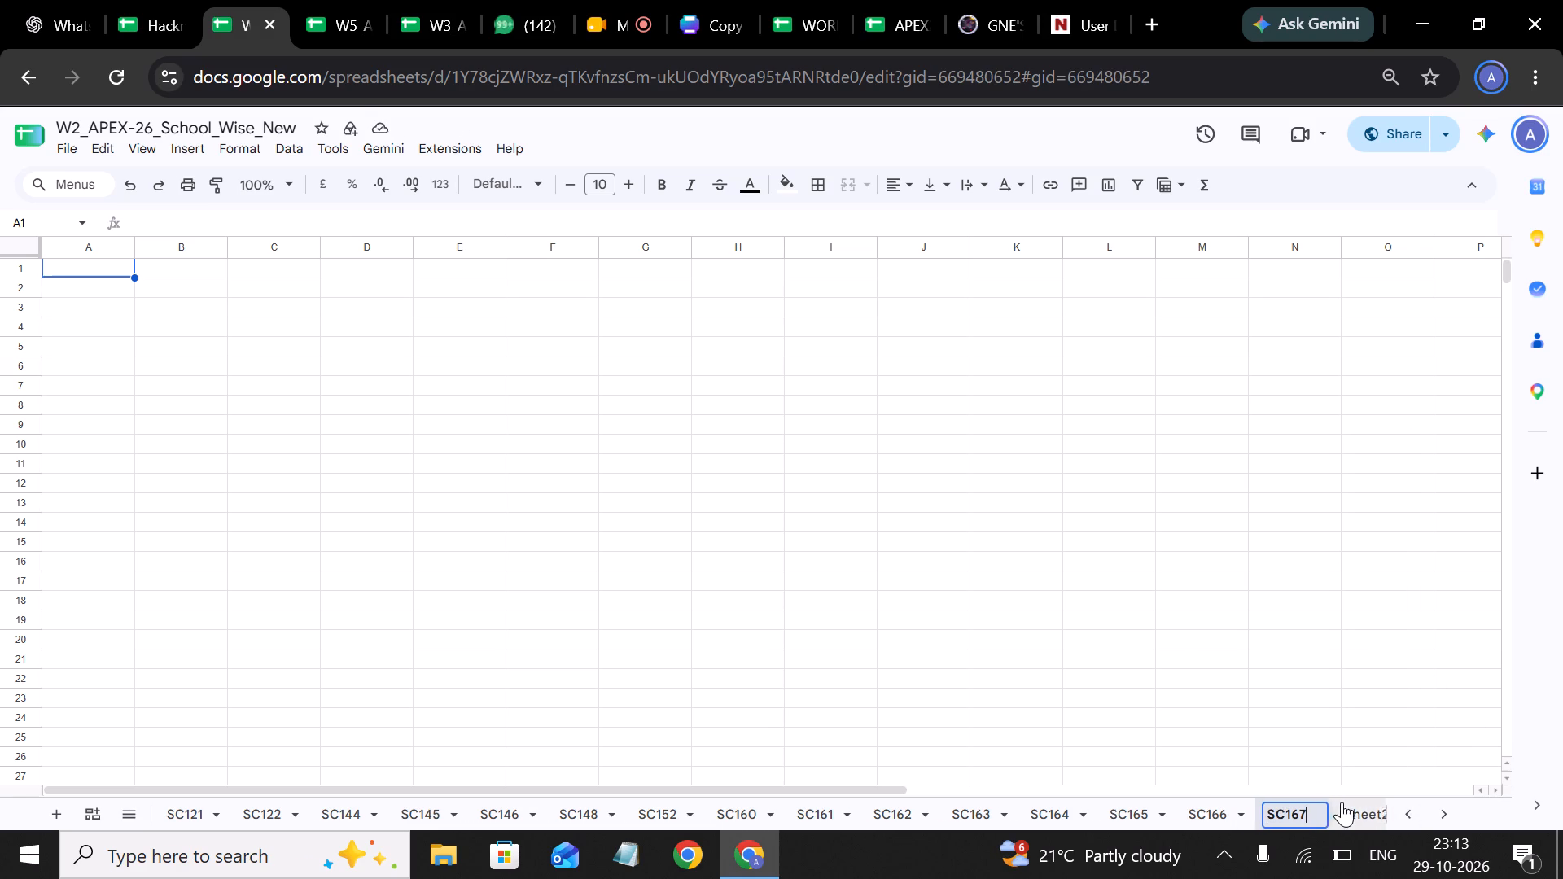
pyautogui.hscroll(-1, 1342, 802)
pyautogui.click(1174, 823)
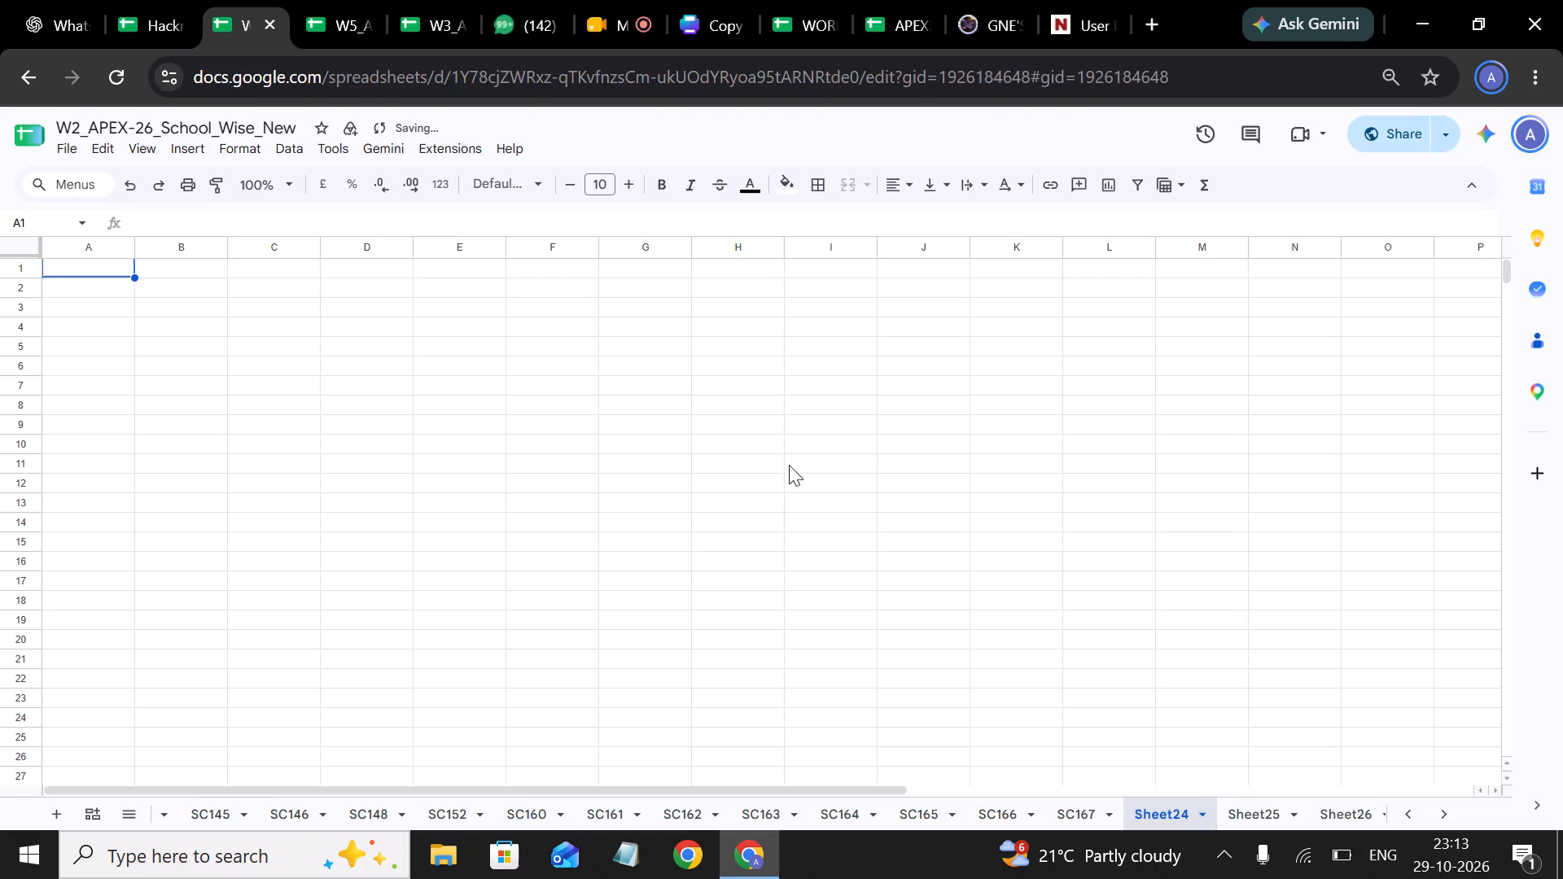
pyautogui.click(340, 4)
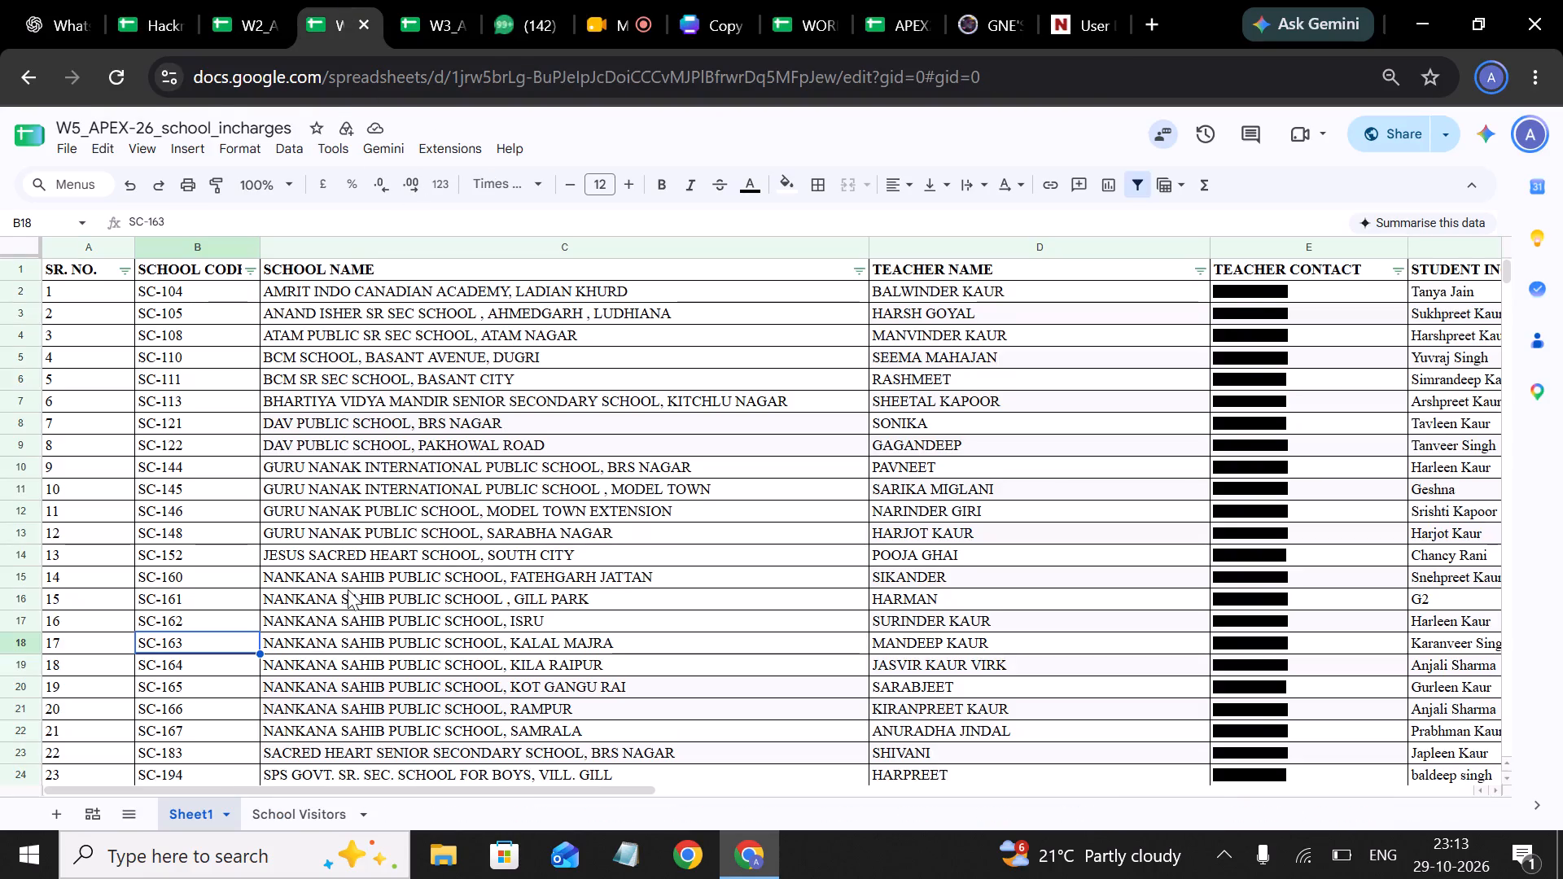
pyautogui.scroll(-1, 348, 589)
pyautogui.click(195, 602)
pyautogui.scroll(-1, 195, 602)
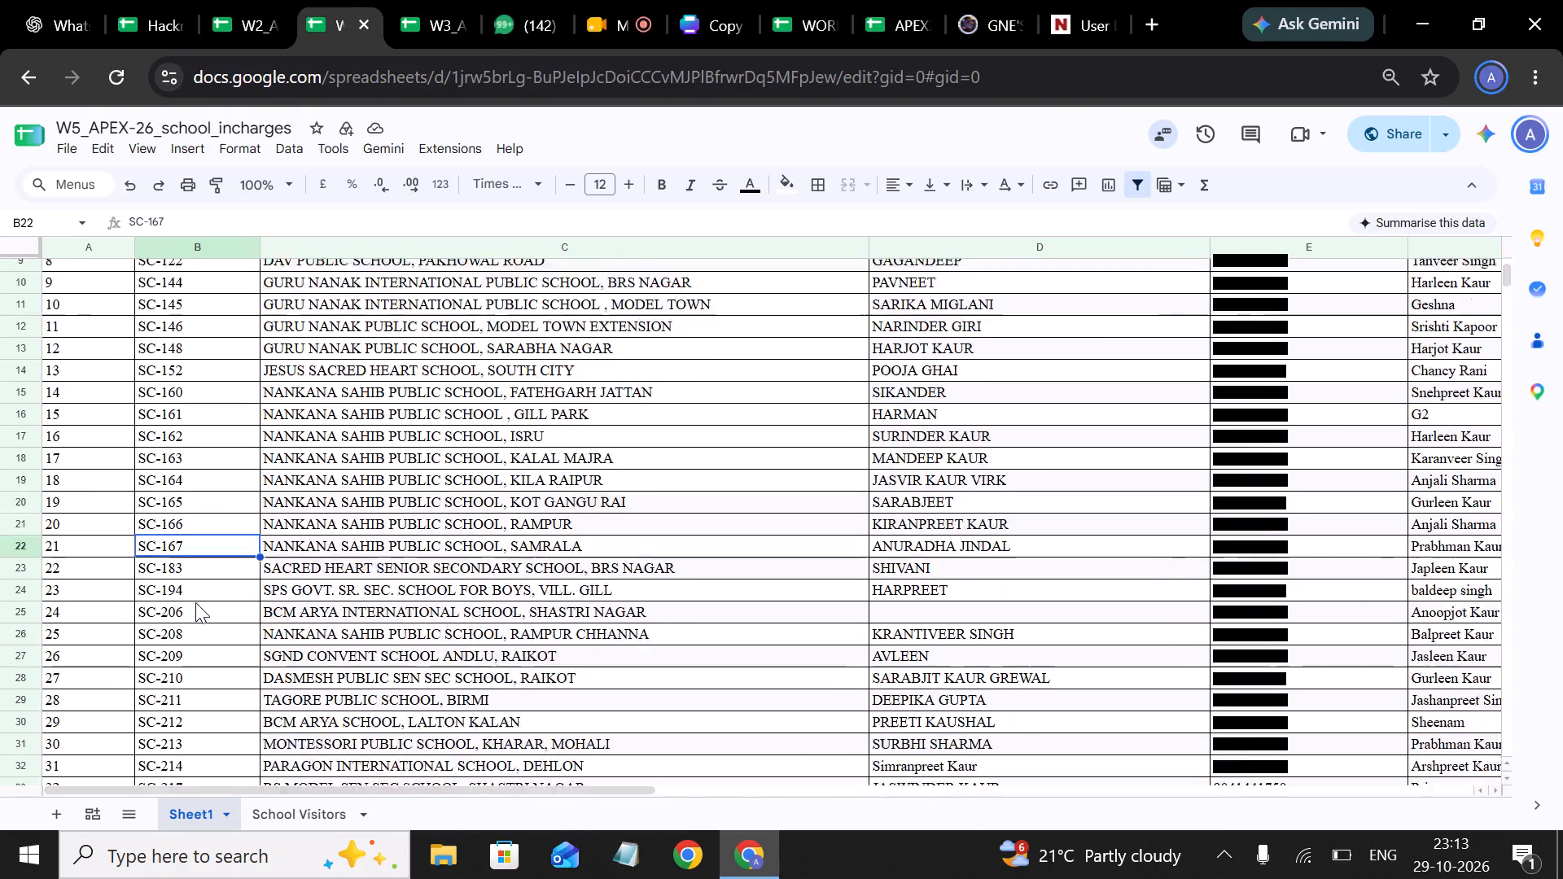
pyautogui.scroll(-1, 195, 602)
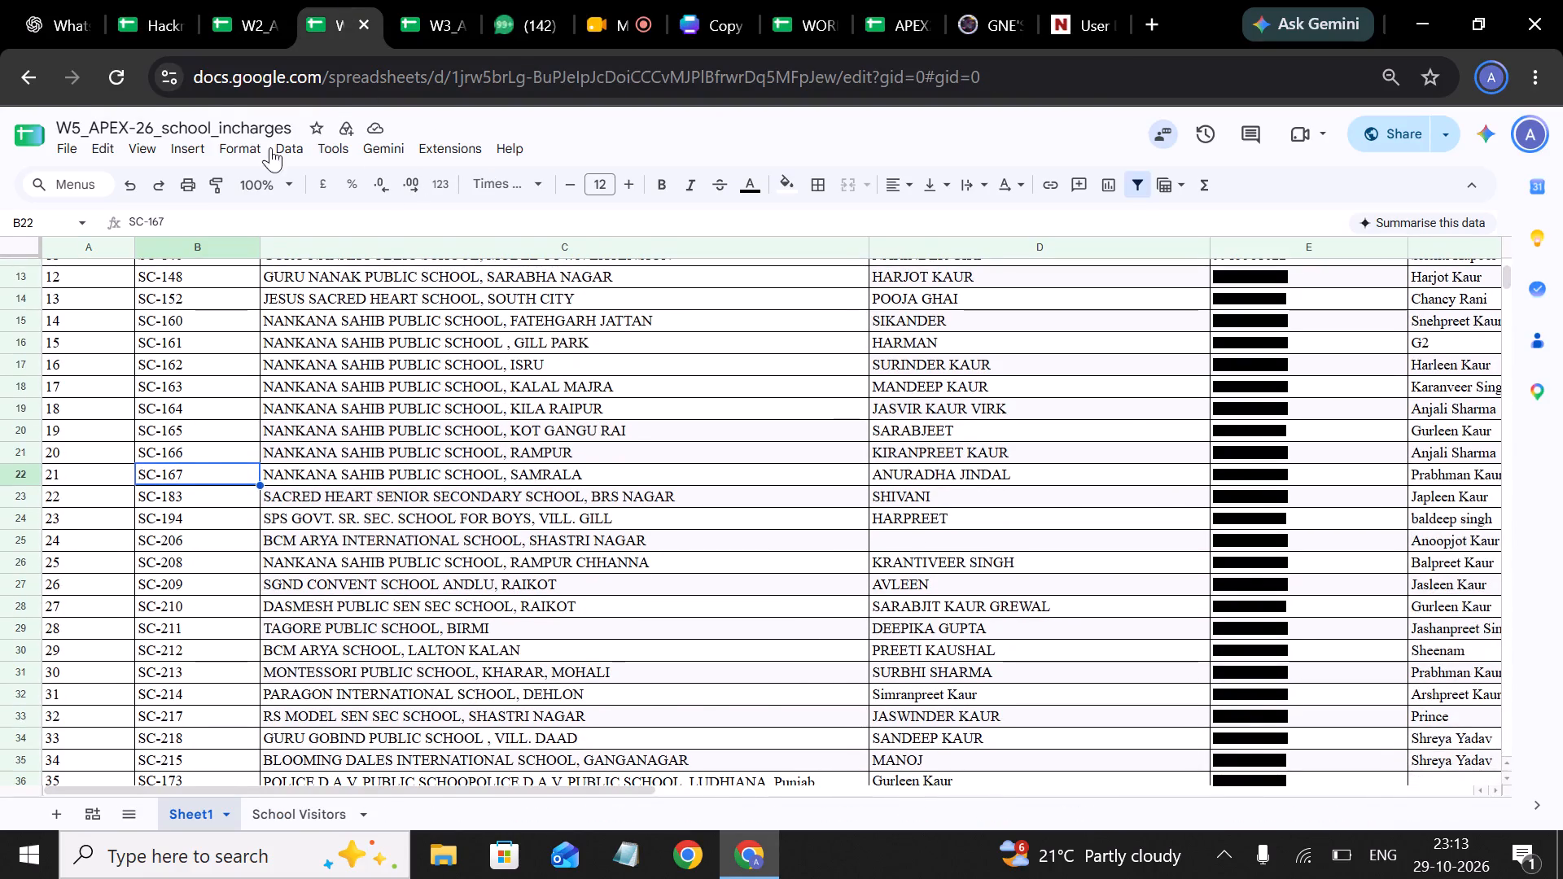
pyautogui.click(249, 24)
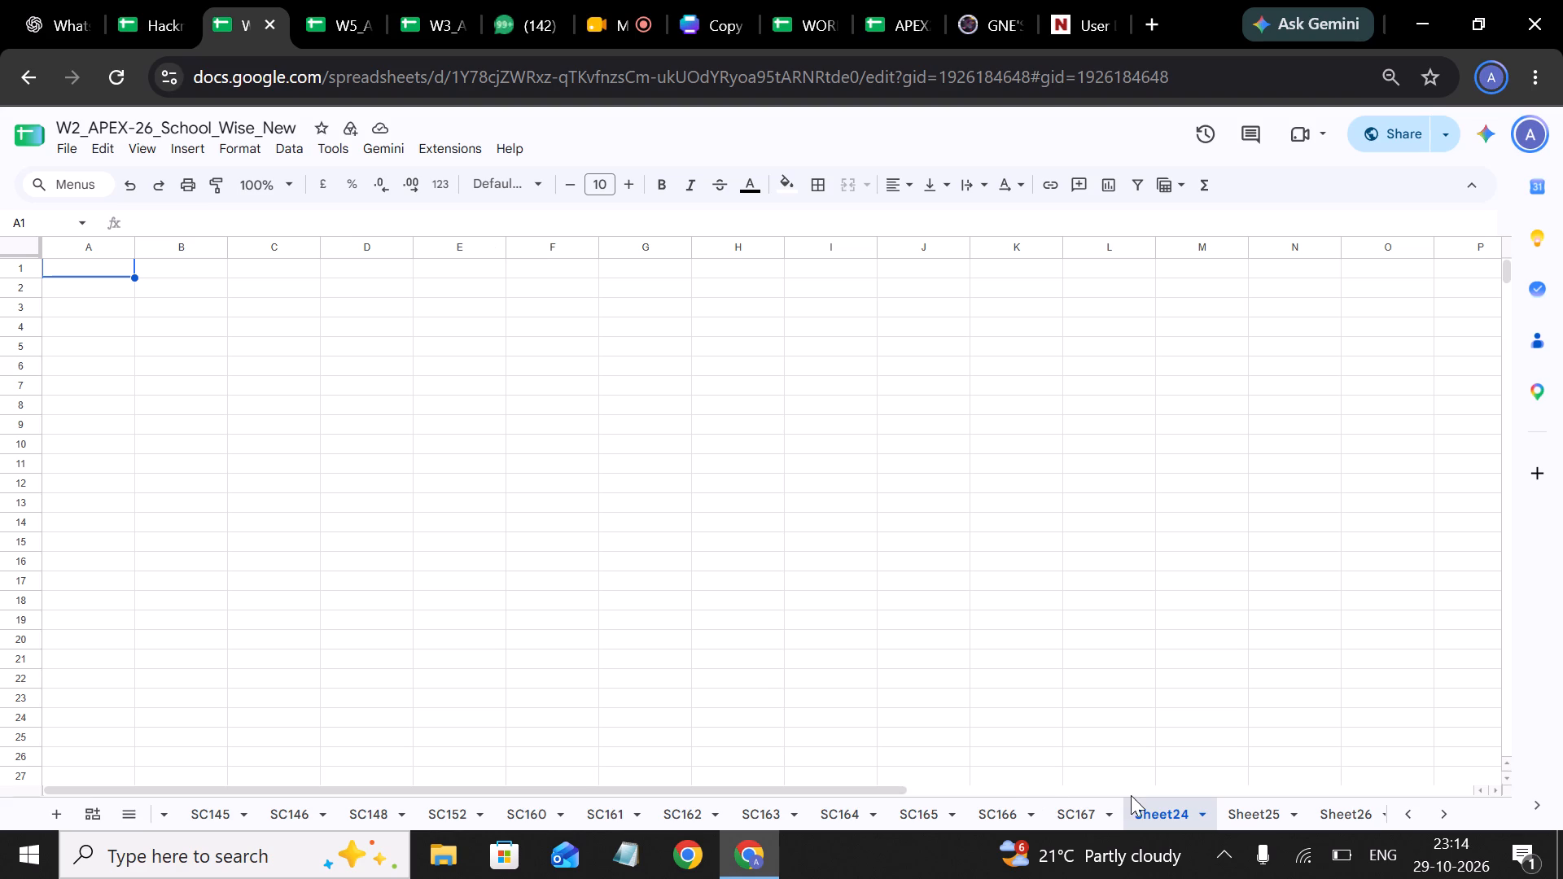
pyautogui.rightClick(1139, 805)
pyautogui.click(1208, 543)
pyautogui.write('SC183')
# Rename the first blank sheet after SC183 as SC194.
pyautogui.click(1241, 808)
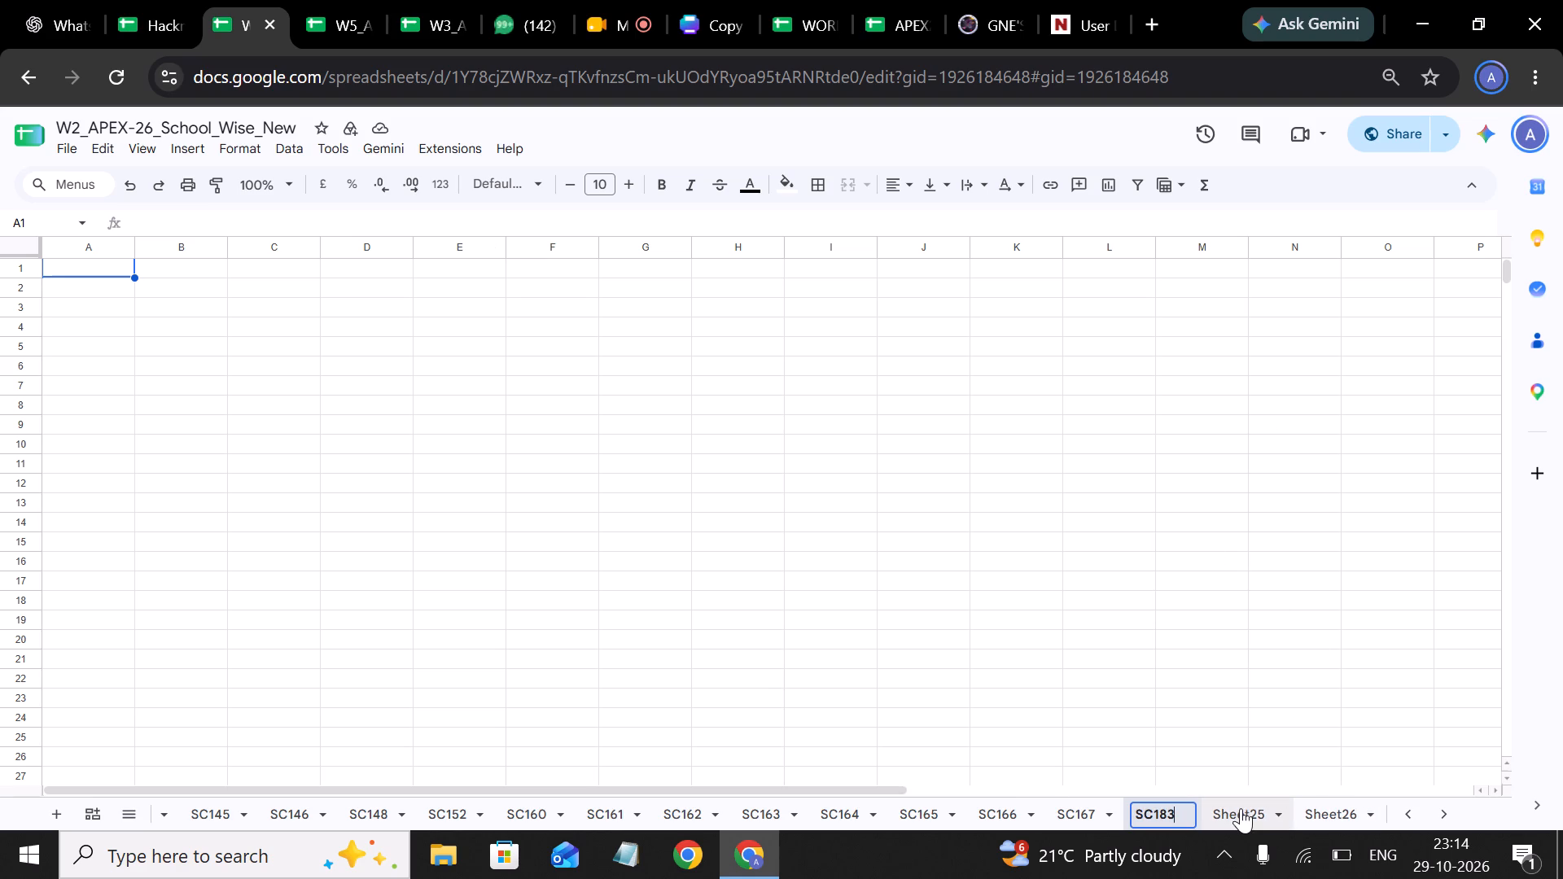
pyautogui.rightClick(1241, 808)
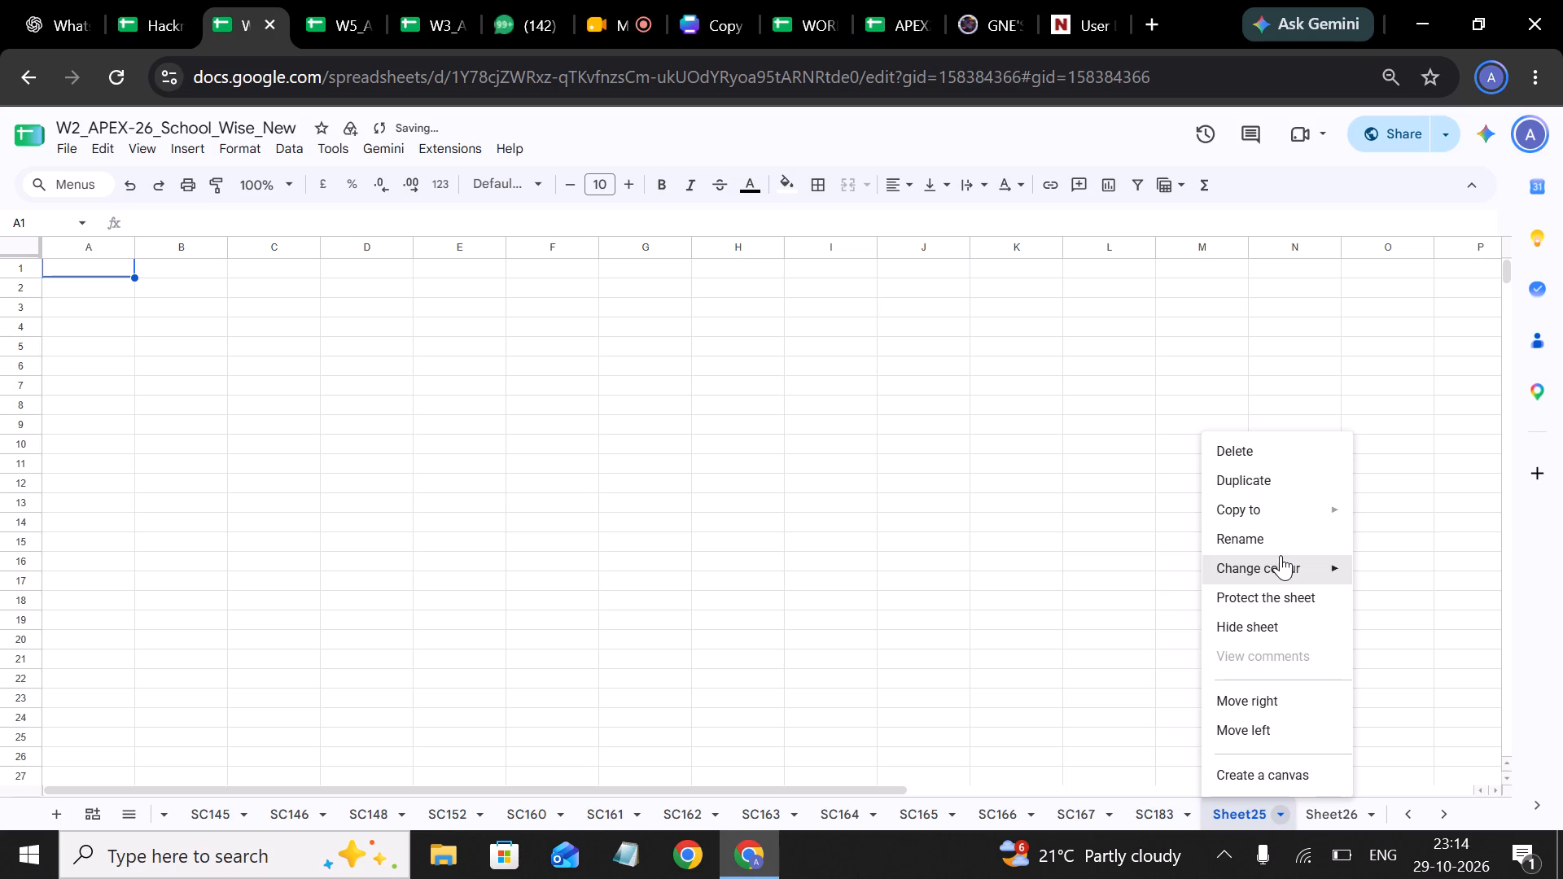
pyautogui.click(1288, 539)
pyautogui.write('SC19')
pyautogui.press('4')
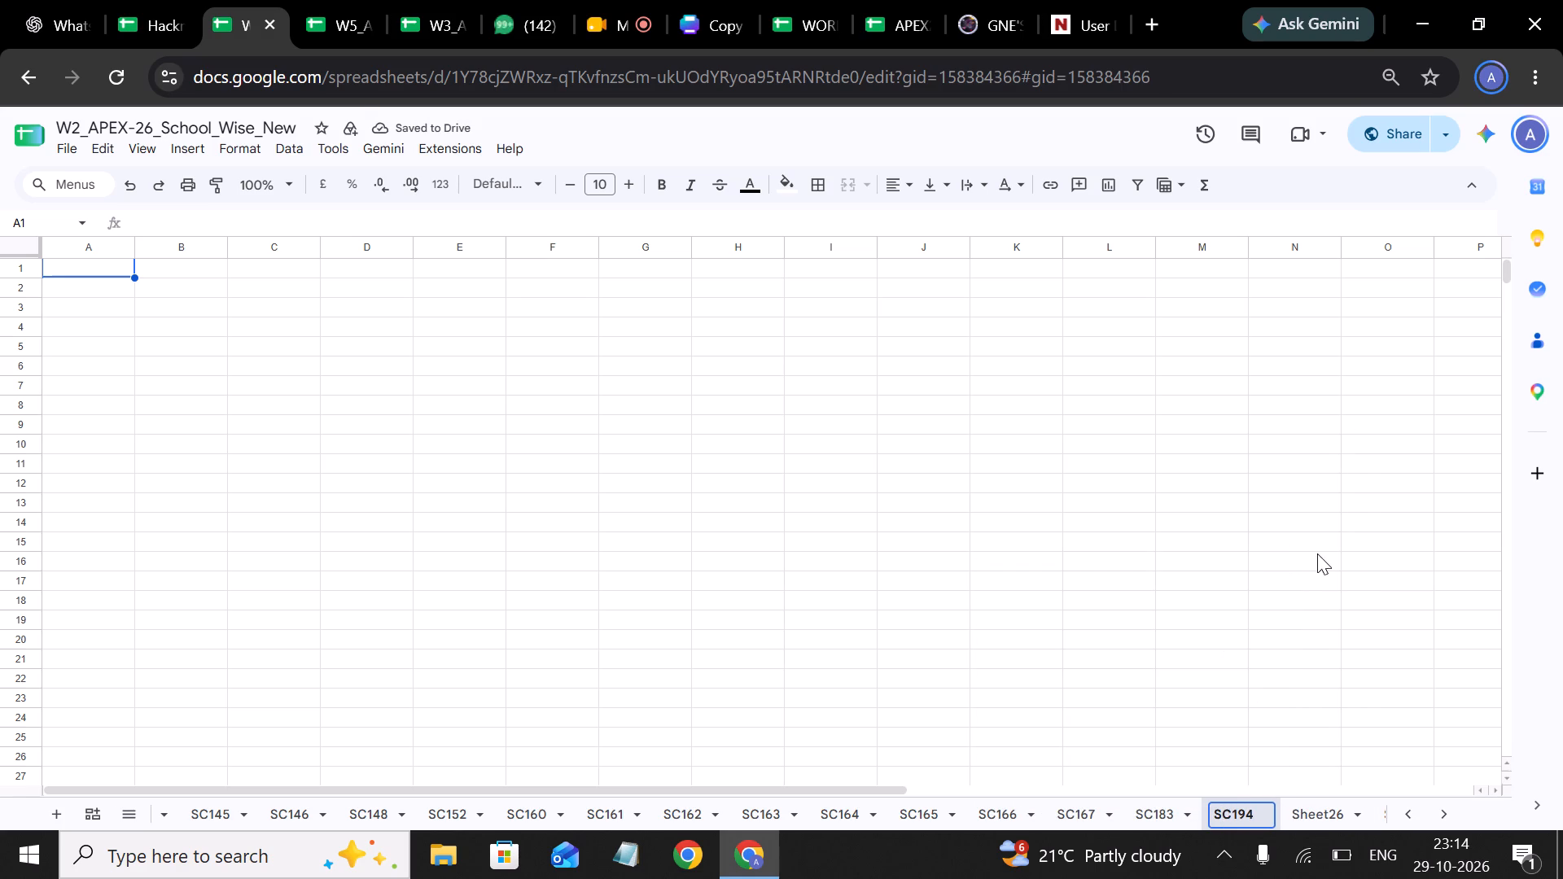
# Check the code following SC-194 in the school incharges list and rename the blank sheet after SC194 as SC206.
pyautogui.doubleClick(1294, 804)
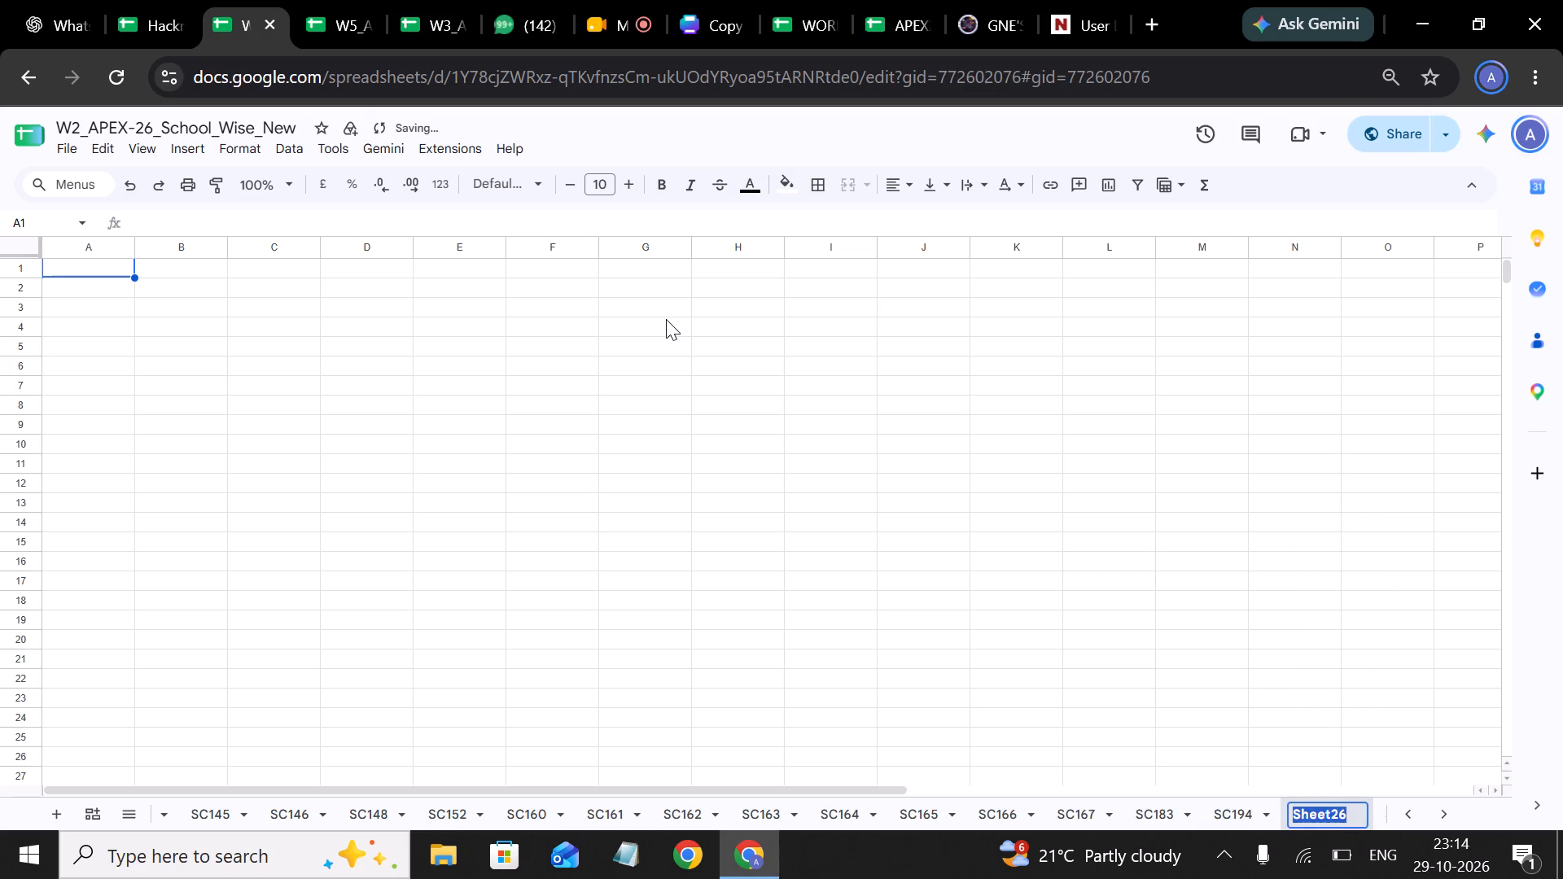
pyautogui.click(333, 15)
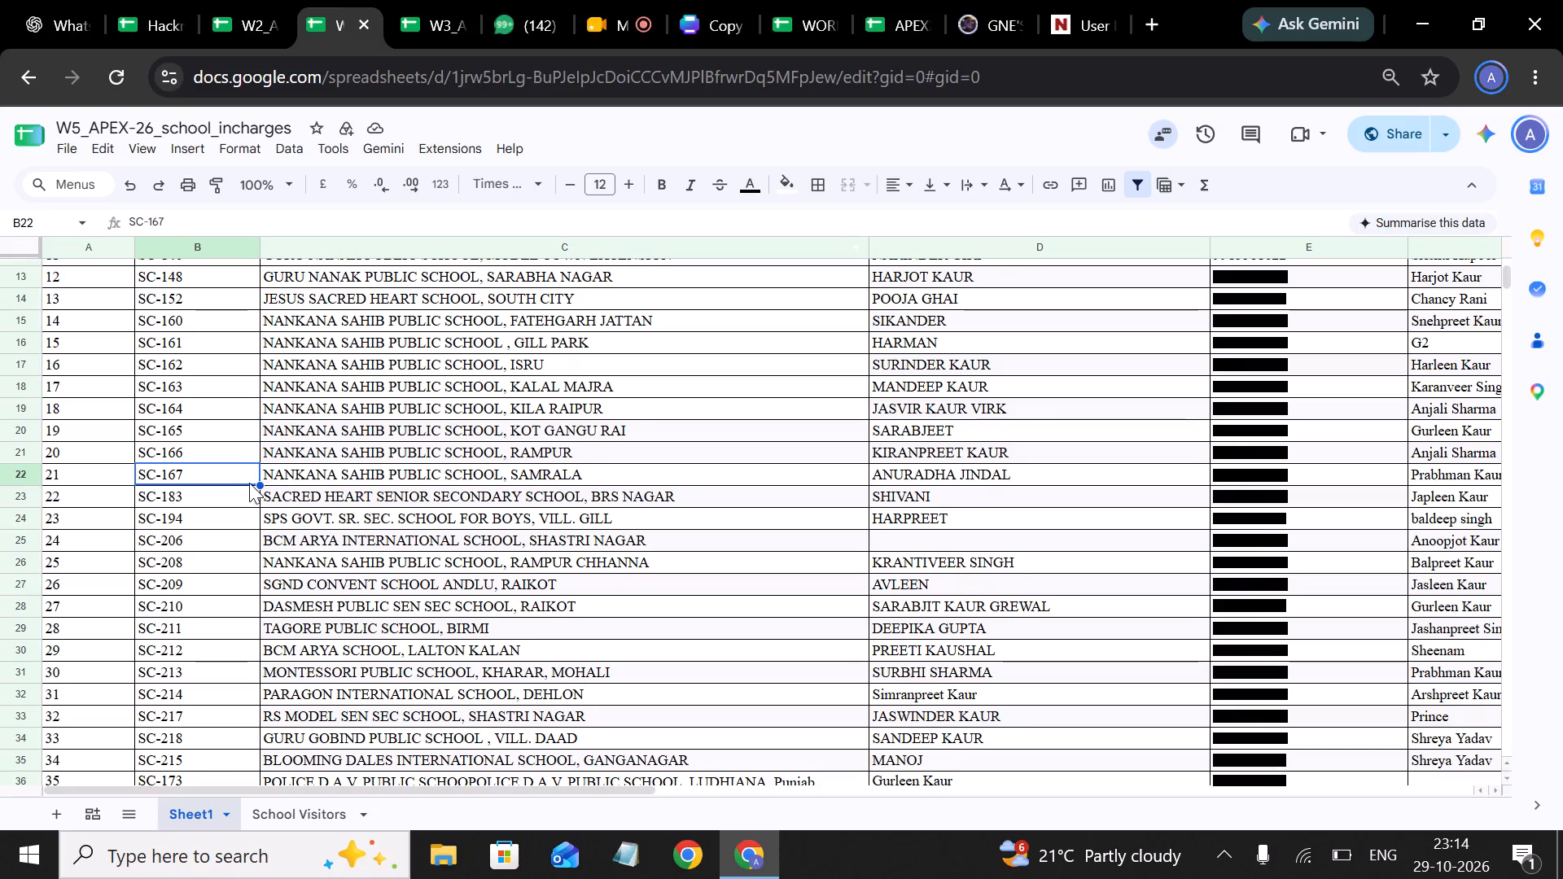
pyautogui.click(241, 14)
pyautogui.click(1320, 810)
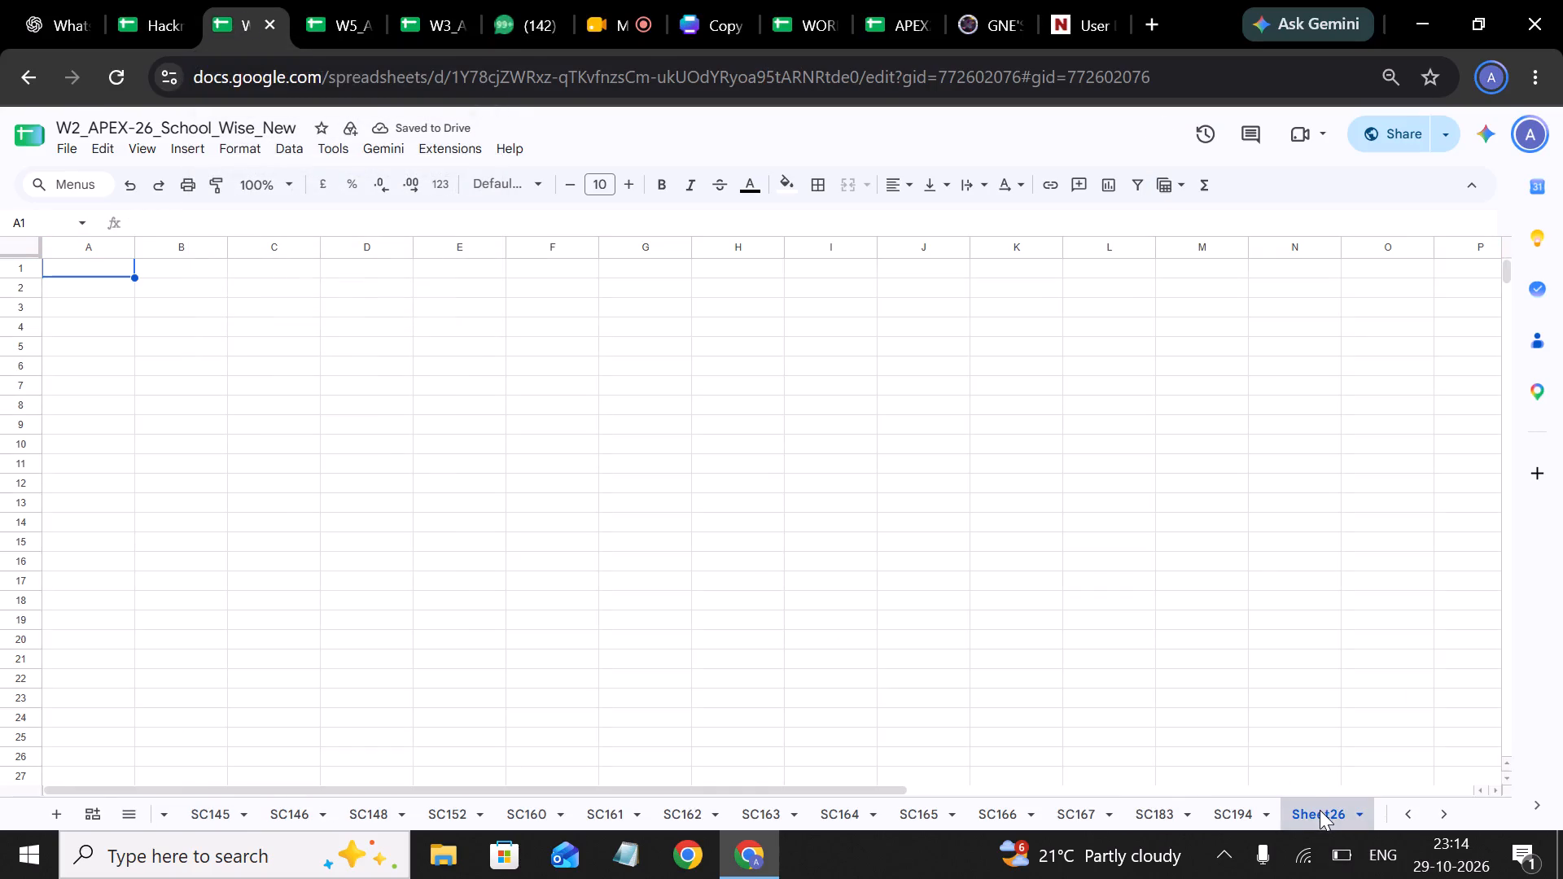
pyautogui.tripleClick(1320, 810)
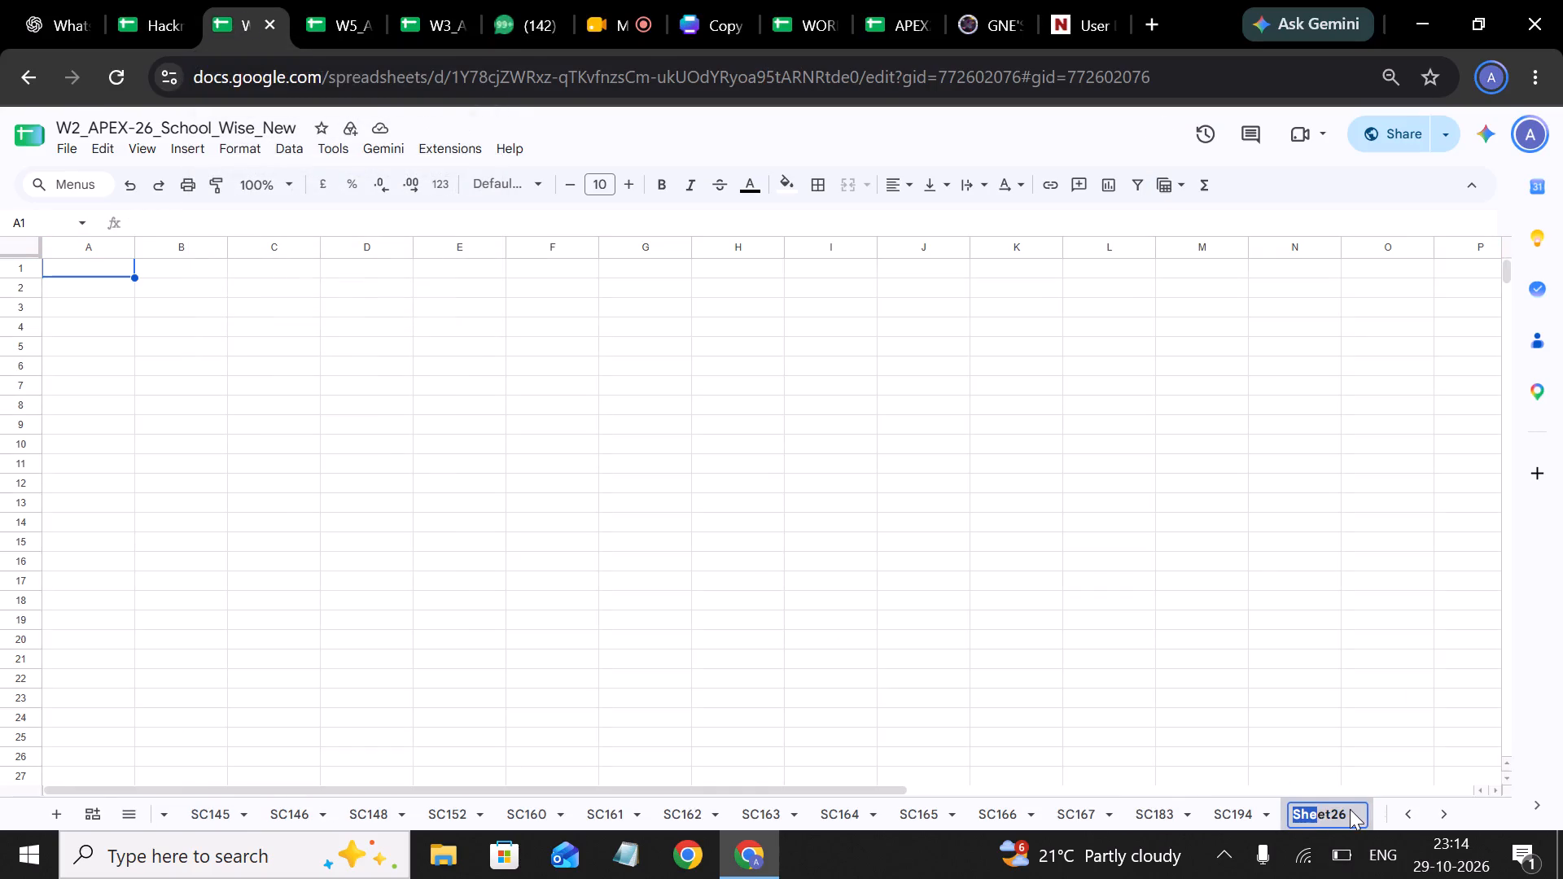
pyautogui.moveTo(1350, 809); pyautogui.dragTo(1278, 808)
pyautogui.press('BackSpace')
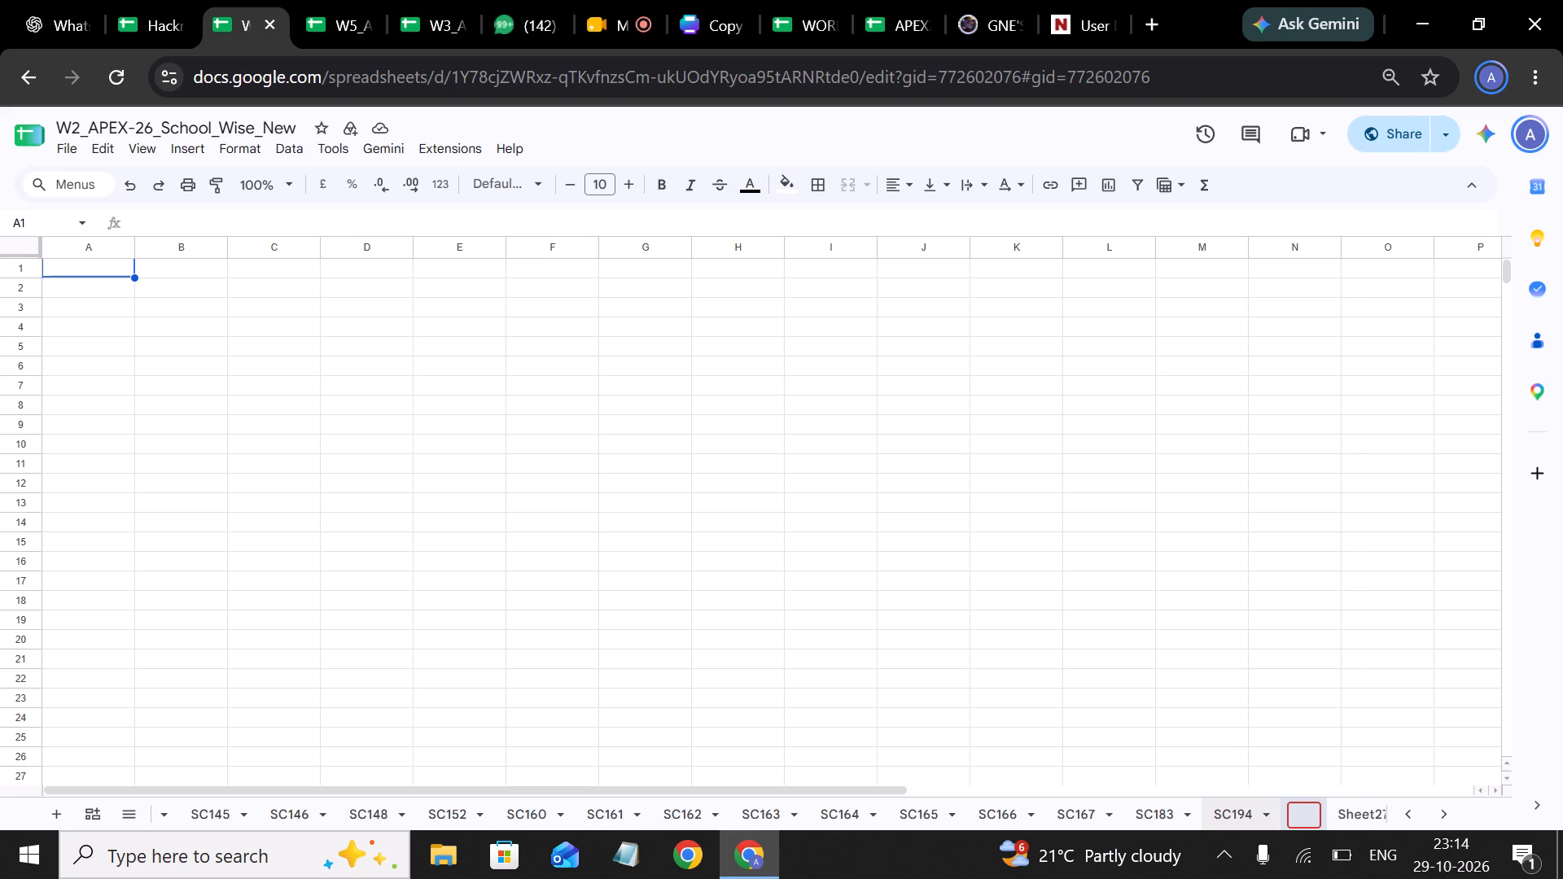
pyautogui.write('SC200')
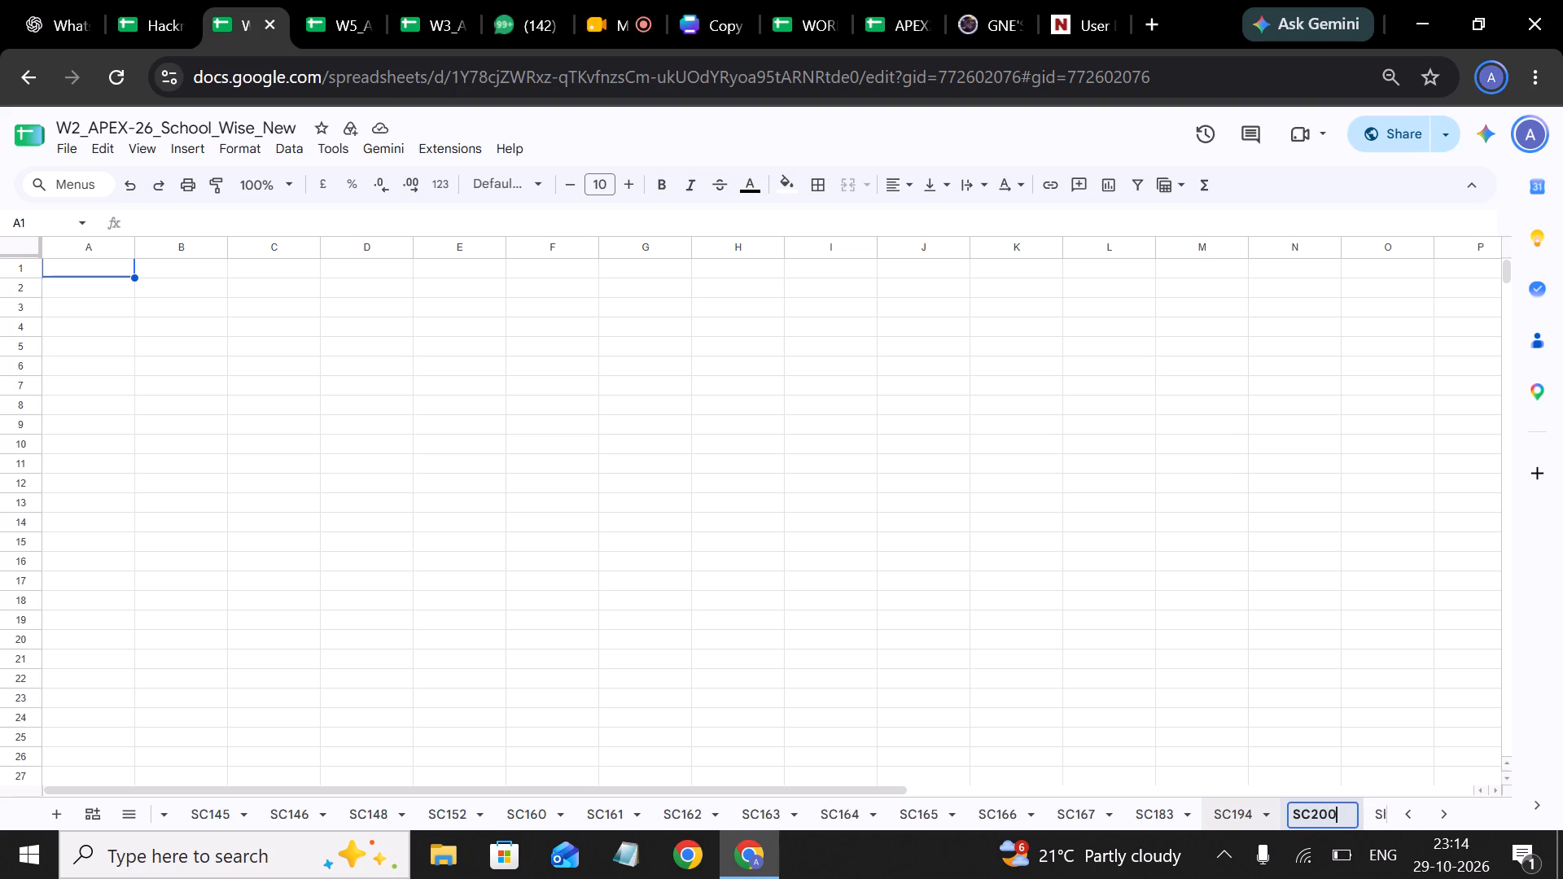
pyautogui.press('BackSpace')
pyautogui.press('6')
# Rename the first blank sheet after SC206 as SC208.
pyautogui.hscroll(-3, 1245, 822)
pyautogui.click(1214, 819)
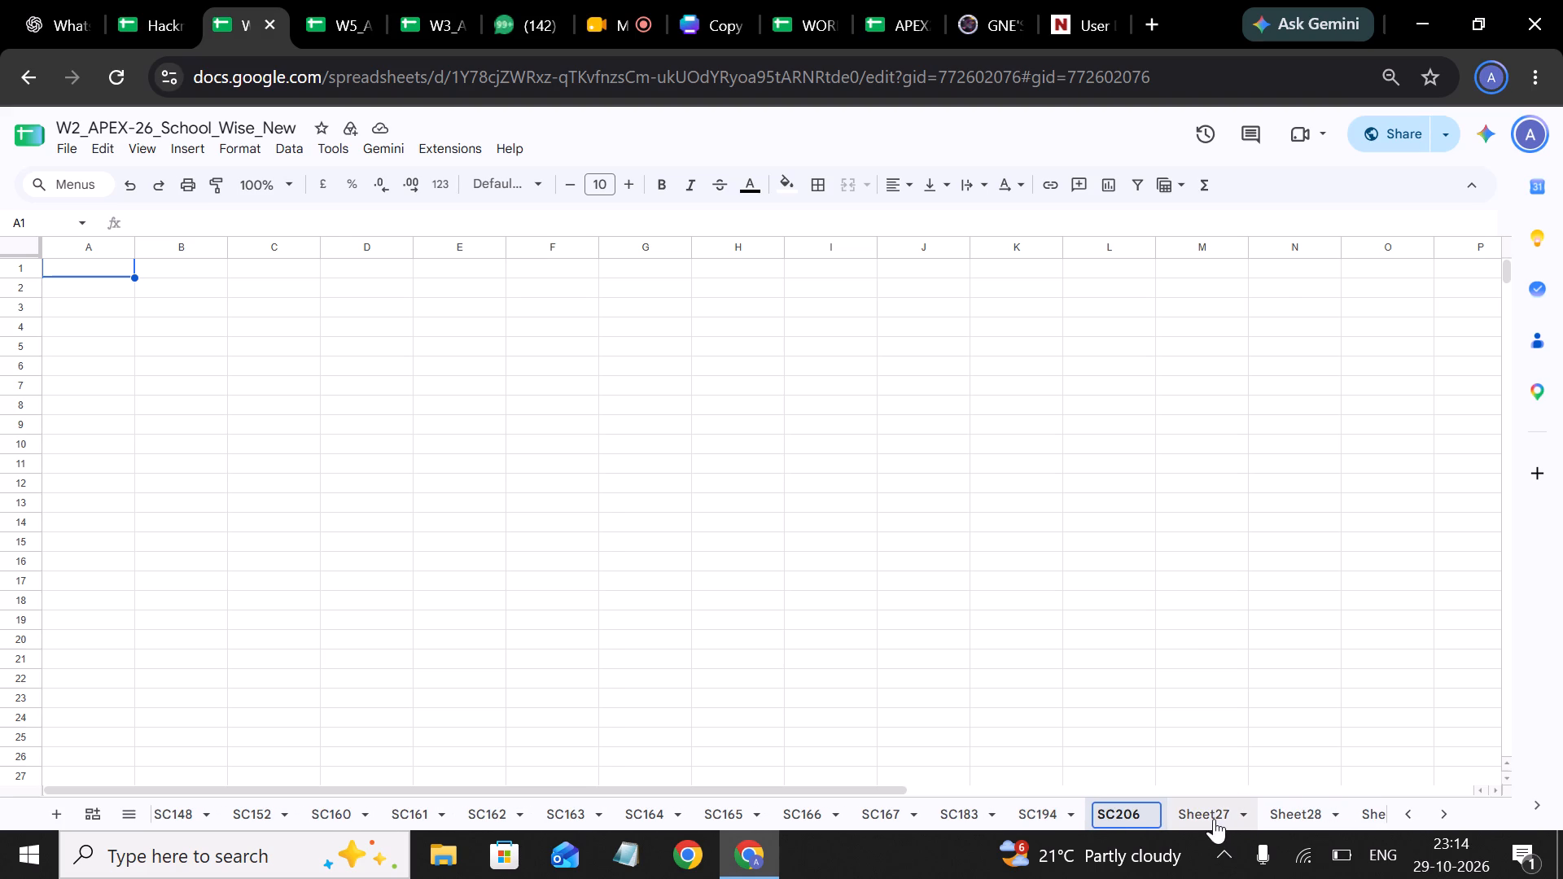
pyautogui.doubleClick(1214, 819)
pyautogui.write('SC20')
pyautogui.press('8')
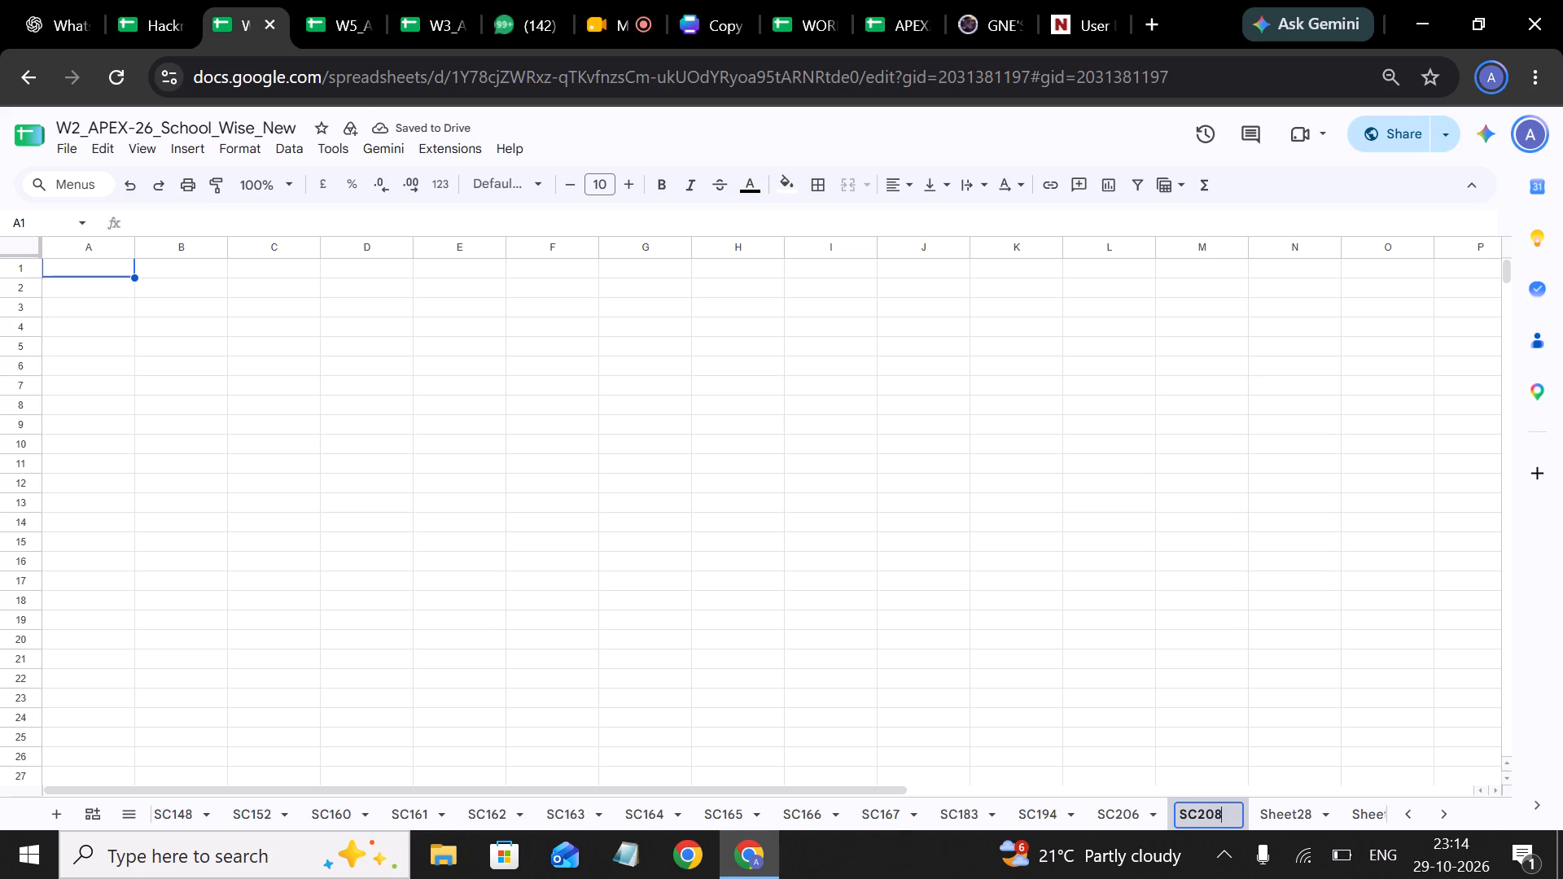
# Look up the code following SC-208 in the school incharges list and rename the blank sheet after SC208 as SC209.
pyautogui.doubleClick(1294, 816)
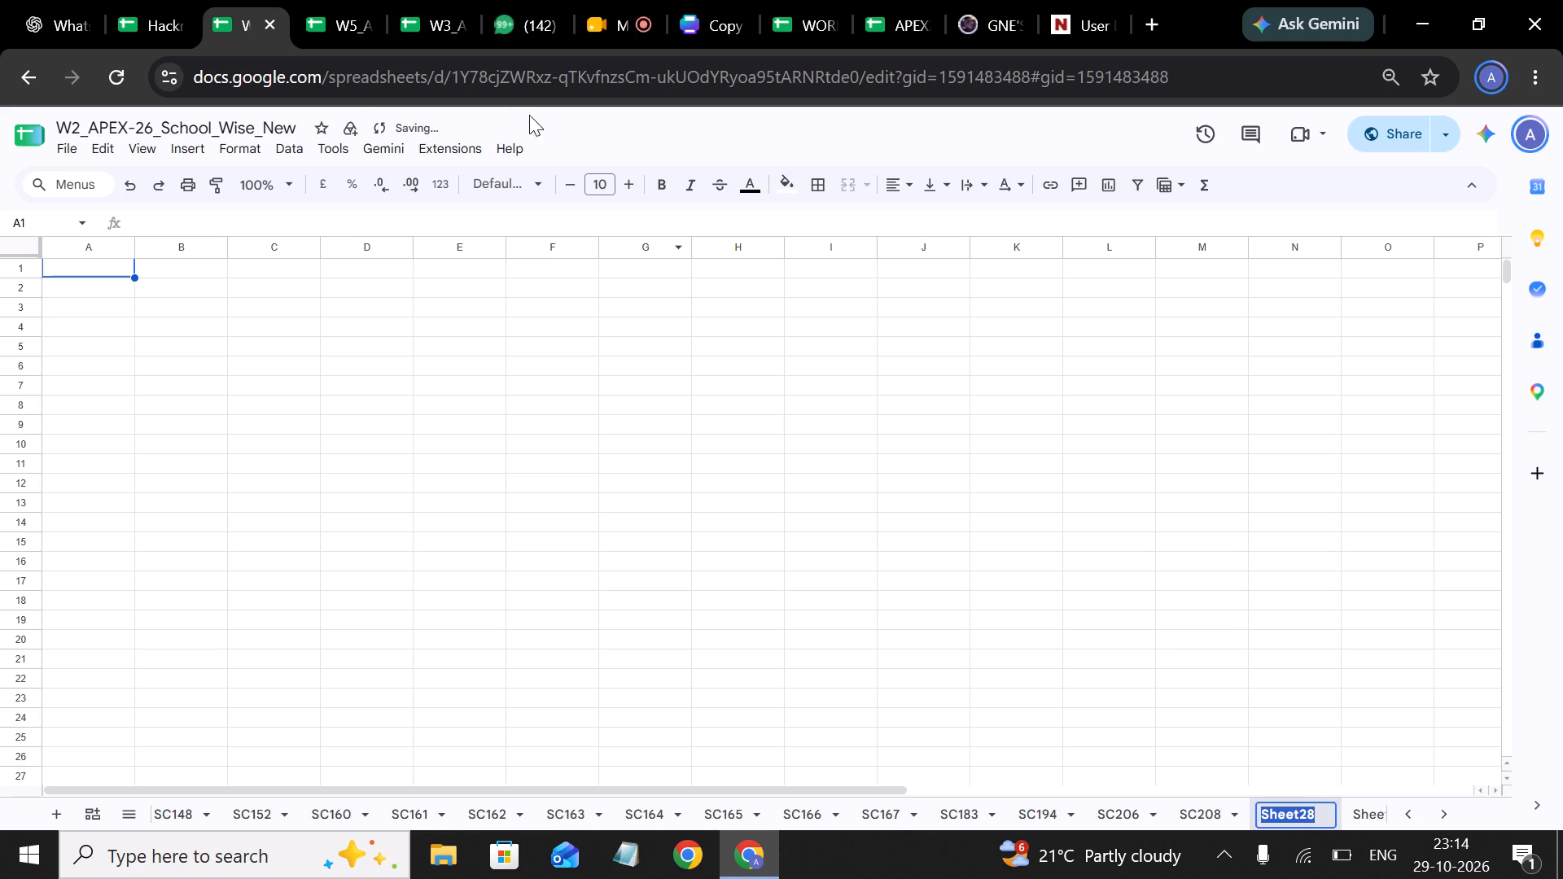
pyautogui.click(350, 22)
pyautogui.scroll(-1, 280, 592)
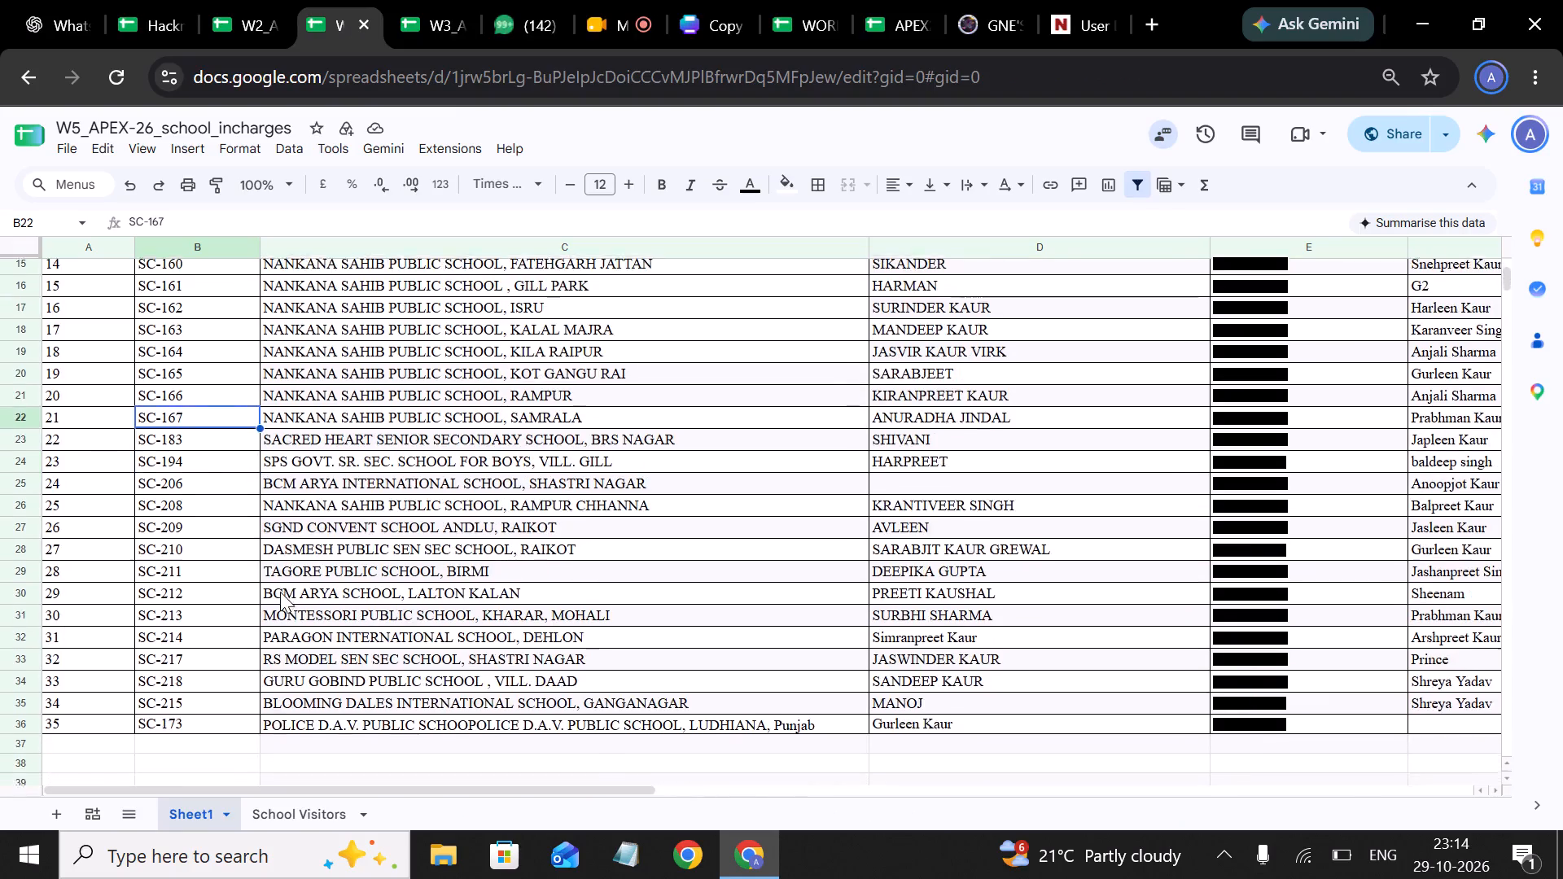
pyautogui.scroll(-1, 280, 592)
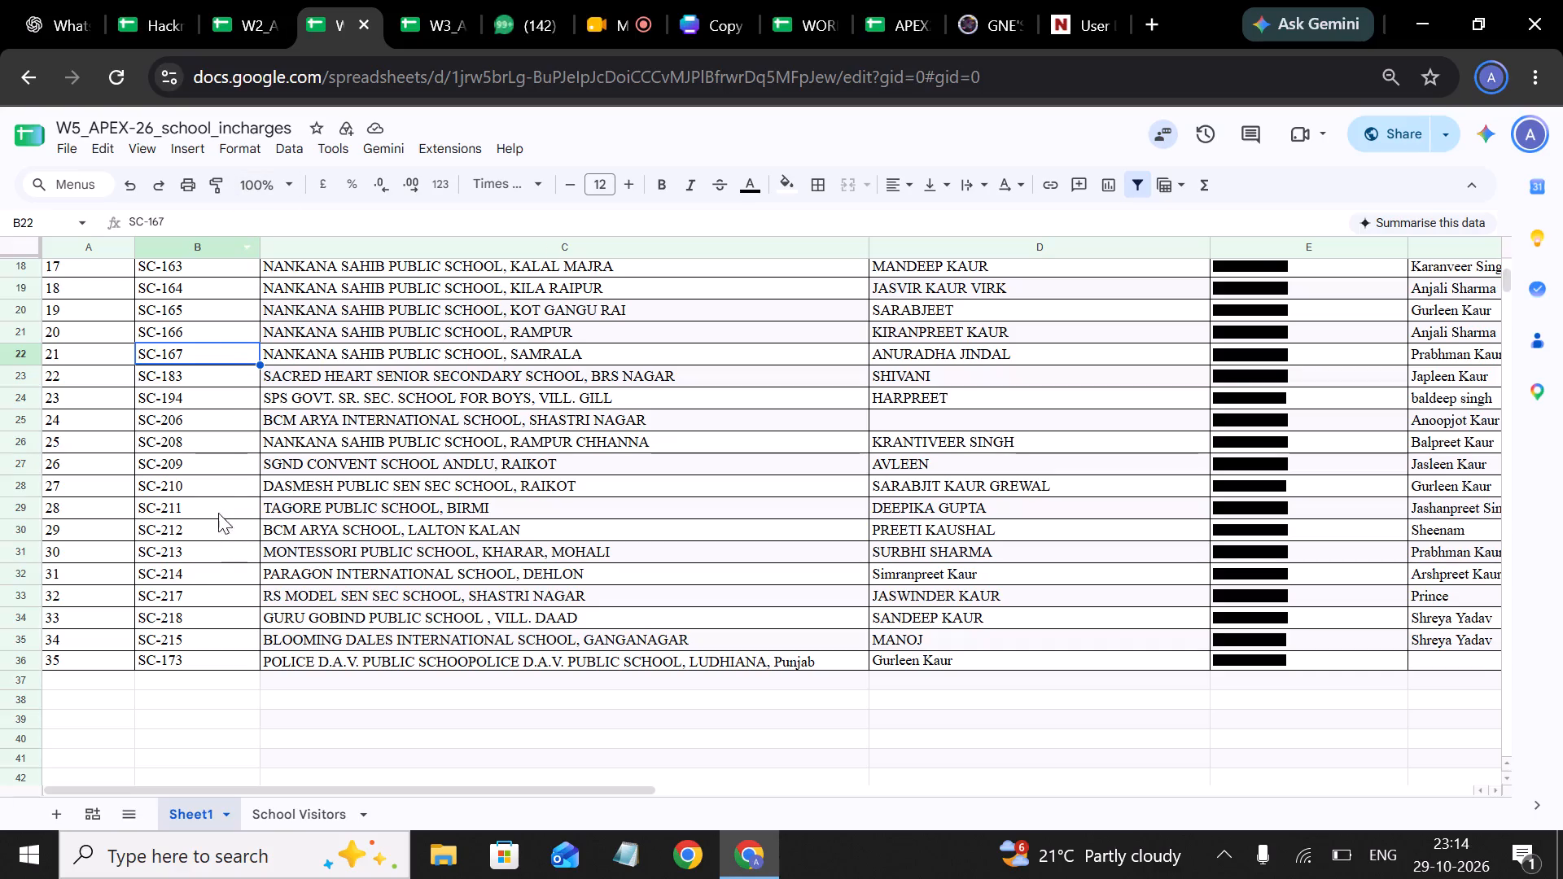
pyautogui.click(251, 24)
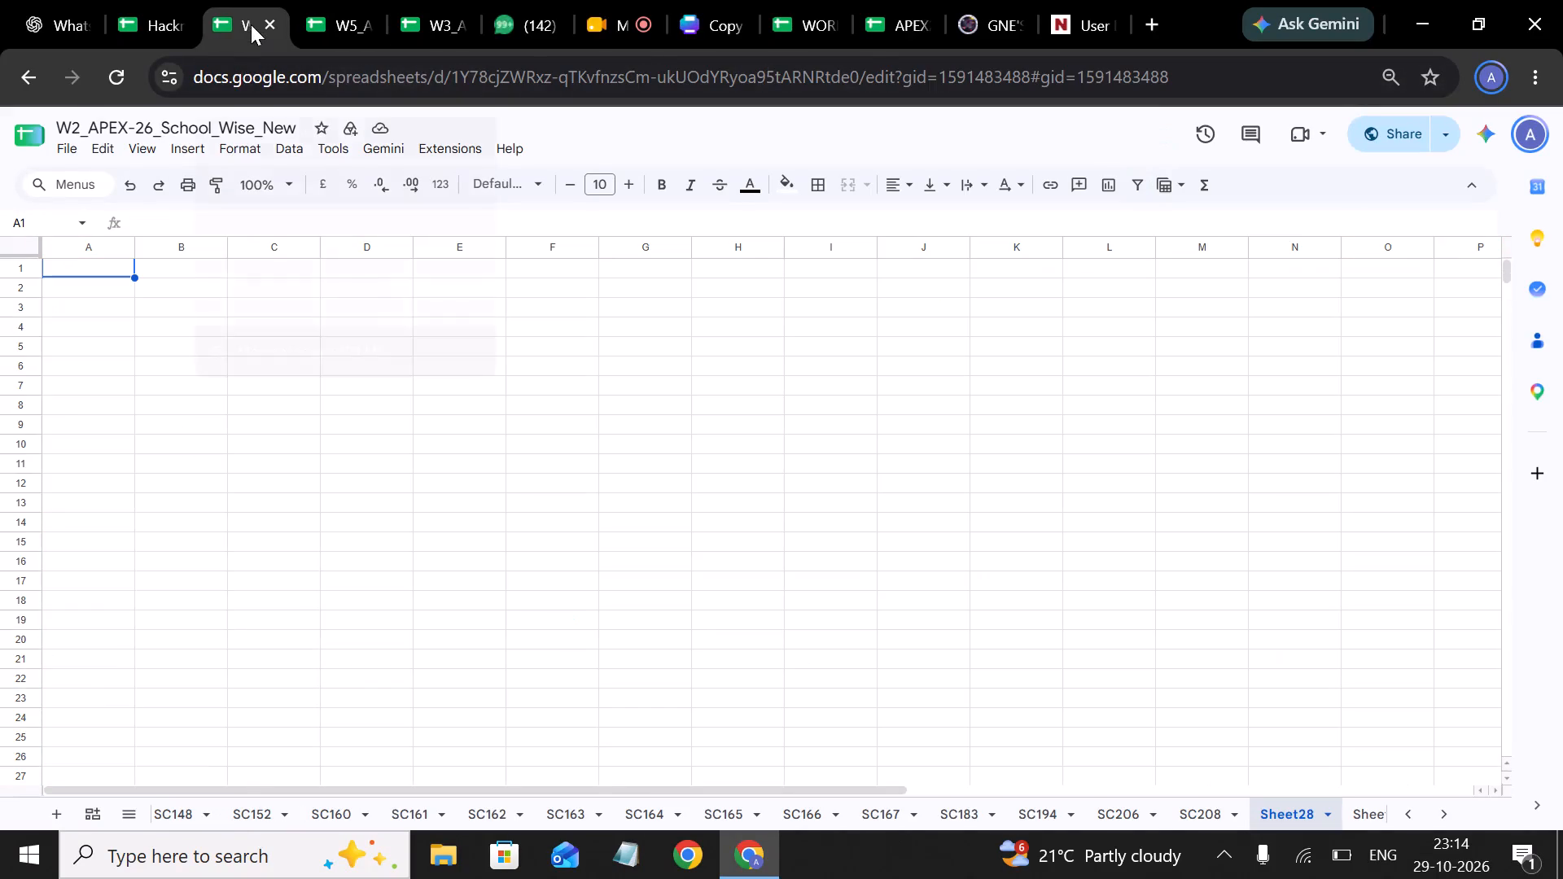
pyautogui.doubleClick(1281, 808)
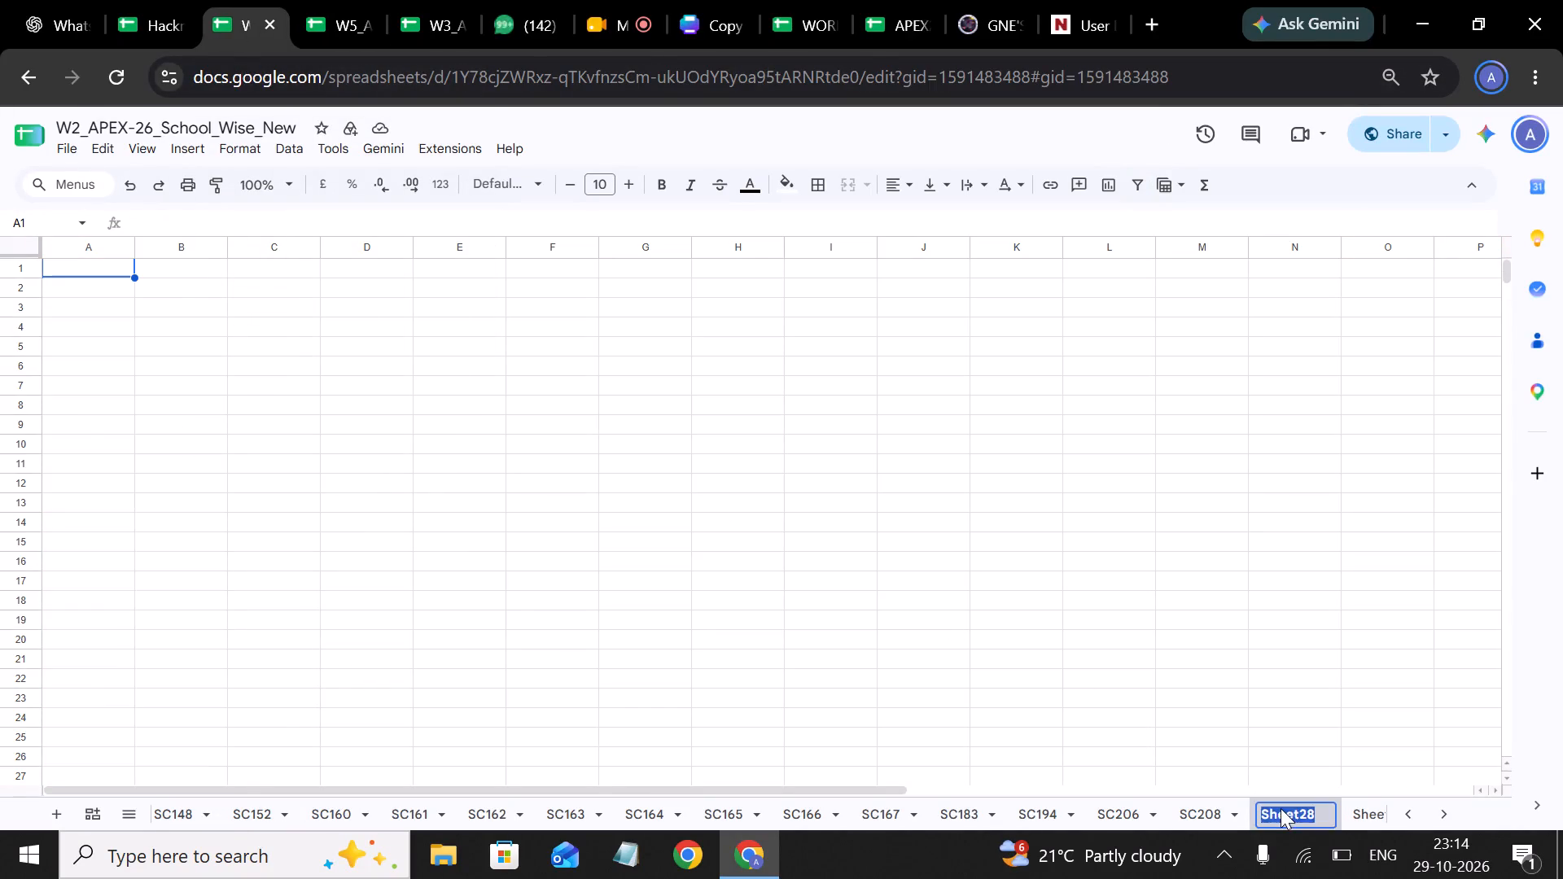
pyautogui.write('SC209')
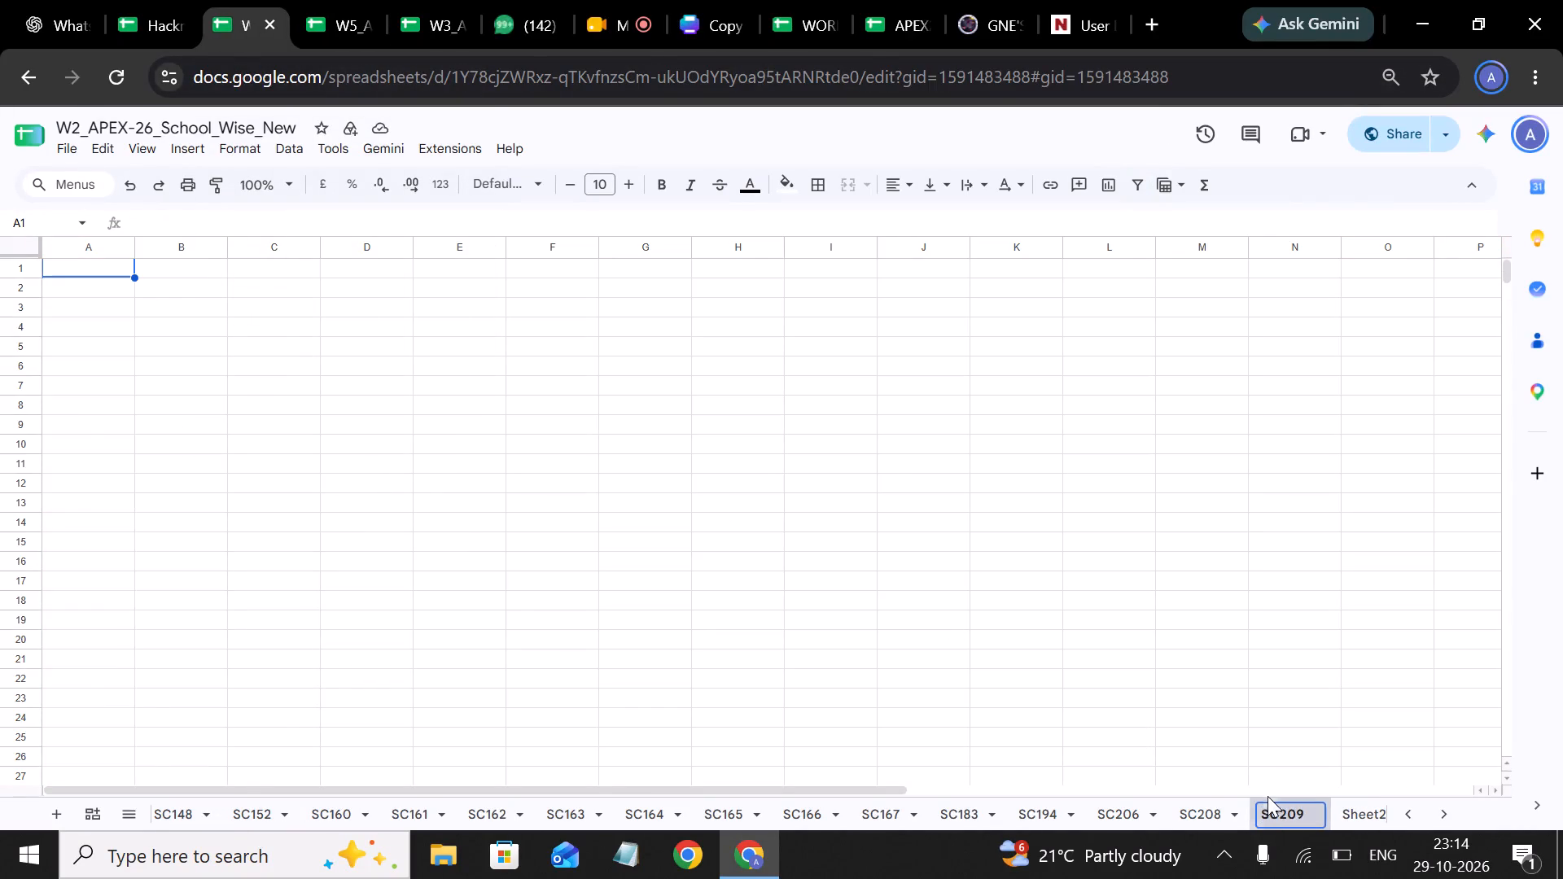
# Check the code following SC-209 in the school incharges list and rename the blank sheet after SC209 as SC210.
pyautogui.hscroll(-2, 1266, 795)
pyautogui.hscroll(-4, 1198, 816)
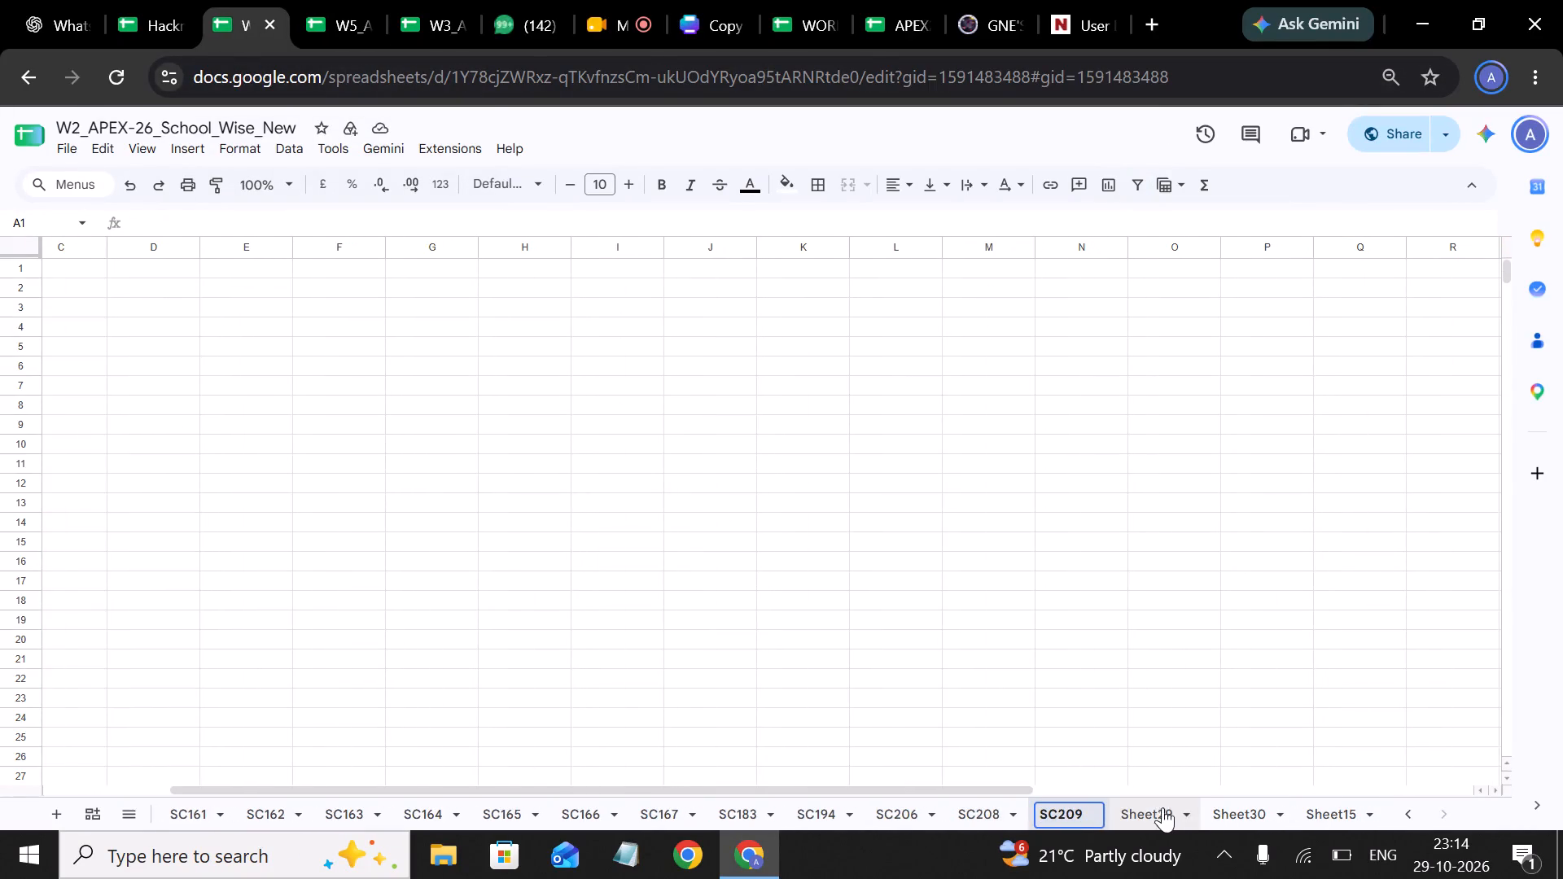
pyautogui.click(1157, 807)
pyautogui.click(300, 3)
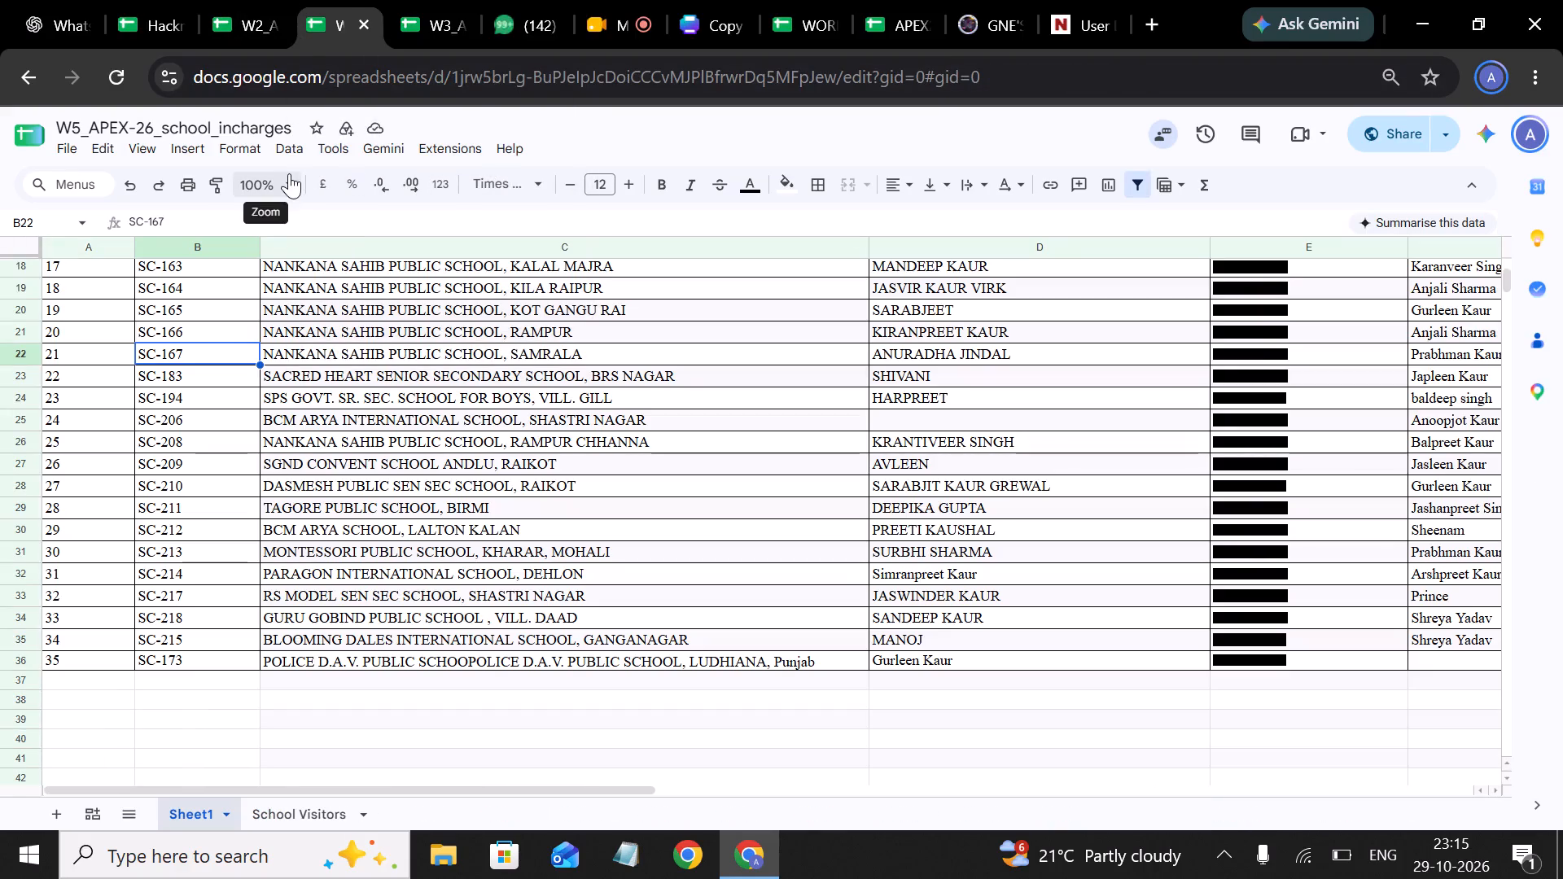
pyautogui.click(225, 24)
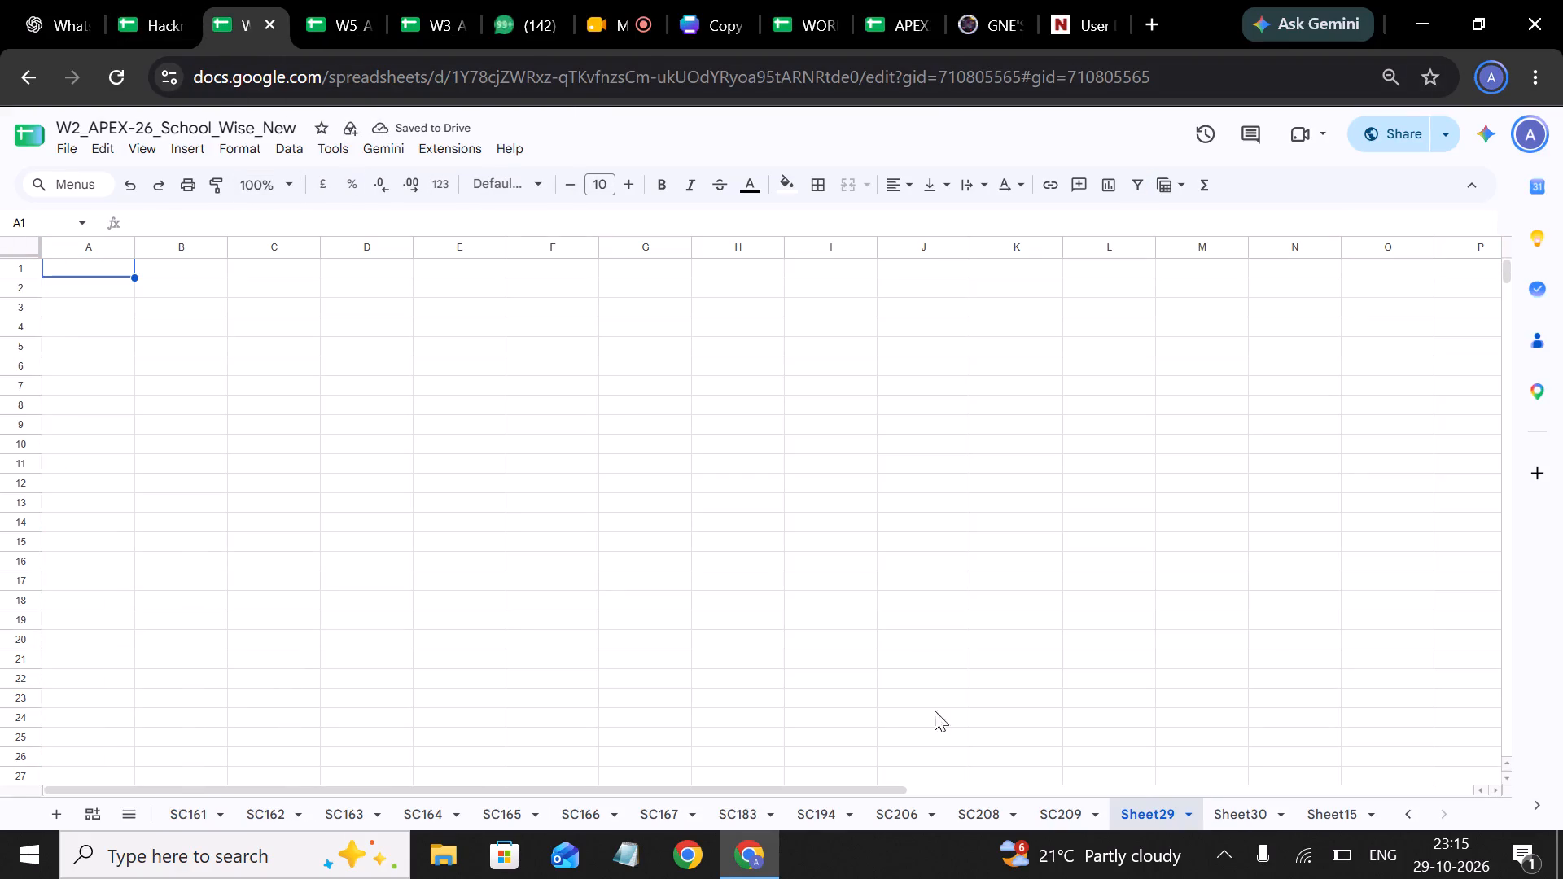
pyautogui.doubleClick(1132, 811)
pyautogui.press('s')
pyautogui.write('C210')
pyautogui.press('BackSpace')
pyautogui.press('BackSpace')
pyautogui.press('BackSpace')
pyautogui.press('BackSpace')
pyautogui.press('BackSpace')
pyautogui.write('SC219')
pyautogui.press('BackSpace')
pyautogui.press('0')
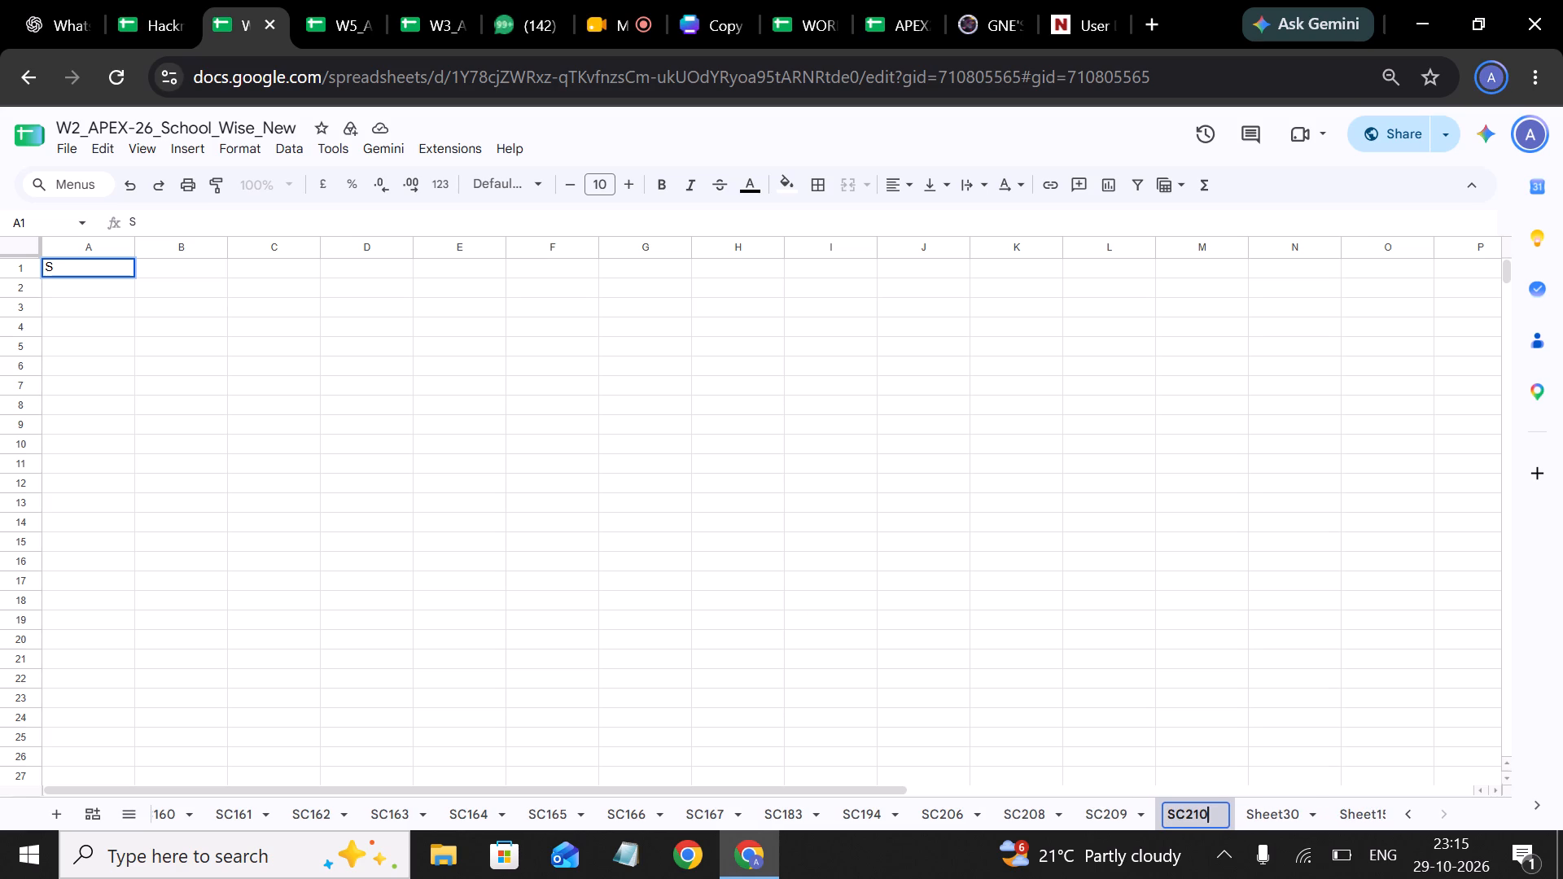
# Rename the first blank sheet after SC210 as SC211.
pyautogui.doubleClick(1294, 806)
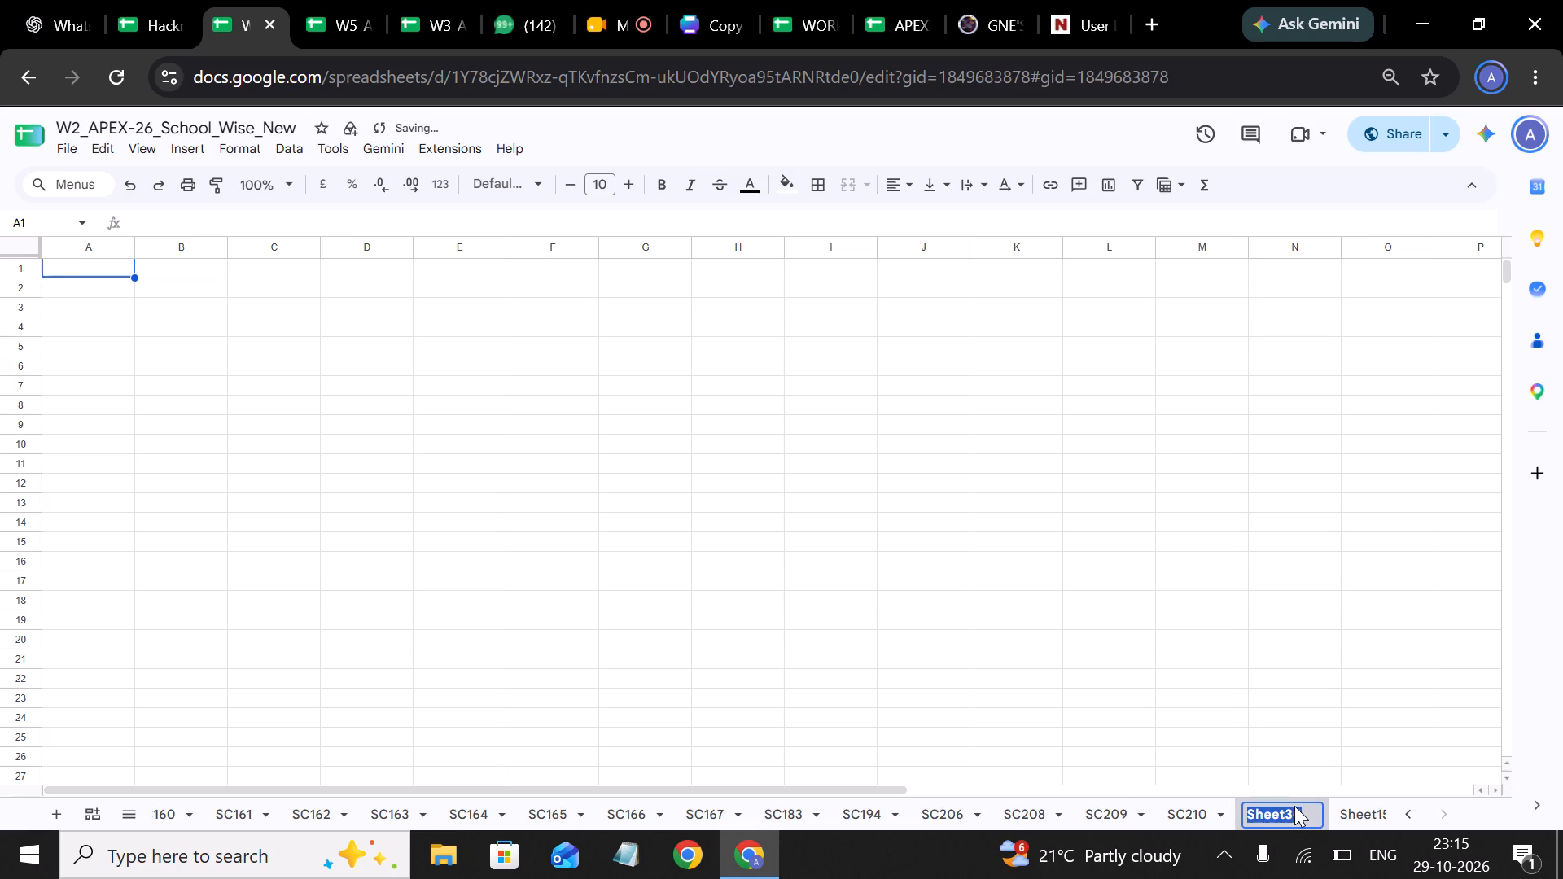
pyautogui.write('SC211')
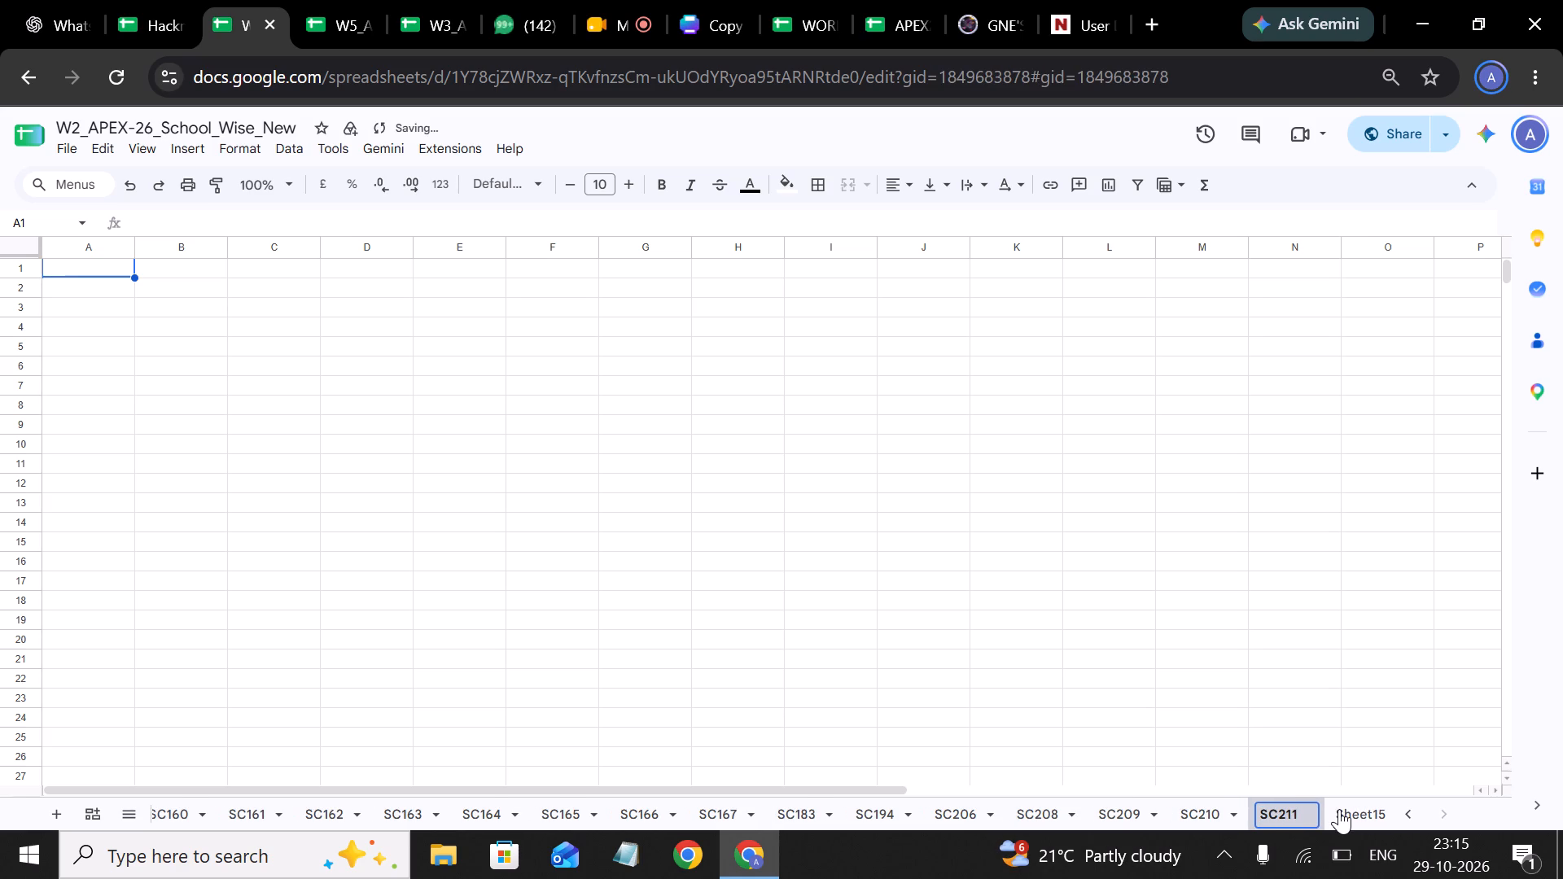
# Rename the last remaining blank sheet, after SC211, as SC212.
pyautogui.doubleClick(1339, 809)
pyautogui.write('SC212')
# Add two new blank sheets after SC212.
pyautogui.hscroll(-2, 1341, 811)
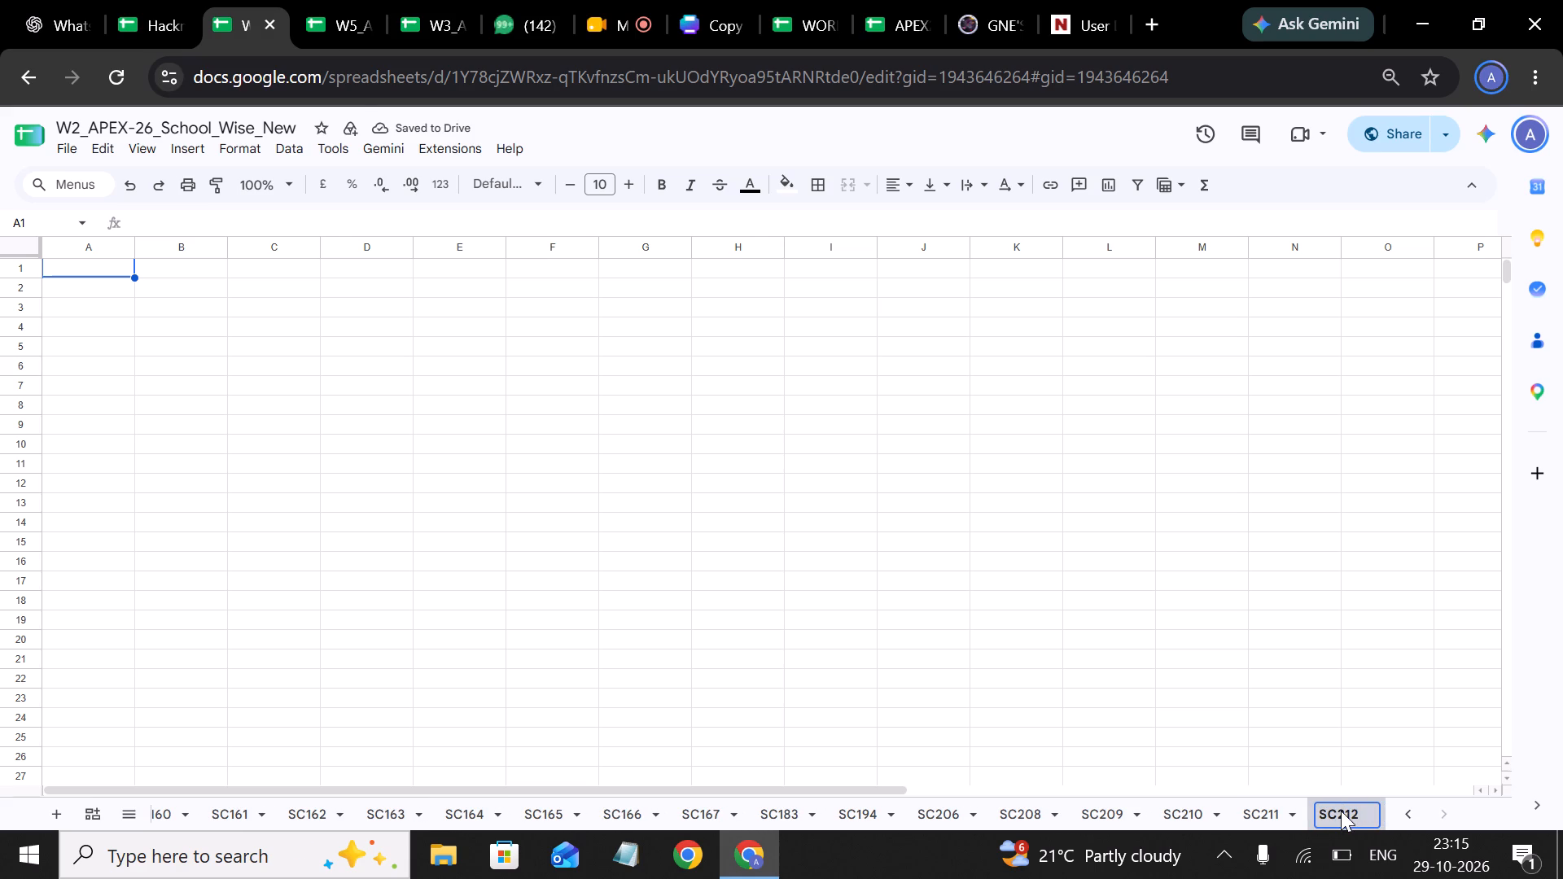
pyautogui.hscroll(-1, 1341, 811)
pyautogui.click(54, 805)
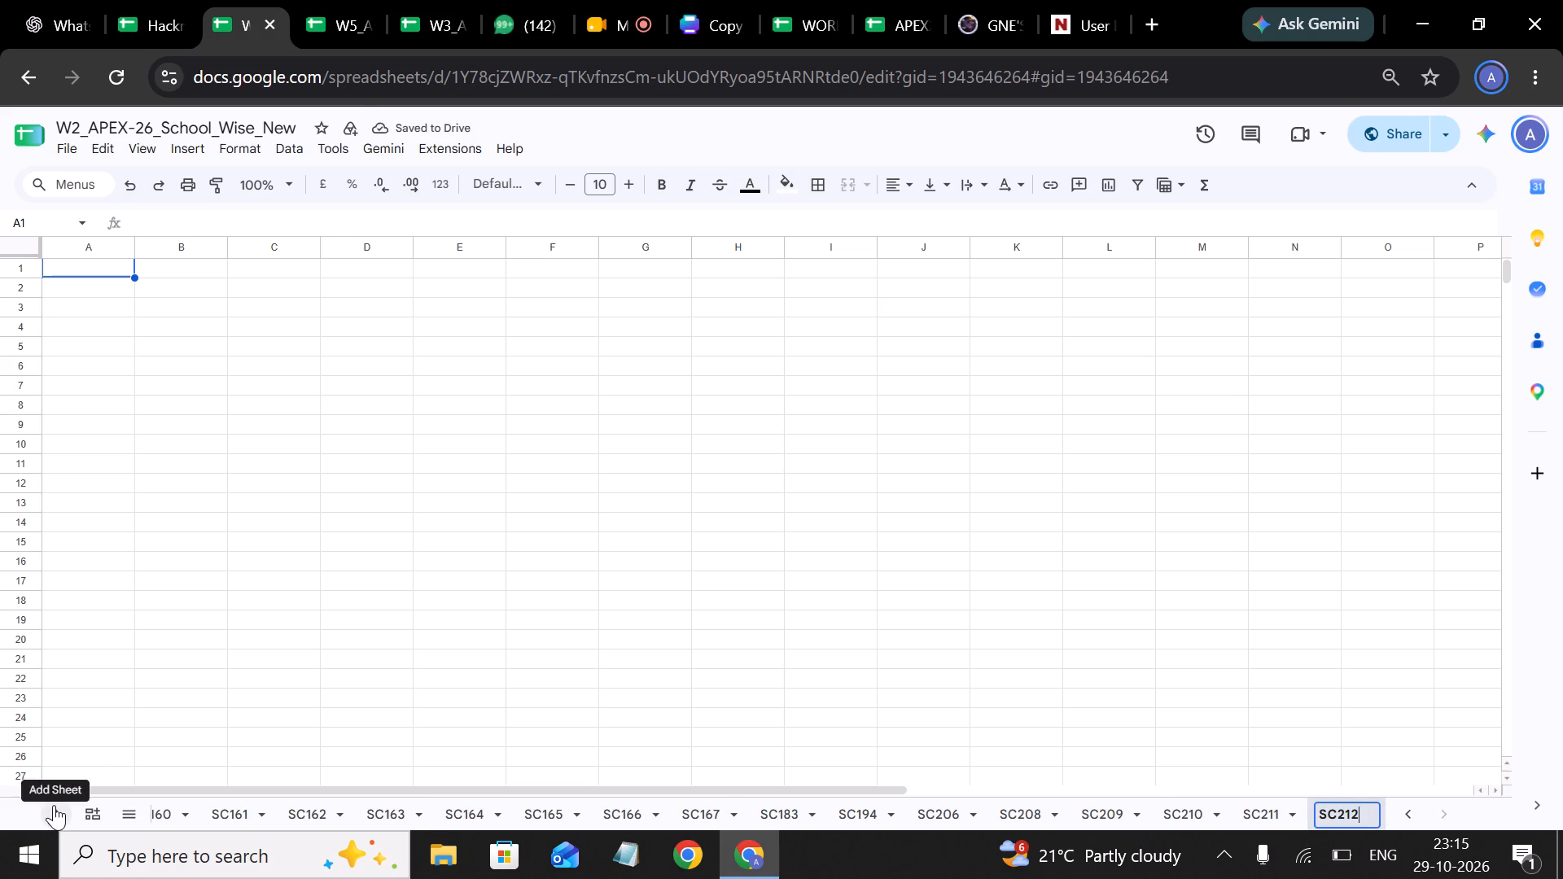
pyautogui.click(54, 805)
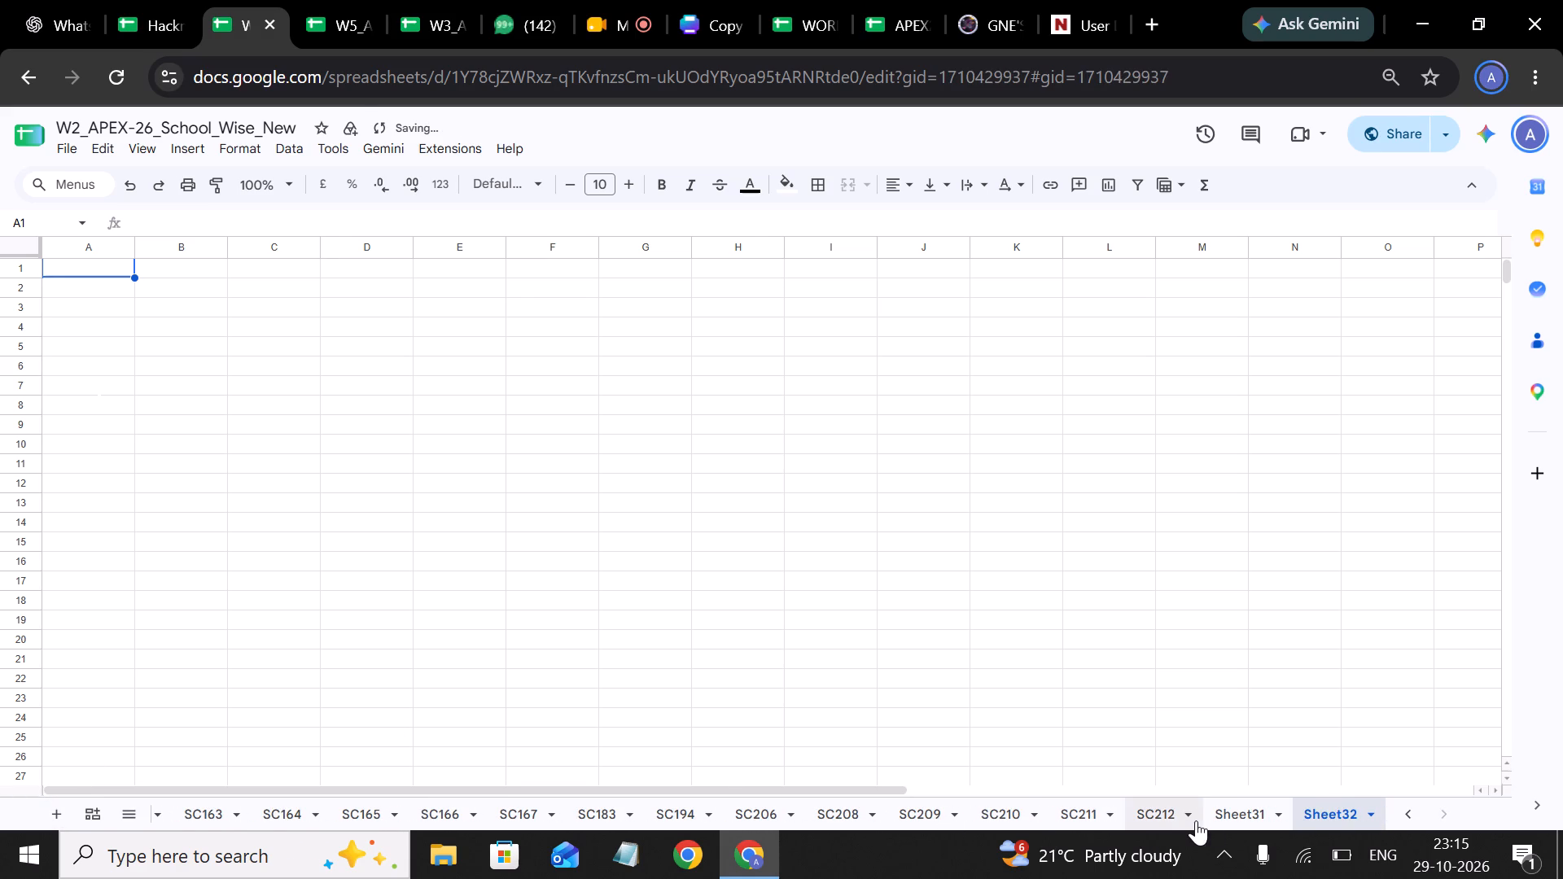
# Rename the first new blank sheet after SC212 as SC213.
pyautogui.doubleClick(1220, 819)
pyautogui.write('SC213')
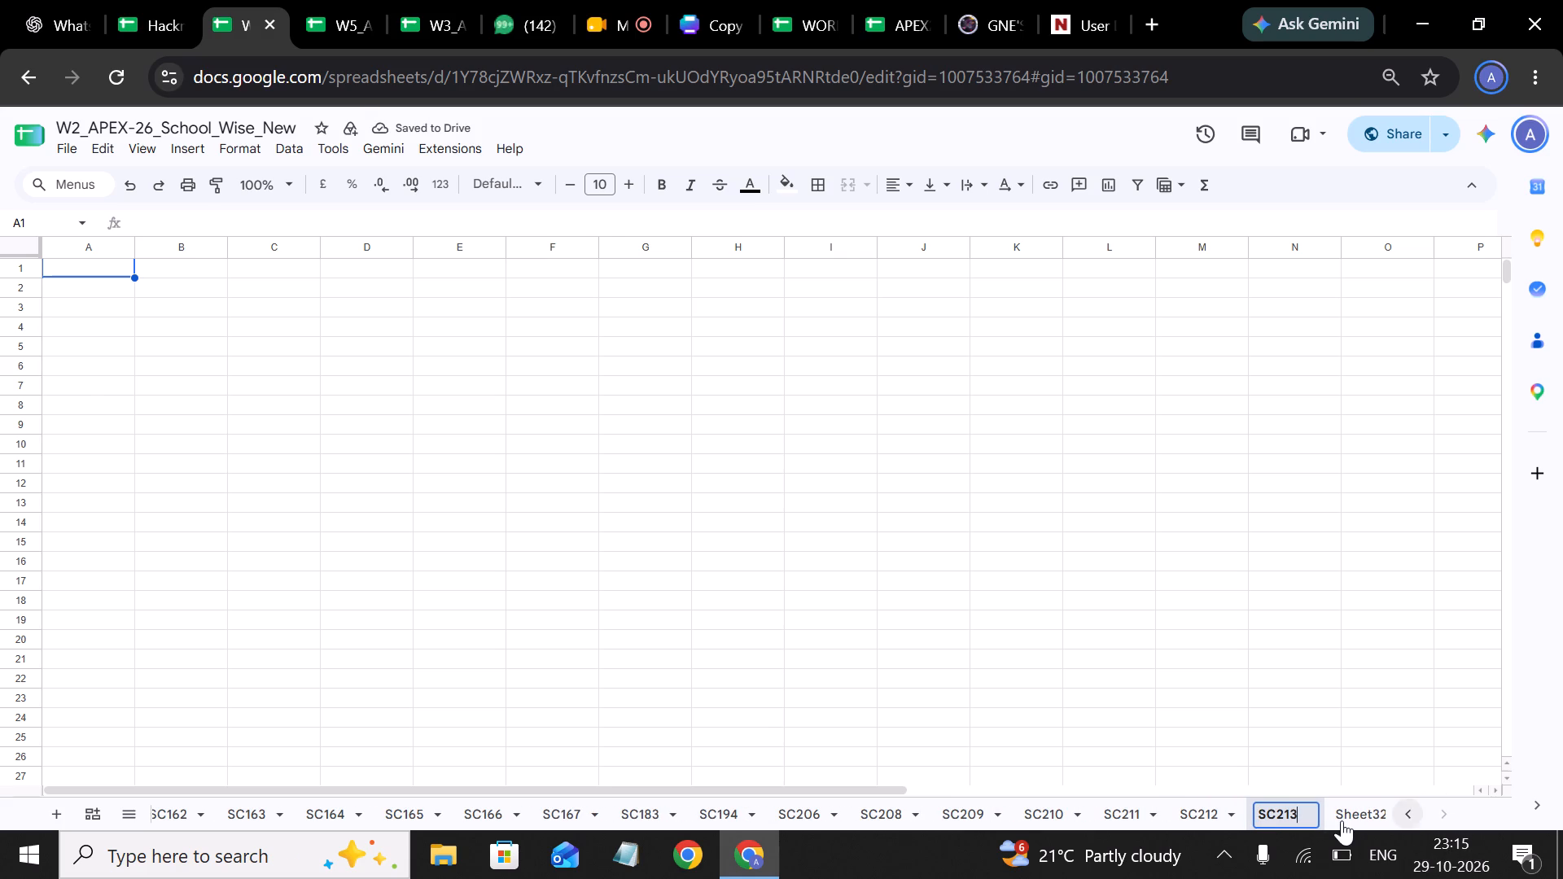
# Rename the remaining blank sheet after SC213 as SC214.
pyautogui.tripleClick(1351, 815)
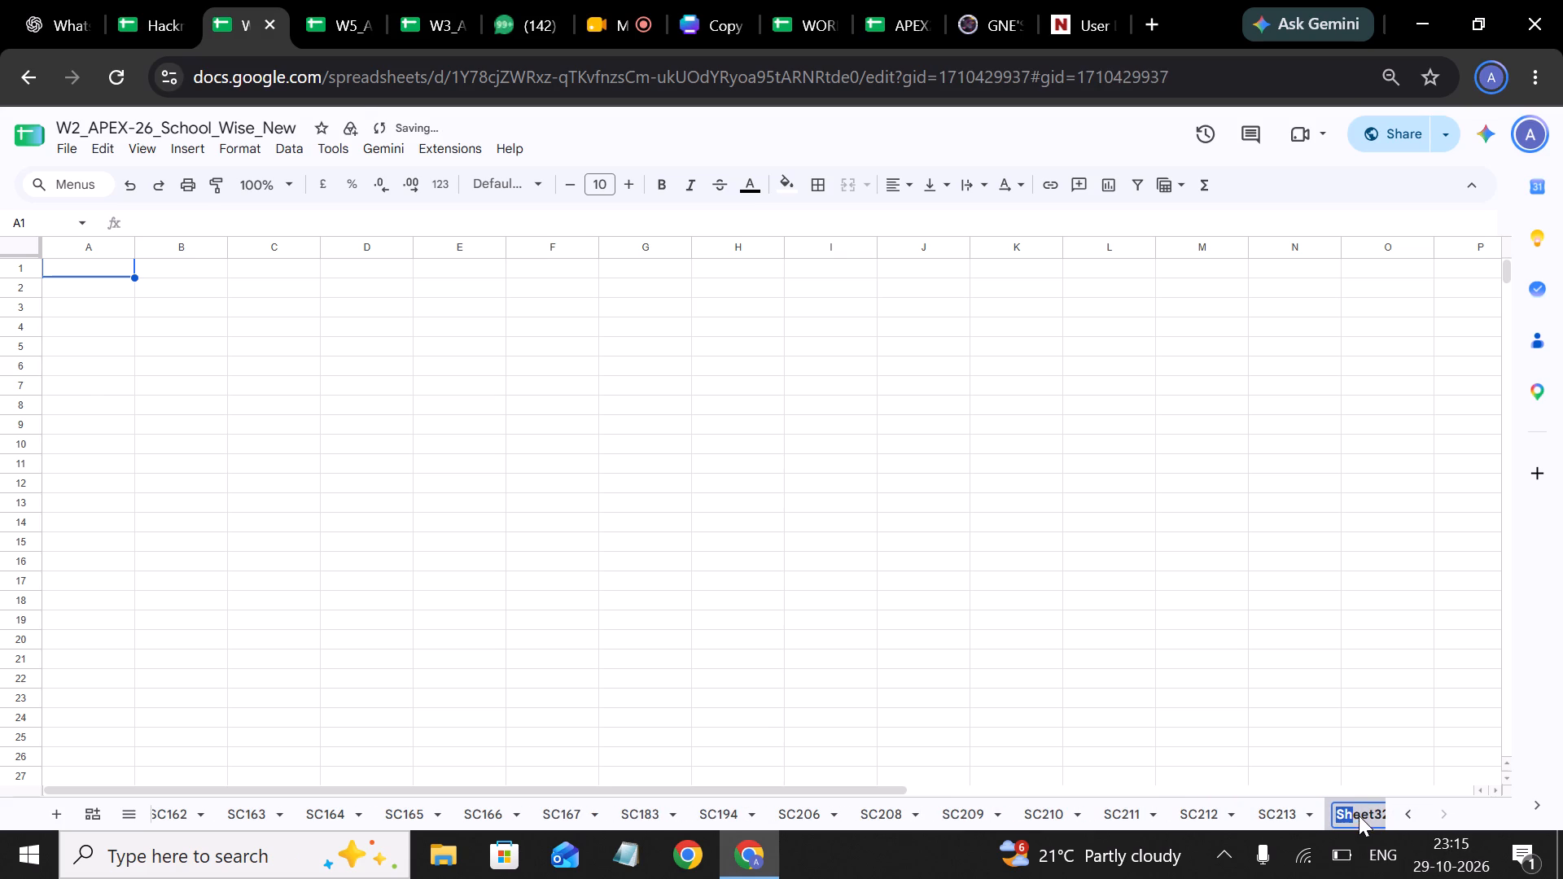
pyautogui.tripleClick(1354, 814)
pyautogui.press('BackSpace')
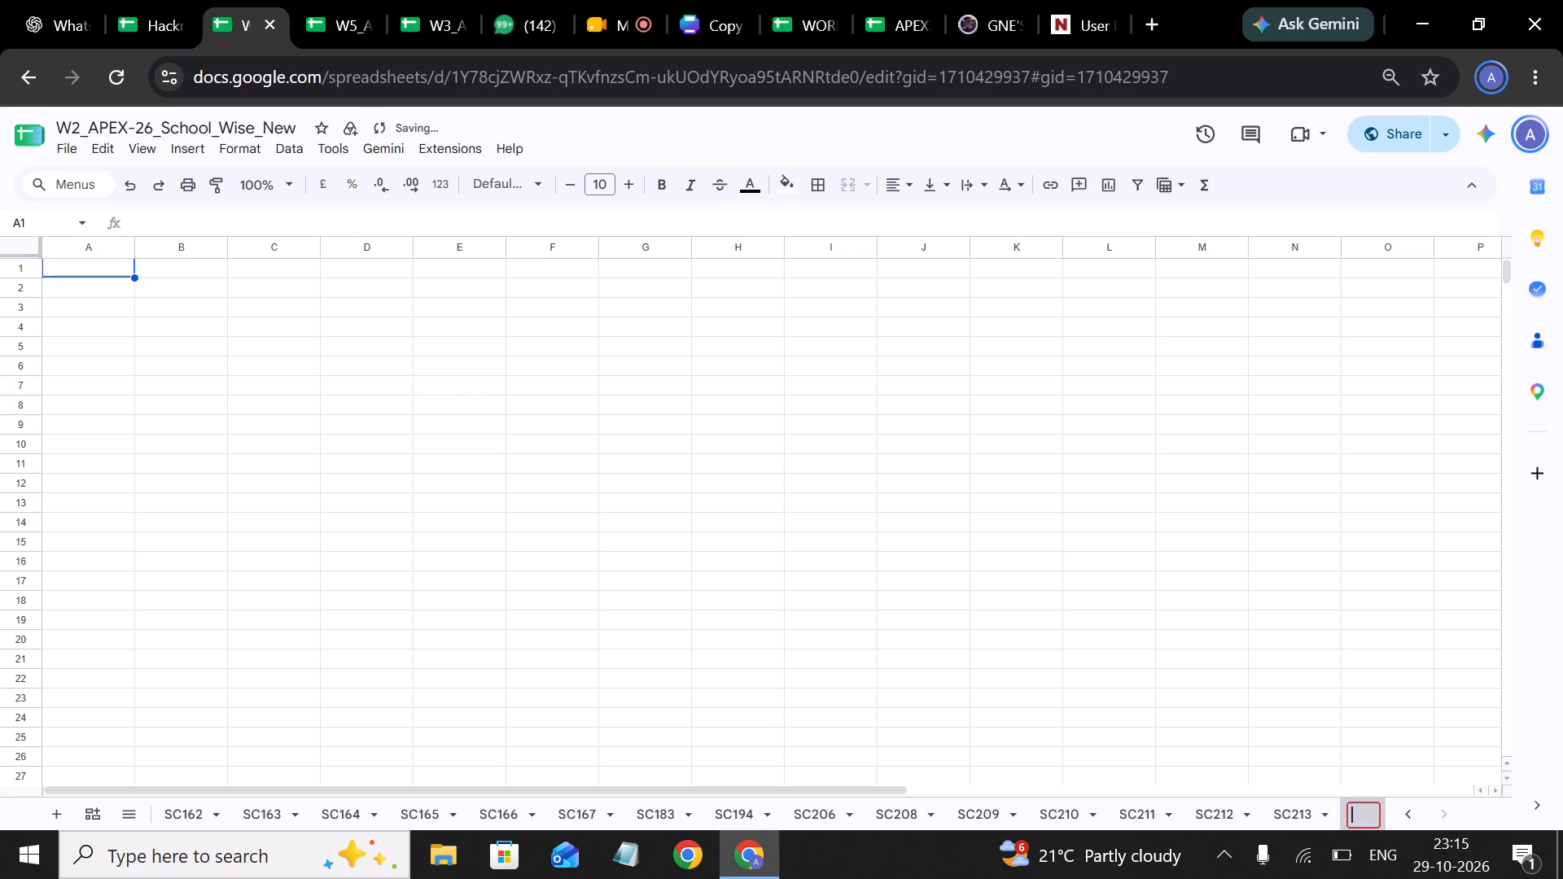
pyautogui.write('SC214')
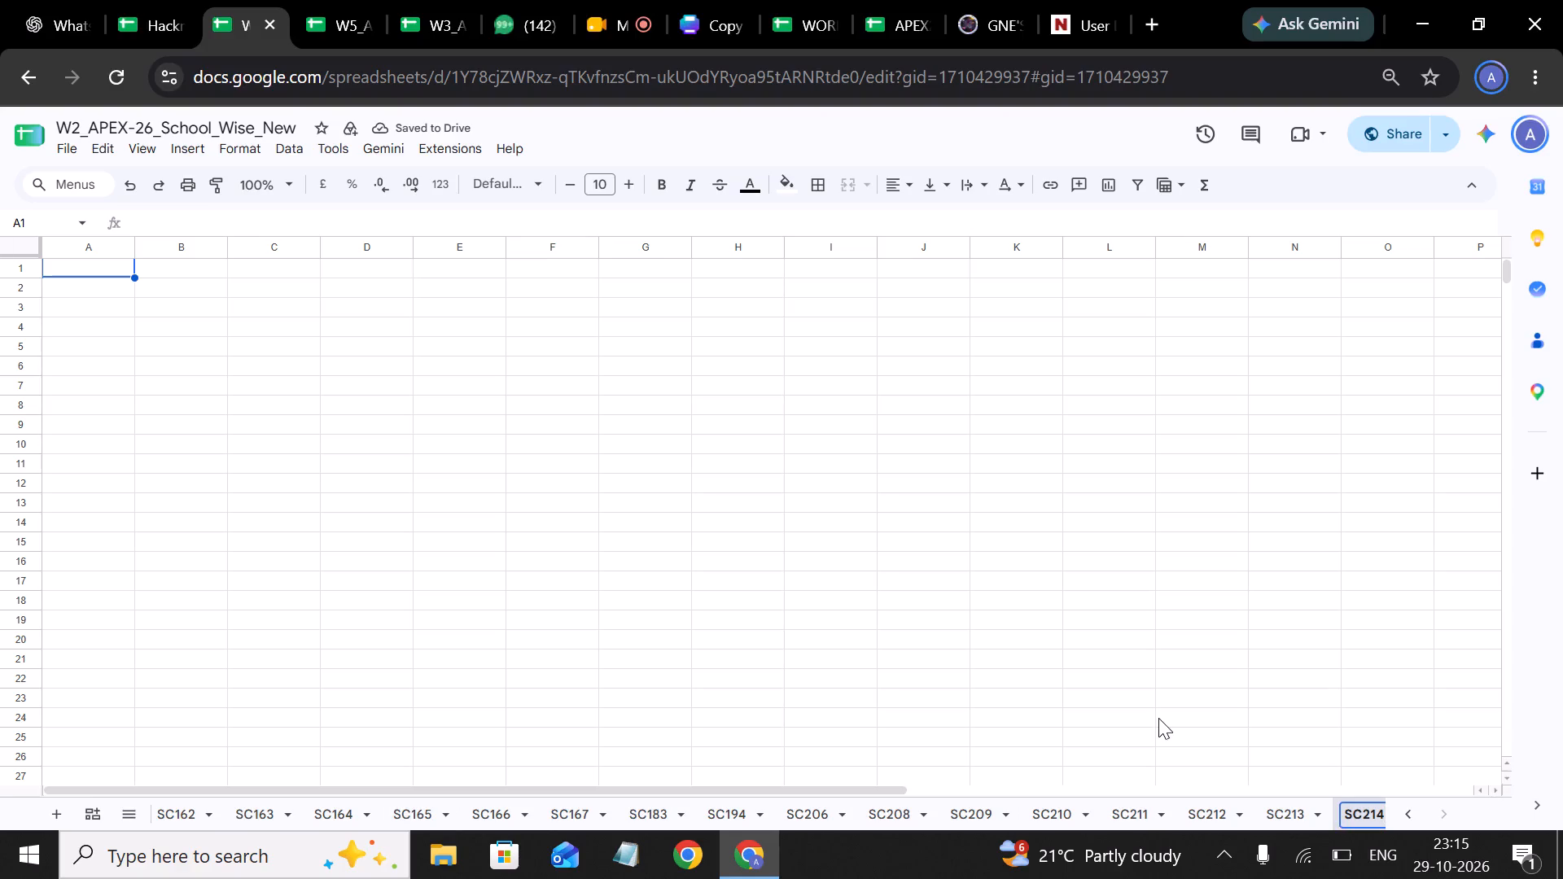
# Switch to the W5 APEX-26 school incharges spreadsheet, mark the SC-214 code and review the school entries around it.
pyautogui.click(317, 34)
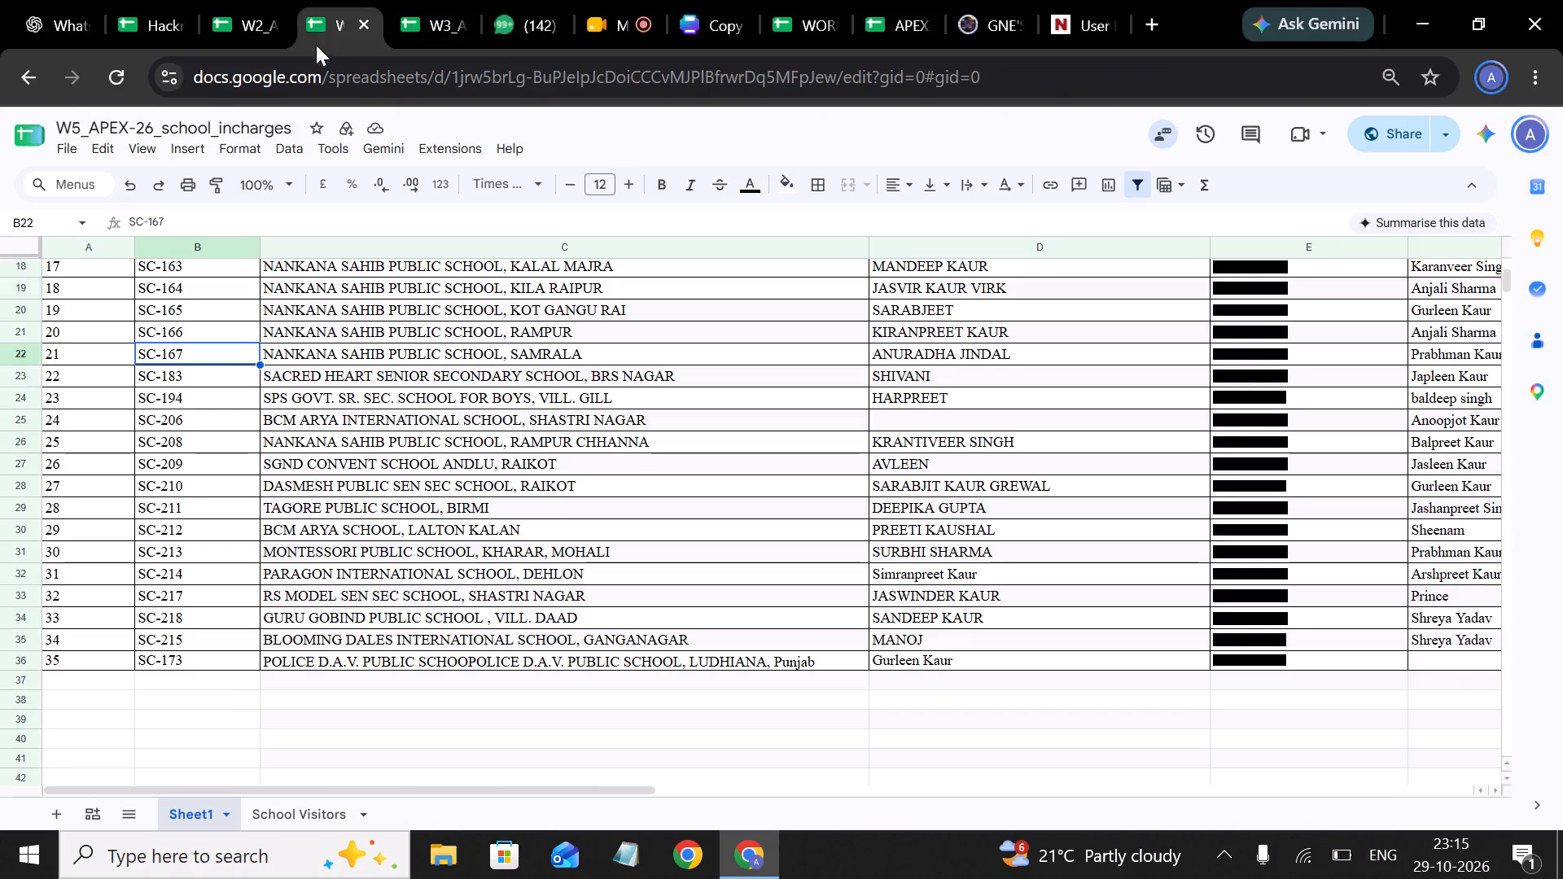
pyautogui.click(221, 571)
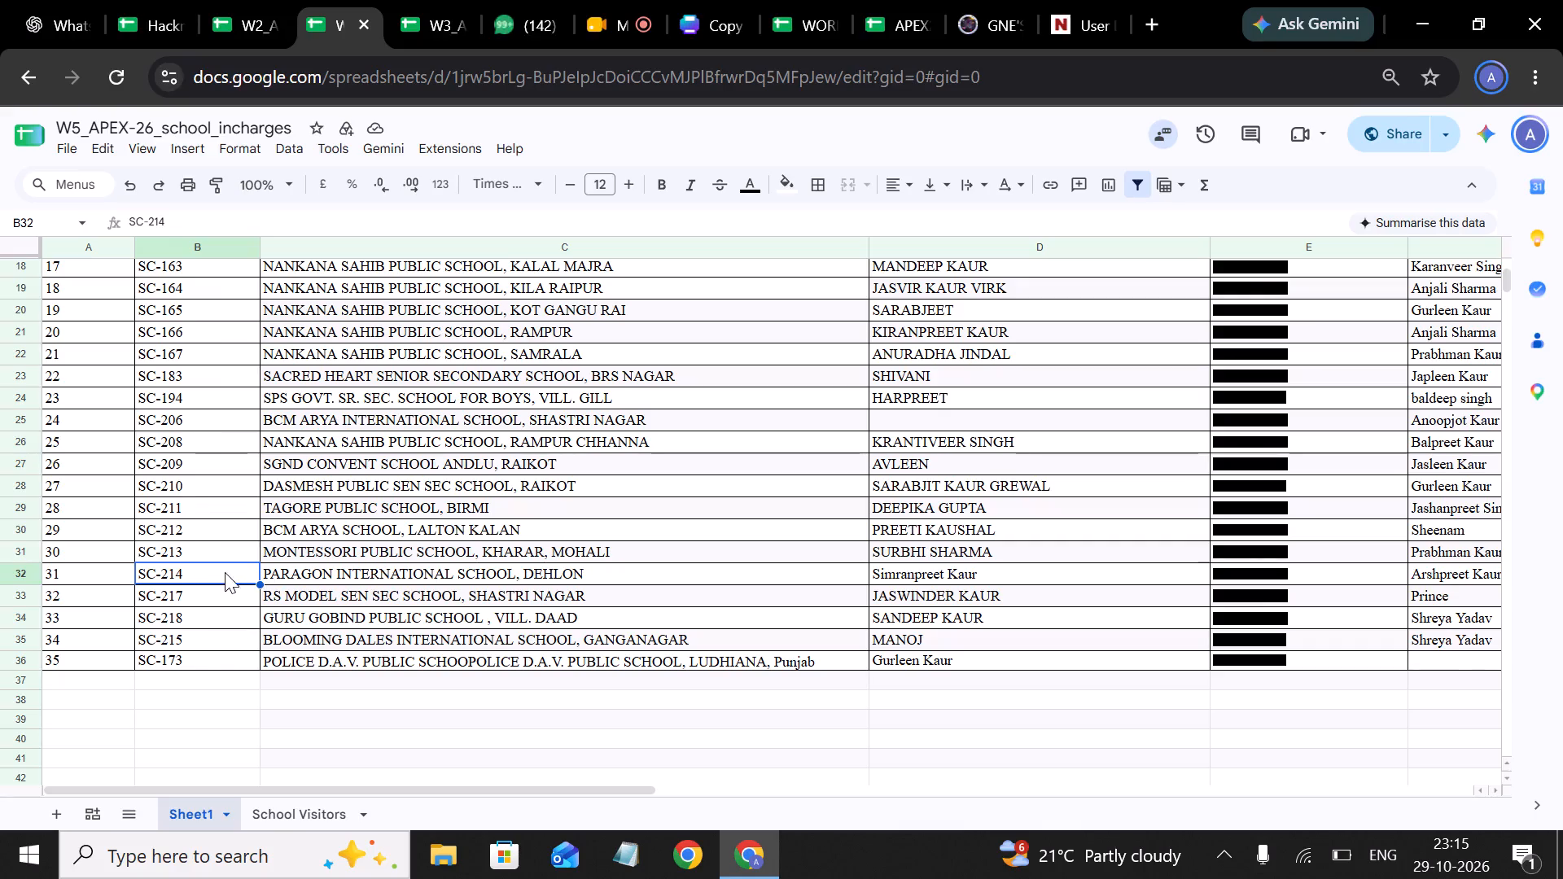
pyautogui.scroll(4, 230, 461)
pyautogui.scroll(-2, 228, 460)
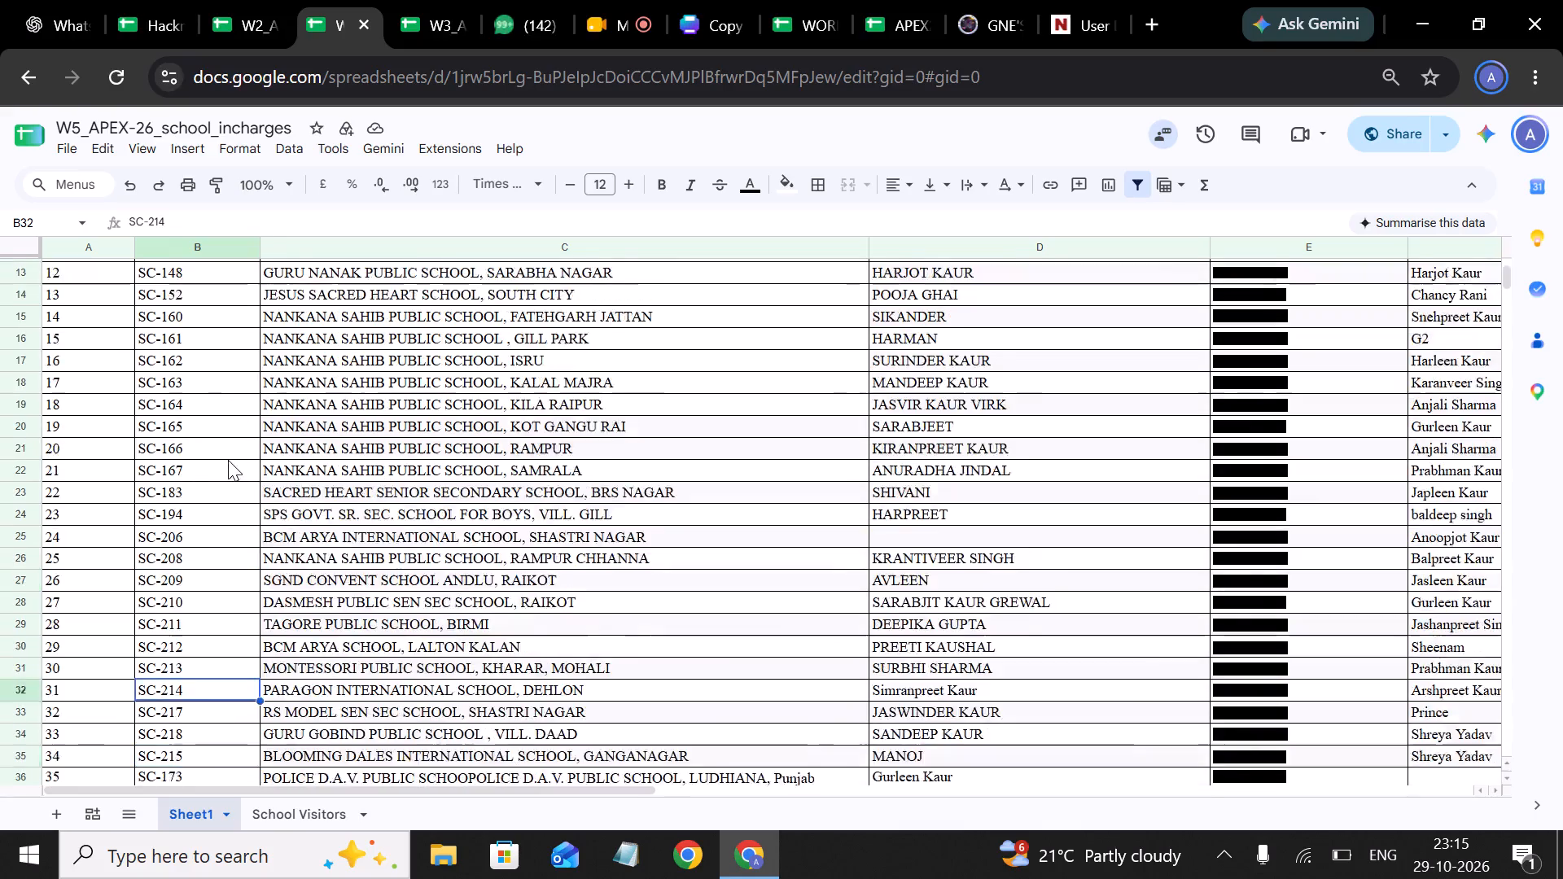
pyautogui.hscroll(-3, 228, 460)
pyautogui.hscroll(5, 228, 460)
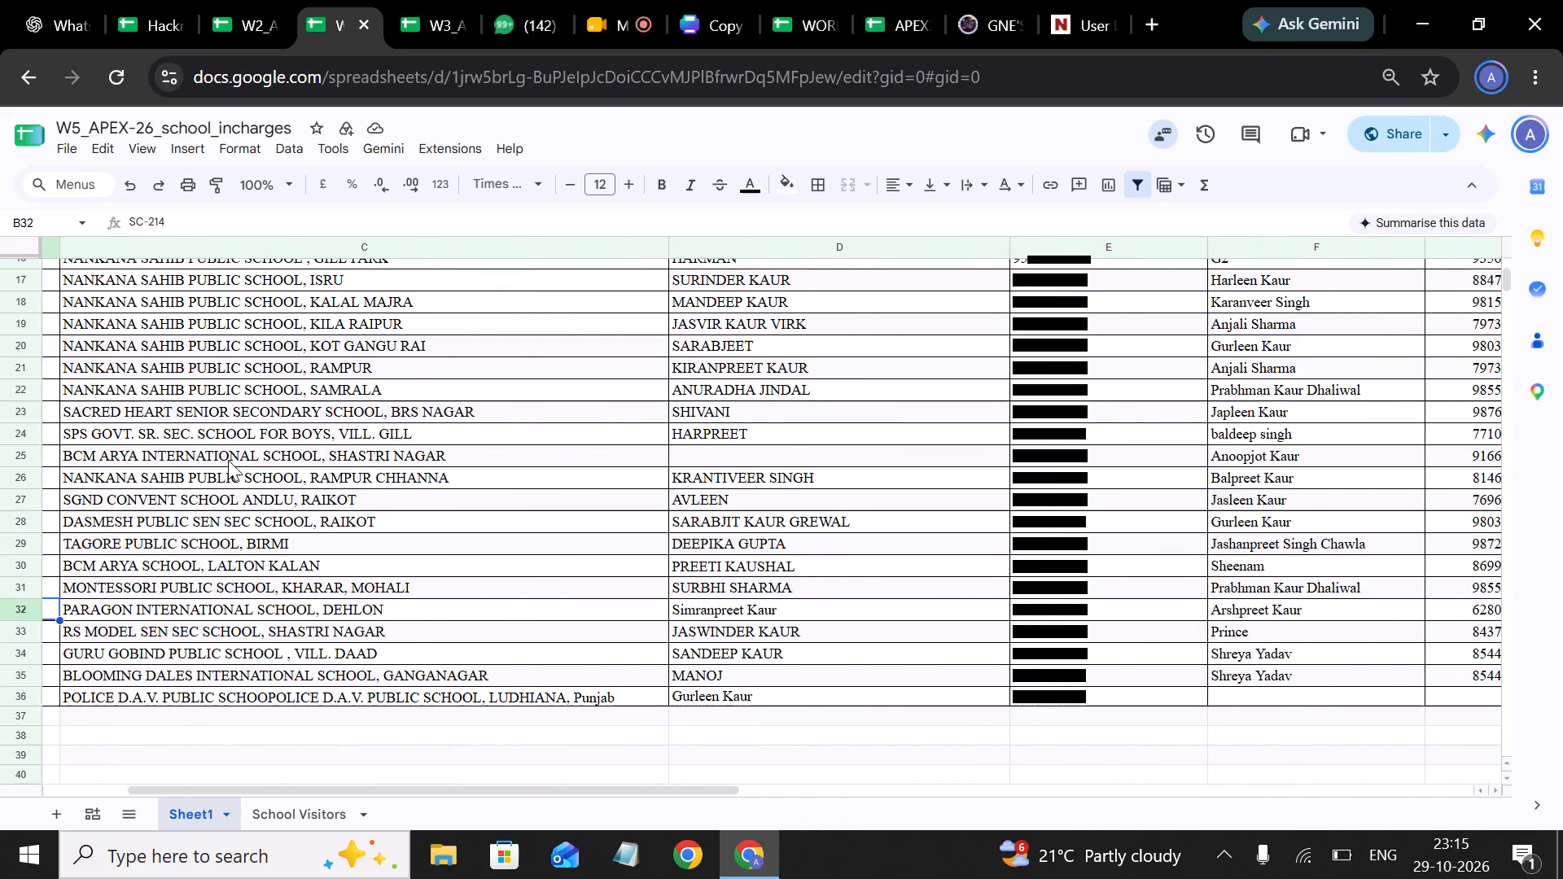
# Sort the school incharges list by school code from A to Z.
pyautogui.scroll(2, 127, 358)
pyautogui.click(252, 273)
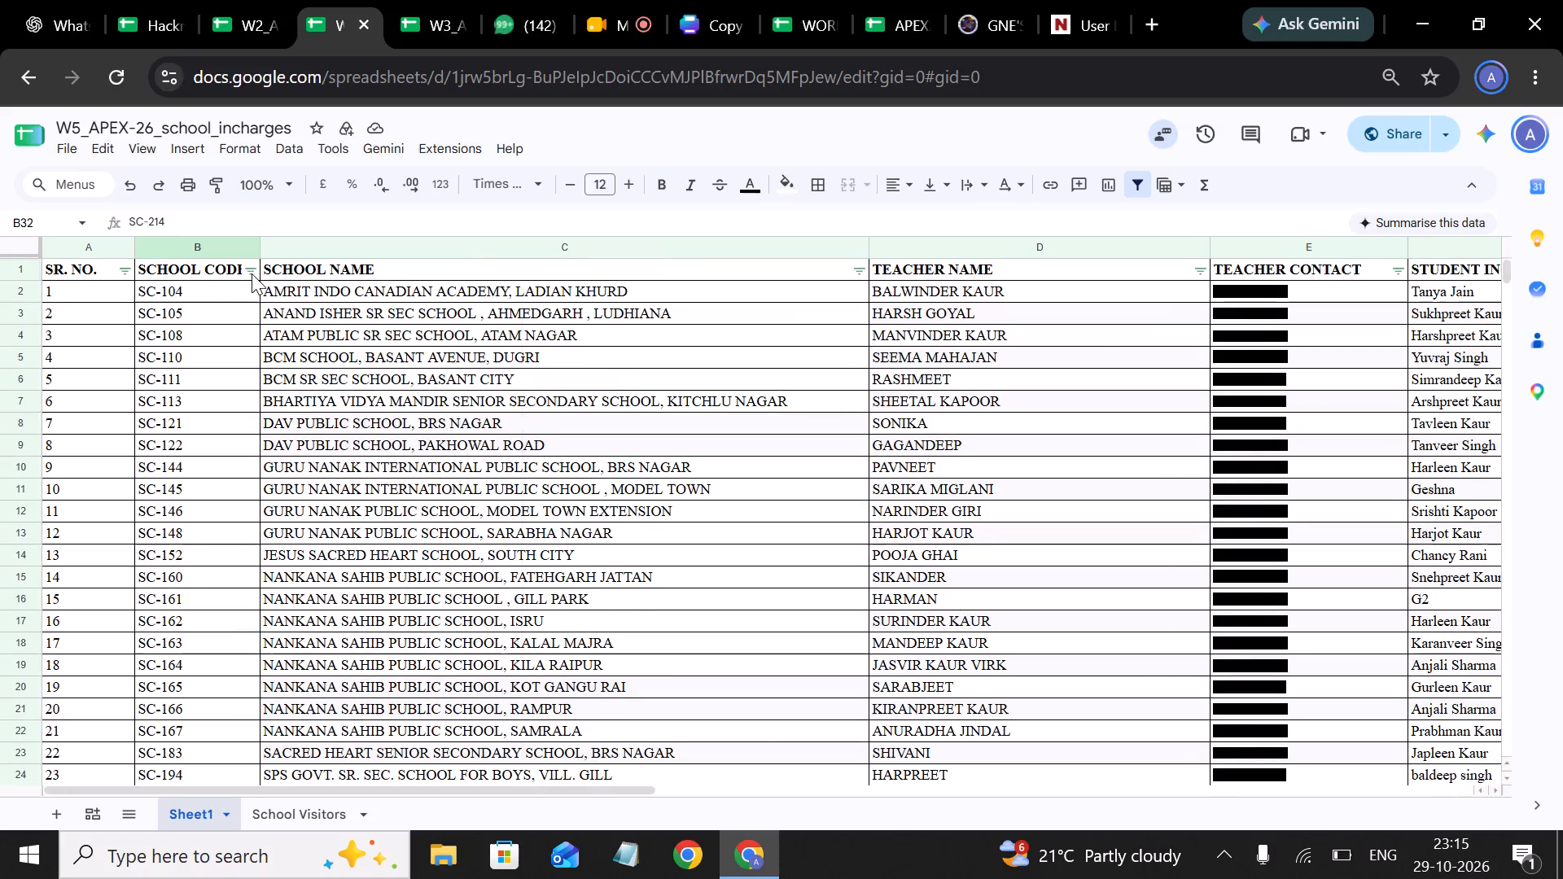
pyautogui.click(329, 302)
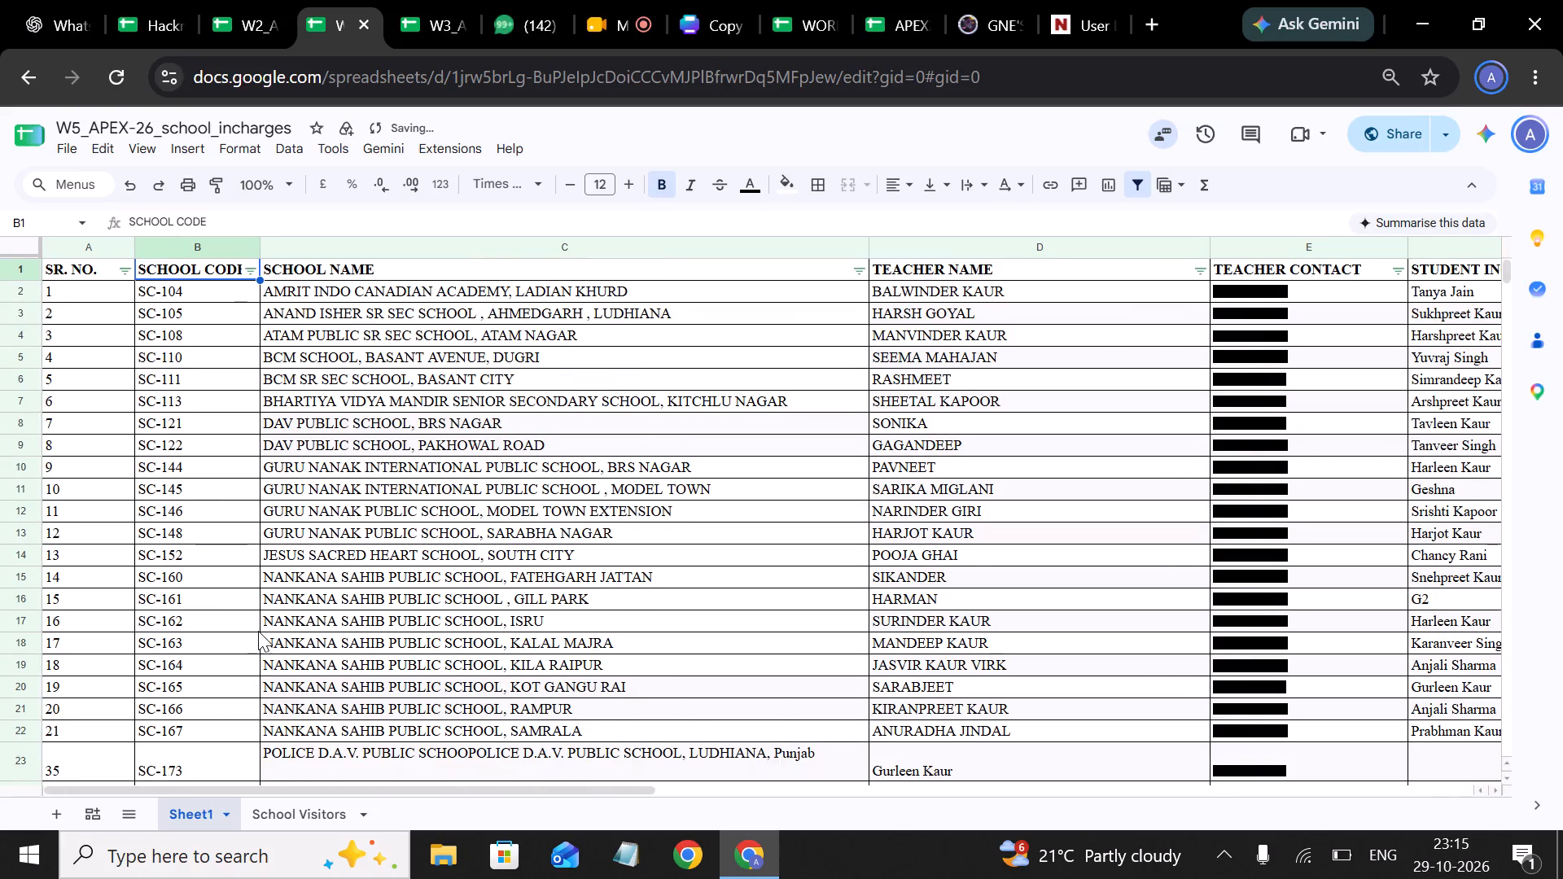
# Set the height of the SC-173 Police D.A.V. Public School row to a specified 21 pixels.
pyautogui.scroll(-1, 257, 633)
pyautogui.hscroll(-1, 591, 631)
pyautogui.hscroll(2, 591, 631)
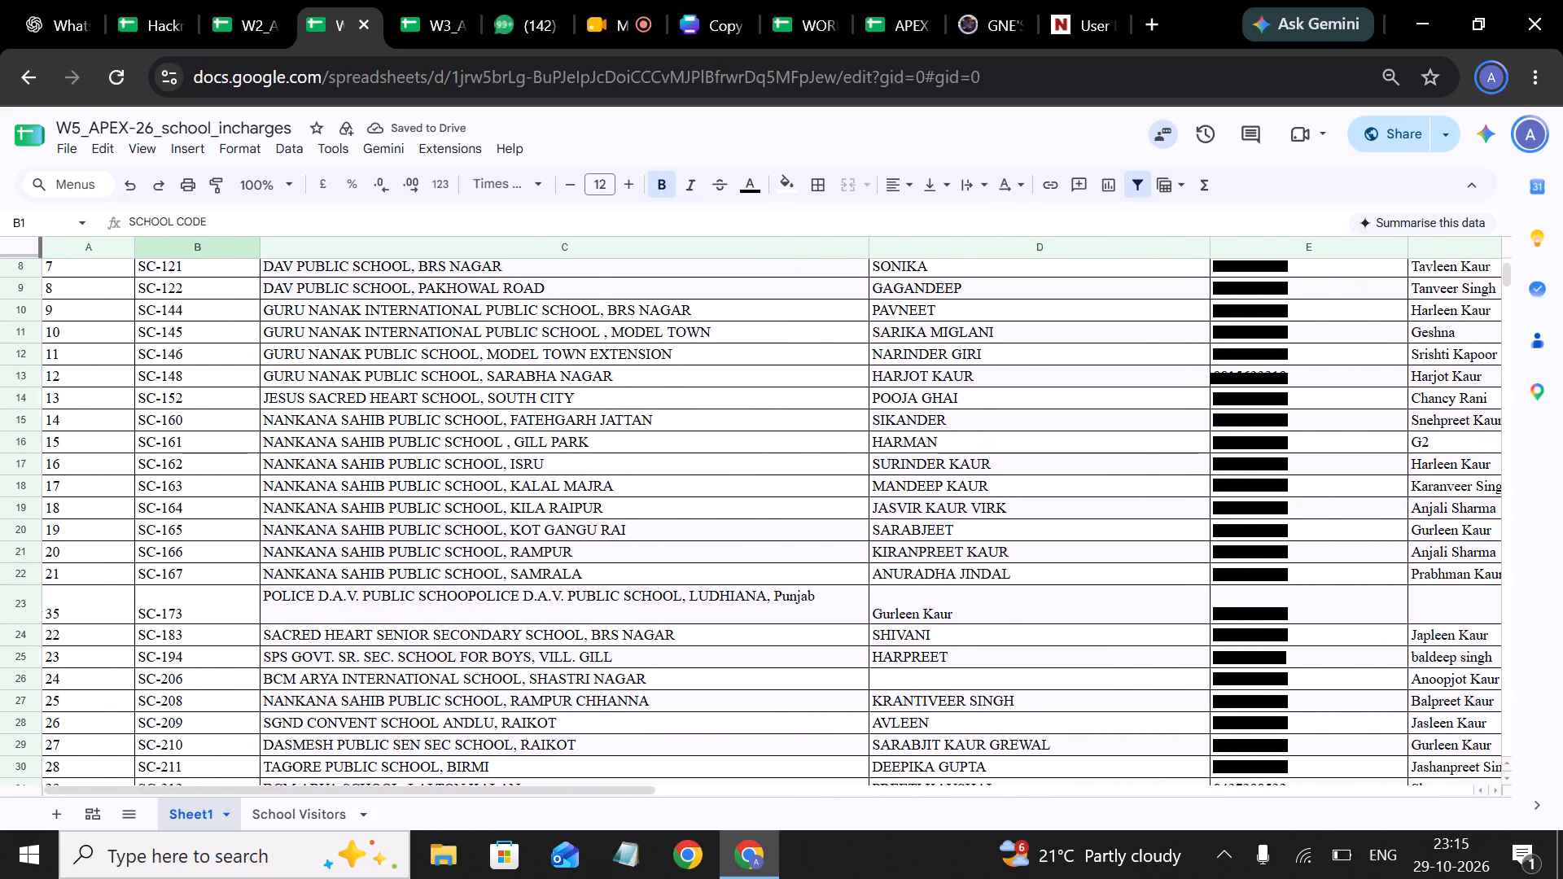
pyautogui.click(6, 606)
pyautogui.rightClick(6, 606)
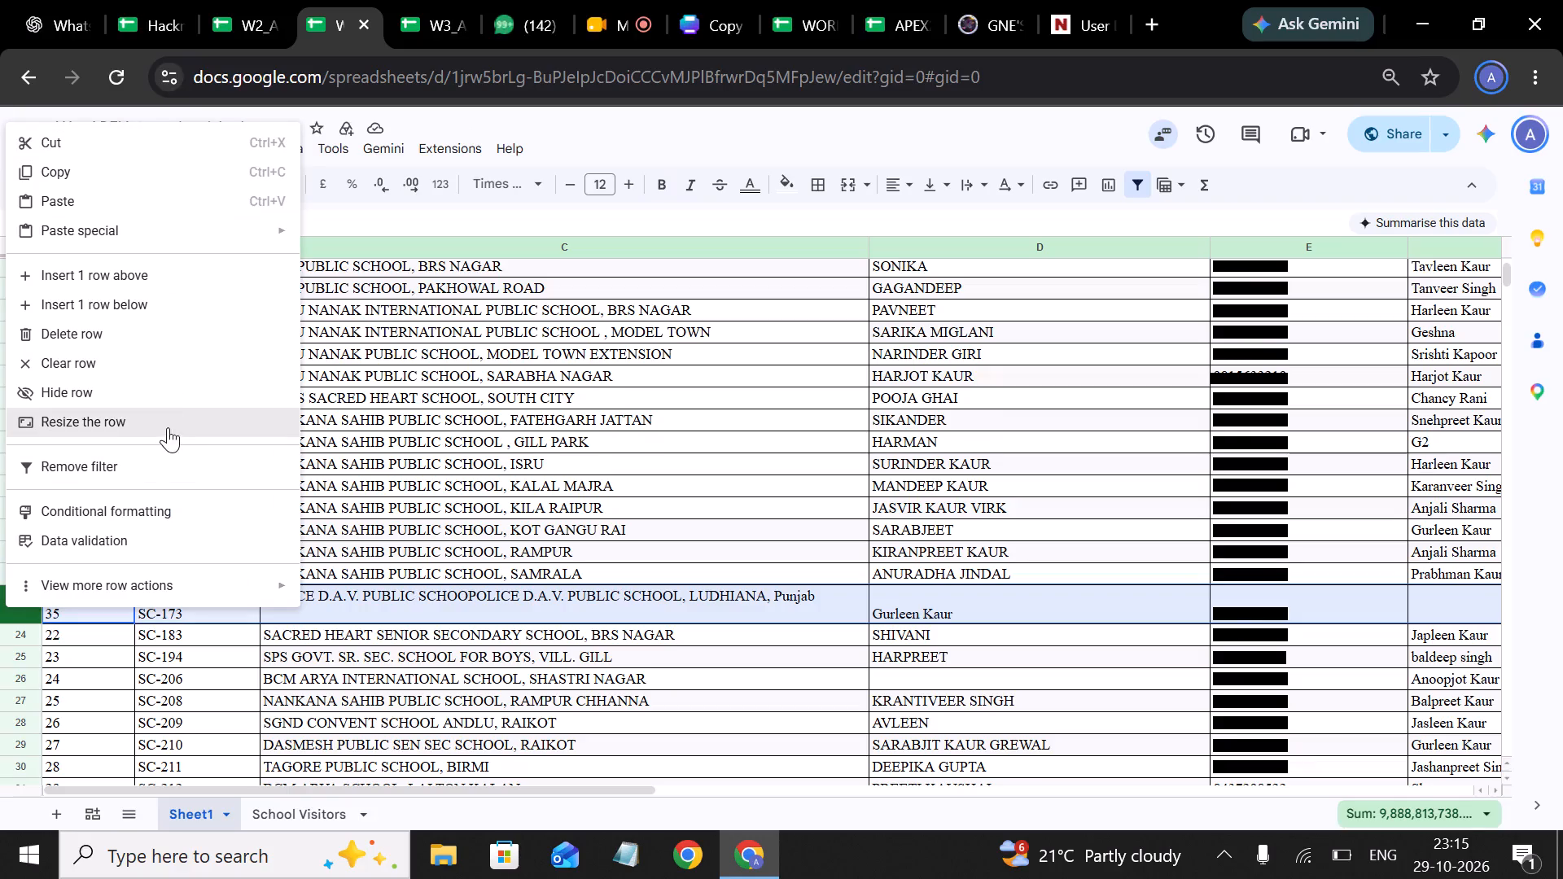
pyautogui.click(168, 427)
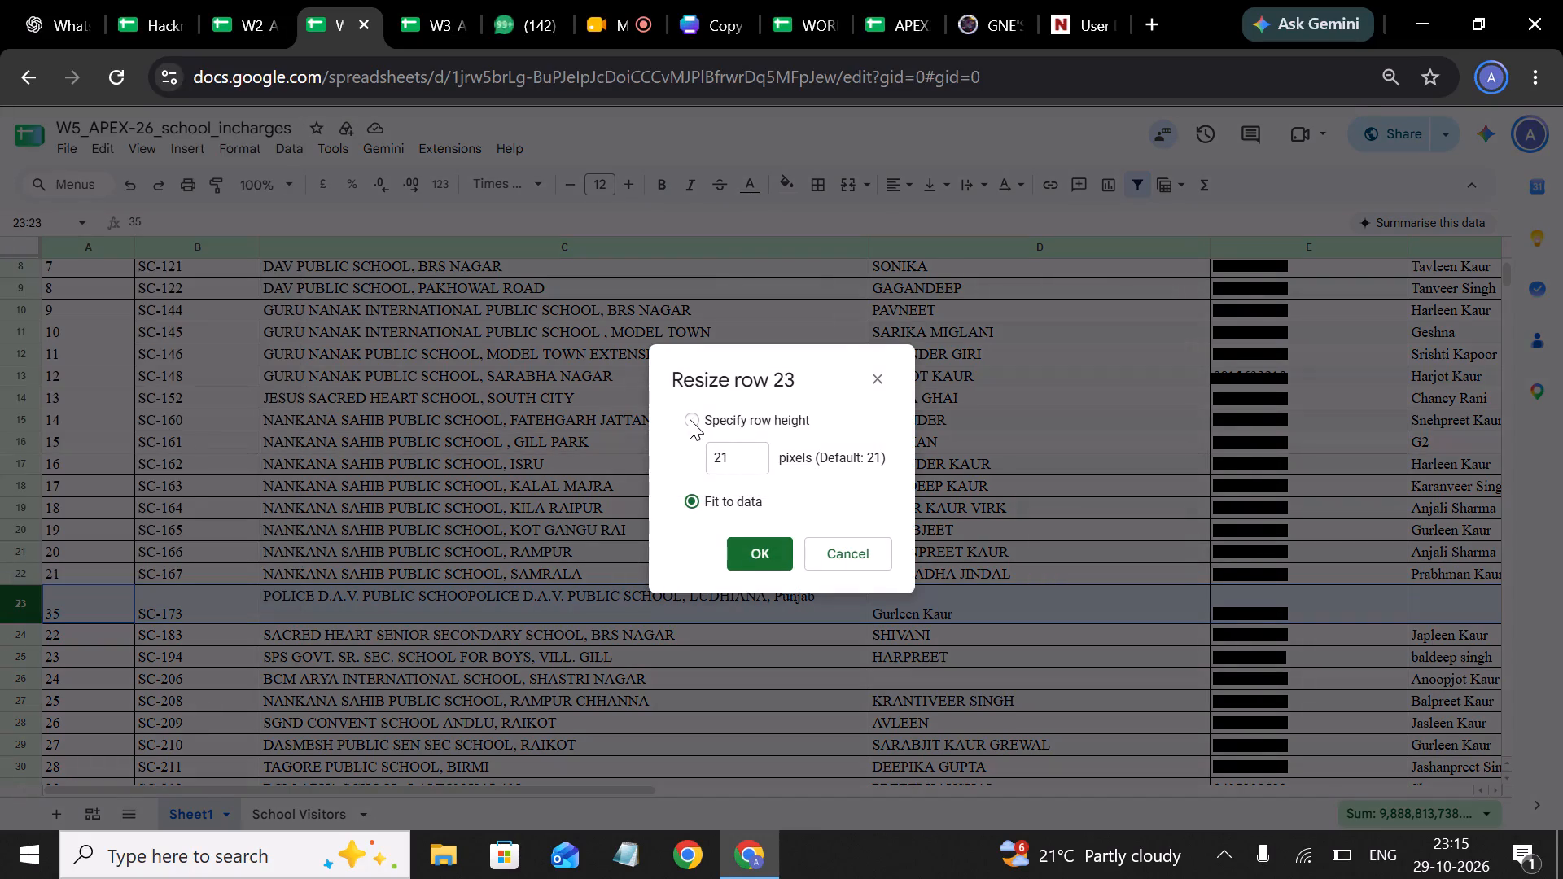
pyautogui.click(690, 419)
pyautogui.click(764, 546)
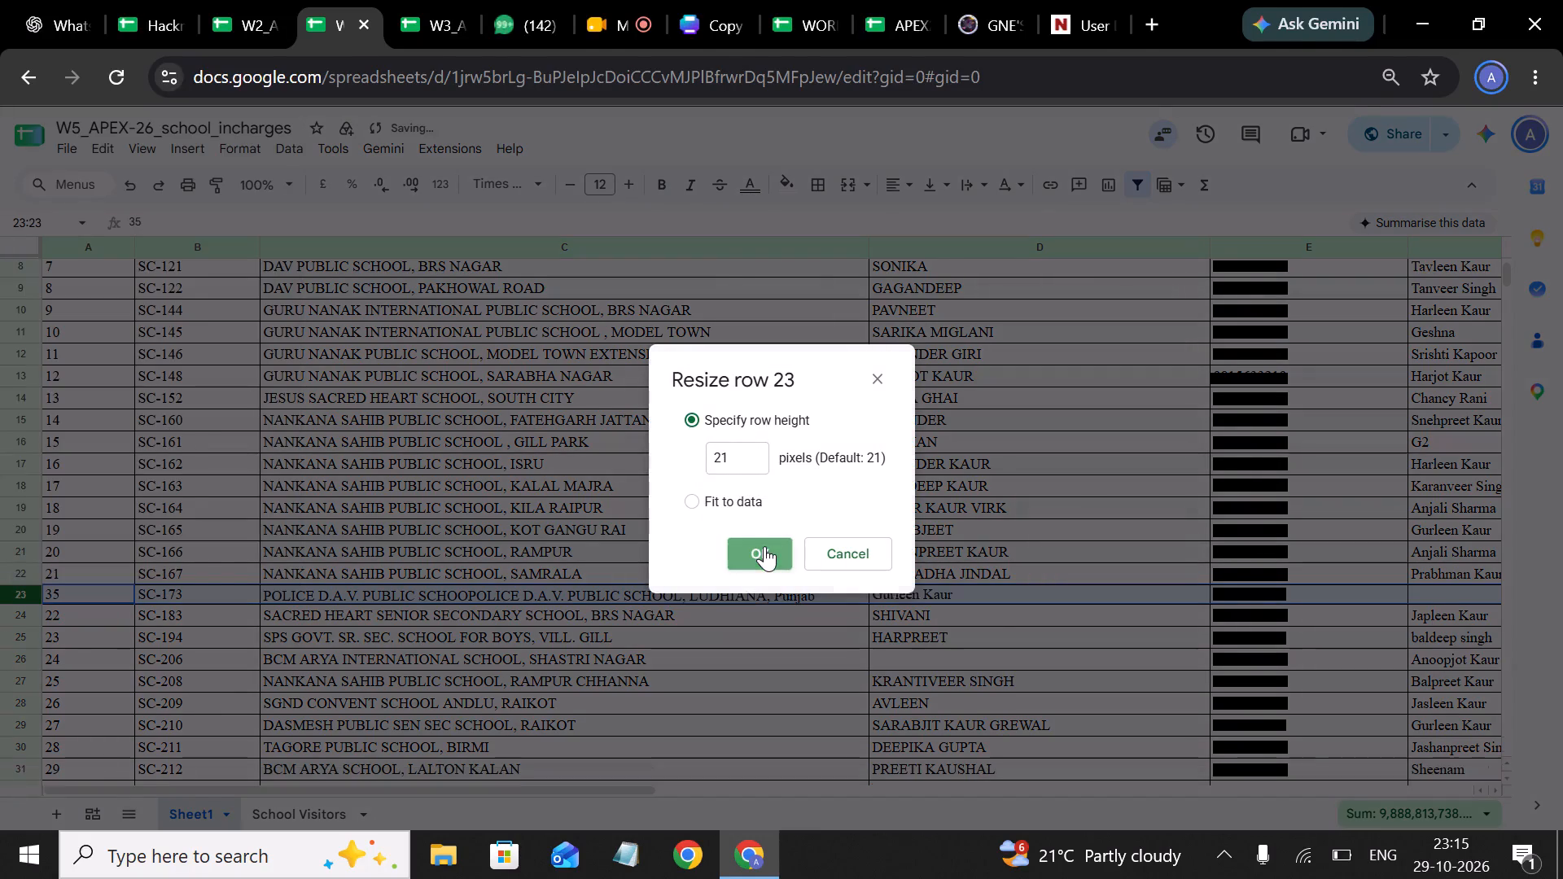
# Review the sorted school incharges list, checking the order of the school codes and their serial numbers.
pyautogui.scroll(-1, 370, 593)
pyautogui.scroll(1, 183, 395)
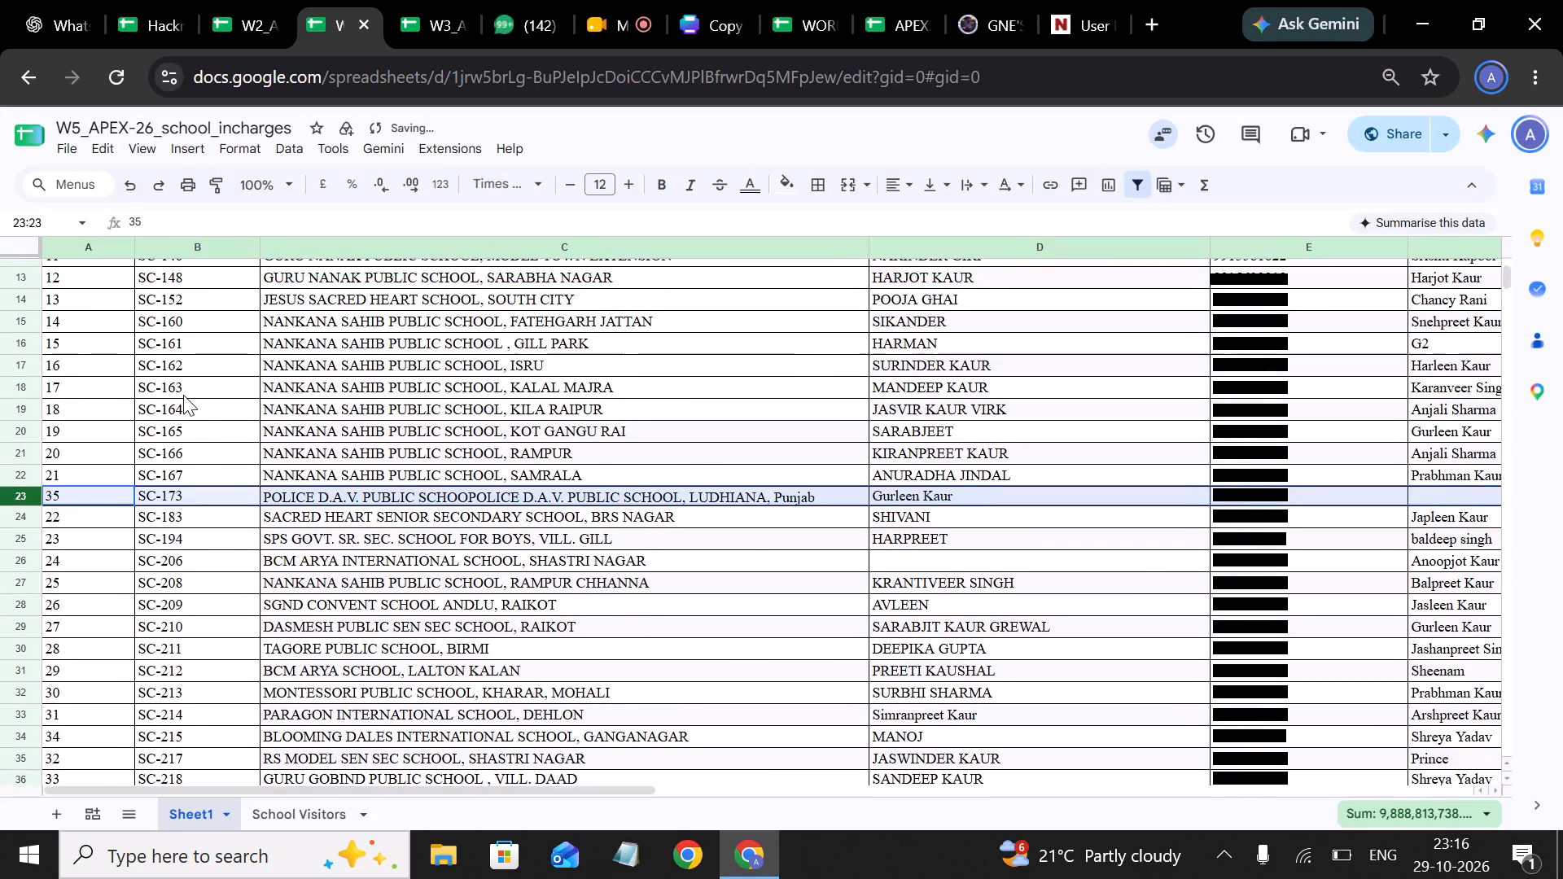
pyautogui.scroll(2, 183, 395)
pyautogui.scroll(-1, 183, 395)
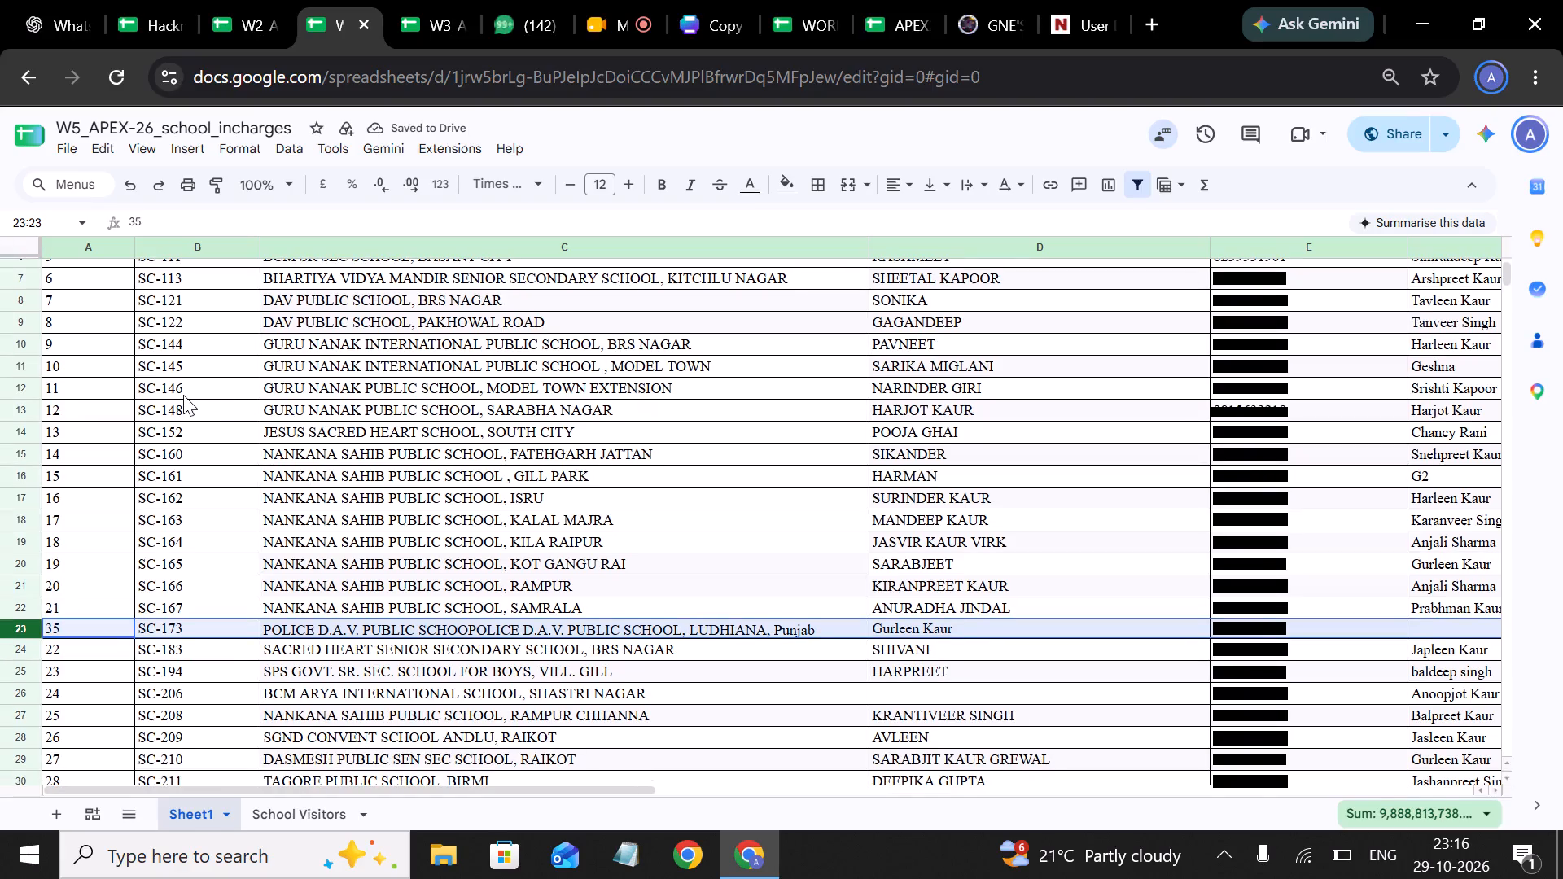
pyautogui.hscroll(1, 183, 395)
pyautogui.scroll(-1, 183, 395)
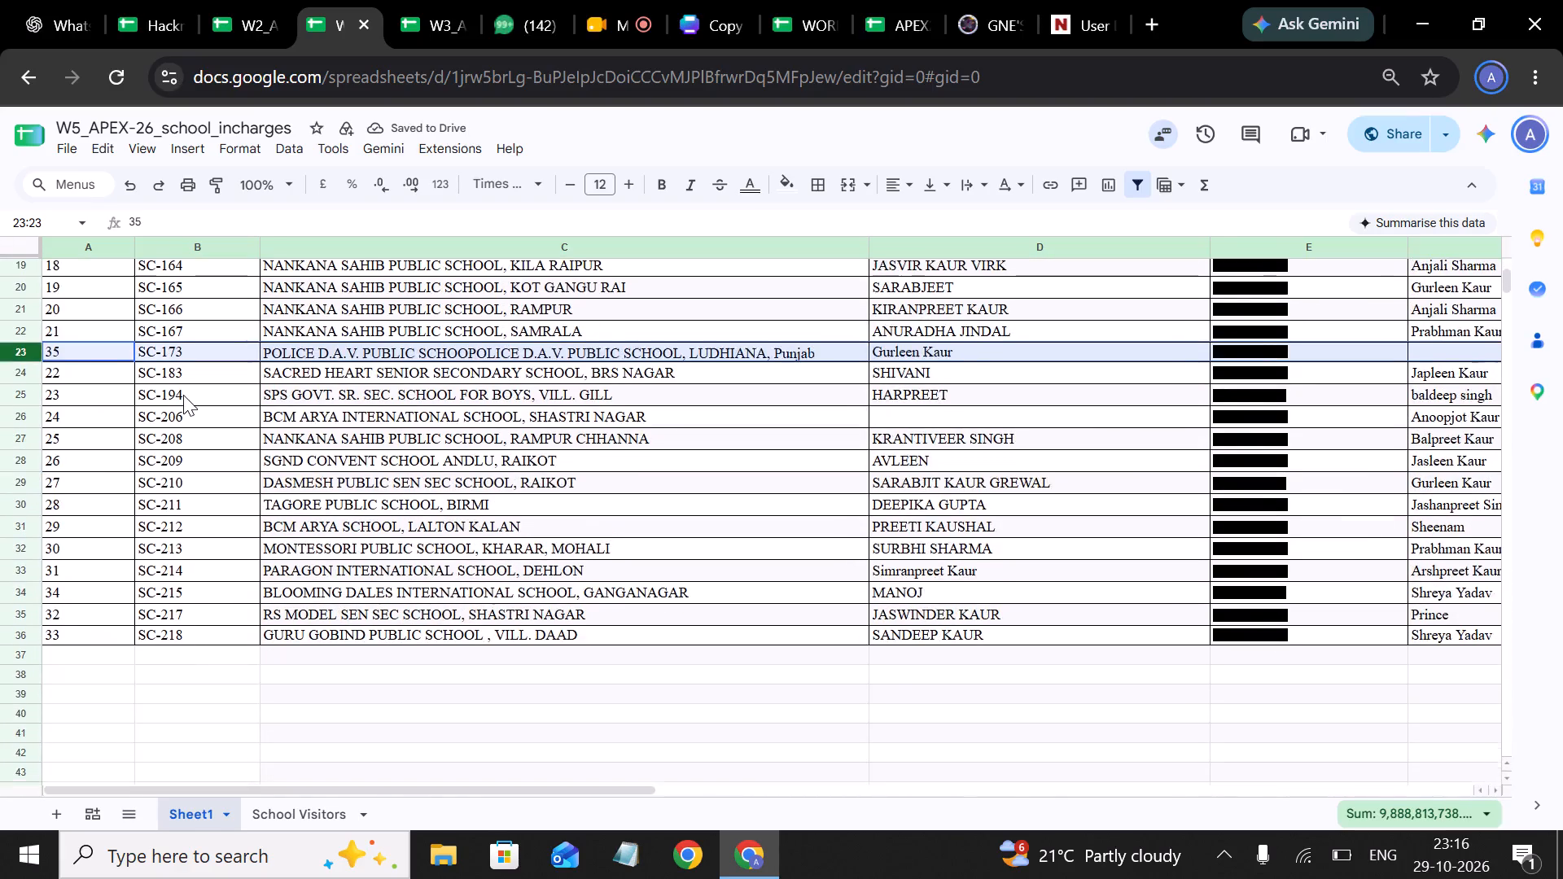
pyautogui.scroll(2, 183, 395)
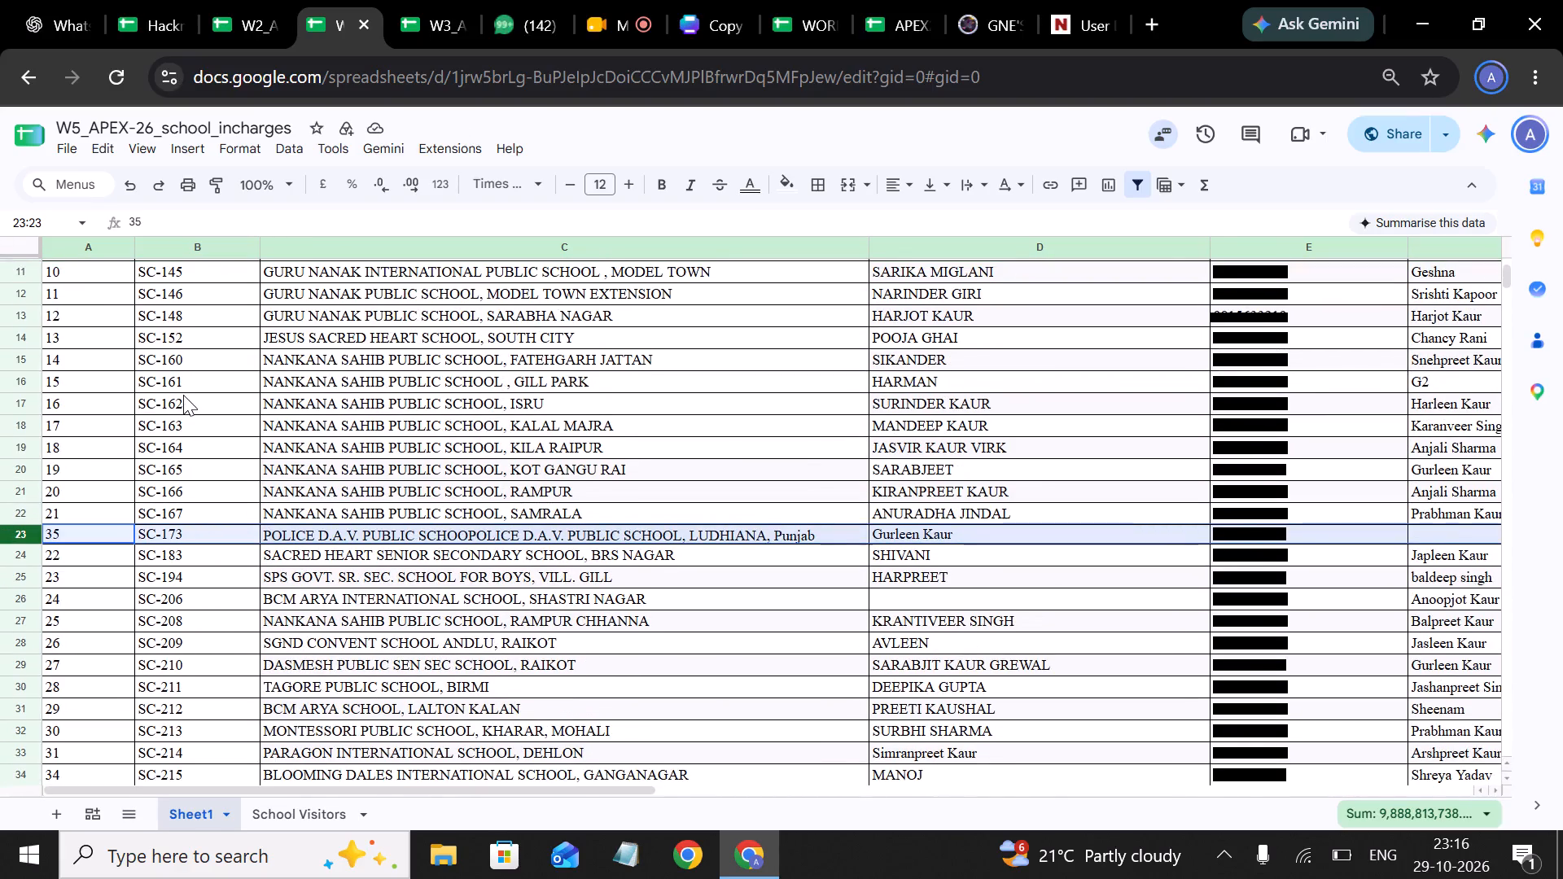
pyautogui.scroll(1, 360, 523)
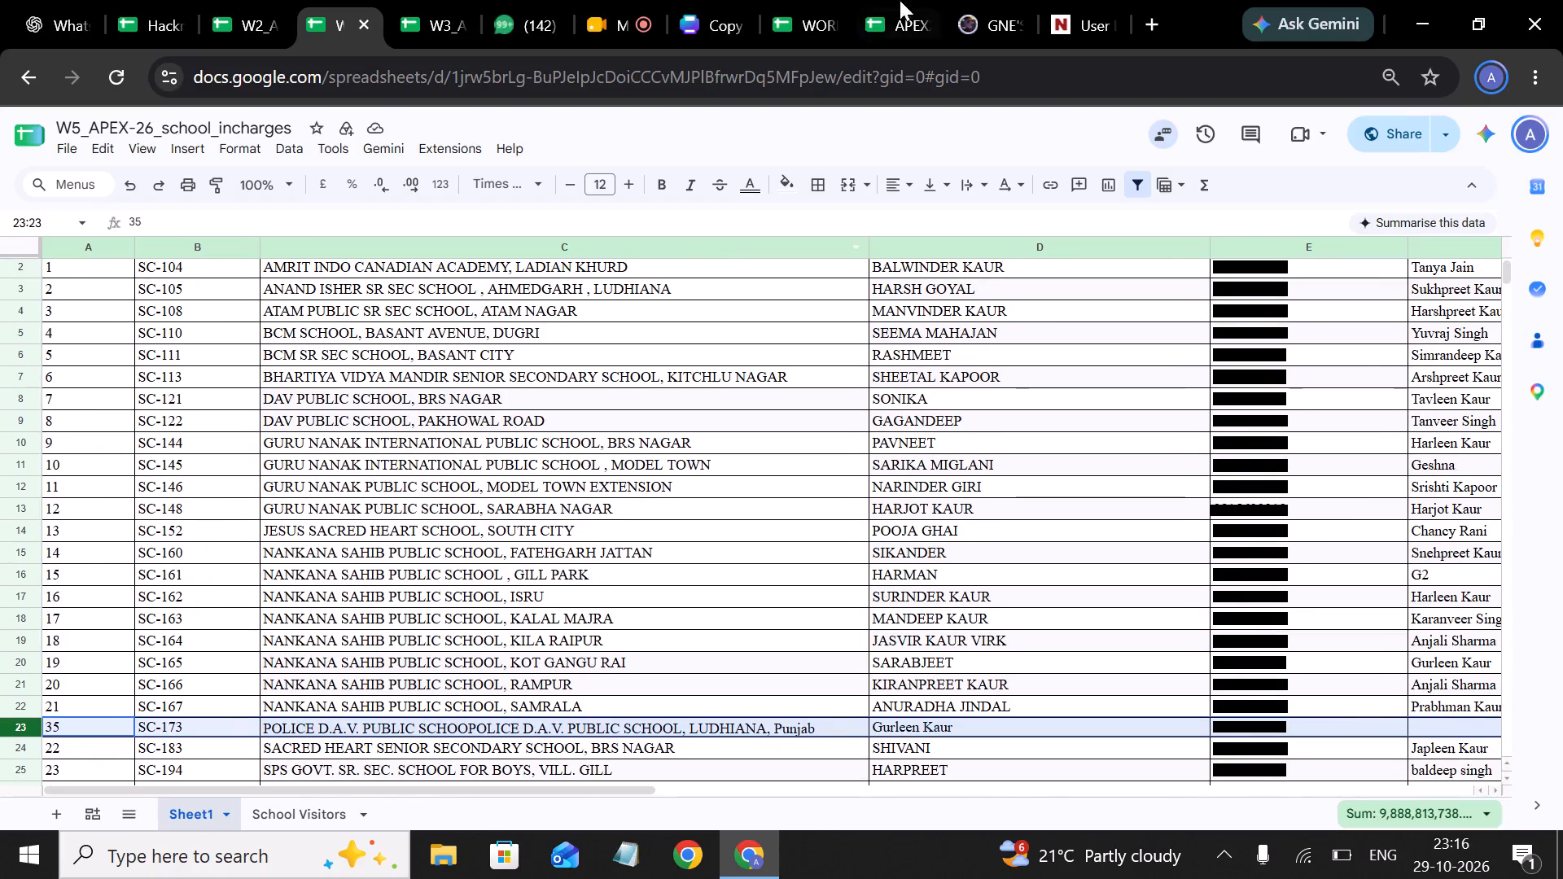
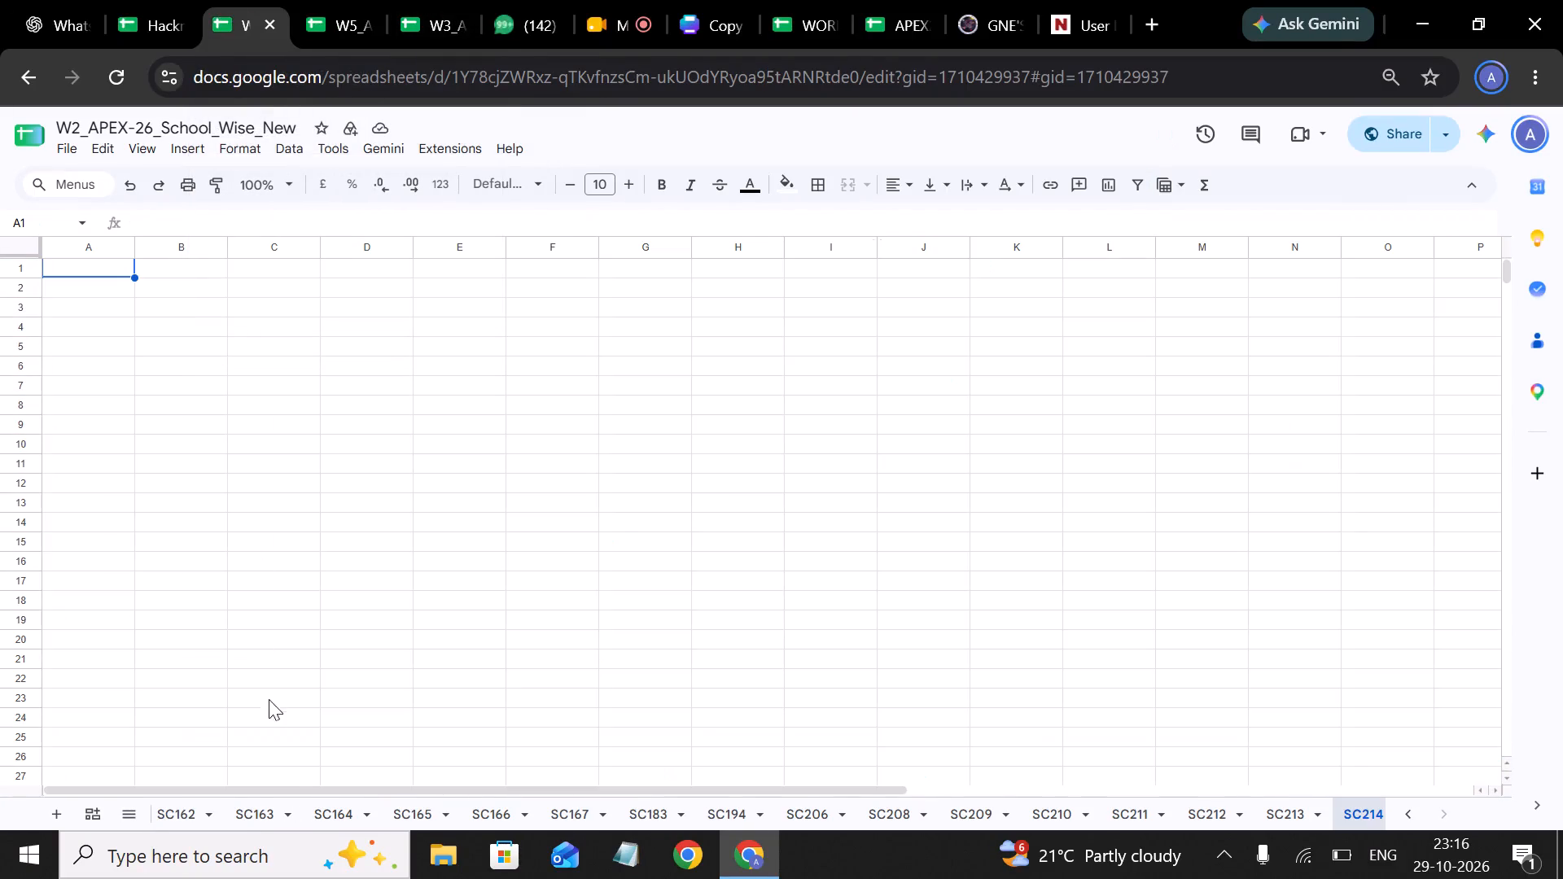
# Compare the W2 sheet names with the school codes in the W5 APEX-26 school incharges list, from SC-104 up to SC-183.
pyautogui.hscroll(7, 295, 826)
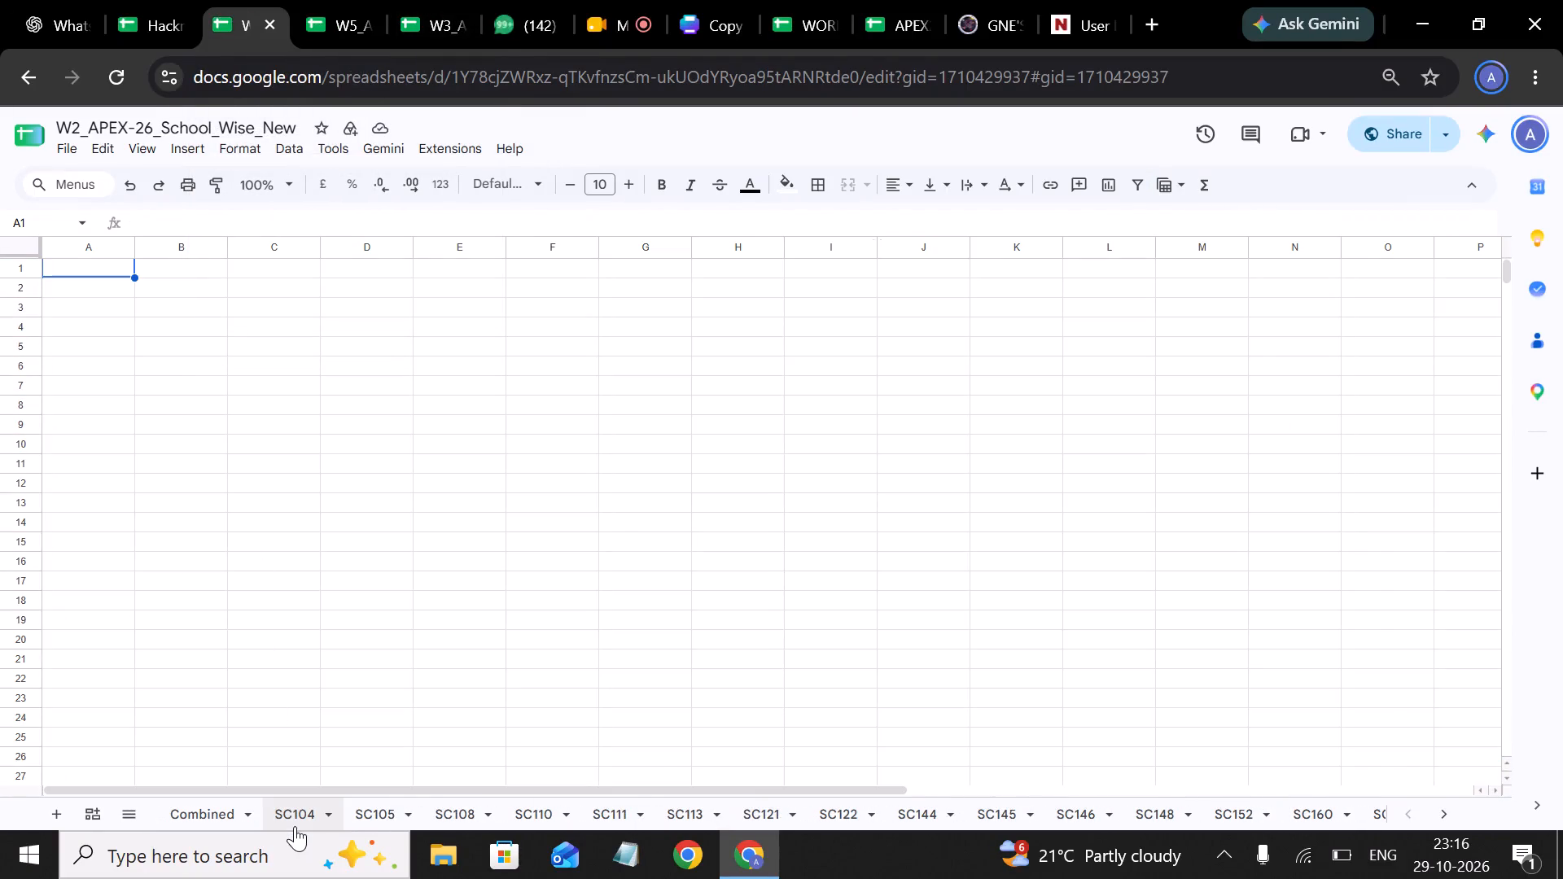
pyautogui.click(306, 24)
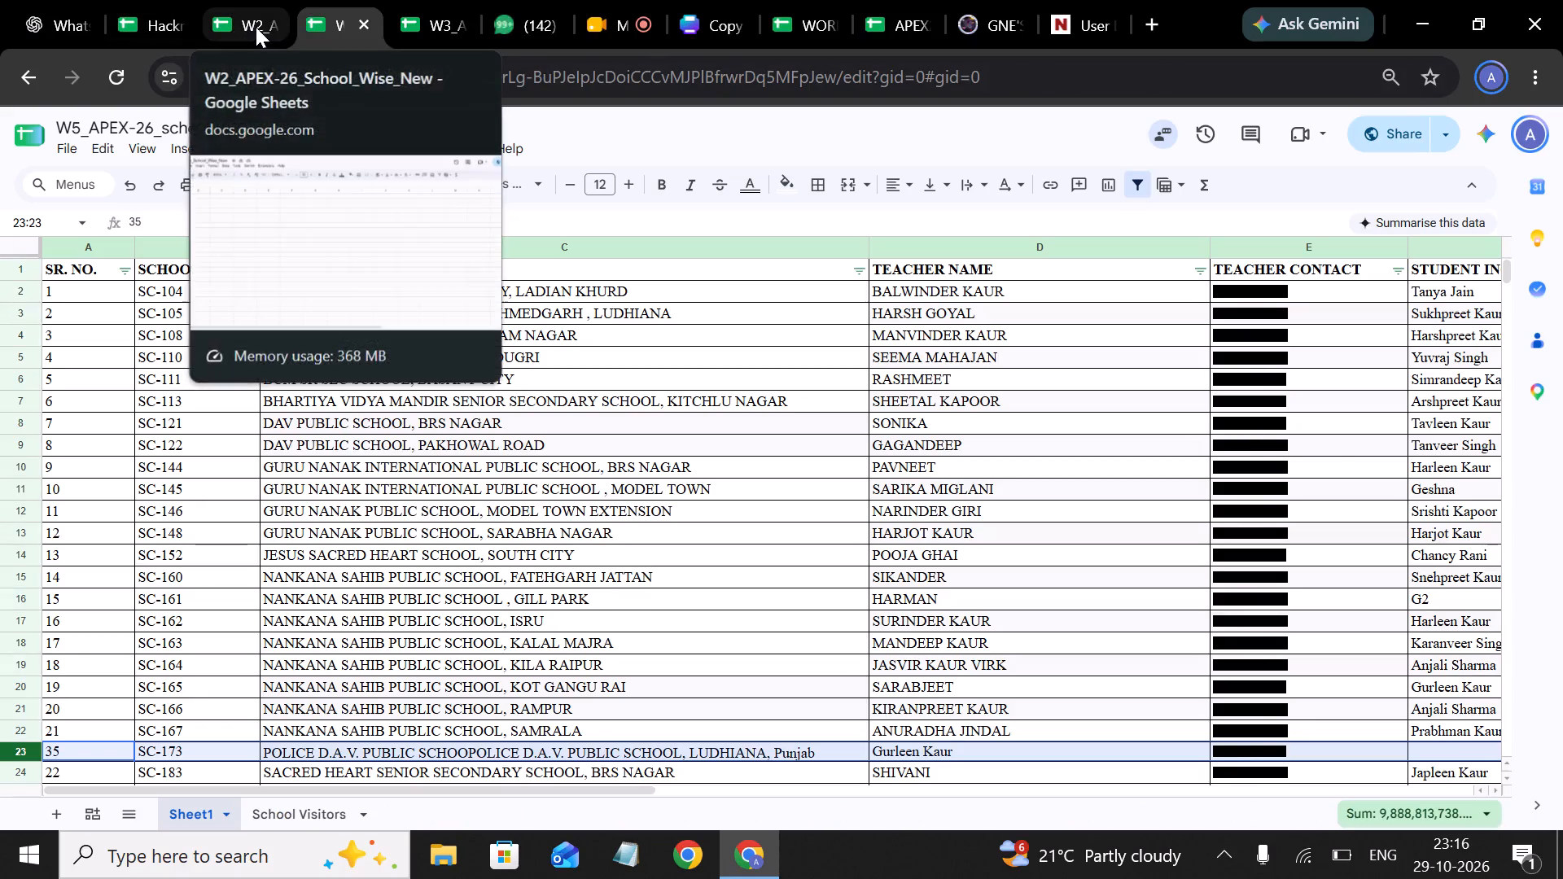
pyautogui.click(256, 27)
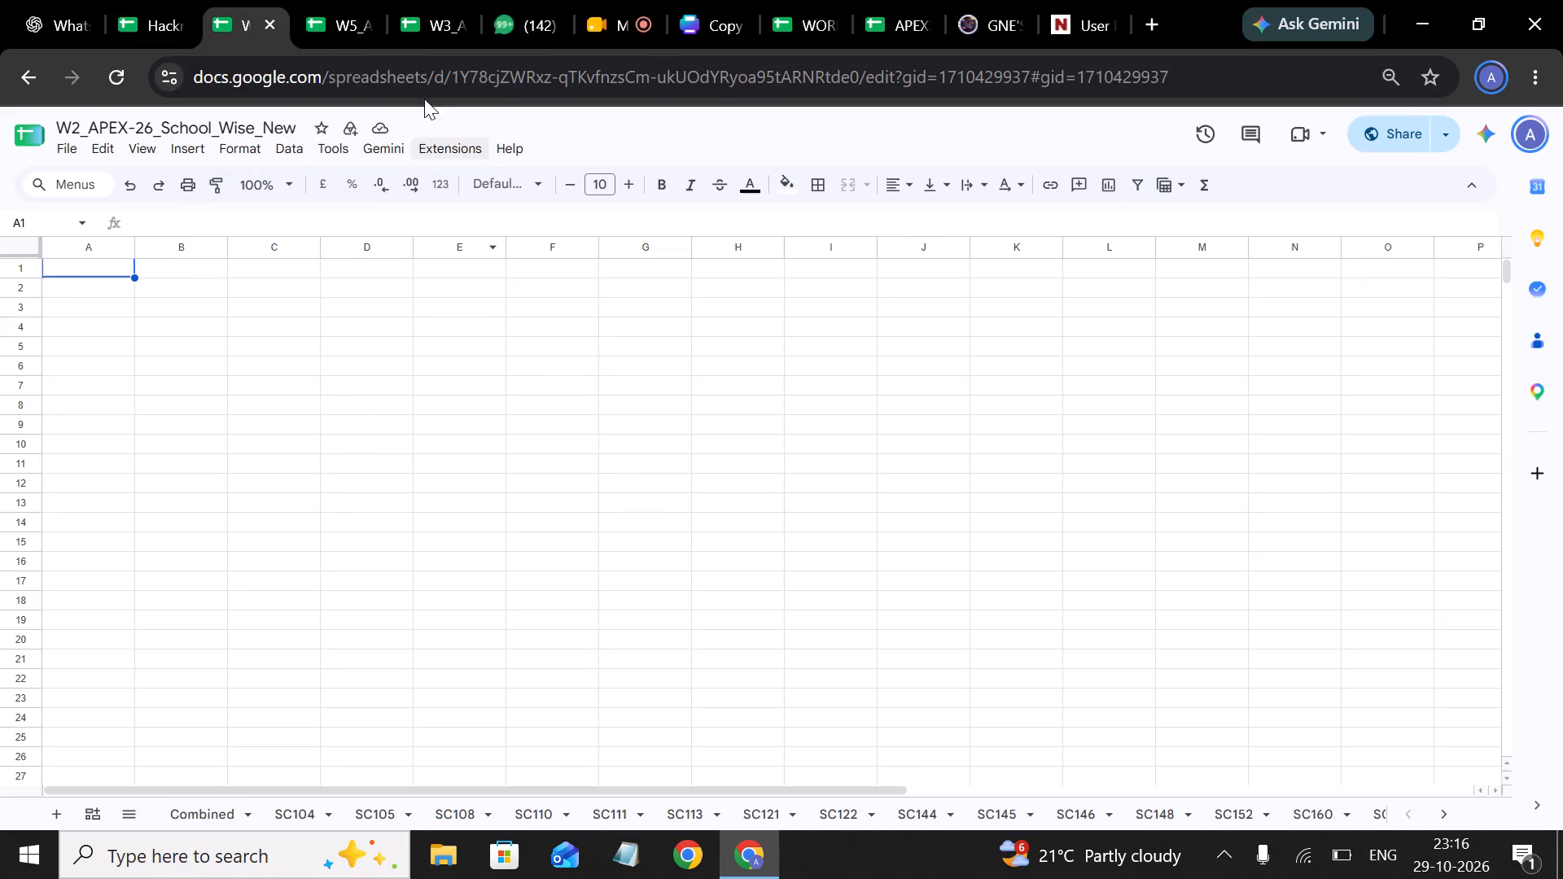
pyautogui.click(329, 33)
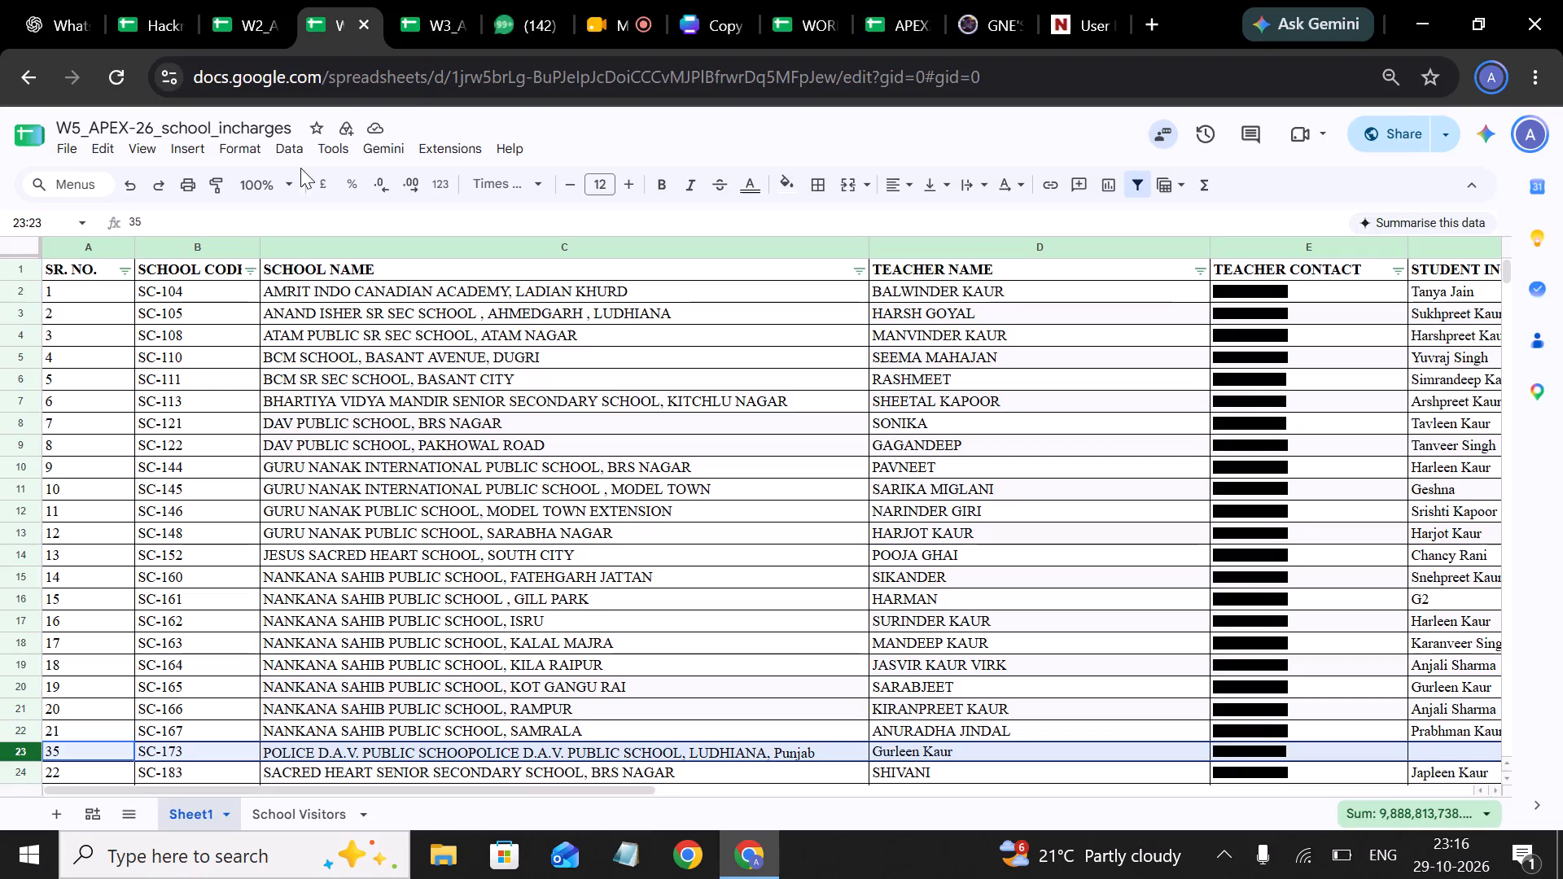
pyautogui.click(239, 15)
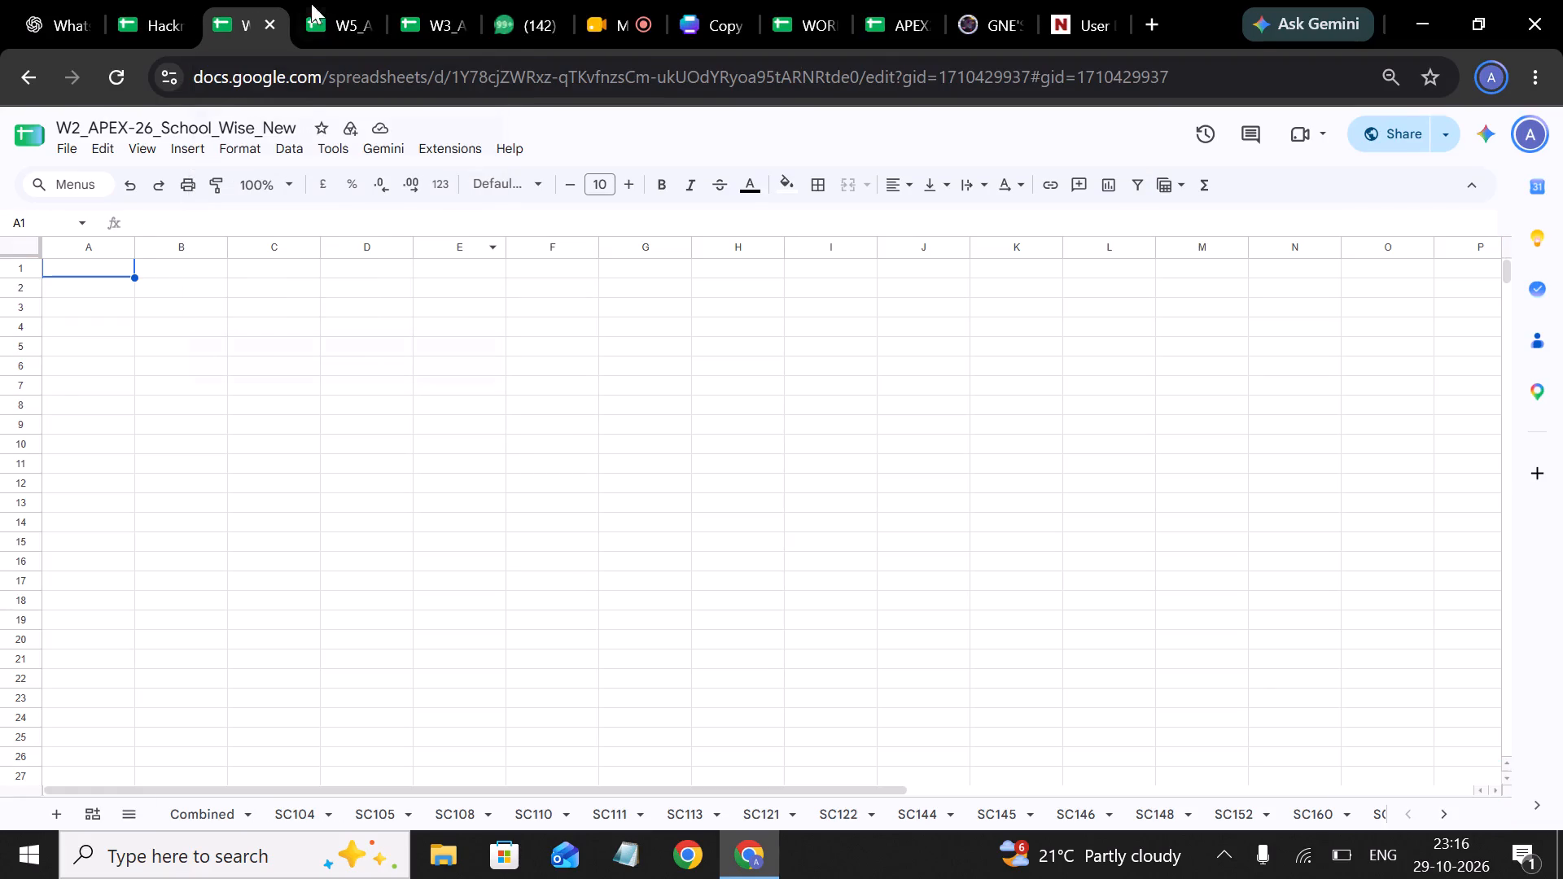
pyautogui.click(336, 10)
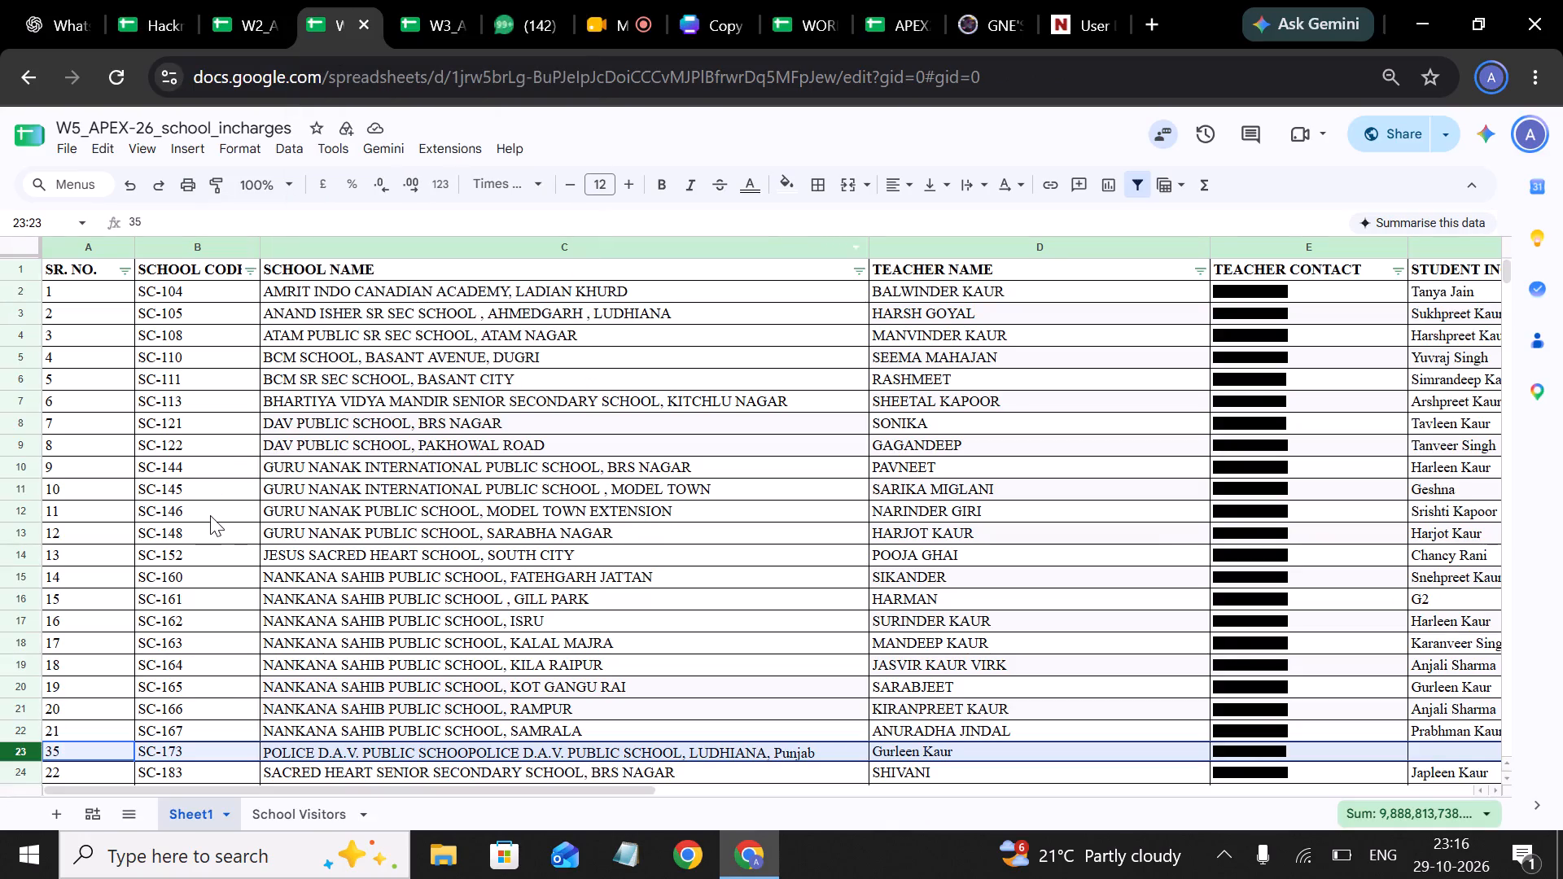
pyautogui.click(258, 34)
pyautogui.hscroll(-1, 1049, 833)
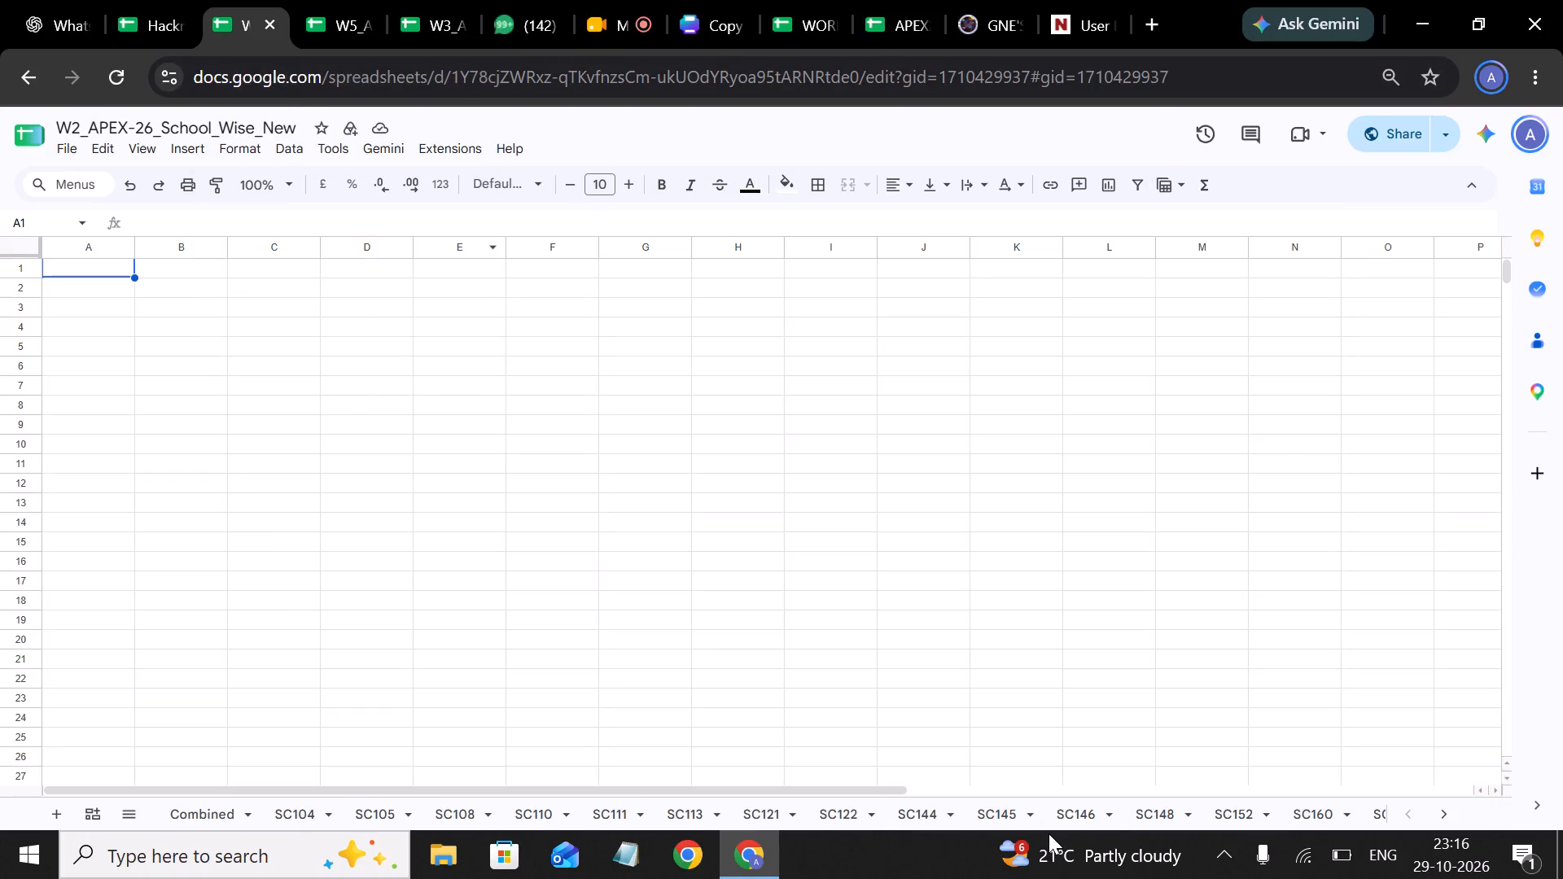
pyautogui.hscroll(-1, 1049, 833)
pyautogui.hscroll(-3, 1120, 822)
pyautogui.hscroll(-1, 1037, 827)
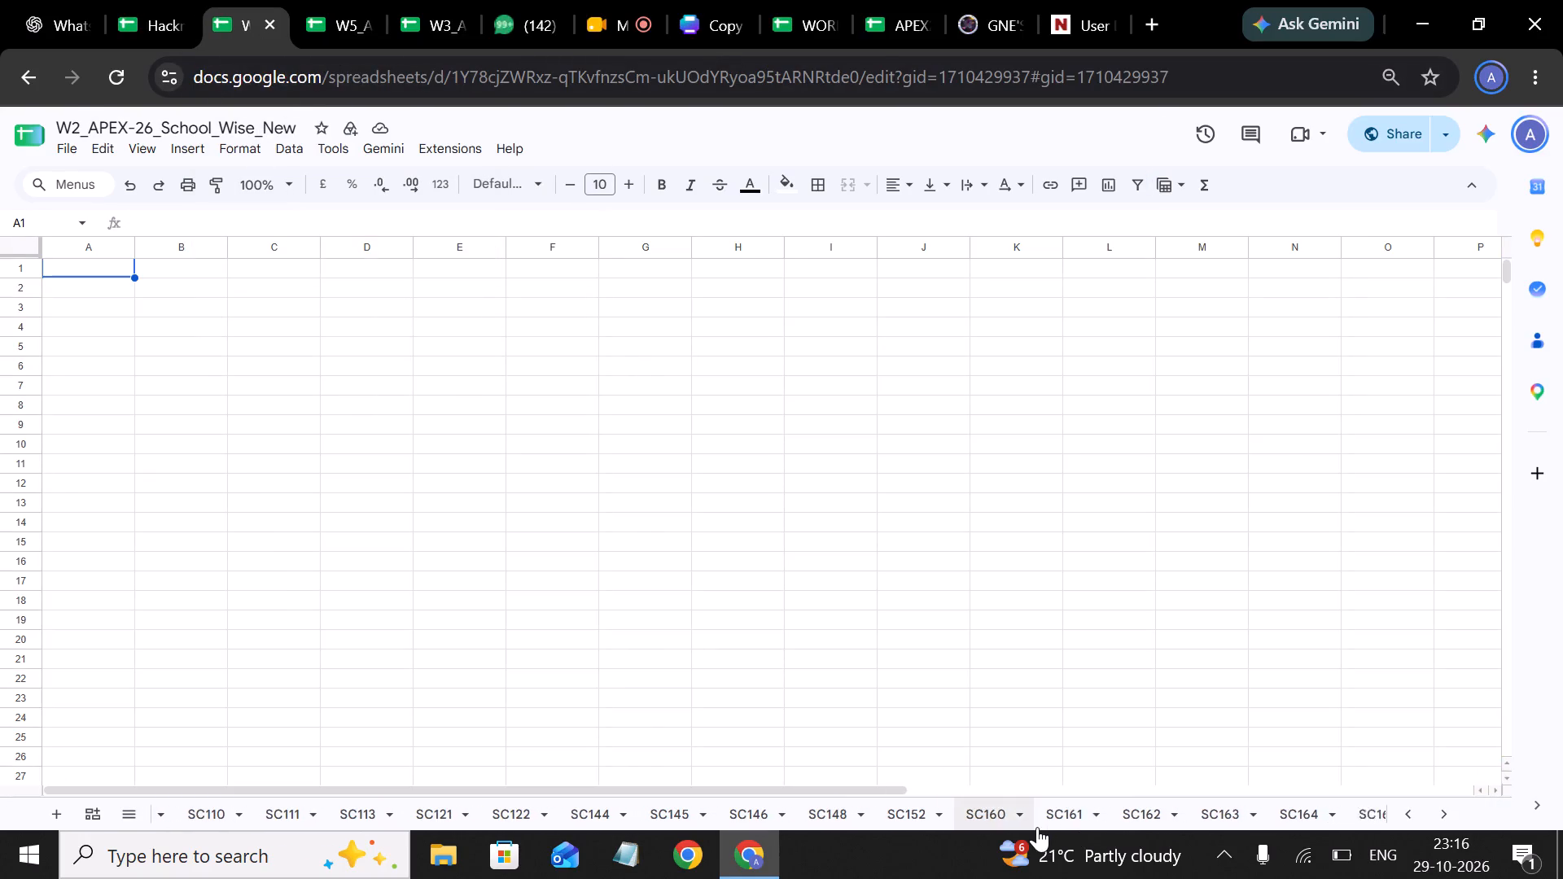
pyautogui.hscroll(-1, 1037, 827)
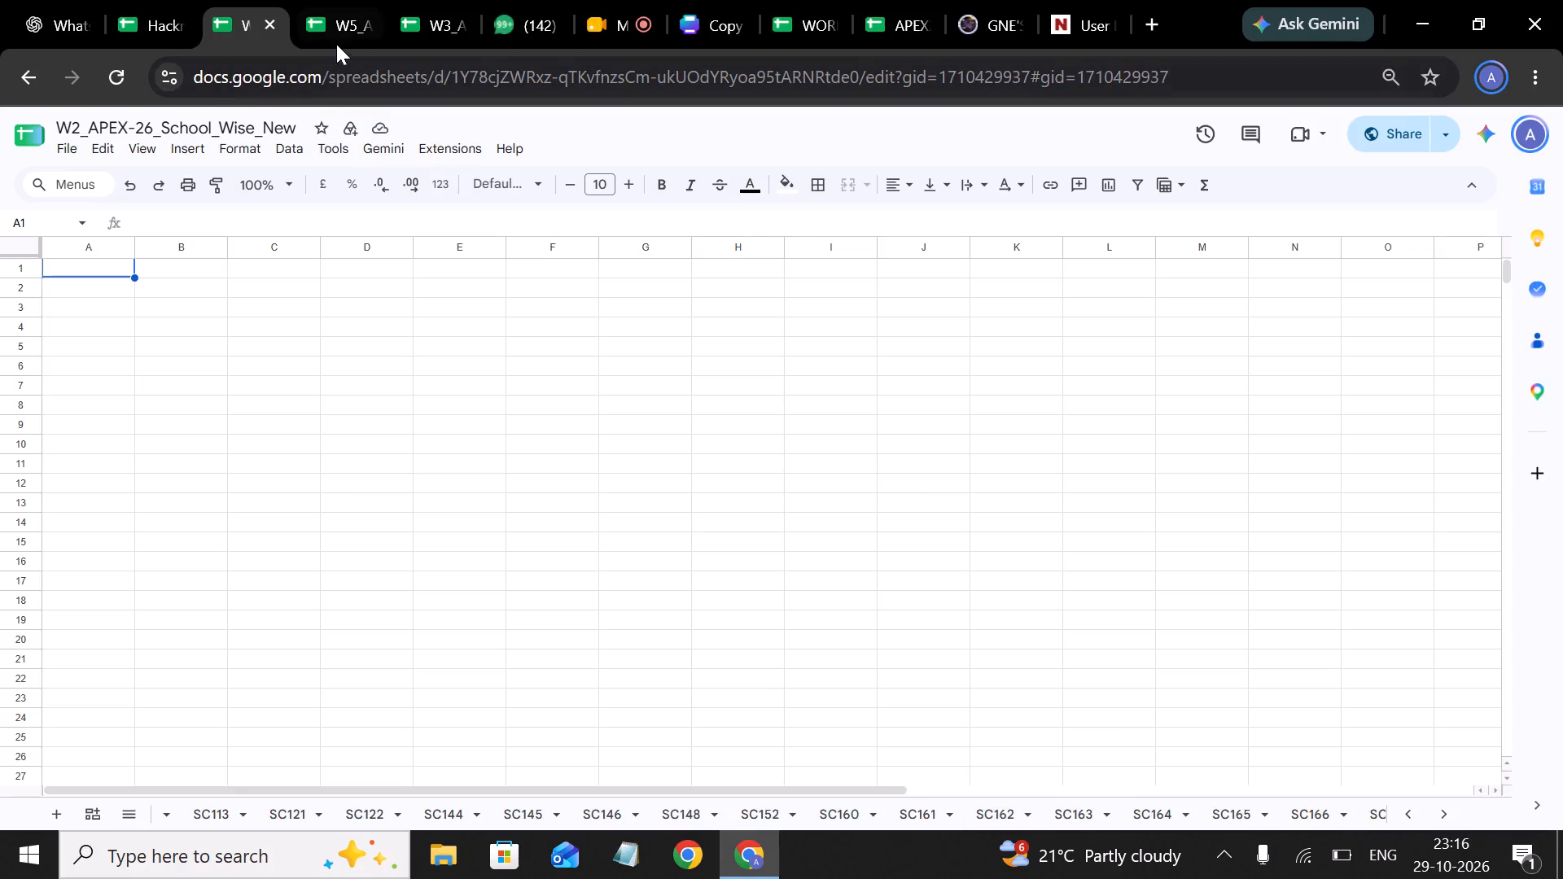
pyautogui.click(330, 33)
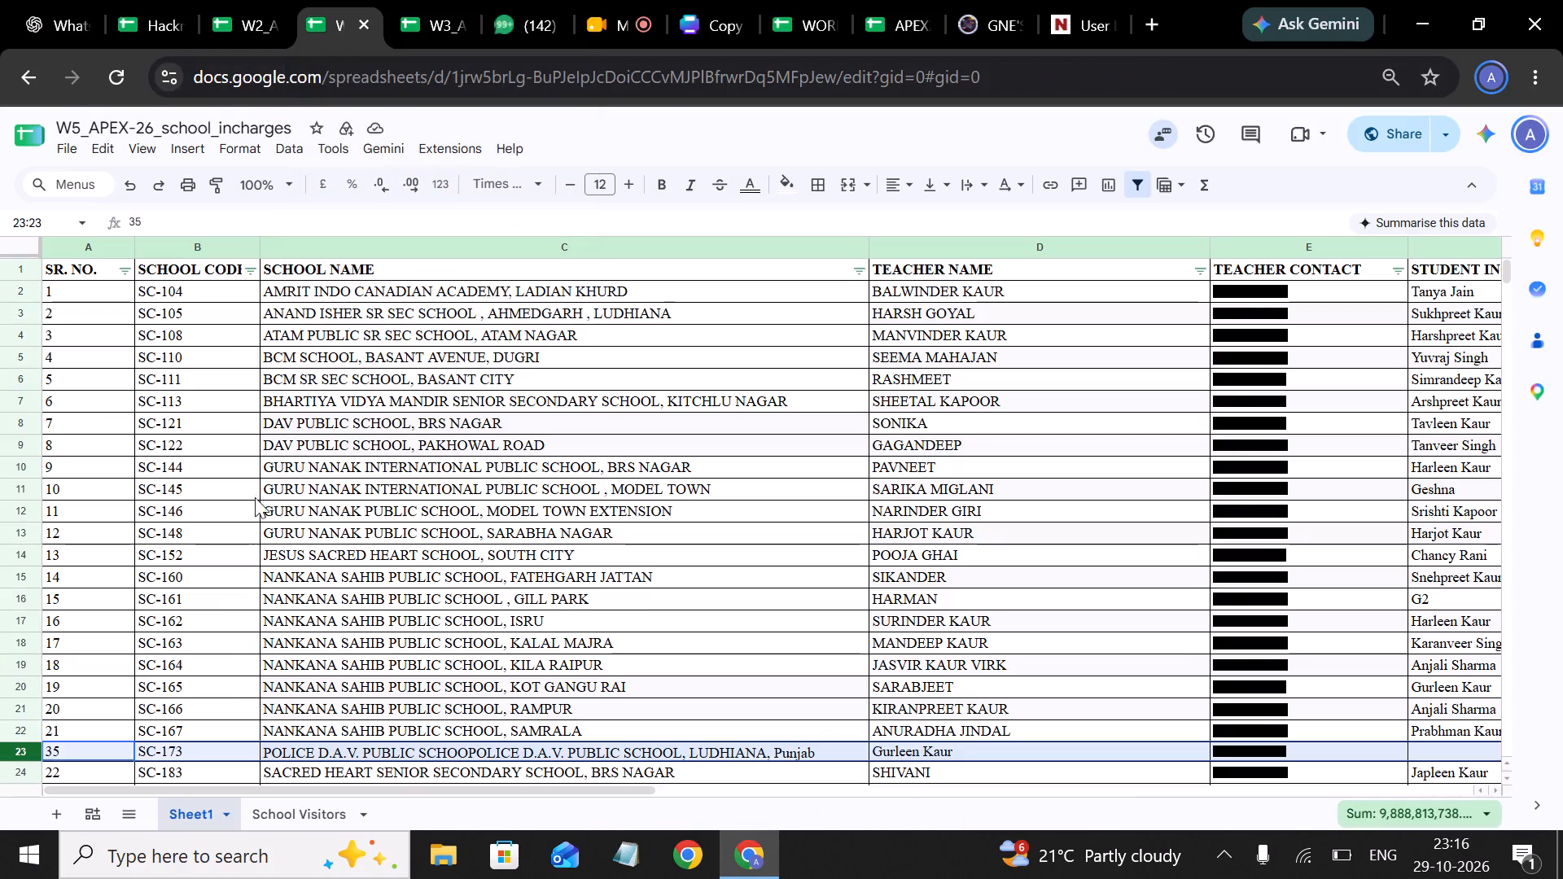
pyautogui.scroll(-1, 223, 521)
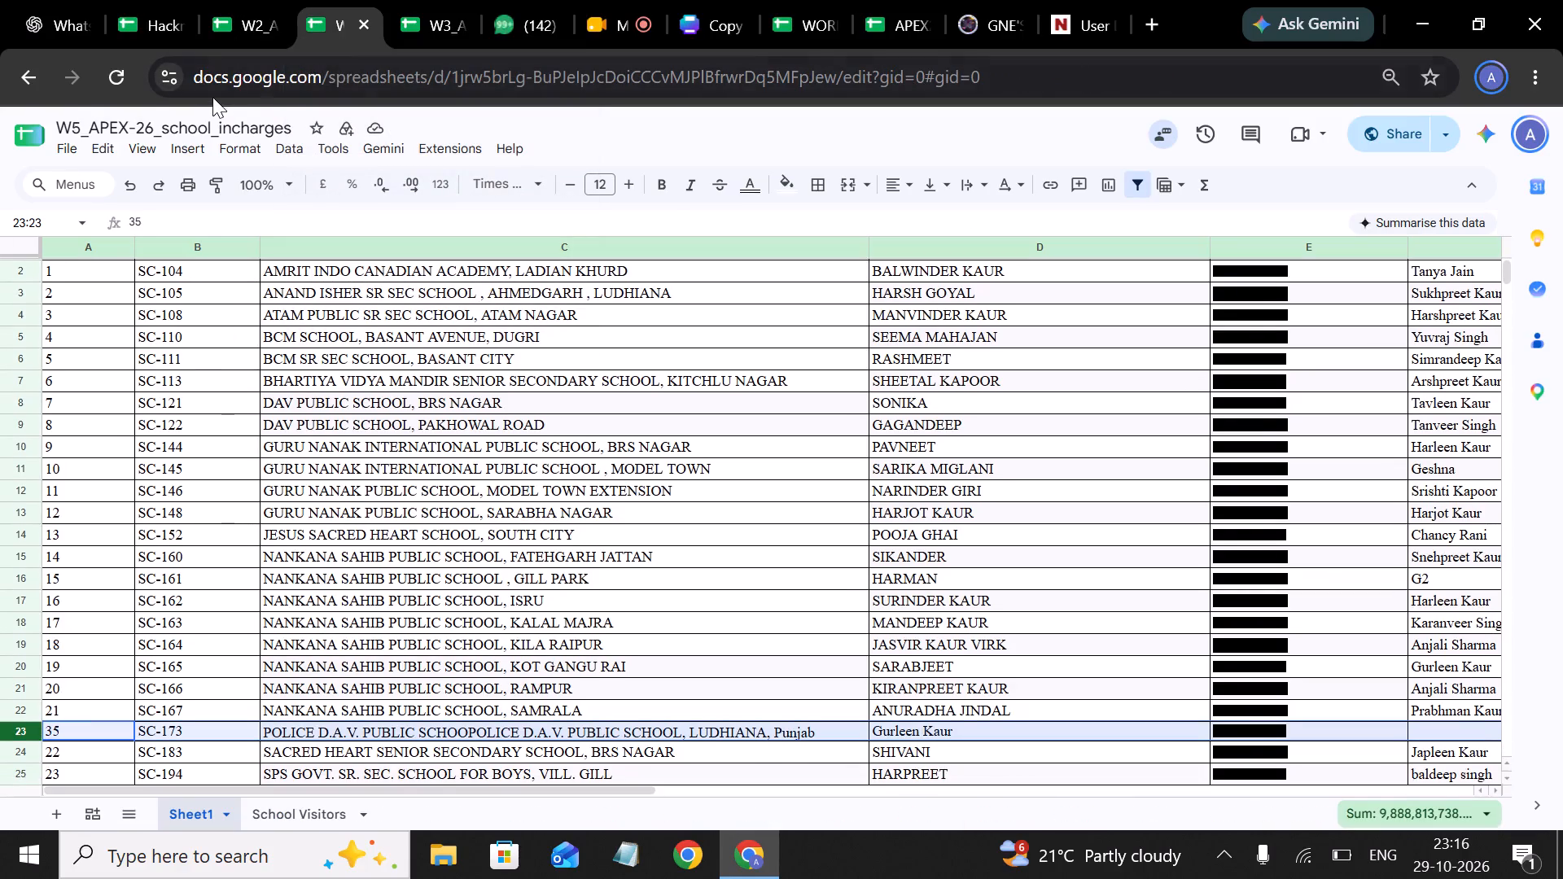
pyautogui.click(243, 15)
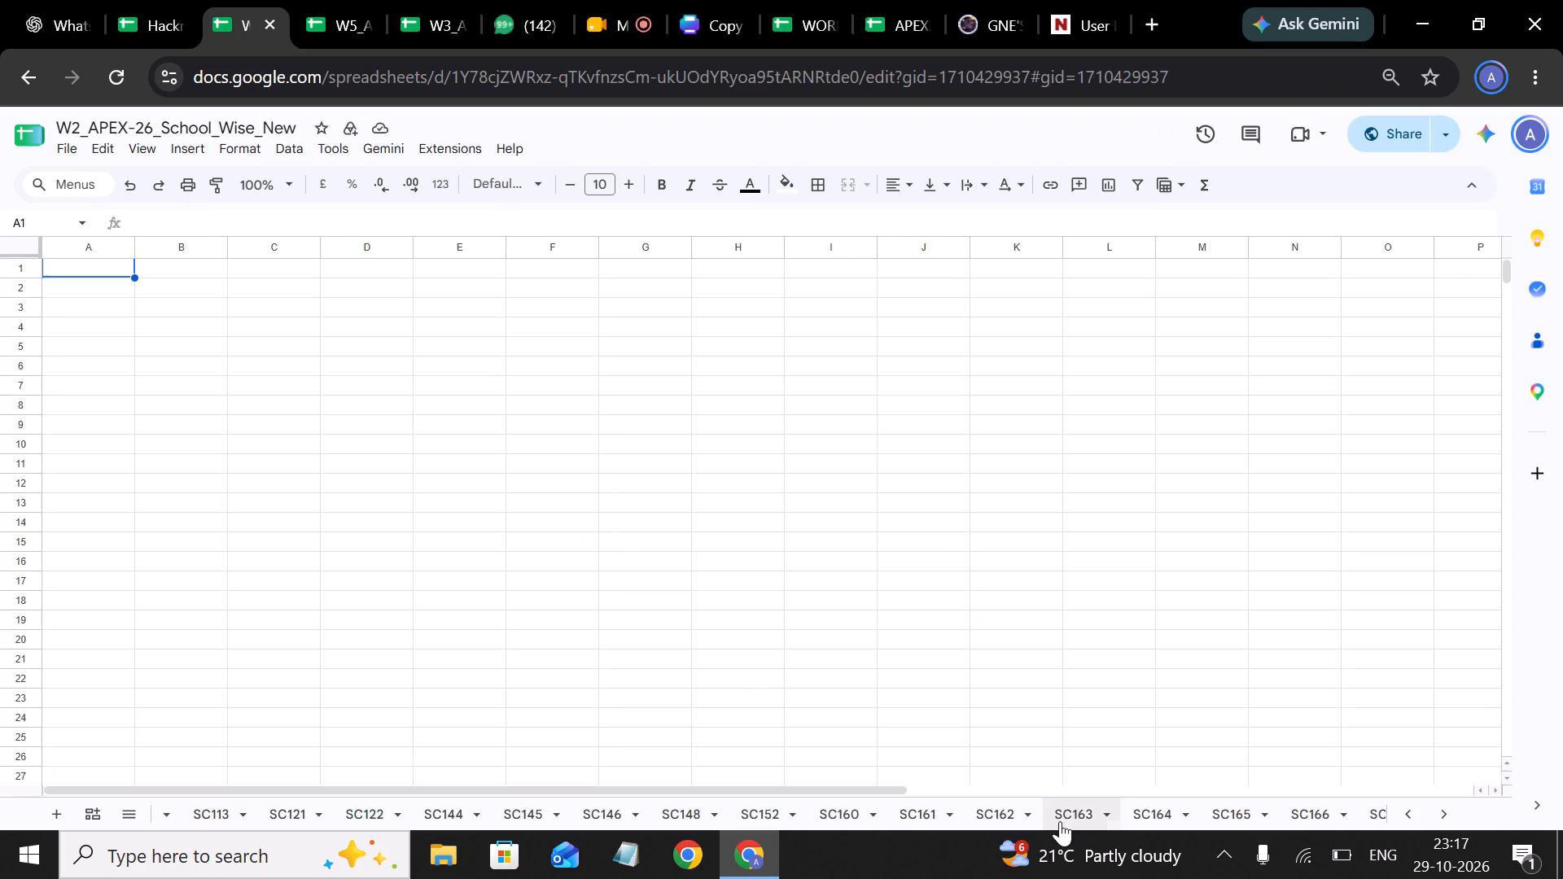
pyautogui.hscroll(-5, 1086, 815)
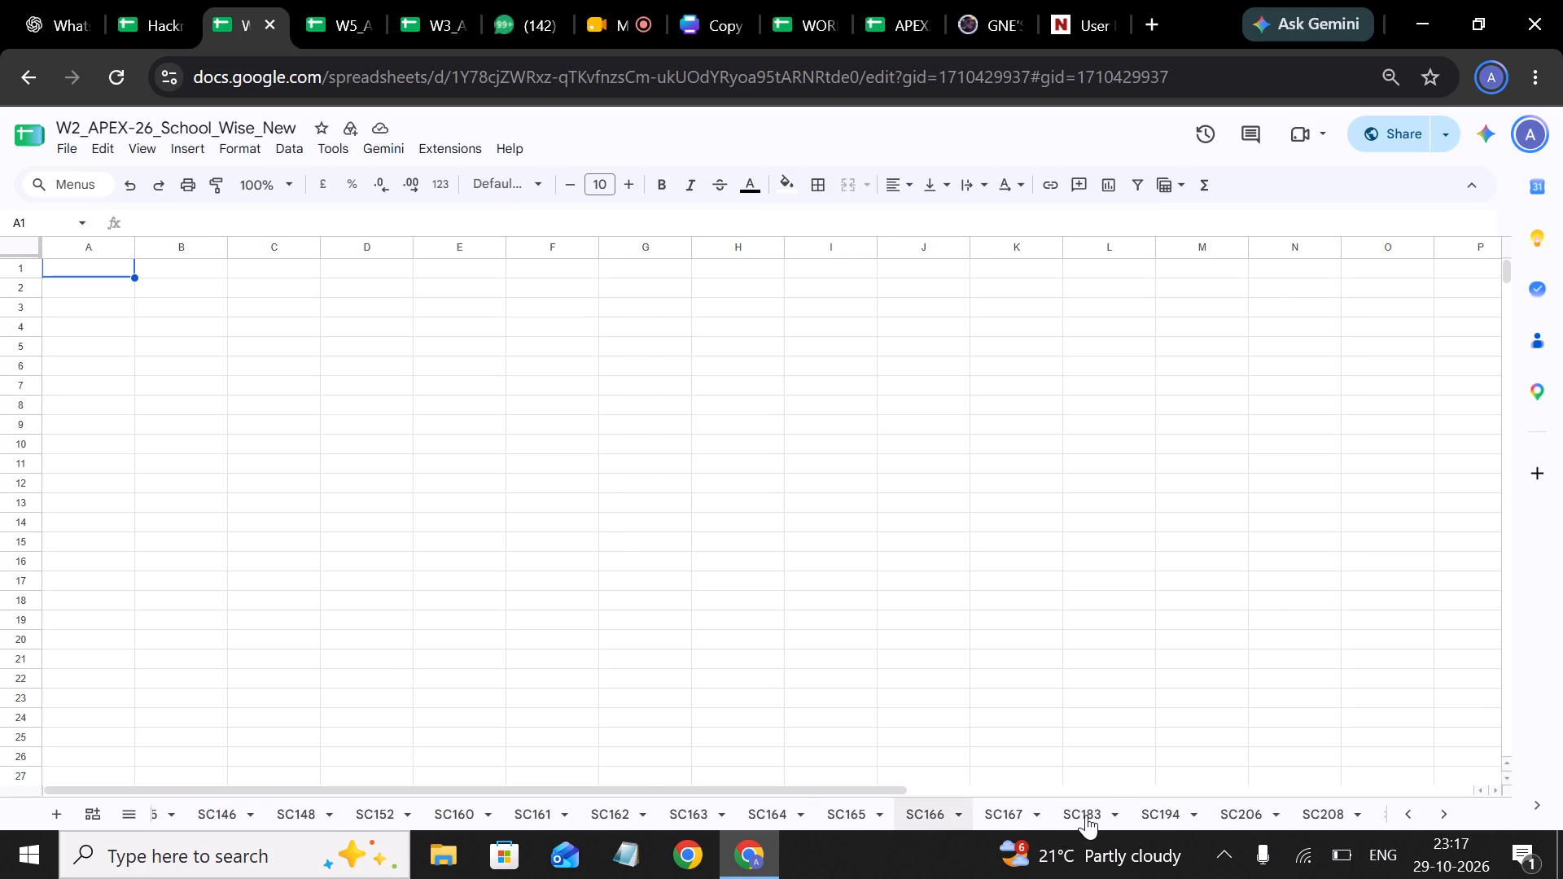
pyautogui.hscroll(-1, 1086, 815)
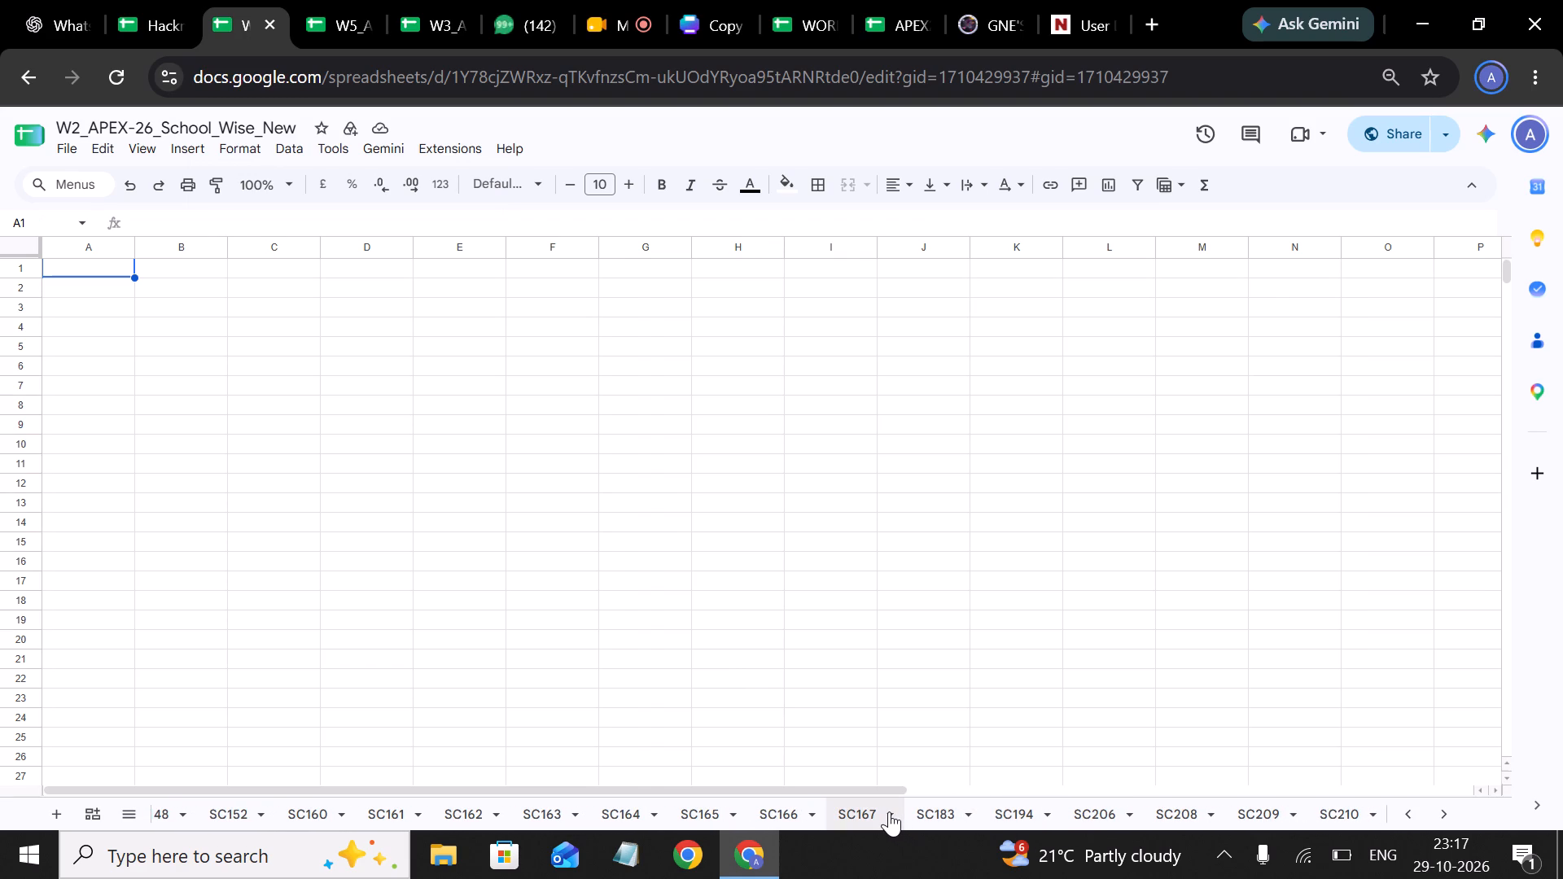
# Add a new blank sheet to the W2 spreadsheet and move it between SC167 and SC183.
pyautogui.click(50, 816)
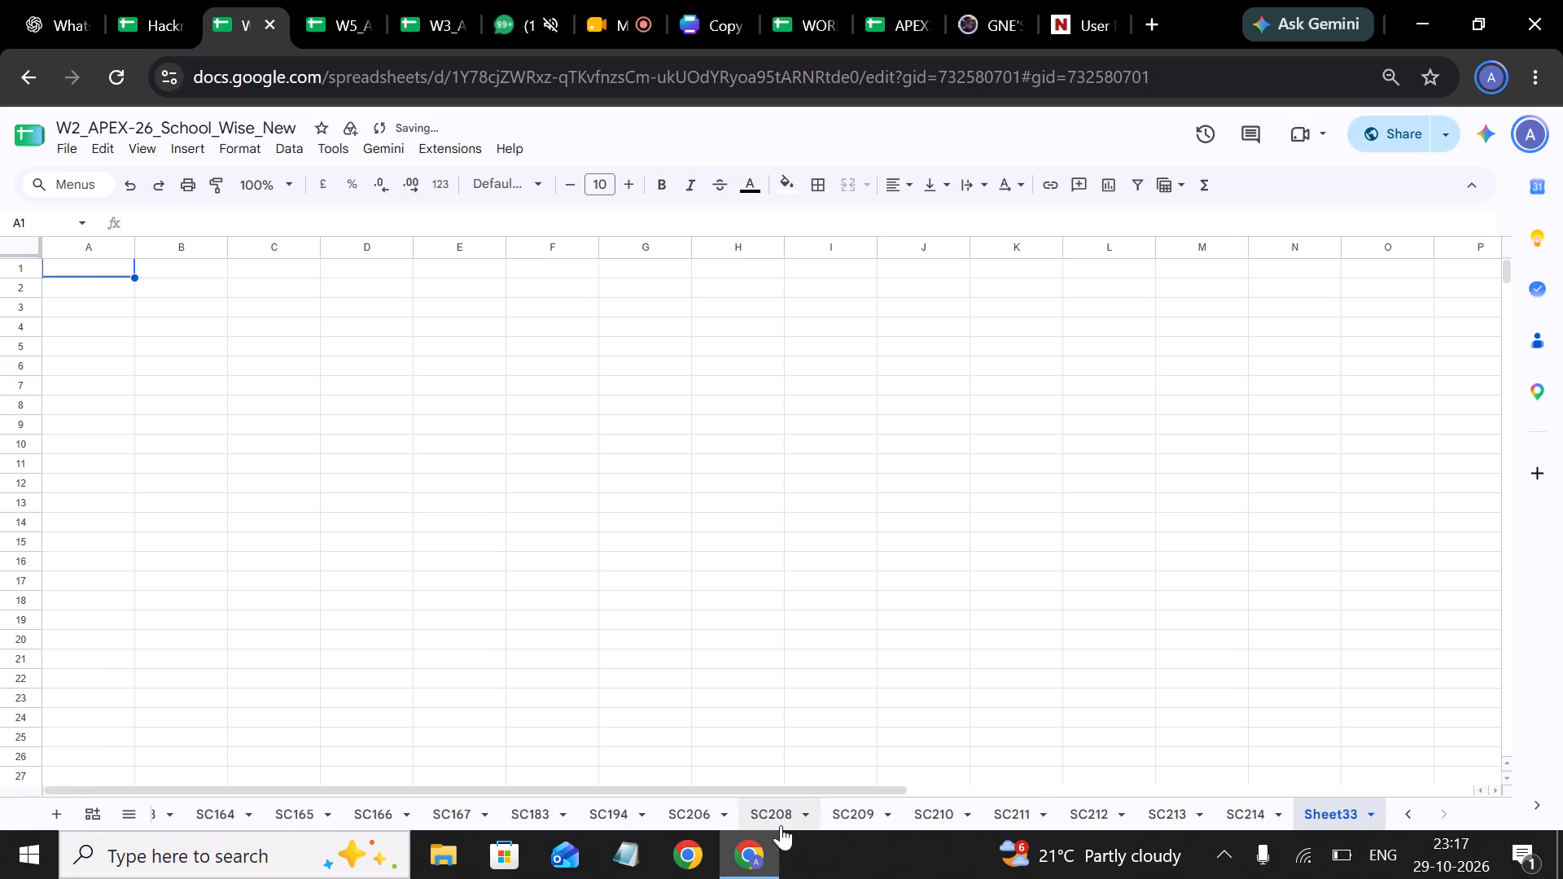
pyautogui.moveTo(1349, 816); pyautogui.dragTo(1095, 821)
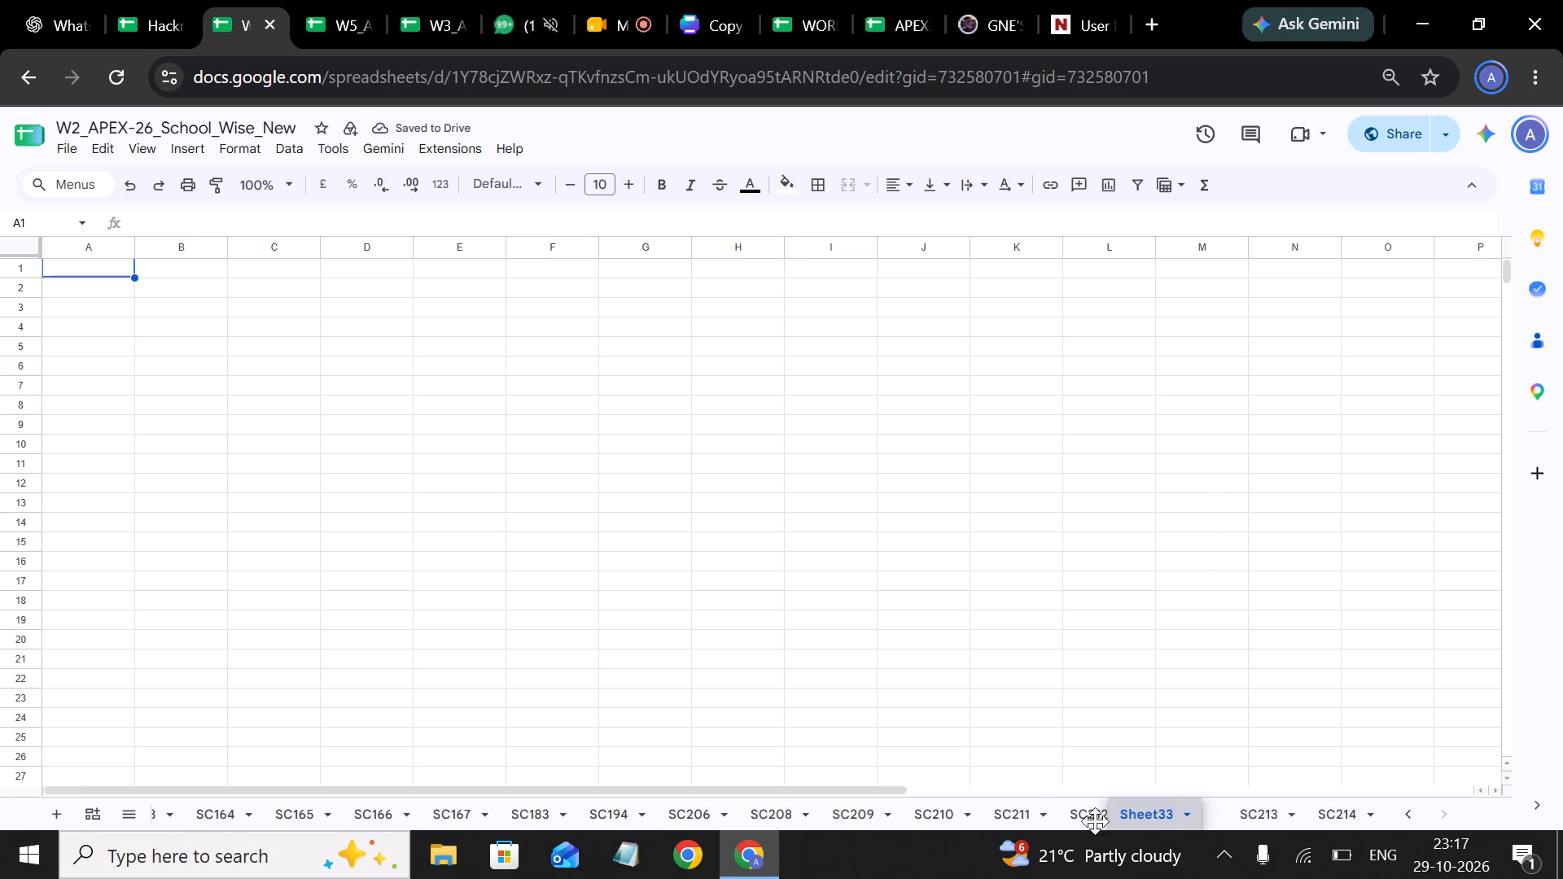
pyautogui.moveTo(1095, 821); pyautogui.dragTo(644, 833)
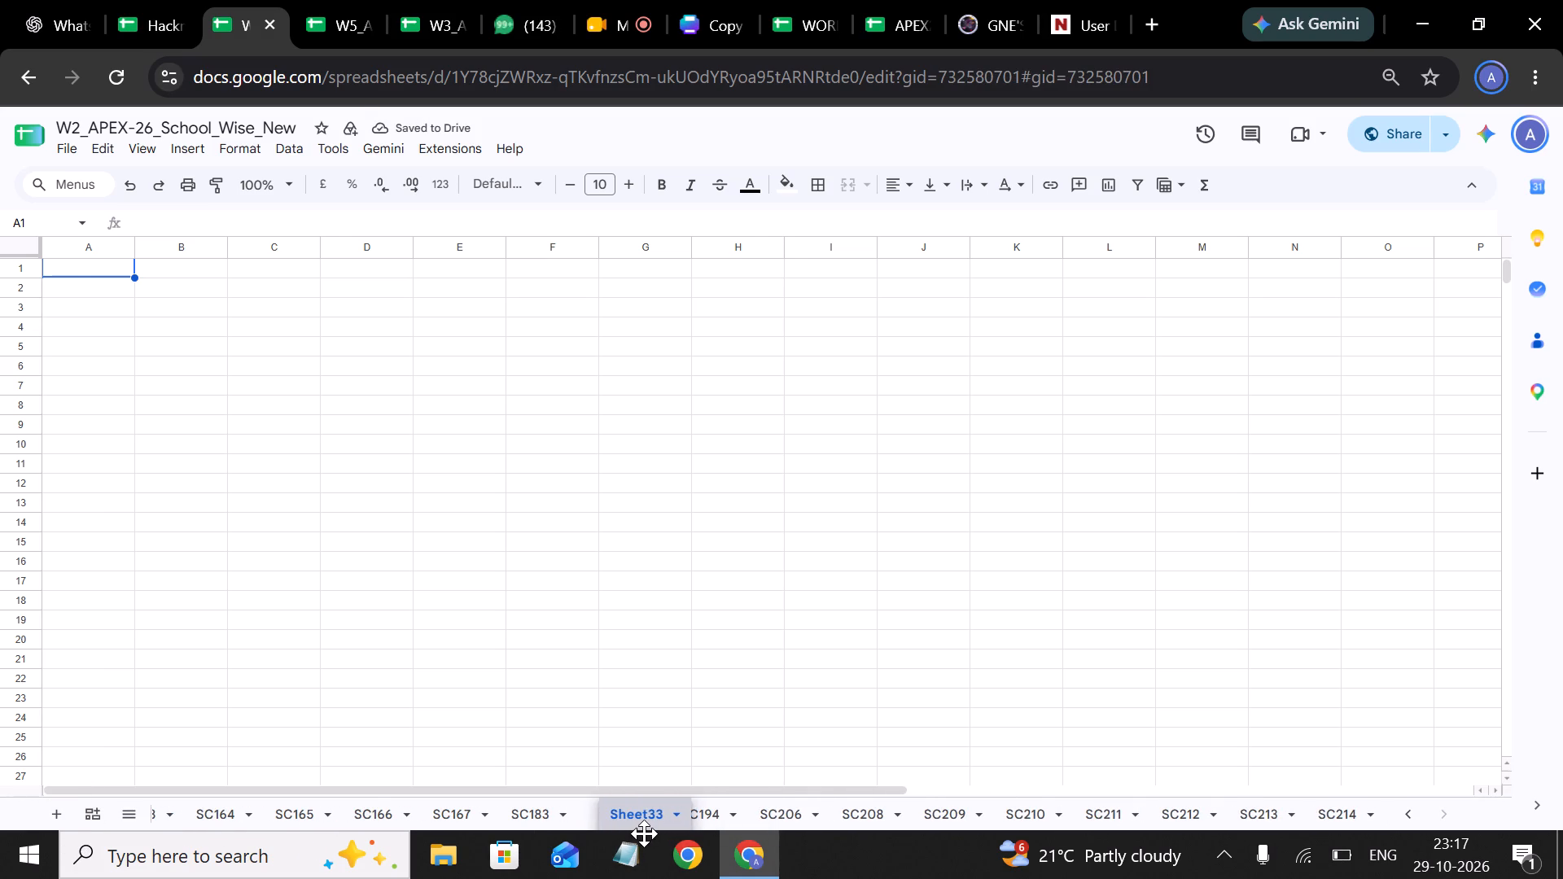
pyautogui.moveTo(644, 833); pyautogui.dragTo(545, 837)
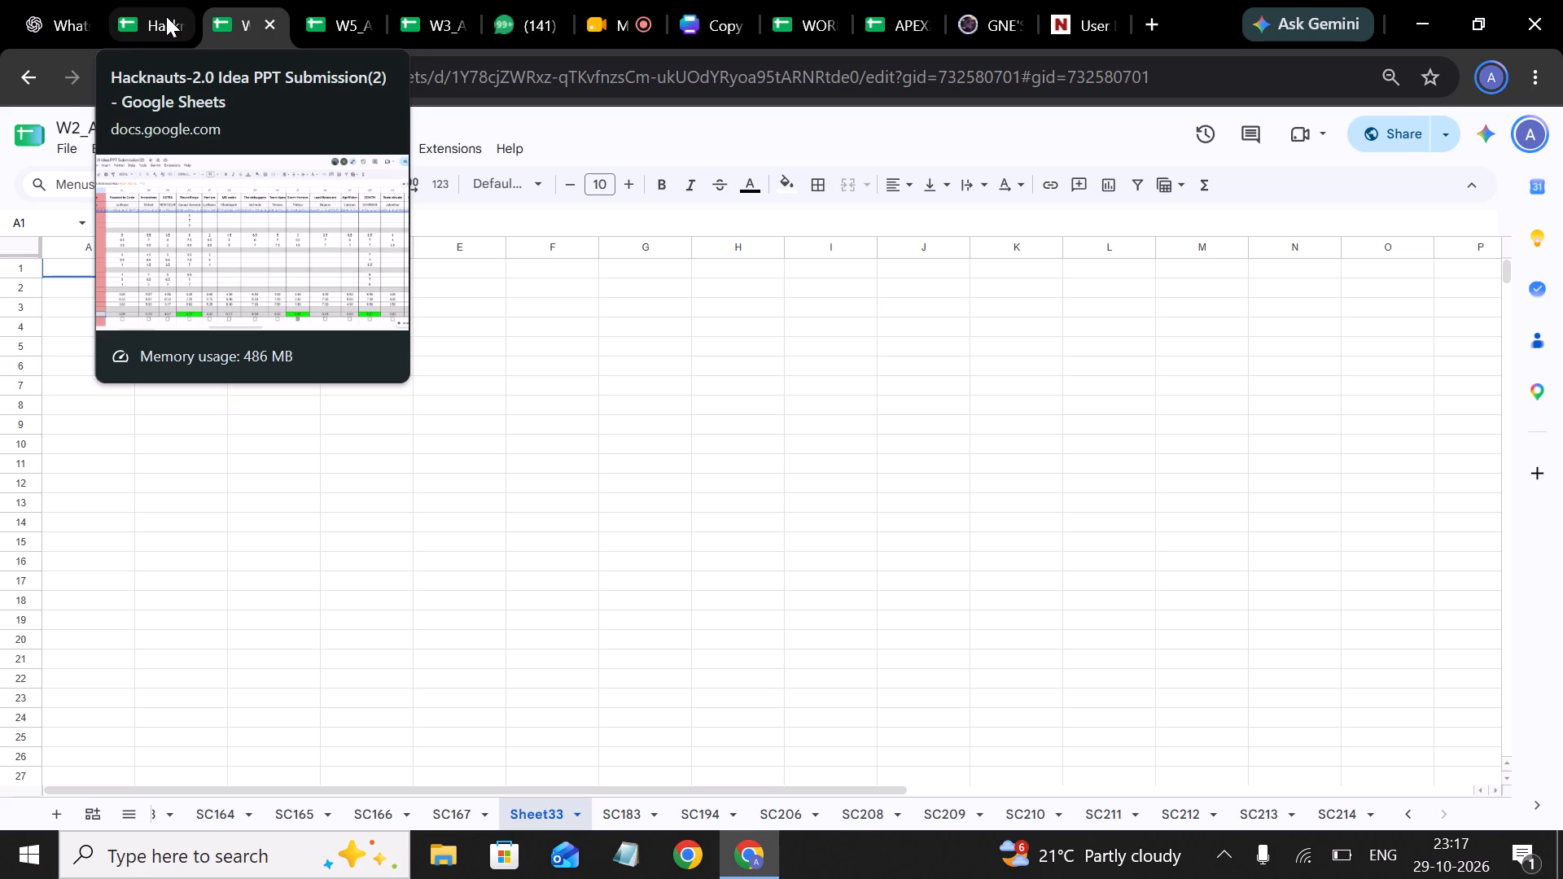
# Check the POLICE D.A.V. PUBLIC SCHOOL code in the W5 list and rename the new sheet before SC183 as SC173.
pyautogui.click(342, 15)
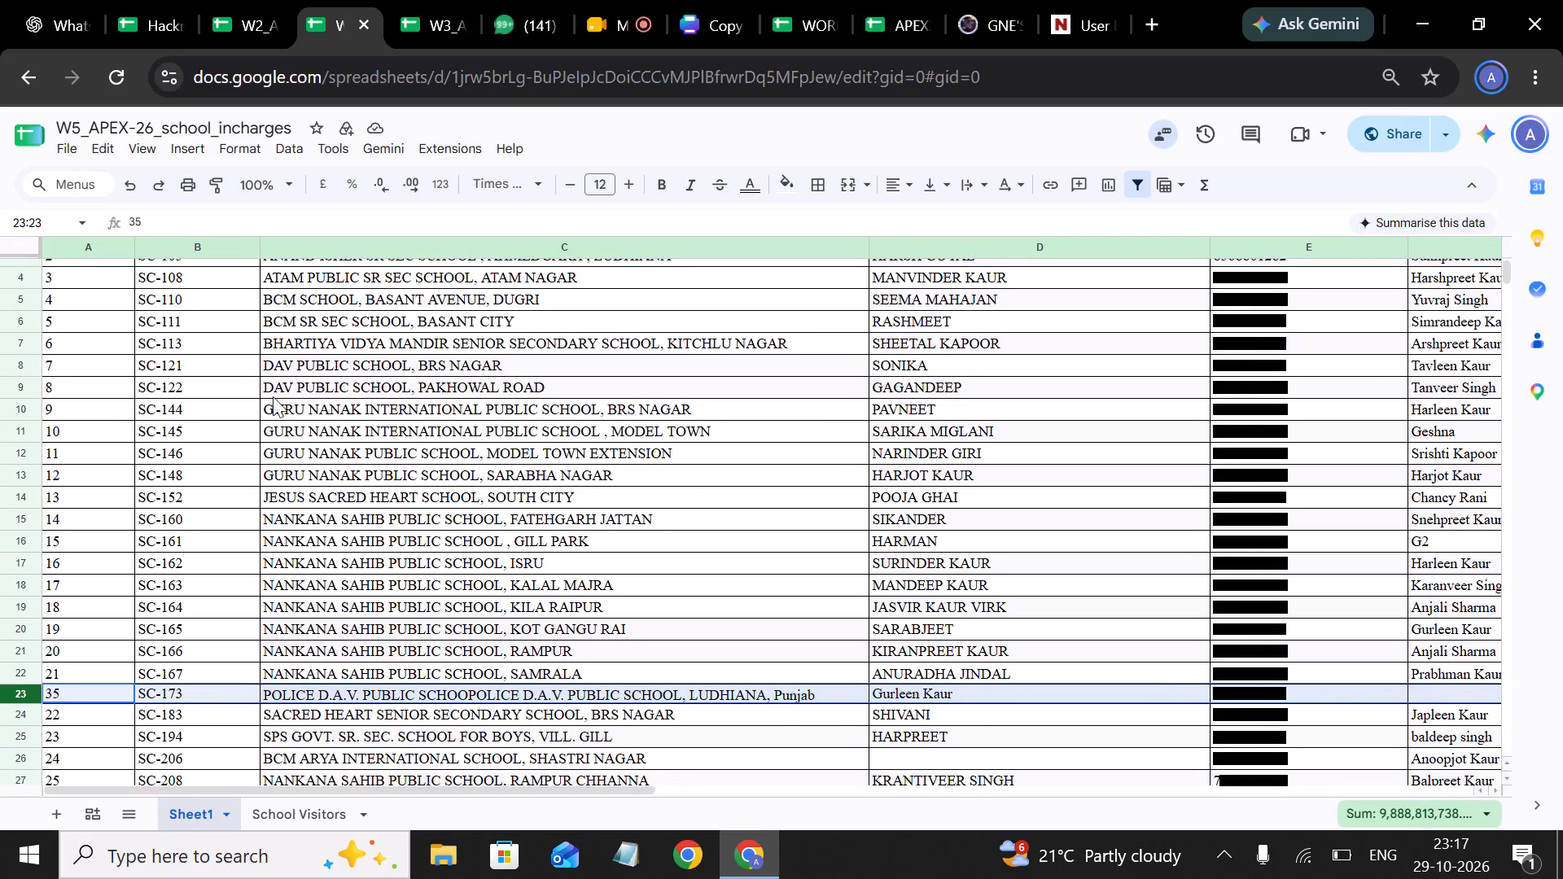
pyautogui.click(242, 24)
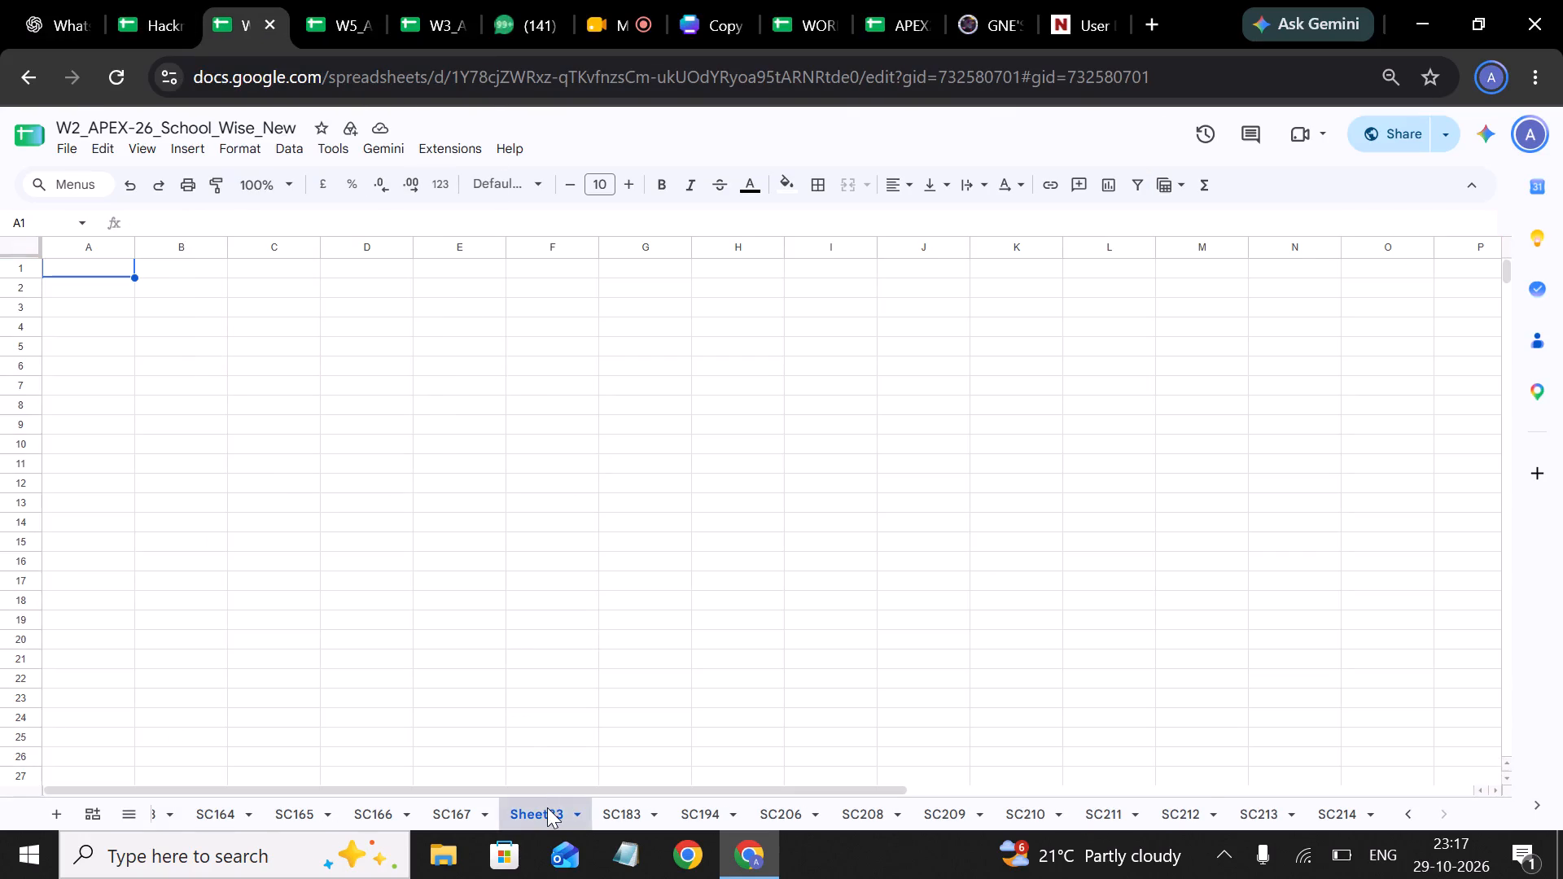
pyautogui.doubleClick(547, 807)
pyautogui.write('SC173')
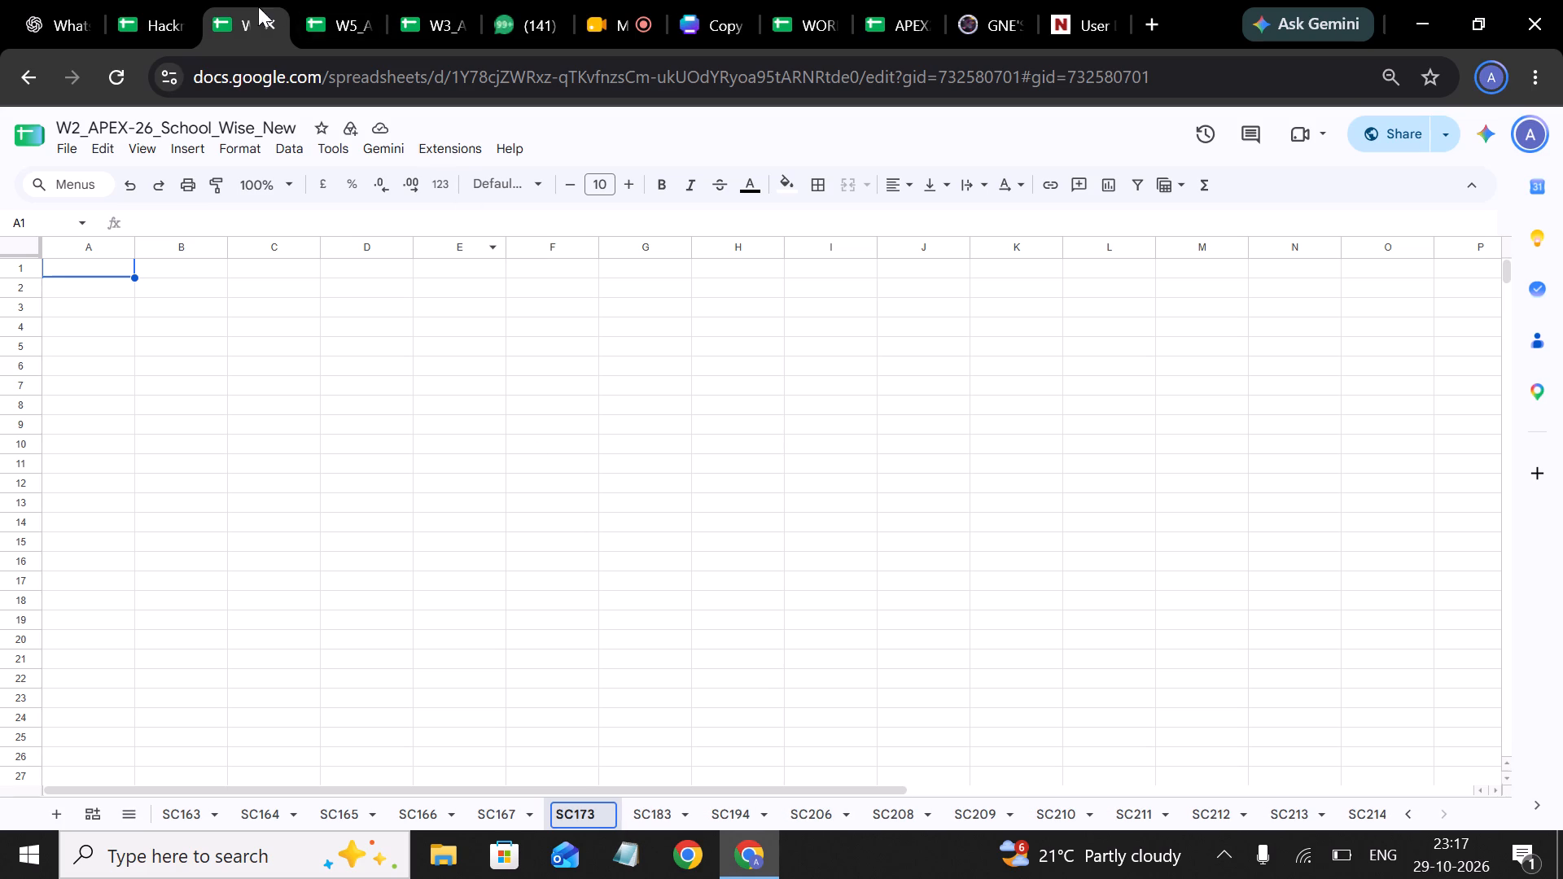
# Compare the school codes following SC-173 to the end of the W5 incharges list with the W2 sheet names.
pyautogui.click(327, 20)
pyautogui.scroll(-1, 240, 456)
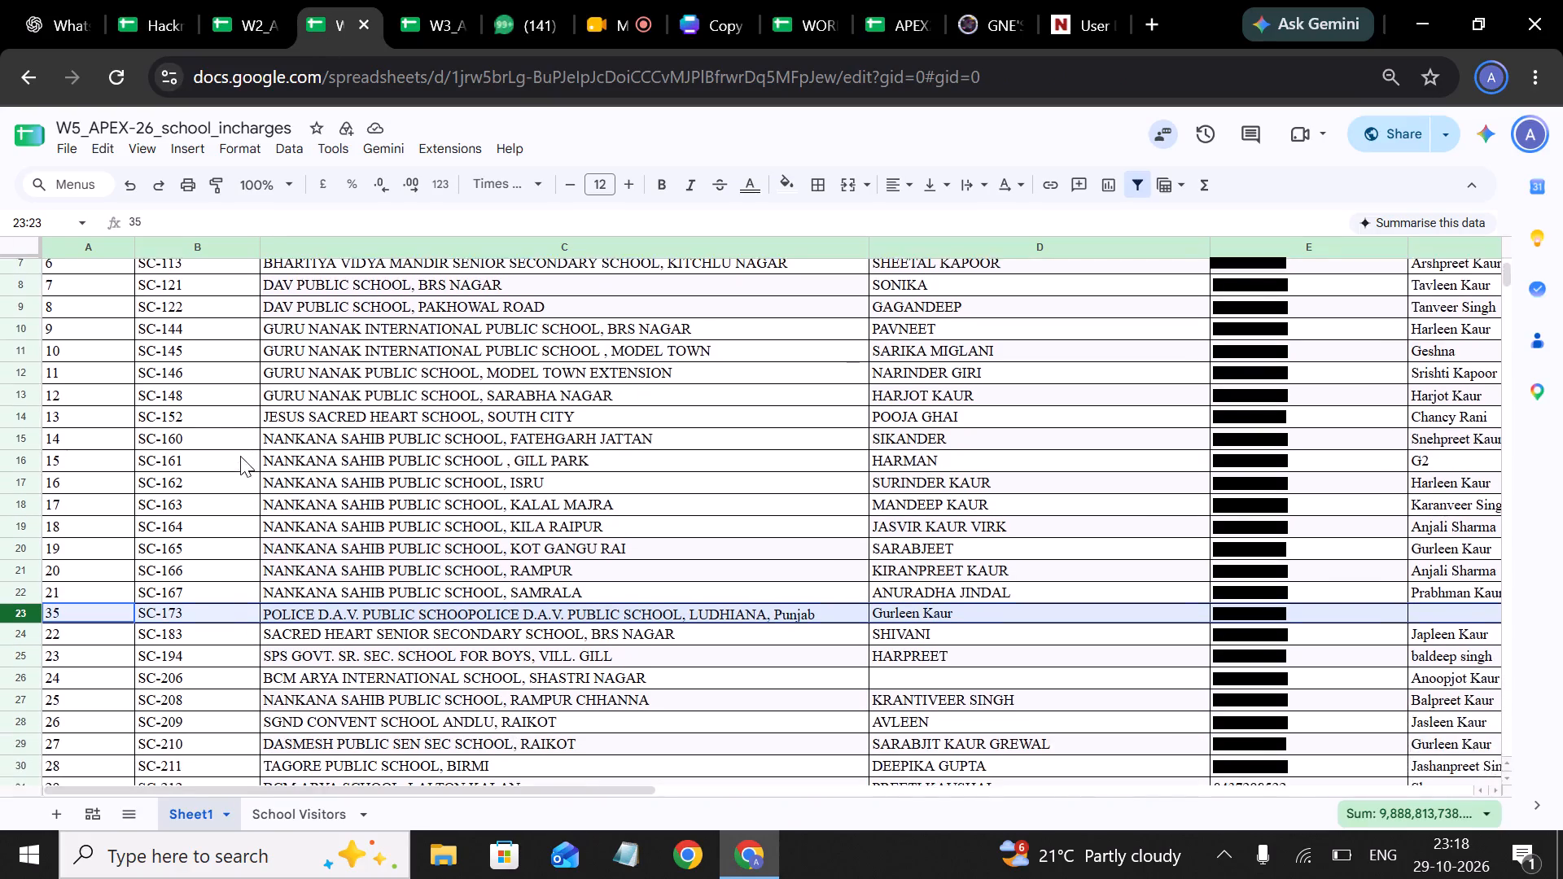
pyautogui.scroll(-1, 240, 456)
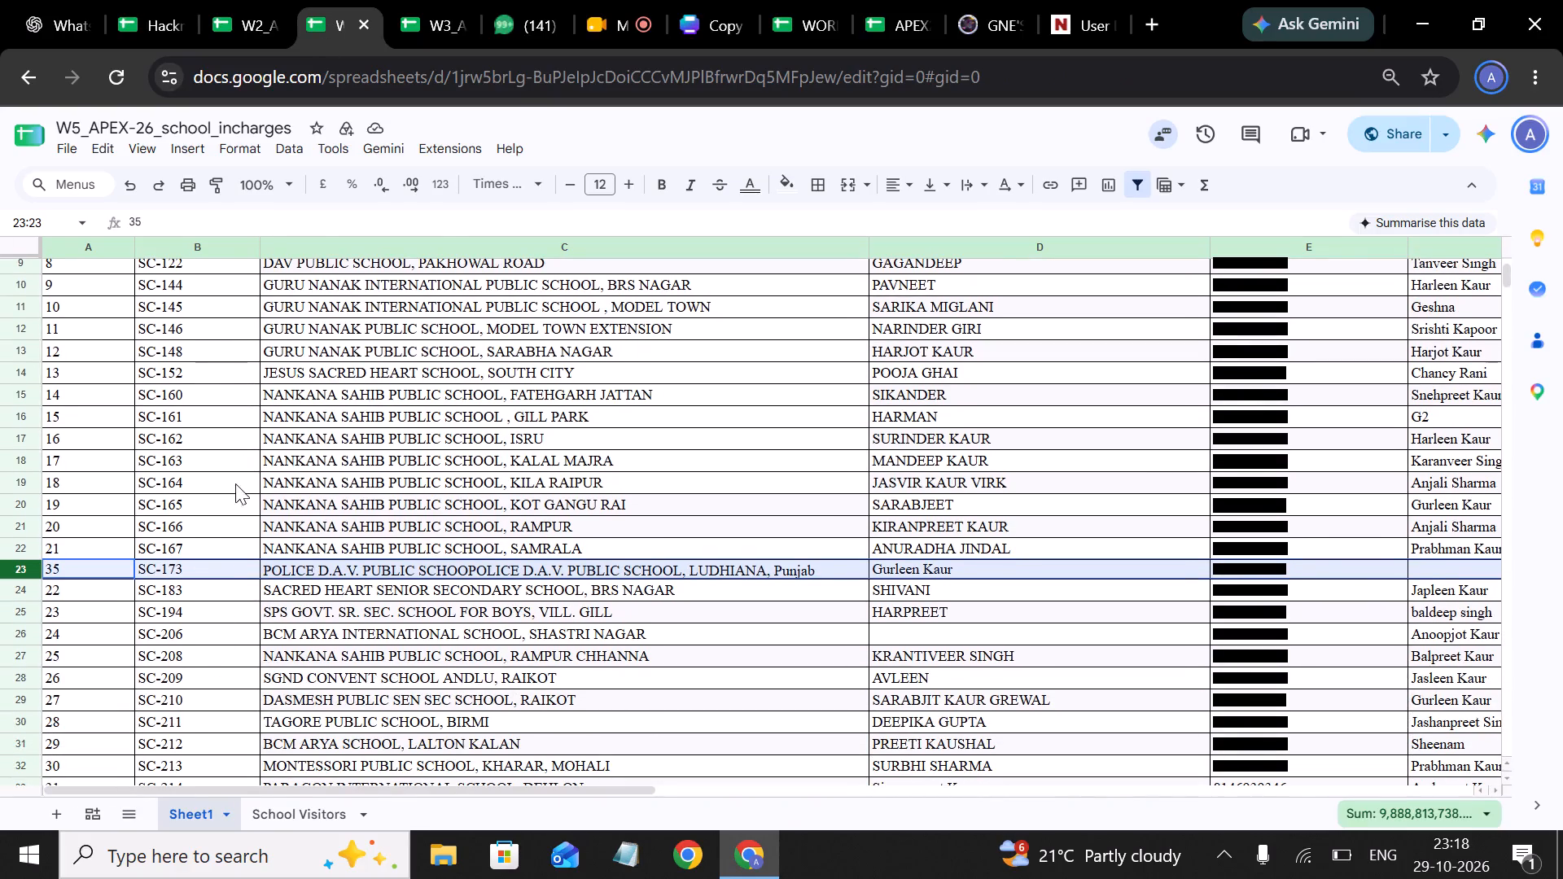
pyautogui.click(259, 15)
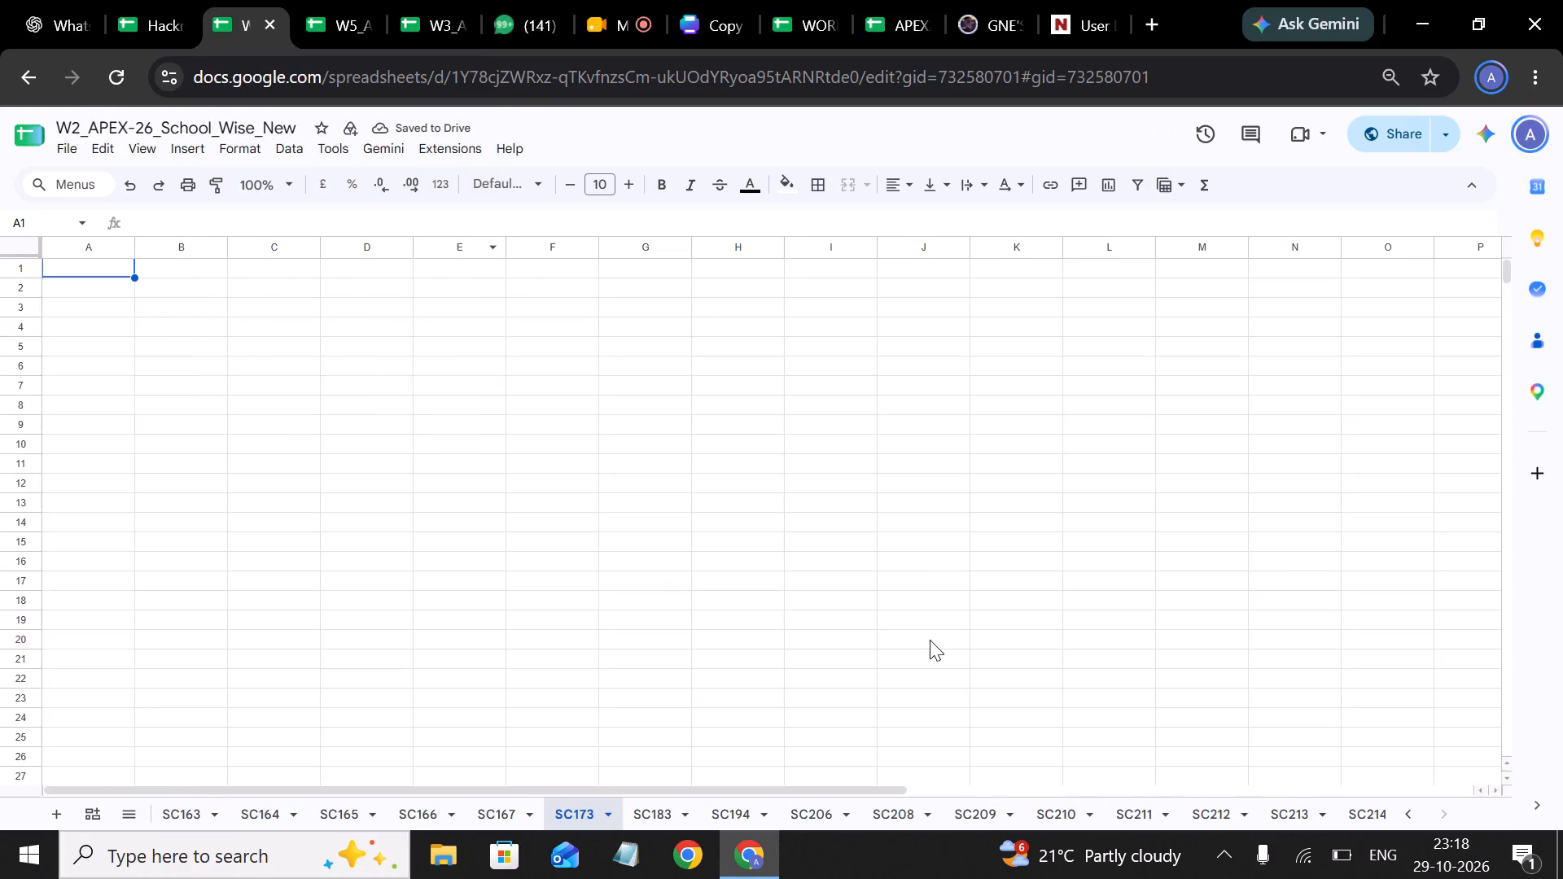
pyautogui.hscroll(-3, 979, 802)
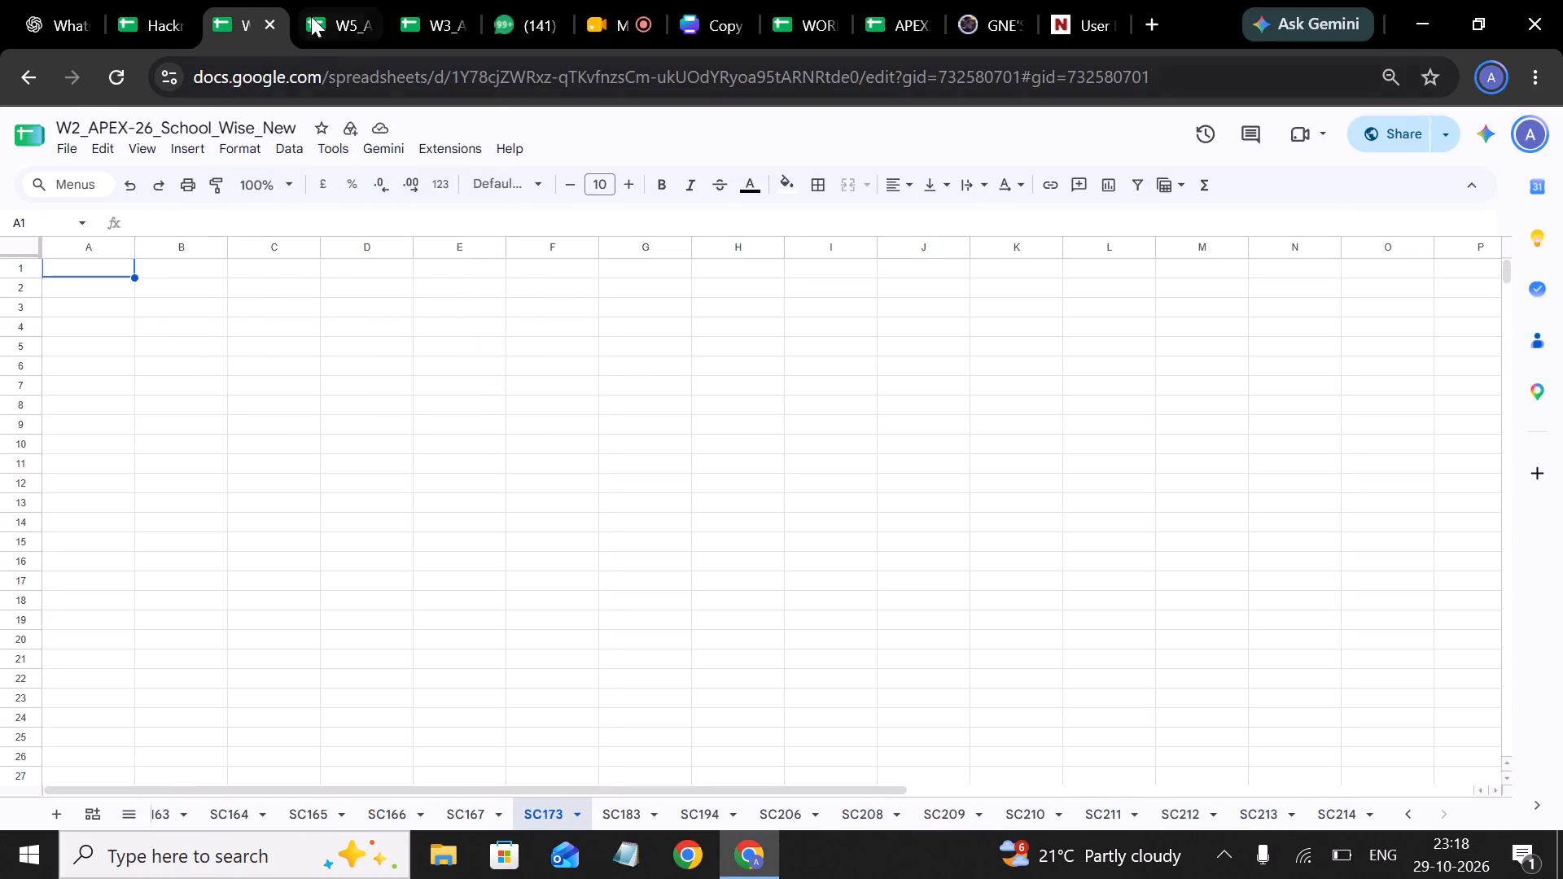
pyautogui.click(314, 18)
pyautogui.scroll(-1, 274, 699)
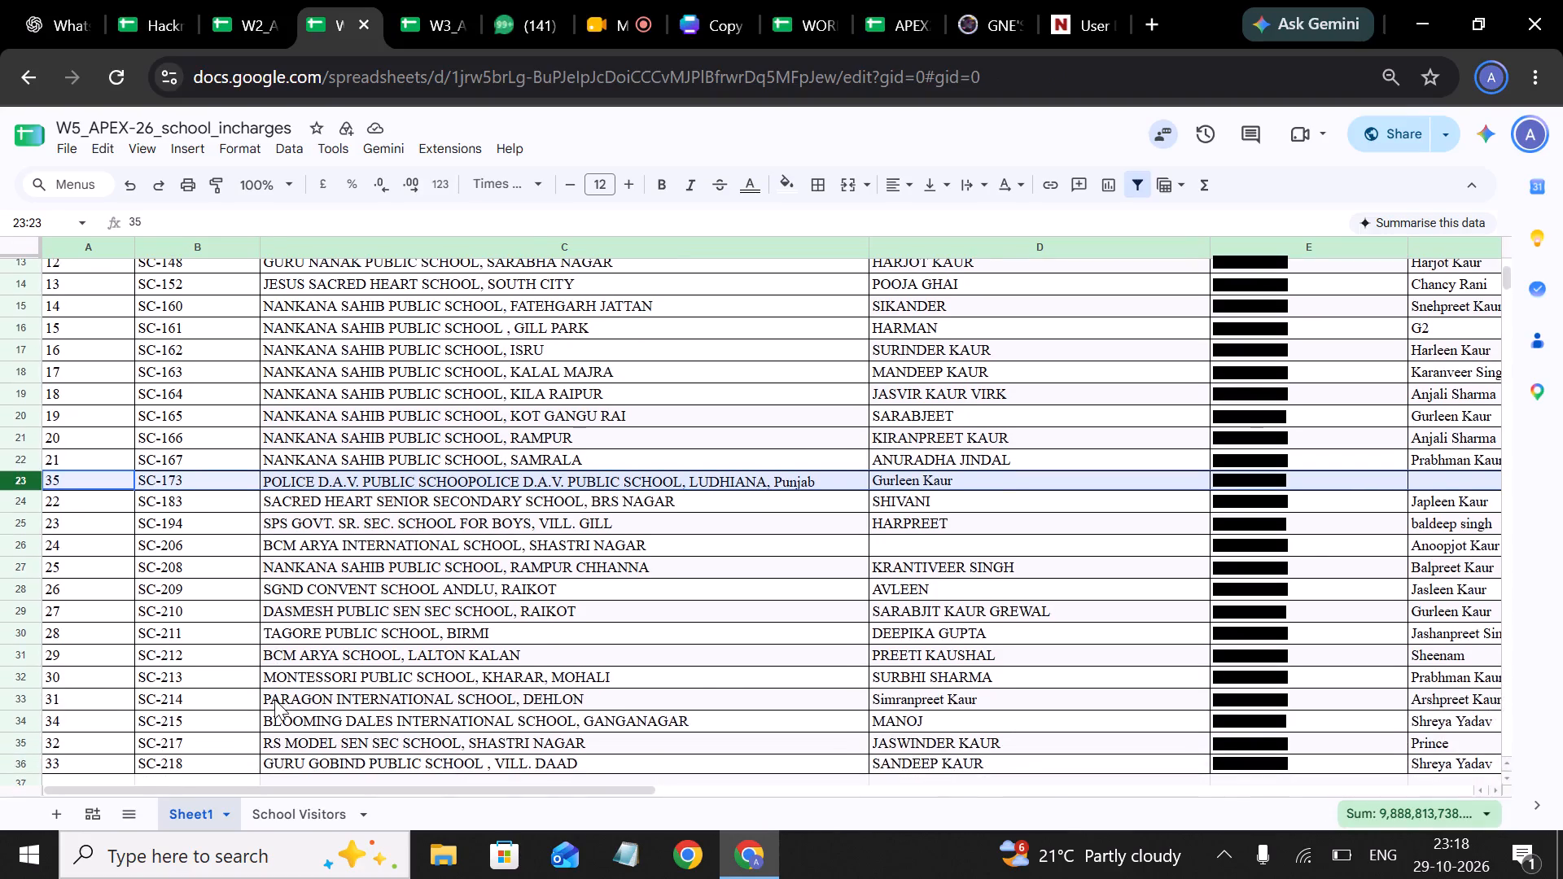
pyautogui.scroll(-1, 274, 699)
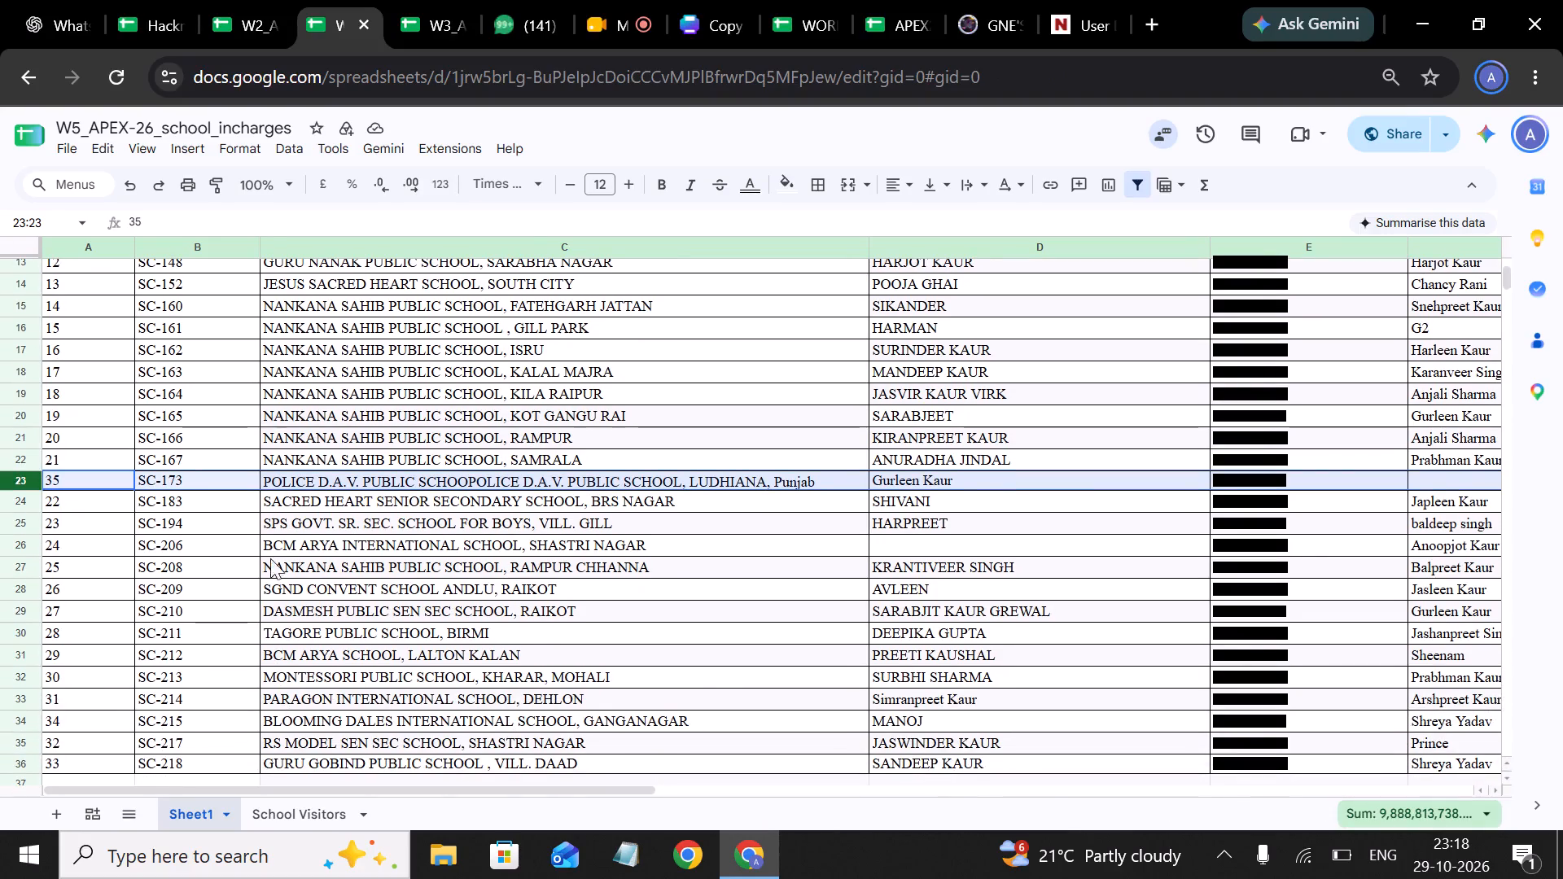
pyautogui.click(254, 13)
pyautogui.hscroll(-3, 1262, 823)
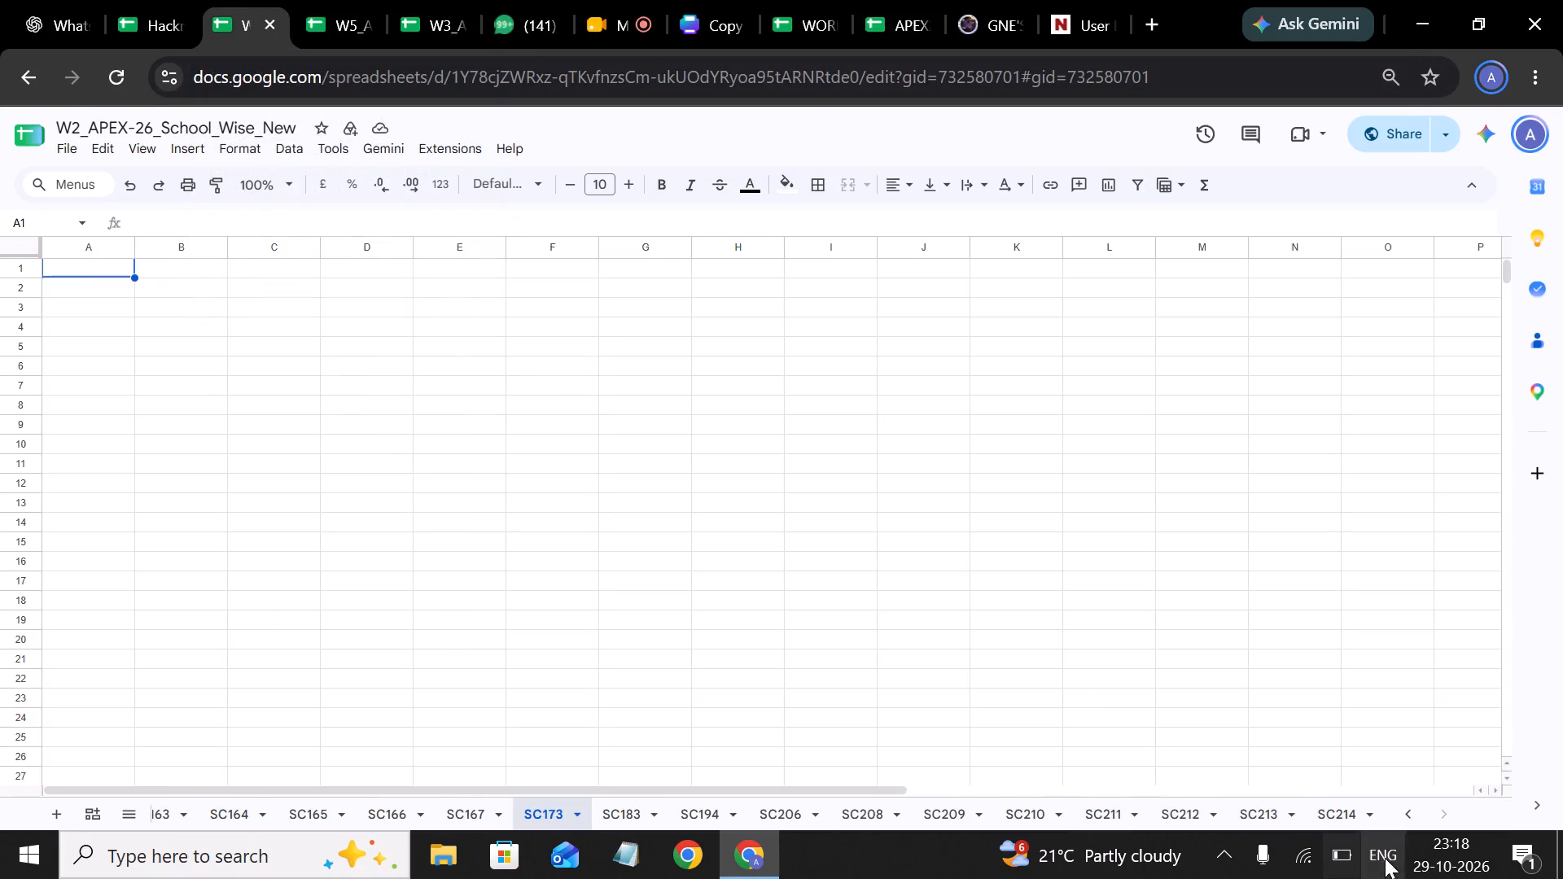
# Add six new blank sheets directly after SC173 in the W2 spreadsheet.
pyautogui.tripleClick(57, 816)
pyautogui.click(57, 816)
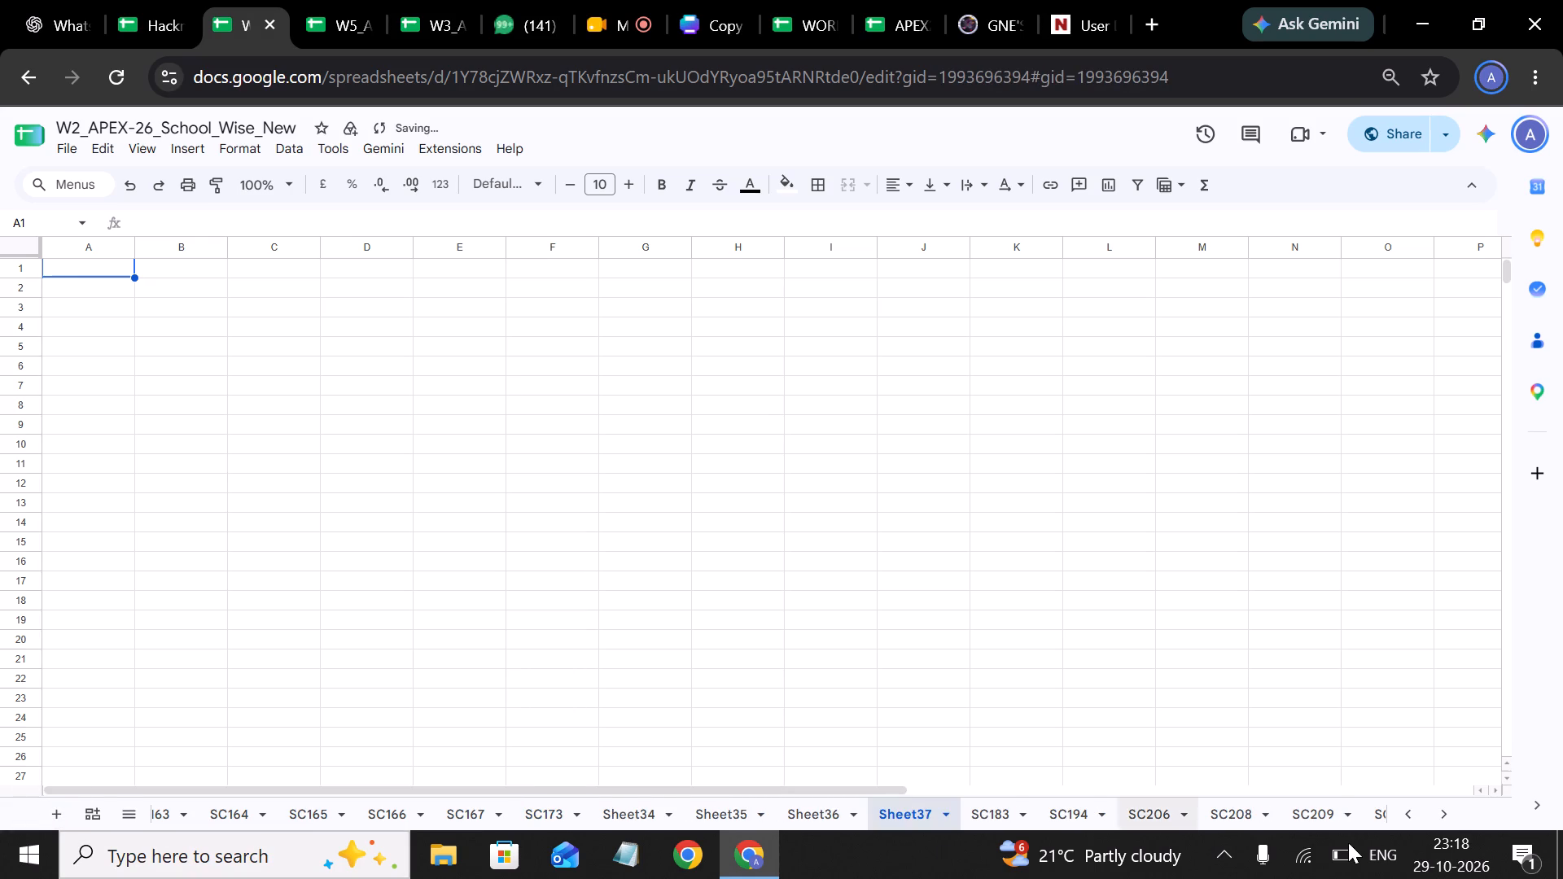
pyautogui.hscroll(-9, 1300, 815)
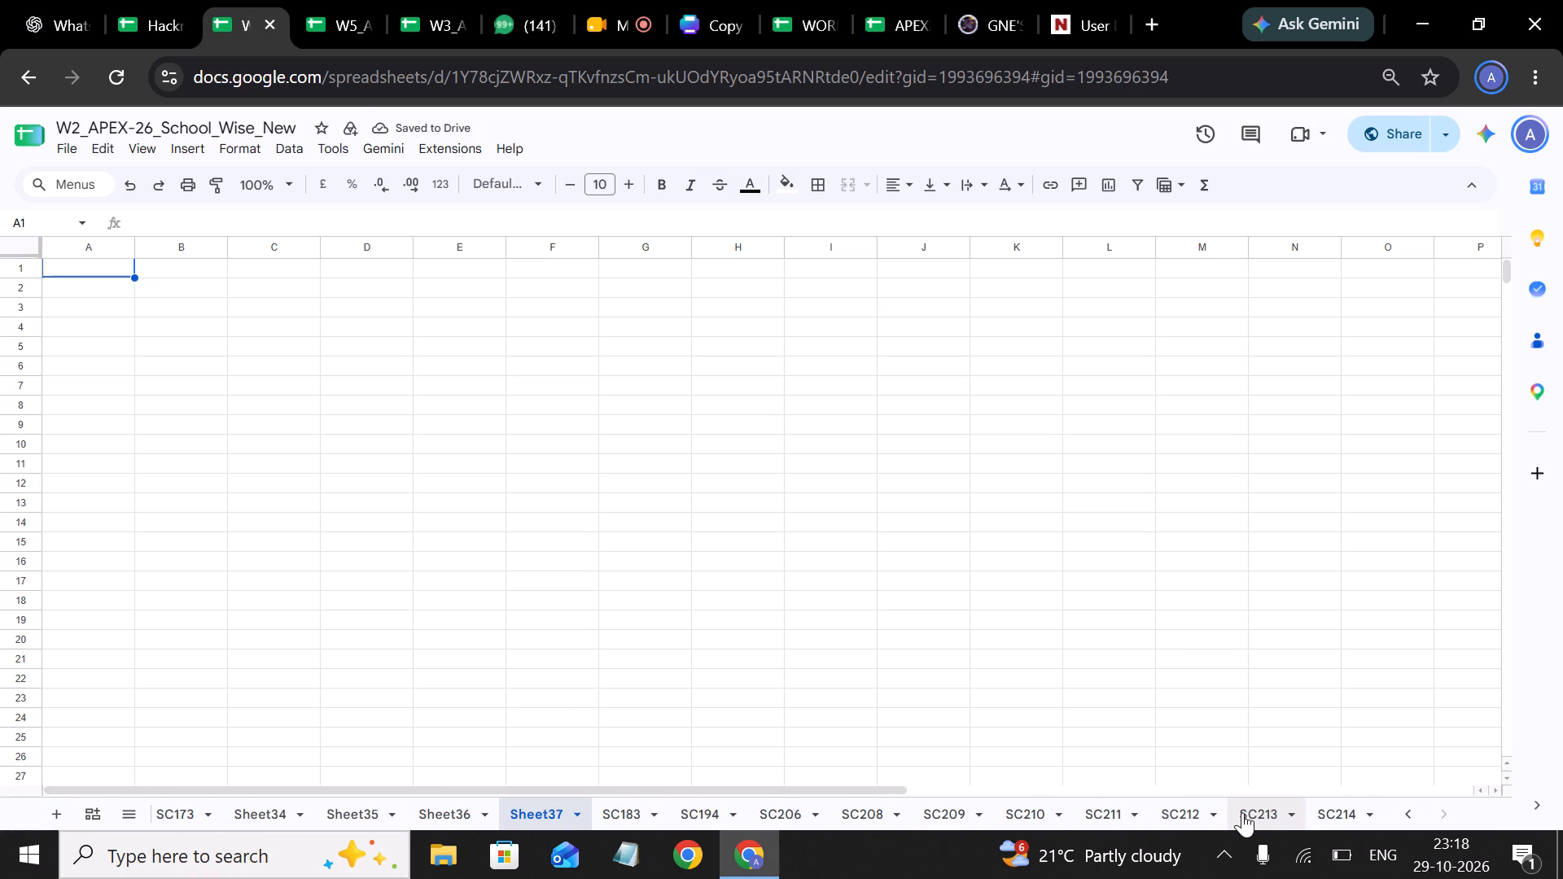
pyautogui.hscroll(-2, 1242, 812)
pyautogui.click(55, 807)
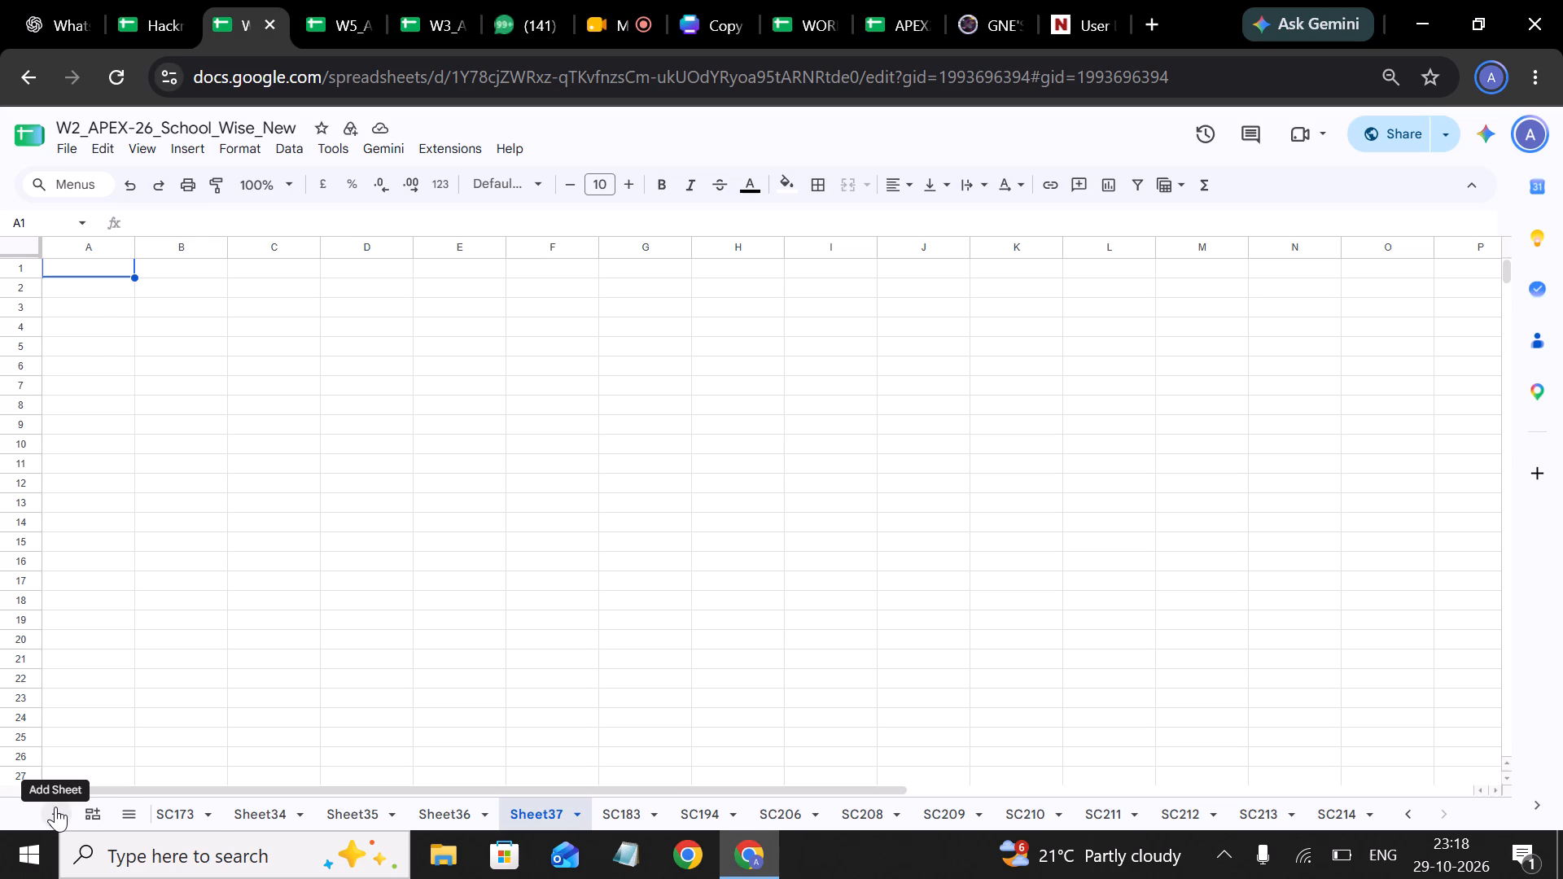
pyautogui.click(55, 807)
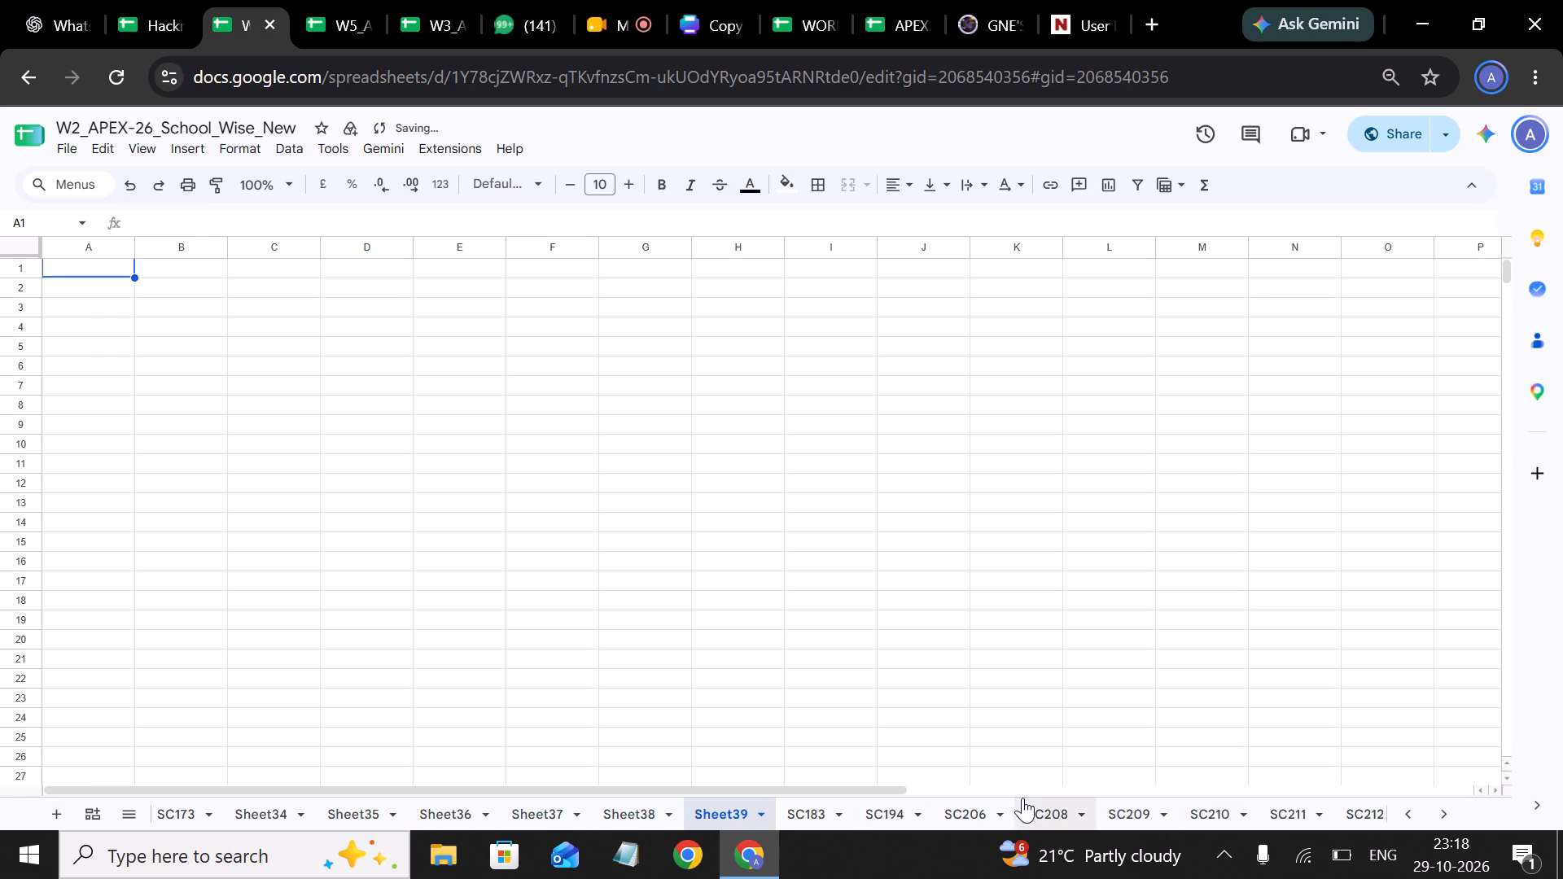
# Undo the addition of the six blank sheets between SC173 and SC183 in the W2 spreadsheet.
pyautogui.hotkey('ctrl', 'z')
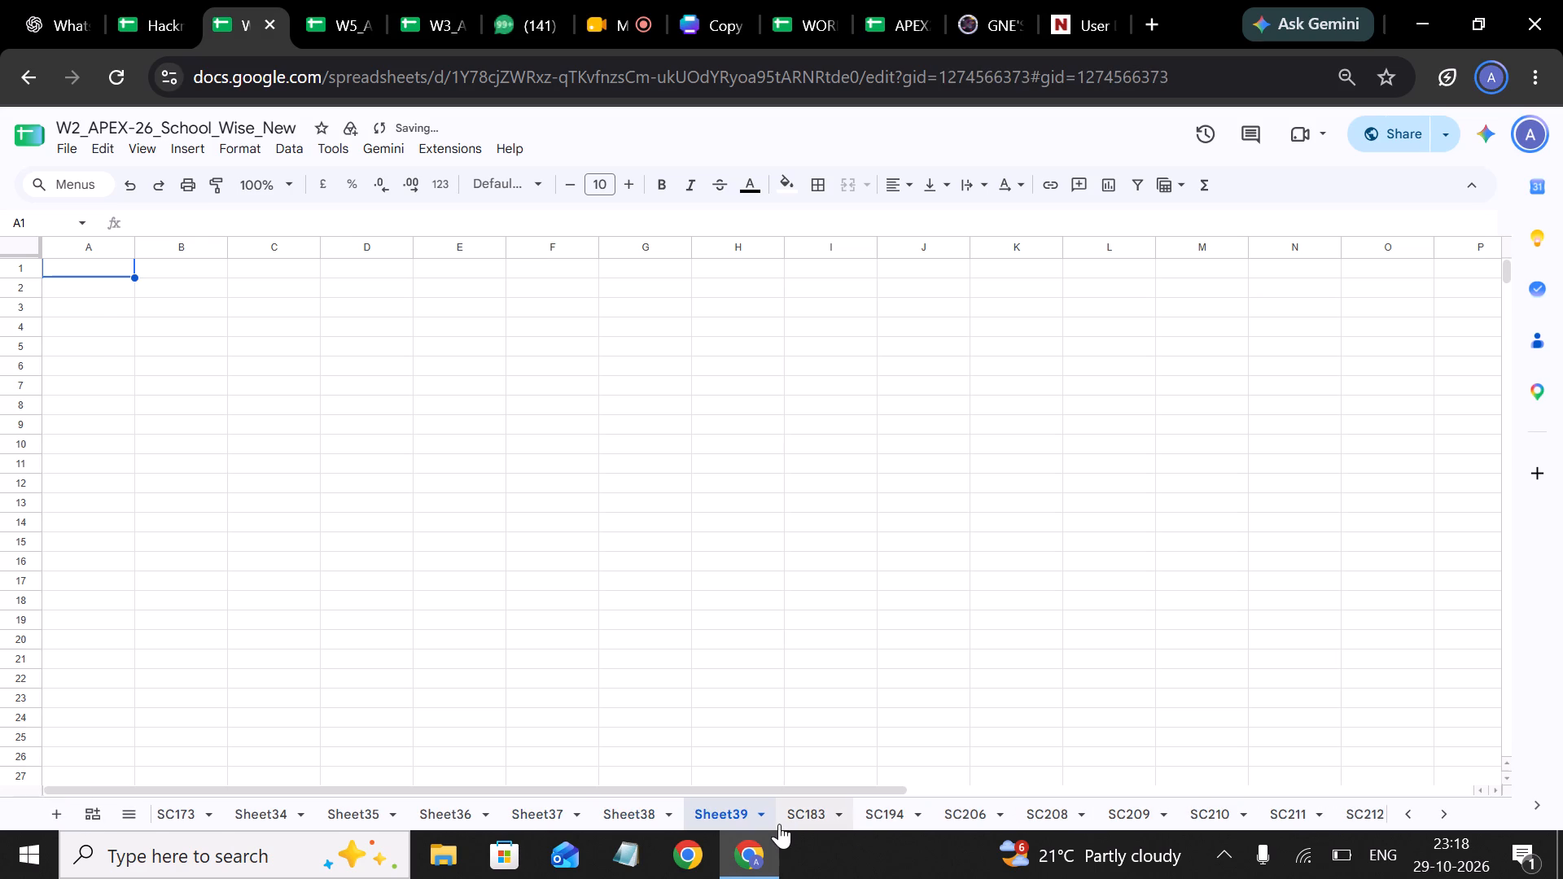
pyautogui.hotkey('ctrl', 'z')
pyautogui.hotkey('ctrl', 'z')
pyautogui.hotkey('ctrl', 'z')
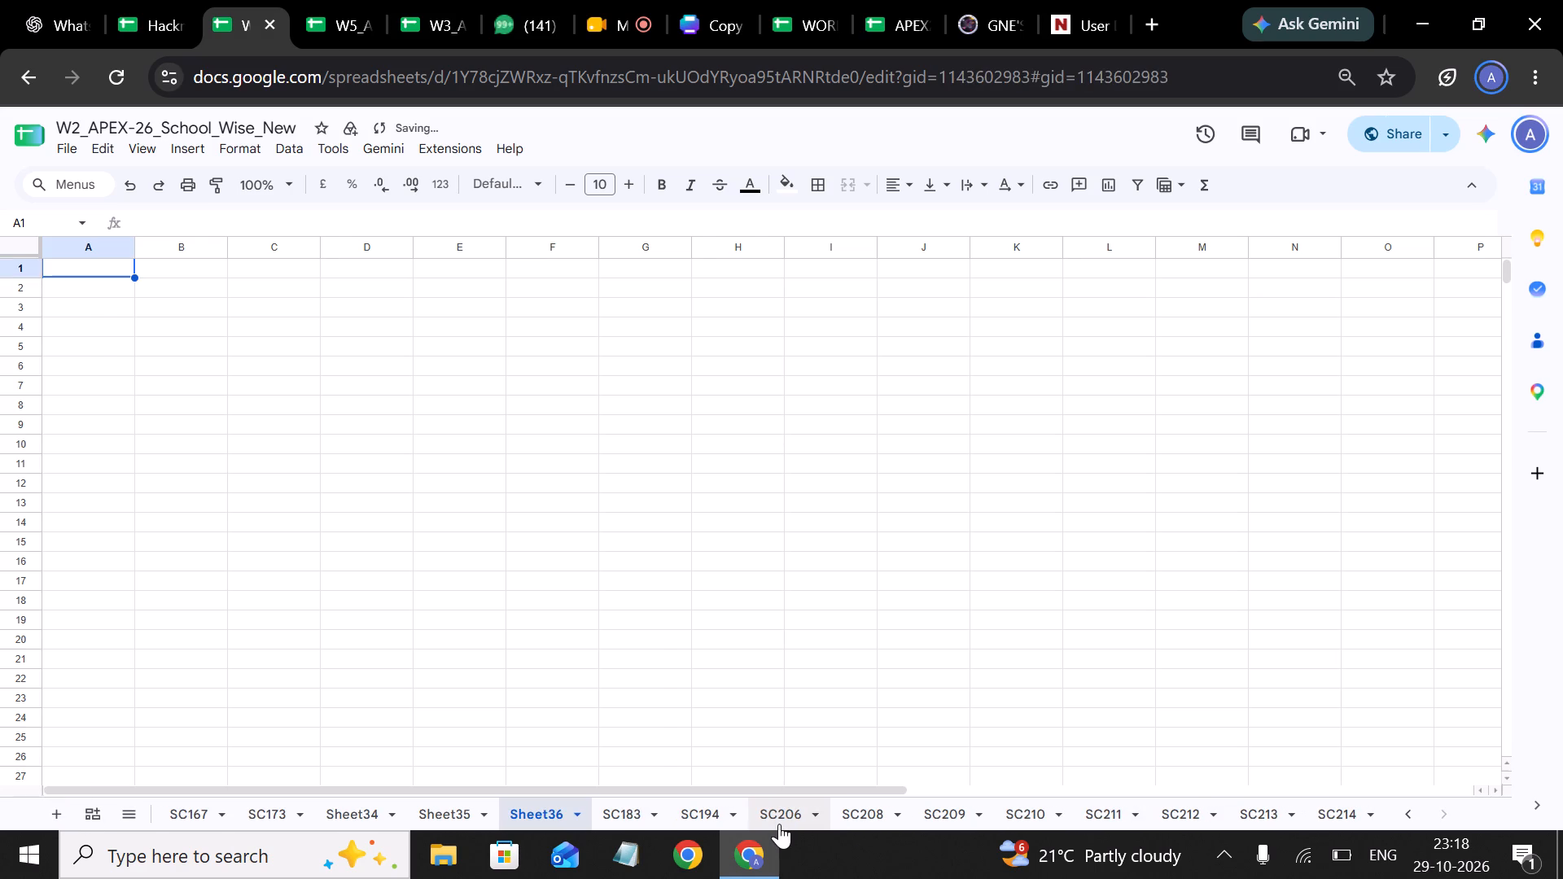
pyautogui.hotkey('ctrl', 'z')
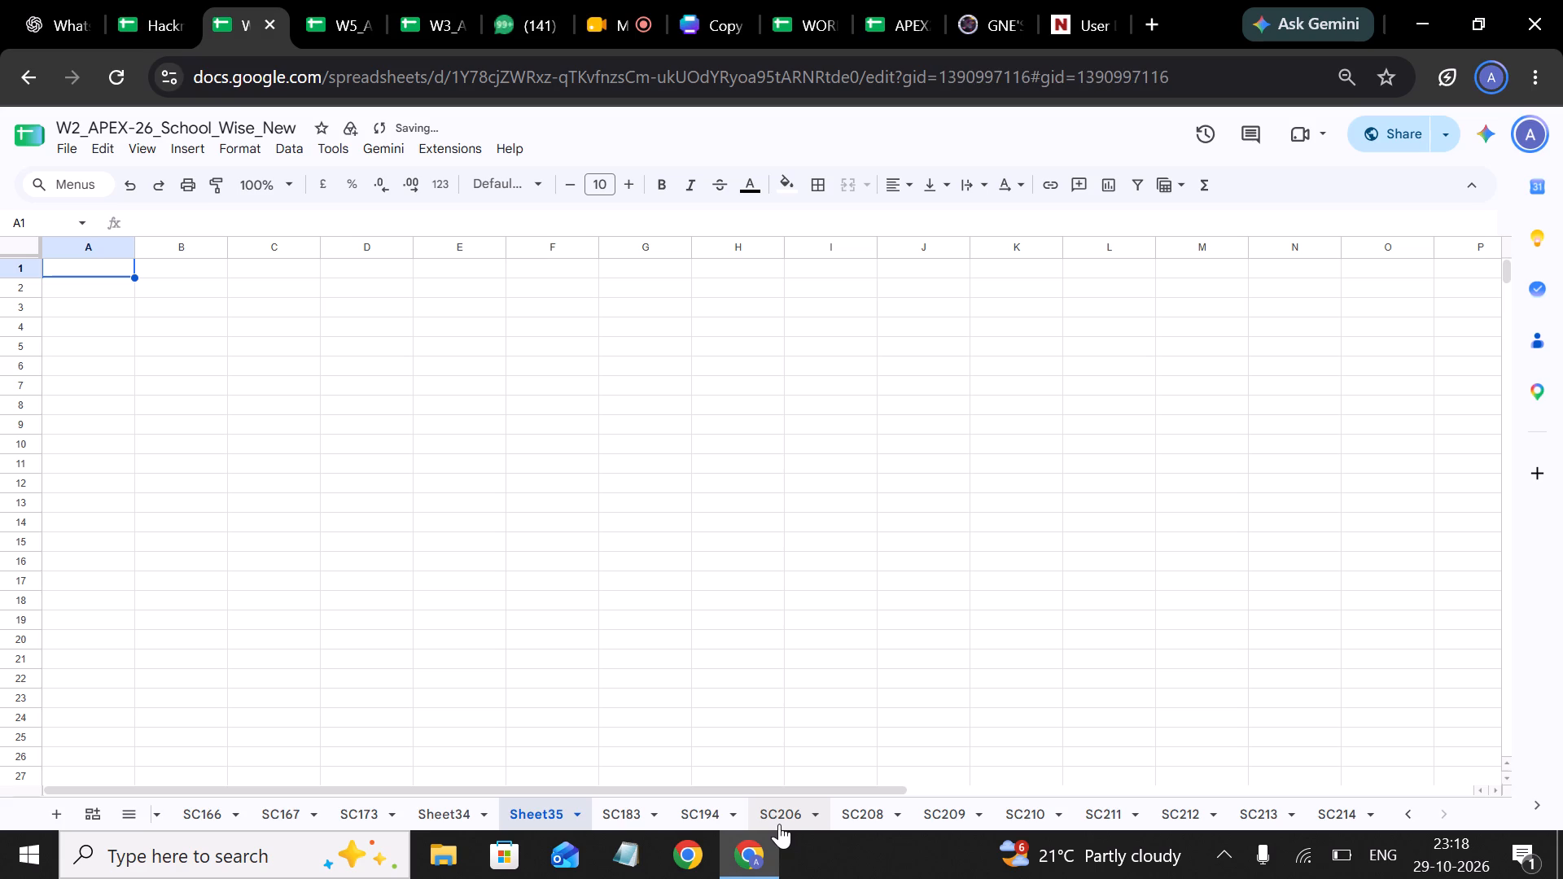
pyautogui.hotkey('ctrl', 'z')
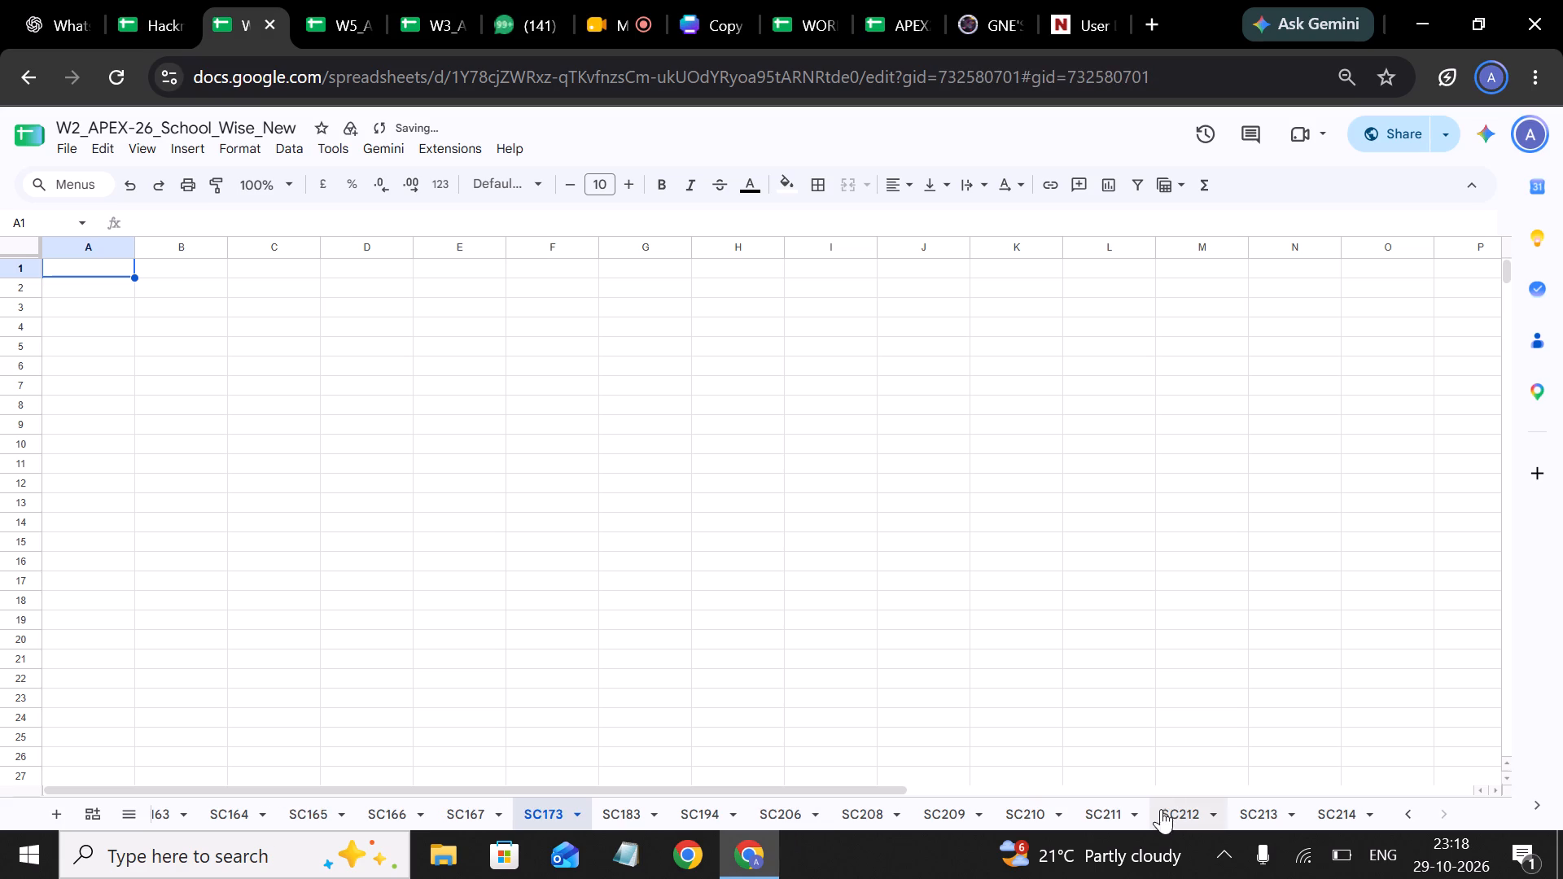
# Add four new blank sheets directly after SC214, at the end of the W2 spreadsheet.
pyautogui.hscroll(-6, 1124, 814)
pyautogui.click(1338, 829)
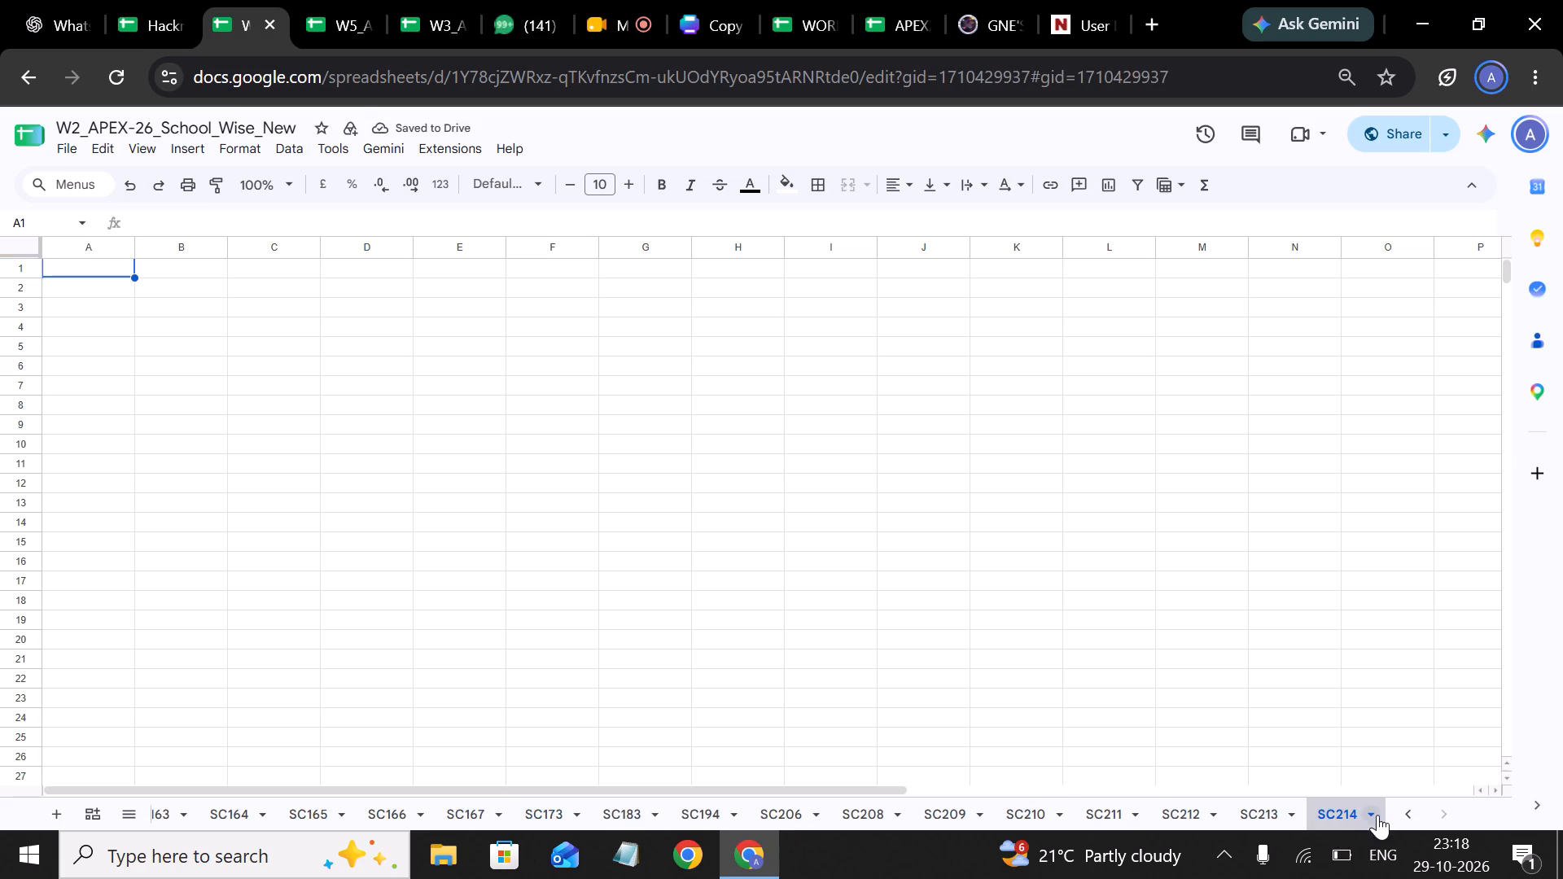
pyautogui.hscroll(-2, 1305, 822)
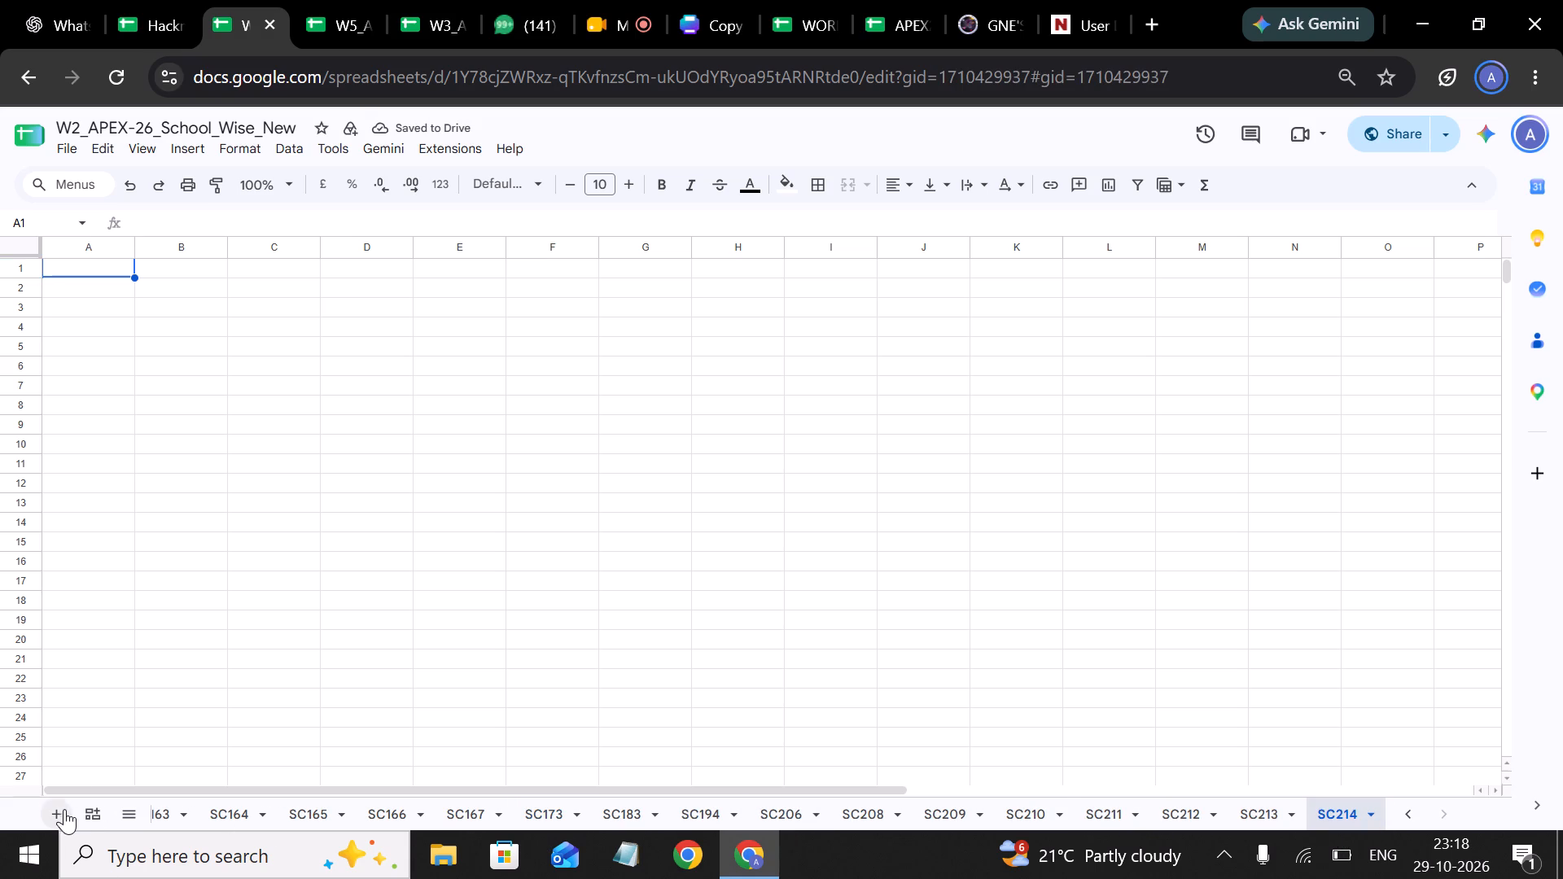
pyautogui.click(63, 809)
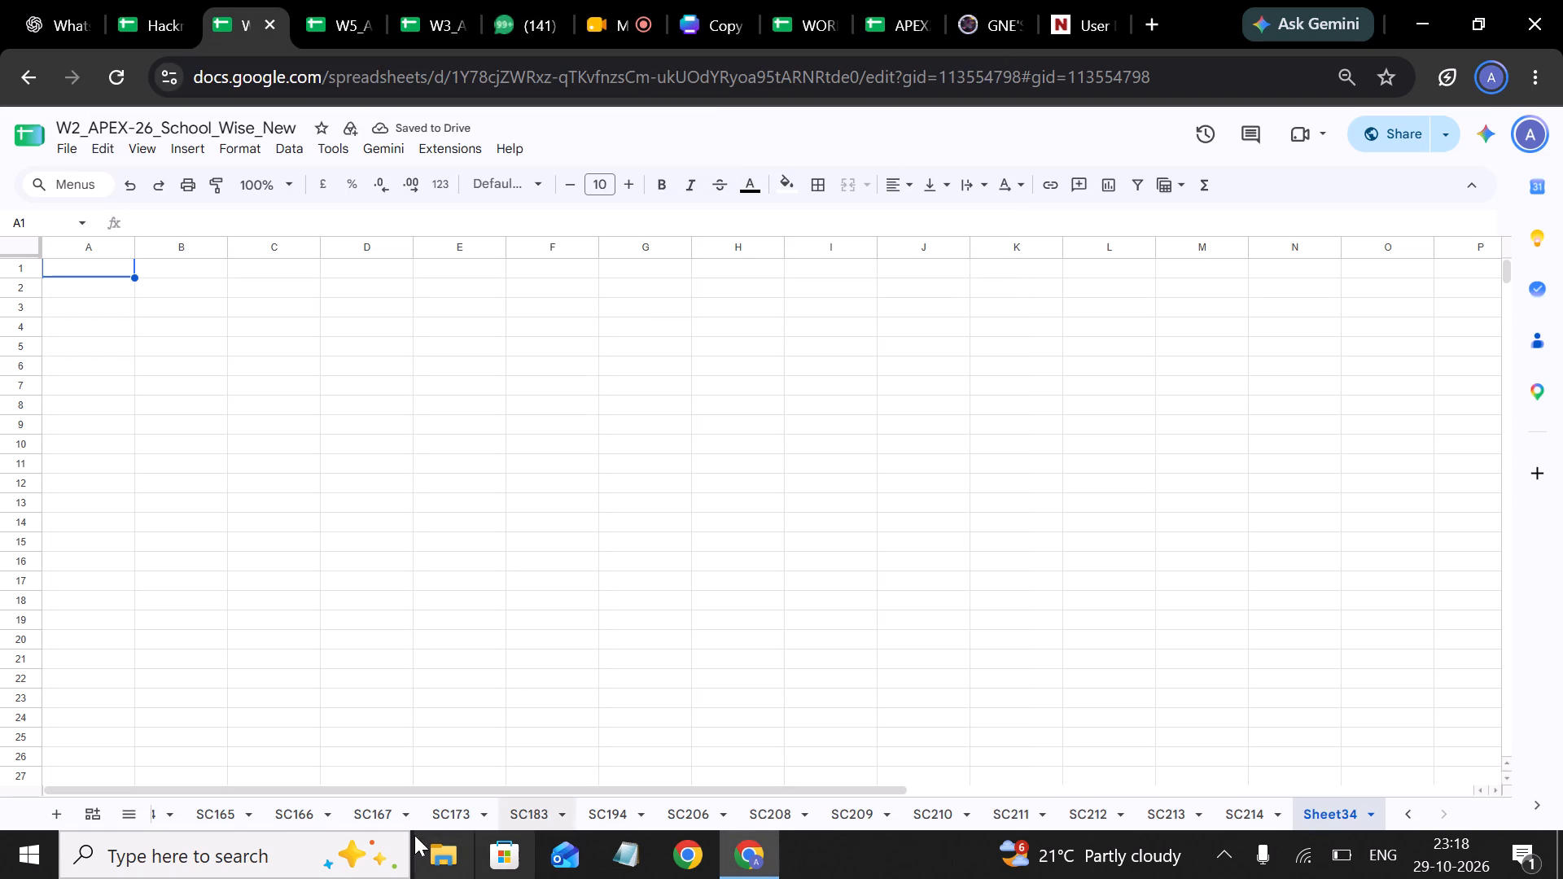
pyautogui.tripleClick(50, 812)
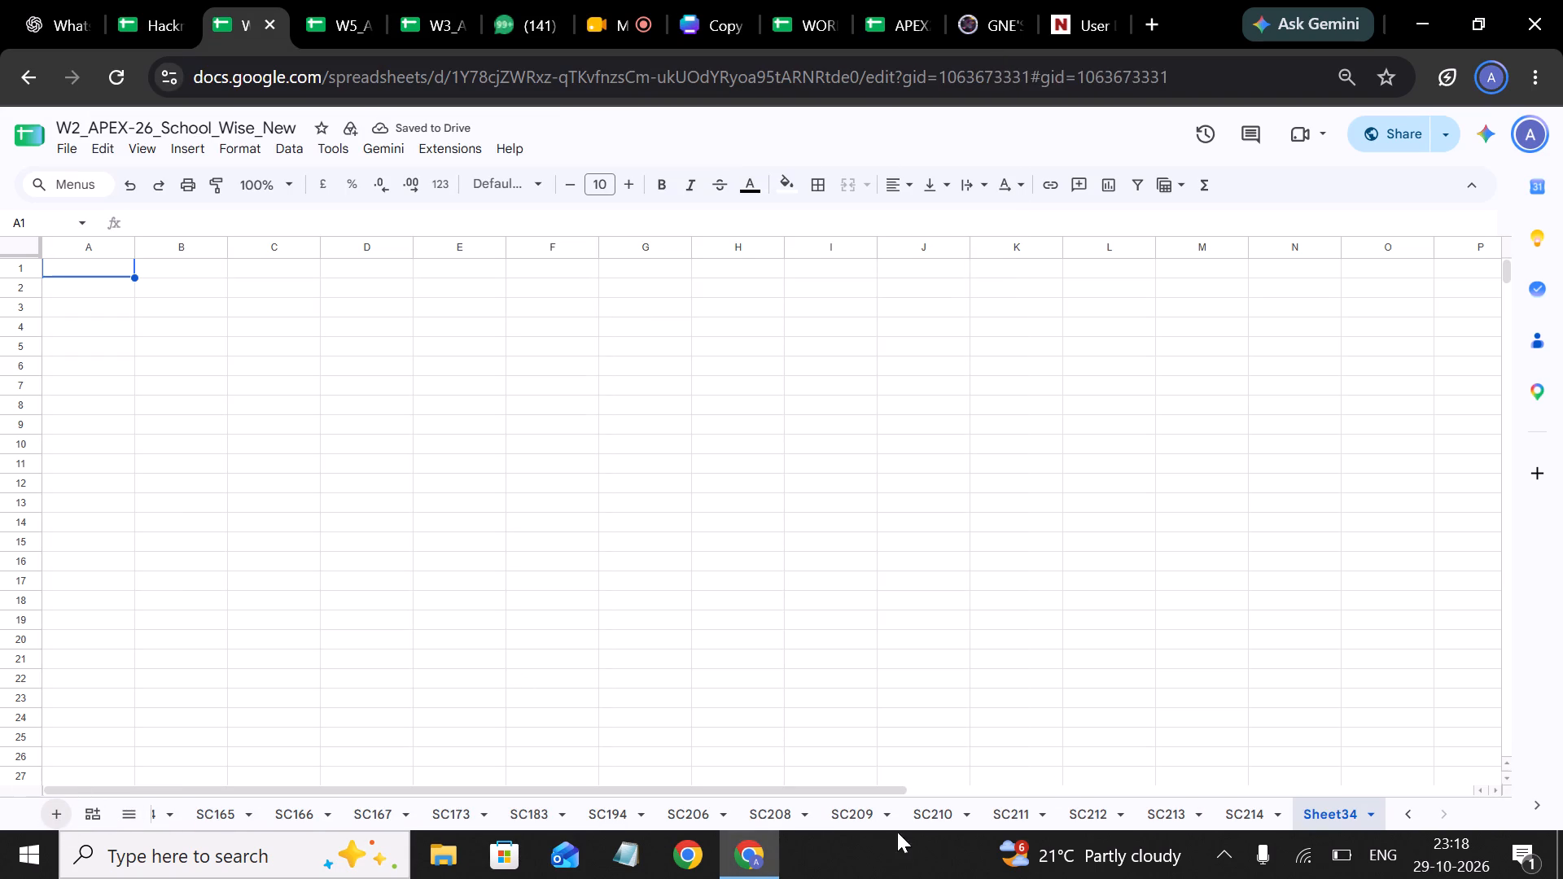
# Rename the first new sheet after SC214 as SC215.
pyautogui.doubleClick(1210, 815)
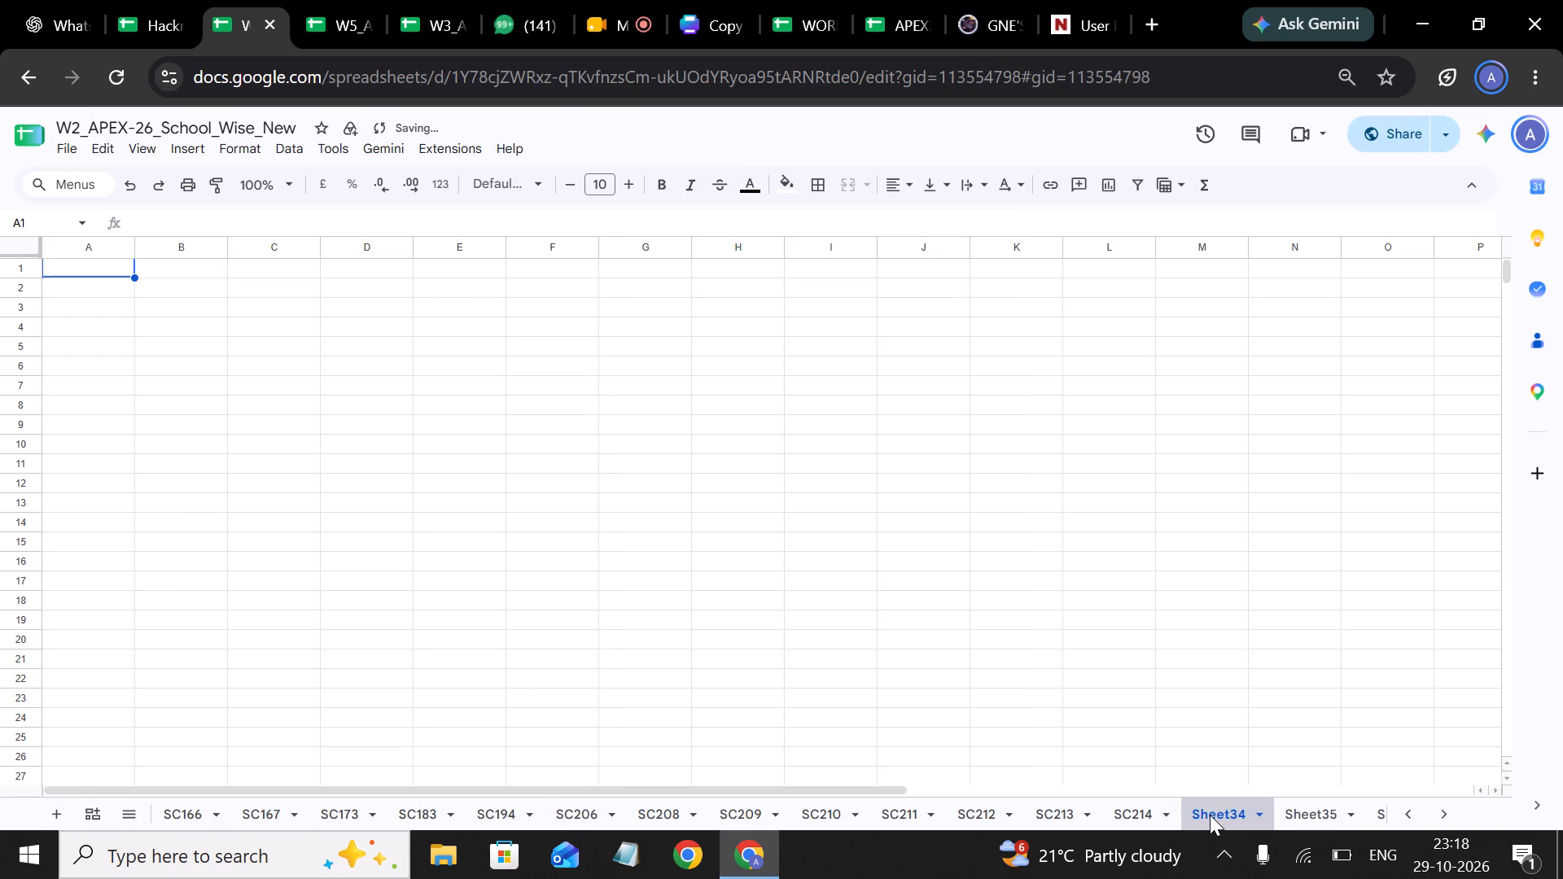
pyautogui.write('SC215')
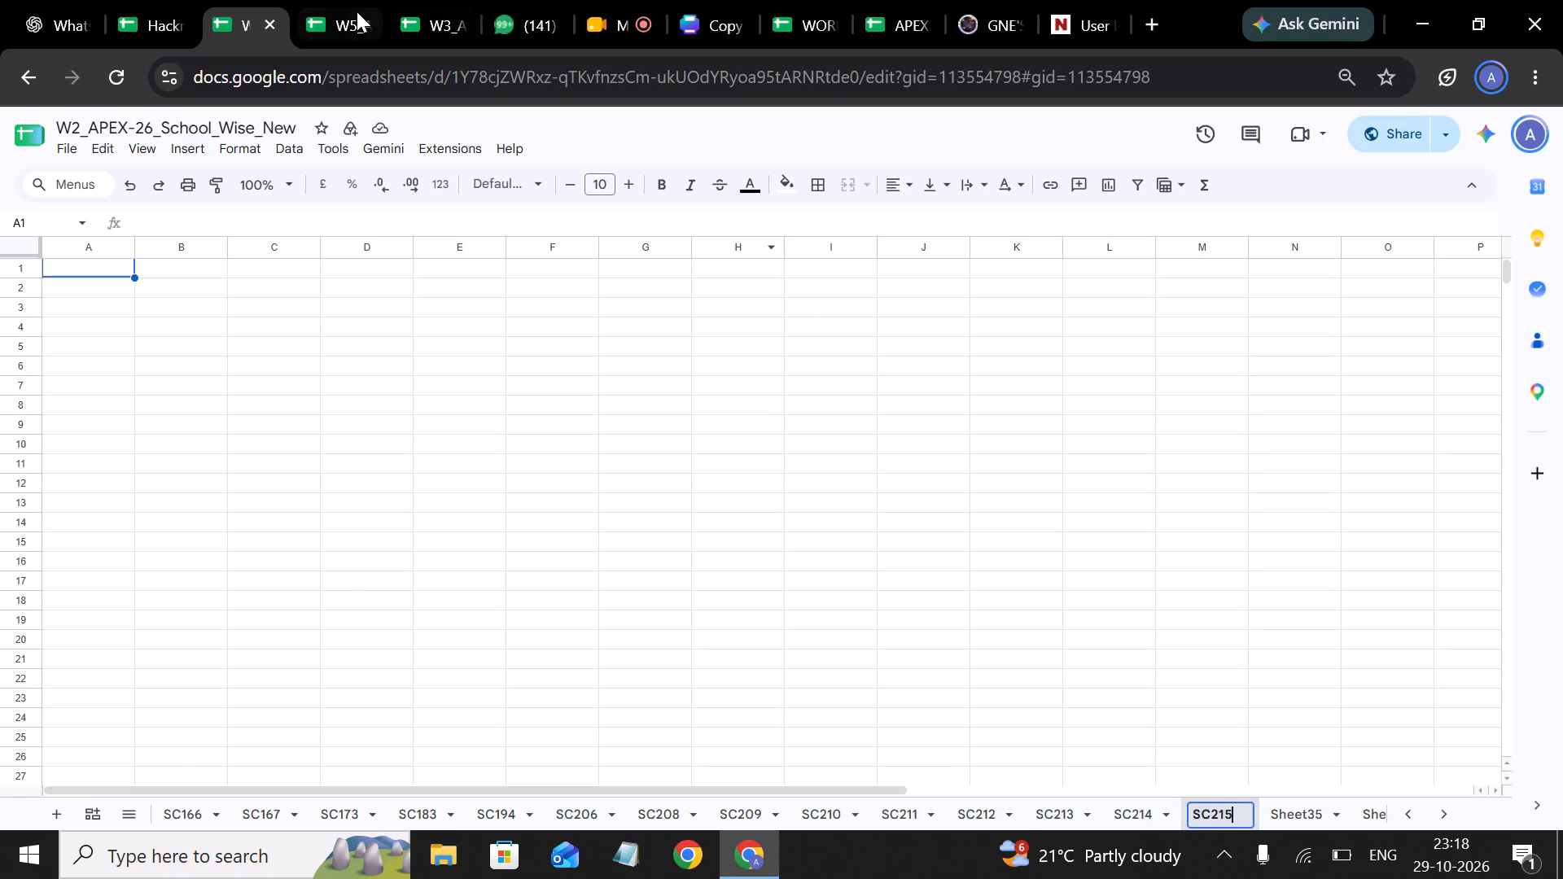
# Check the school codes following SC-215 in the W5 incharges list and rename the next two new W2 sheets as SC217 and SC218.
pyautogui.click(345, 11)
pyautogui.scroll(-1, 246, 601)
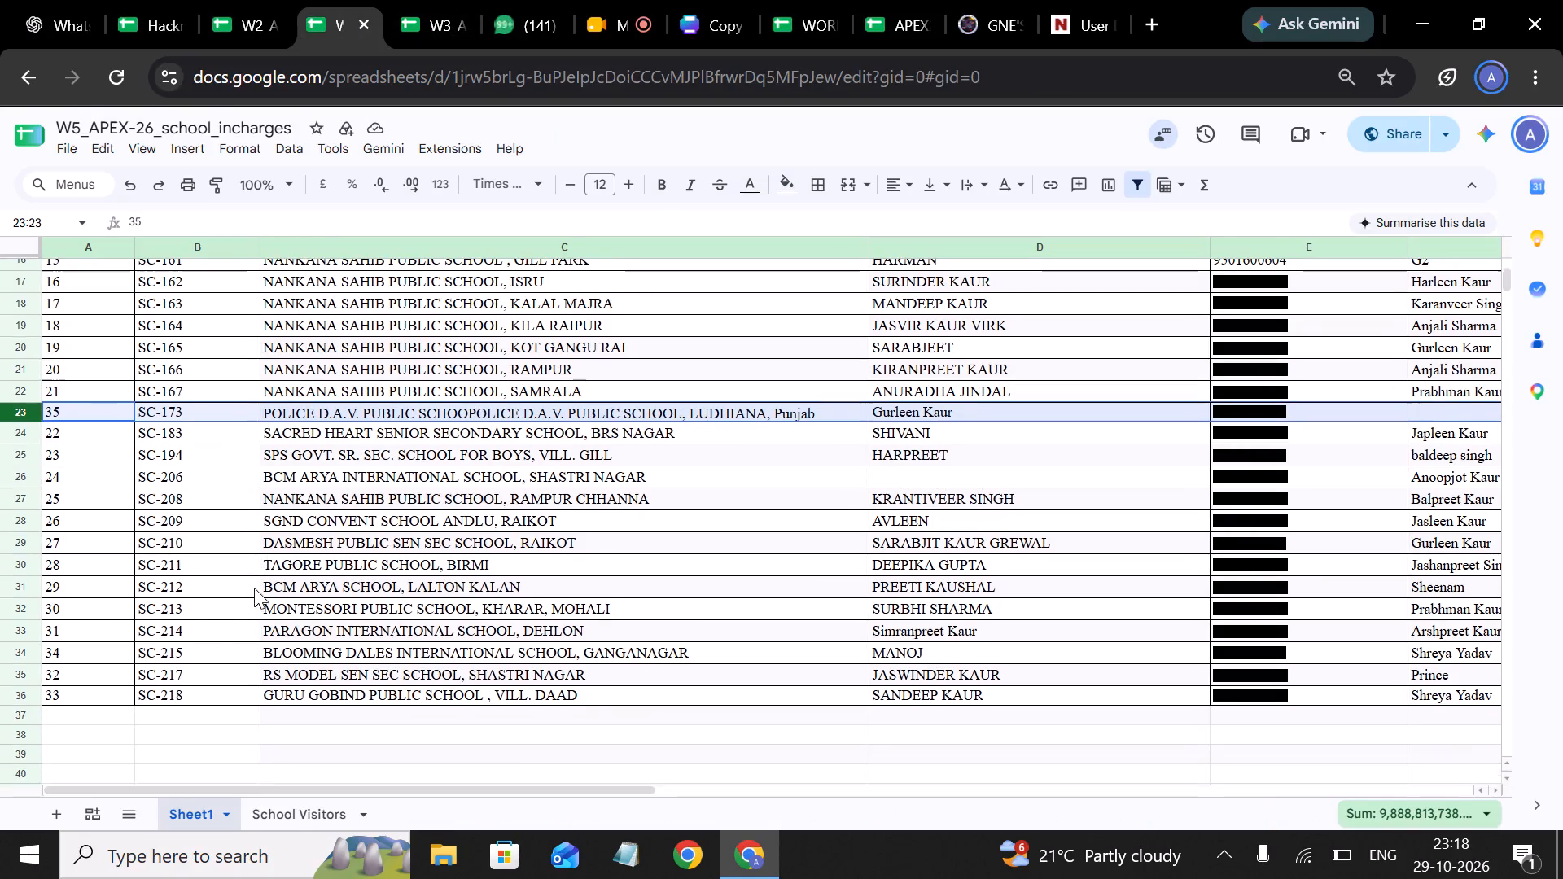
pyautogui.scroll(-1, 254, 588)
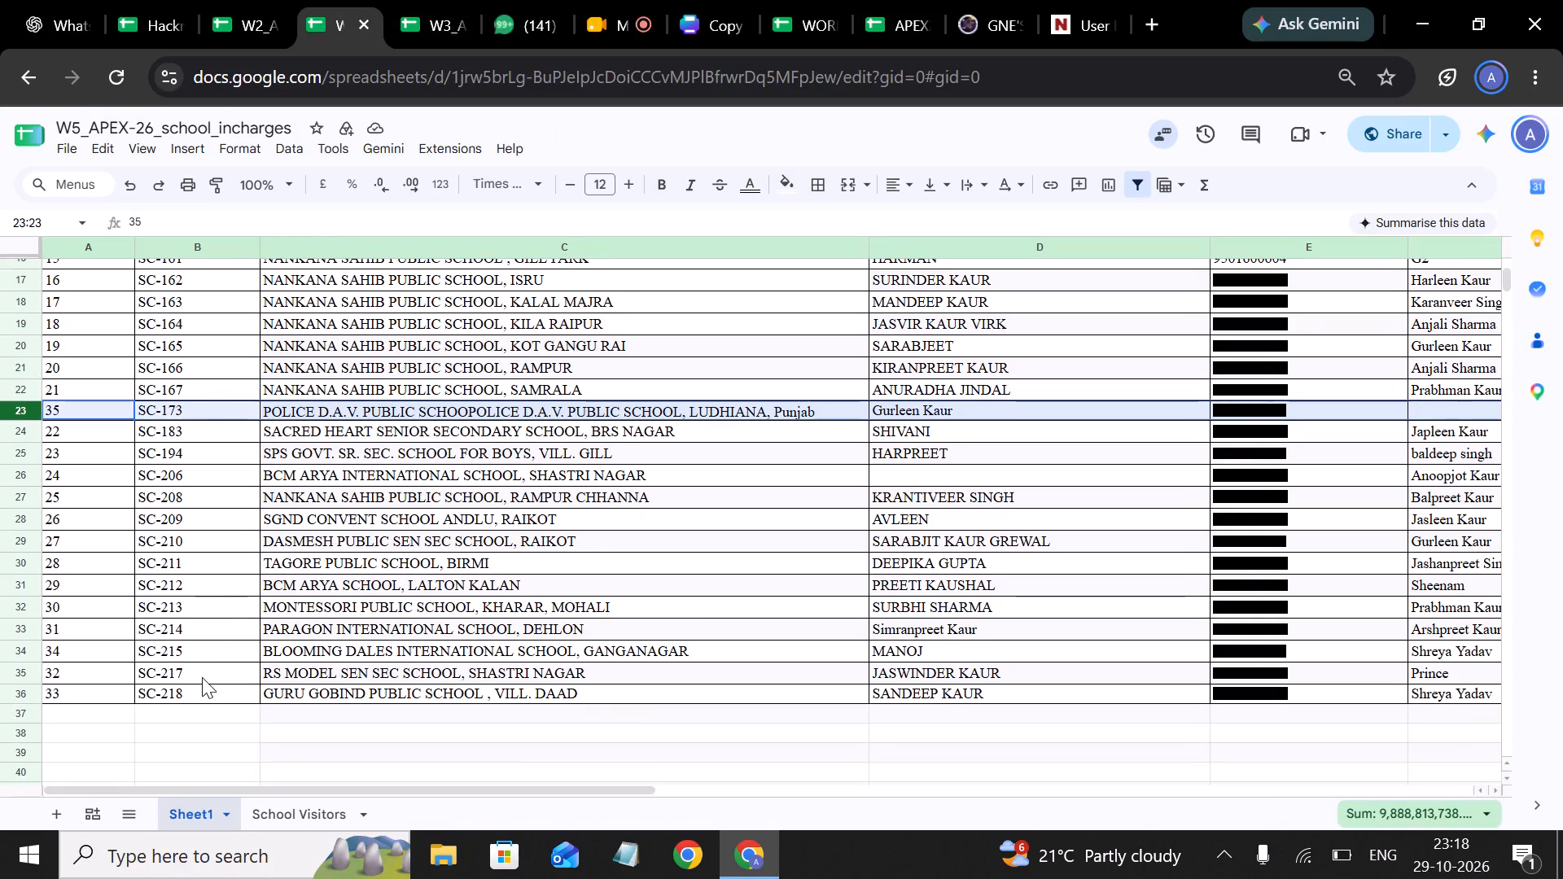
pyautogui.scroll(2, 236, 561)
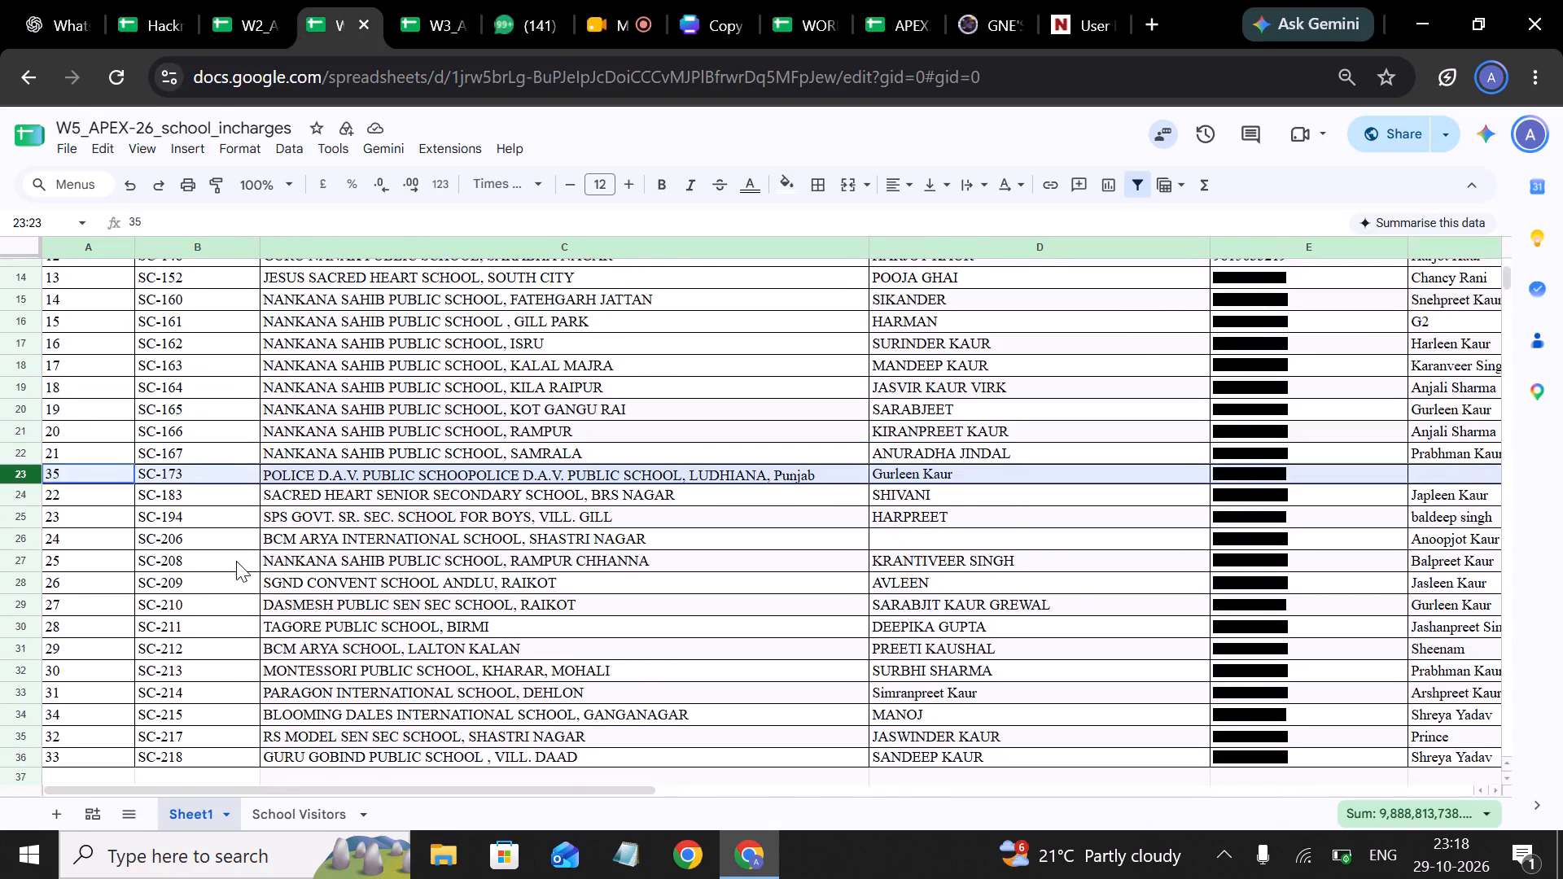
pyautogui.scroll(1, 236, 561)
pyautogui.hscroll(1, 236, 561)
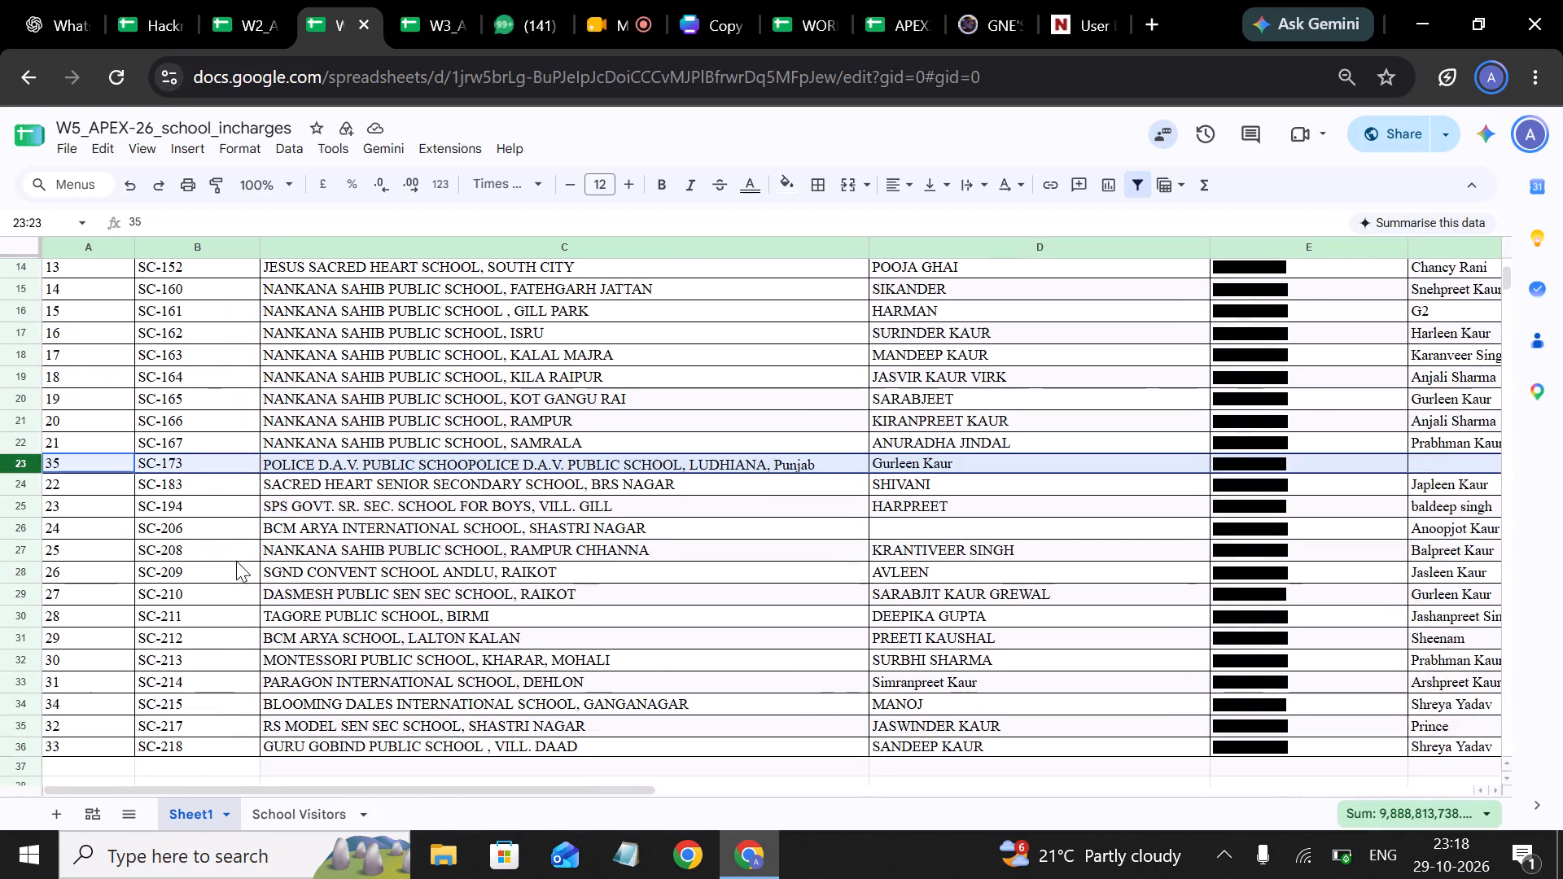
pyautogui.hscroll(1, 236, 561)
pyautogui.scroll(-1, 236, 561)
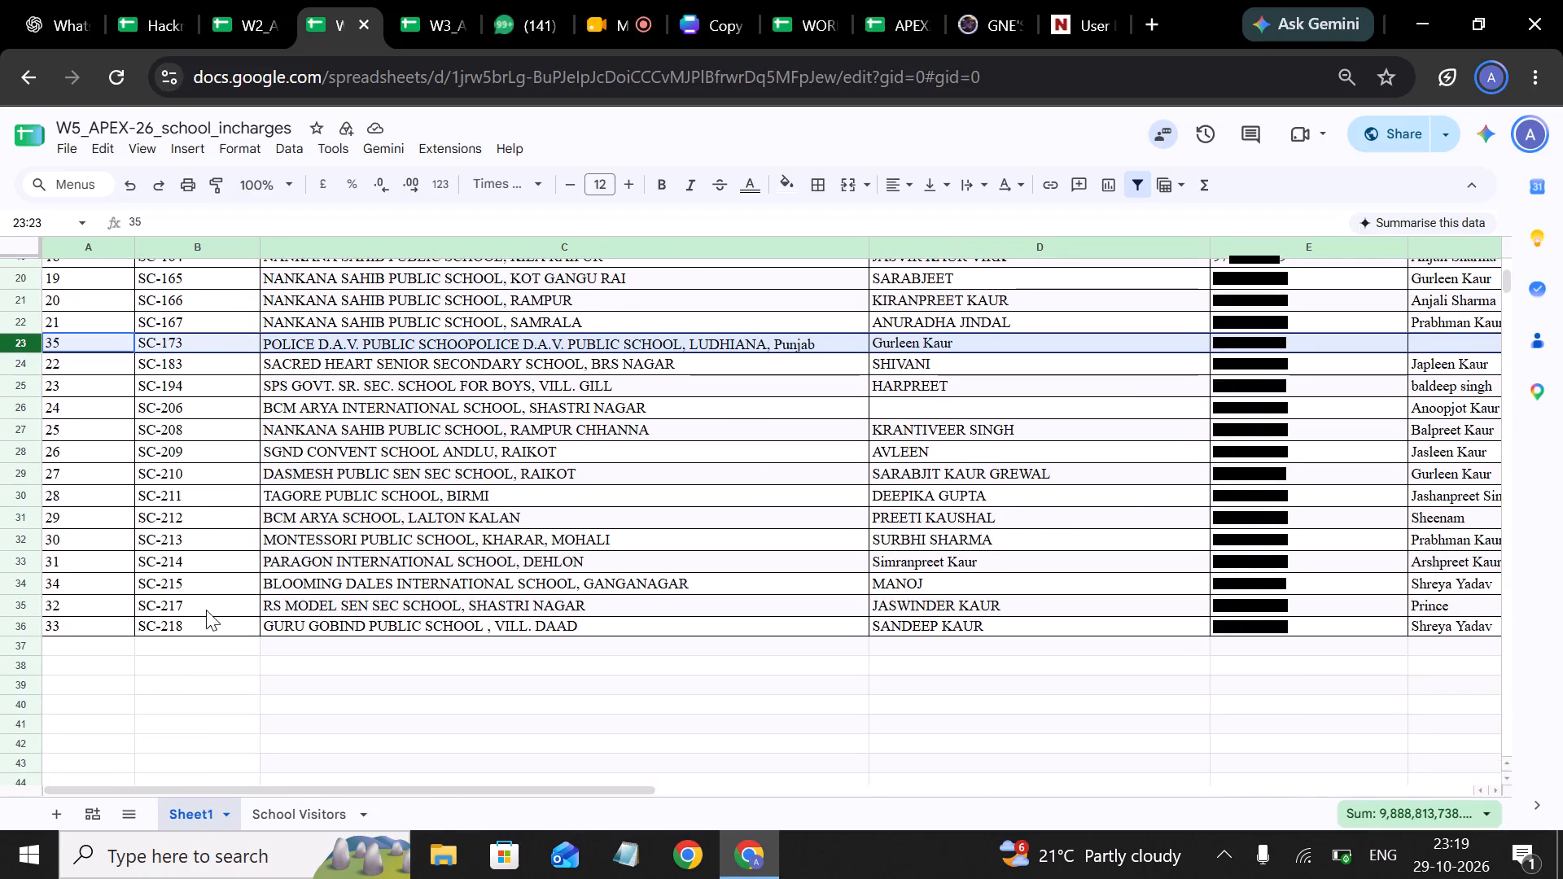
pyautogui.click(231, 16)
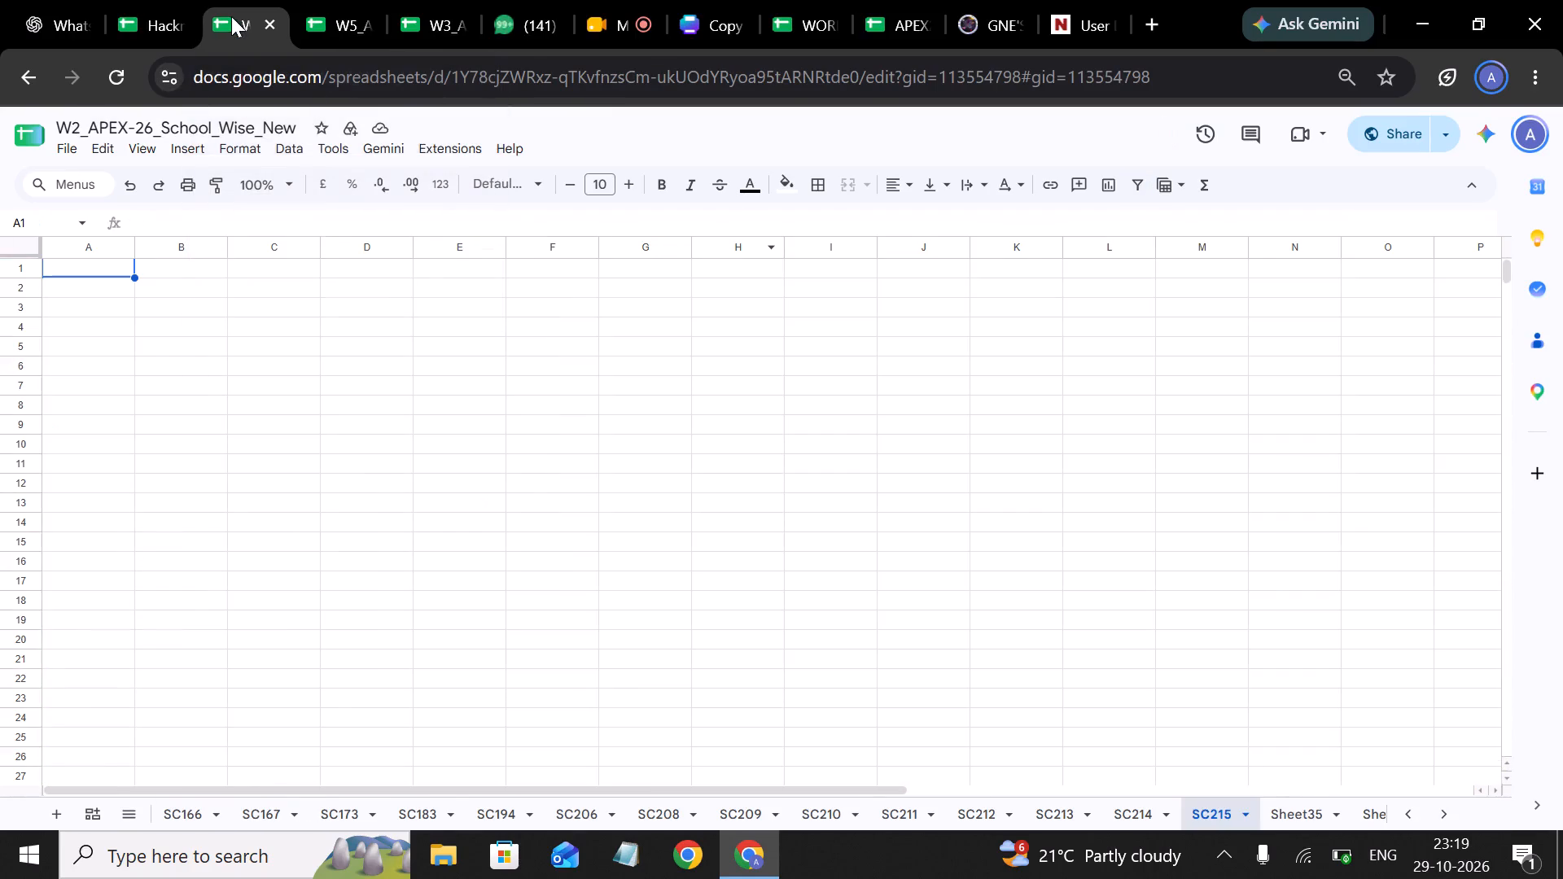
pyautogui.doubleClick(1303, 807)
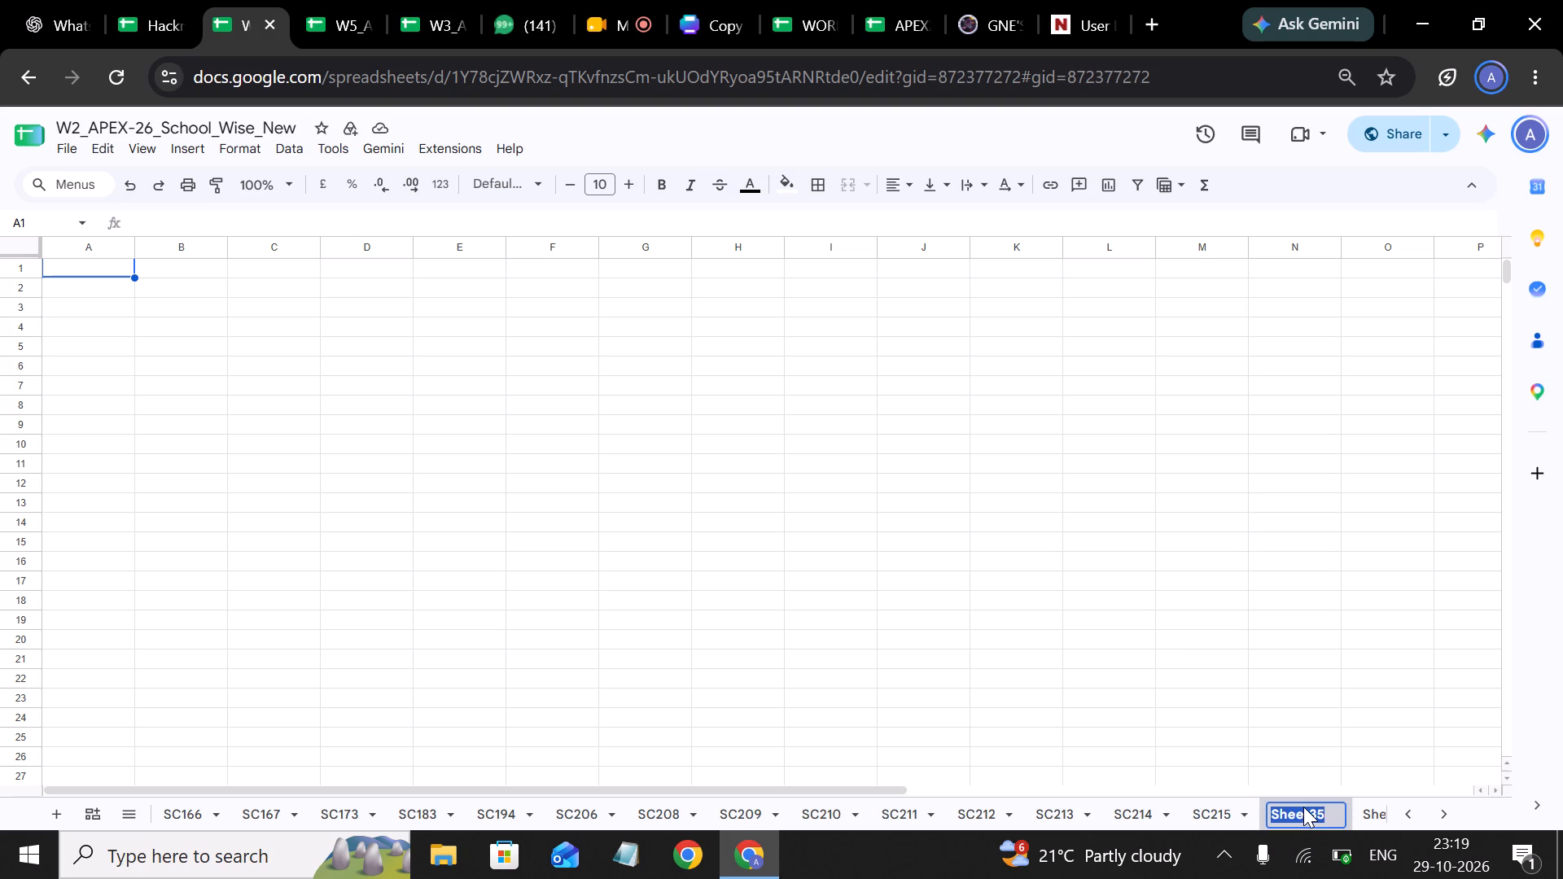
pyautogui.write('SC217')
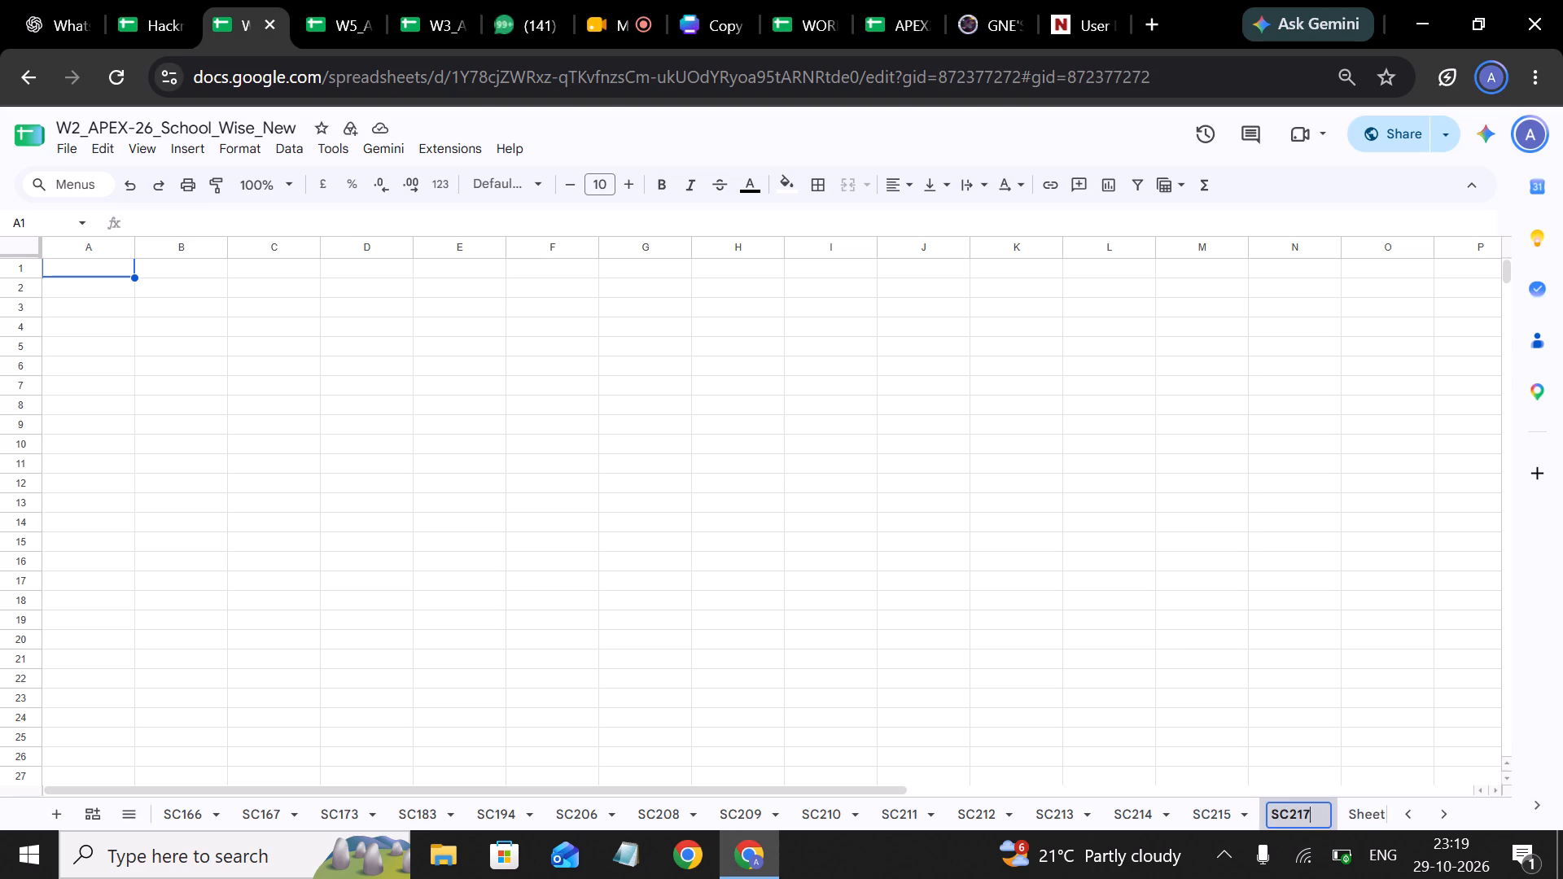
pyautogui.click(1351, 809)
pyautogui.tripleClick(1351, 809)
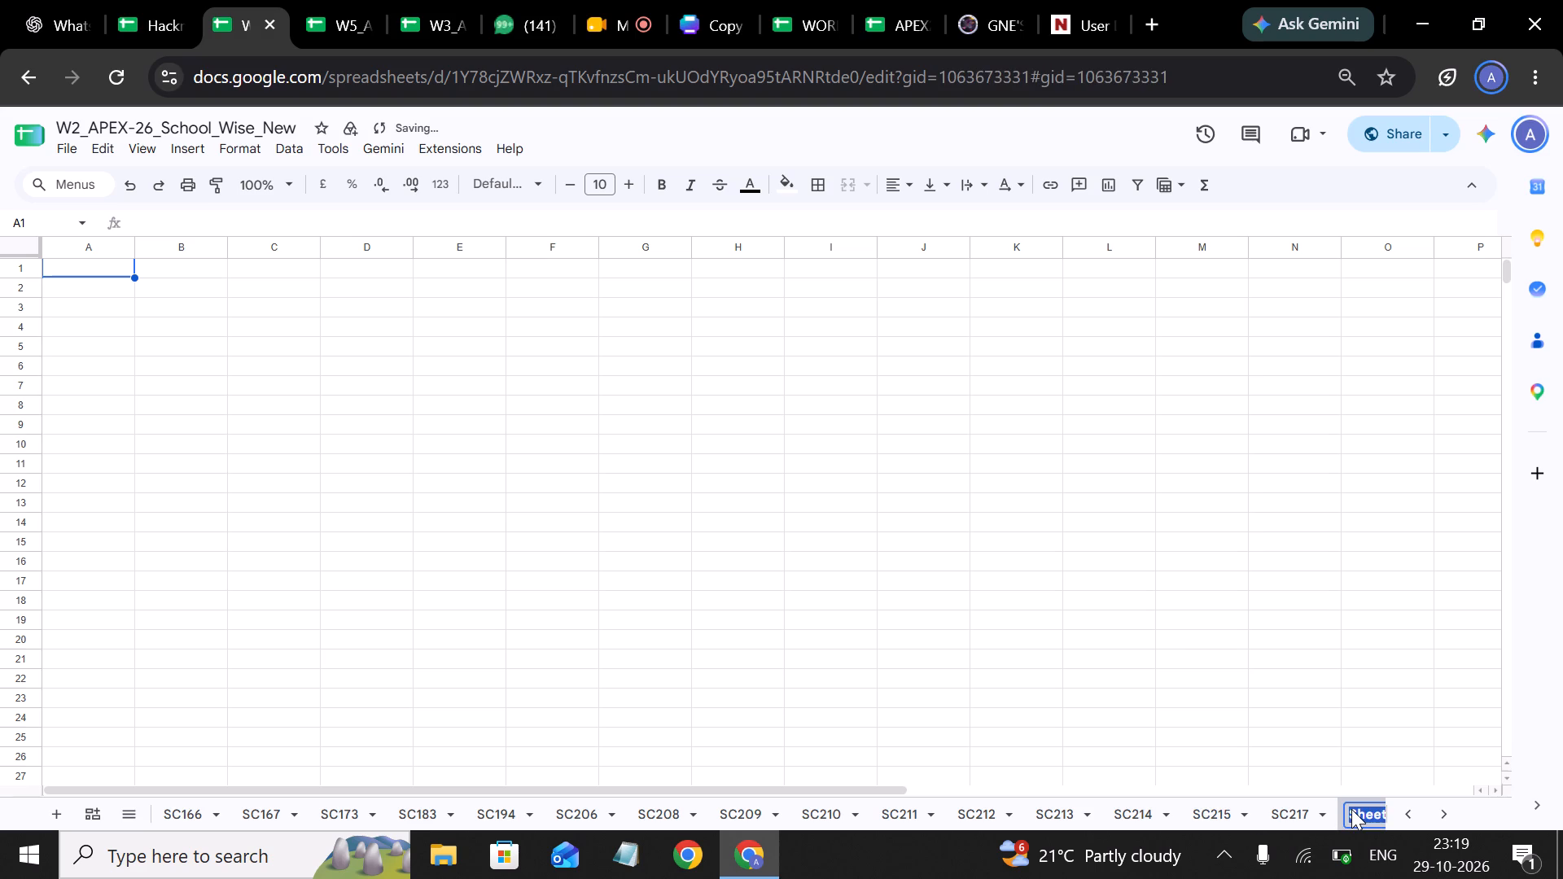
pyautogui.write('SC218')
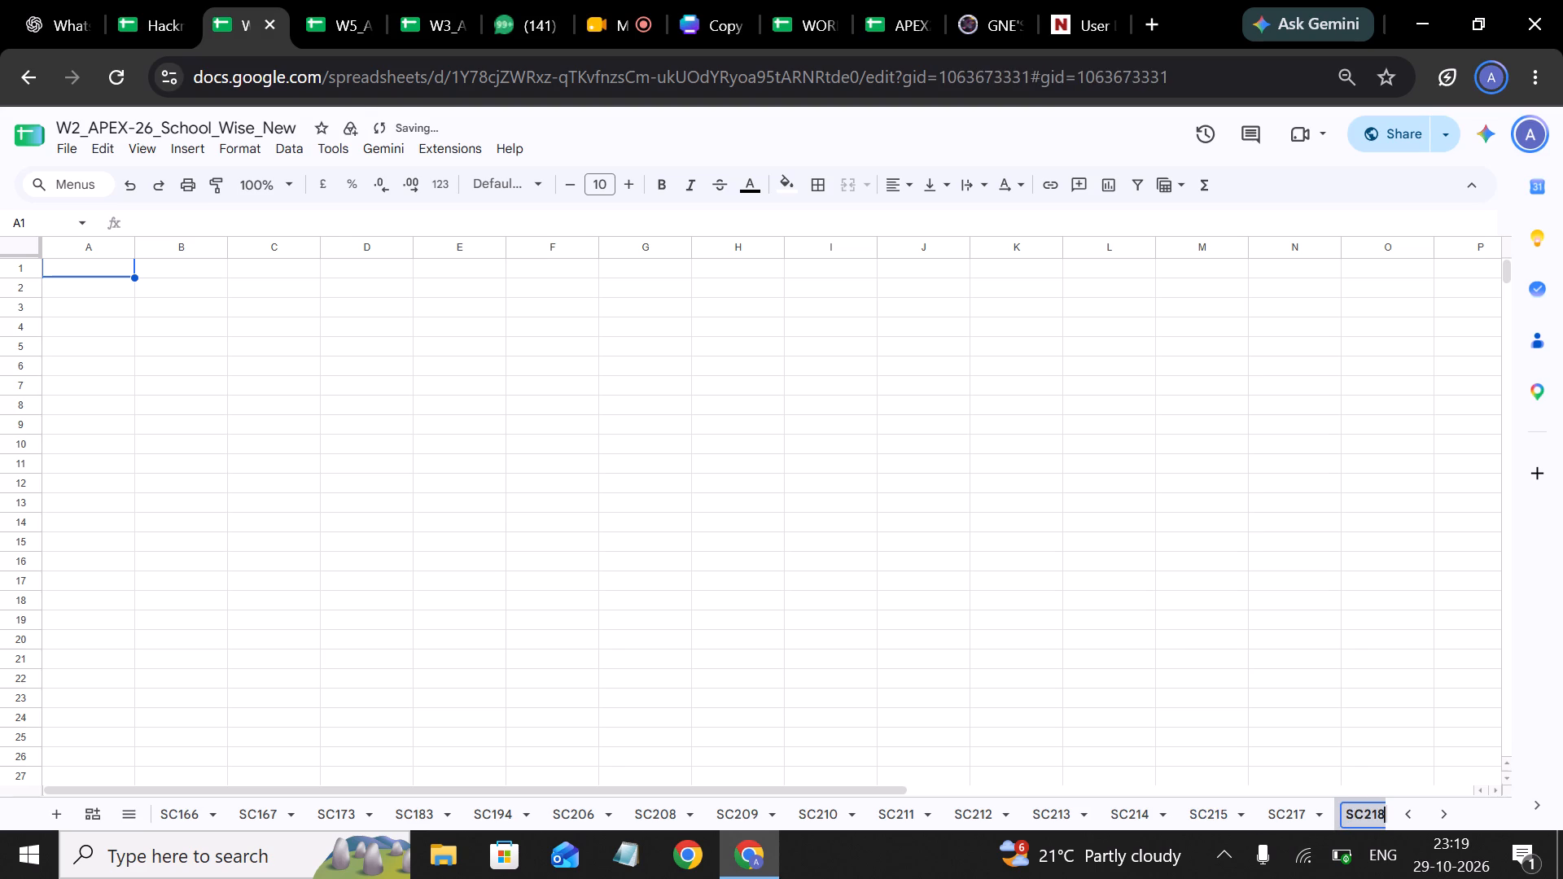
# Delete the leftover blank sheet after SC218 from the W2 spreadsheet.
pyautogui.hscroll(-3, 1300, 816)
pyautogui.click(1331, 810)
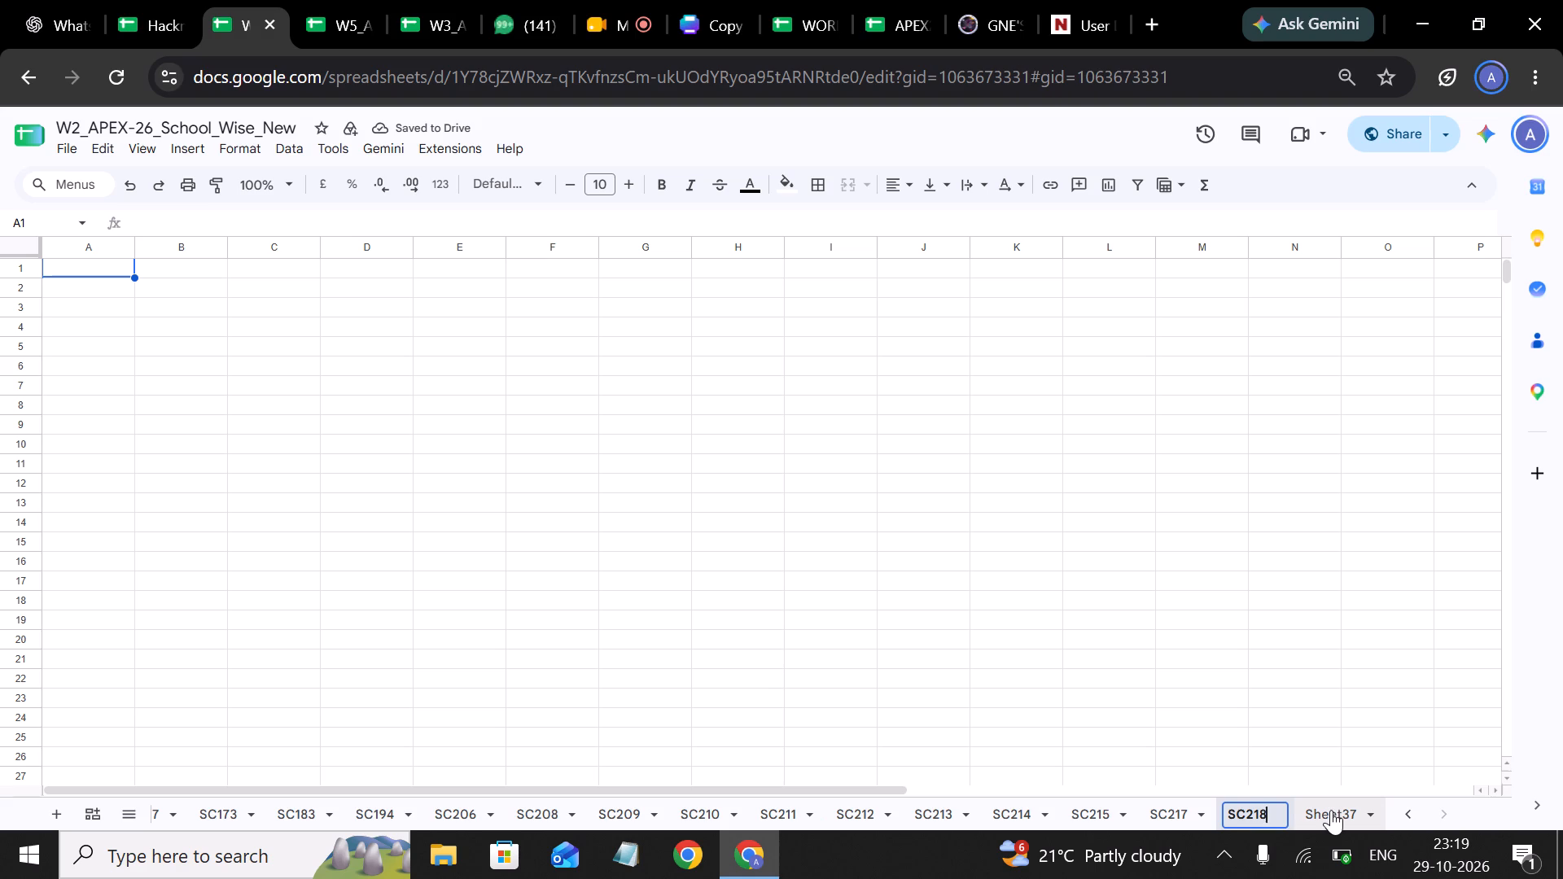
pyautogui.rightClick(1331, 810)
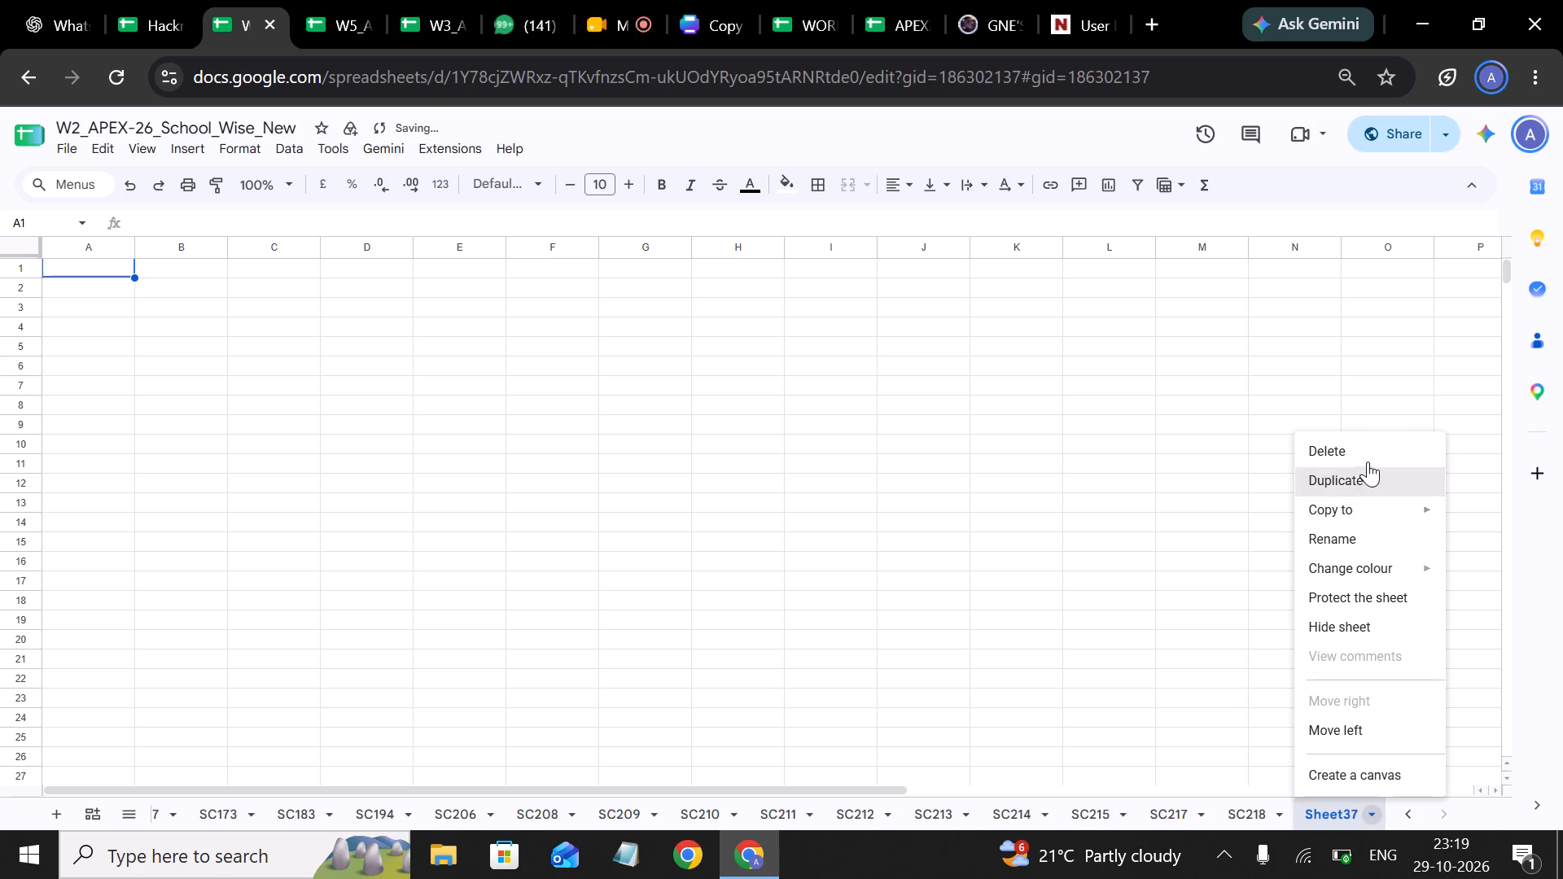
pyautogui.click(1370, 461)
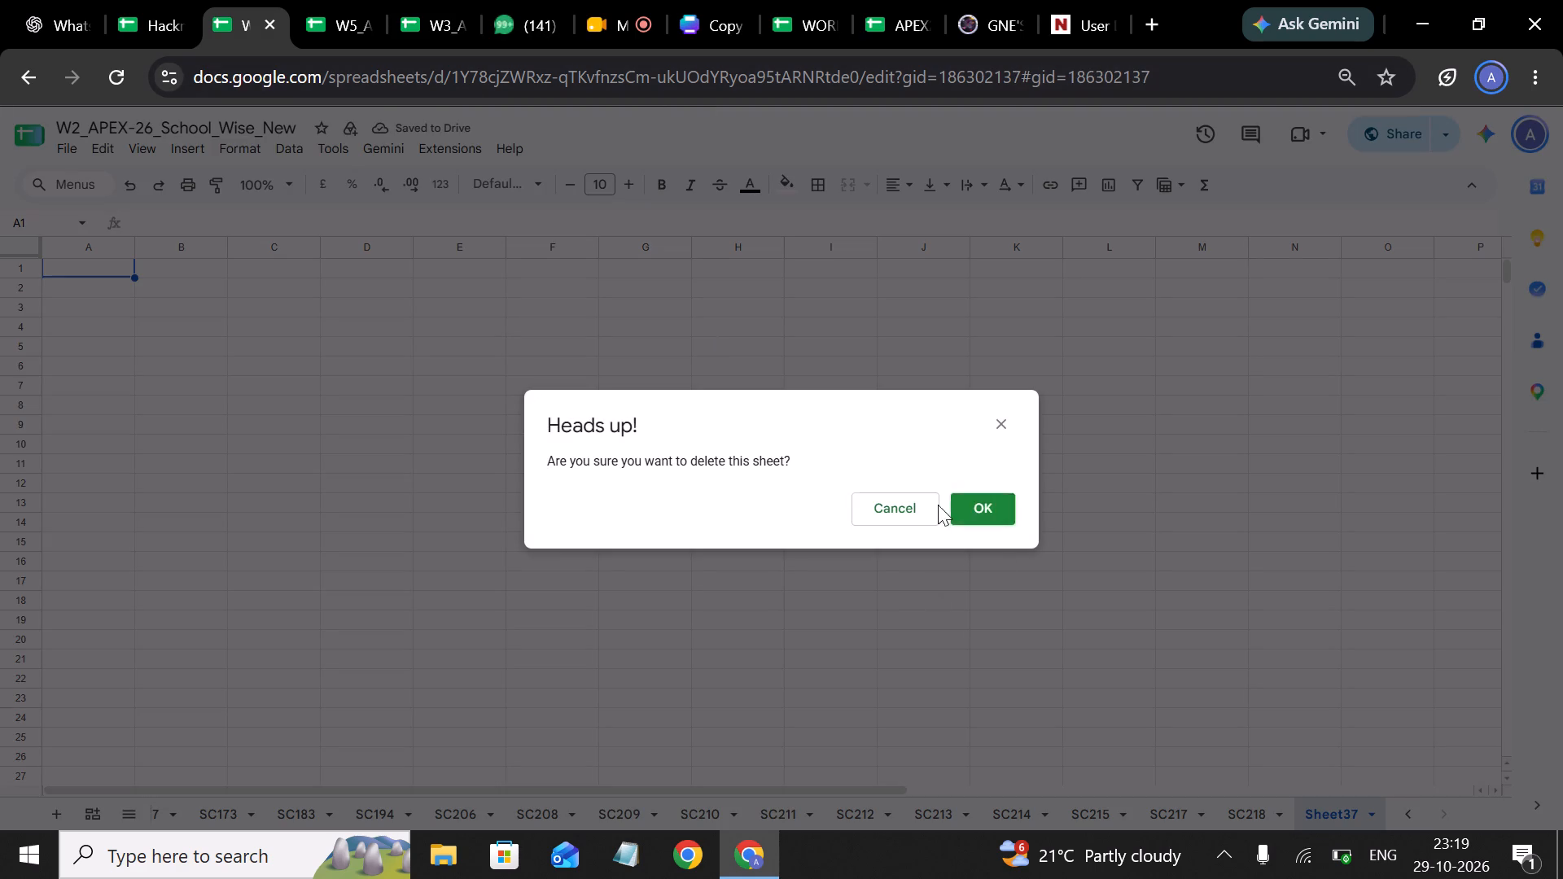
pyautogui.click(983, 495)
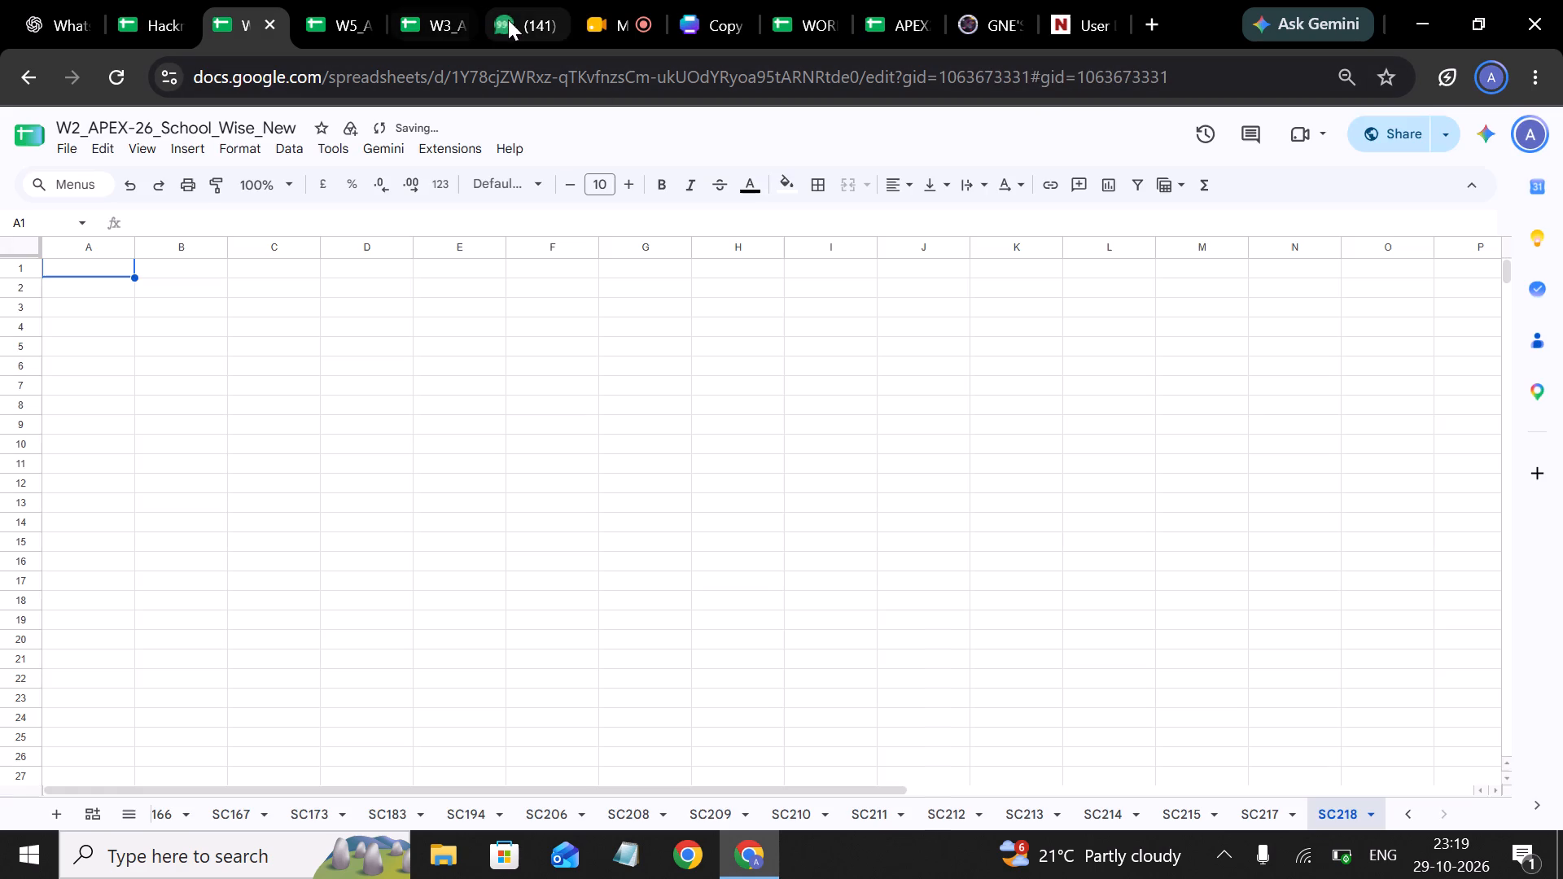
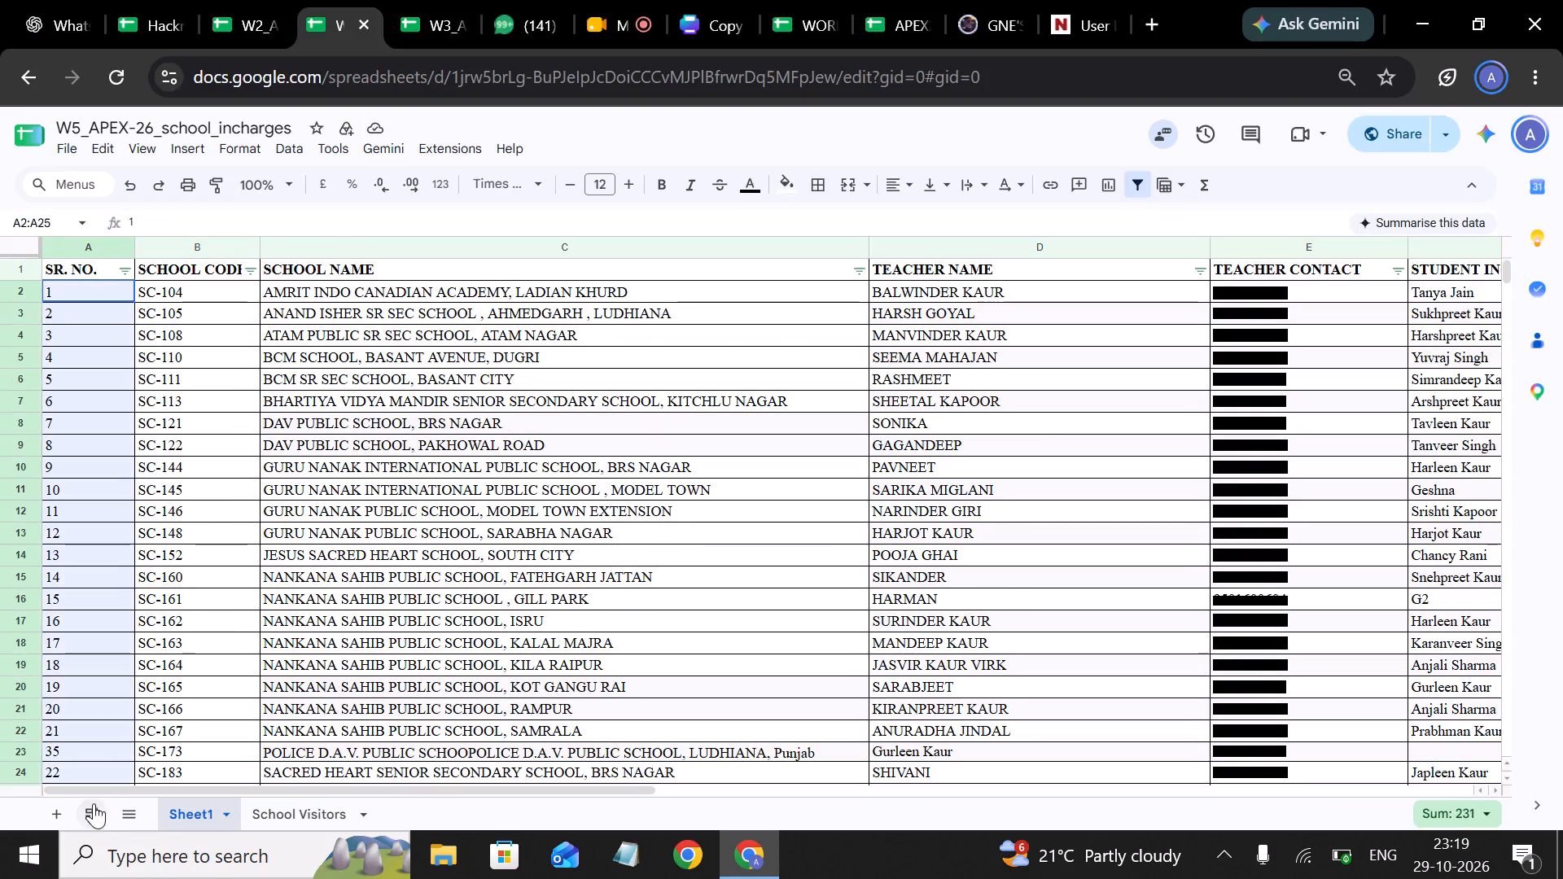
# Clear all the SR. NO. values from SC-104 through SC-218 in the W5 incharges list.
pyautogui.moveTo(94, 803); pyautogui.dragTo(101, 681)
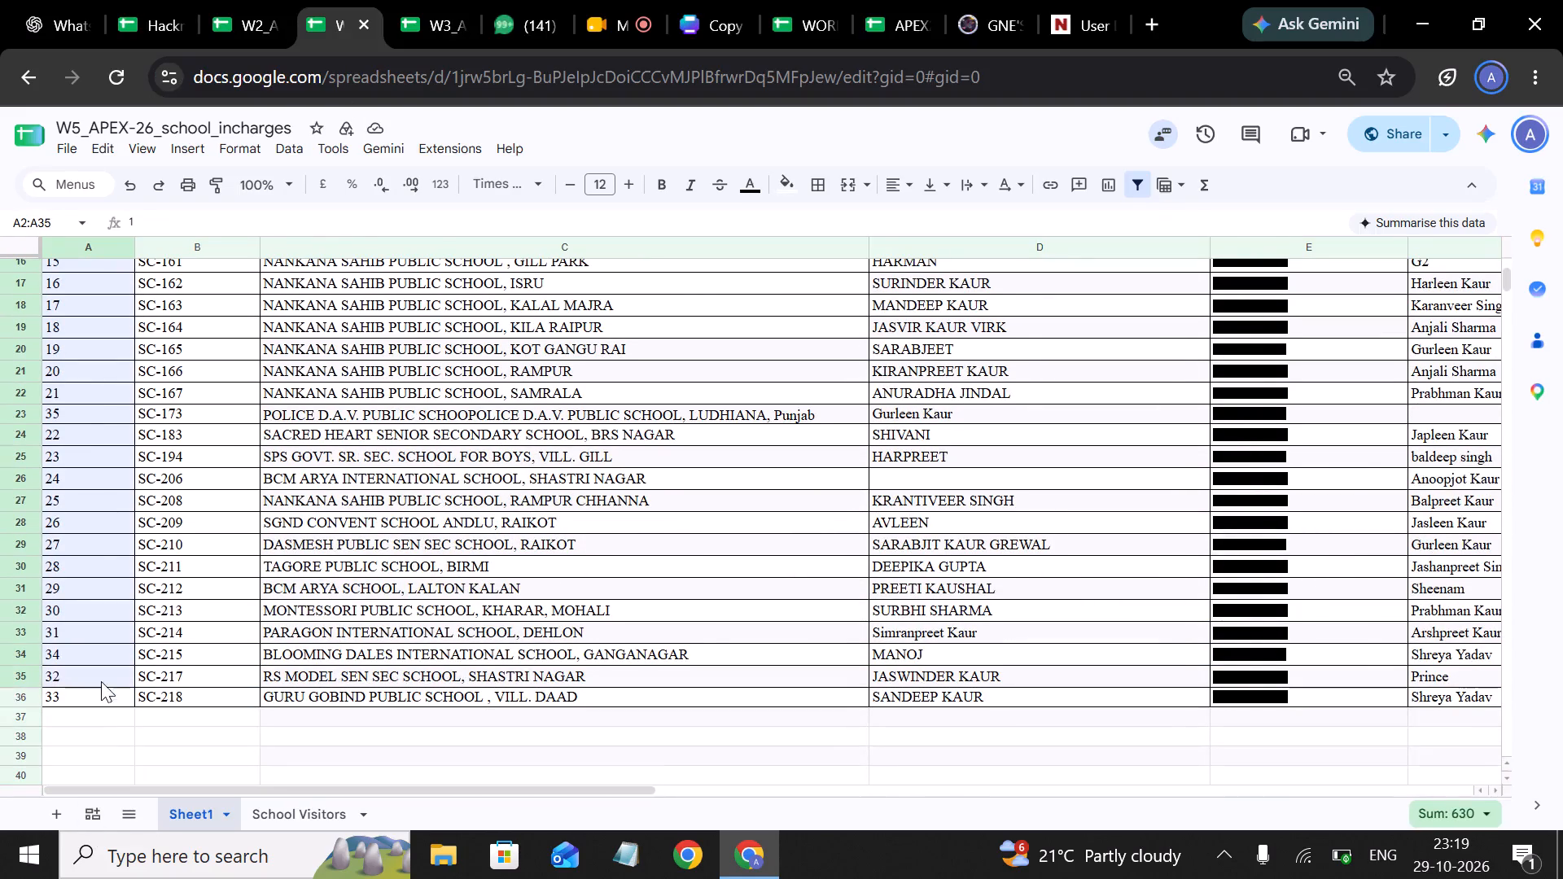
pyautogui.moveTo(101, 681); pyautogui.dragTo(101, 691)
pyautogui.press('BackSpace')
# Enter serial numbers 1, 2 and 3 in the SR. NO. column for SC-104, SC-105 and SC-108.
pyautogui.scroll(2, 59, 553)
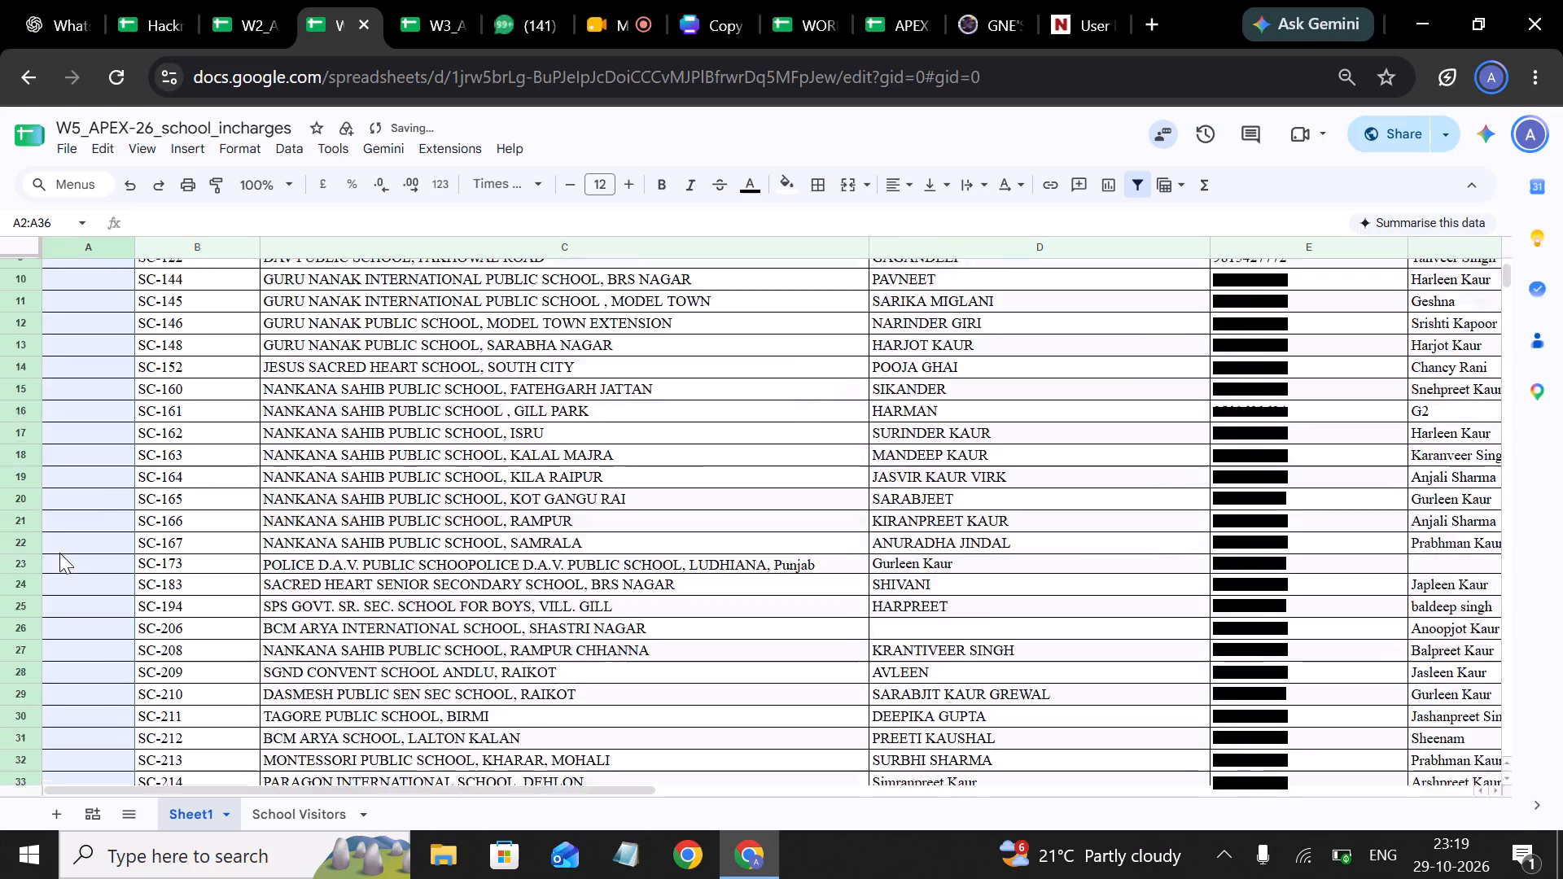
pyautogui.scroll(1, 59, 553)
pyautogui.doubleClick(94, 291)
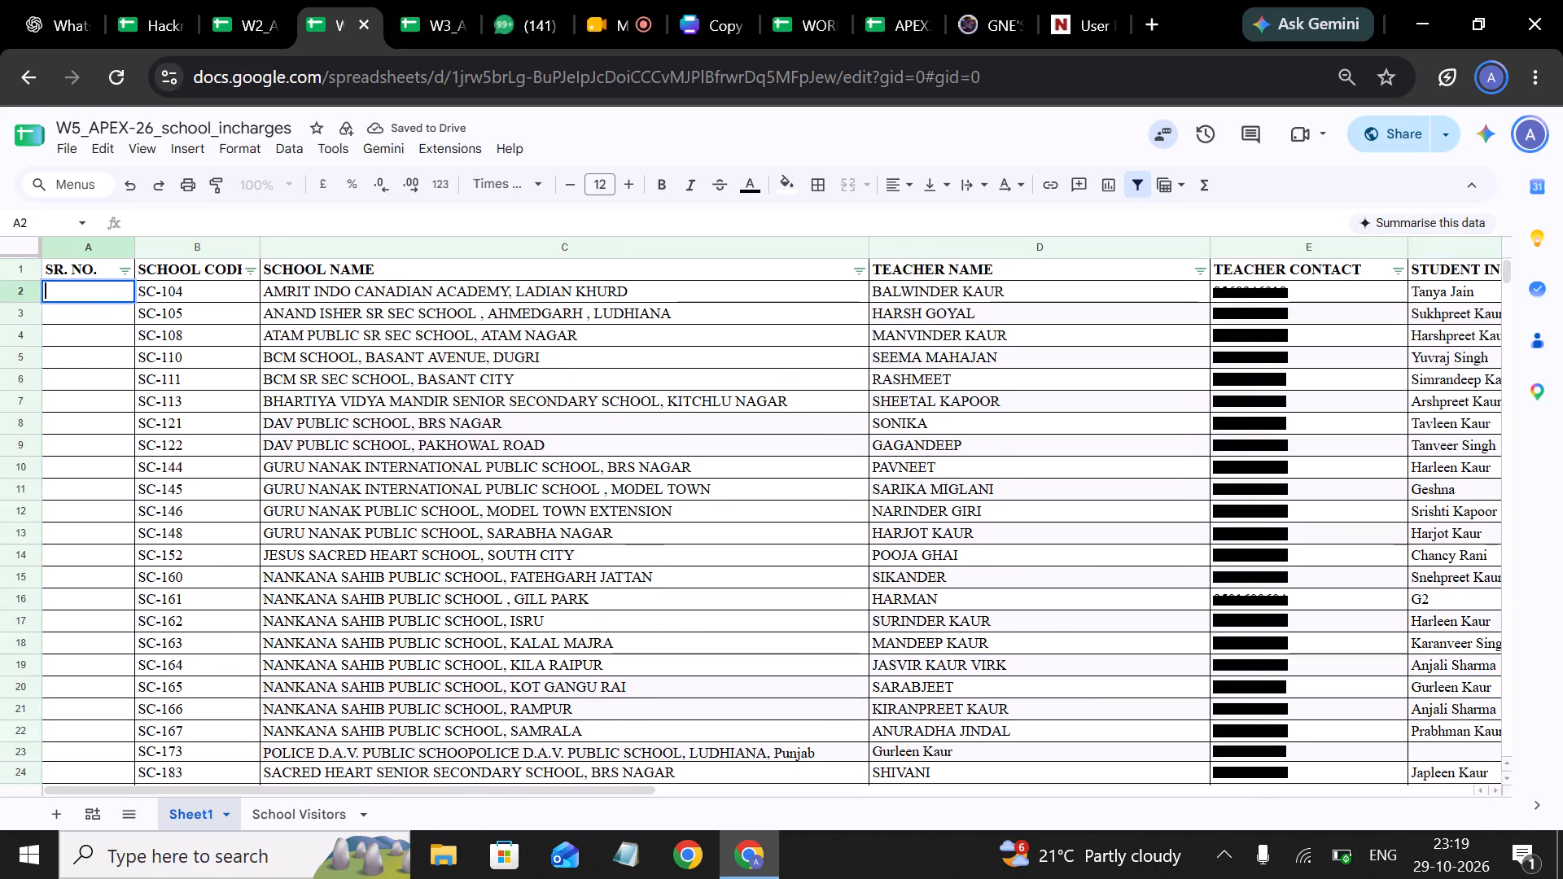
pyautogui.press('1')
pyautogui.click(99, 311)
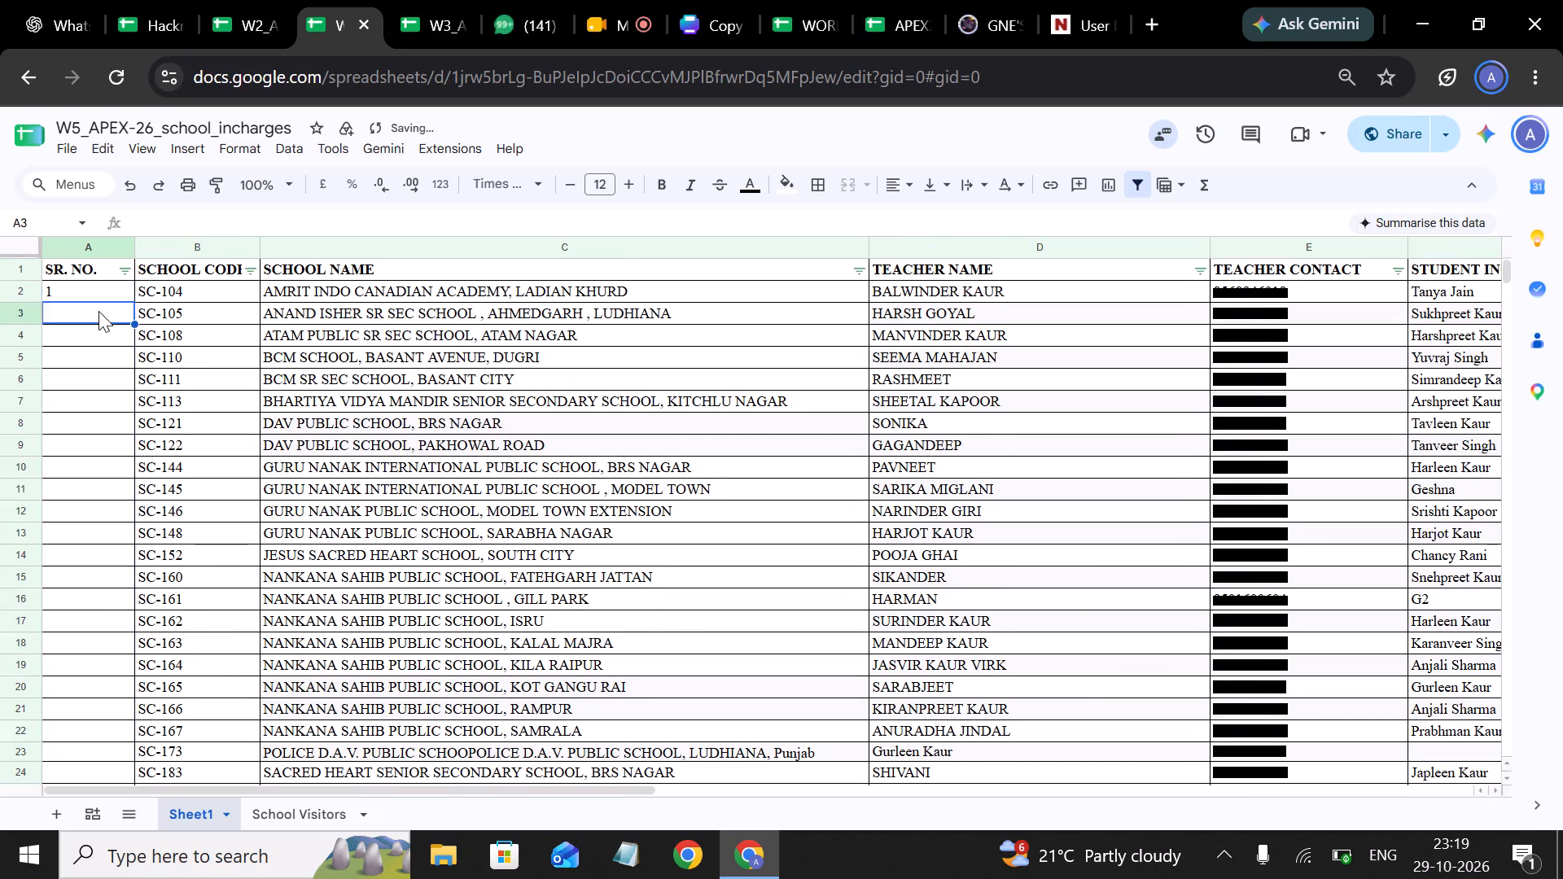
pyautogui.press('2')
pyautogui.click(100, 333)
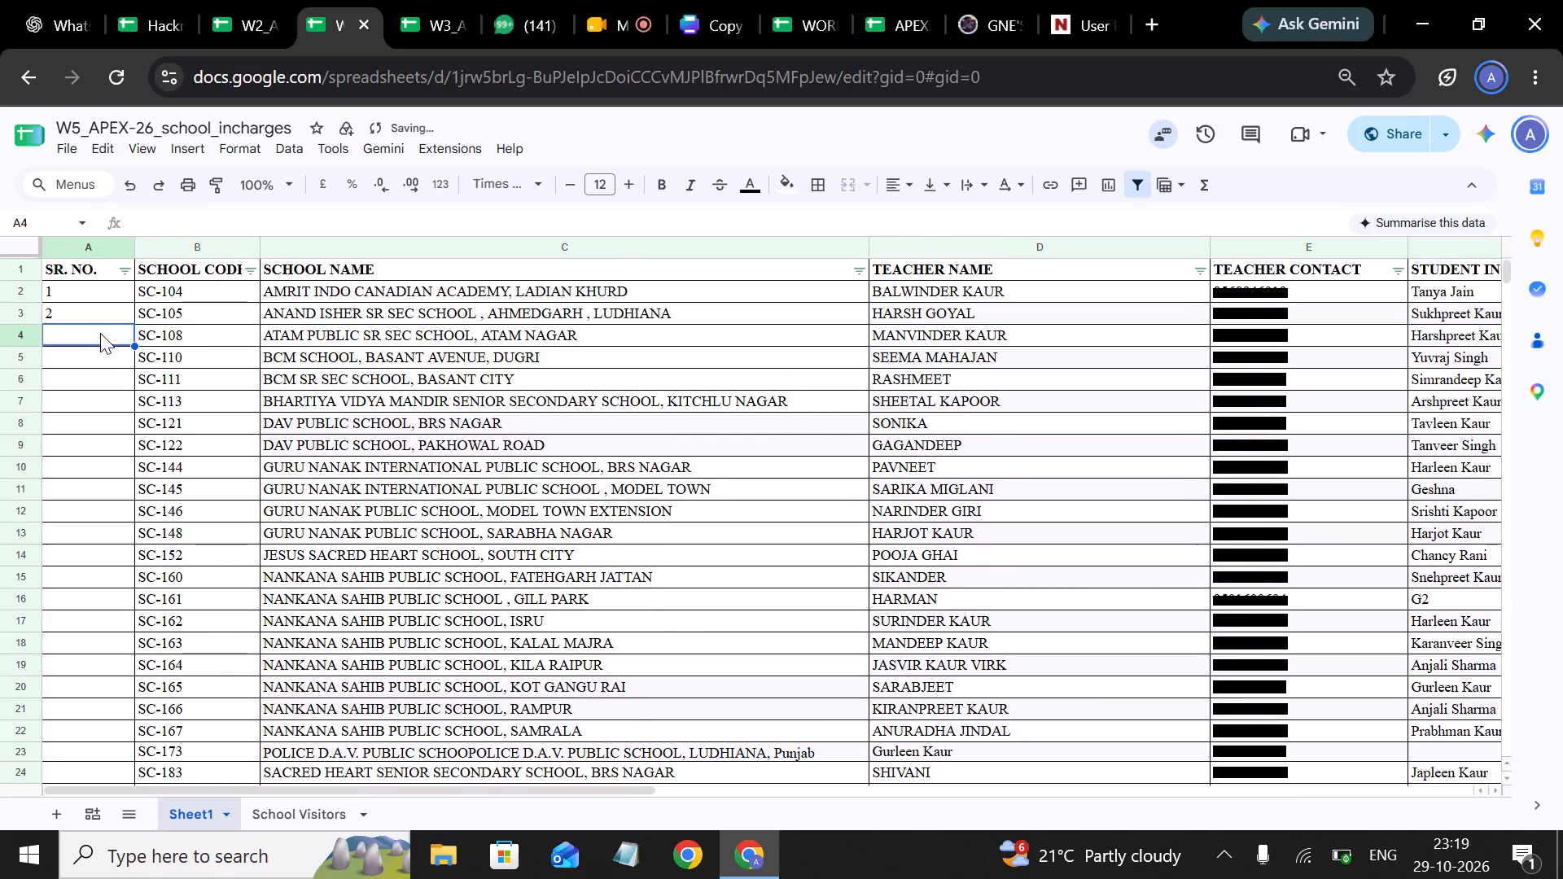
pyautogui.press('3')
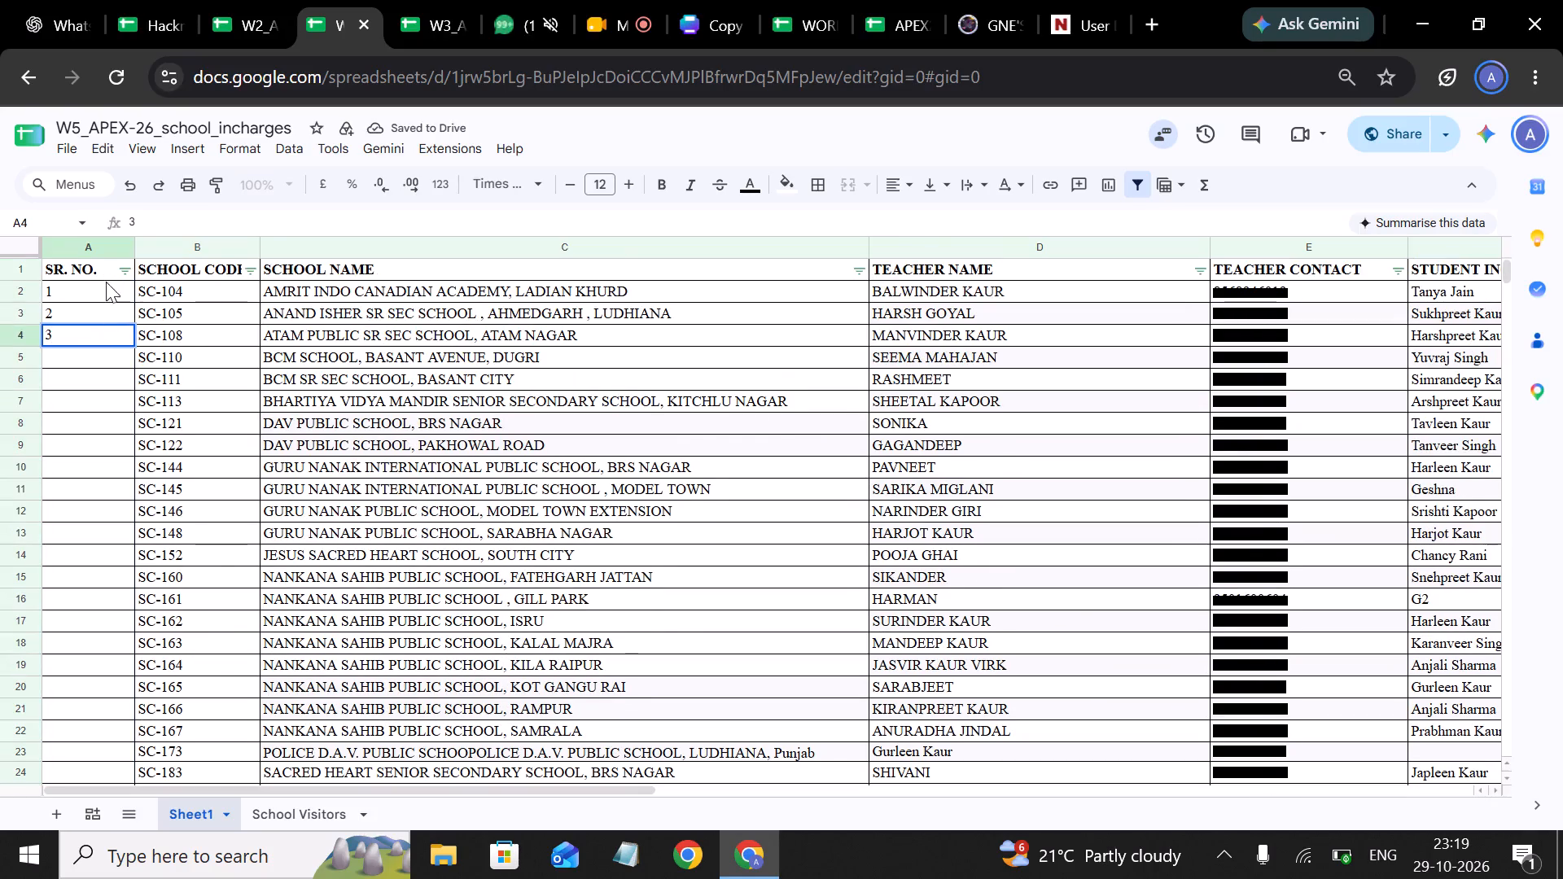
# Extend the 1, 2, 3 series down the SR. NO. column to the SC-218 row and look over the numbering.
pyautogui.moveTo(106, 282); pyautogui.dragTo(106, 321)
pyautogui.moveTo(103, 291); pyautogui.dragTo(109, 339)
pyautogui.moveTo(133, 348); pyautogui.dragTo(129, 361)
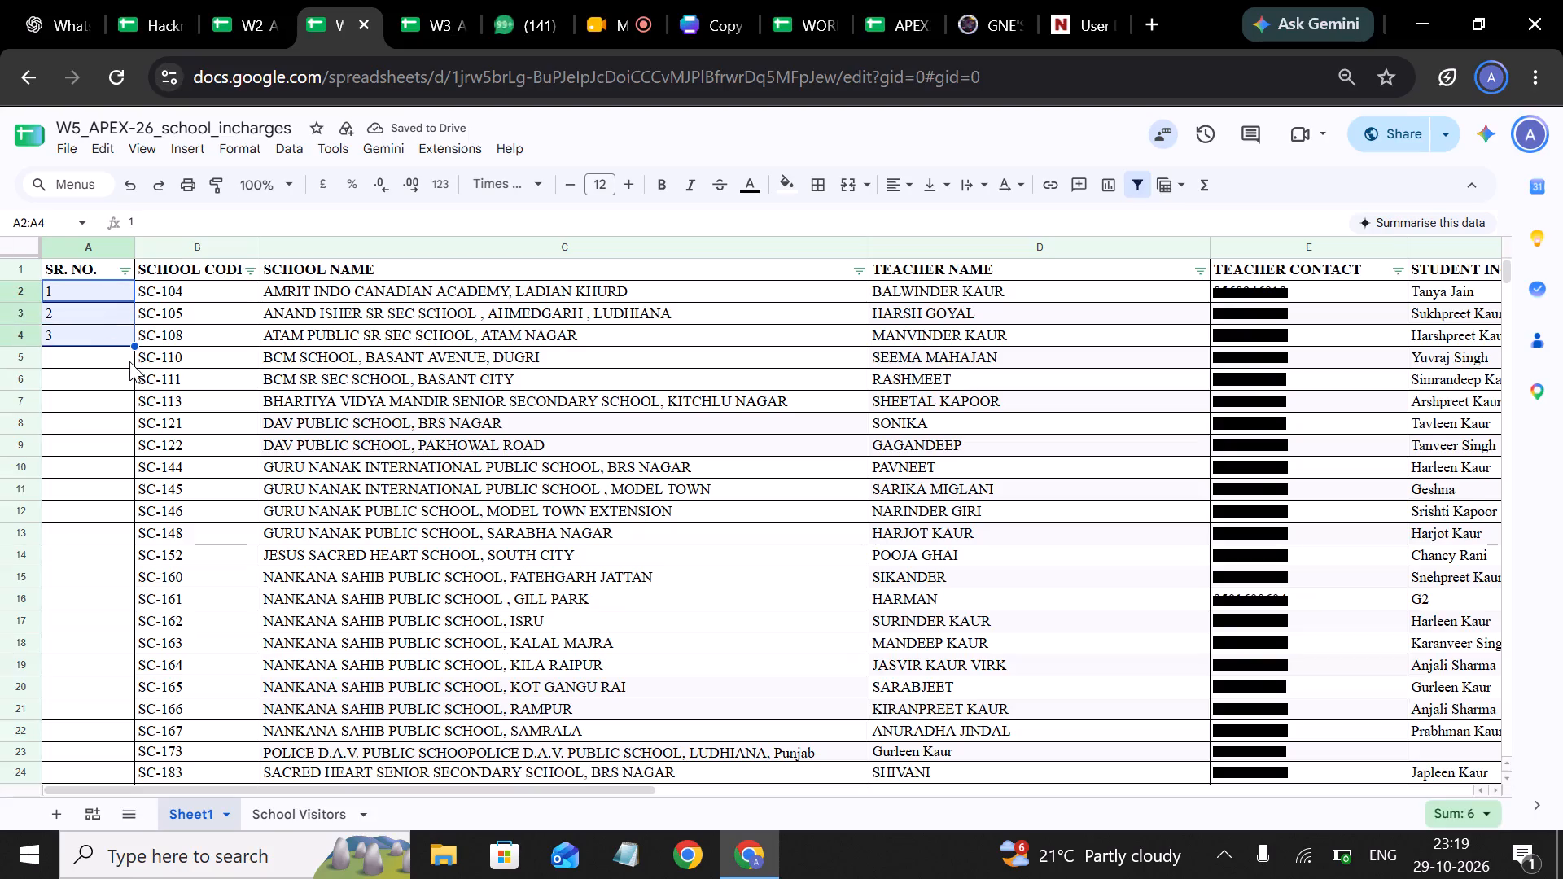
pyautogui.moveTo(129, 361); pyautogui.dragTo(122, 813)
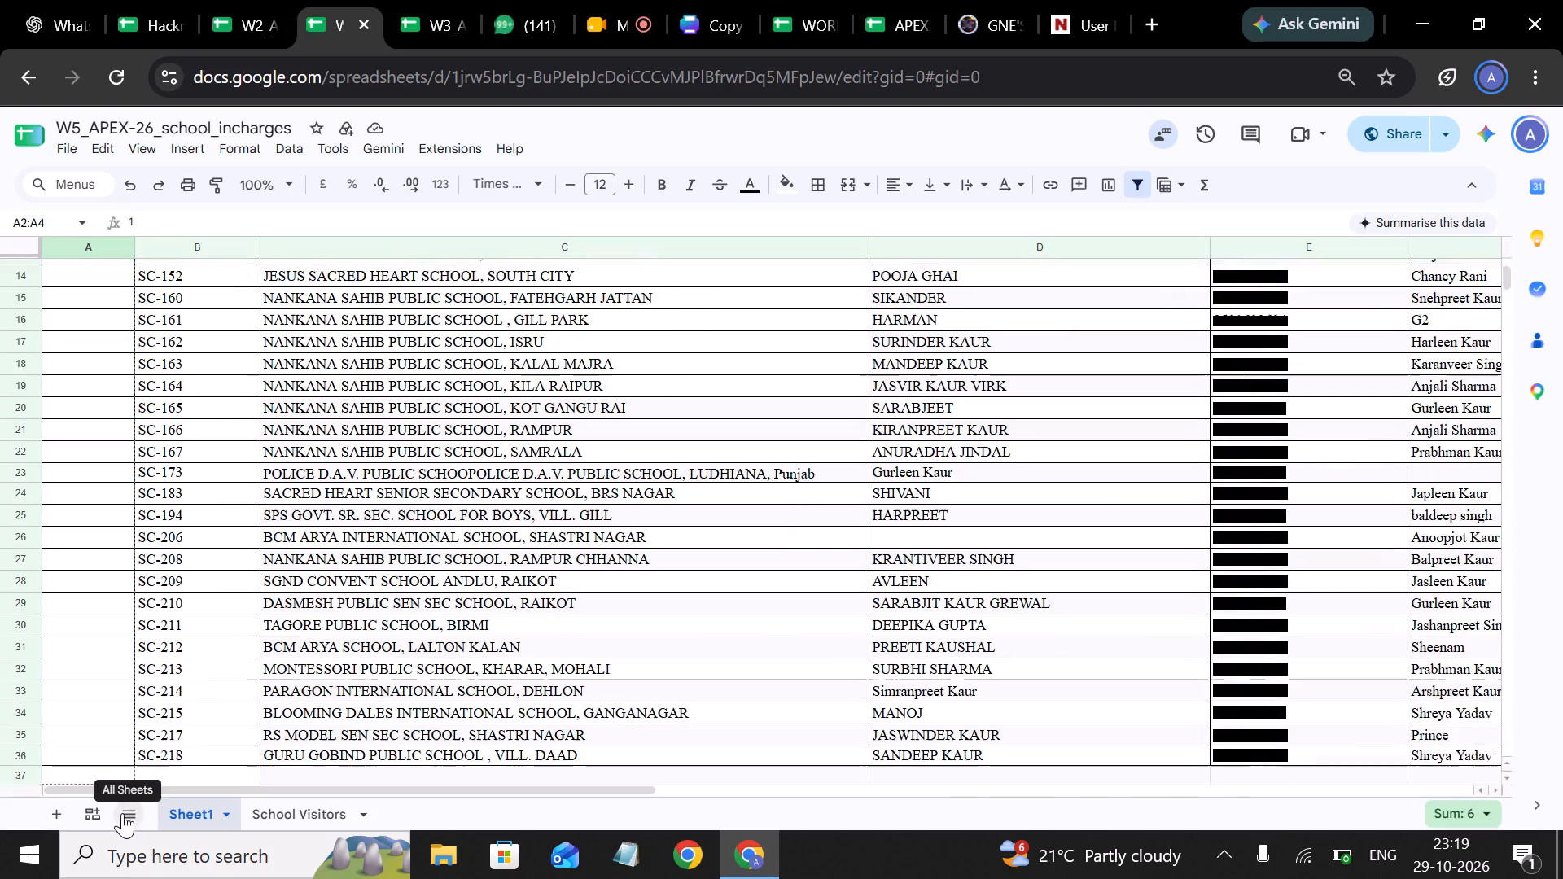
pyautogui.moveTo(122, 813); pyautogui.dragTo(116, 684)
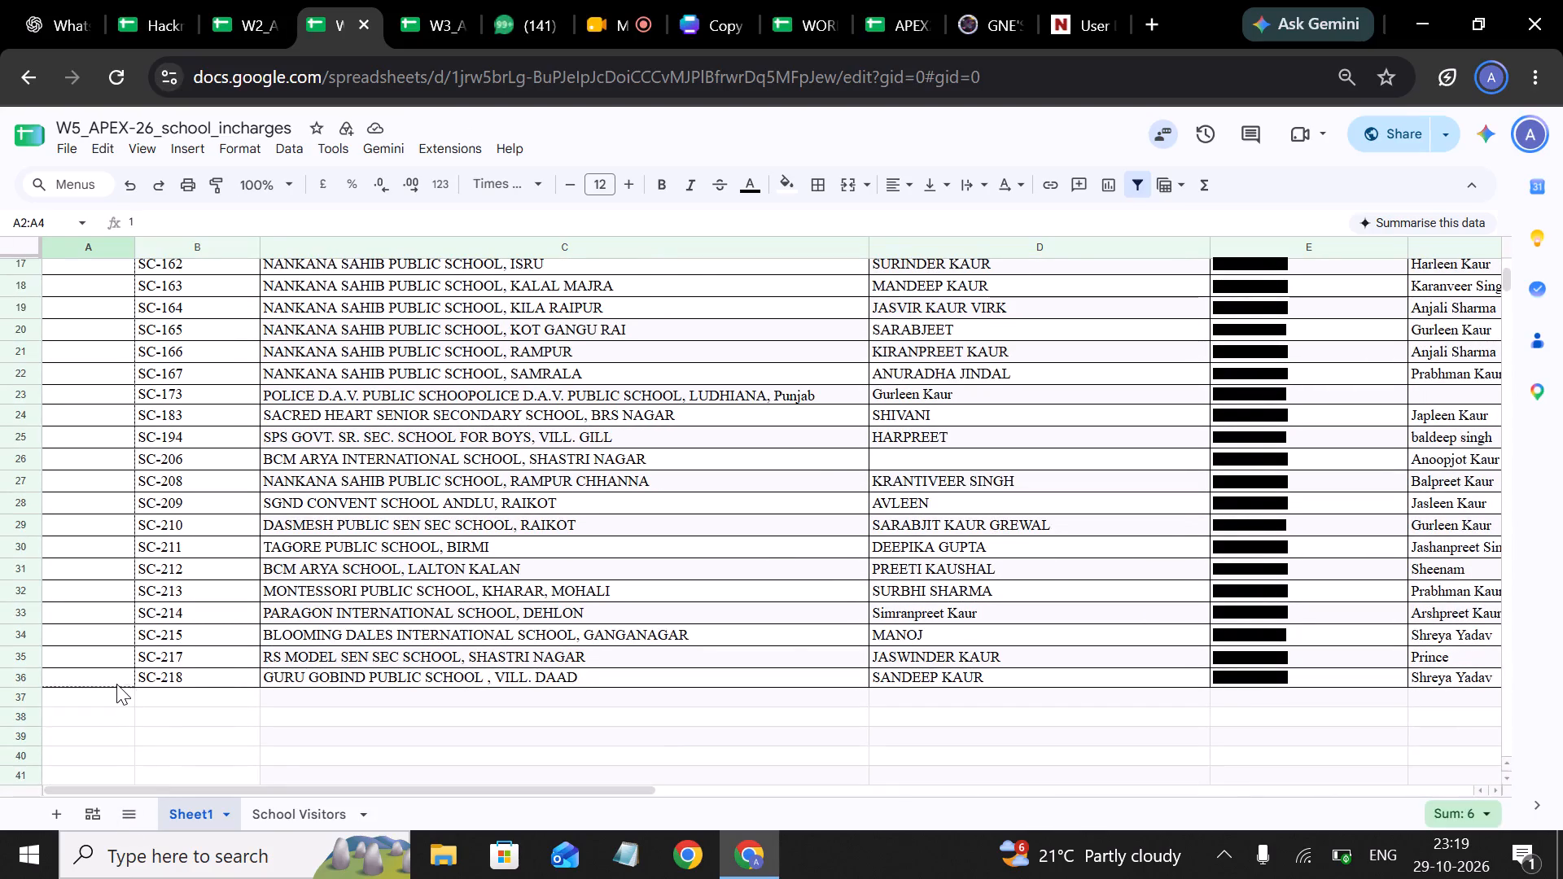
pyautogui.scroll(4, 217, 573)
pyautogui.hscroll(1, 217, 573)
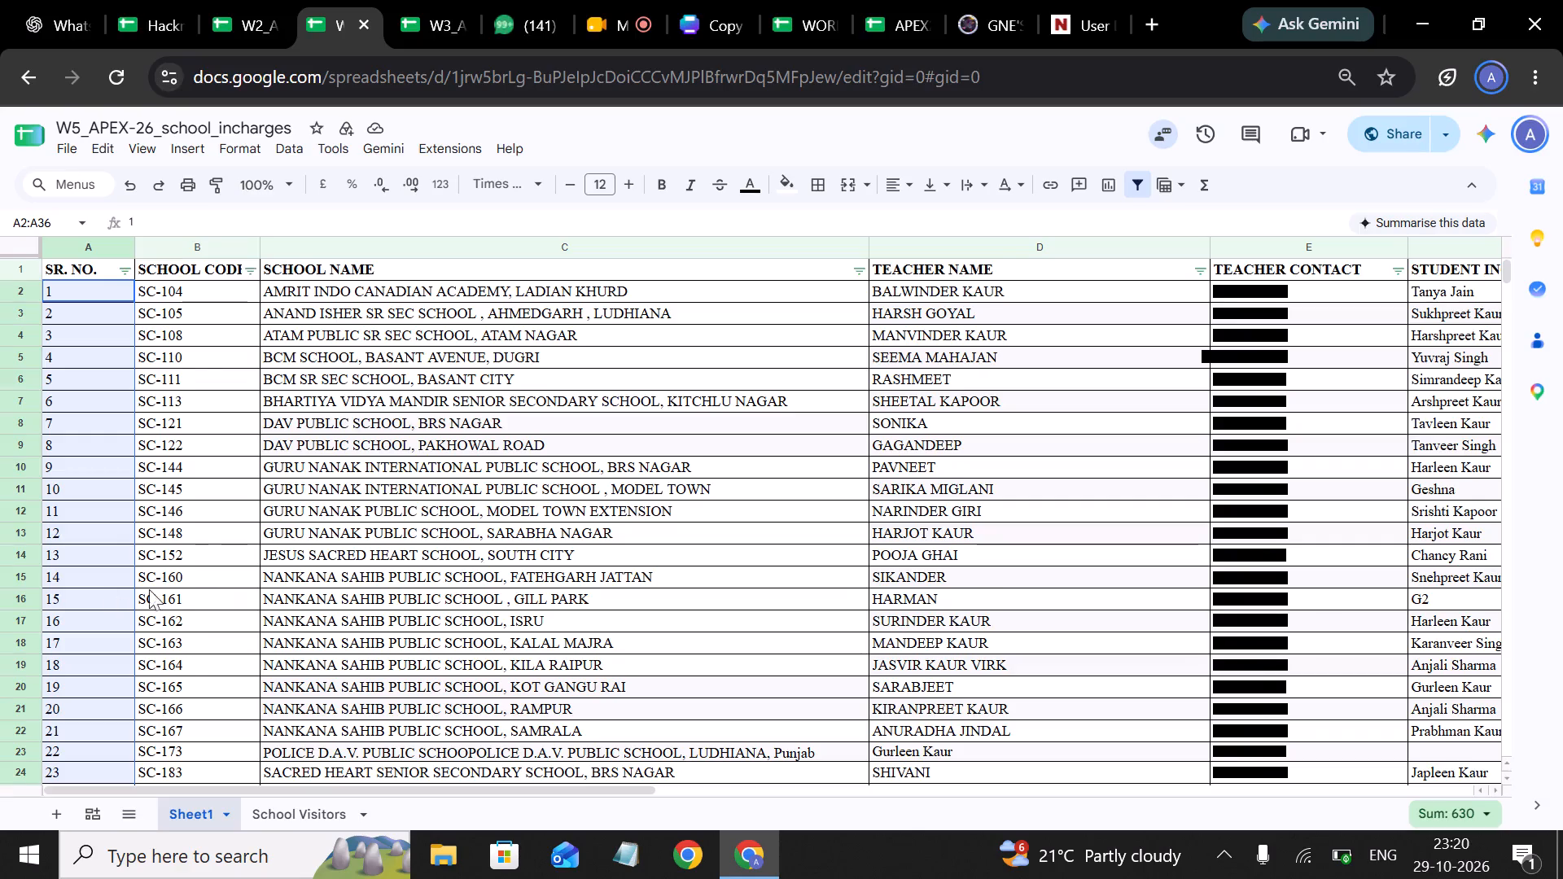
pyautogui.scroll(-3, 316, 627)
pyautogui.scroll(2, 416, 505)
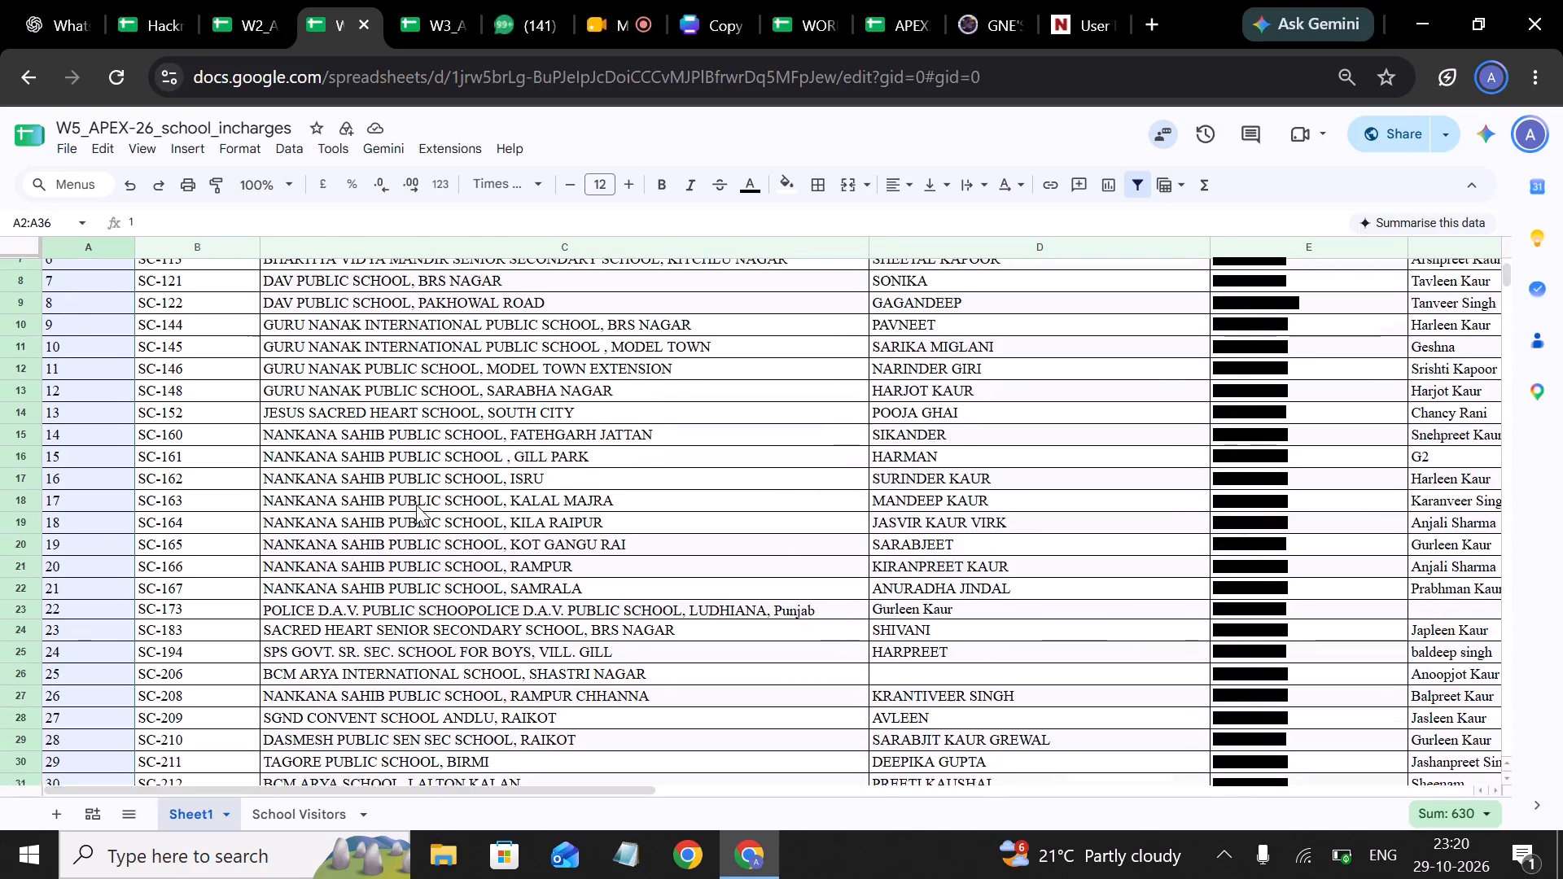
# Switch back to the W2 school-wise spreadsheet and bring its first sheets, starting with Combined, into view.
pyautogui.click(265, 12)
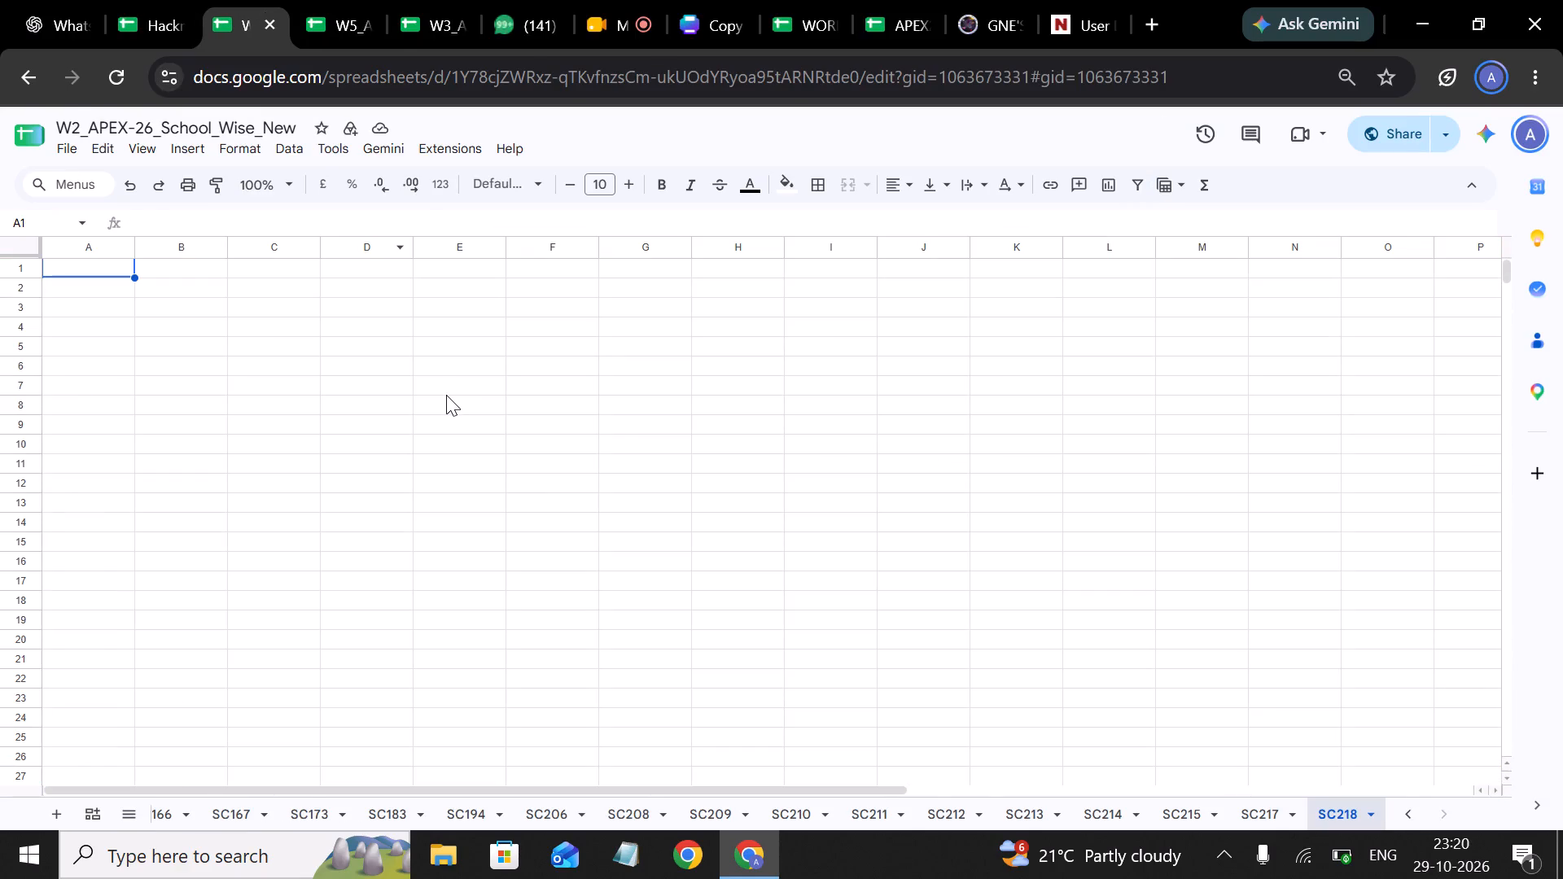
pyautogui.scroll(3, 446, 395)
pyautogui.hscroll(5, 484, 524)
pyautogui.hscroll(9, 429, 801)
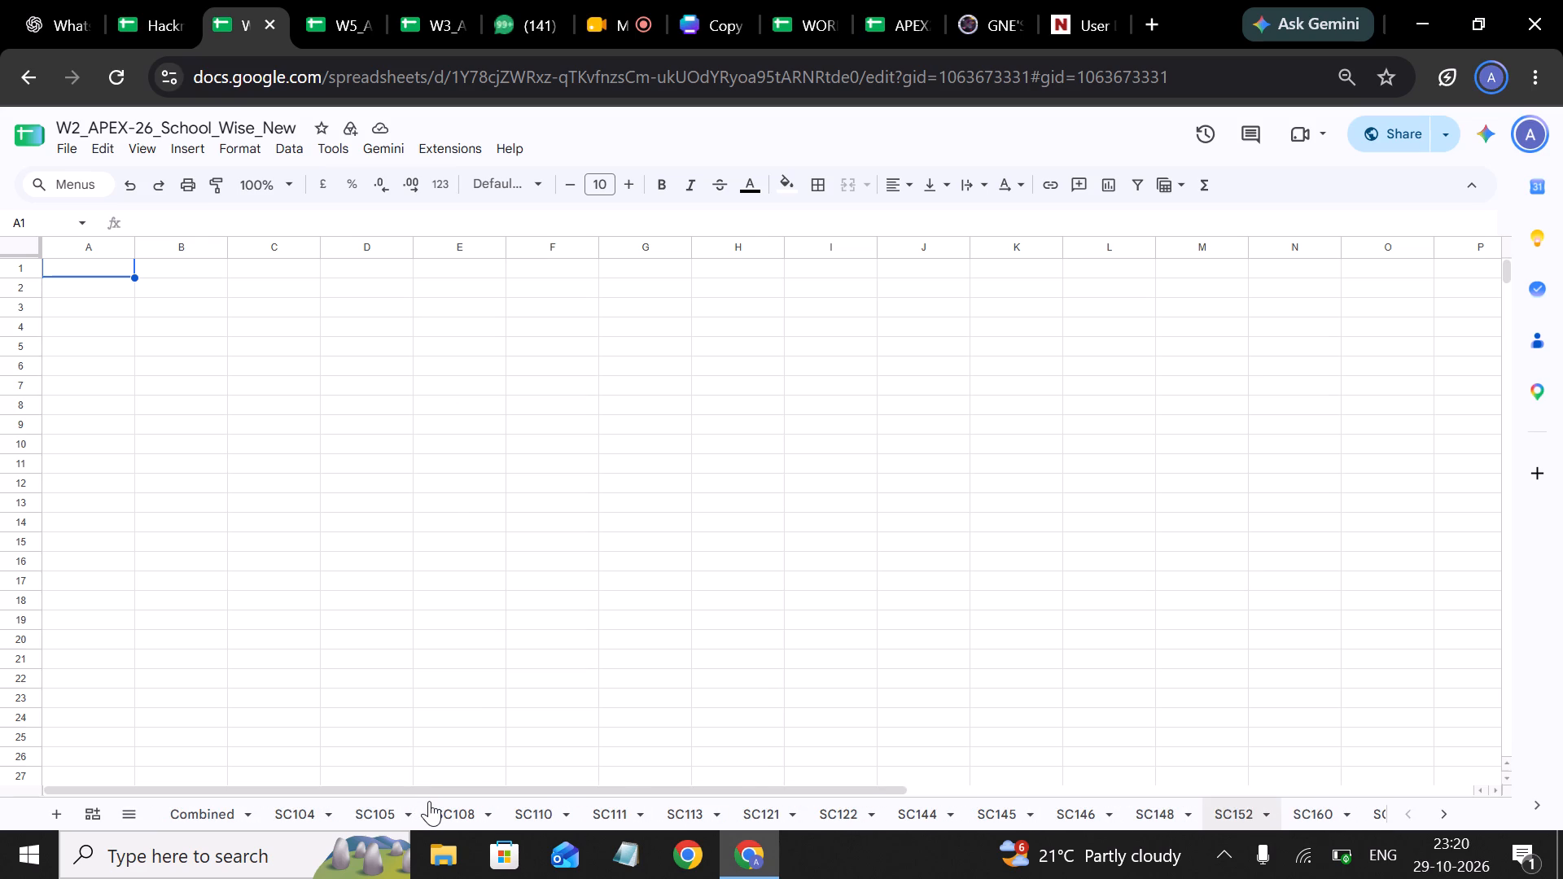
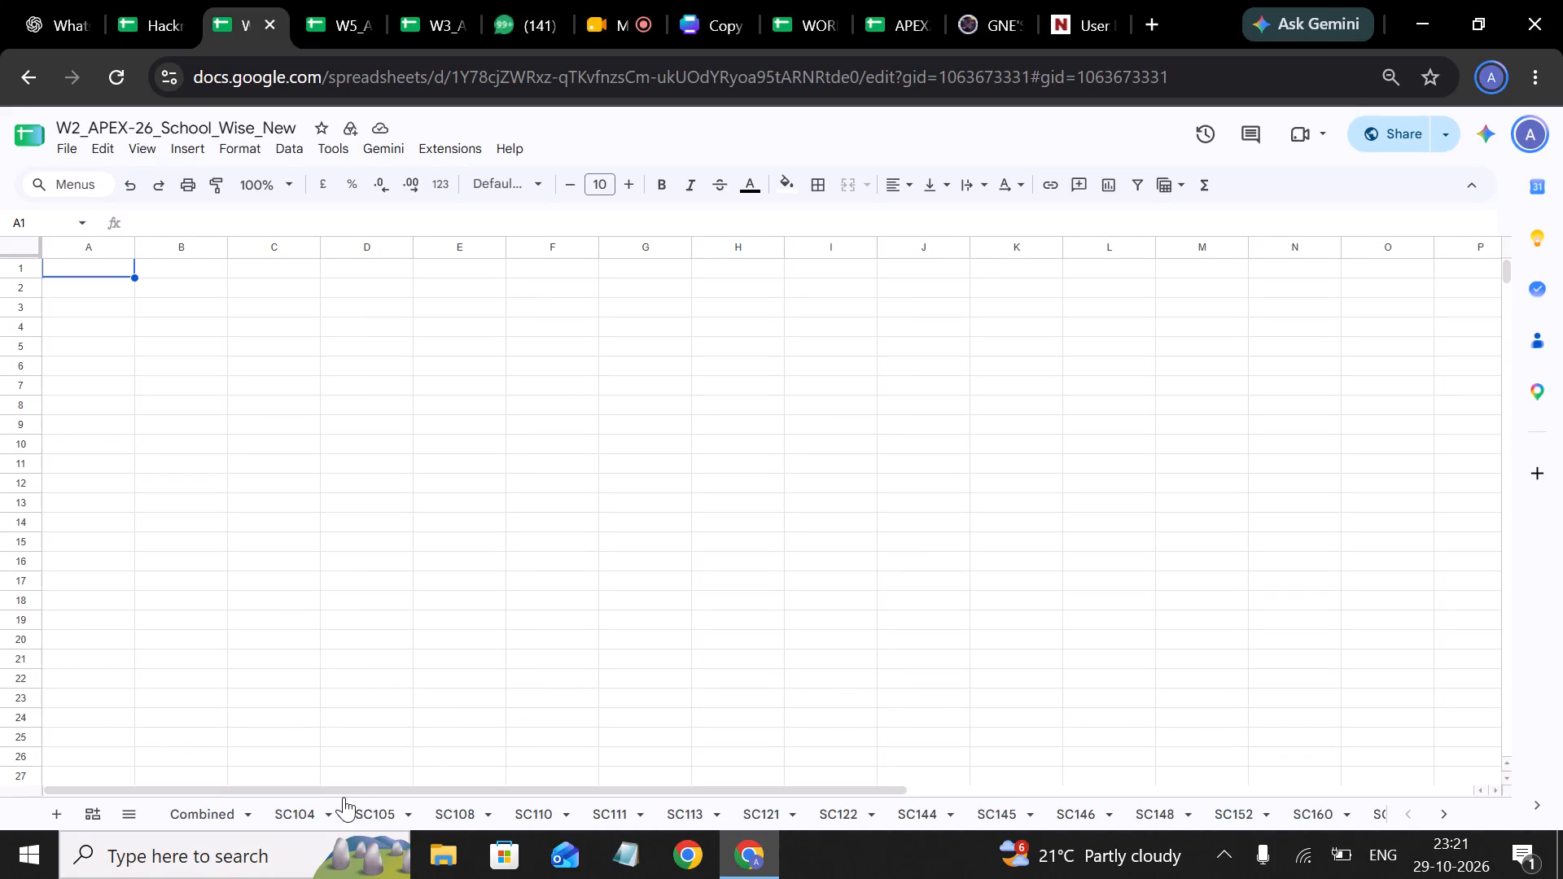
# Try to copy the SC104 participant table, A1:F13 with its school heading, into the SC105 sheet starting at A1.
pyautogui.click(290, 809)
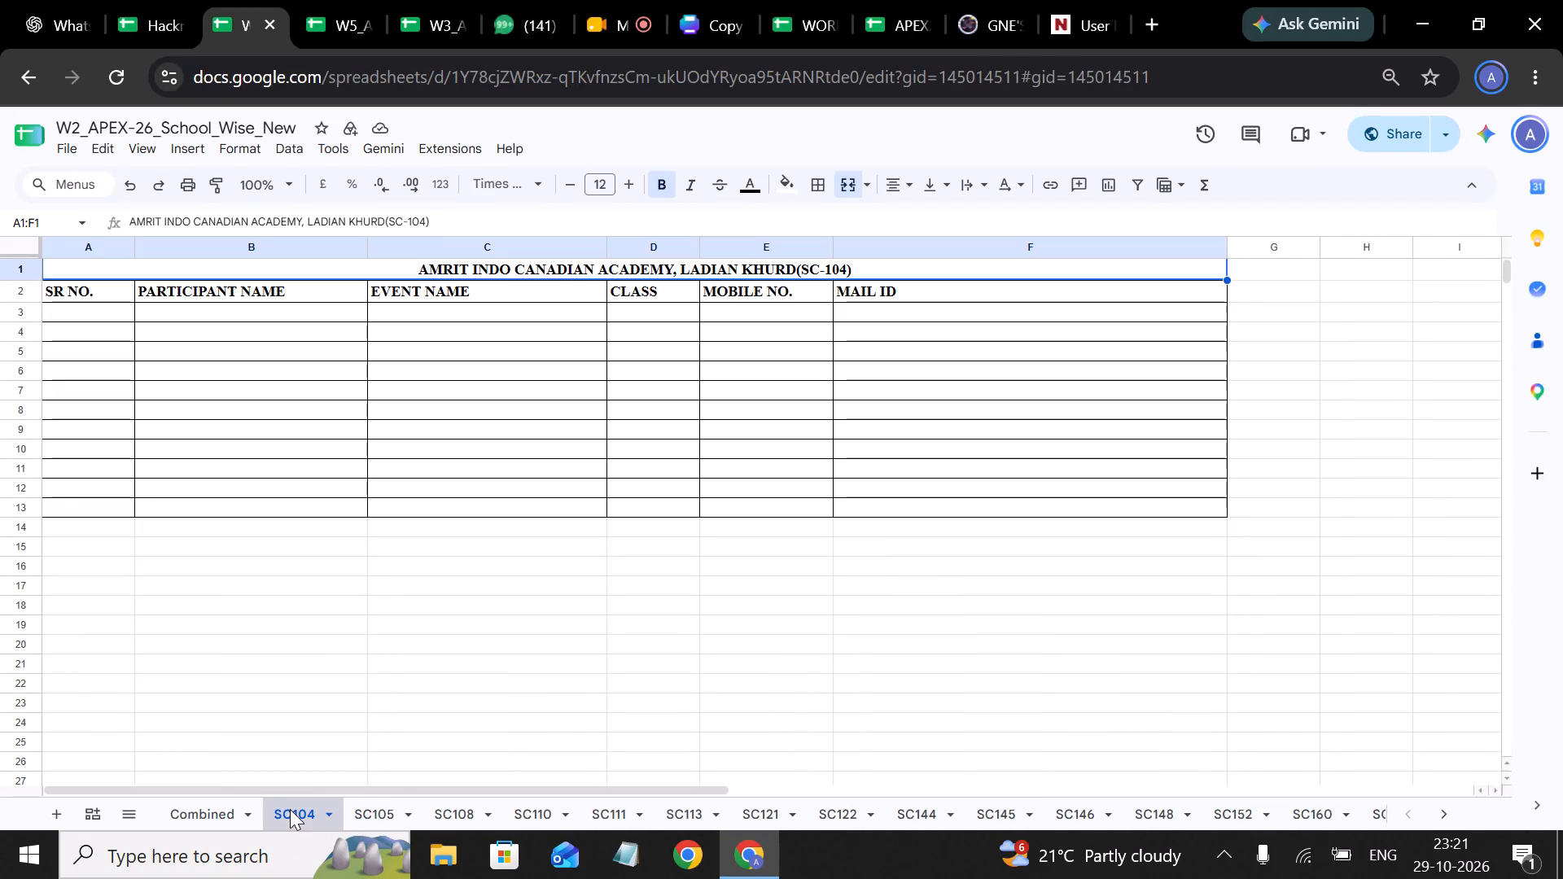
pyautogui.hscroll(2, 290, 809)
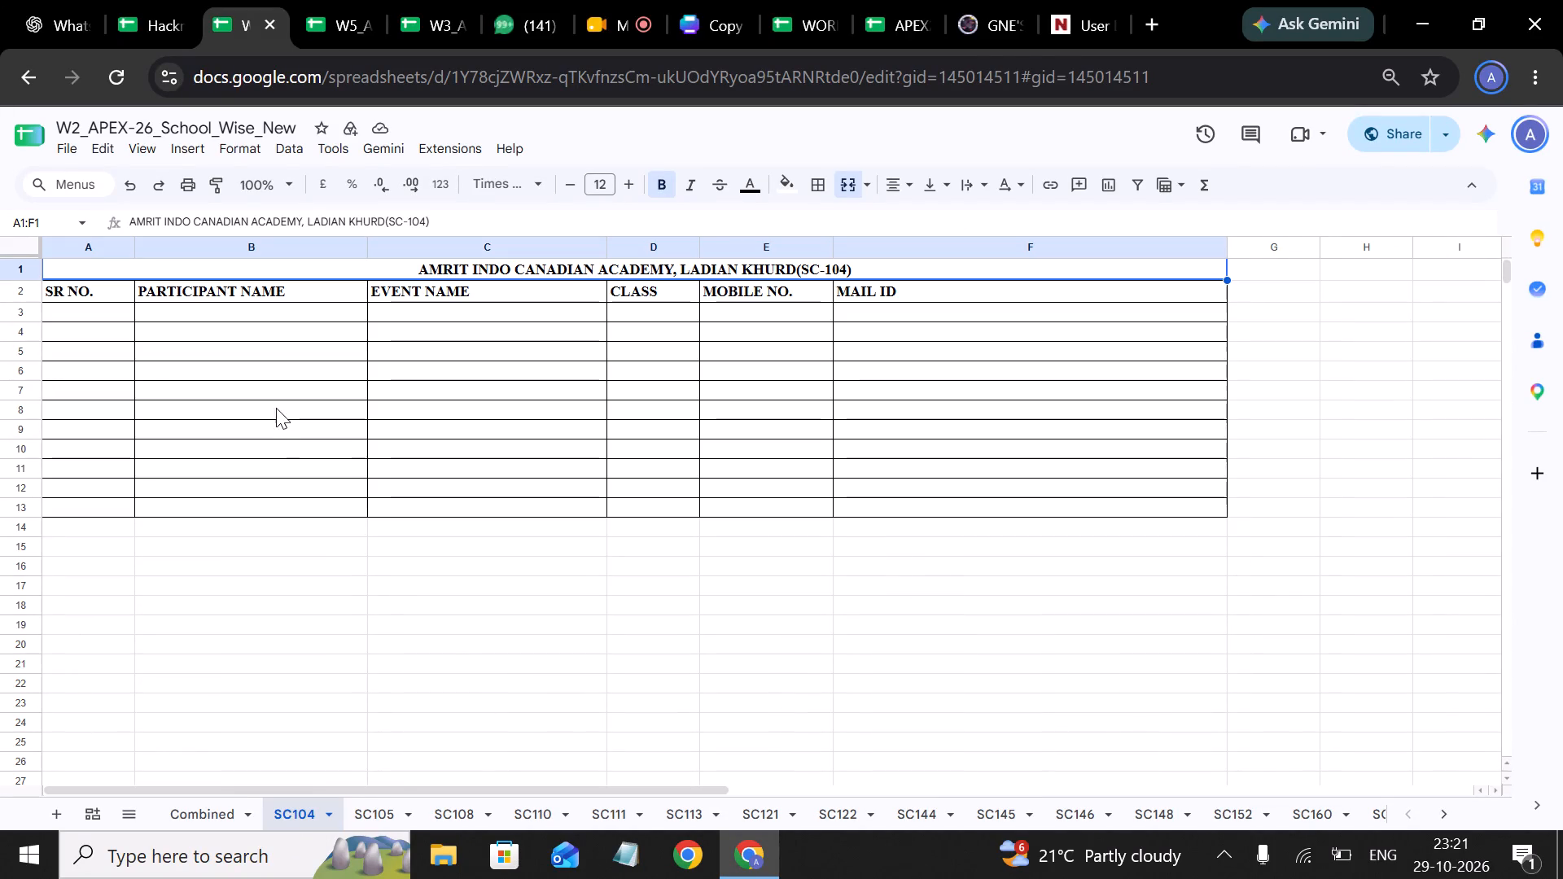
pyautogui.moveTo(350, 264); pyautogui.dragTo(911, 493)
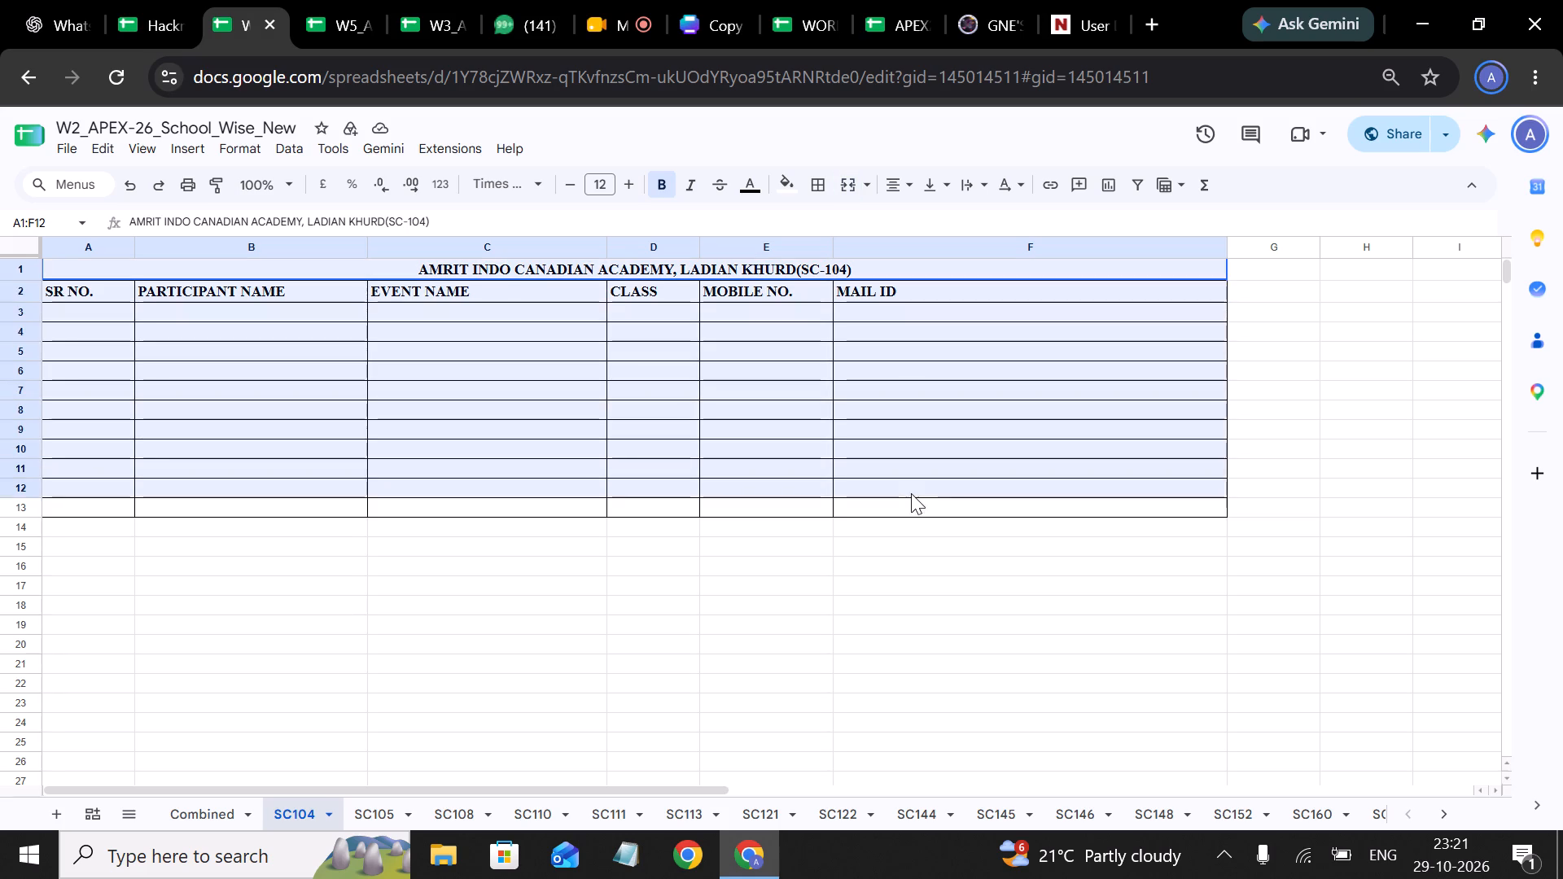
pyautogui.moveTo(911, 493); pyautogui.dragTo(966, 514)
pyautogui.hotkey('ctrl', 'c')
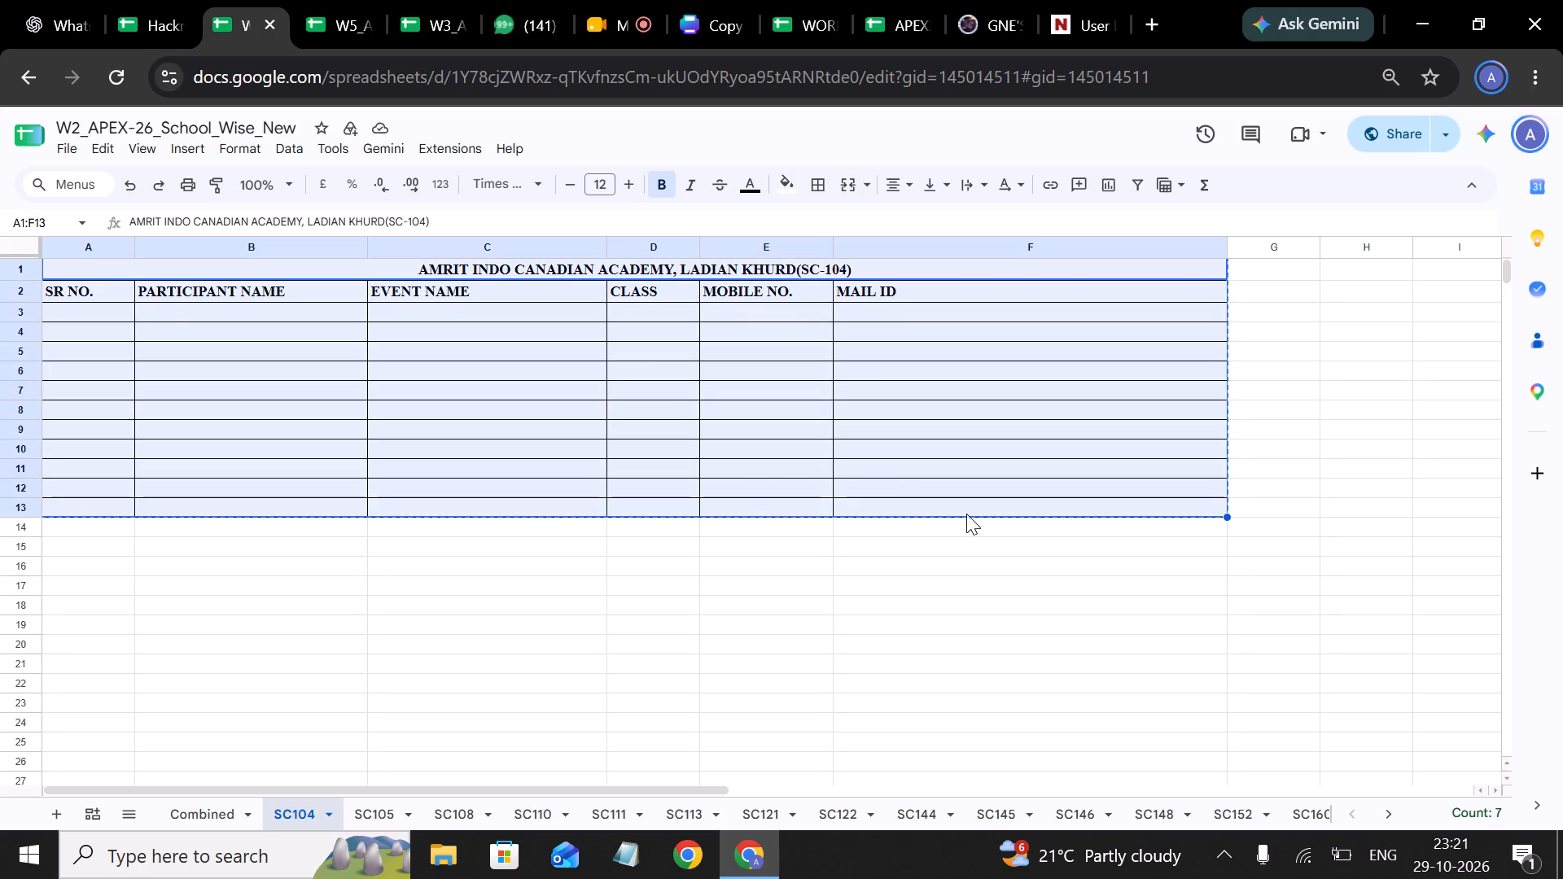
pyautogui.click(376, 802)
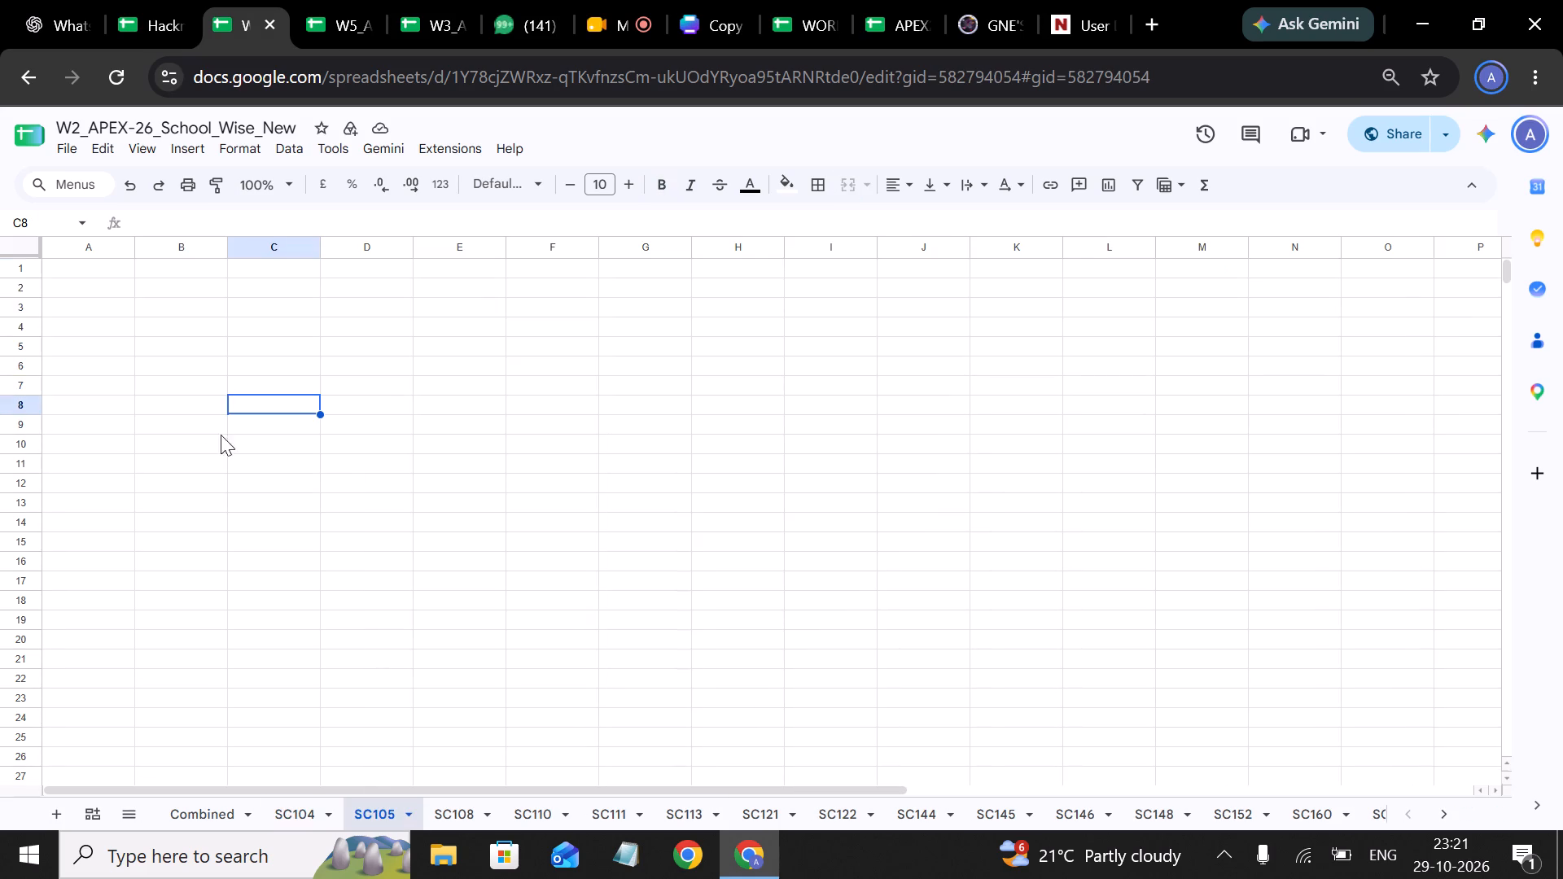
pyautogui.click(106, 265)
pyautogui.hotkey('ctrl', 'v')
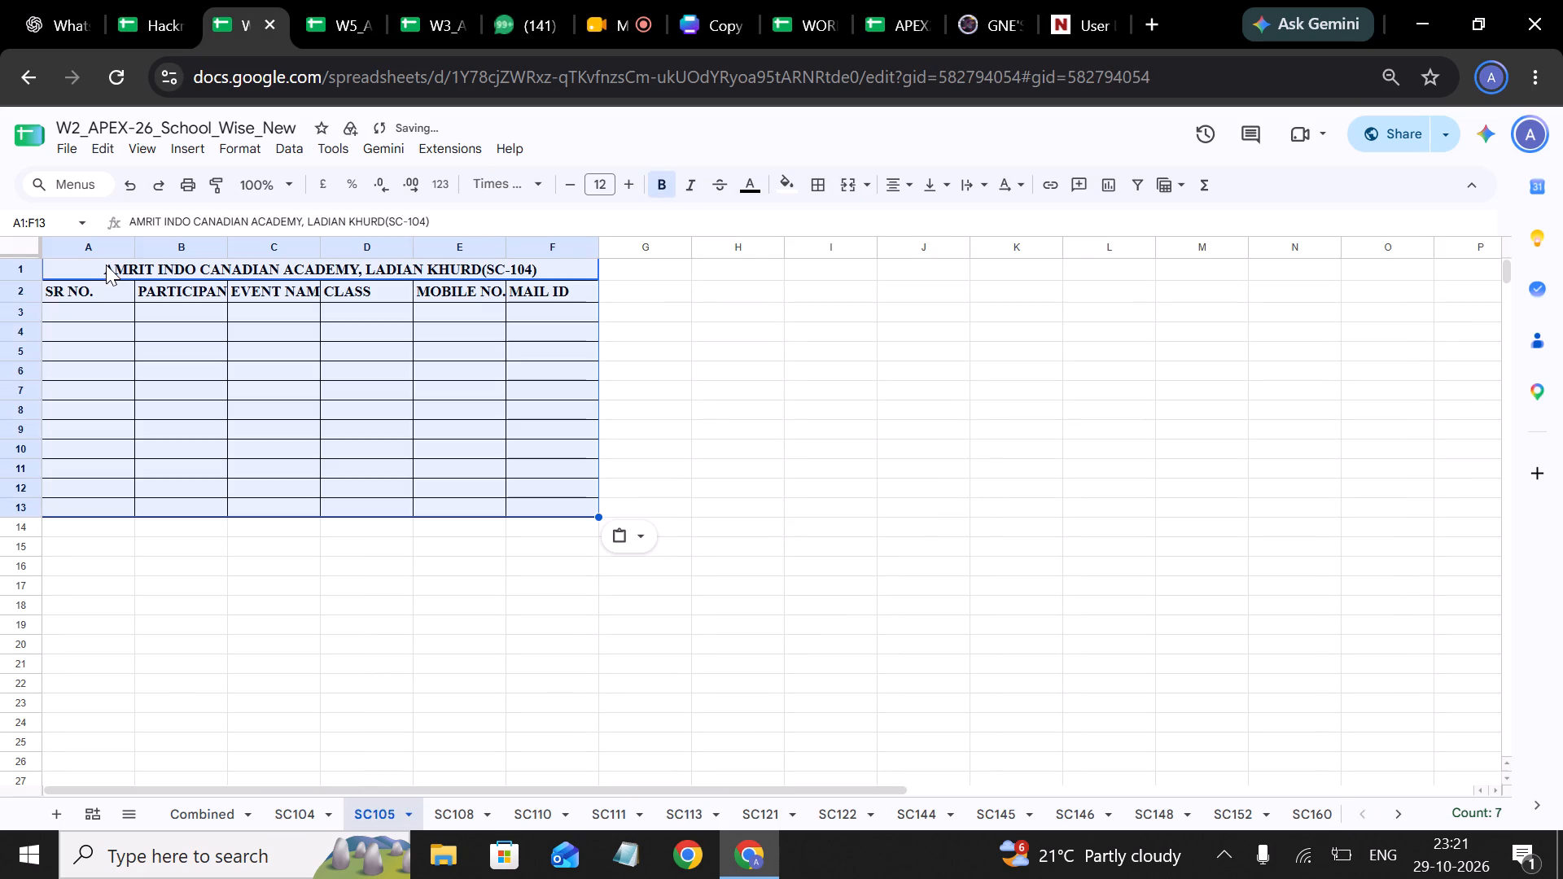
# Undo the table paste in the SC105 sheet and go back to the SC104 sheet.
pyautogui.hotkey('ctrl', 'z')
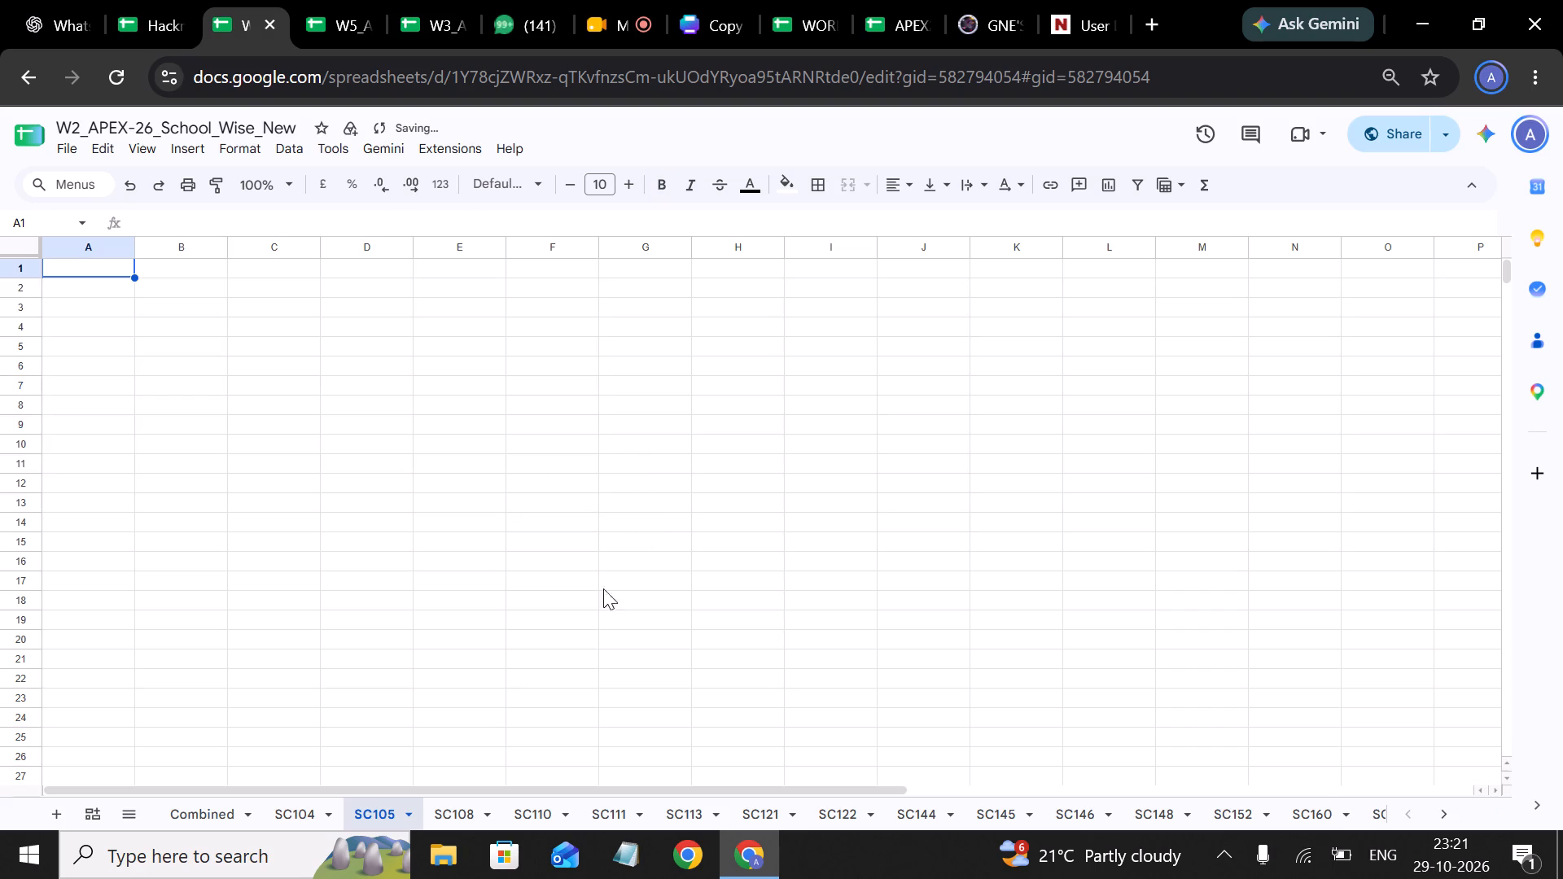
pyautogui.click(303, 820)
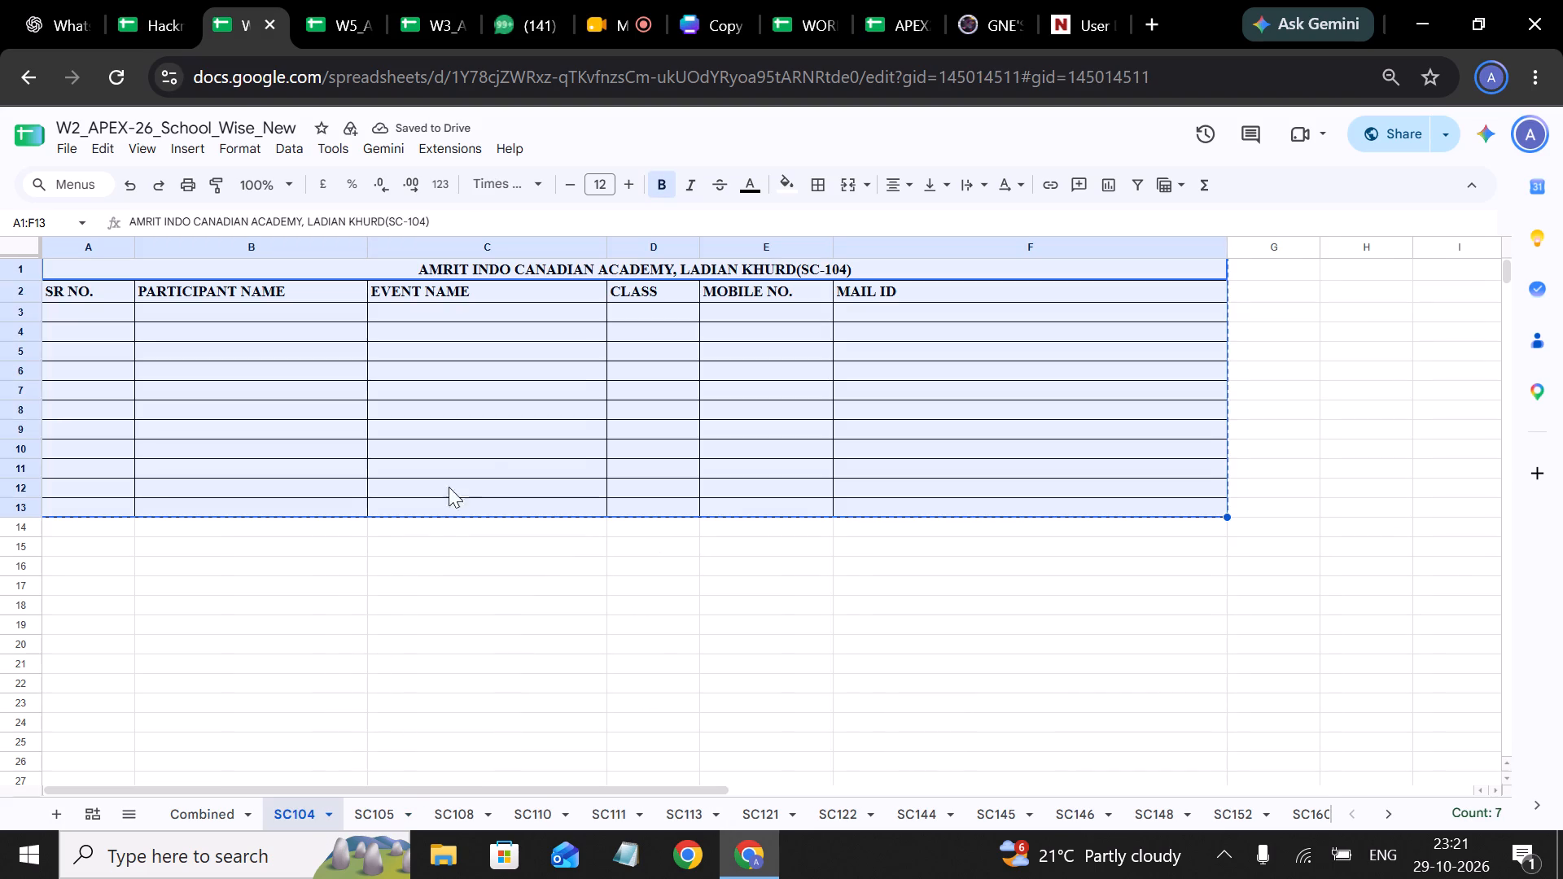
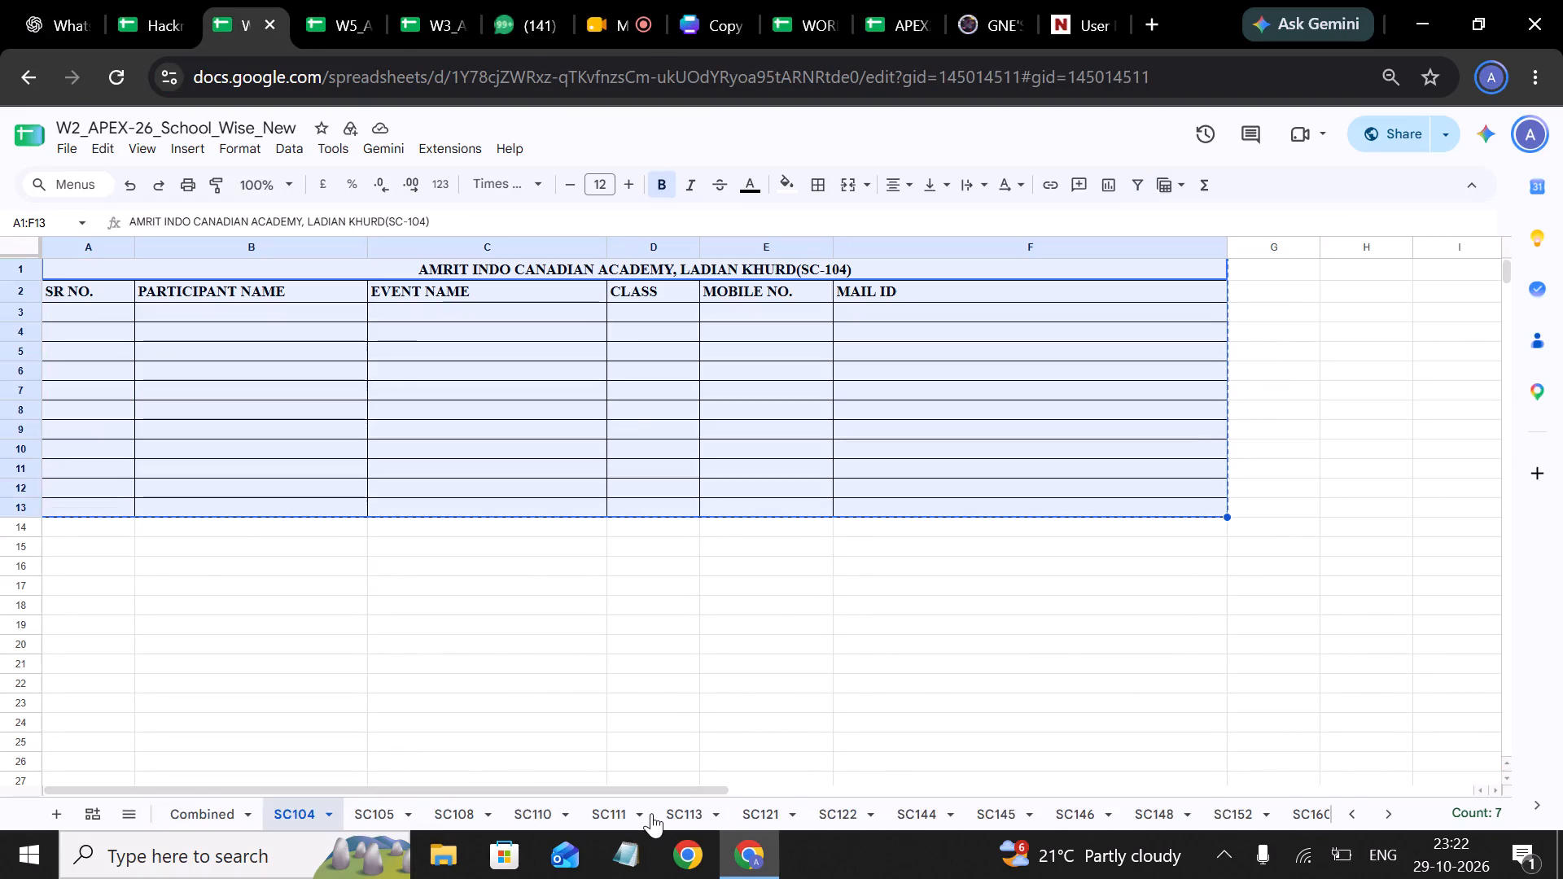
# Copy the SC104 participant table, A1:F13 with its school heading, into the SC105 sheet starting at A1.
pyautogui.hscroll(-5, 651, 813)
pyautogui.hscroll(6, 651, 813)
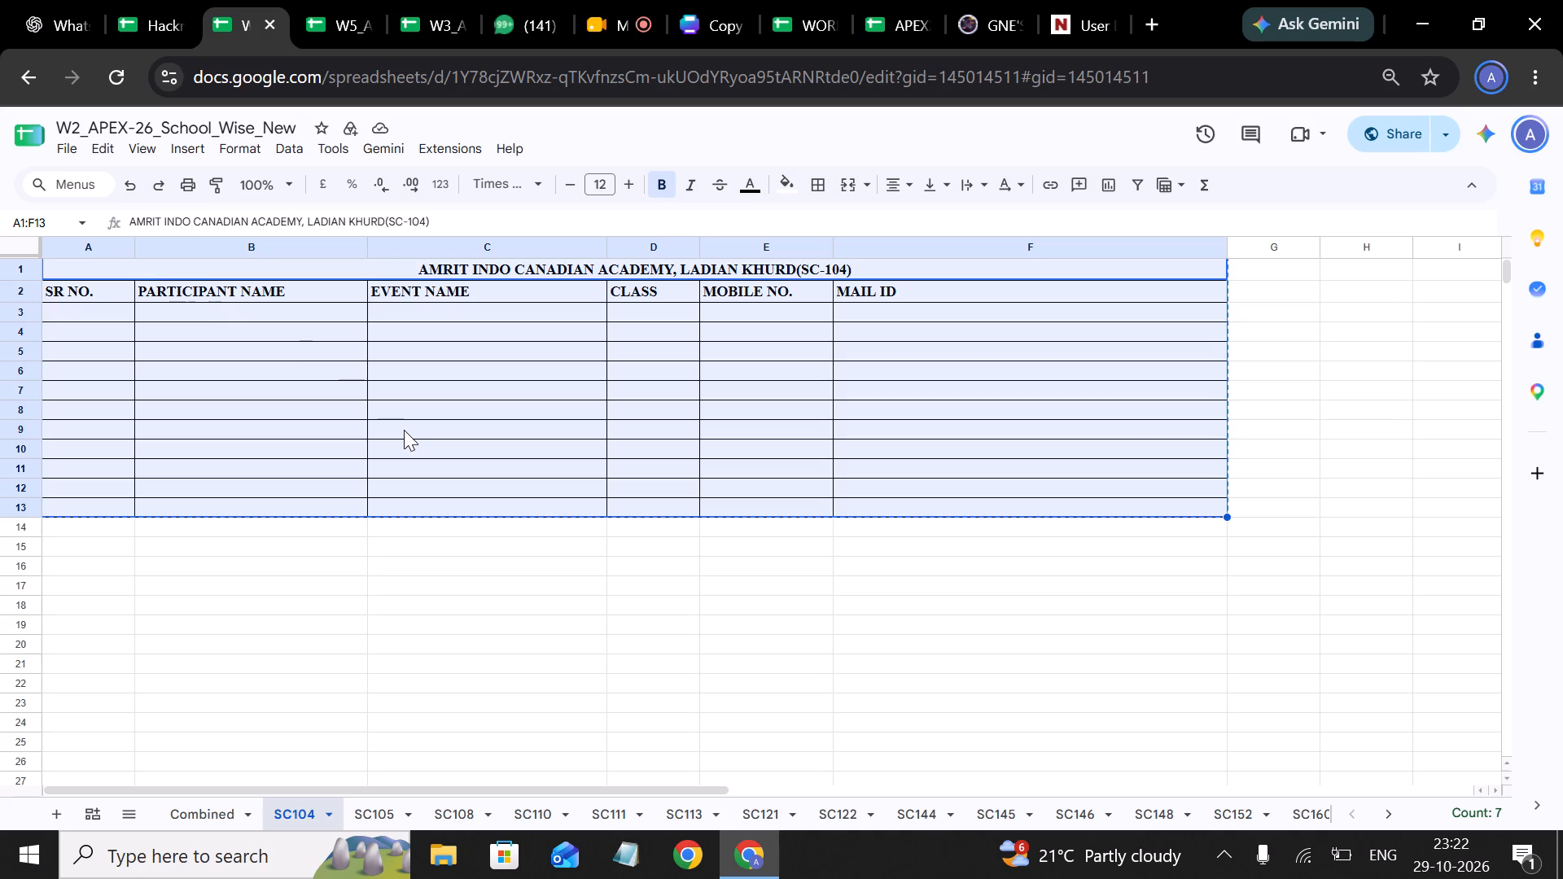
pyautogui.hotkey('ctrl', 'c')
pyautogui.click(361, 818)
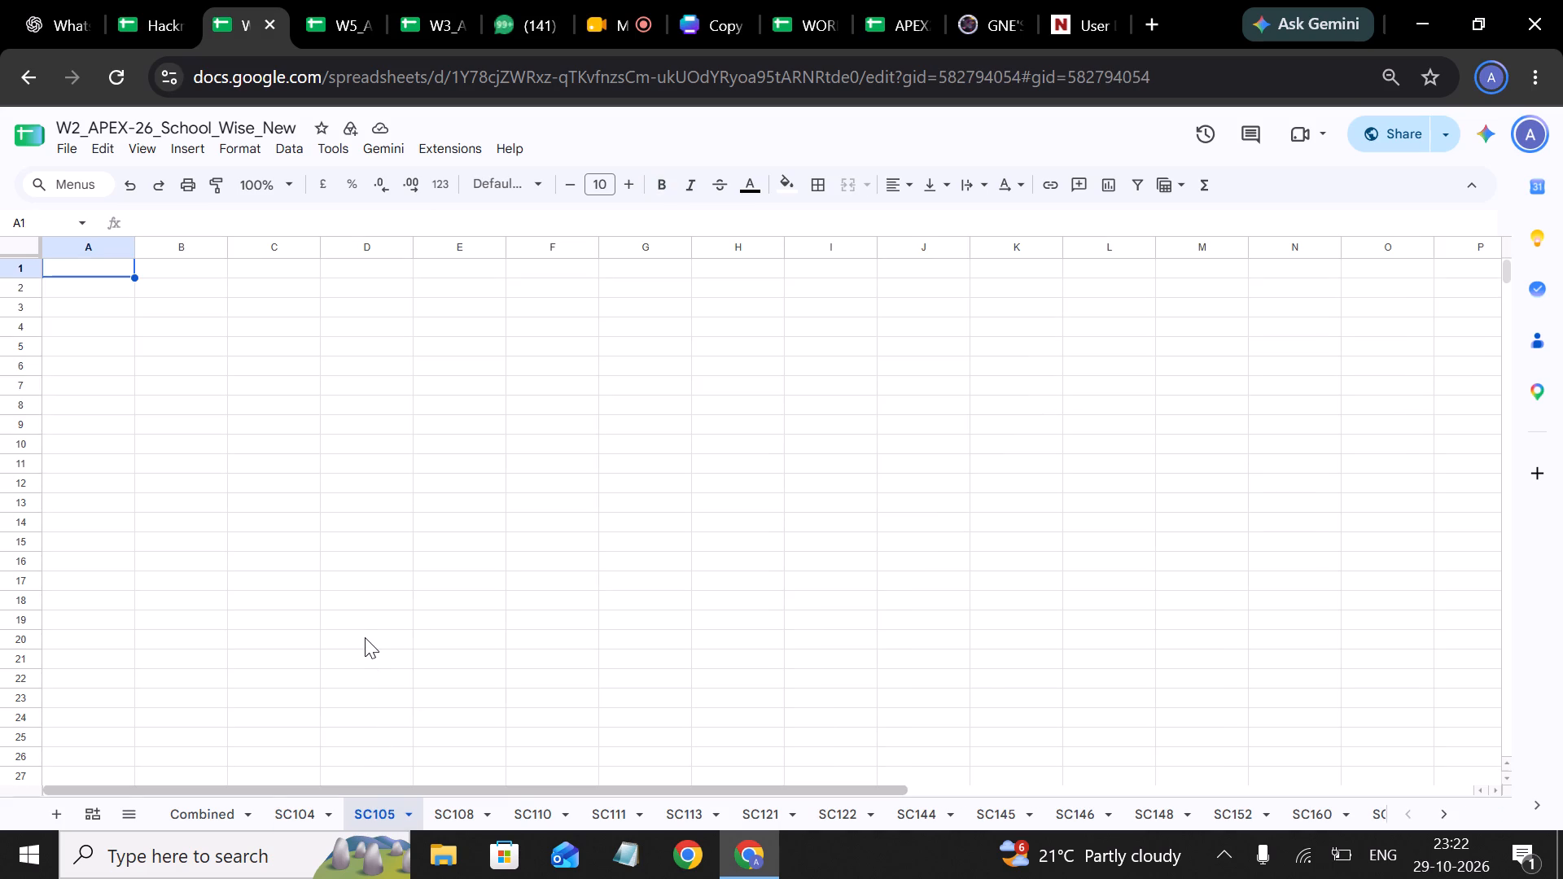
pyautogui.hotkey('ctrl', 'v')
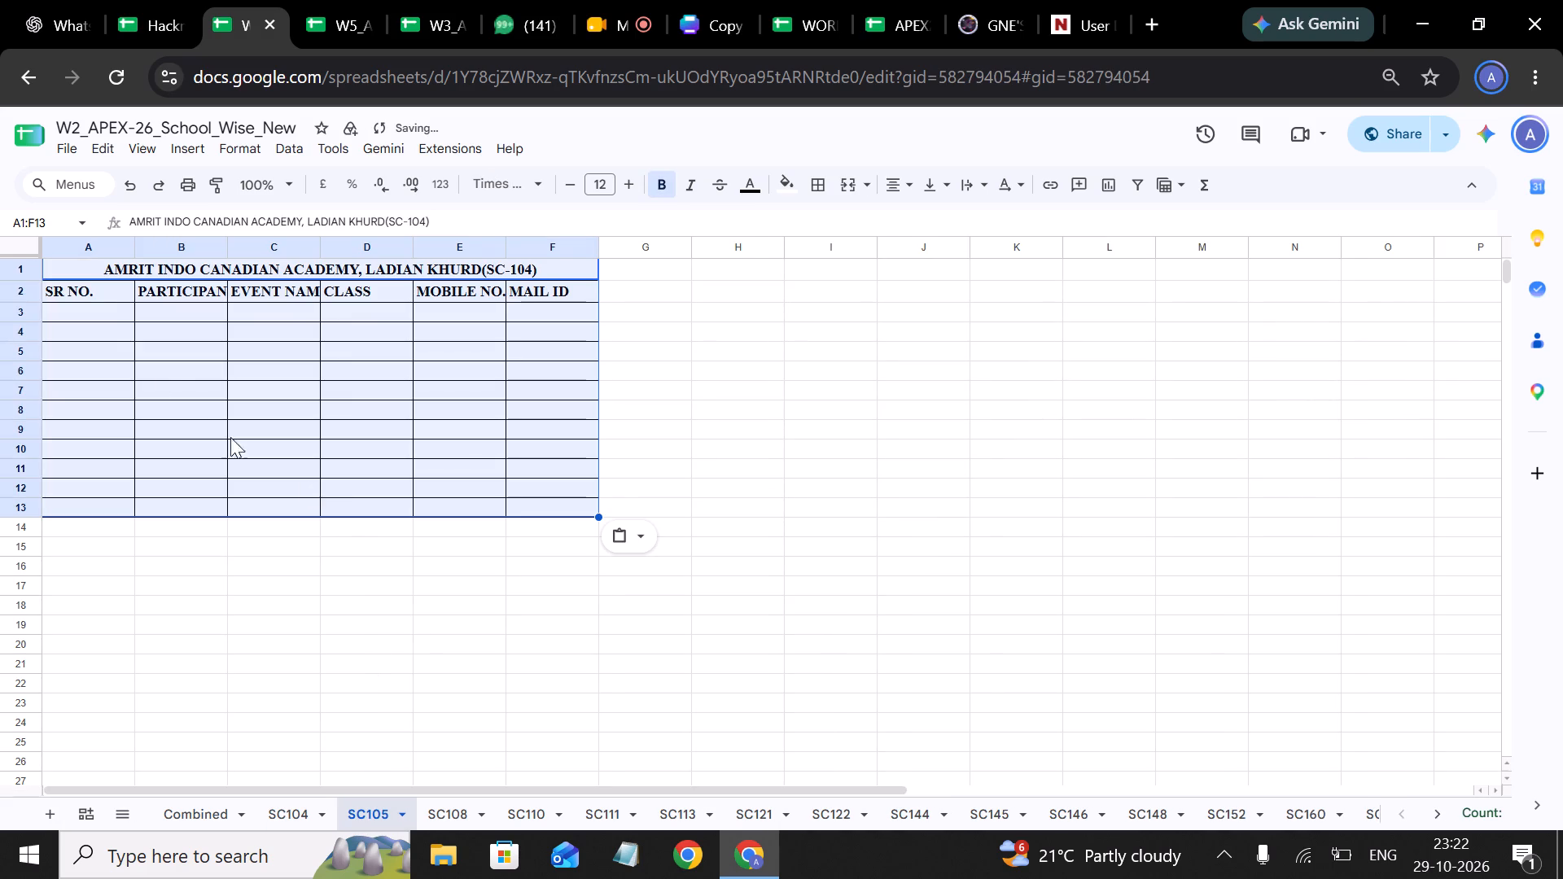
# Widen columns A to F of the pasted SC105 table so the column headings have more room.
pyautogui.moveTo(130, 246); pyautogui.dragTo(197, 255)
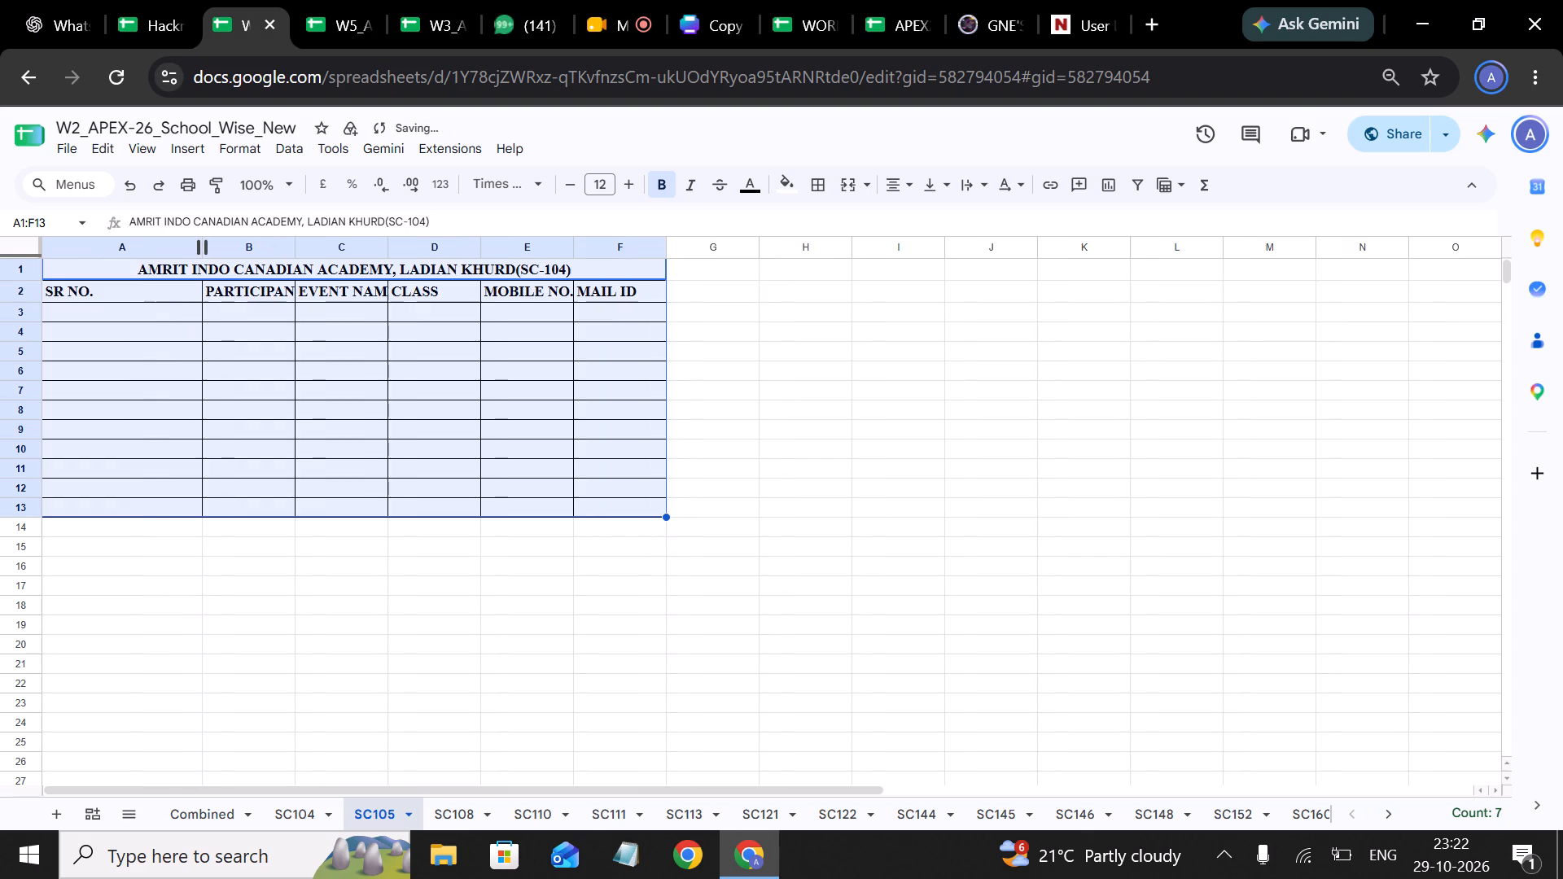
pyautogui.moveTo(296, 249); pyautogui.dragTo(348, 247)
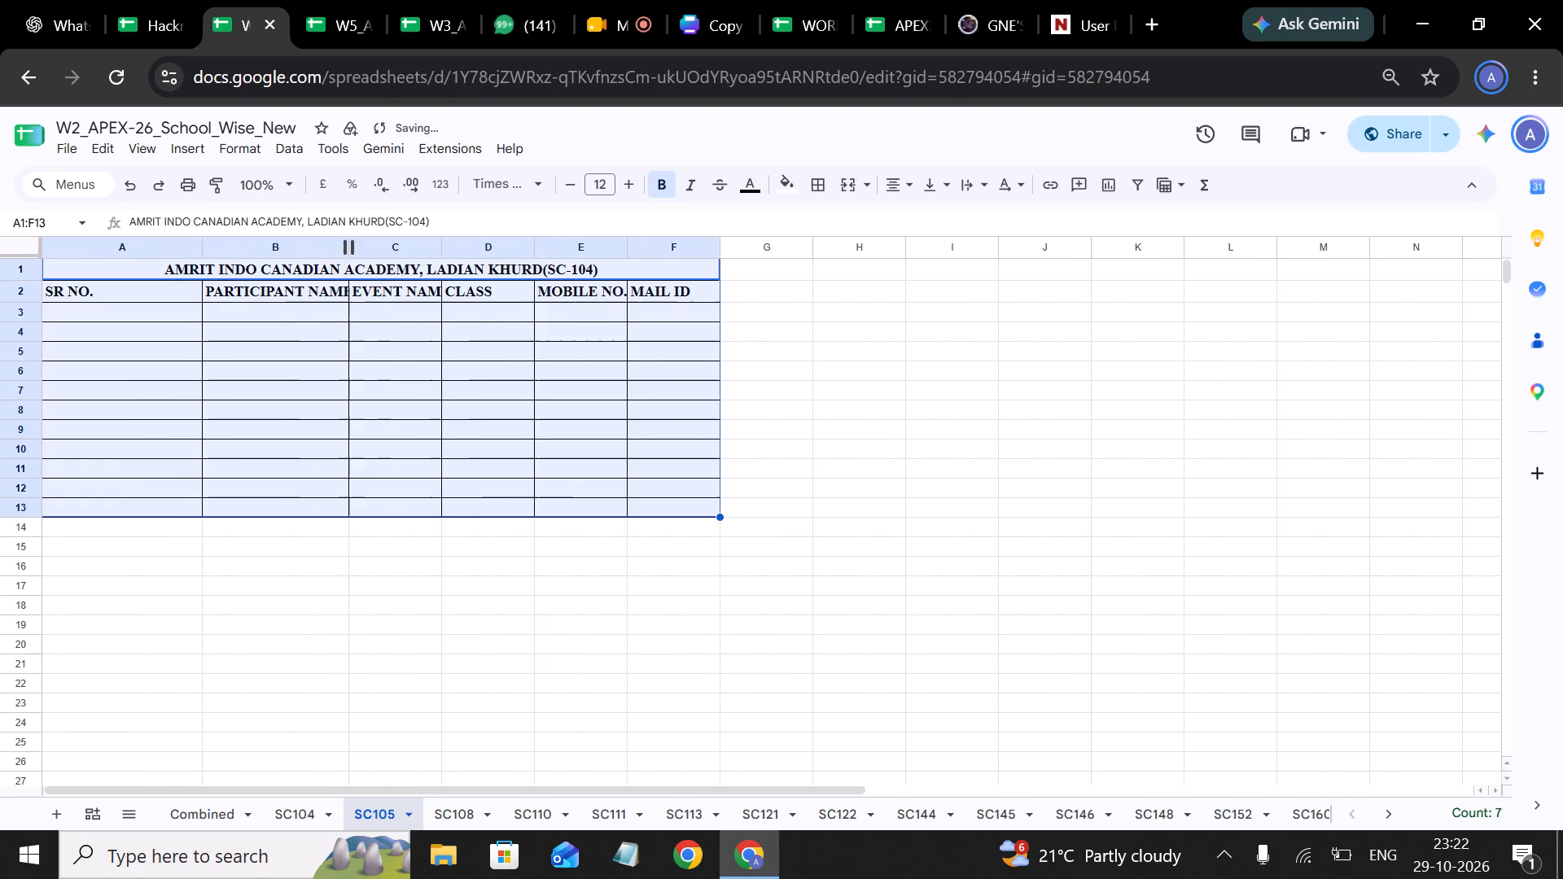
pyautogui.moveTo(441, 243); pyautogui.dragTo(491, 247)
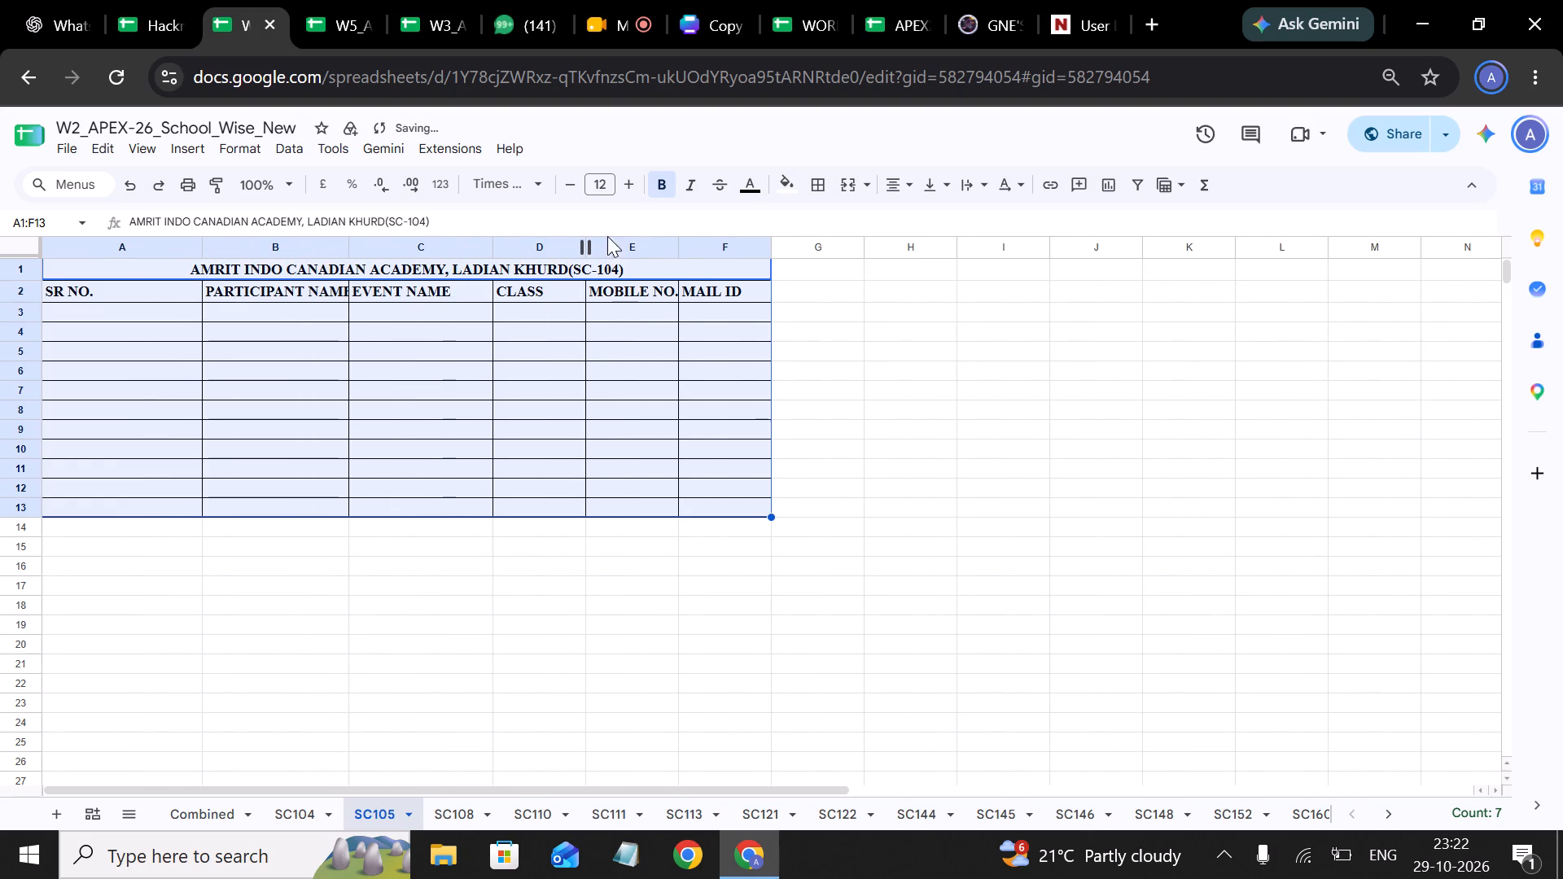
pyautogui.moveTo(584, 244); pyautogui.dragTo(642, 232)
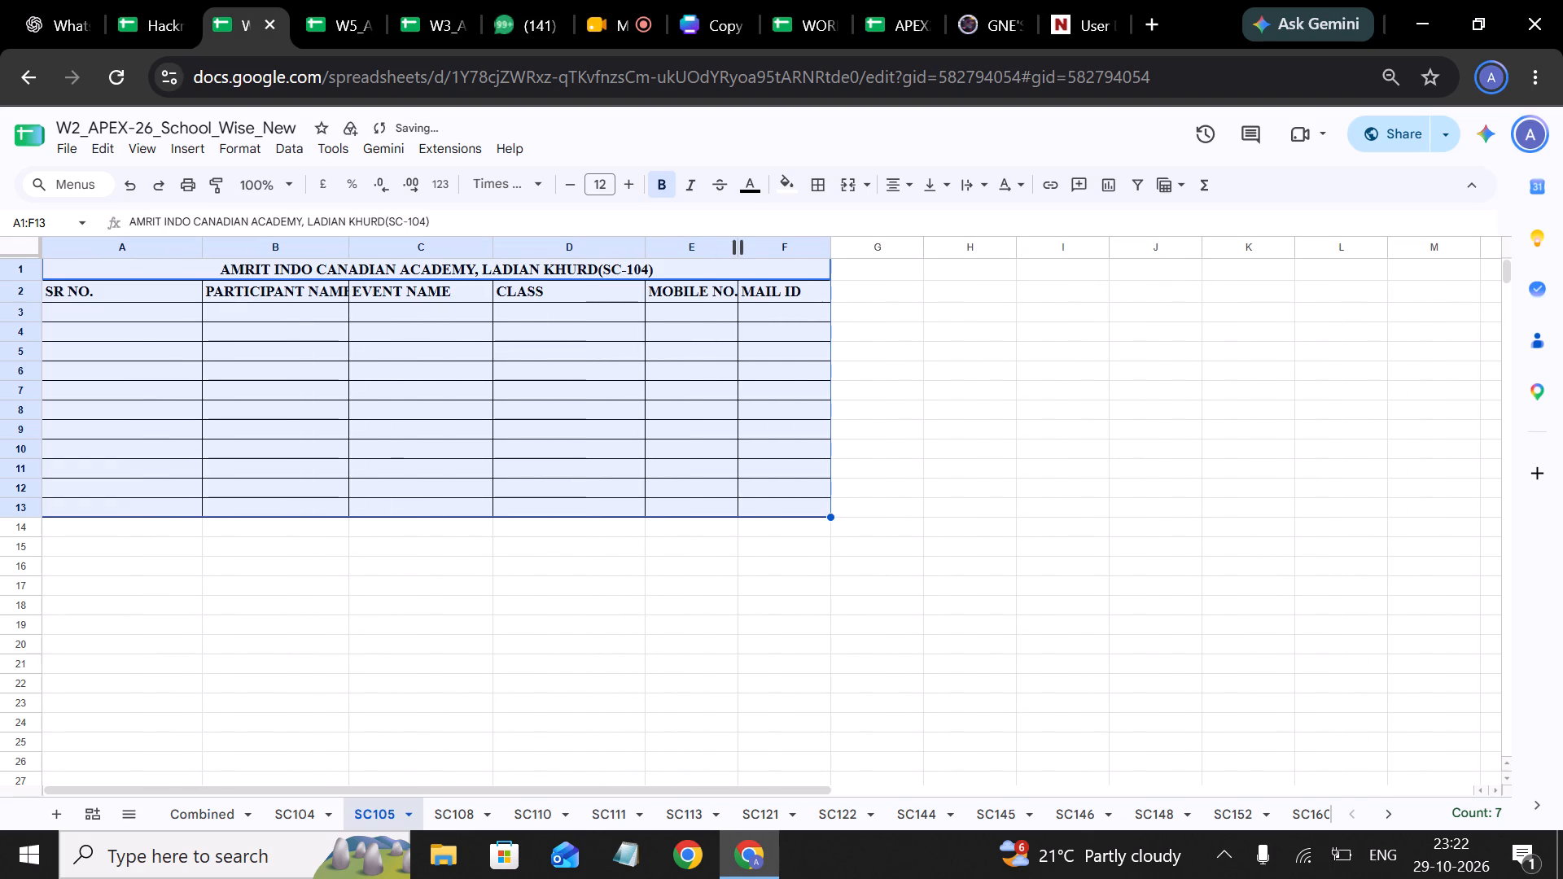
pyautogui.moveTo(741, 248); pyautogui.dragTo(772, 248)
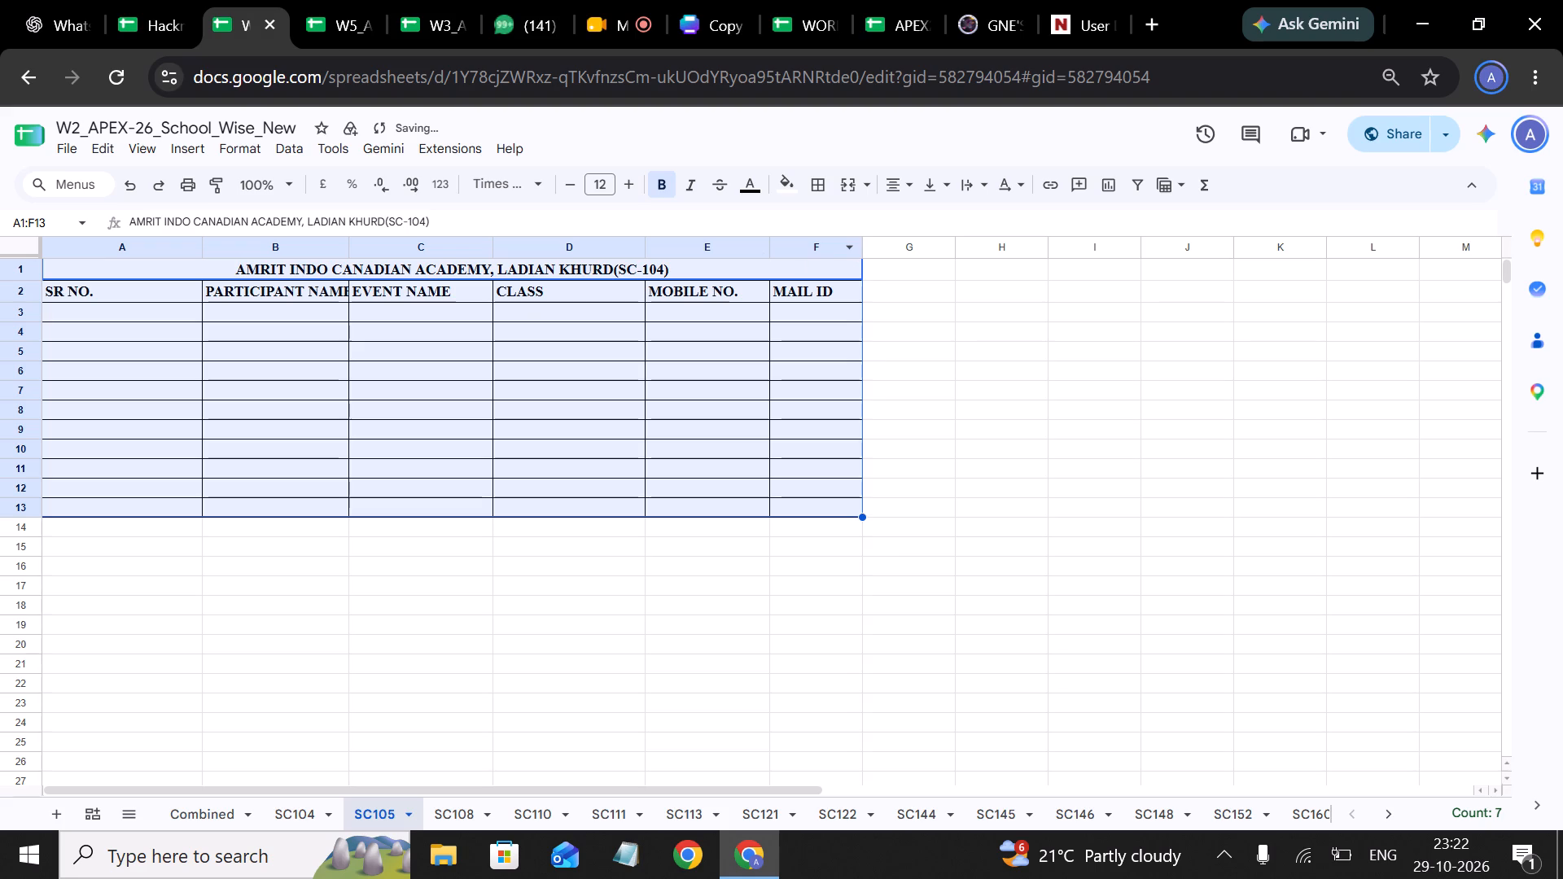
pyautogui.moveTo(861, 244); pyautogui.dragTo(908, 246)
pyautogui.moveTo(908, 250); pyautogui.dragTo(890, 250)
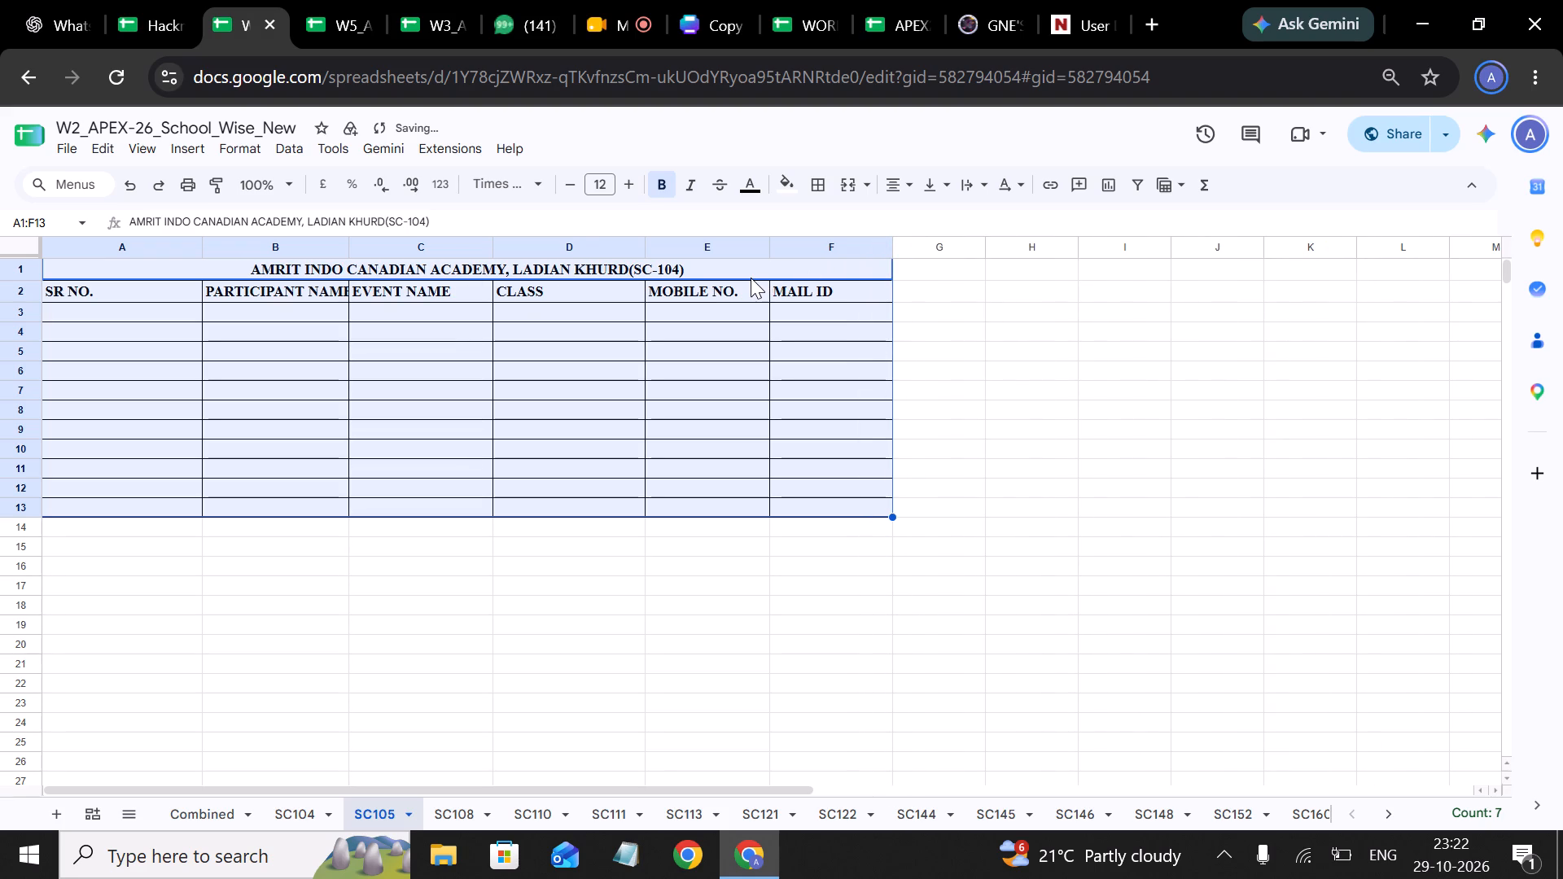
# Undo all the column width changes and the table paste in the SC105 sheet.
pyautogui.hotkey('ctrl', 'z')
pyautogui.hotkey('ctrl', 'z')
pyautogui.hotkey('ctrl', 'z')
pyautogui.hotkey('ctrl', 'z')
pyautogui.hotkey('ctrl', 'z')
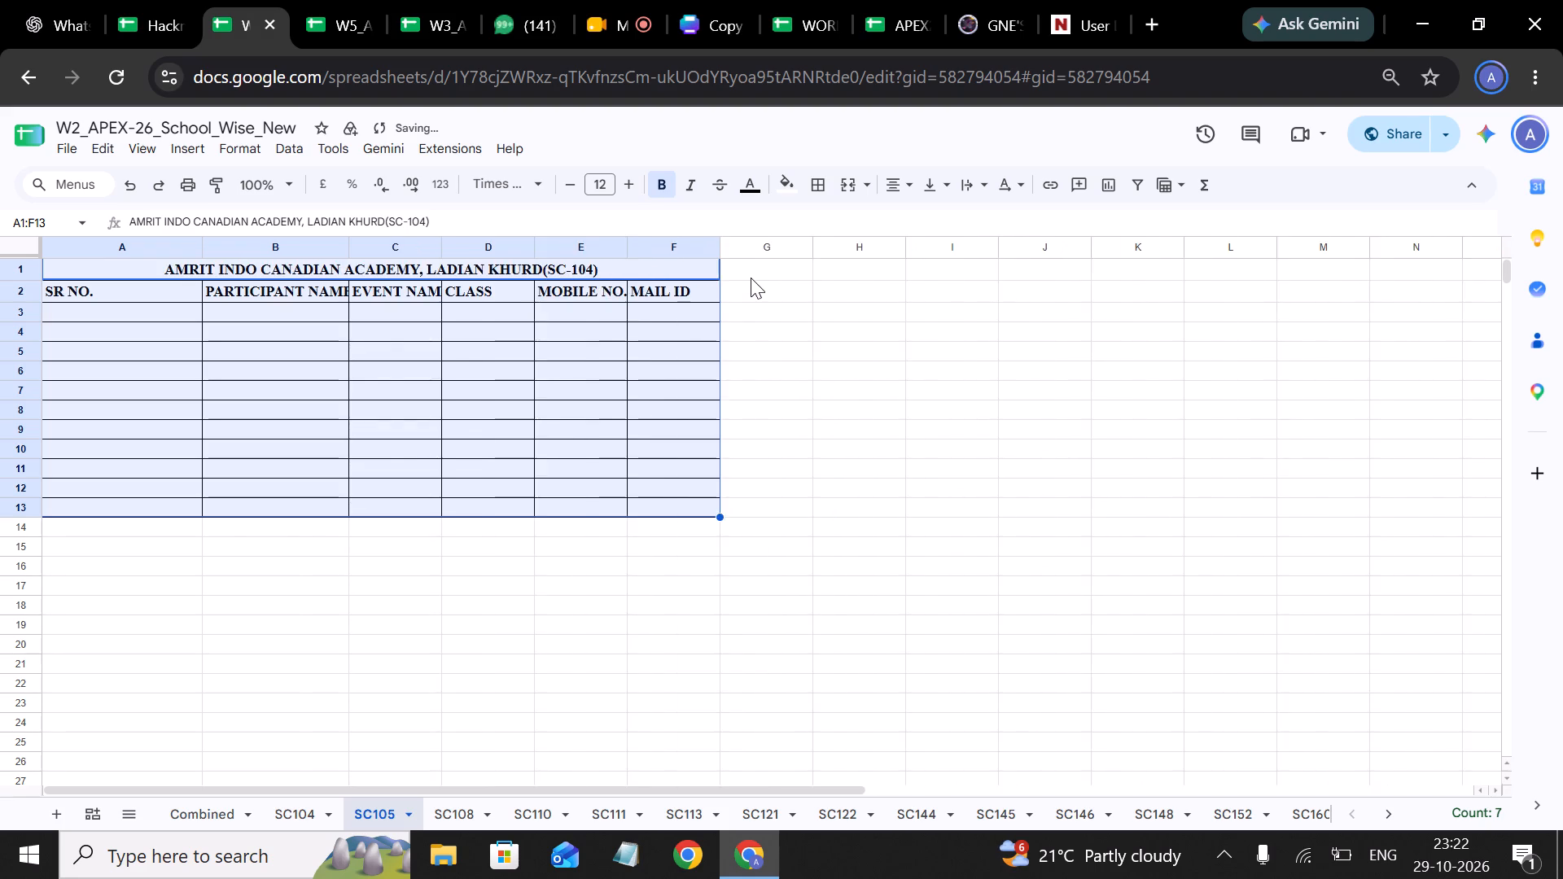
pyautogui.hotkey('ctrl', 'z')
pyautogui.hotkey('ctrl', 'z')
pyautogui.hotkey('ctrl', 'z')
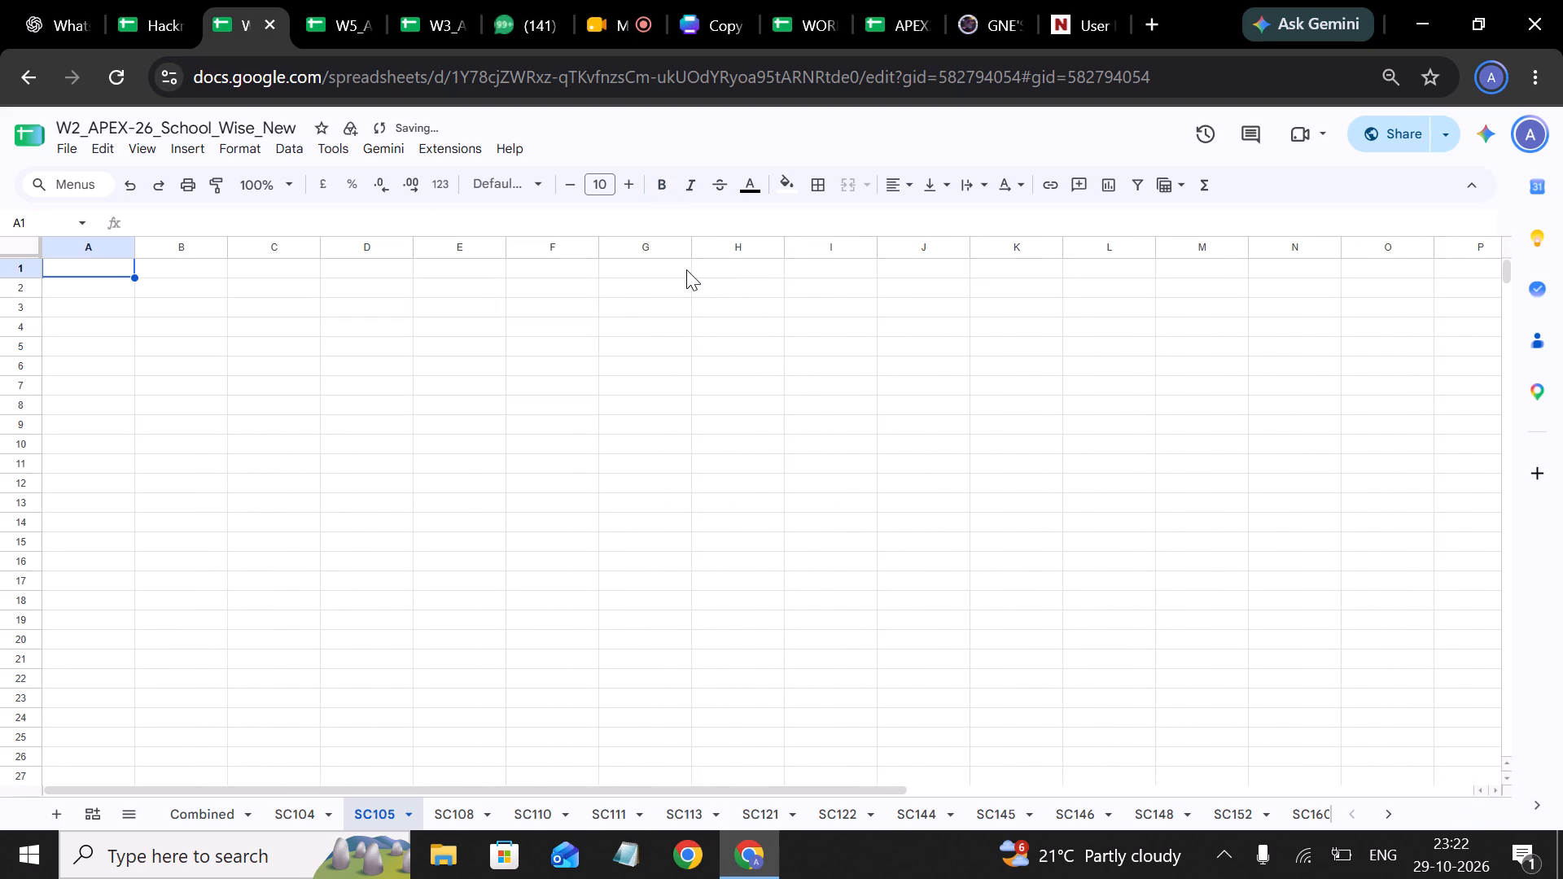
# Paste the copied participant table into the SC105 sheet again starting at A1, and select its merged school heading.
pyautogui.hotkey('ctrl', 'v')
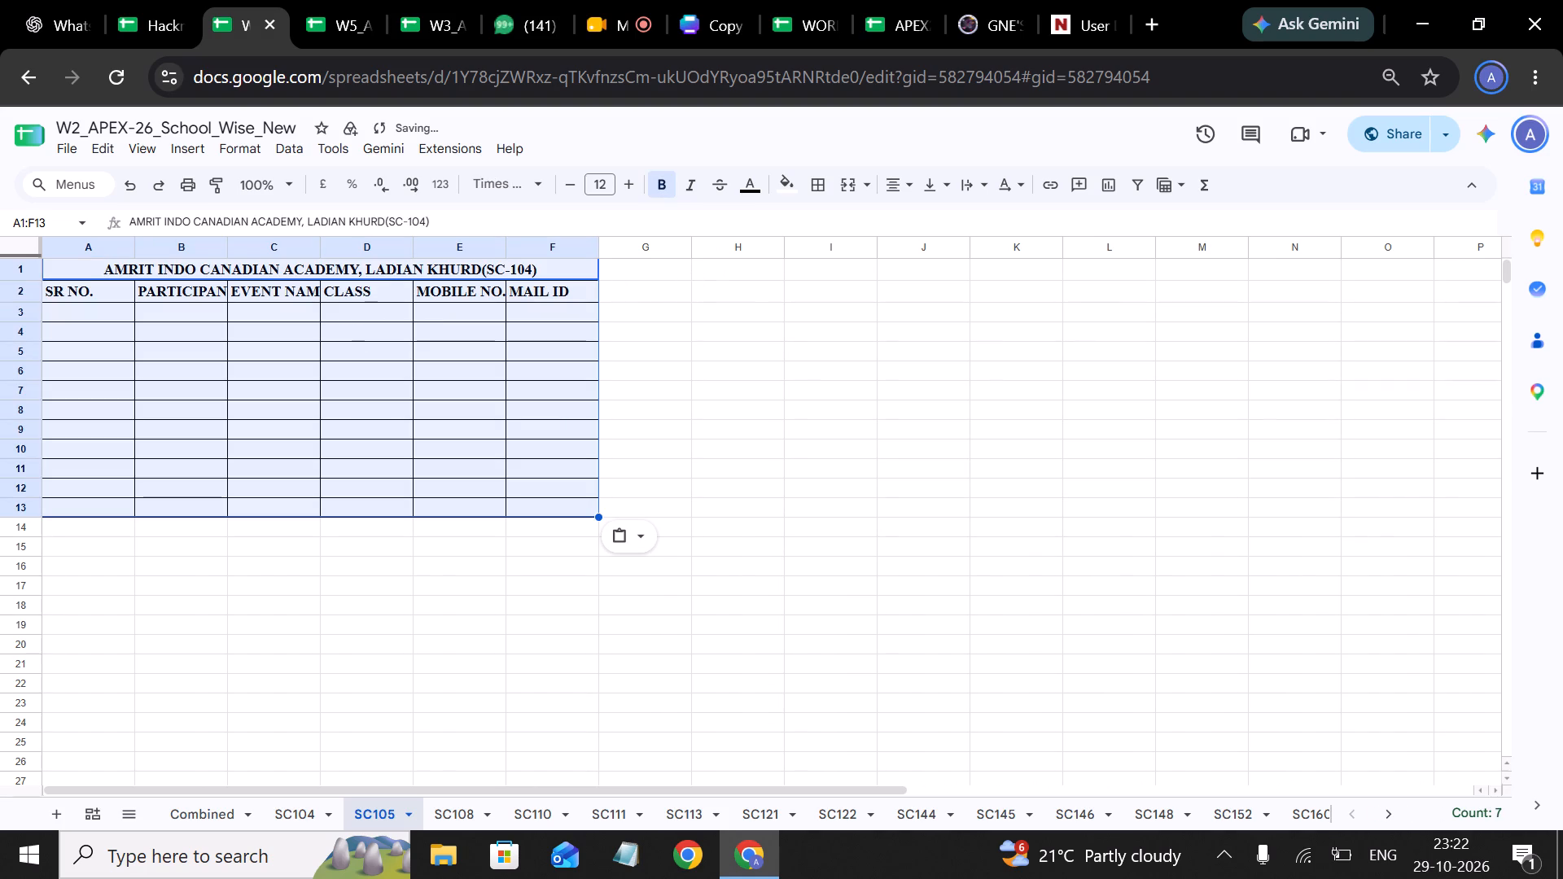
pyautogui.click(374, 274)
pyautogui.doubleClick(385, 275)
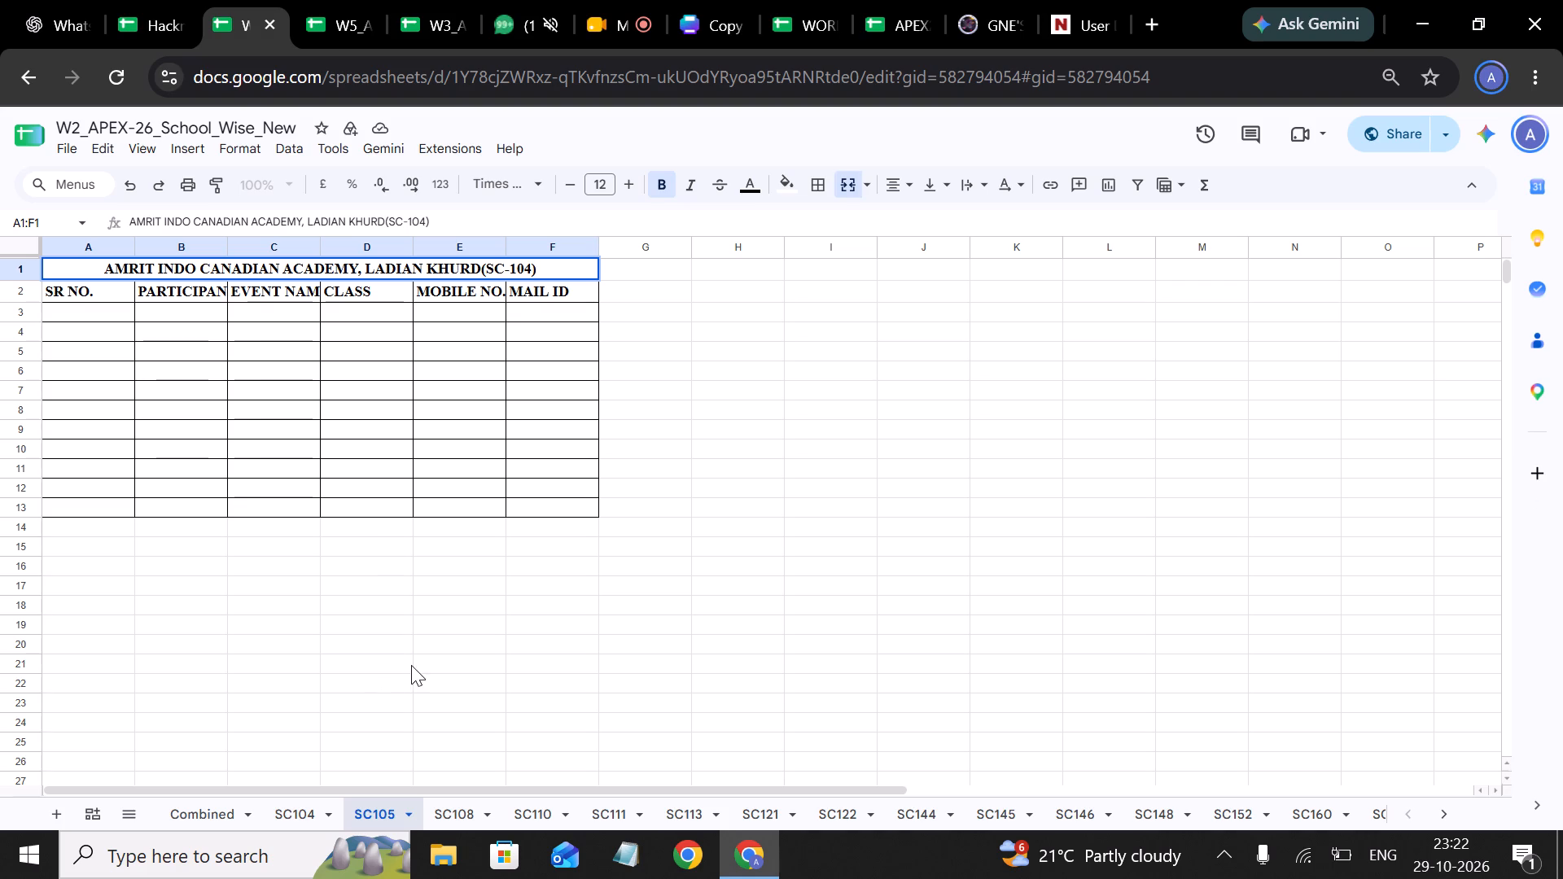
# Paste the copied participant table at A1 in each of the sheets SC108, SC110, SC111, SC113, SC121 and SC122.
pyautogui.click(435, 815)
pyautogui.hotkey('ctrl', 'v')
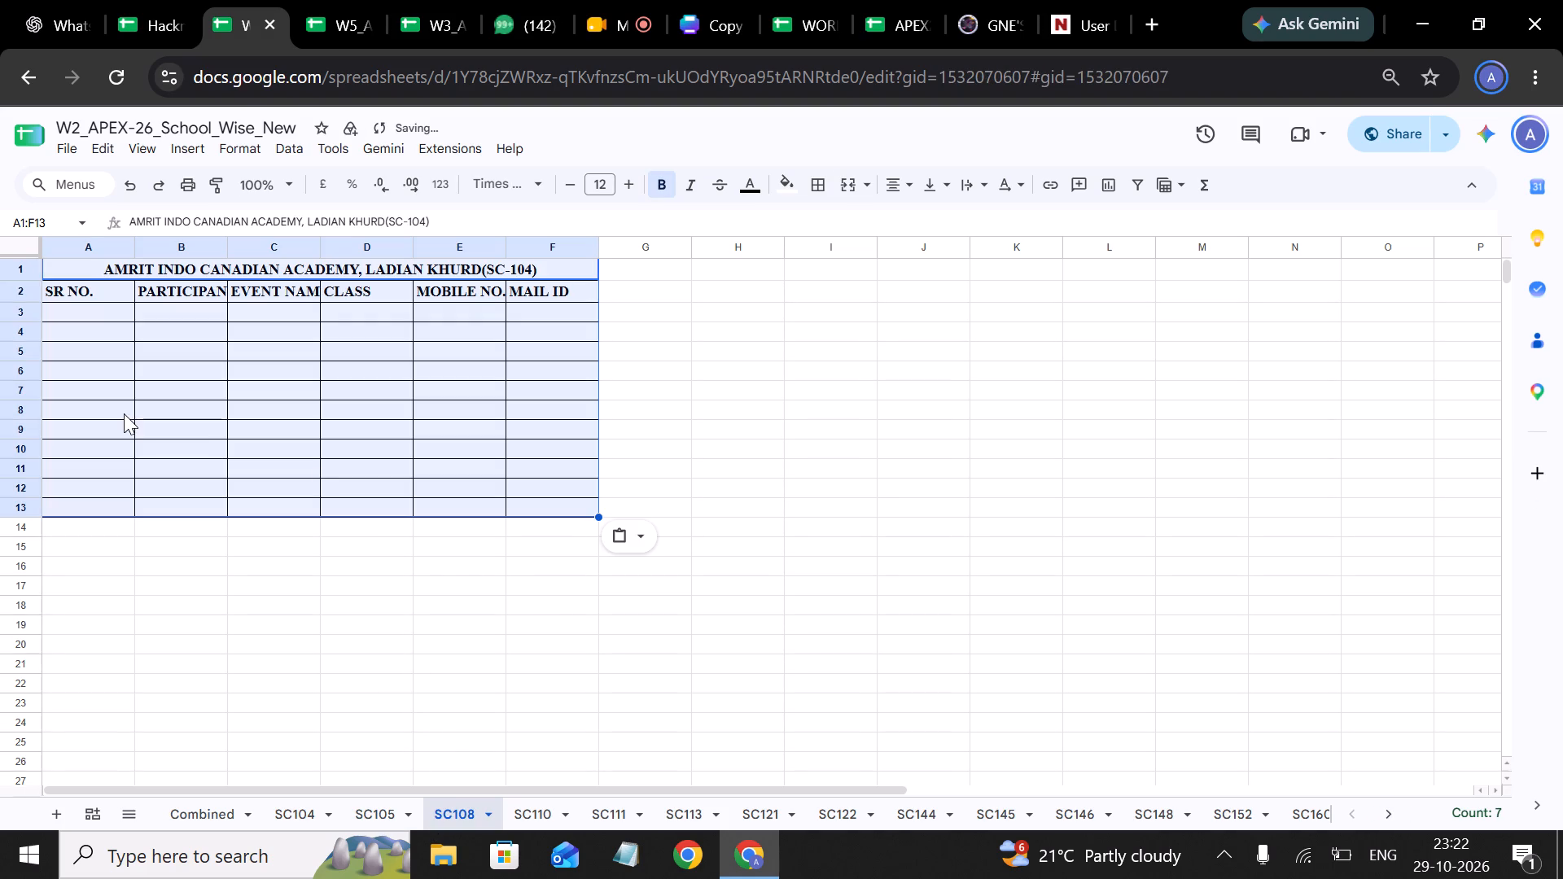
pyautogui.click(542, 816)
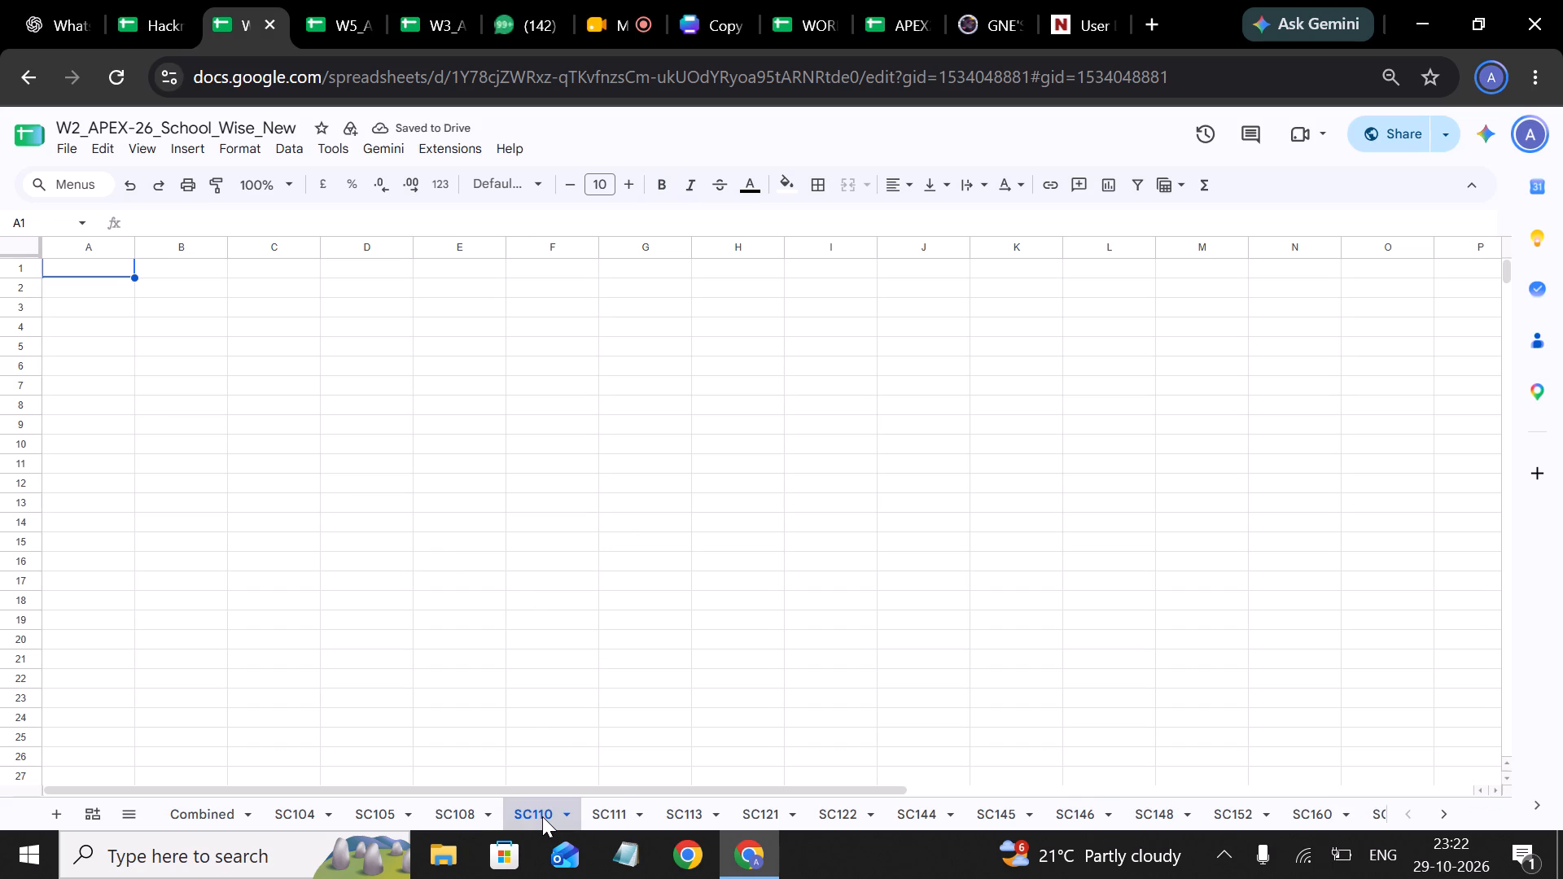
pyautogui.hotkey('ctrl', 'v')
pyautogui.click(601, 818)
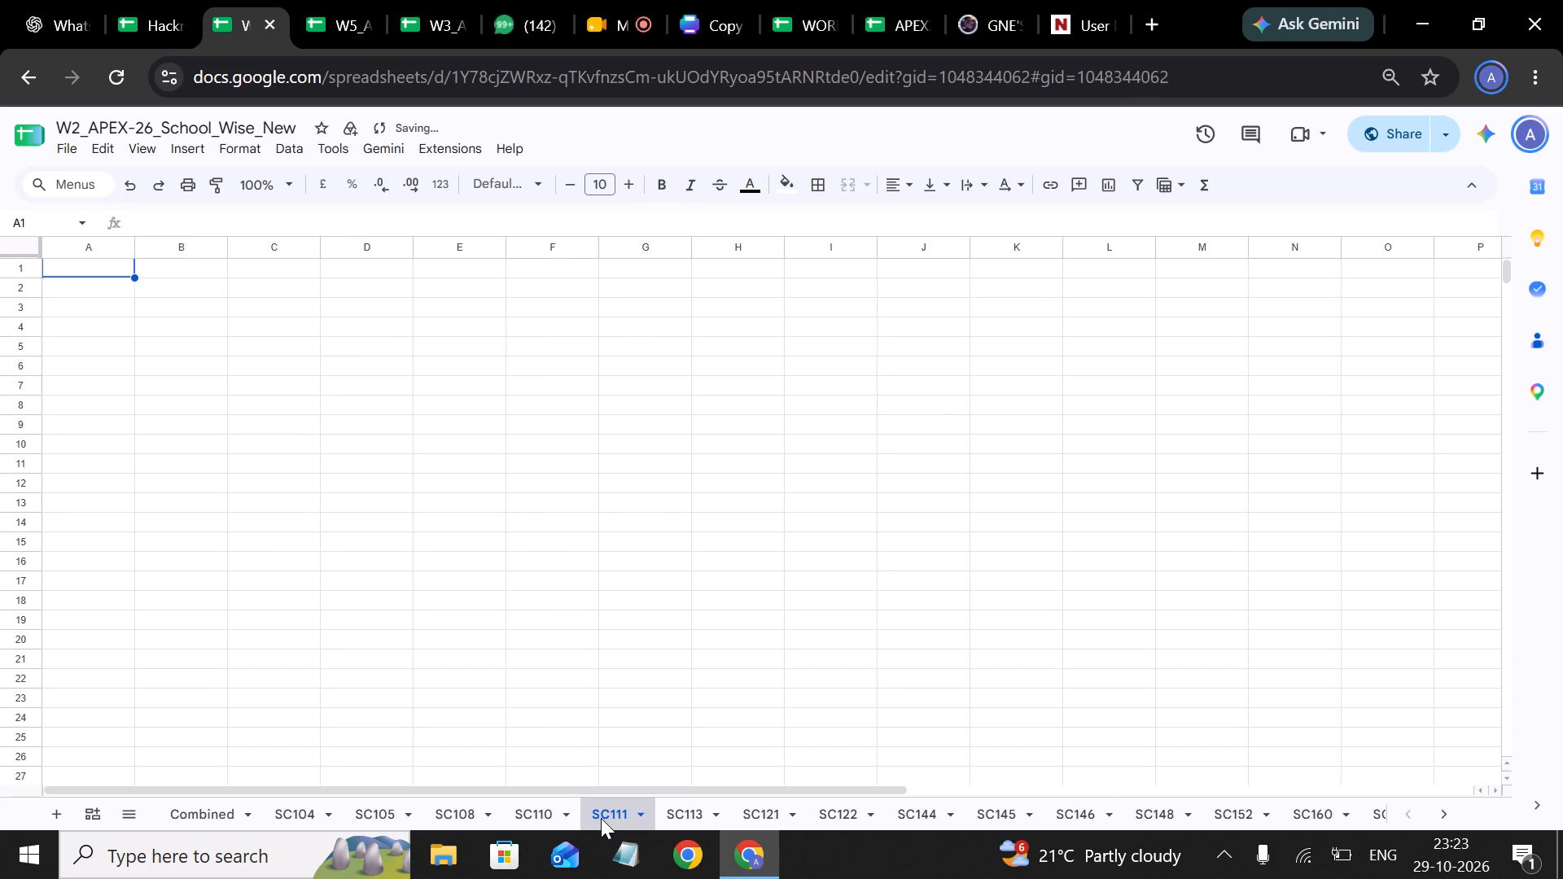
pyautogui.hotkey('ctrl', 'v')
pyautogui.click(694, 818)
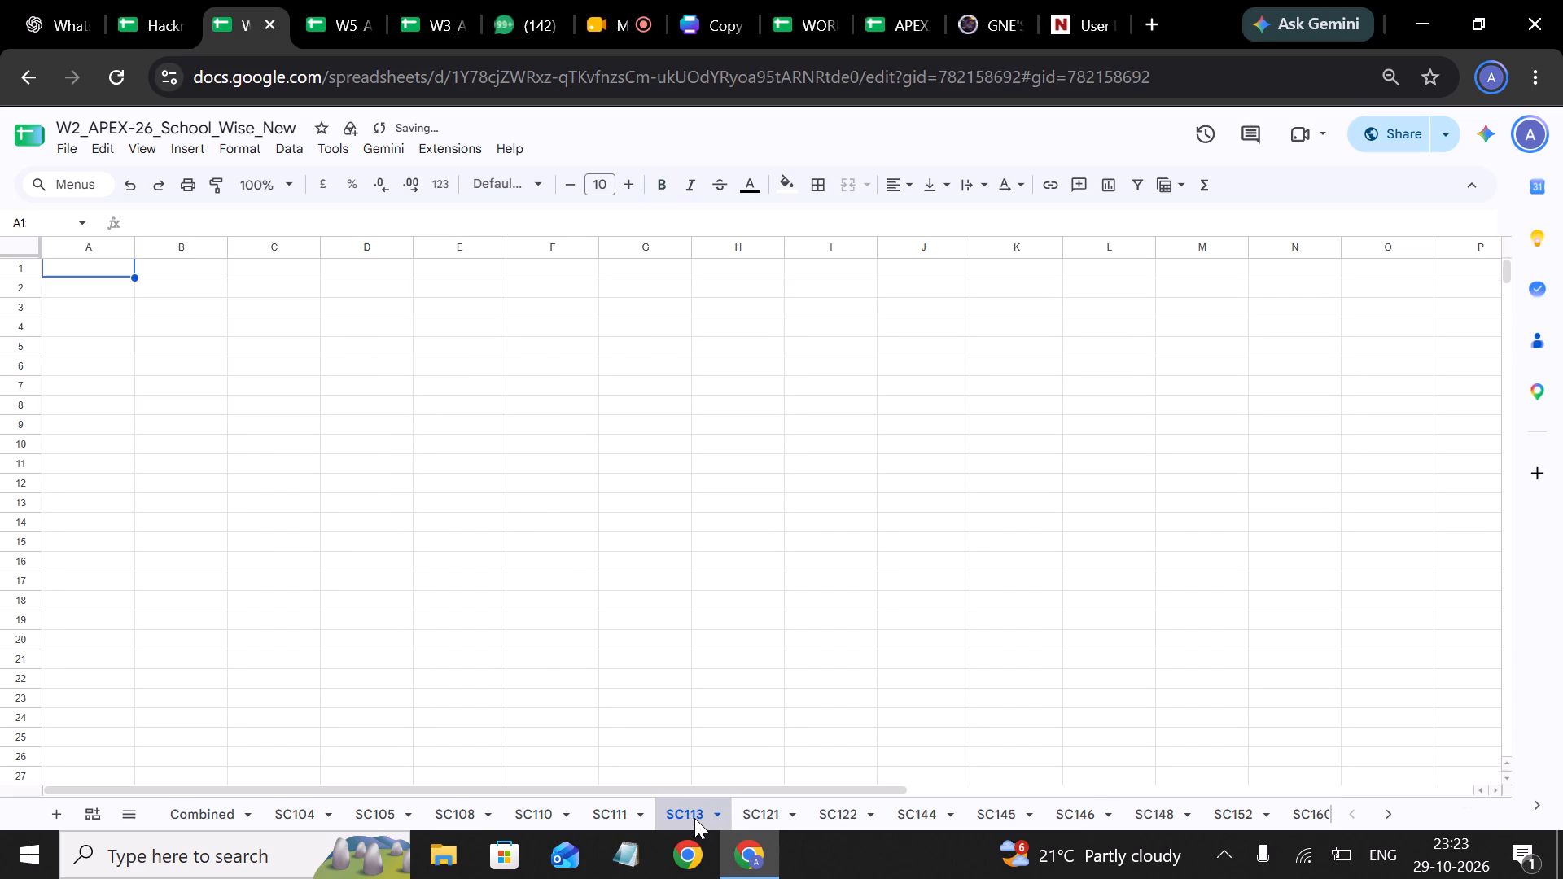
pyautogui.hotkey('ctrl', 'v')
pyautogui.click(745, 816)
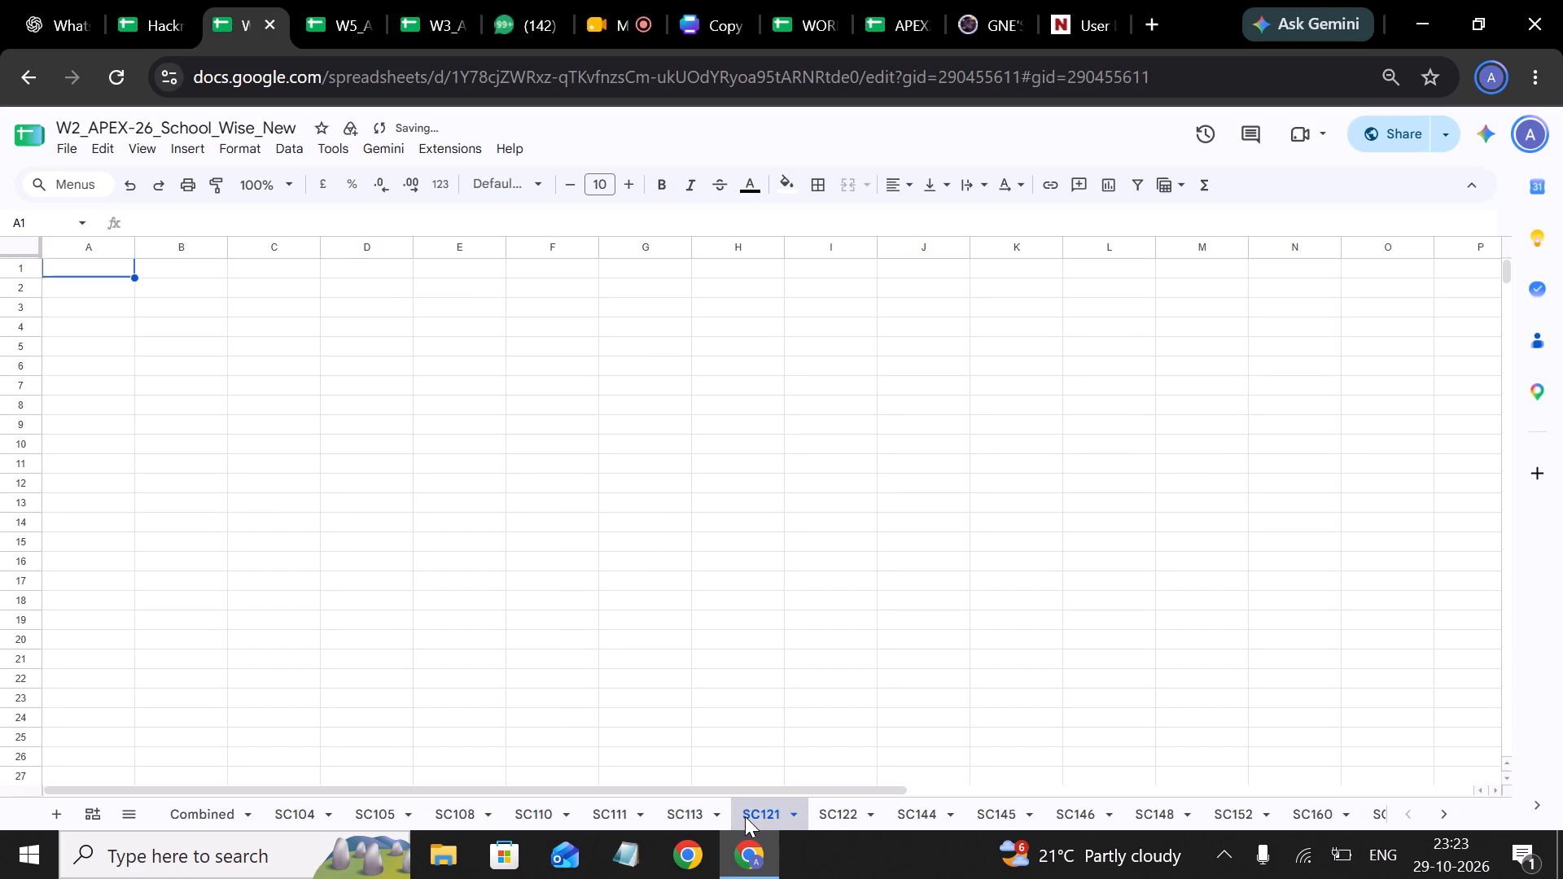
pyautogui.hotkey('ctrl', 'v')
pyautogui.click(825, 820)
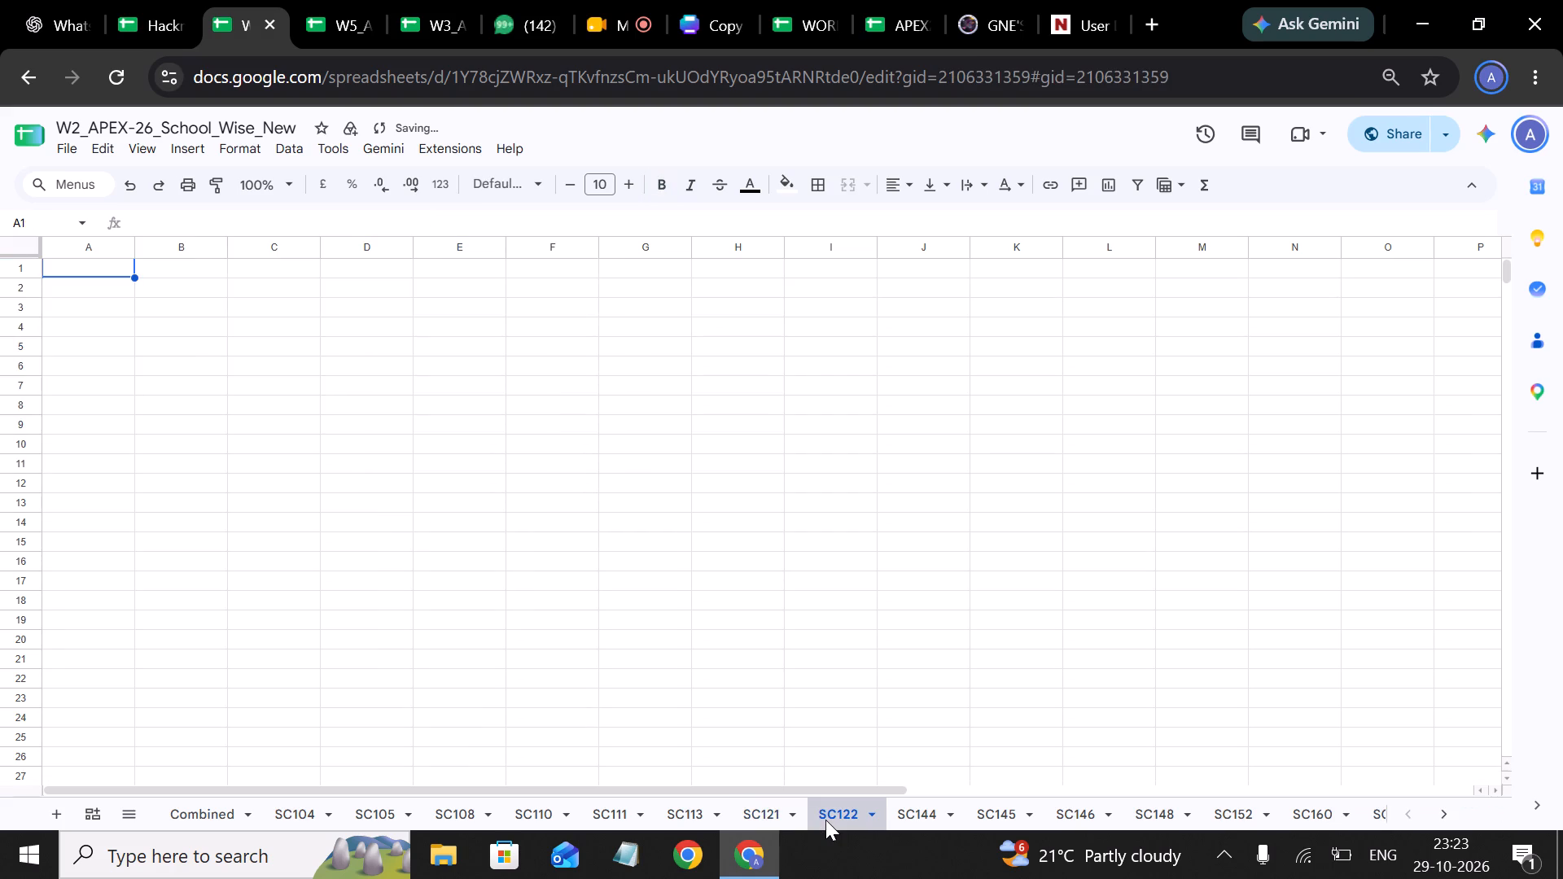
pyautogui.hotkey('ctrl', 'v')
# Paste the copied participant table at A1 in each of the sheets SC144, SC145, SC146, SC148, SC152 and SC160.
pyautogui.click(901, 815)
pyautogui.hotkey('ctrl', 'v')
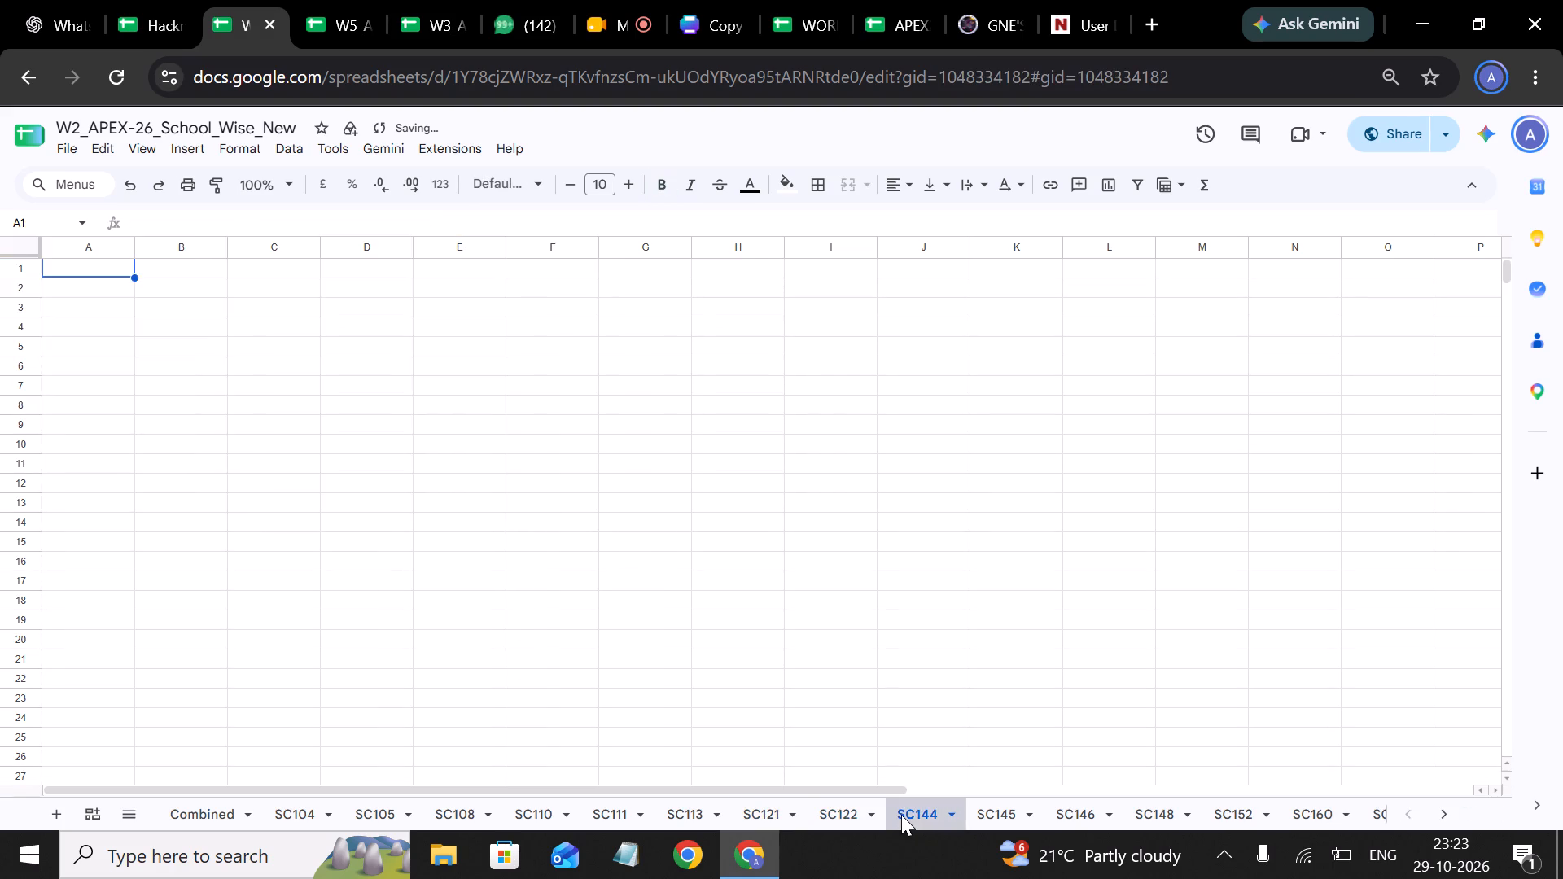
pyautogui.click(982, 816)
pyautogui.hotkey('ctrl', 'v')
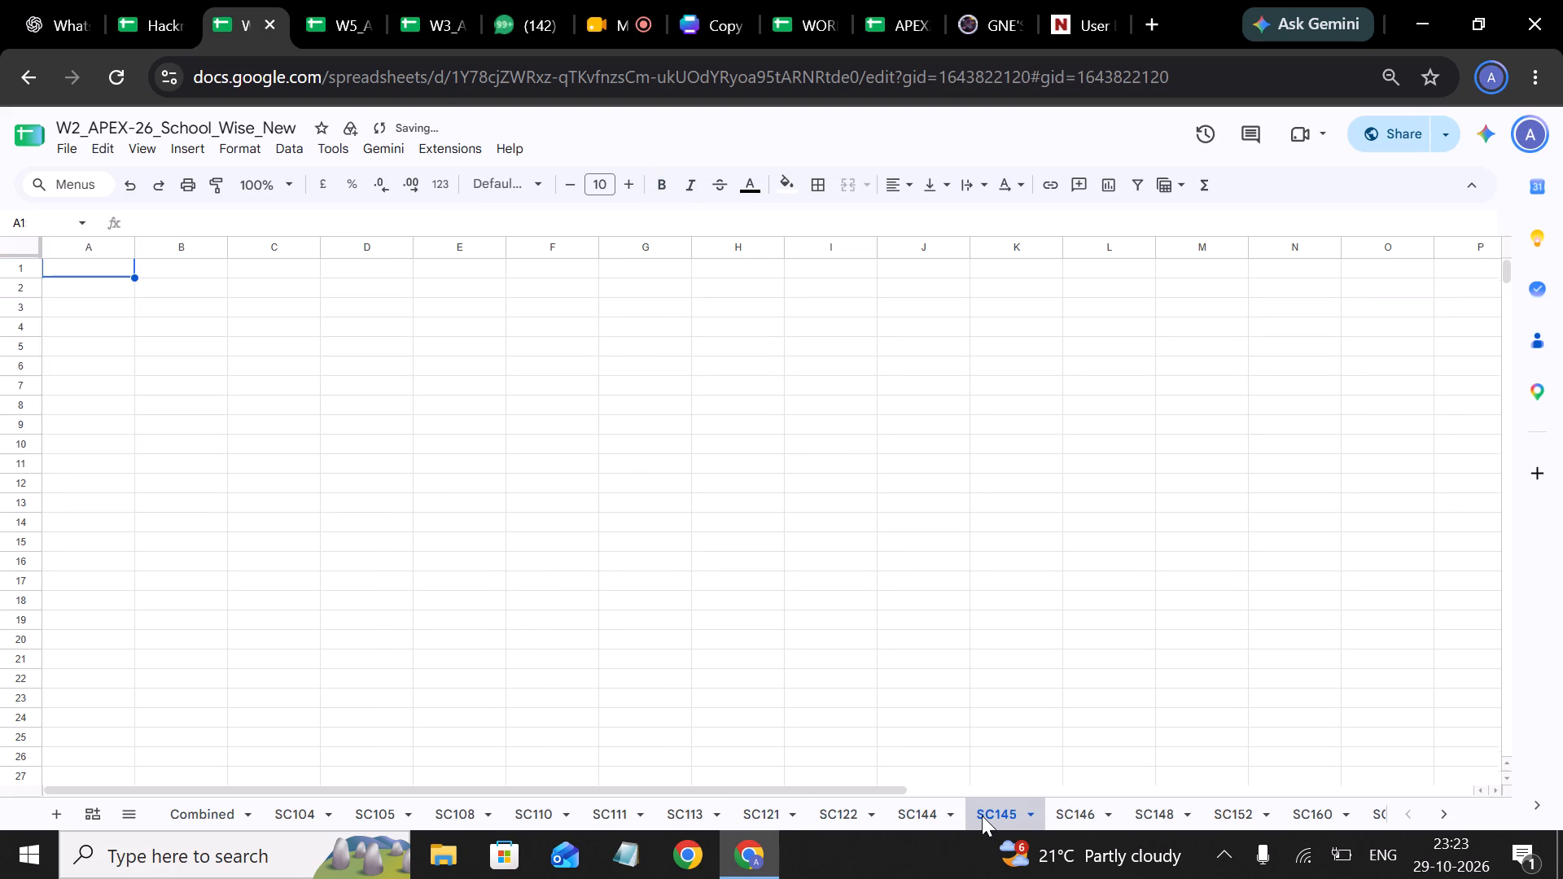
pyautogui.click(1062, 807)
pyautogui.hotkey('ctrl', 'v')
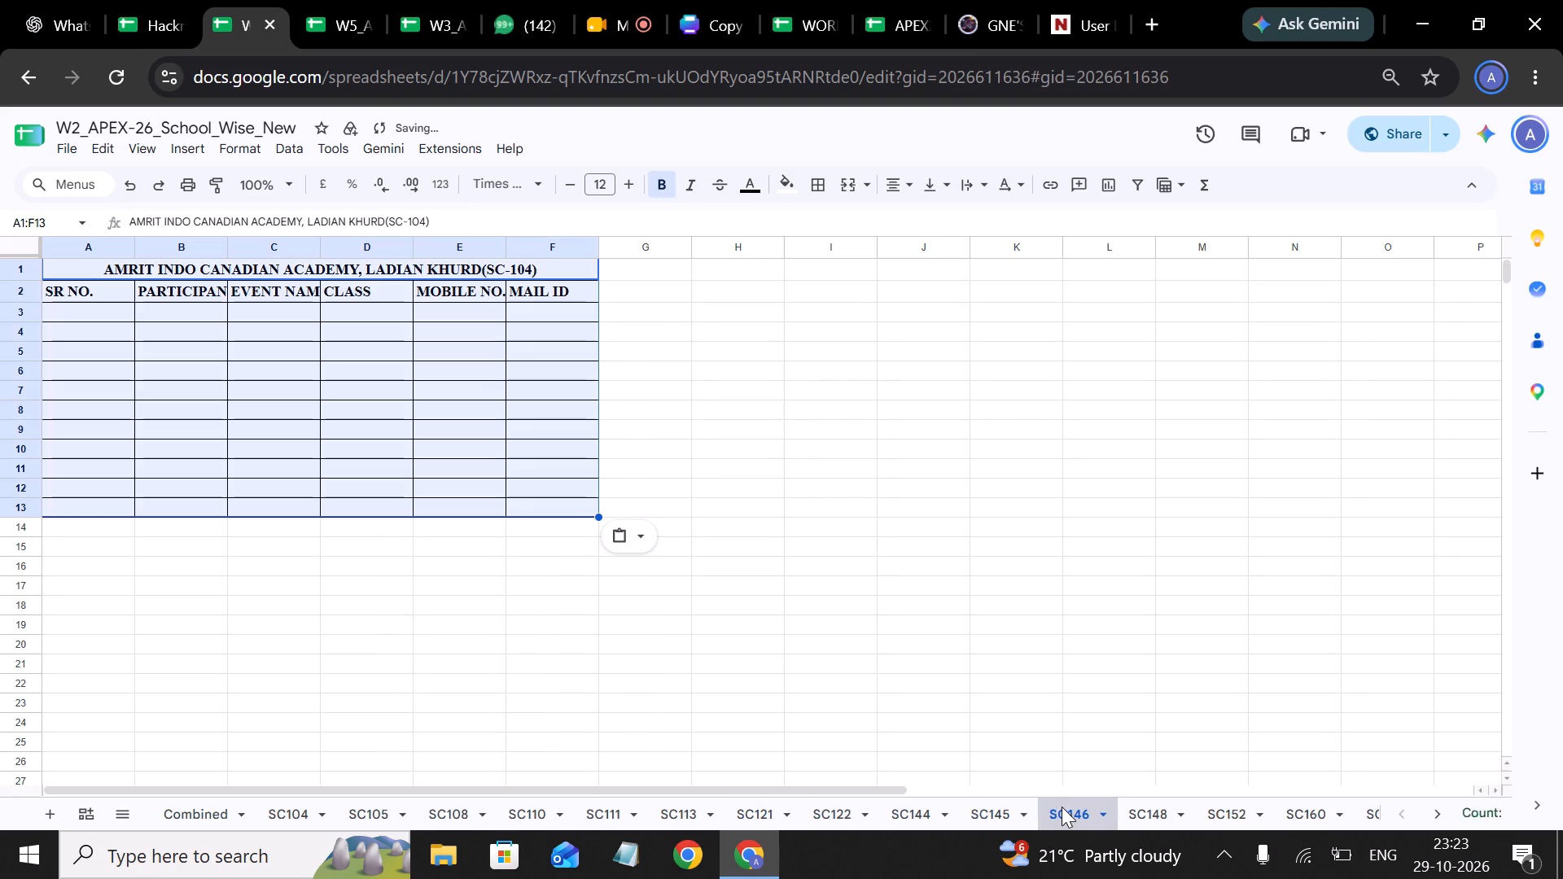
pyautogui.click(1147, 815)
pyautogui.hotkey('ctrl', 'v')
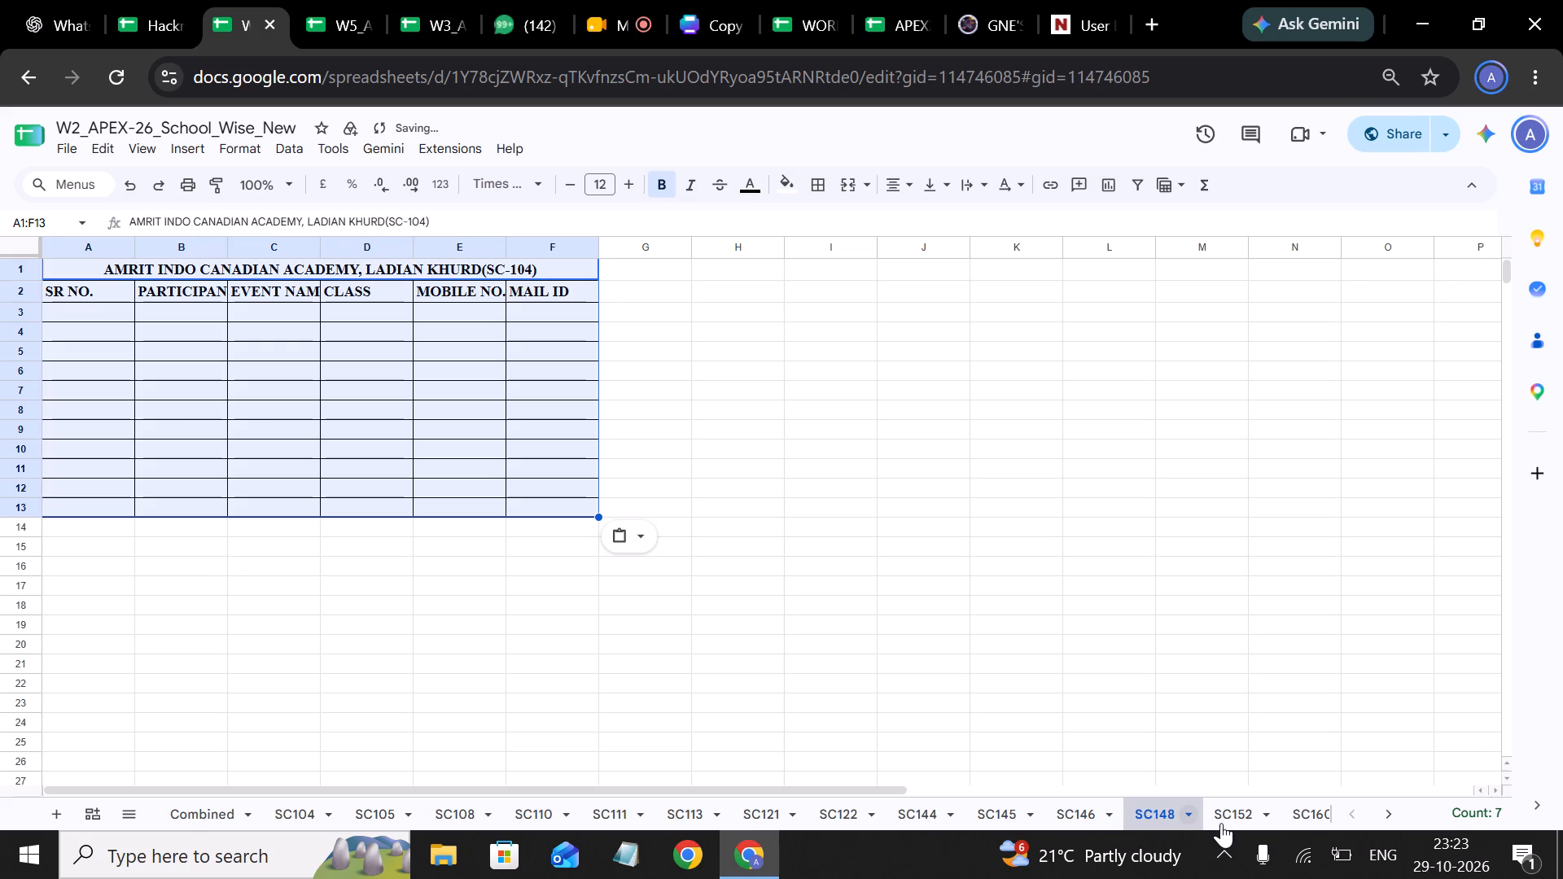
pyautogui.click(1221, 820)
pyautogui.hotkey('ctrl', 'v')
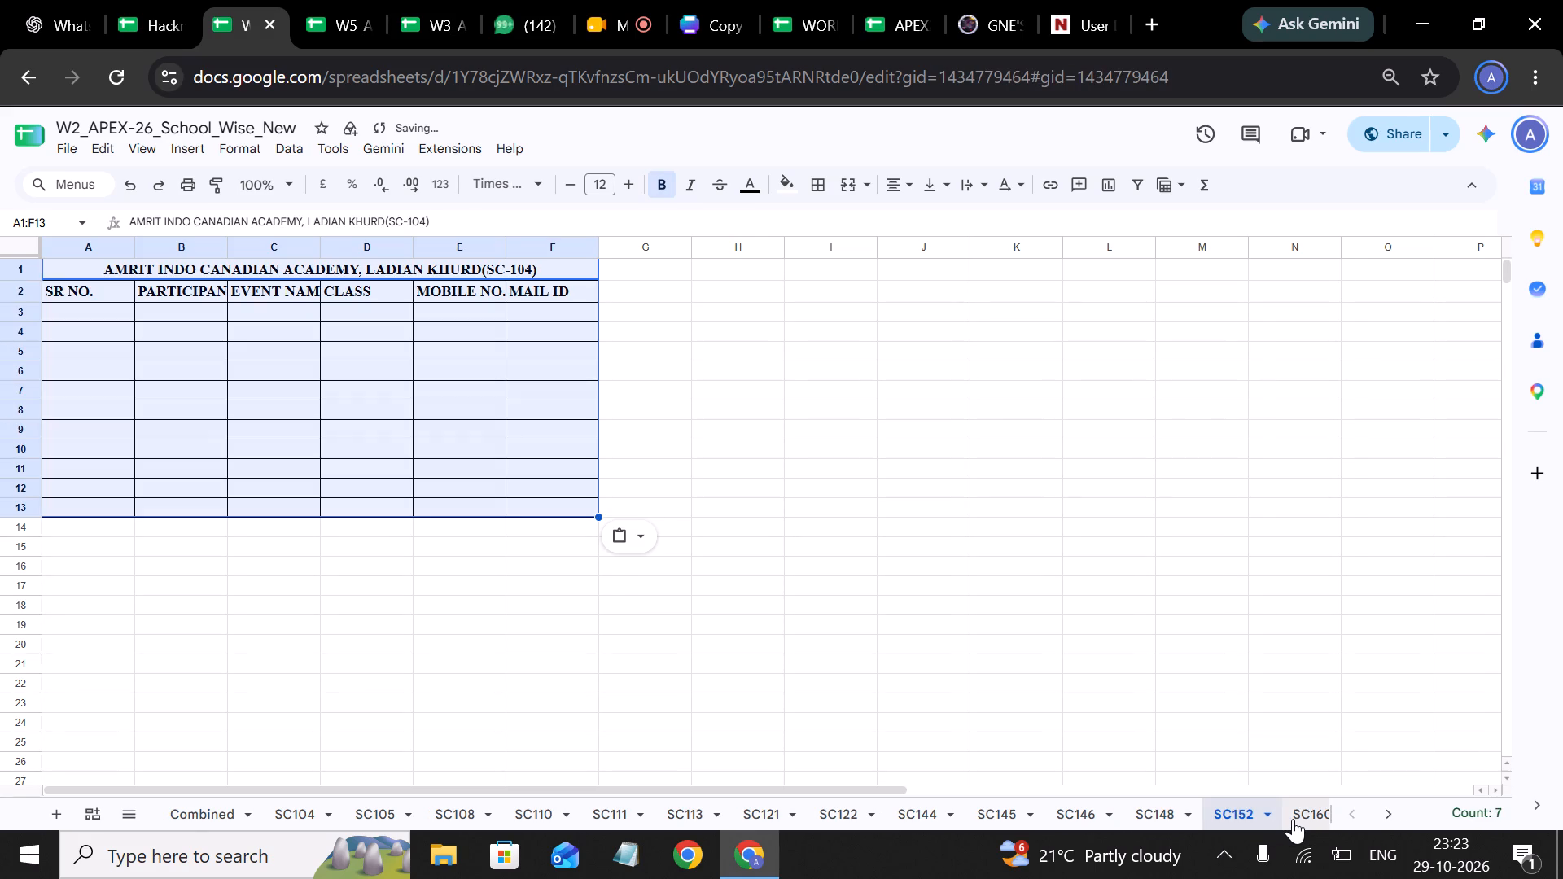
pyautogui.click(1293, 819)
pyautogui.hotkey('ctrl', 'v')
# Paste the copied participant table at A1 in each of the sheets SC161, SC162 and SC163.
pyautogui.hscroll(-1, 1293, 819)
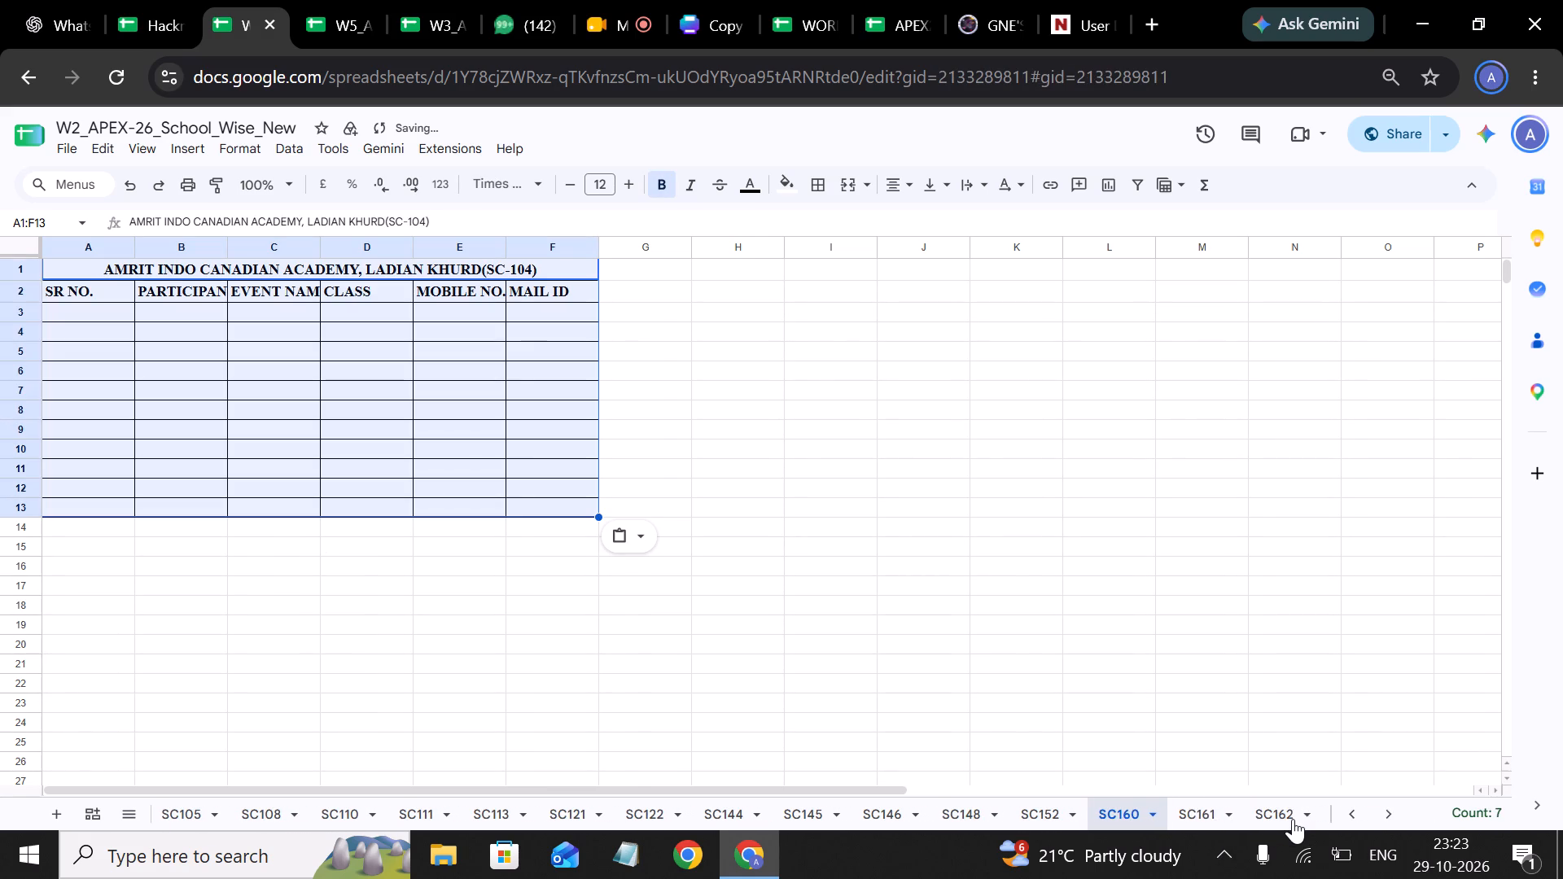
pyautogui.hscroll(-1, 1293, 819)
pyautogui.click(1178, 808)
pyautogui.hotkey('ctrl', 'v')
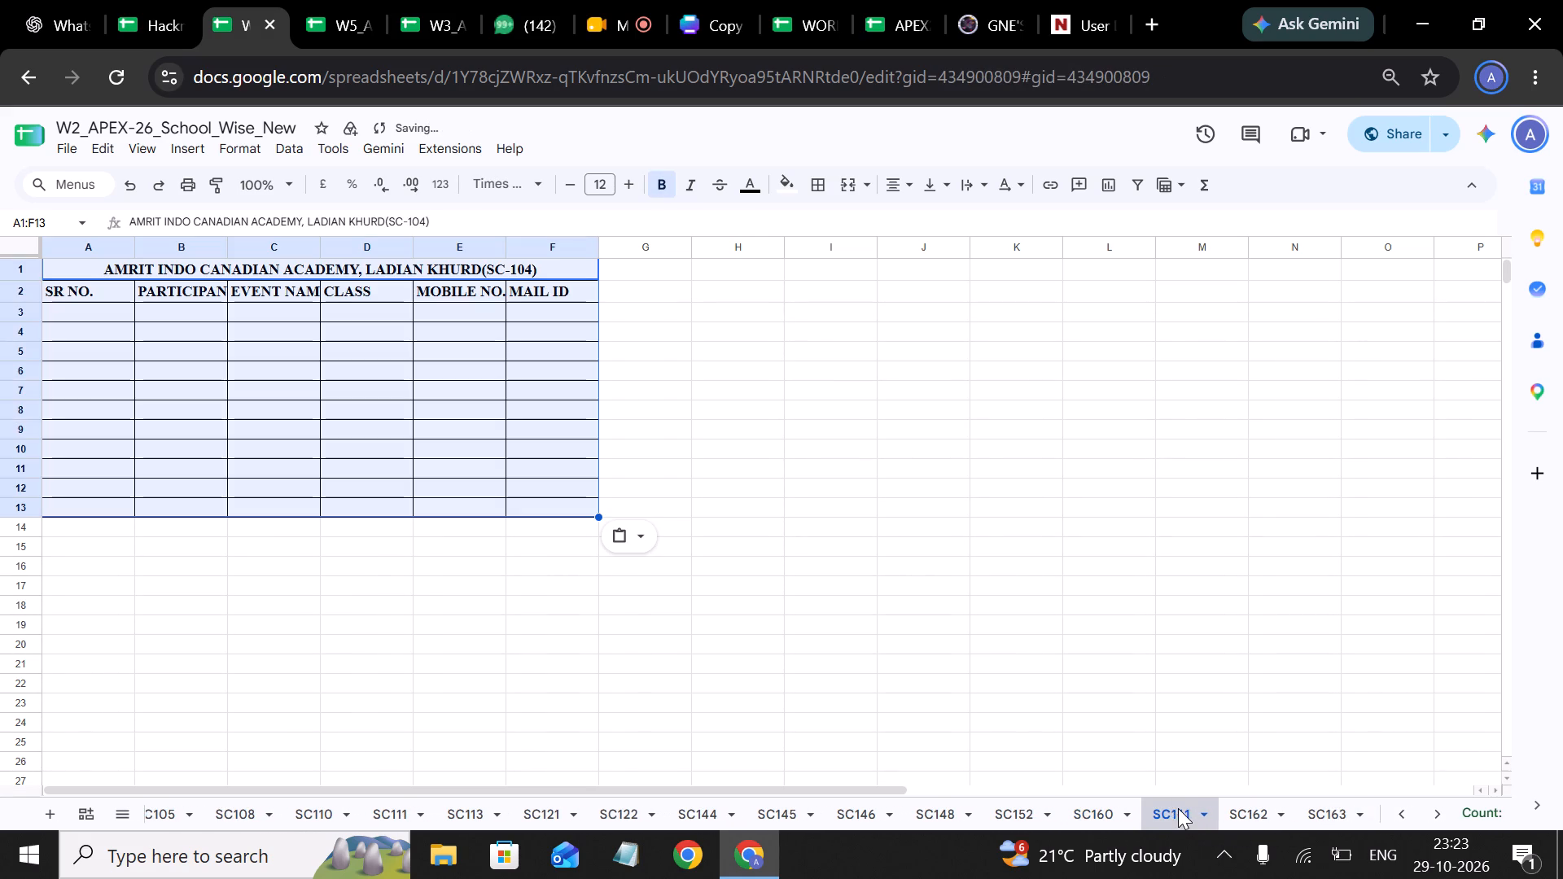
pyautogui.click(1238, 809)
pyautogui.hotkey('ctrl', 'v')
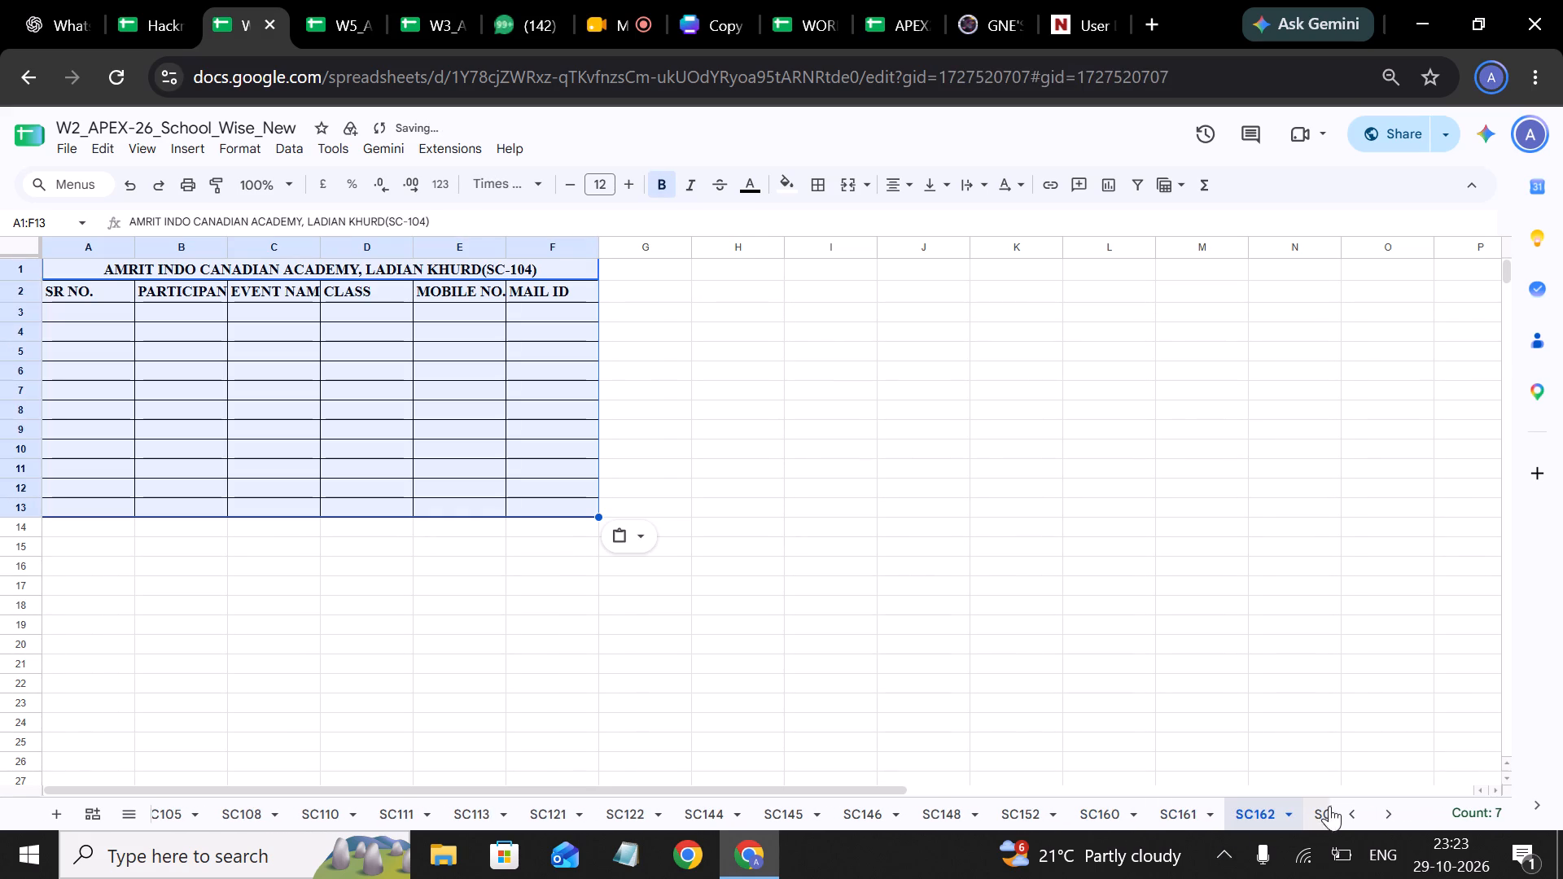
pyautogui.click(1330, 807)
pyautogui.click(1324, 809)
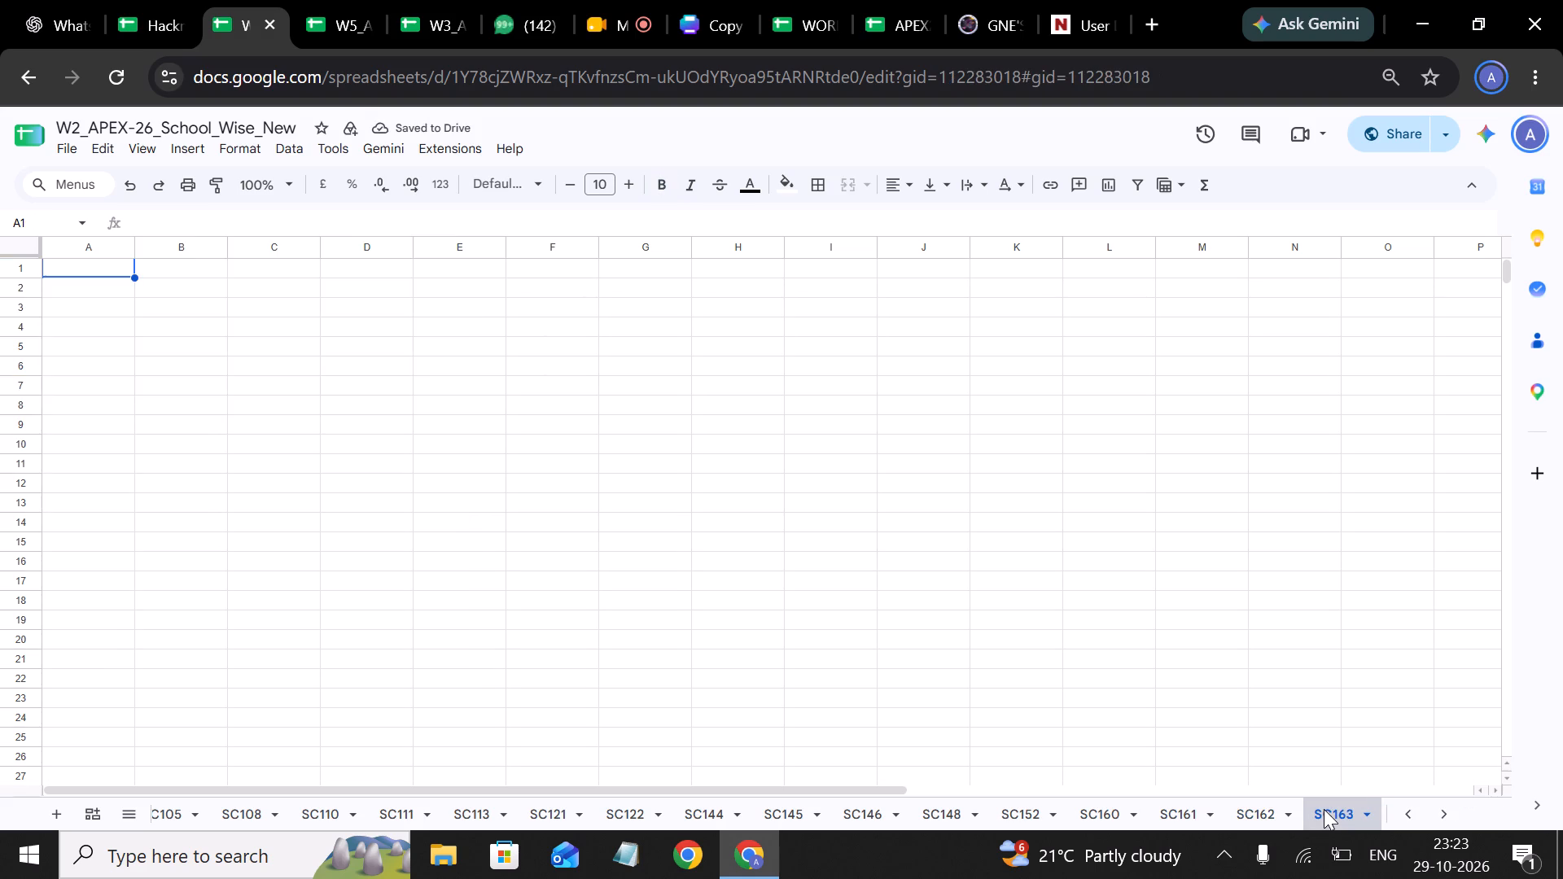
pyautogui.hotkey('ctrl', 'v')
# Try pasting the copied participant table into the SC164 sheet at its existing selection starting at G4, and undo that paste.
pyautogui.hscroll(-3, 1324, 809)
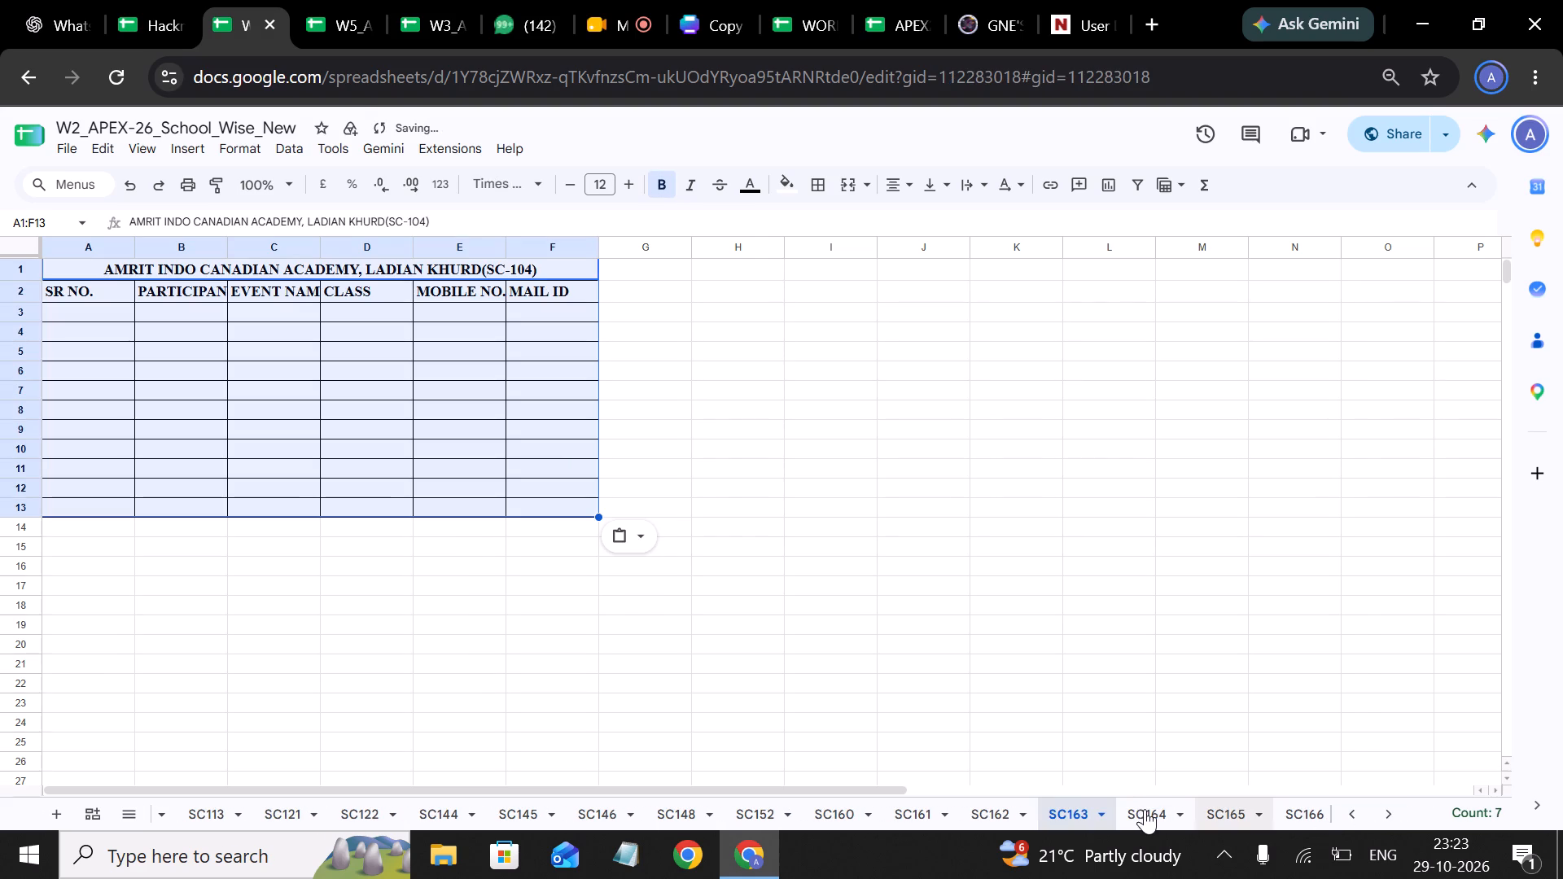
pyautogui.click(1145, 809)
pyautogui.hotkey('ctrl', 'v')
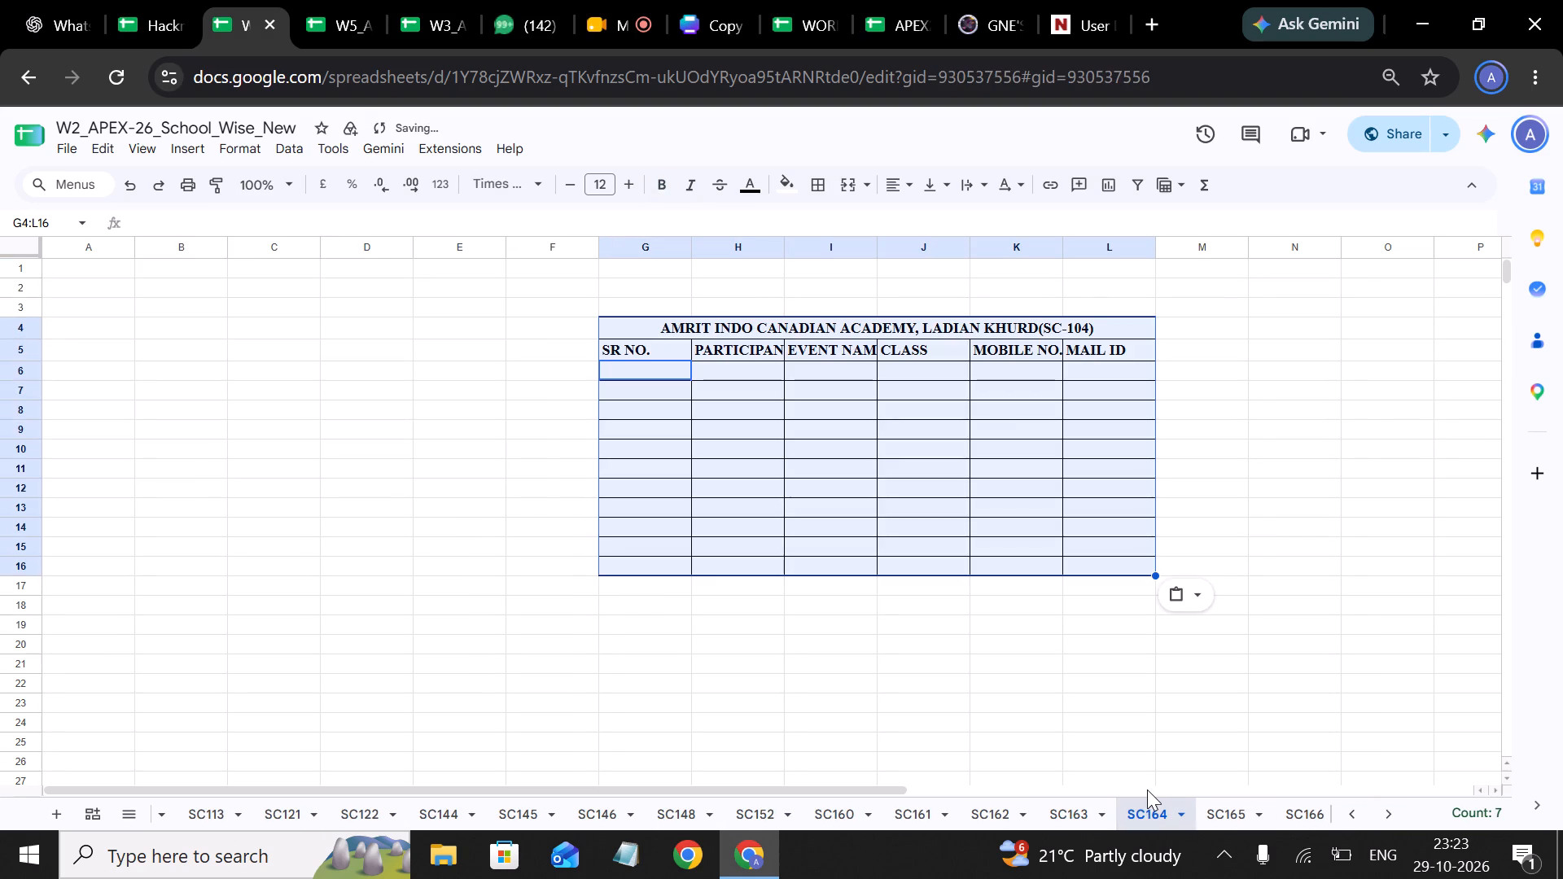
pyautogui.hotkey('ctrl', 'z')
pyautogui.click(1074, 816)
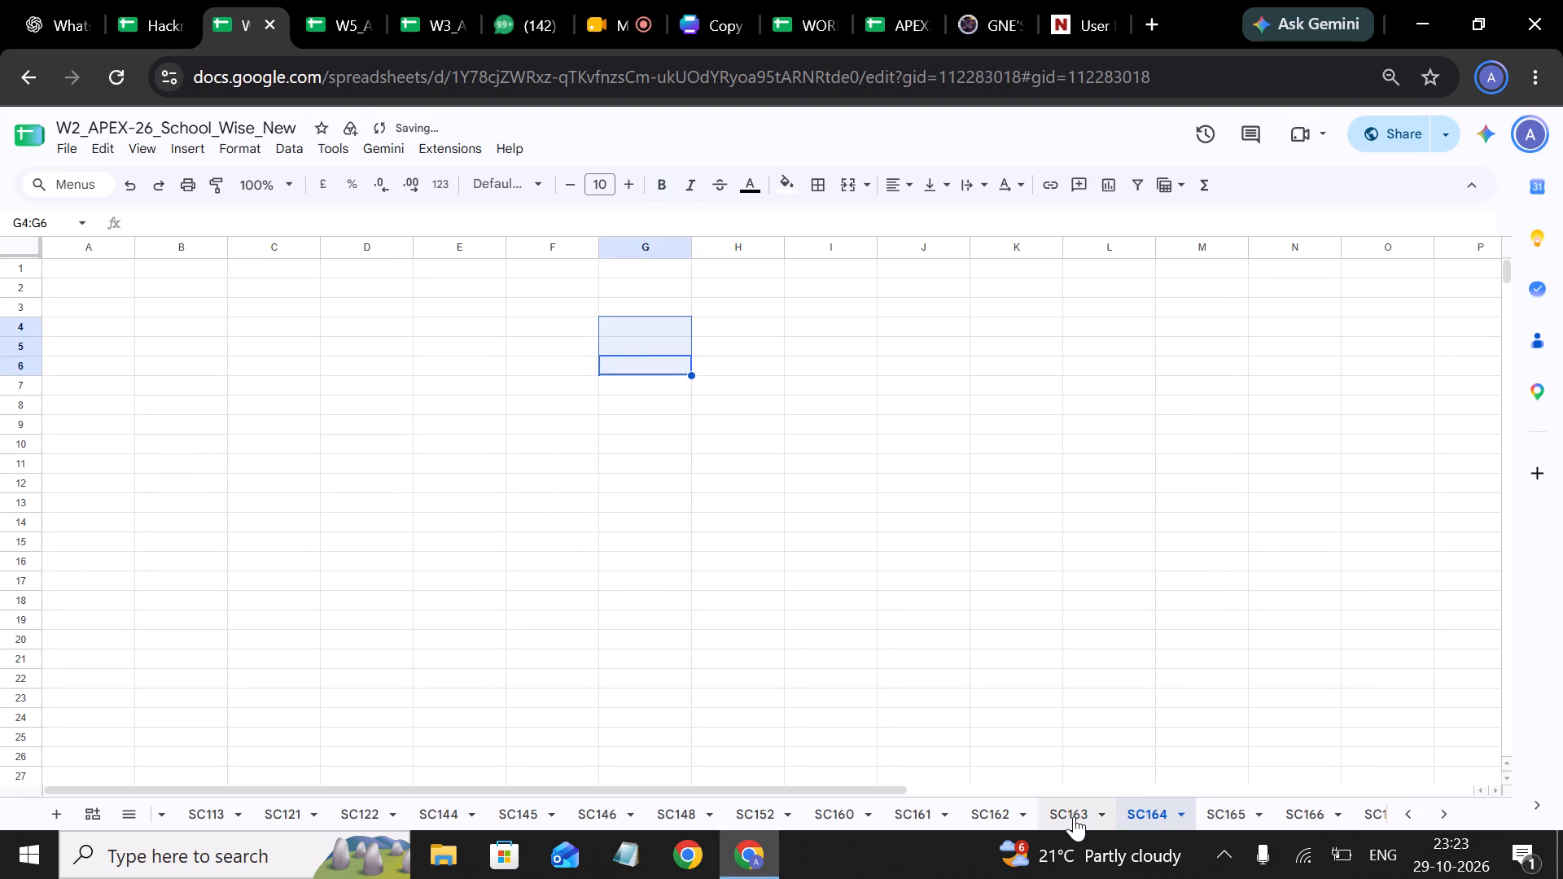
# Paste the copied participant table into the SC164 sheet starting at cell A1.
pyautogui.click(1123, 807)
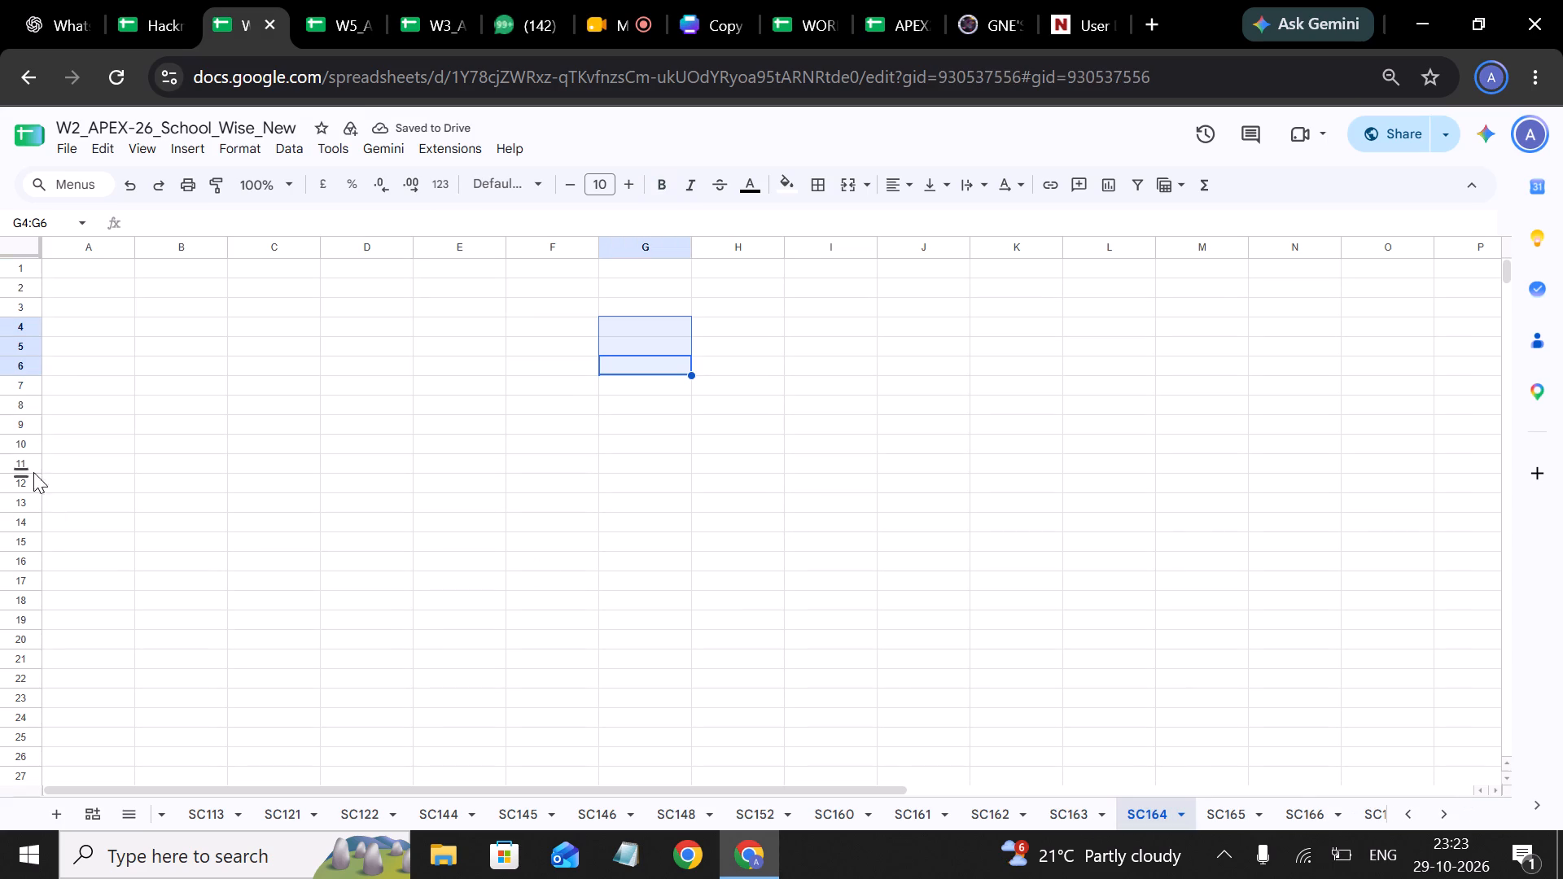
pyautogui.click(108, 273)
pyautogui.hotkey('ctrl', 'v')
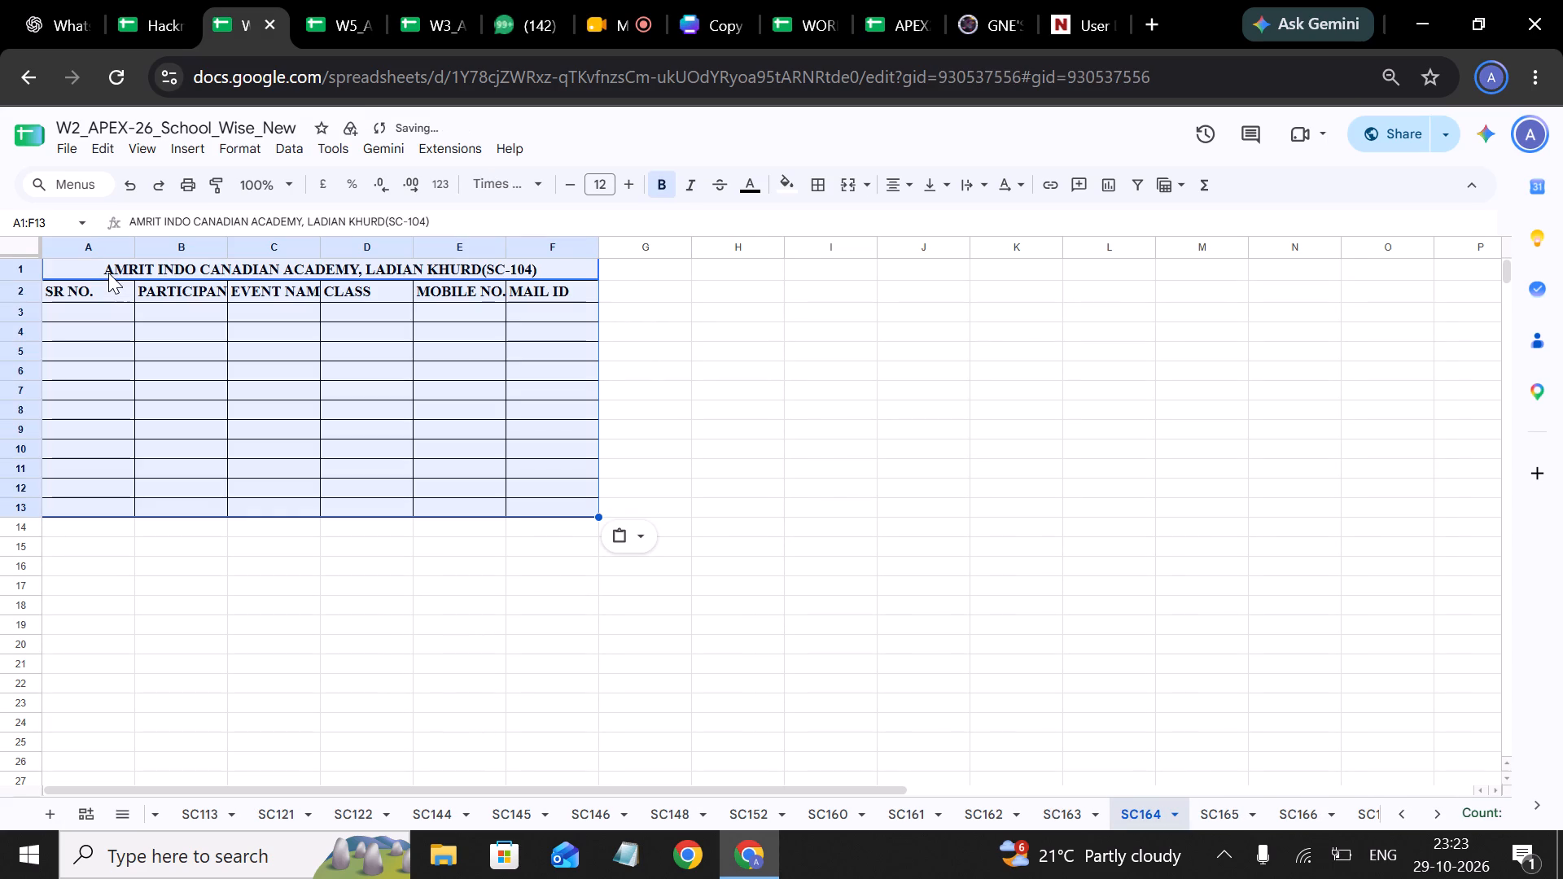
# Paste the copied participant table at A1 in each of the sheets SC165, SC166, SC167 and SC173.
pyautogui.click(1212, 807)
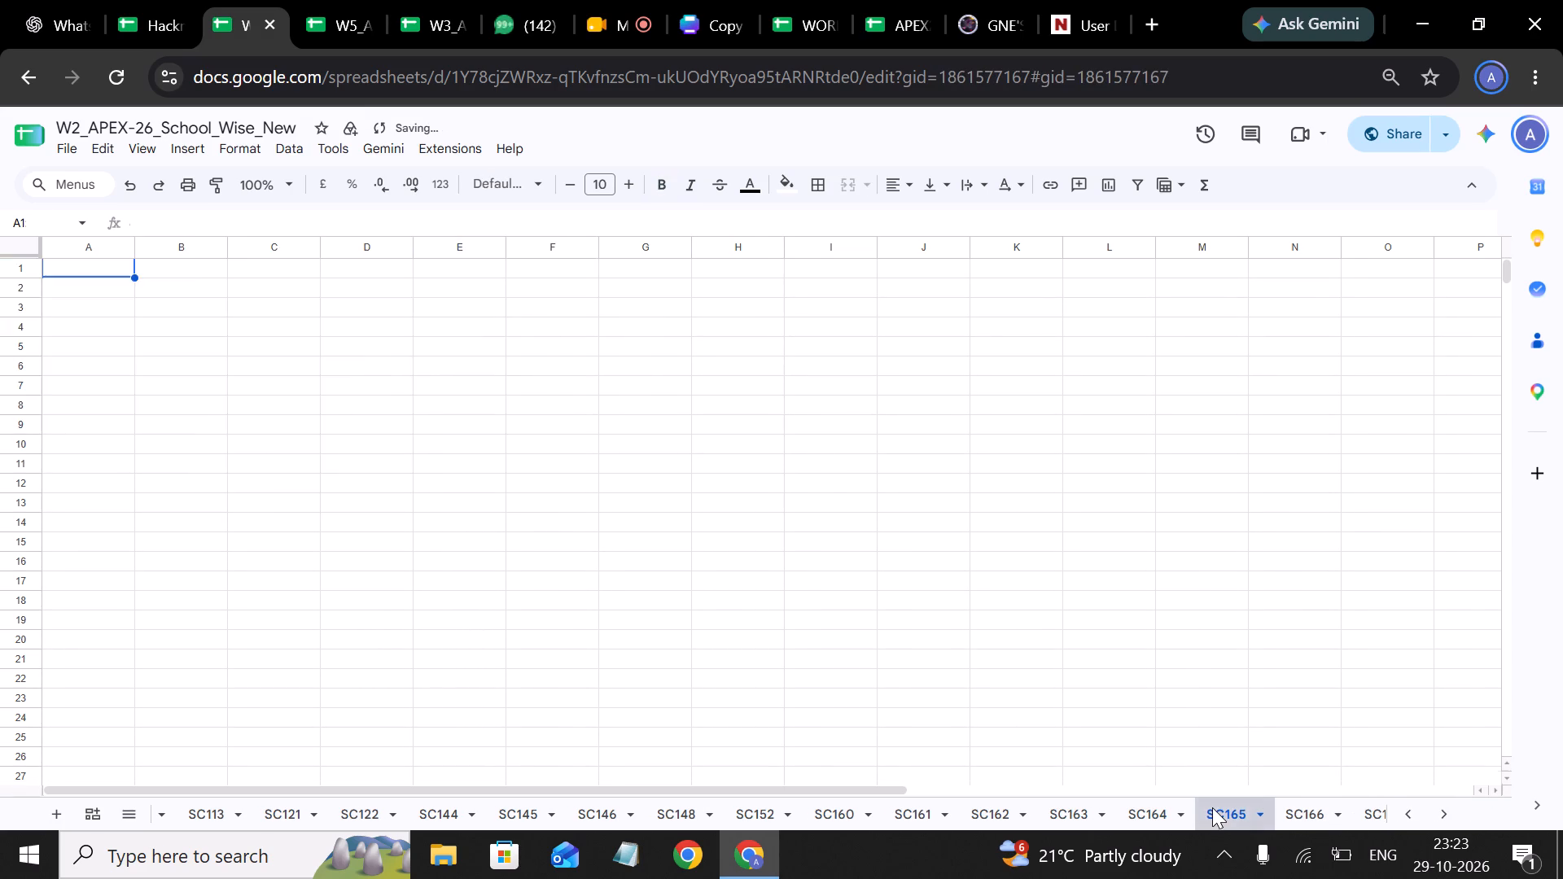
pyautogui.hotkey('ctrl', 'v')
pyautogui.click(1307, 813)
pyautogui.hotkey('ctrl', 'v')
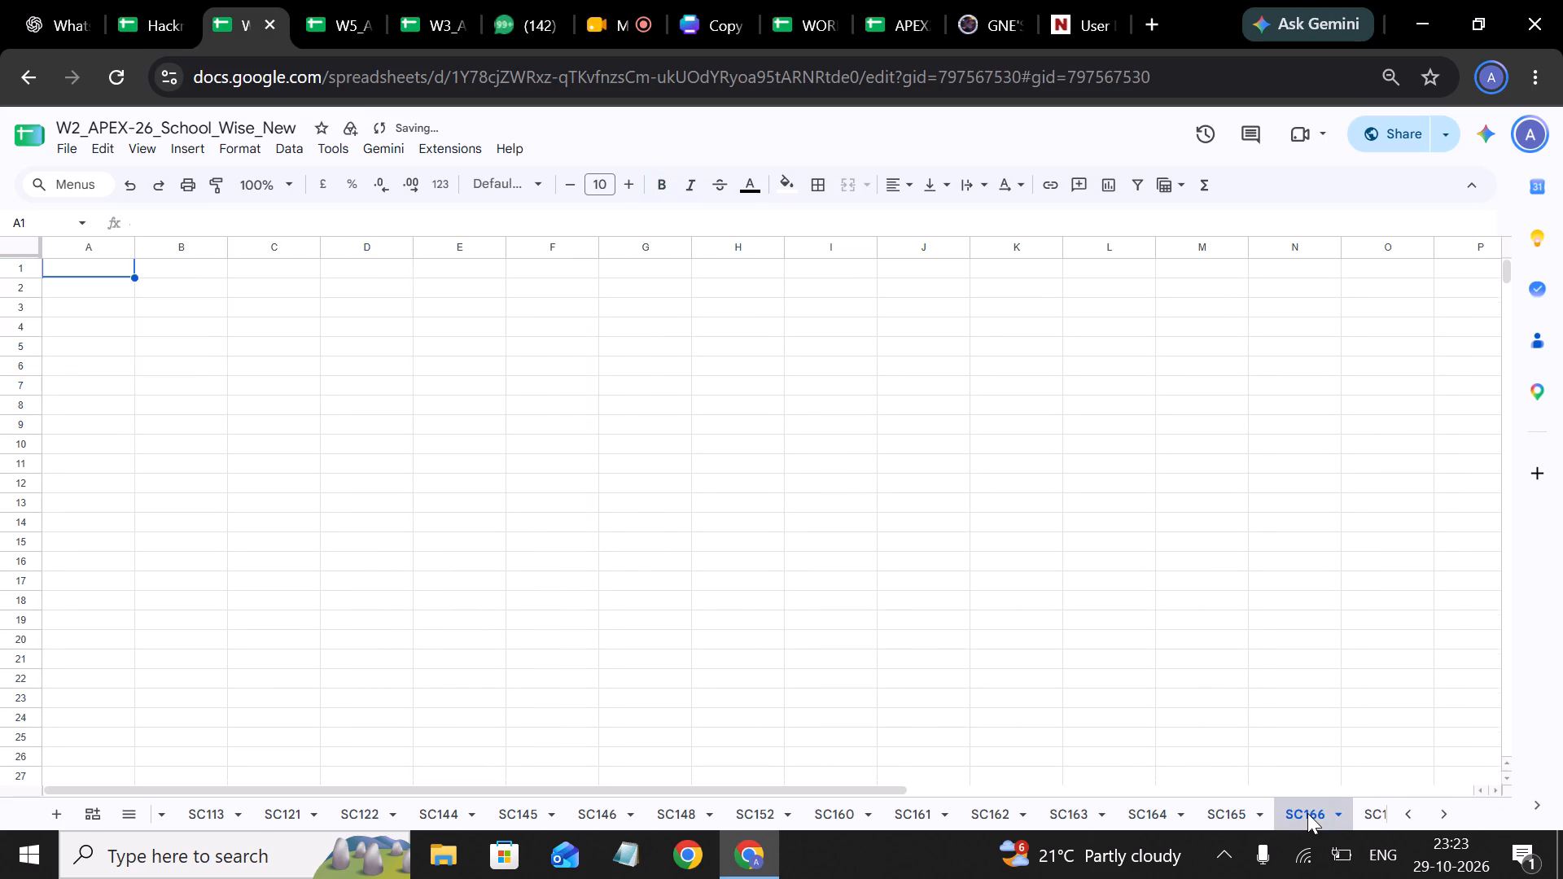
pyautogui.press('Right')
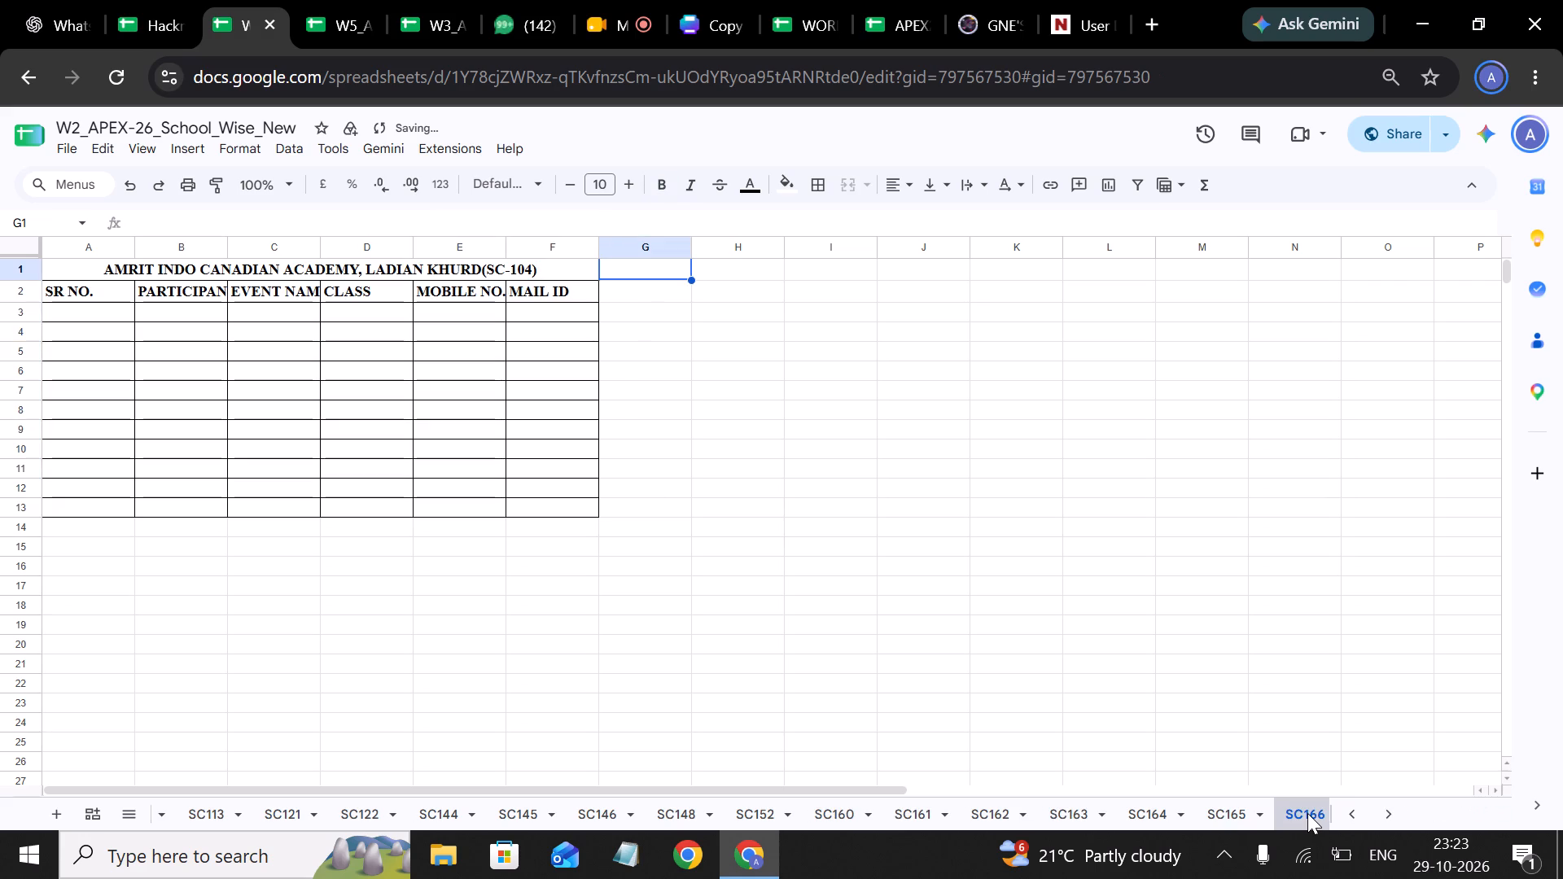
pyautogui.hscroll(-6, 1307, 813)
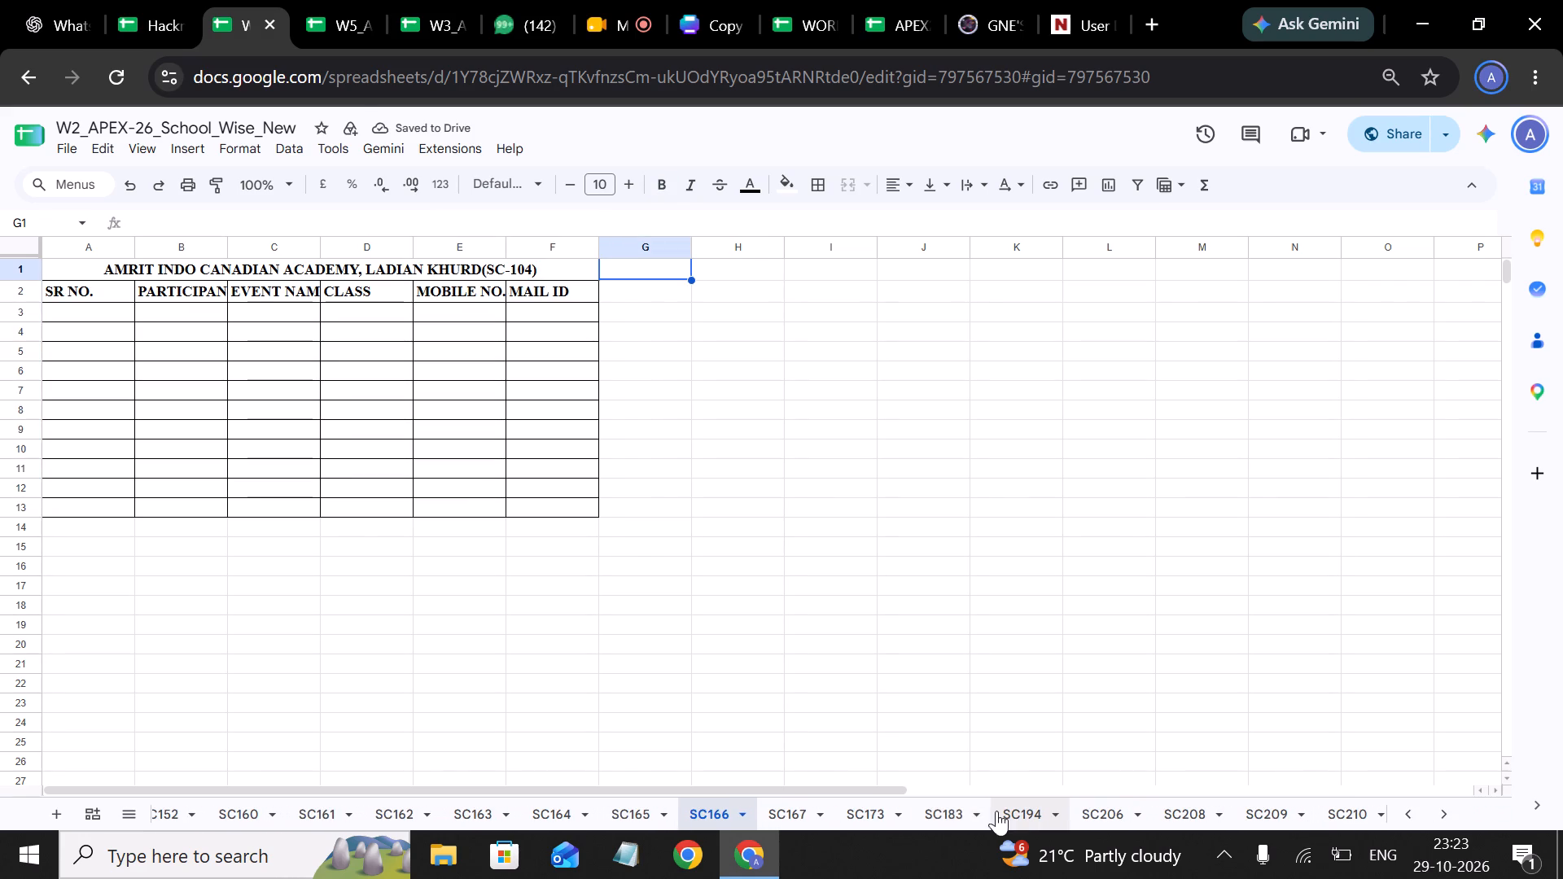
pyautogui.click(813, 807)
pyautogui.hotkey('ctrl', 'v')
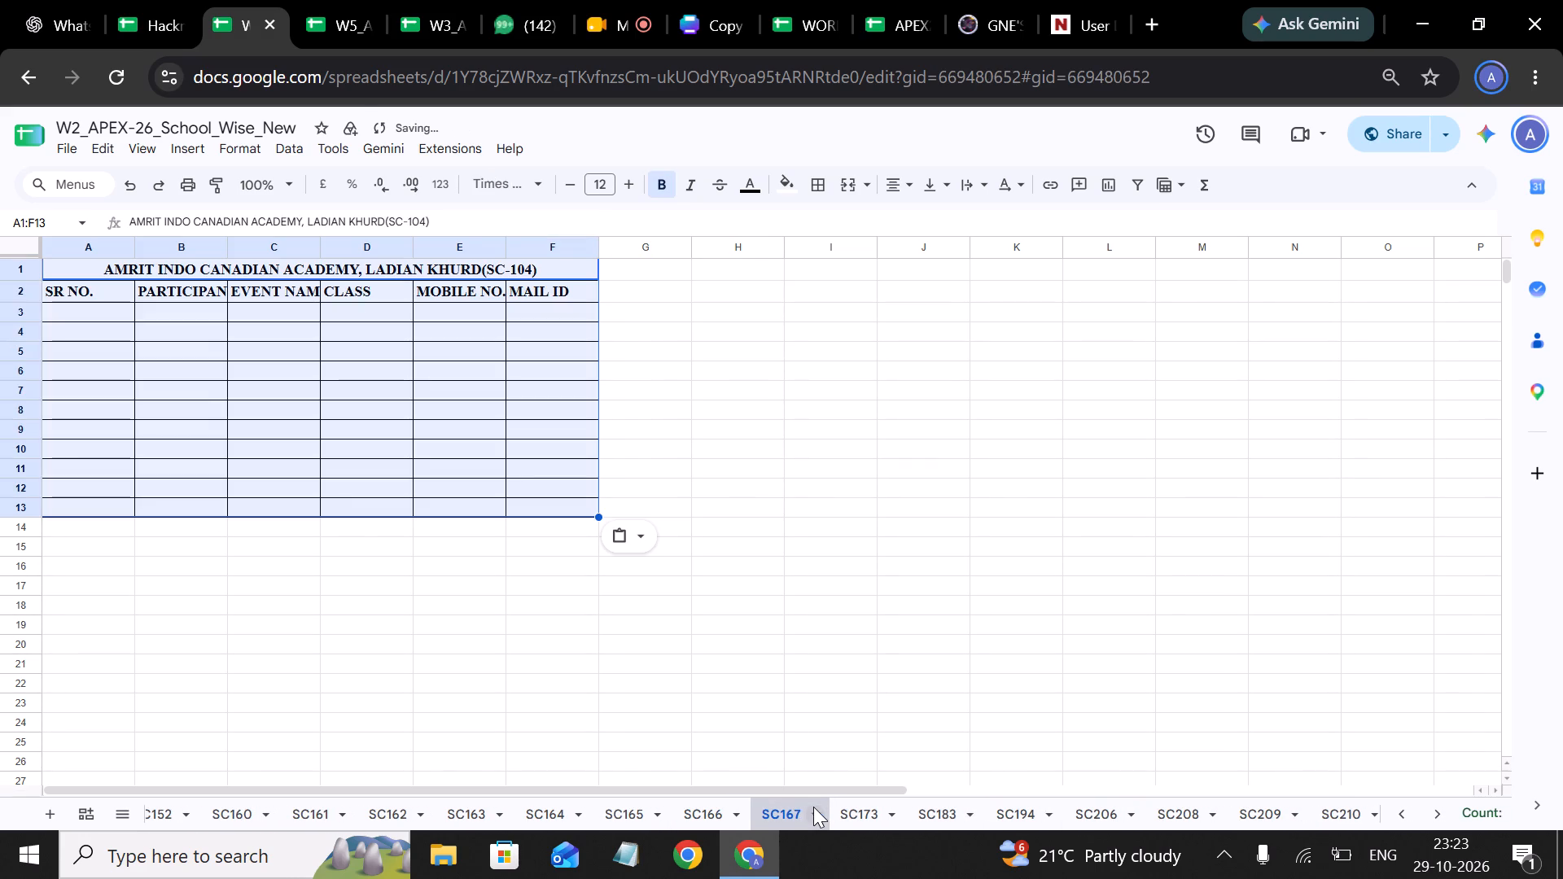
pyautogui.click(856, 810)
pyautogui.hotkey('ctrl', 'v')
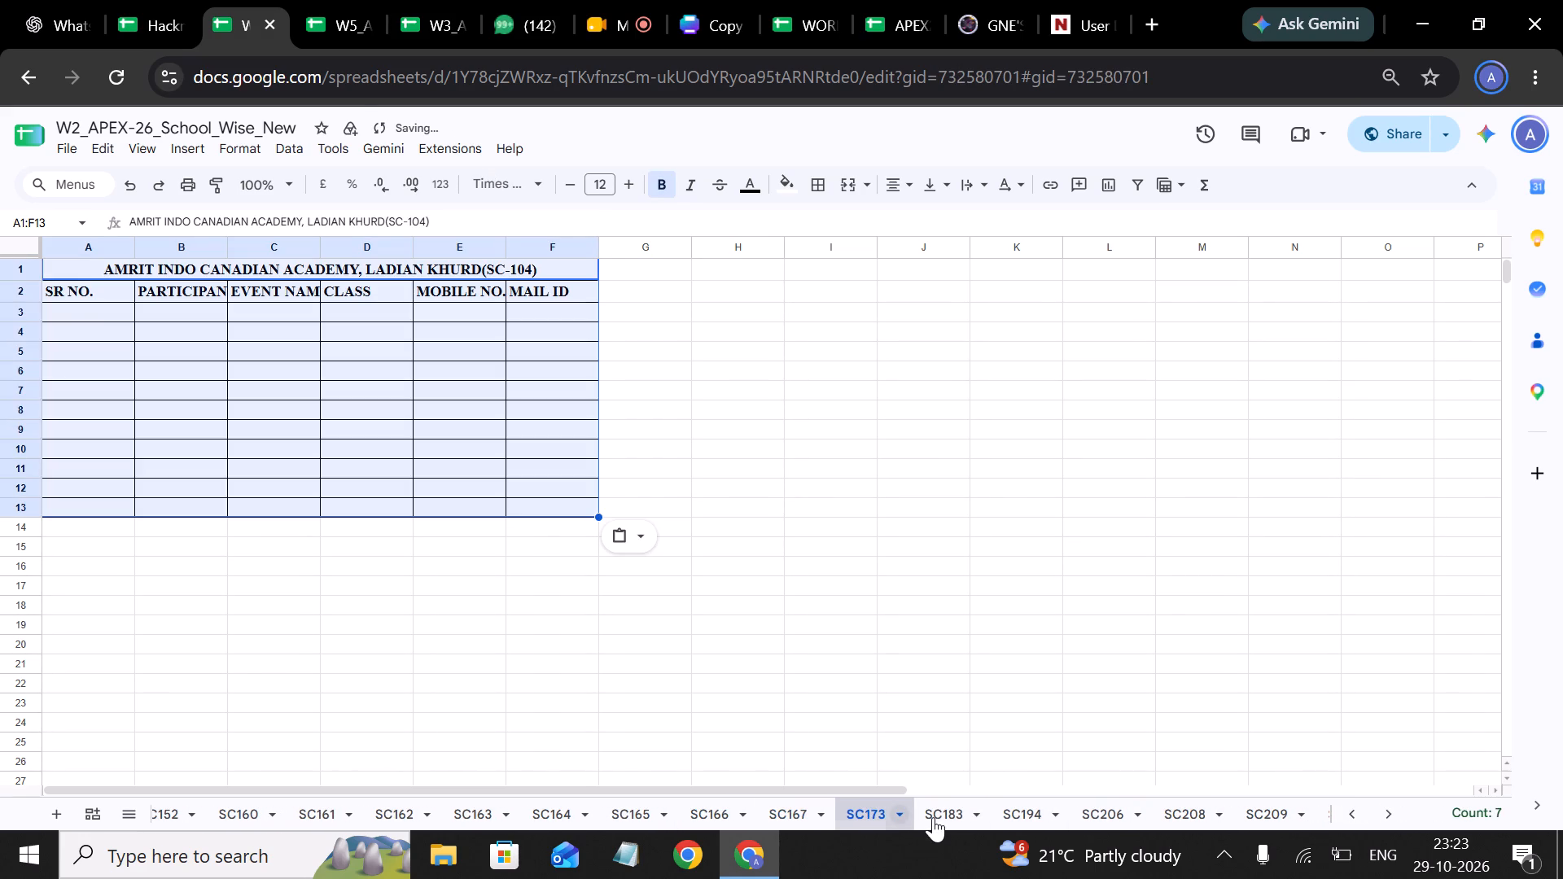
# Paste the copied participant table at A1 in each of the sheets SC183, SC194, SC206, SC208 and SC209.
pyautogui.click(933, 817)
pyautogui.hotkey('ctrl', 'v')
pyautogui.click(1014, 813)
pyautogui.hotkey('ctrl', 'v')
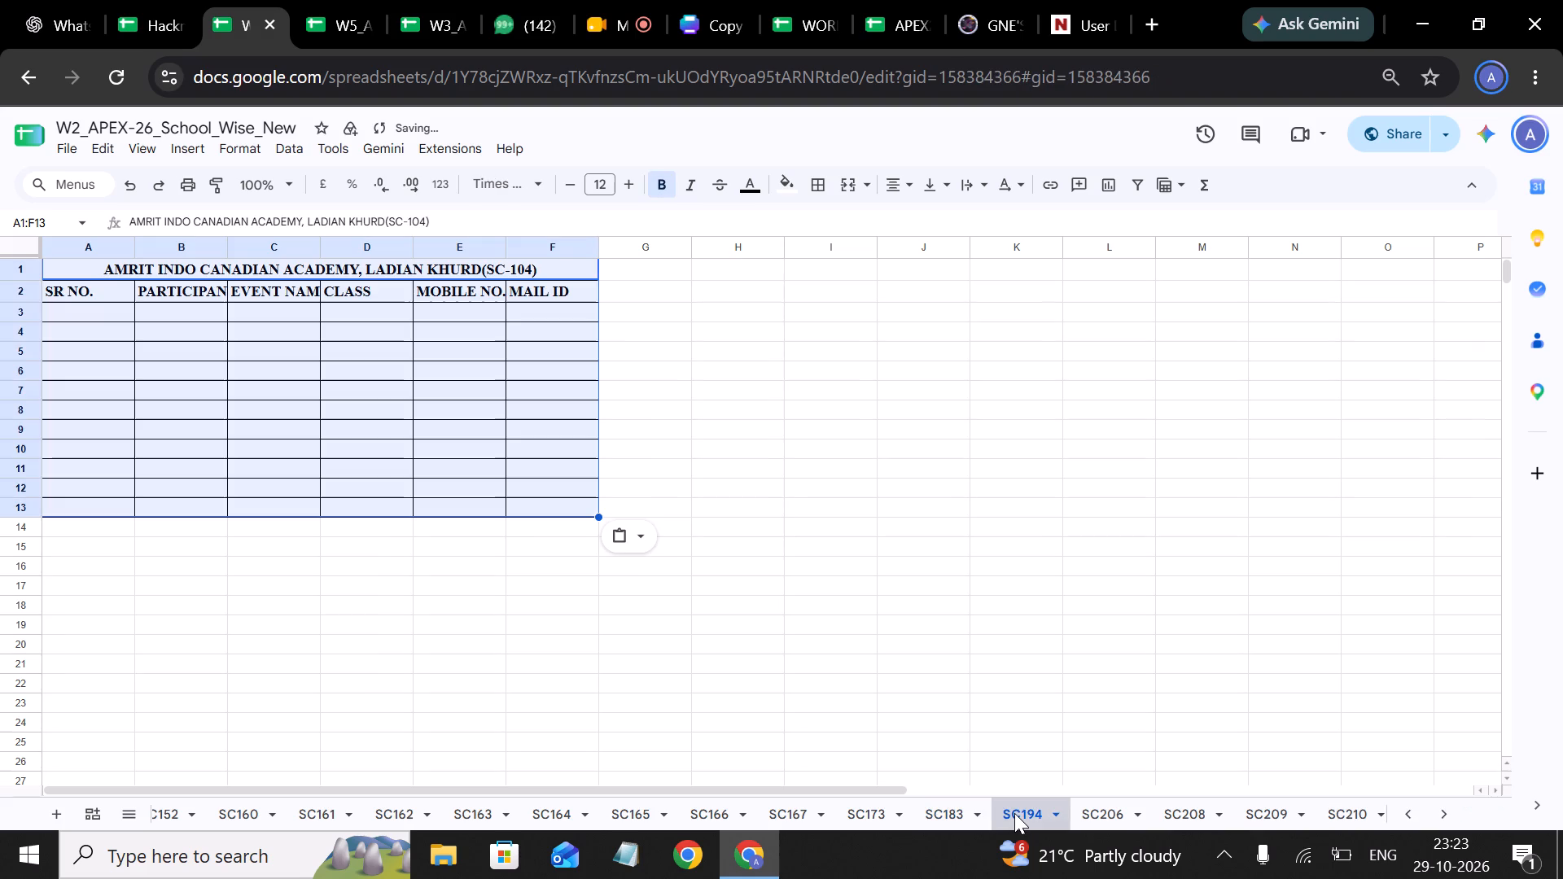
pyautogui.click(1111, 808)
pyautogui.hotkey('ctrl', 'v')
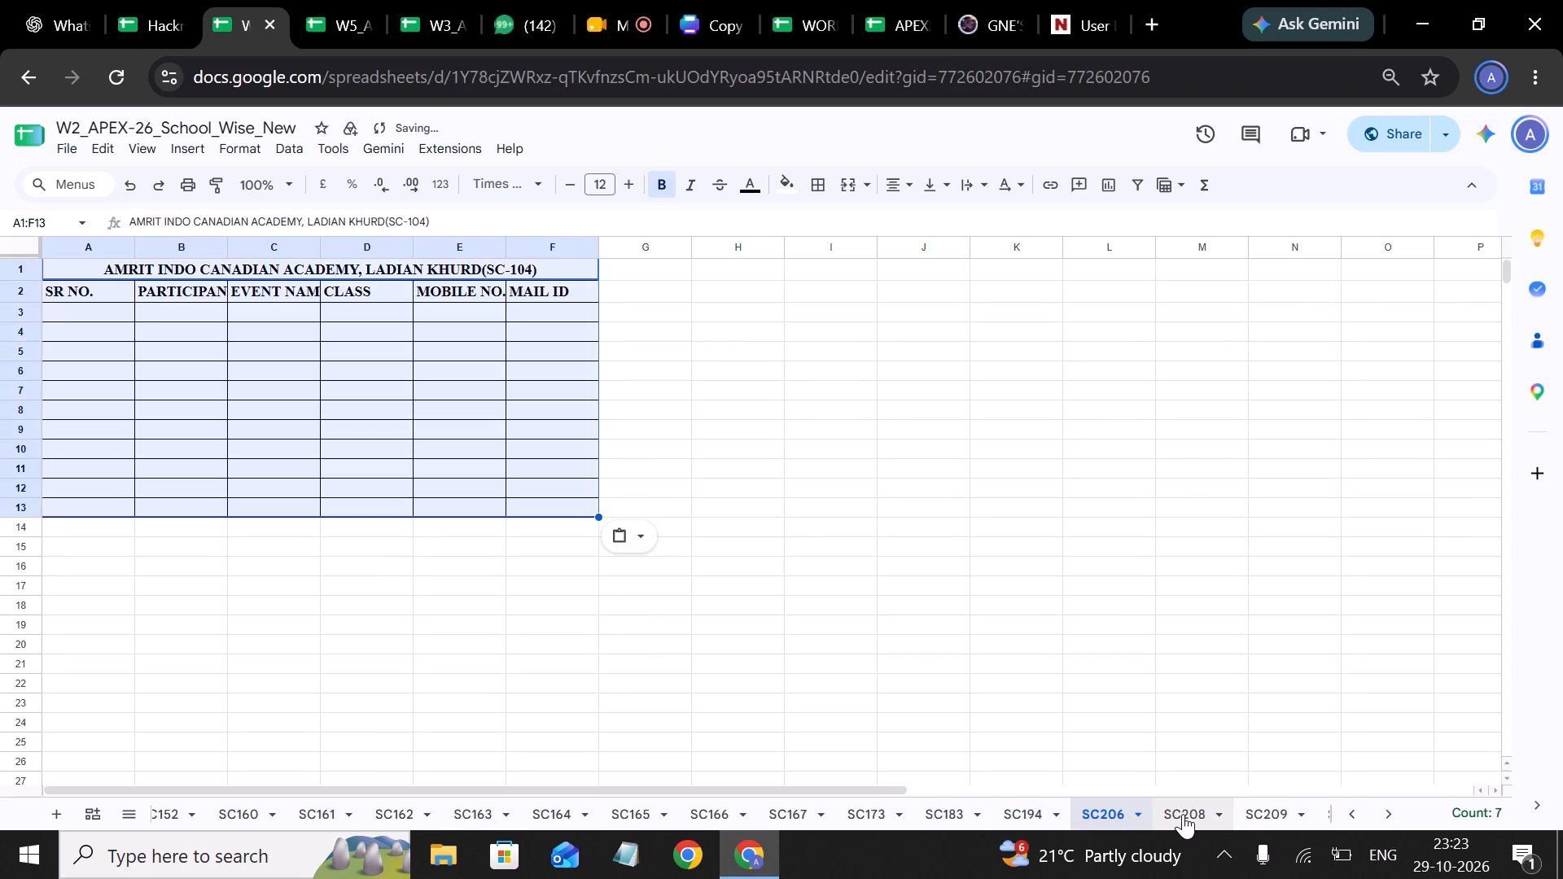
pyautogui.click(1183, 814)
pyautogui.hotkey('ctrl', 'v')
pyautogui.click(1262, 816)
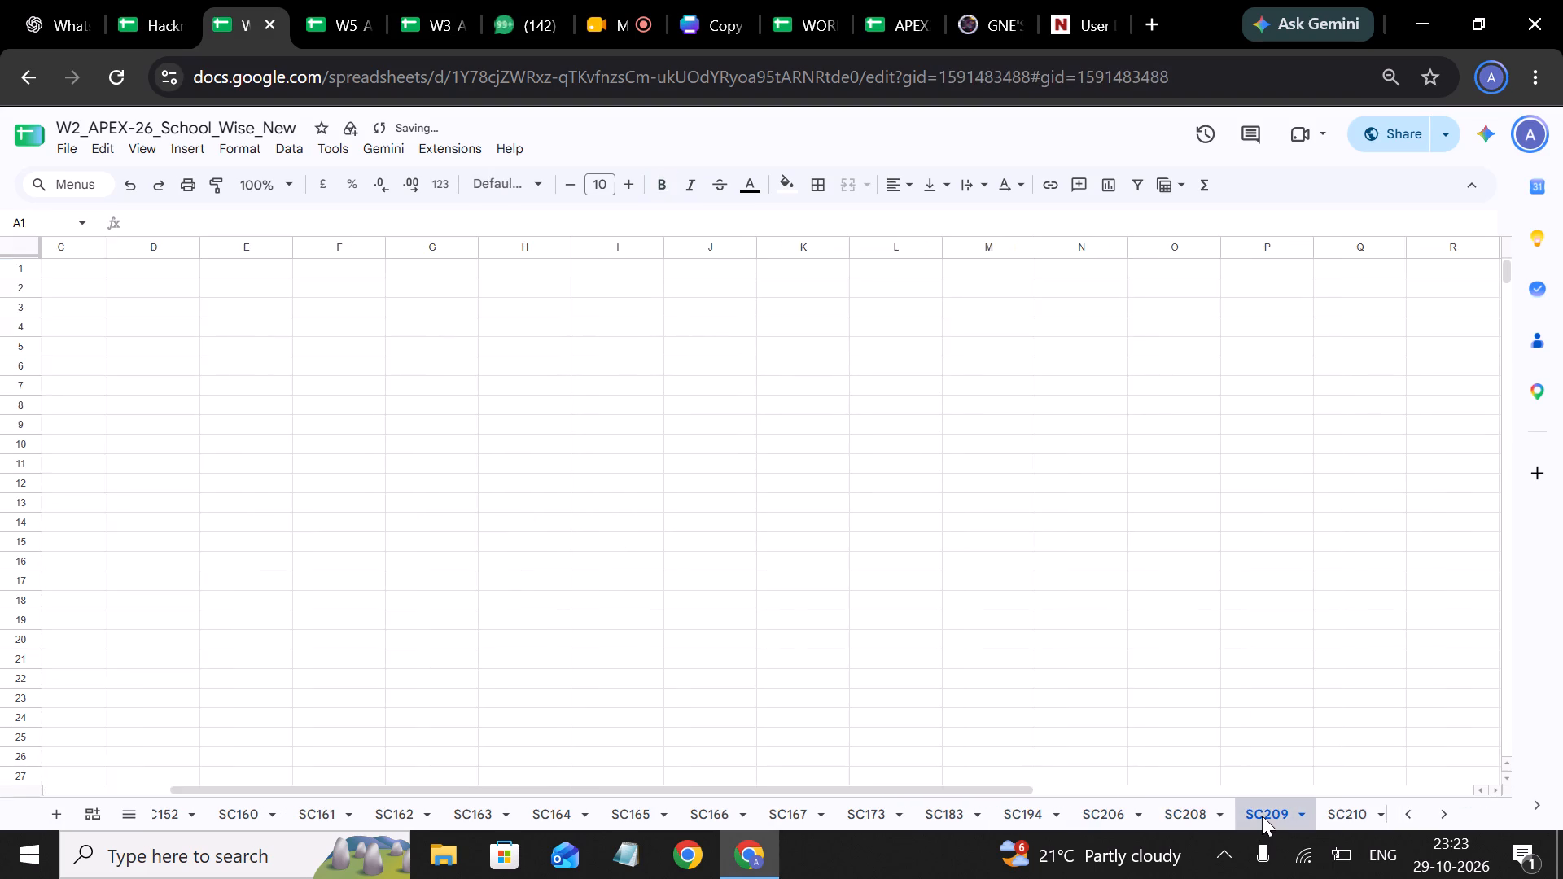
pyautogui.hotkey('ctrl', 'v')
# Paste the copied participant table at A1 in each of the sheets SC210, SC211, SC212, SC213 and SC214.
pyautogui.hscroll(-5, 1262, 816)
pyautogui.click(918, 813)
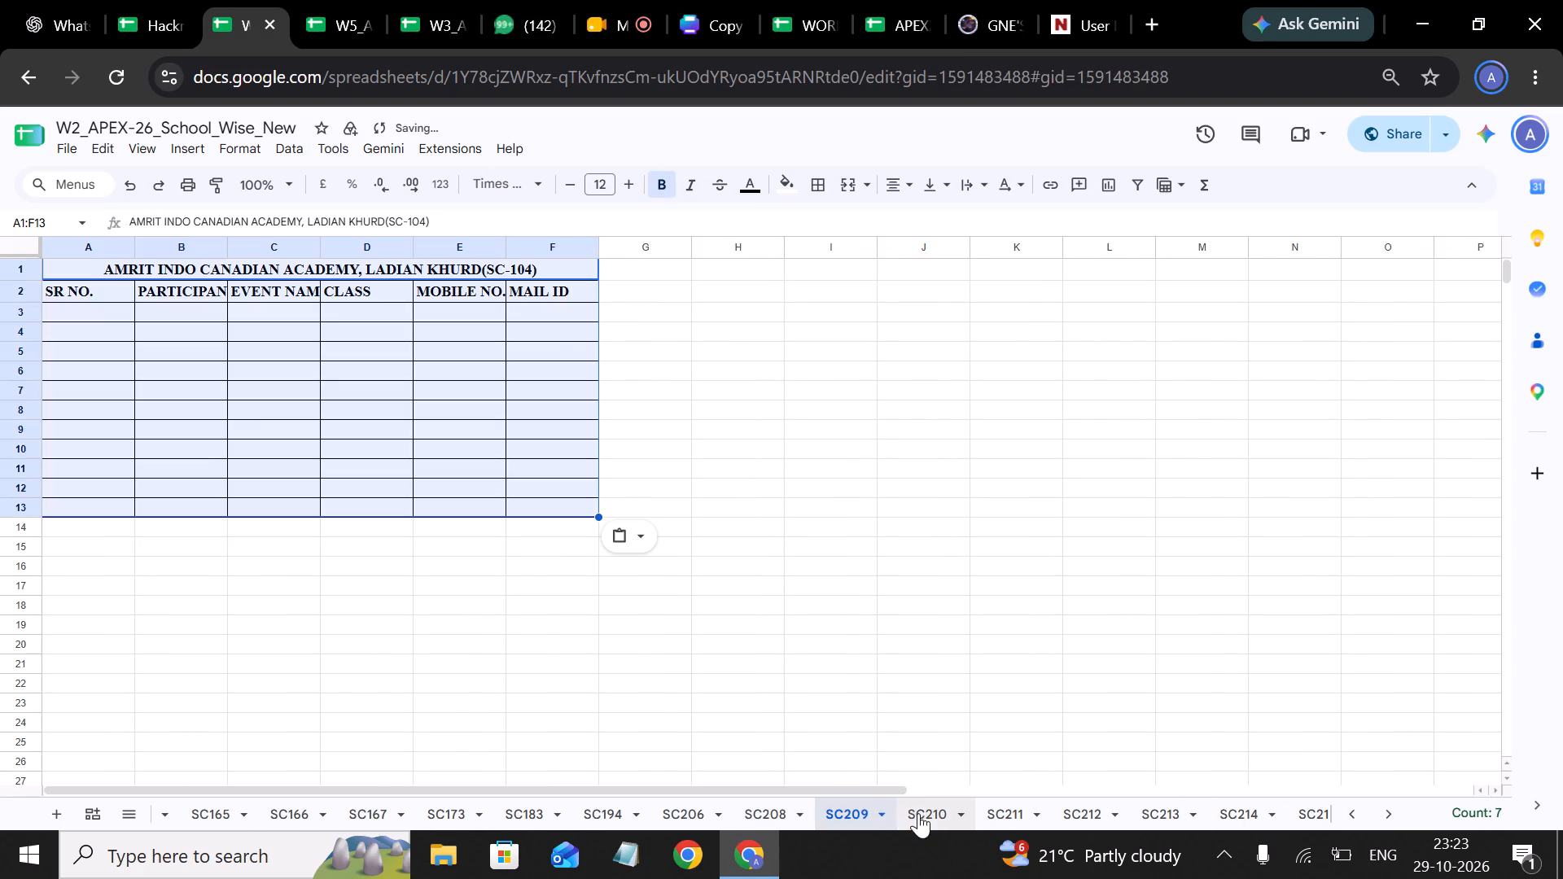
pyautogui.hotkey('ctrl', 'v')
pyautogui.click(992, 811)
pyautogui.hotkey('ctrl', 'v')
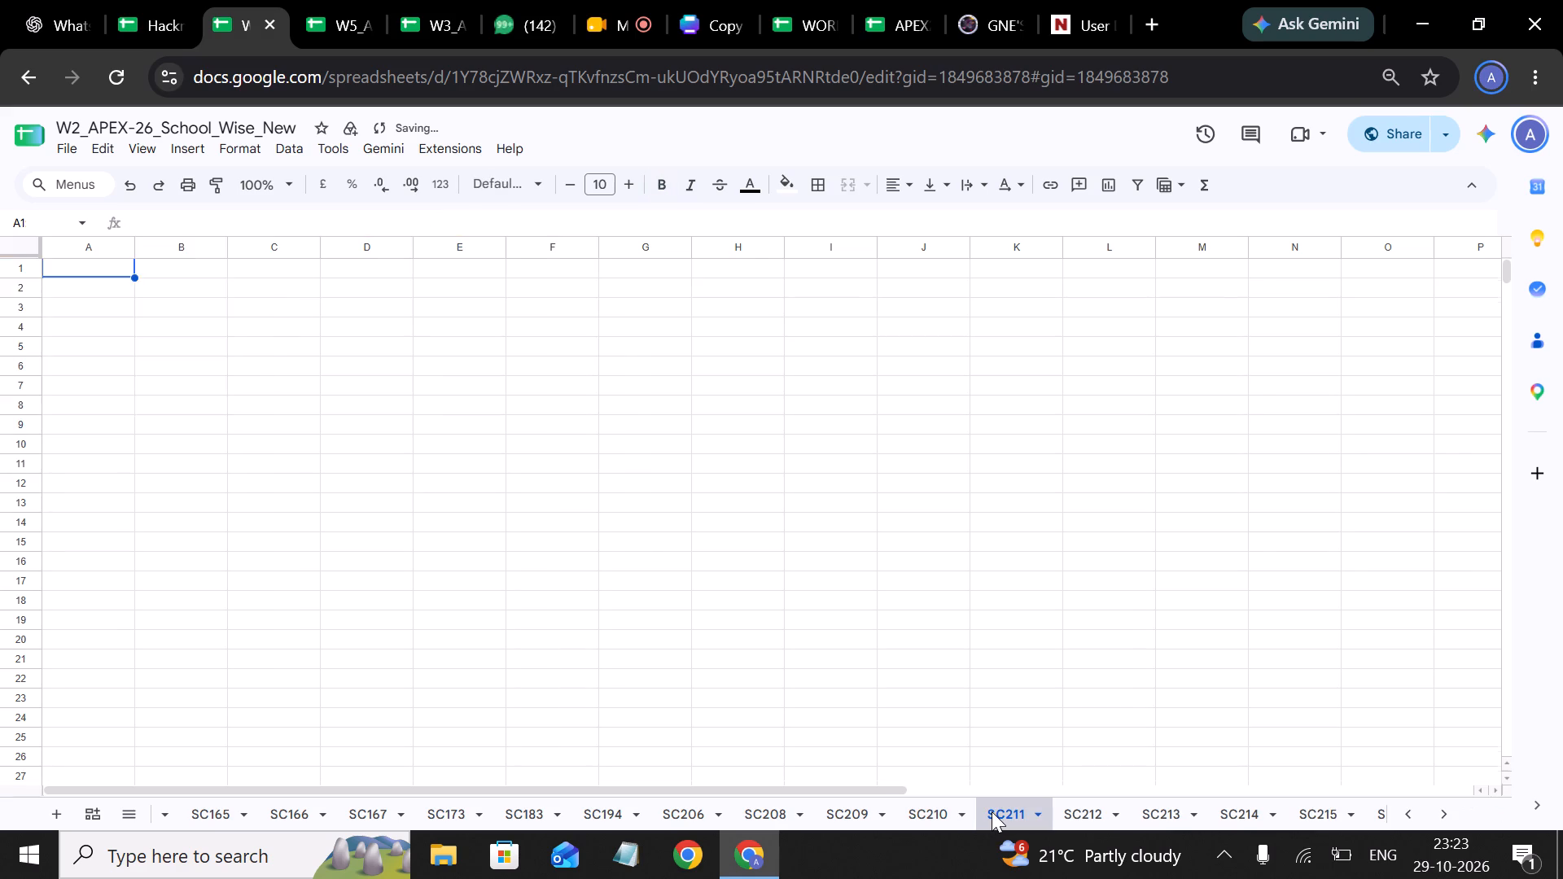
pyautogui.click(1084, 811)
pyautogui.hotkey('ctrl', 'v')
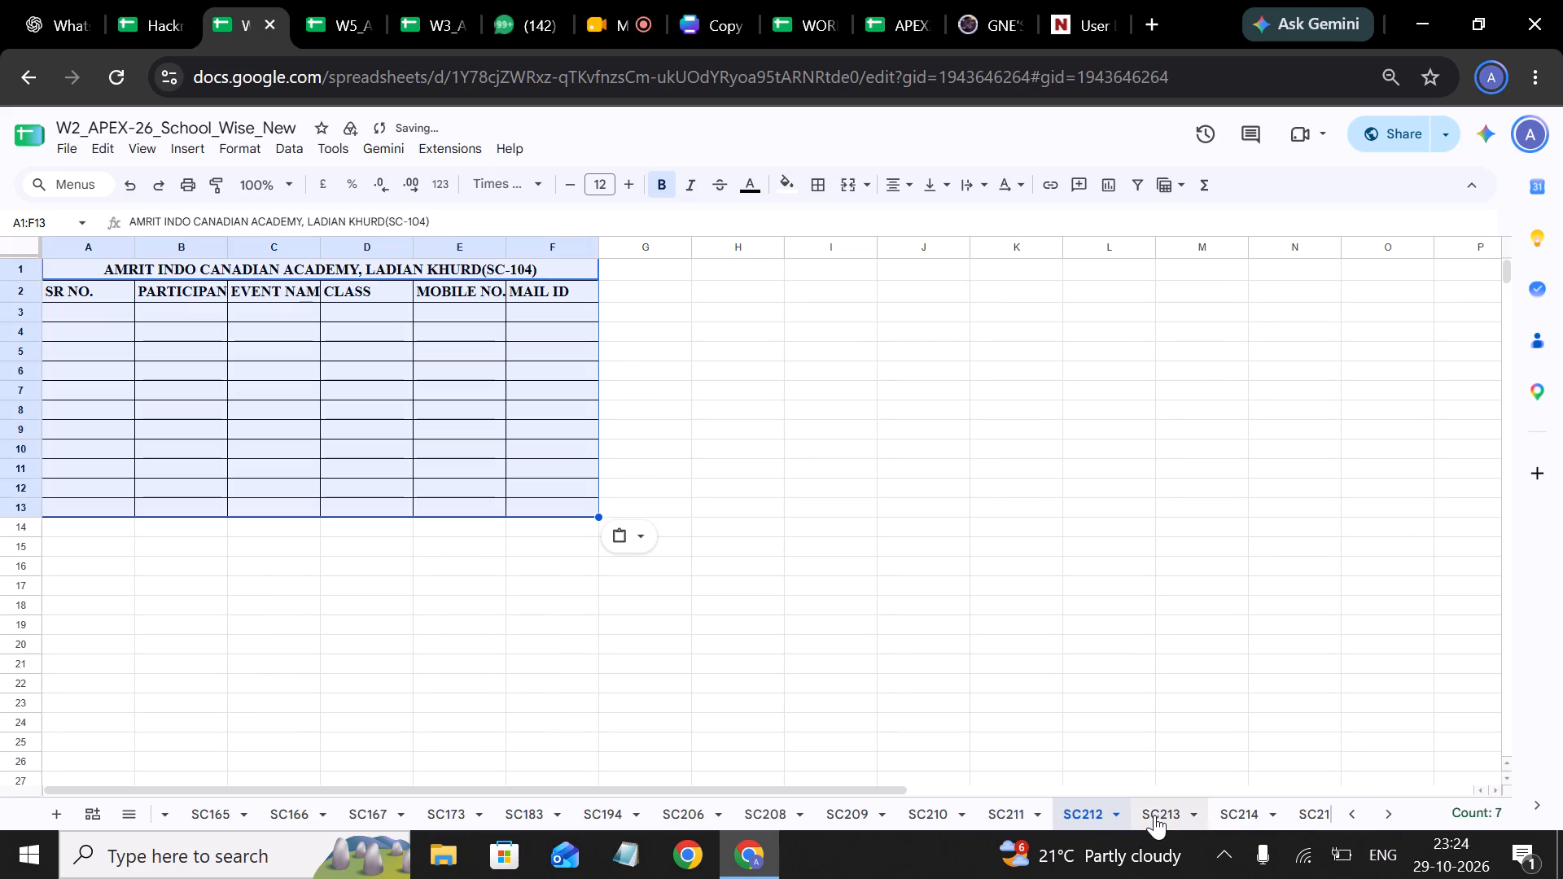
pyautogui.click(1154, 815)
pyautogui.hotkey('ctrl', 'v')
pyautogui.click(1231, 814)
pyautogui.hotkey('ctrl', 'v')
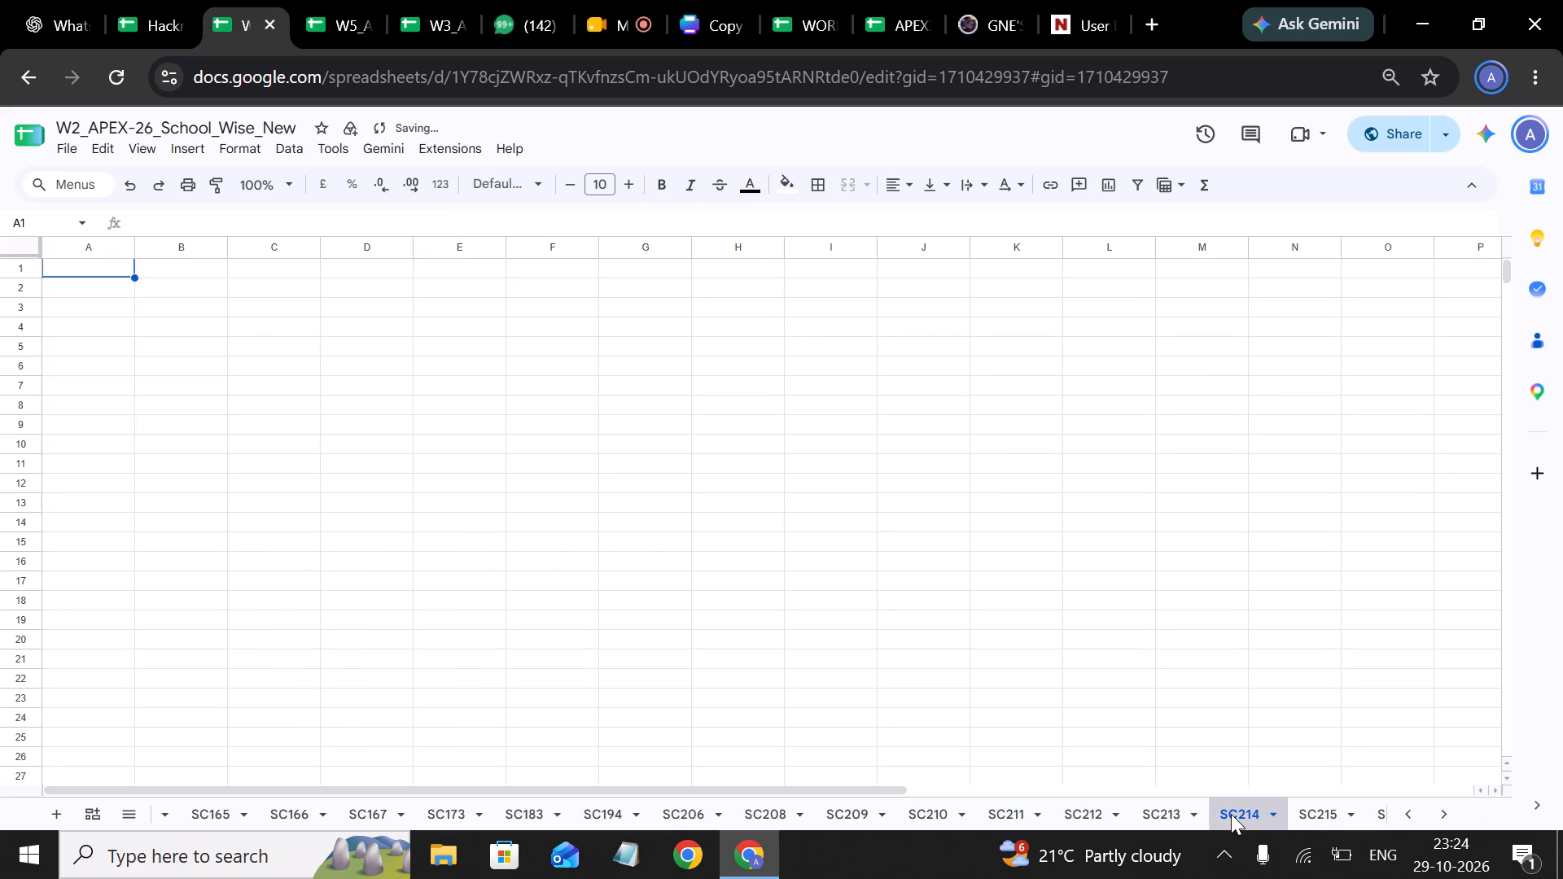
# Paste the copied participant table at A1 in each of the last sheets, SC215, SC217 and SC218.
pyautogui.click(1303, 812)
pyautogui.hotkey('ctrl', 'v')
pyautogui.hscroll(-1, 1303, 812)
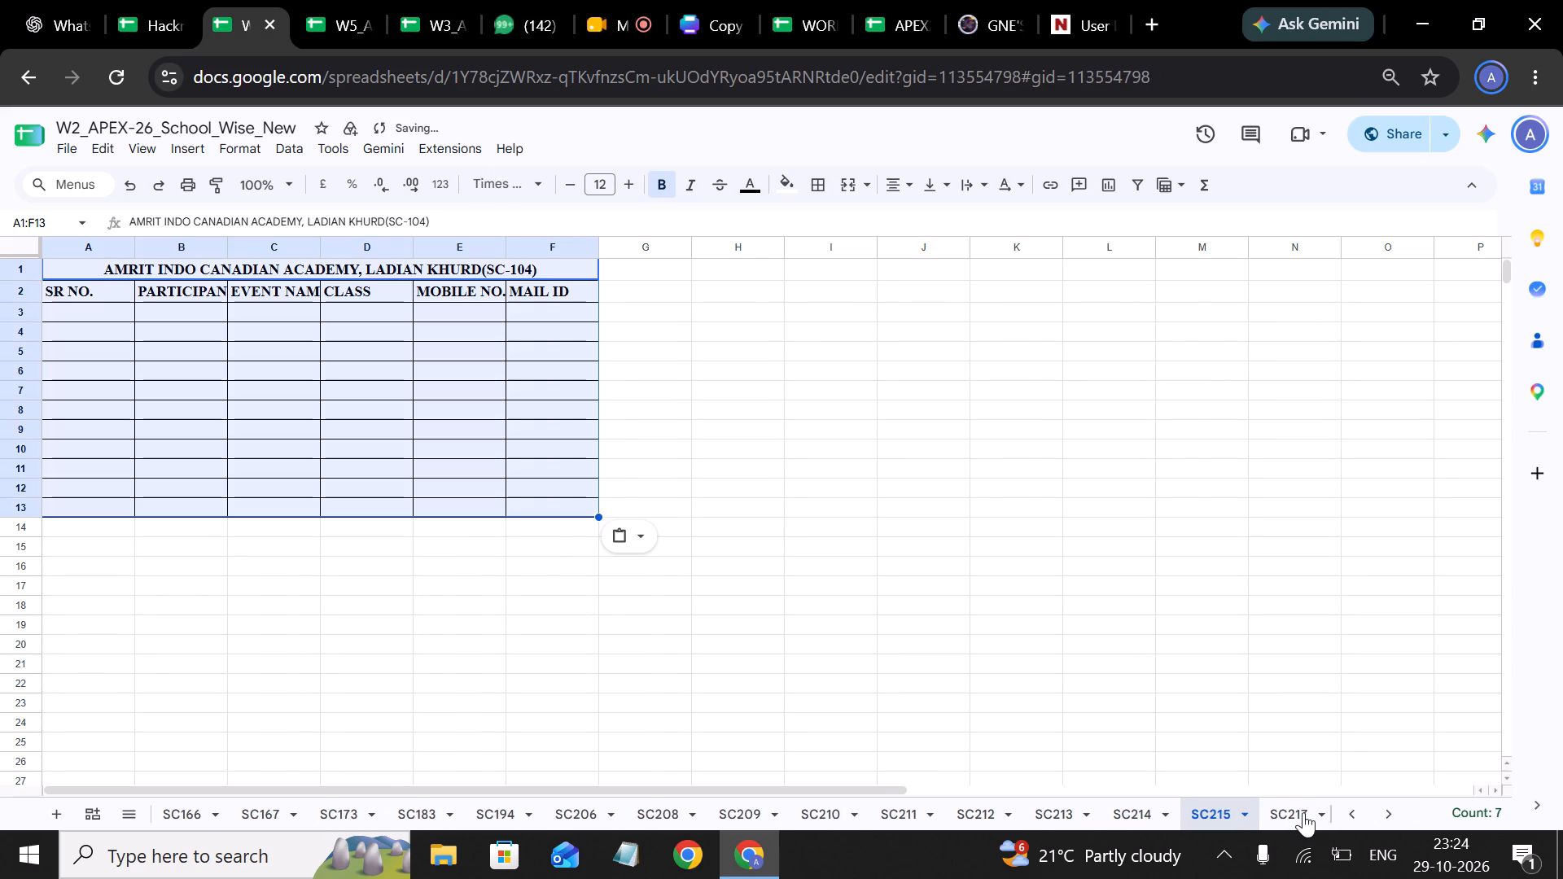
pyautogui.hscroll(-1, 1303, 812)
pyautogui.click(1205, 810)
pyautogui.hotkey('ctrl', 'v')
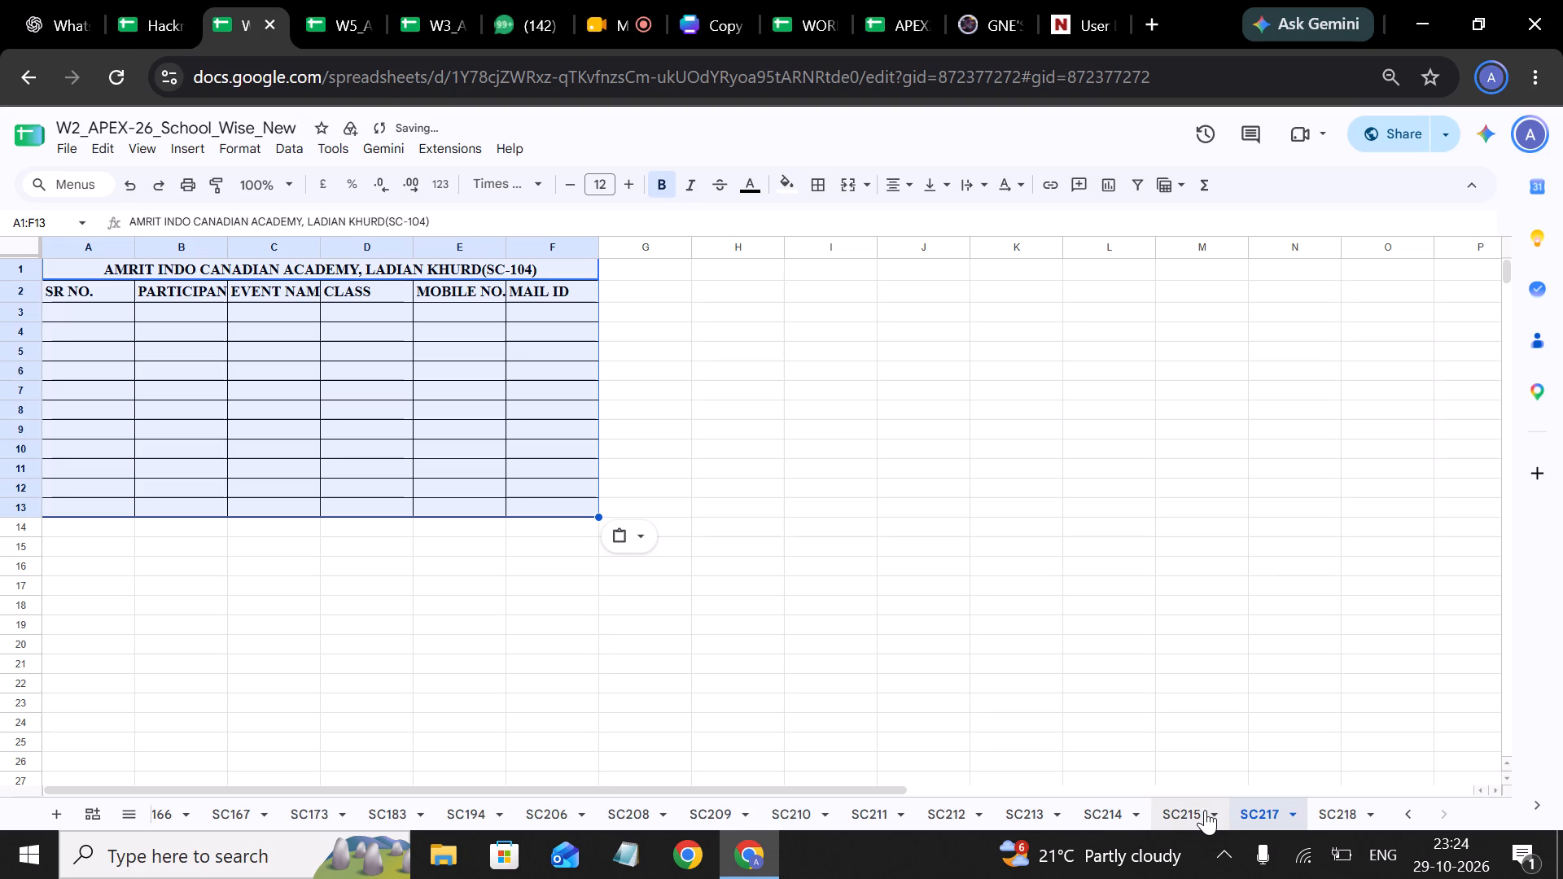
pyautogui.hscroll(-2, 1205, 810)
pyautogui.click(1279, 820)
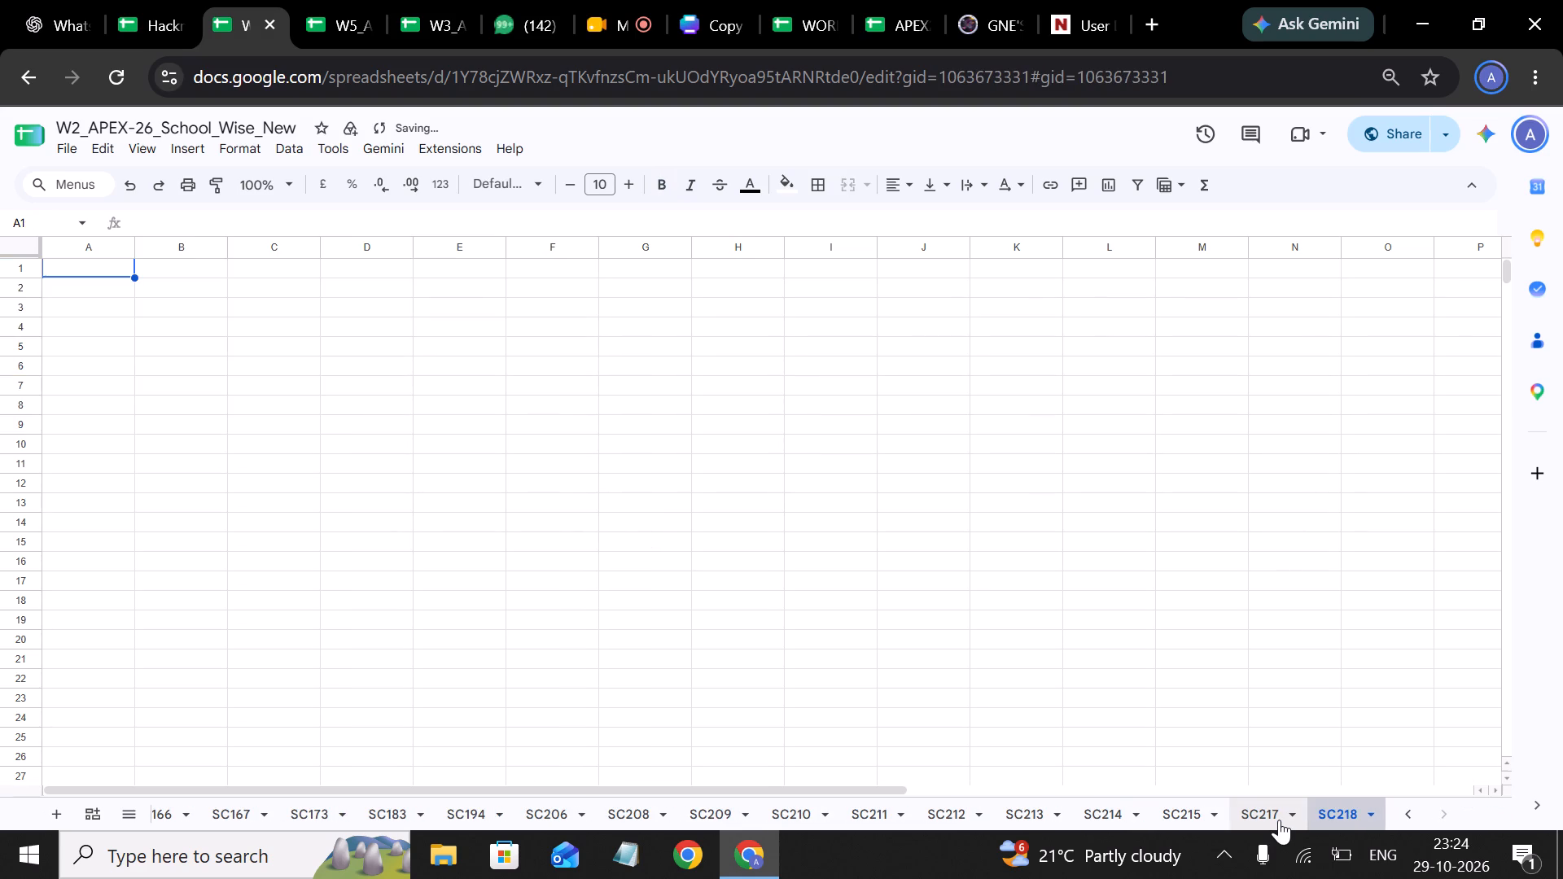
pyautogui.hotkey('ctrl', 'v')
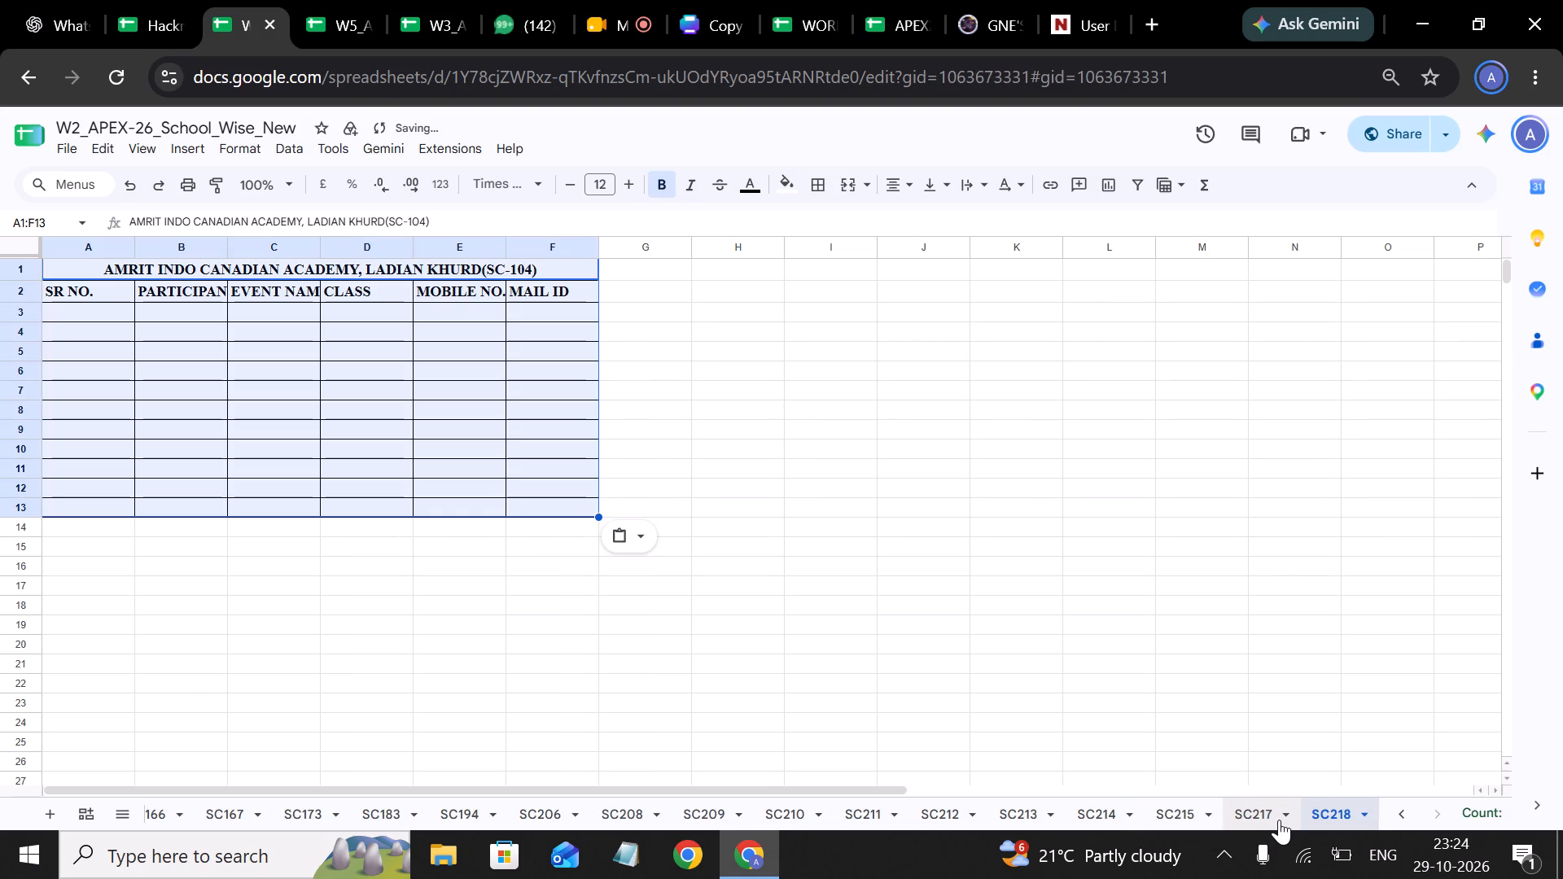
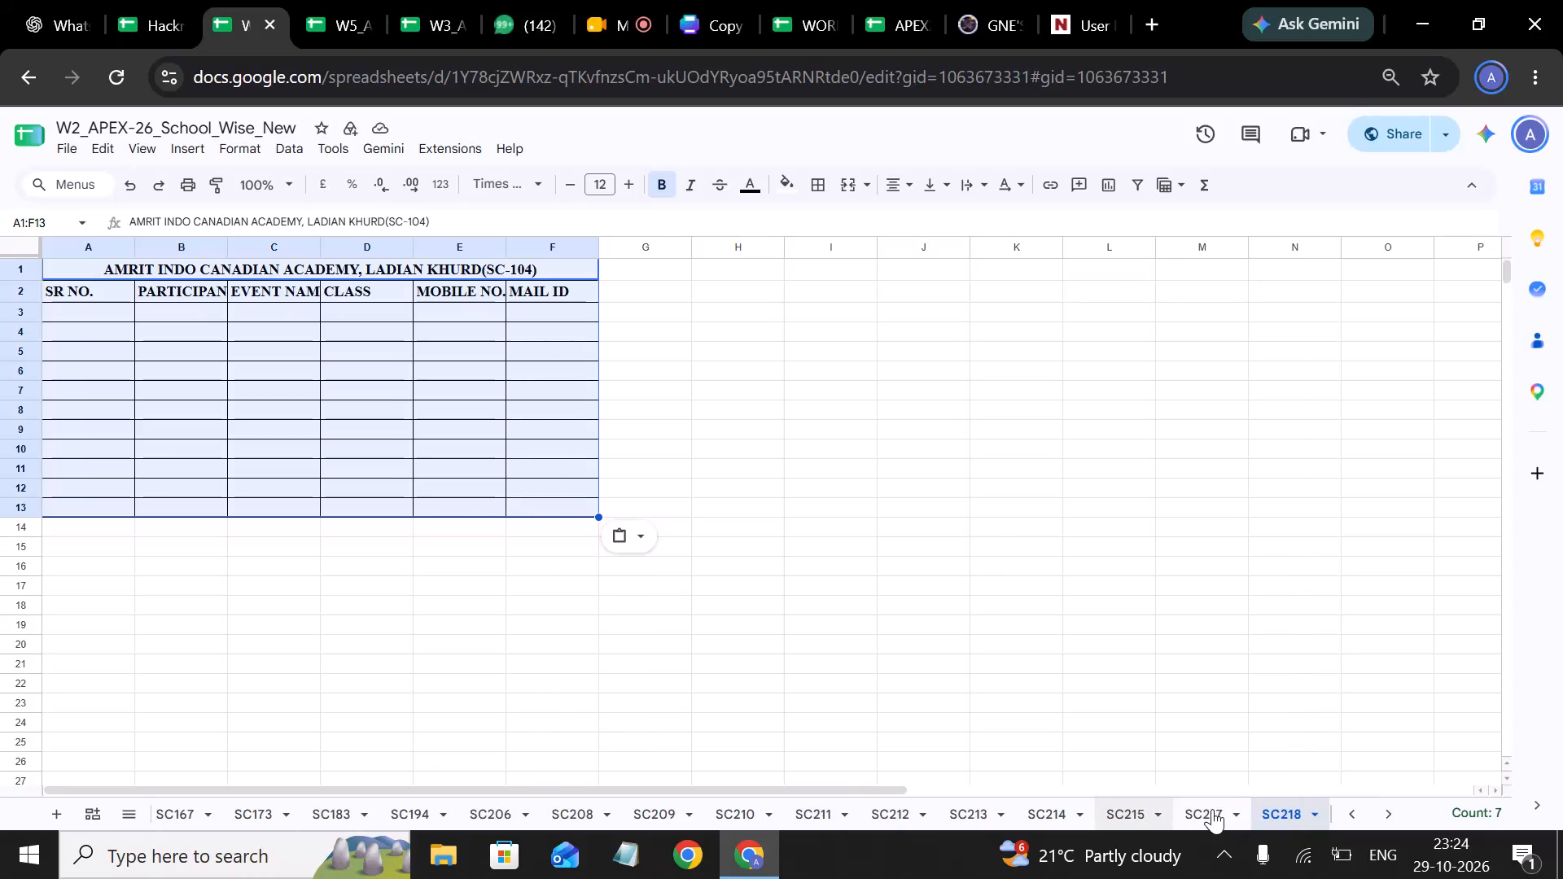
# Replace sheet SC105's title with "ANAND ISHER SR SEC SCHOOL , AHMEDGARH , LUDHIANA", copied from the SC-105 row of W5_APEX-26_school_incharges.
pyautogui.hscroll(9, 1212, 809)
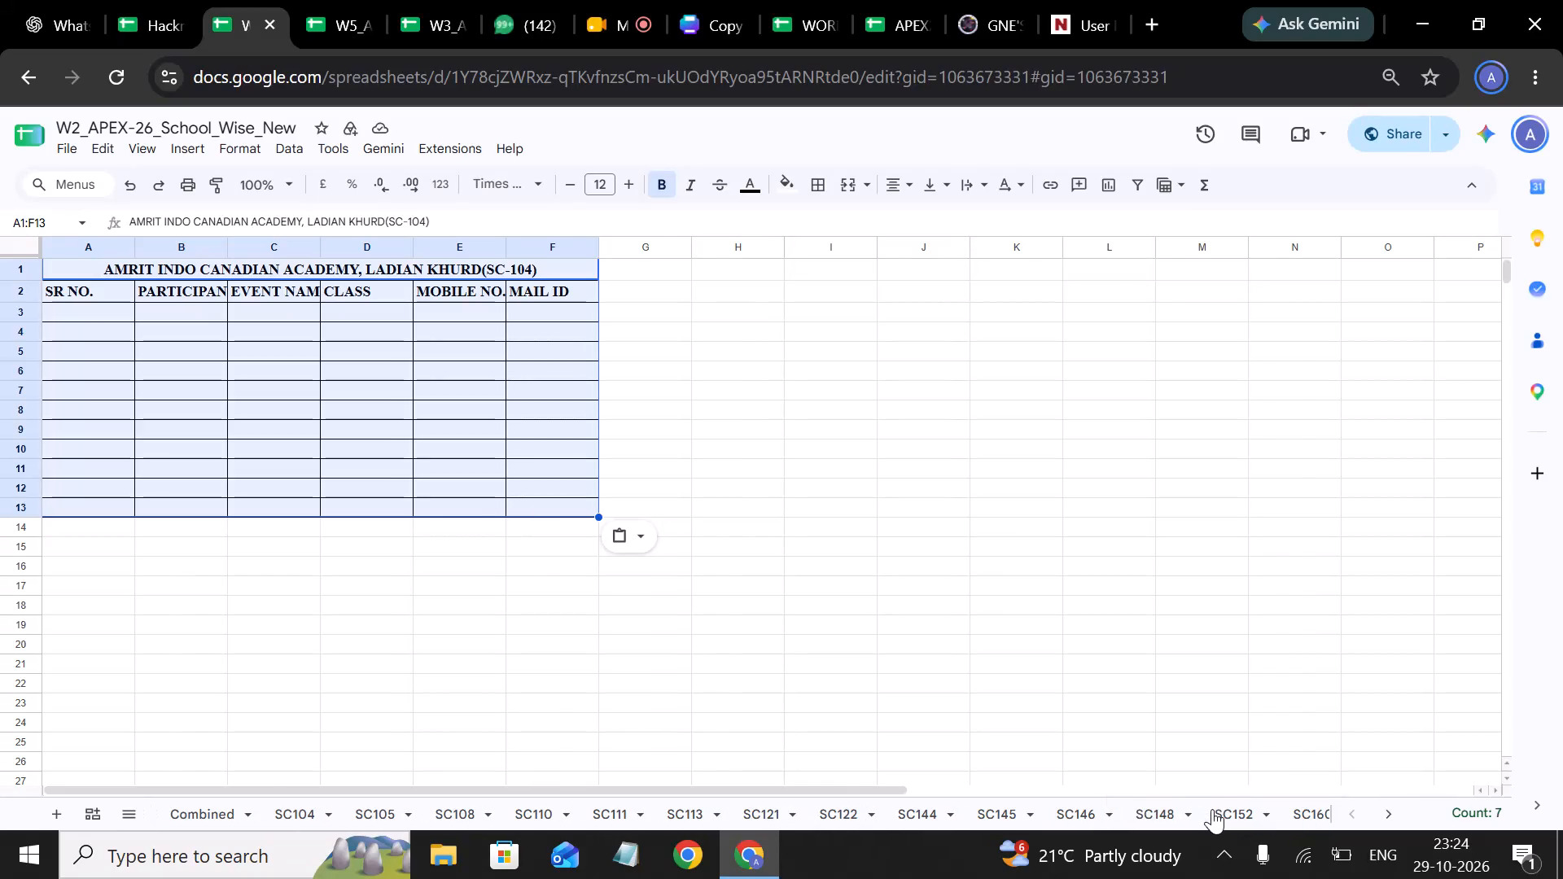
pyautogui.hscroll(3, 1212, 809)
pyautogui.click(290, 816)
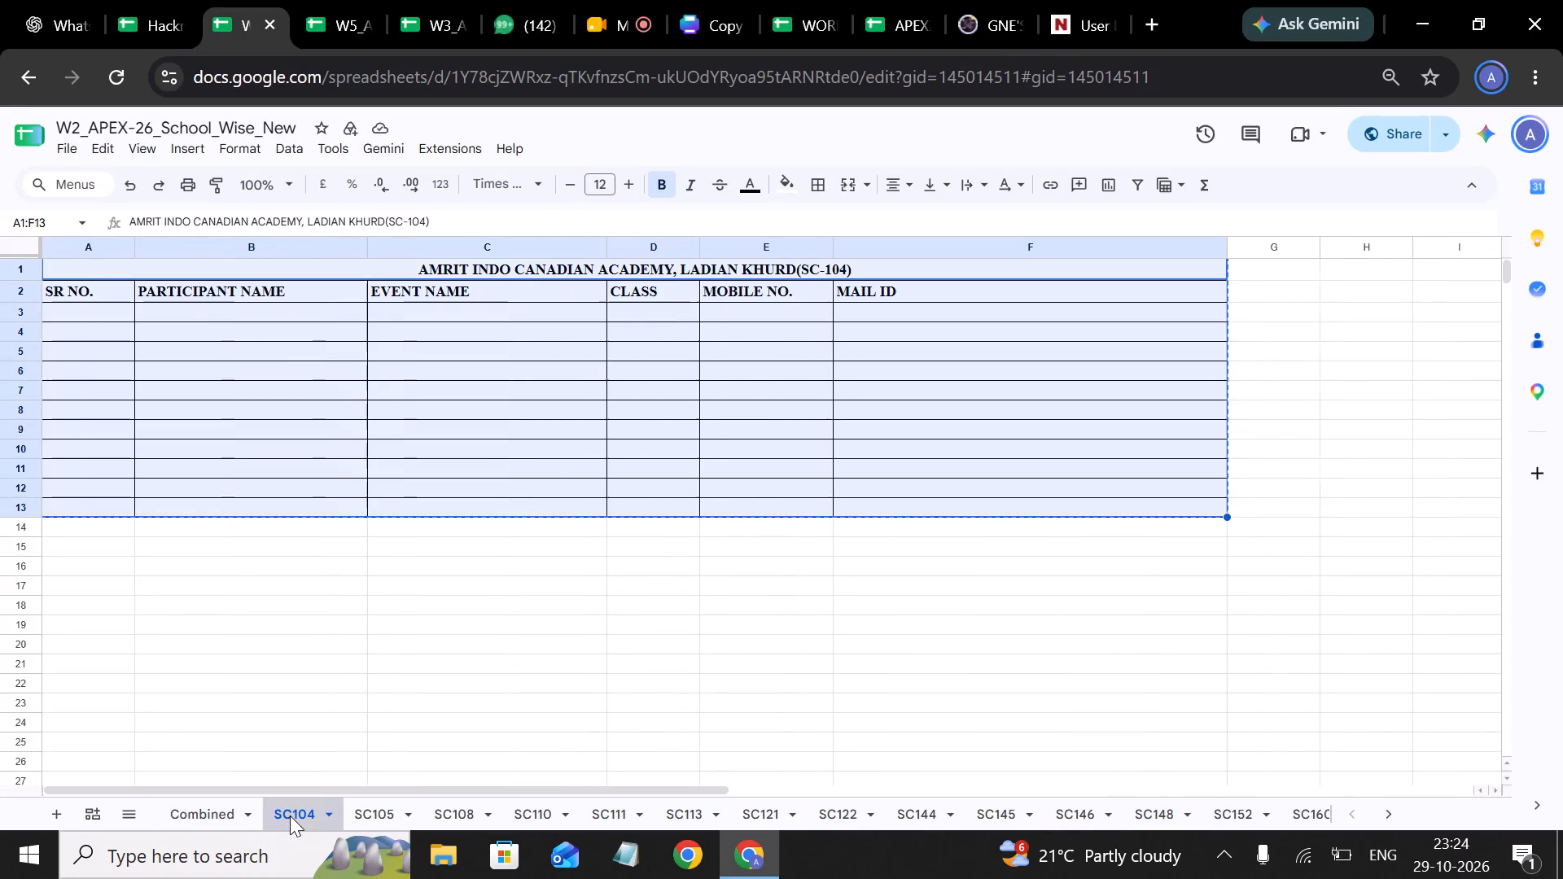
pyautogui.click(394, 811)
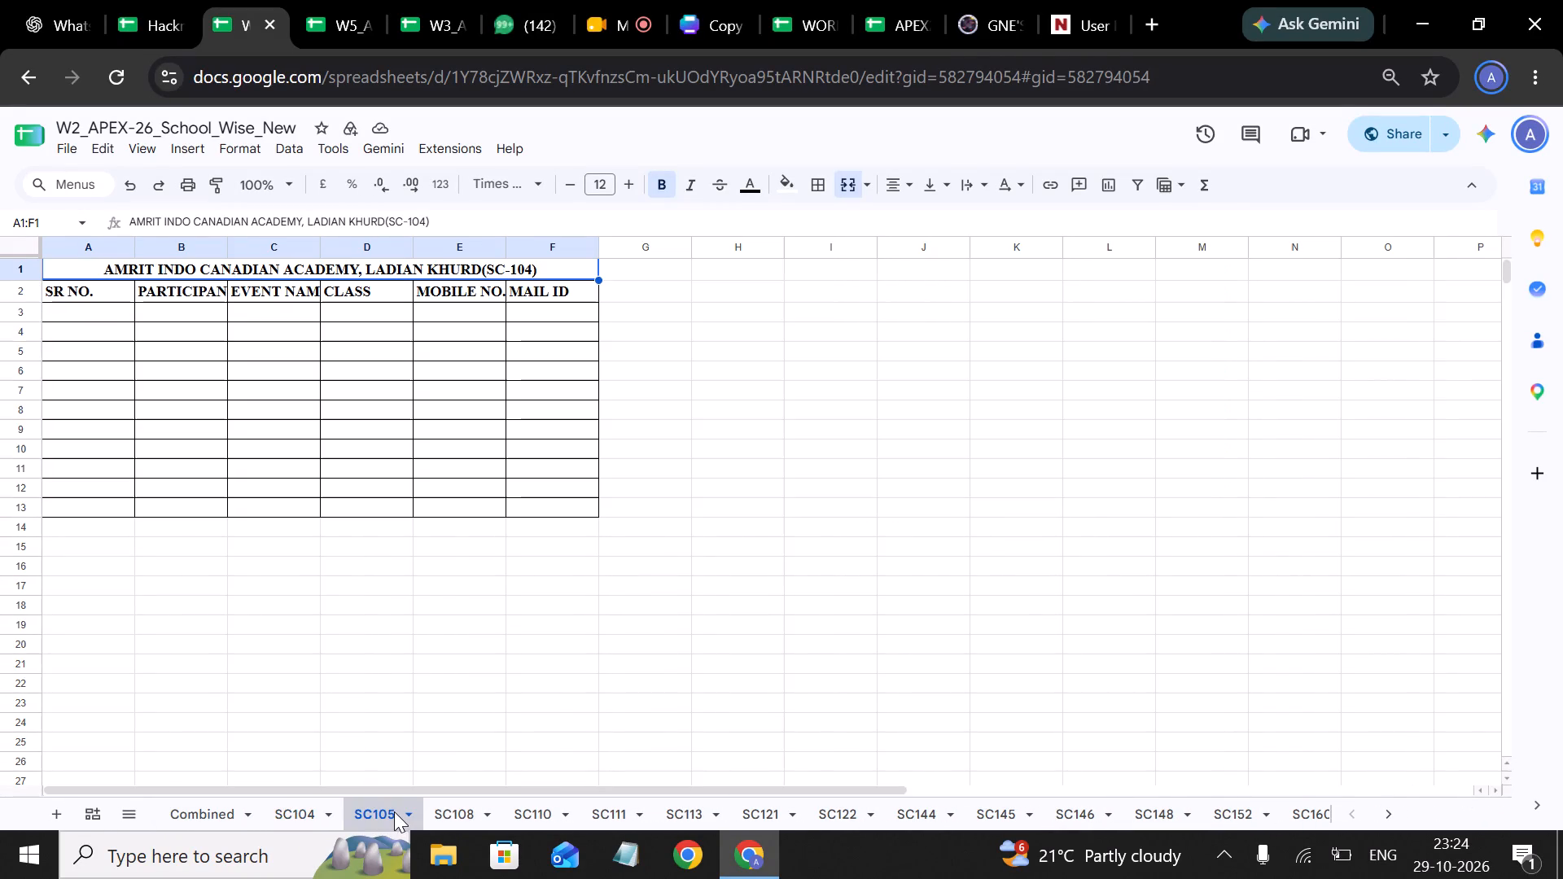
pyautogui.click(352, 10)
pyautogui.scroll(4, 212, 350)
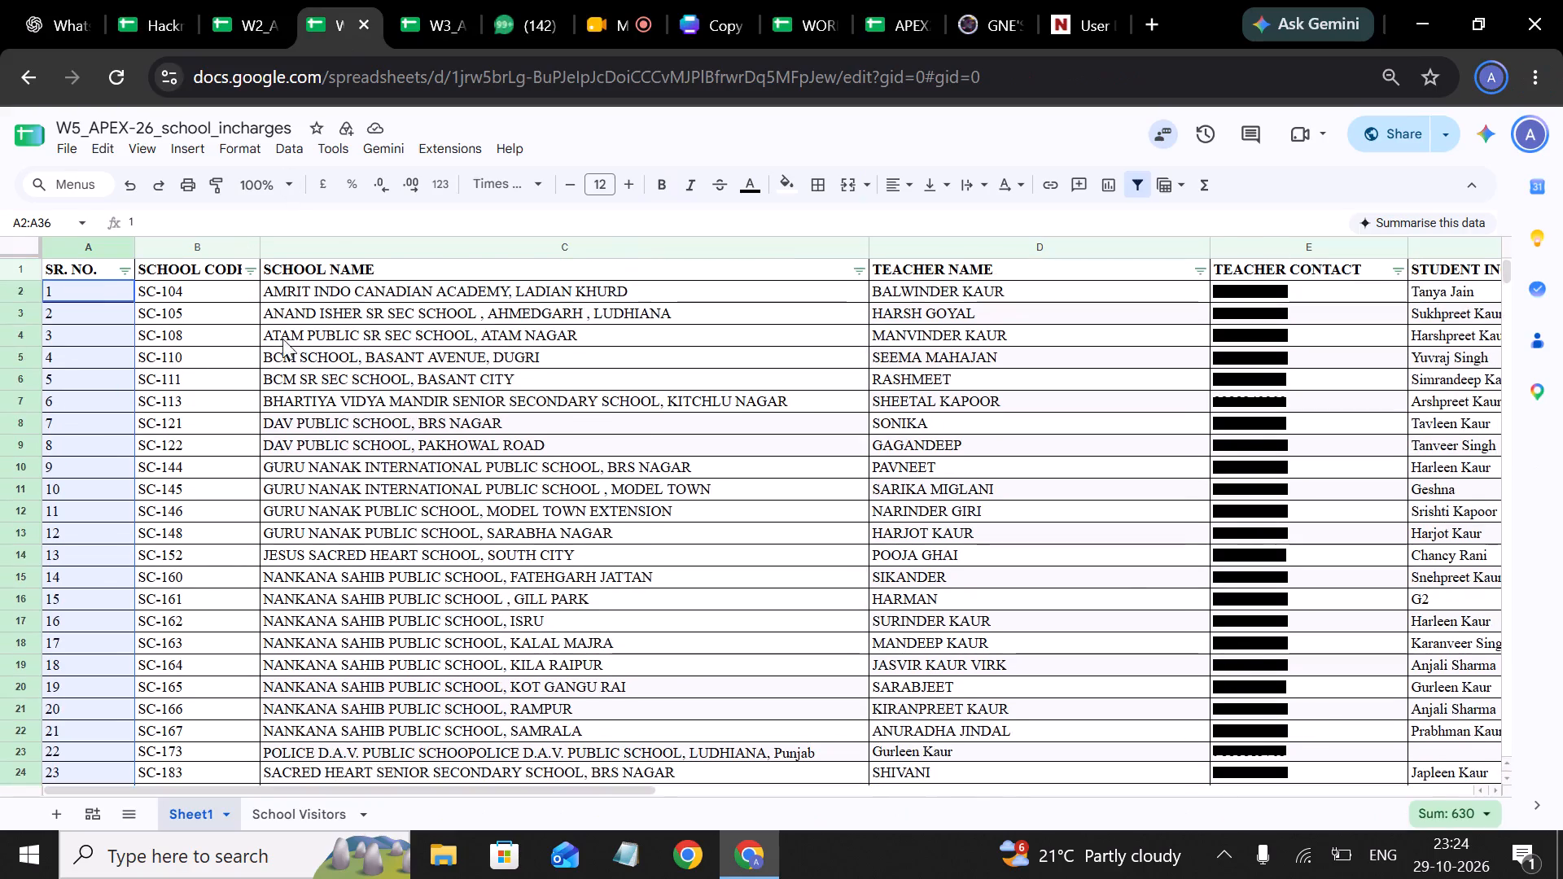
pyautogui.click(394, 312)
pyautogui.hotkey('ctrl', 'c')
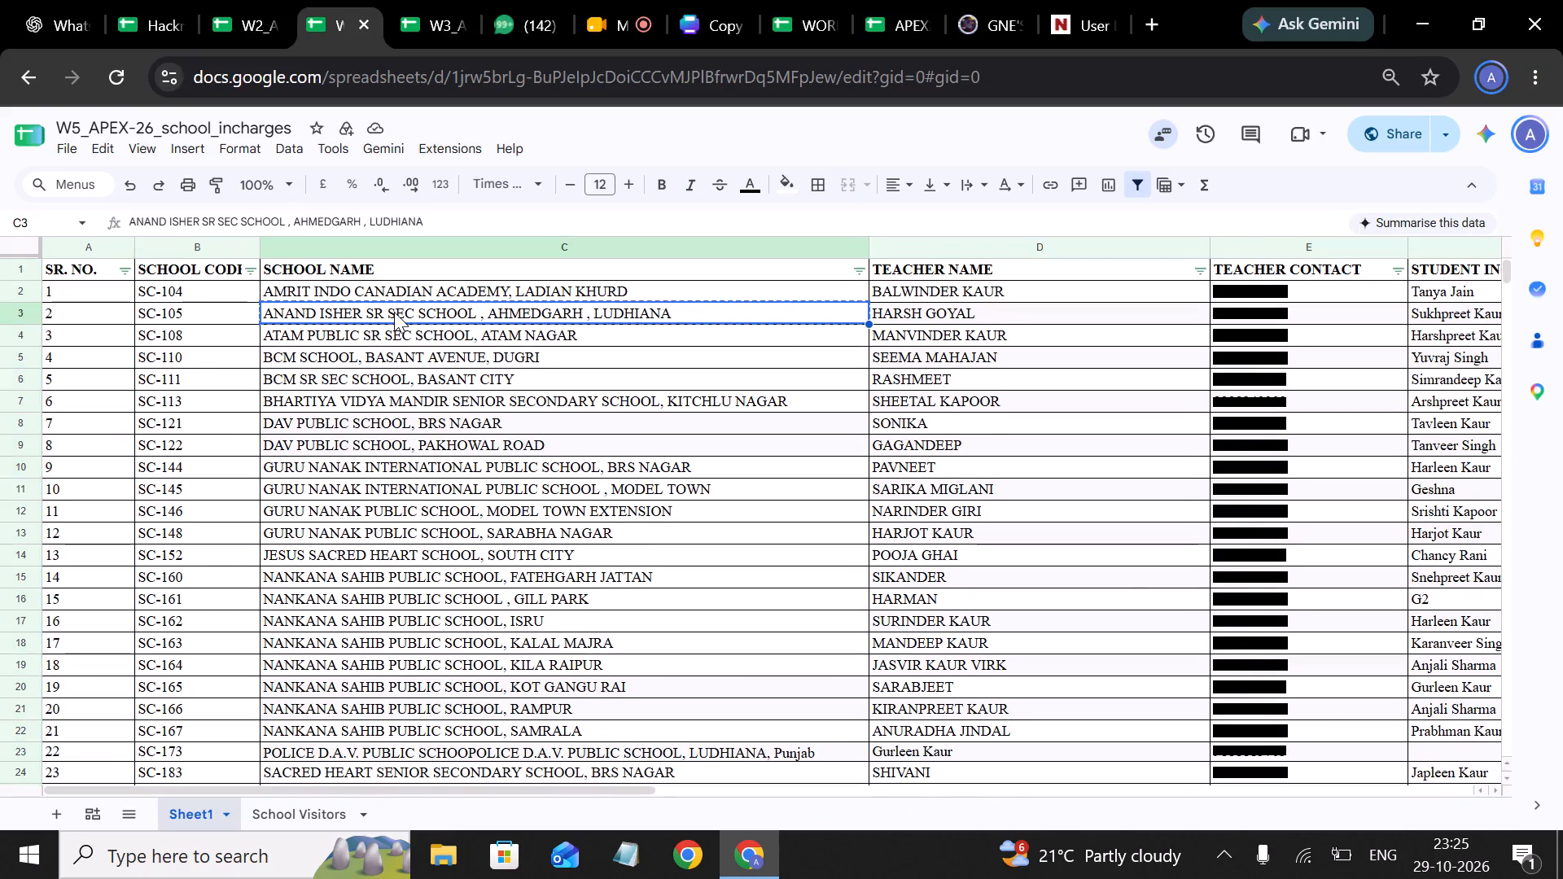
pyautogui.click(243, 24)
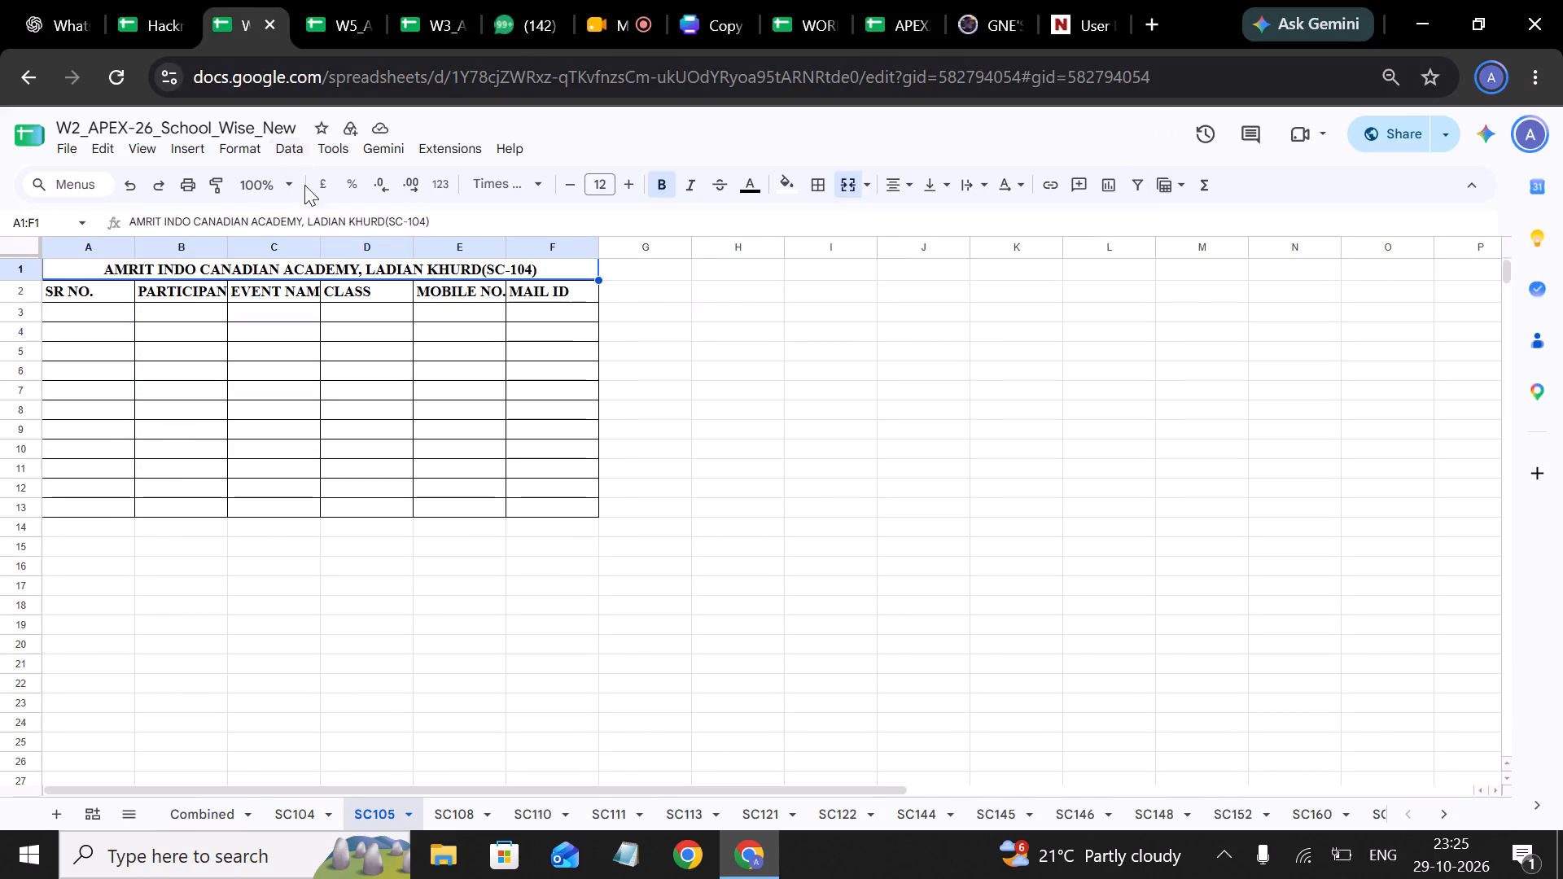
pyautogui.doubleClick(448, 272)
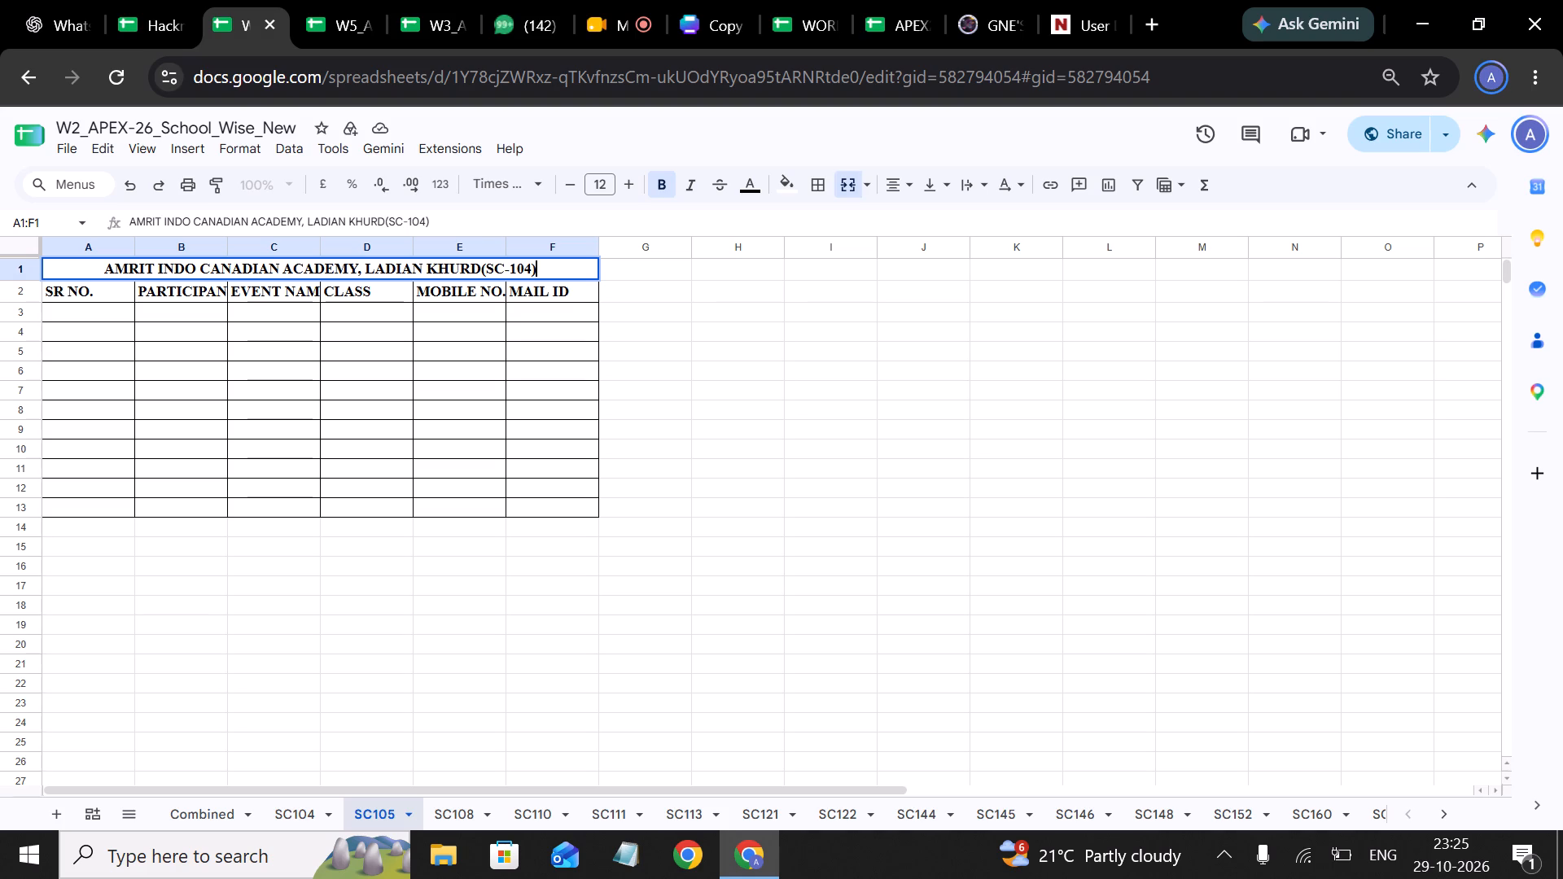
pyautogui.hotkey('shift', 'Left')
pyautogui.hotkey('shift', 'Left')
pyautogui.hotkey('shift', 'Left')
pyautogui.hotkey('shift', 'Left')
pyautogui.hotkey('shift', 'Left')
pyautogui.hotkey('shift', 'Left')
pyautogui.hotkey('shift', 'Left')
pyautogui.hotkey('shift', 'Left')
pyautogui.hotkey('shift', 'Left')
pyautogui.hotkey('shift', 'Left')
pyautogui.hotkey('shift', 'Left')
pyautogui.hotkey('shift', 'Left')
pyautogui.hotkey('shift', 'Left')
pyautogui.hotkey('shift', 'Left')
pyautogui.hotkey('shift', 'Left')
pyautogui.hotkey('shift', 'Left')
pyautogui.hotkey('shift', 'Left')
pyautogui.hotkey('shift', 'Left')
pyautogui.hotkey('shift', 'Left')
pyautogui.hotkey('shift', 'Left')
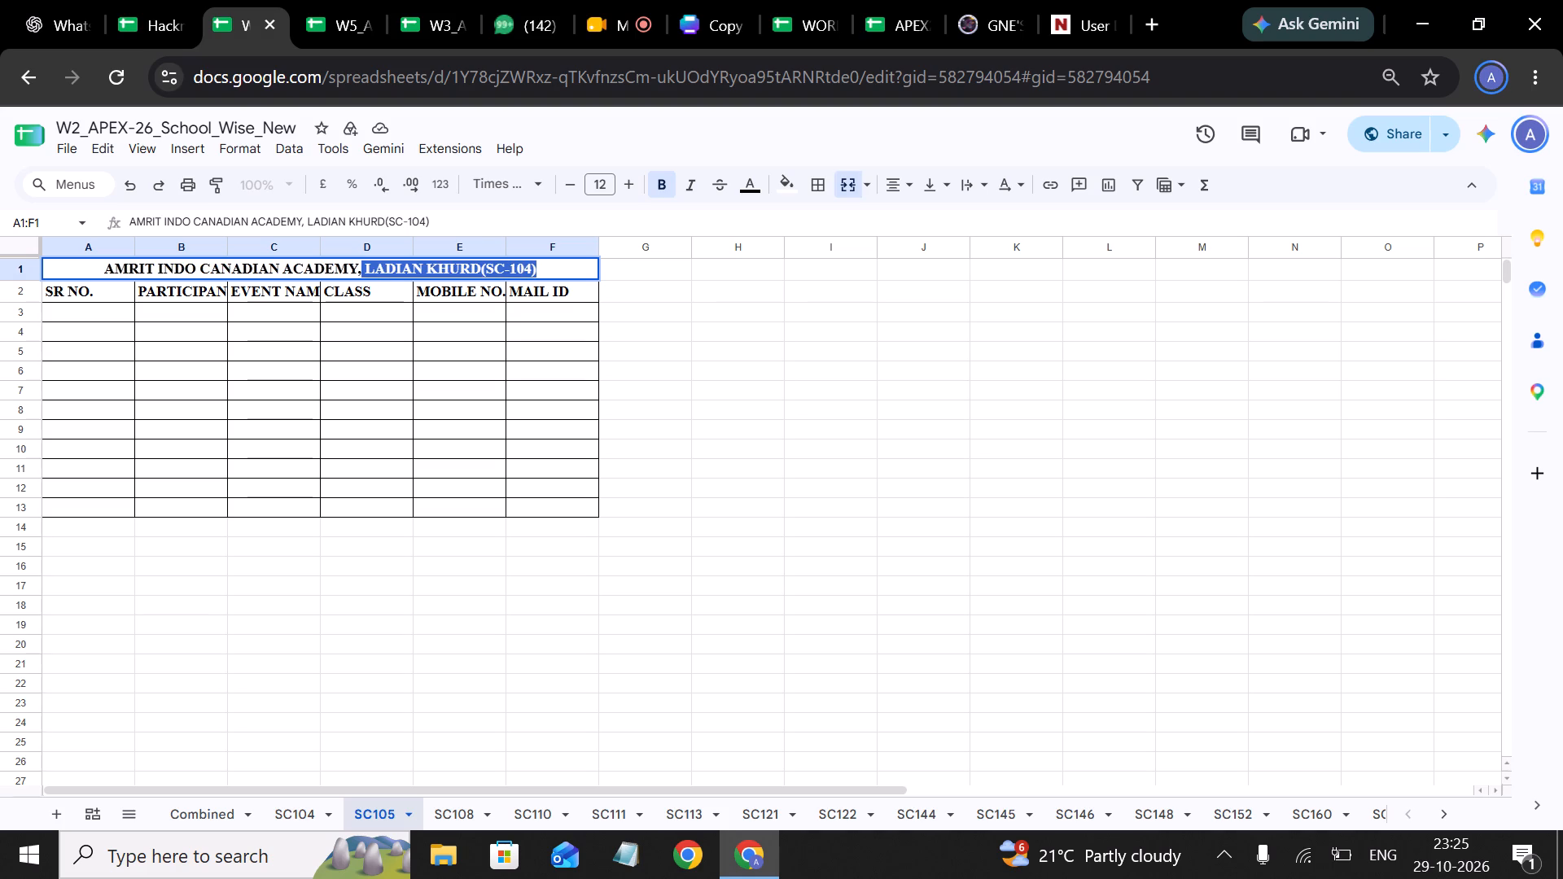
pyautogui.hotkey('shift', 'Left')
pyautogui.hotkey('shift', 'Left')
pyautogui.hotkey('shift', 'Left')
pyautogui.hotkey('shift', 'Left')
pyautogui.hotkey('shift', 'Left')
pyautogui.hotkey('shift', 'Left')
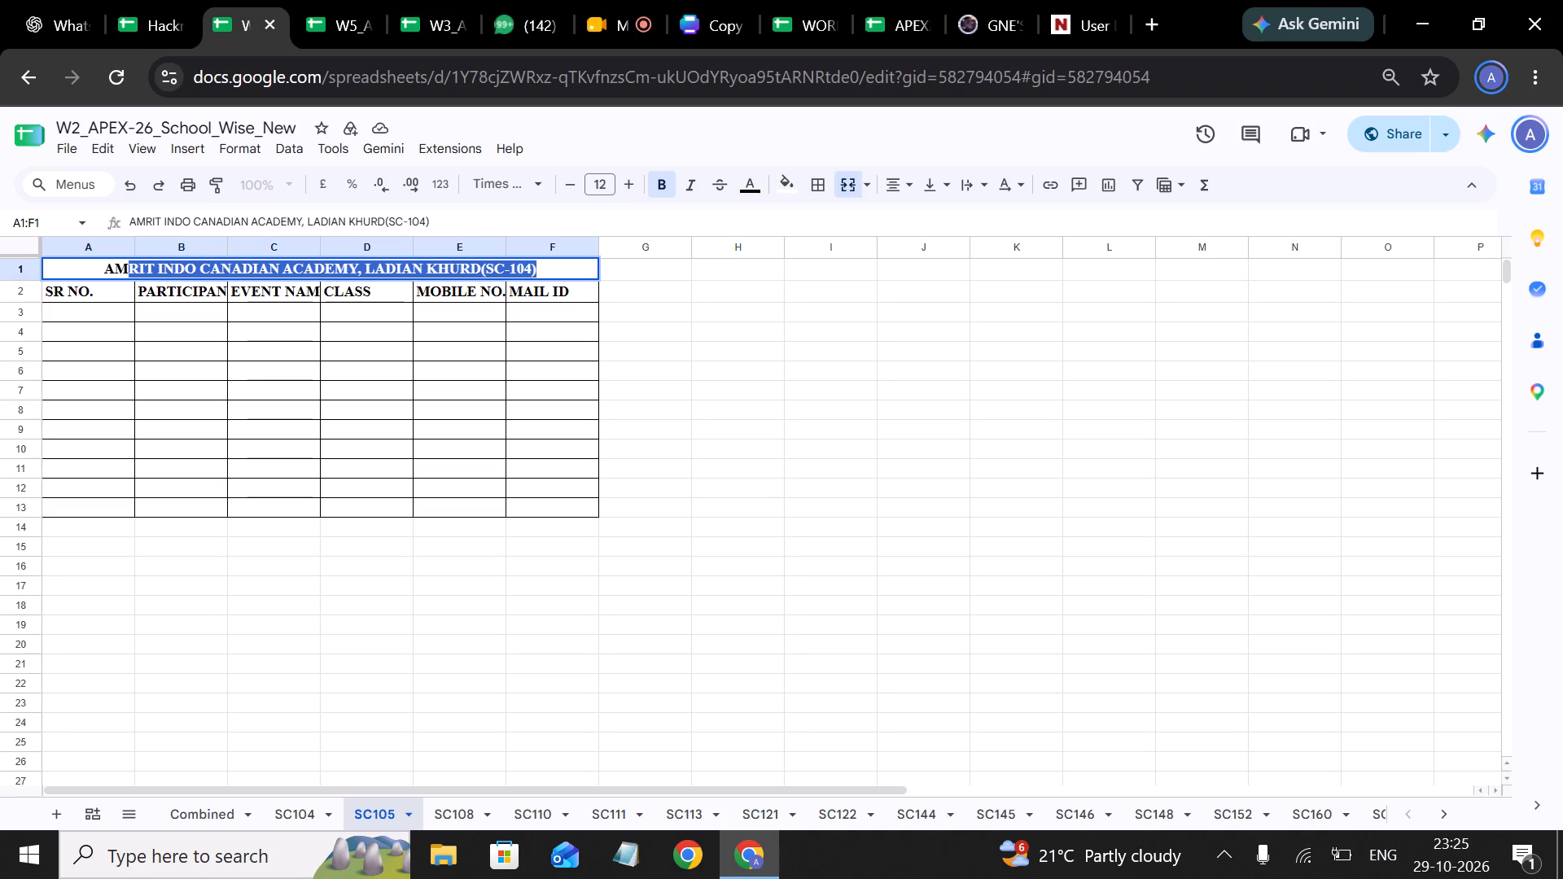
pyautogui.hotkey('shift', 'Left')
pyautogui.hotkey('shift', 'Left')
pyautogui.hotkey('ctrl', 'v')
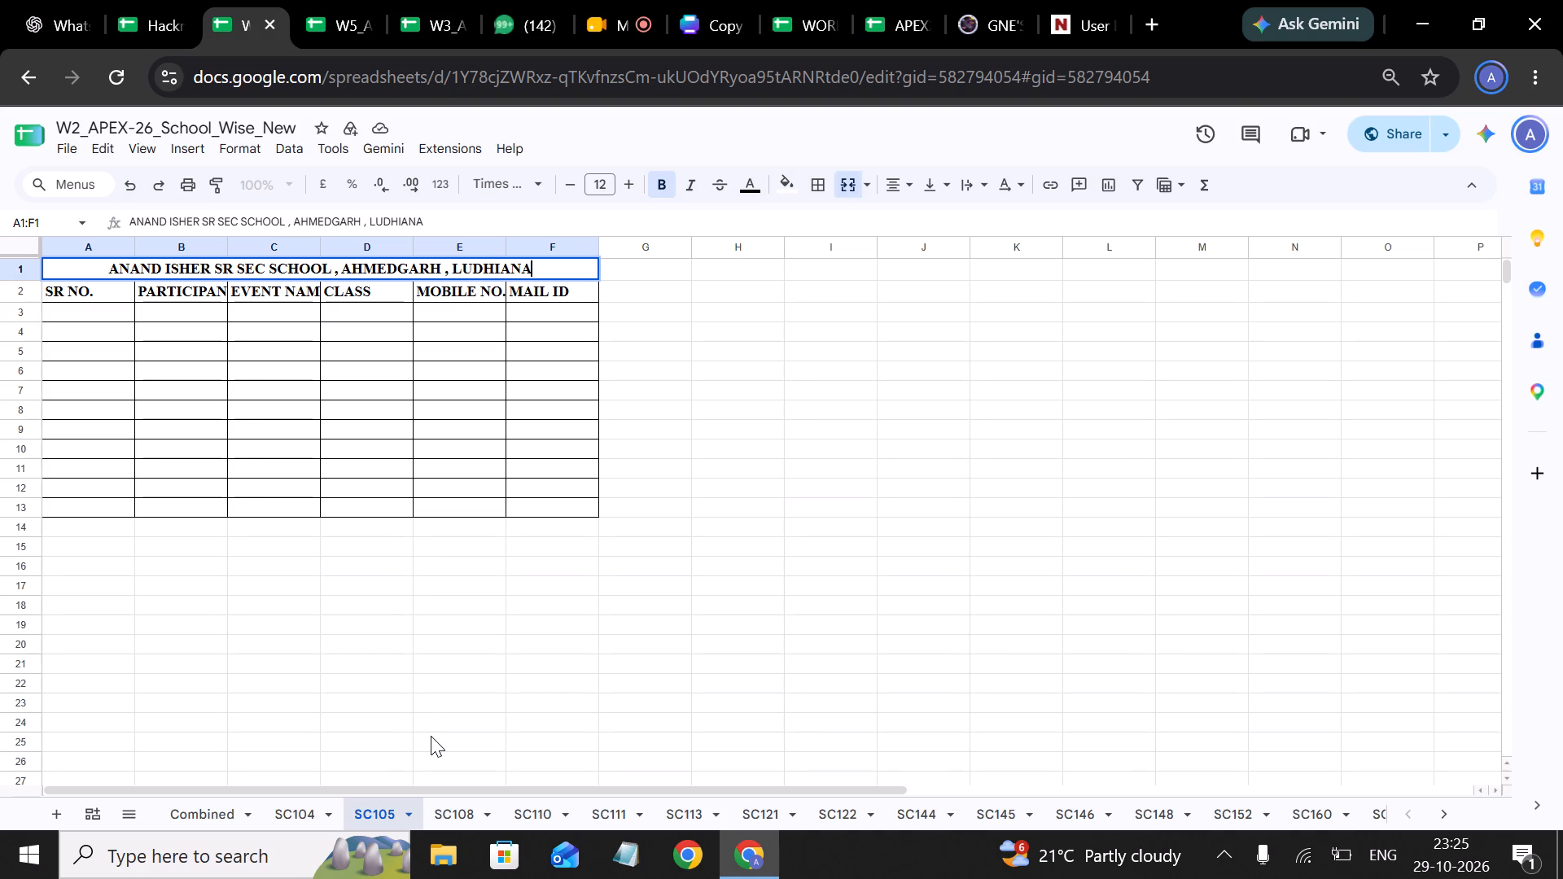
# Replace sheet SC108's title with "ATAM PUBLIC SR SEC SCHOOL, ATAM NAGAR", copied from the SC-108 row of W5_APEX-26_school_incharges.
pyautogui.click(443, 814)
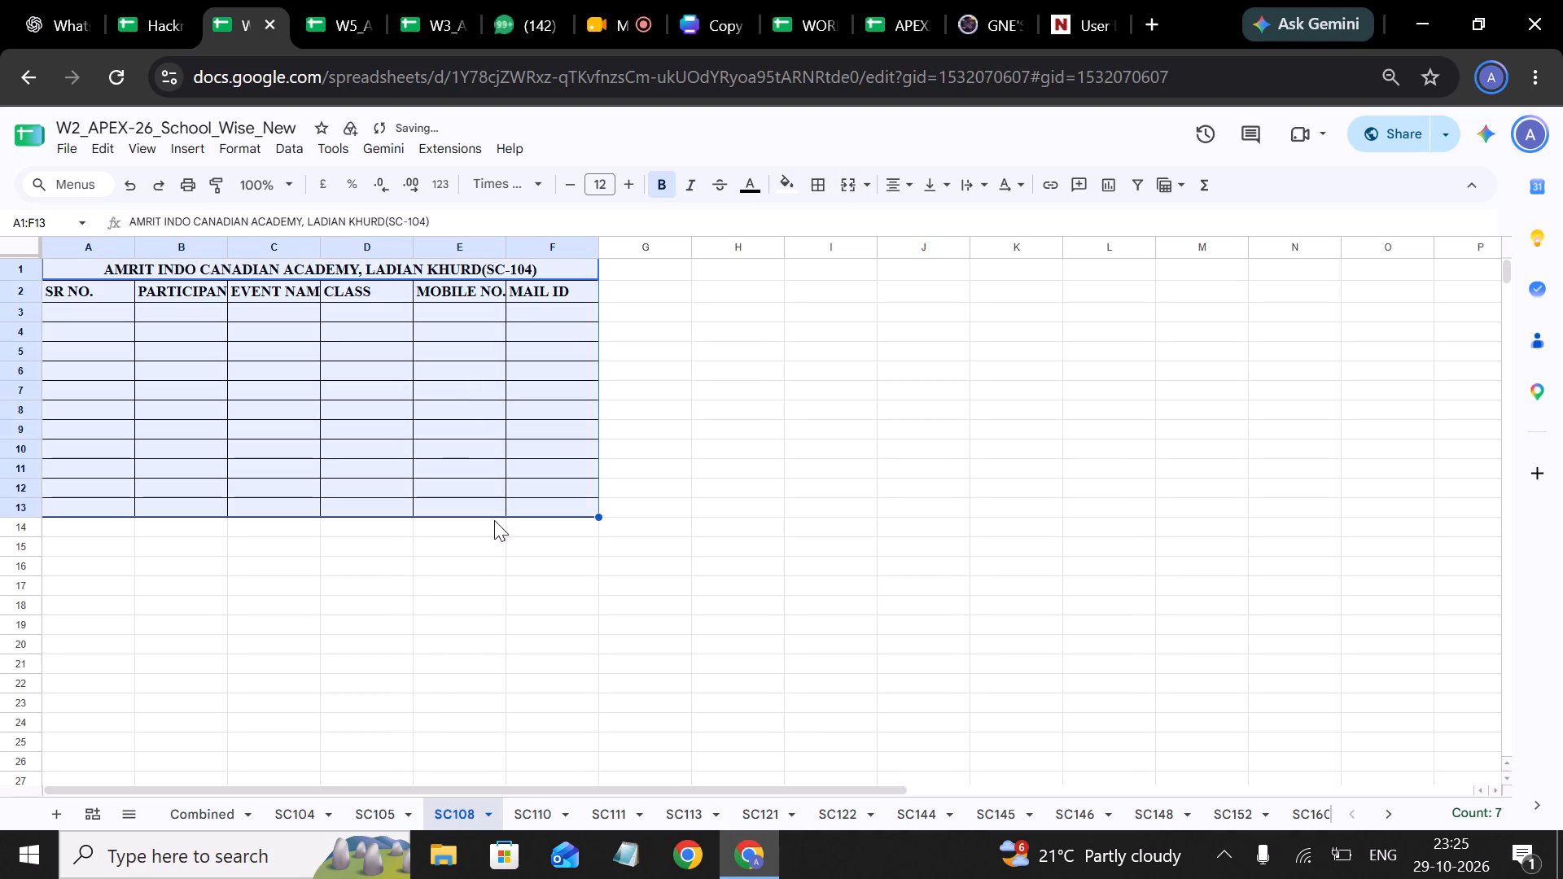
pyautogui.click(346, 31)
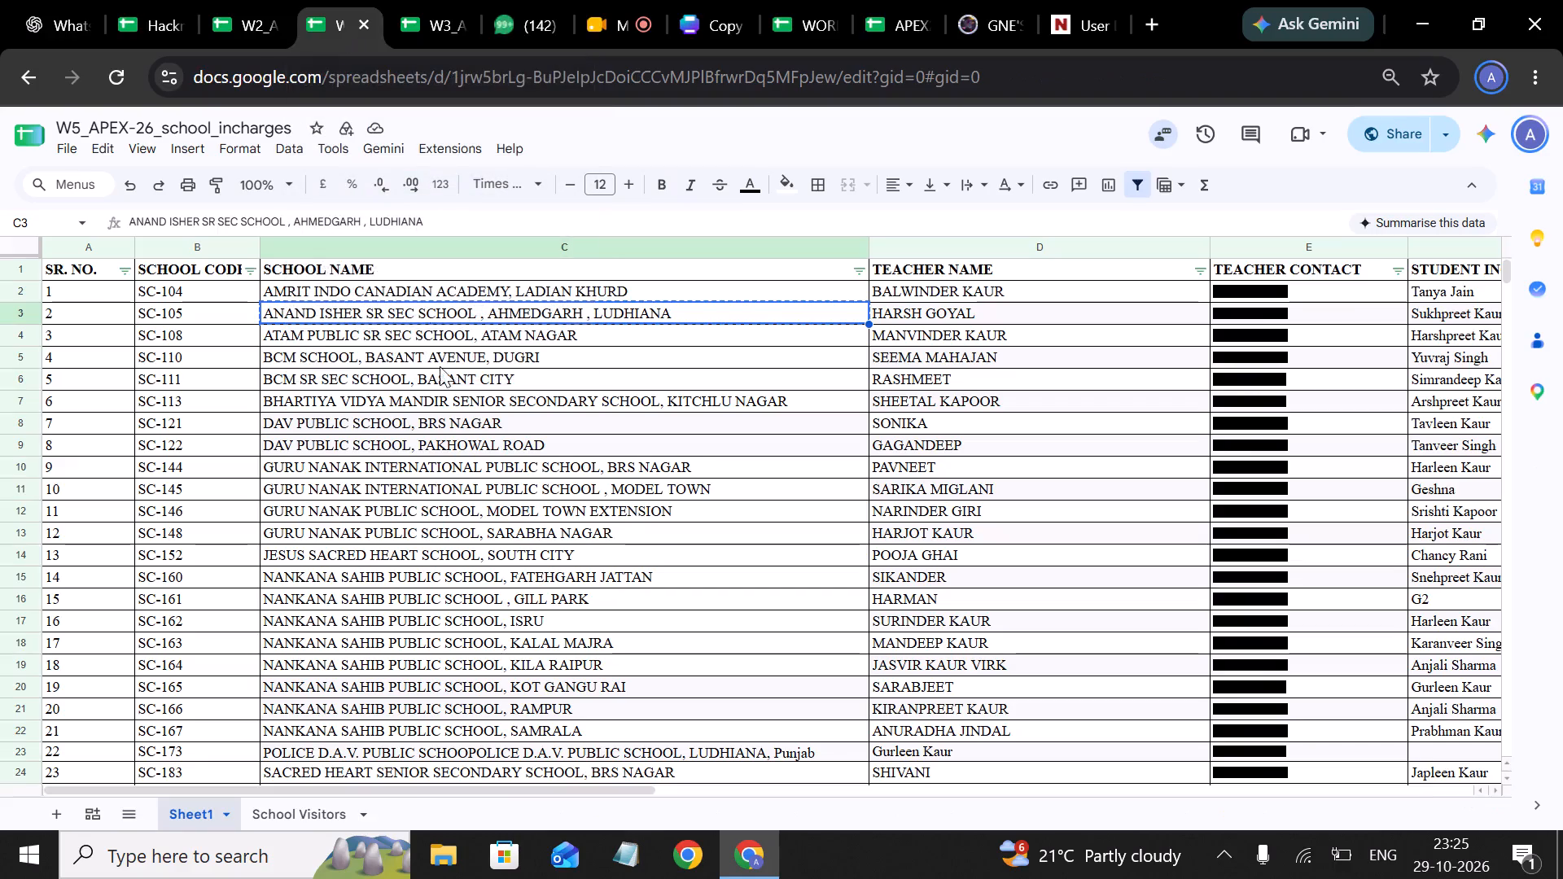
pyautogui.click(510, 341)
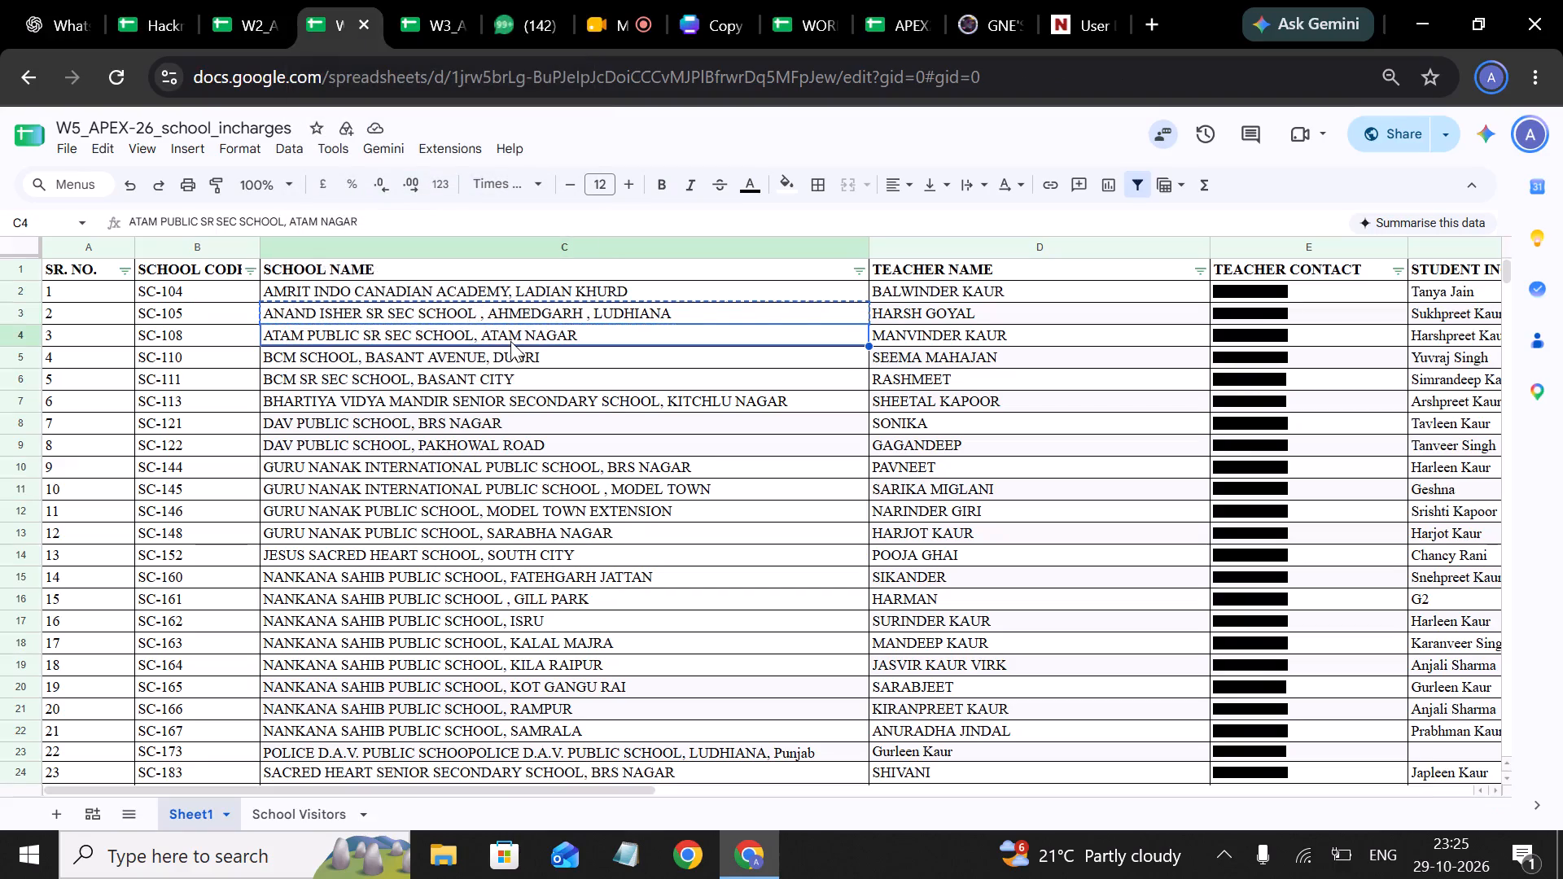
pyautogui.hotkey('ctrl', 'c')
pyautogui.click(245, 31)
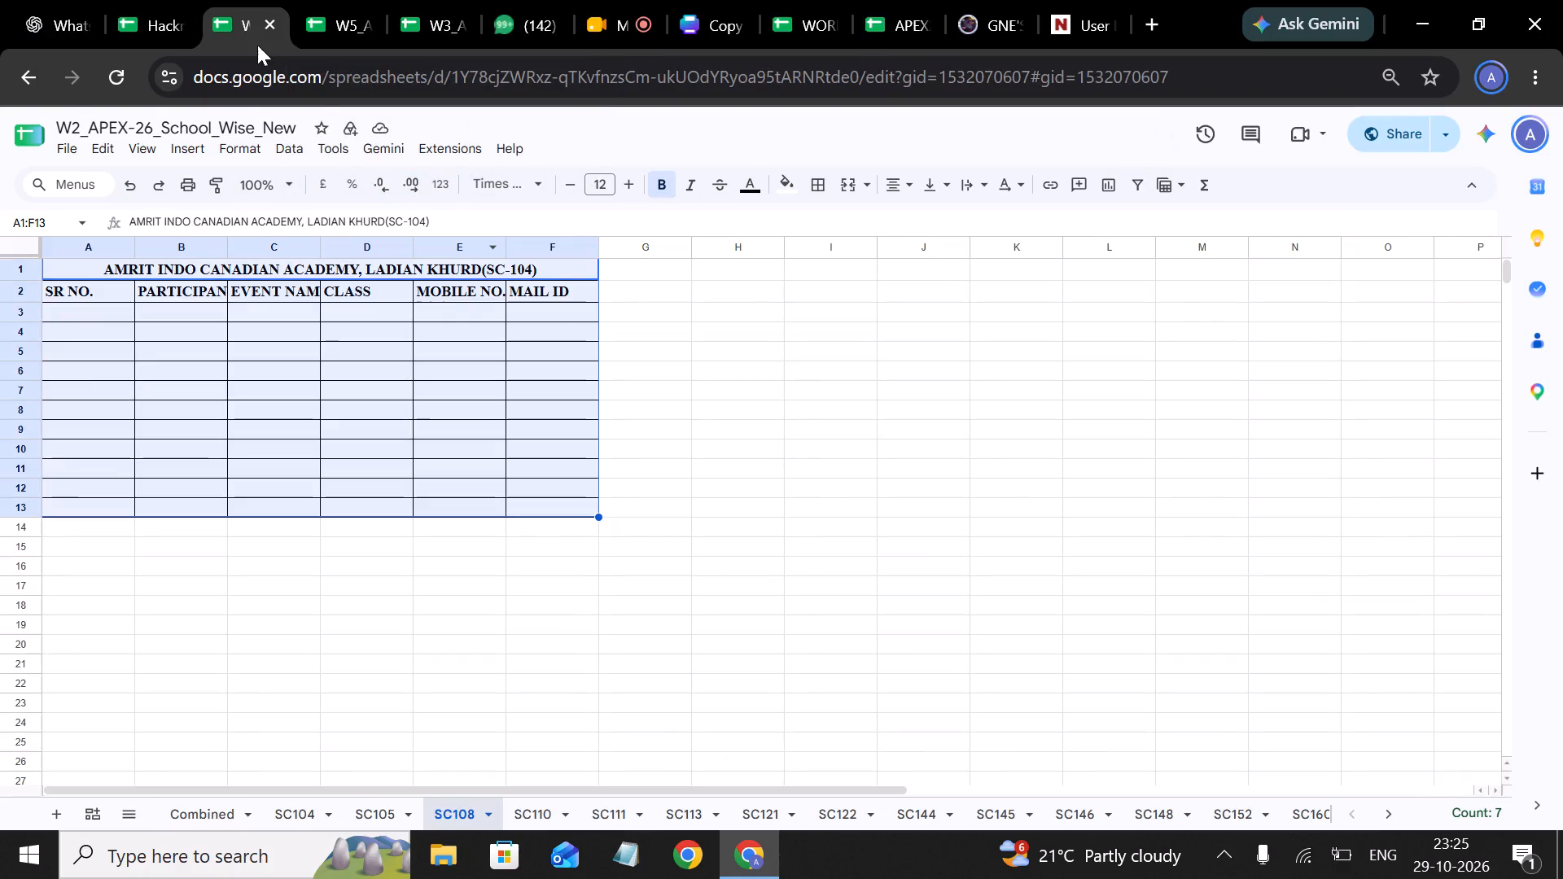
pyautogui.doubleClick(537, 267)
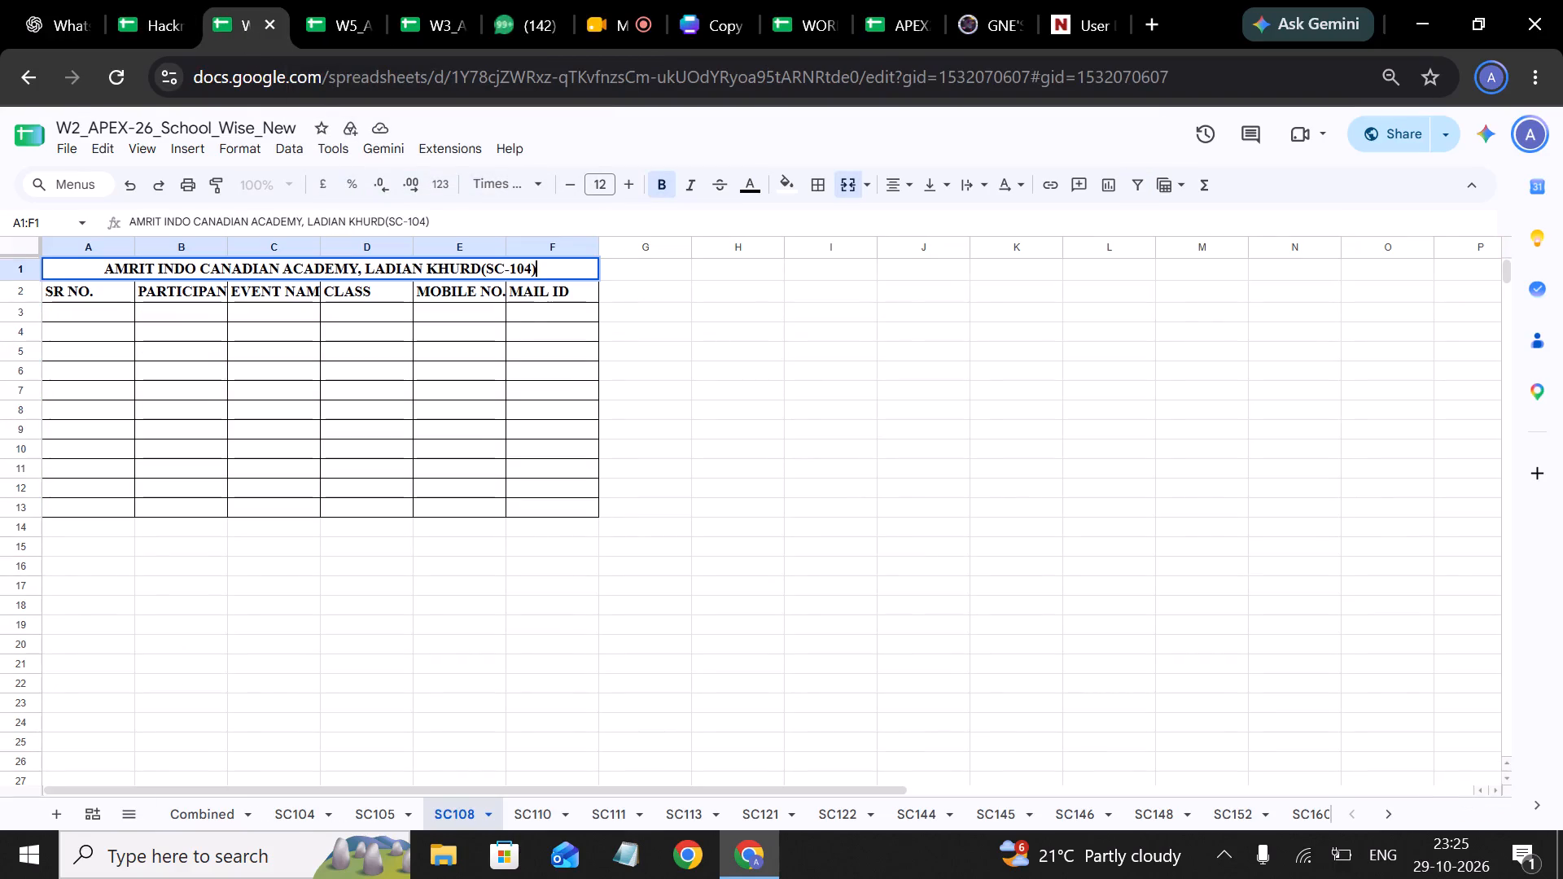
pyautogui.hotkey('shift', 'Left')
pyautogui.hotkey('shift', 'Left')
pyautogui.hotkey('shift', 'Left')
pyautogui.hotkey('shift', 'Left')
pyautogui.hotkey('shift', 'Left')
pyautogui.hotkey('shift', 'Left')
pyautogui.hotkey('shift', 'Left')
pyautogui.hotkey('shift', 'Left')
pyautogui.hotkey('shift', 'Left')
pyautogui.hotkey('shift', 'Left')
pyautogui.hotkey('shift', 'Left')
pyautogui.hotkey('shift', 'Left')
pyautogui.hotkey('shift', 'Left')
pyautogui.hotkey('shift', 'Left')
pyautogui.hotkey('shift', 'Left')
pyautogui.hotkey('shift', 'Left')
pyautogui.hotkey('shift', 'Left')
pyautogui.hotkey('shift', 'Left')
pyautogui.hotkey('shift', 'Left')
pyautogui.hotkey('shift', 'Left')
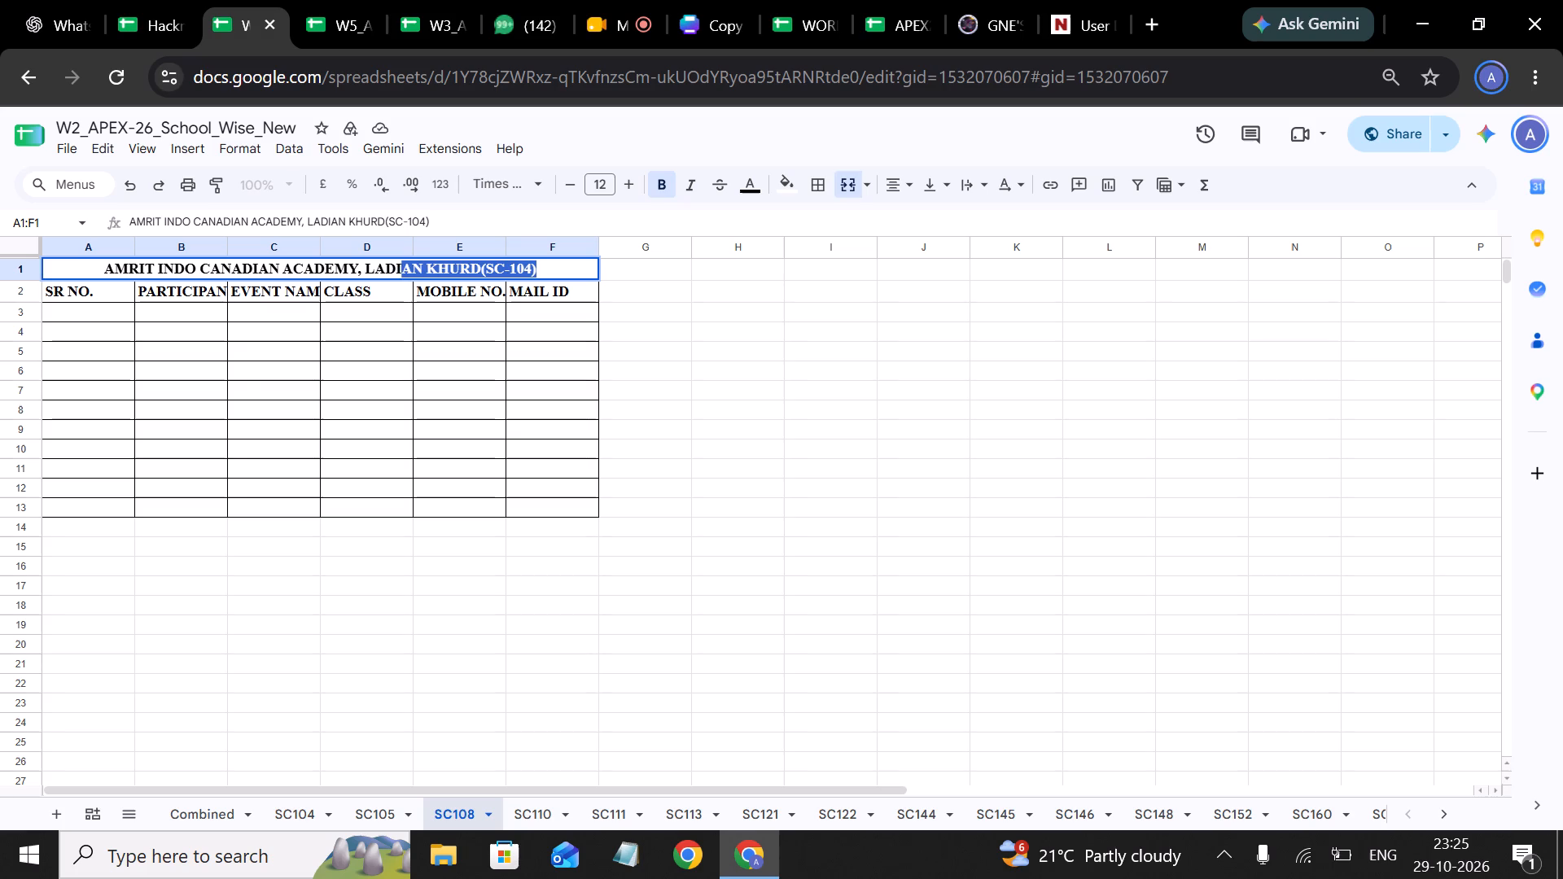
pyautogui.hotkey('shift', 'Left')
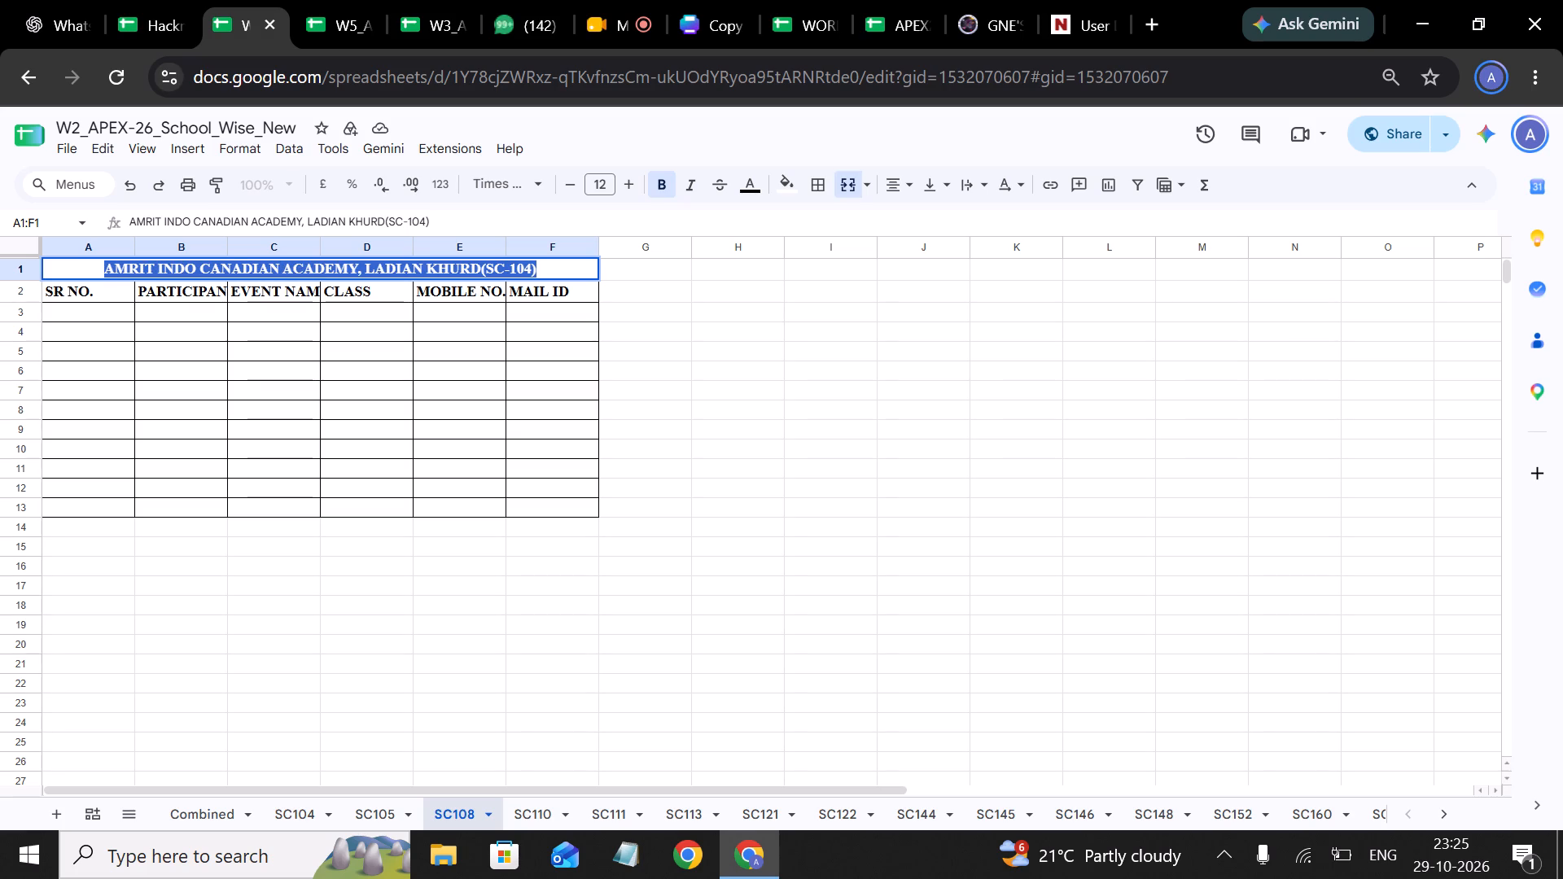
pyautogui.hotkey('ctrl', 'v')
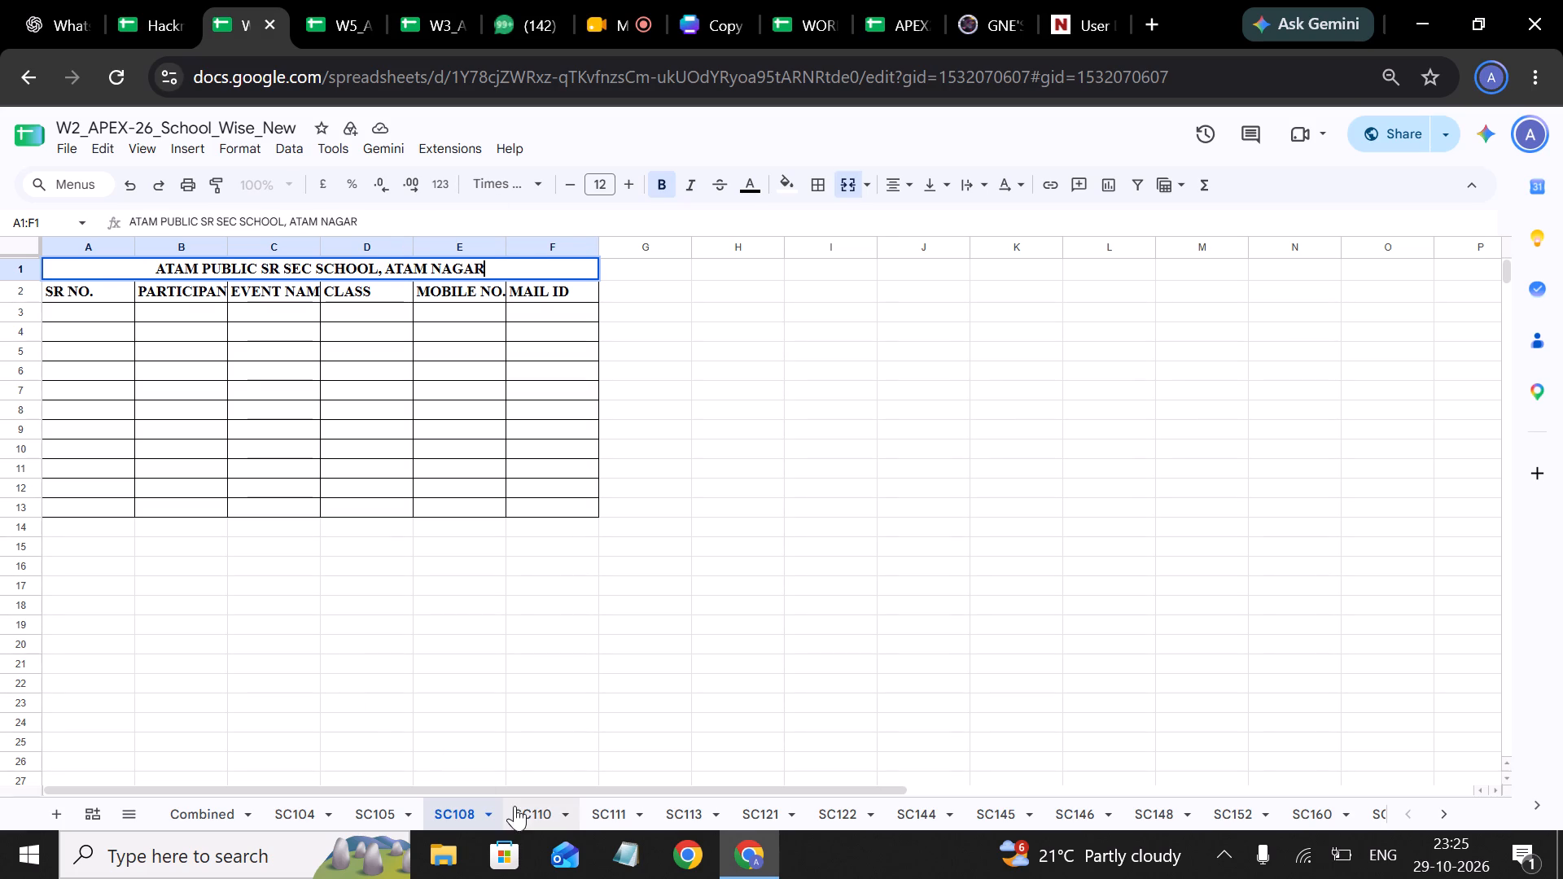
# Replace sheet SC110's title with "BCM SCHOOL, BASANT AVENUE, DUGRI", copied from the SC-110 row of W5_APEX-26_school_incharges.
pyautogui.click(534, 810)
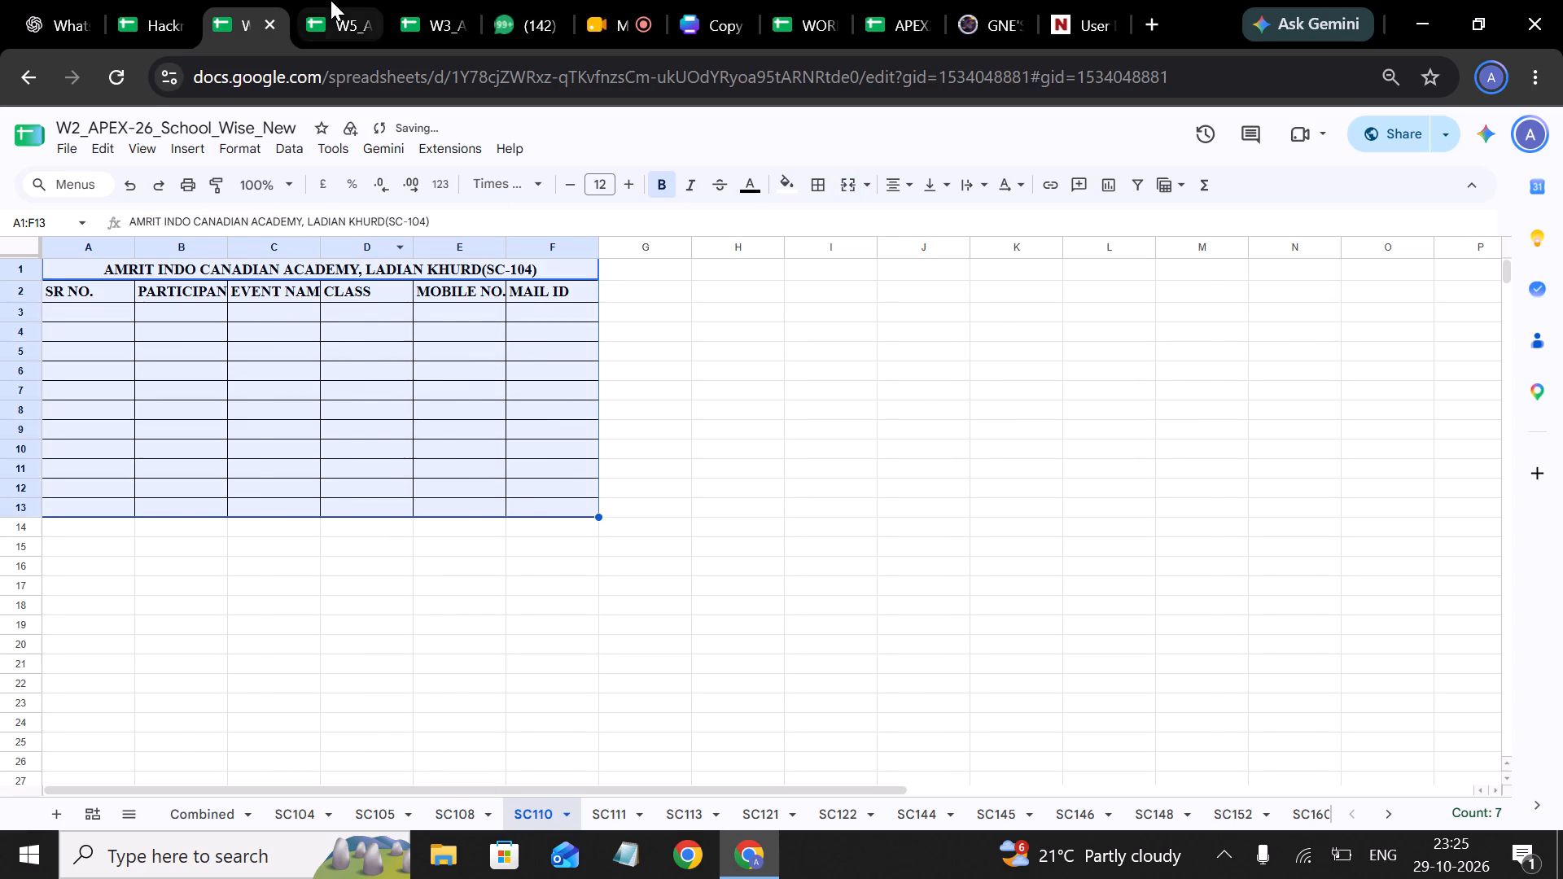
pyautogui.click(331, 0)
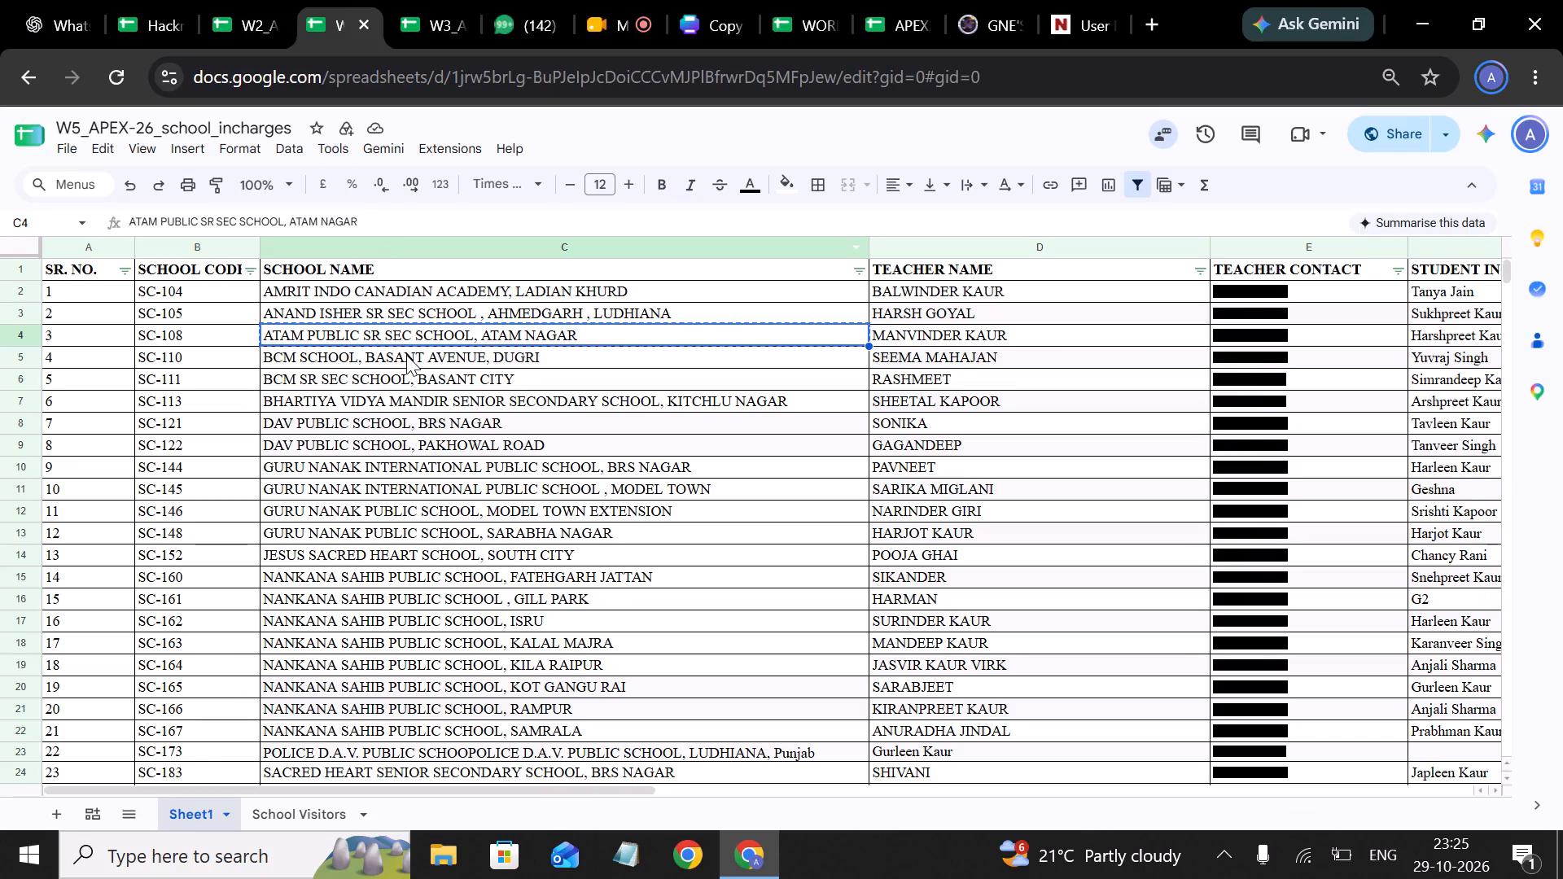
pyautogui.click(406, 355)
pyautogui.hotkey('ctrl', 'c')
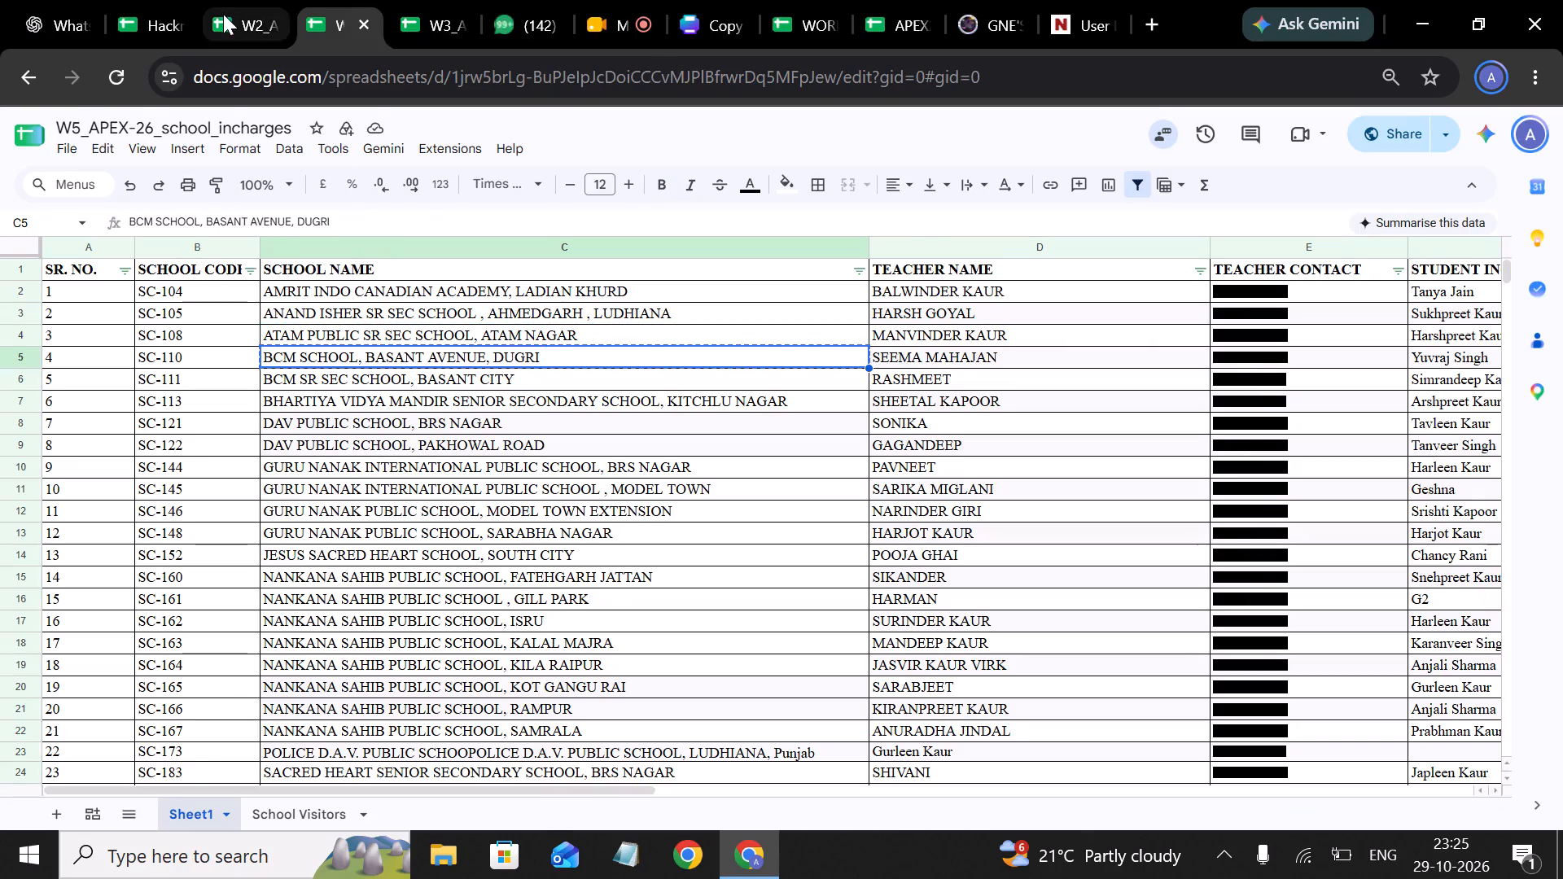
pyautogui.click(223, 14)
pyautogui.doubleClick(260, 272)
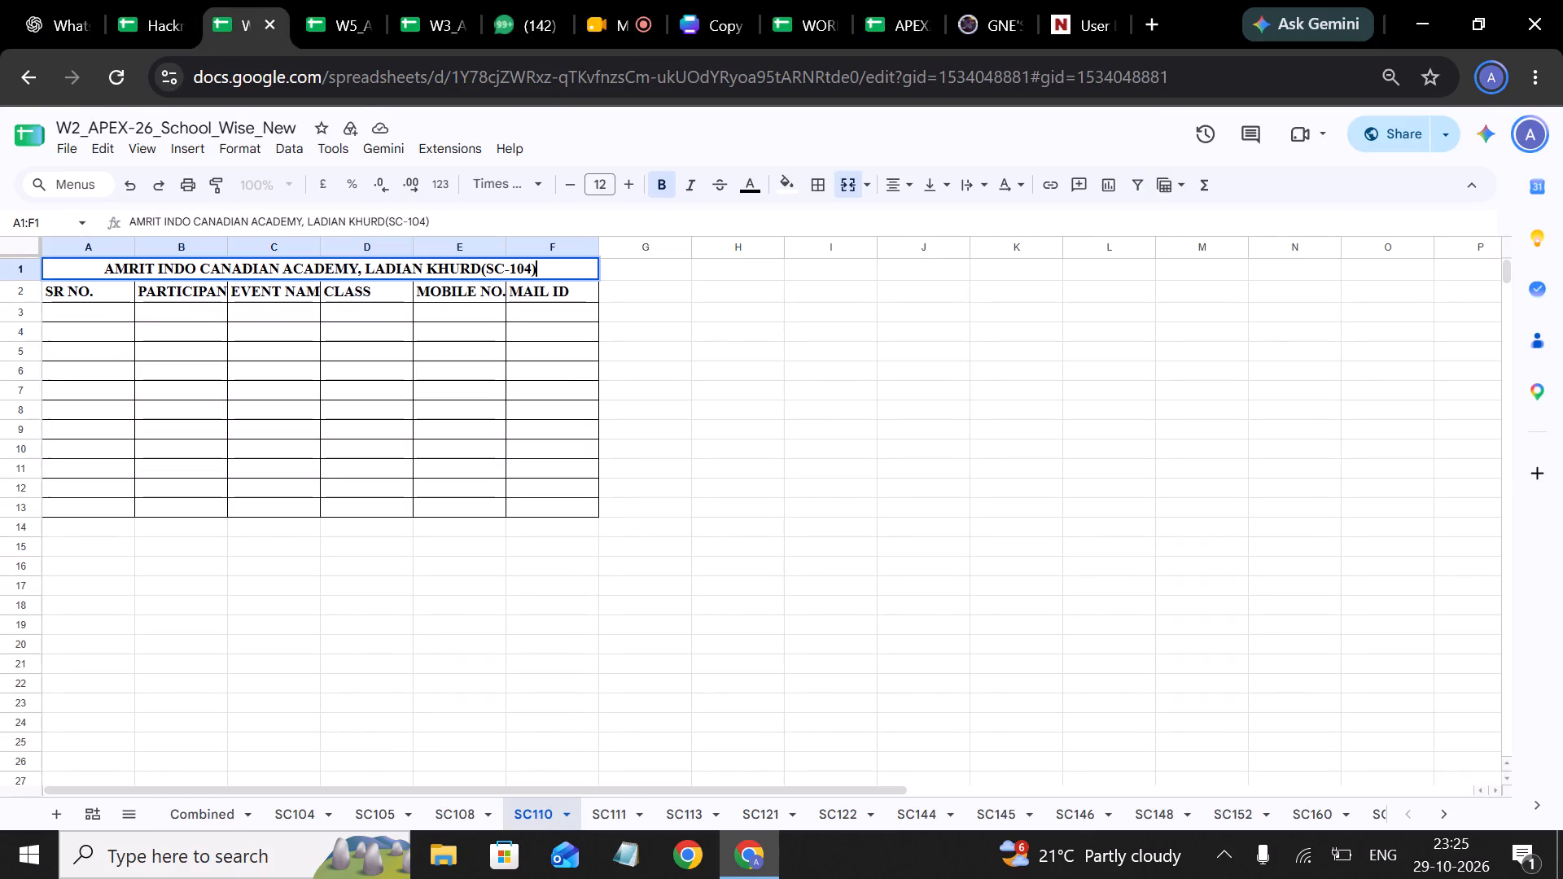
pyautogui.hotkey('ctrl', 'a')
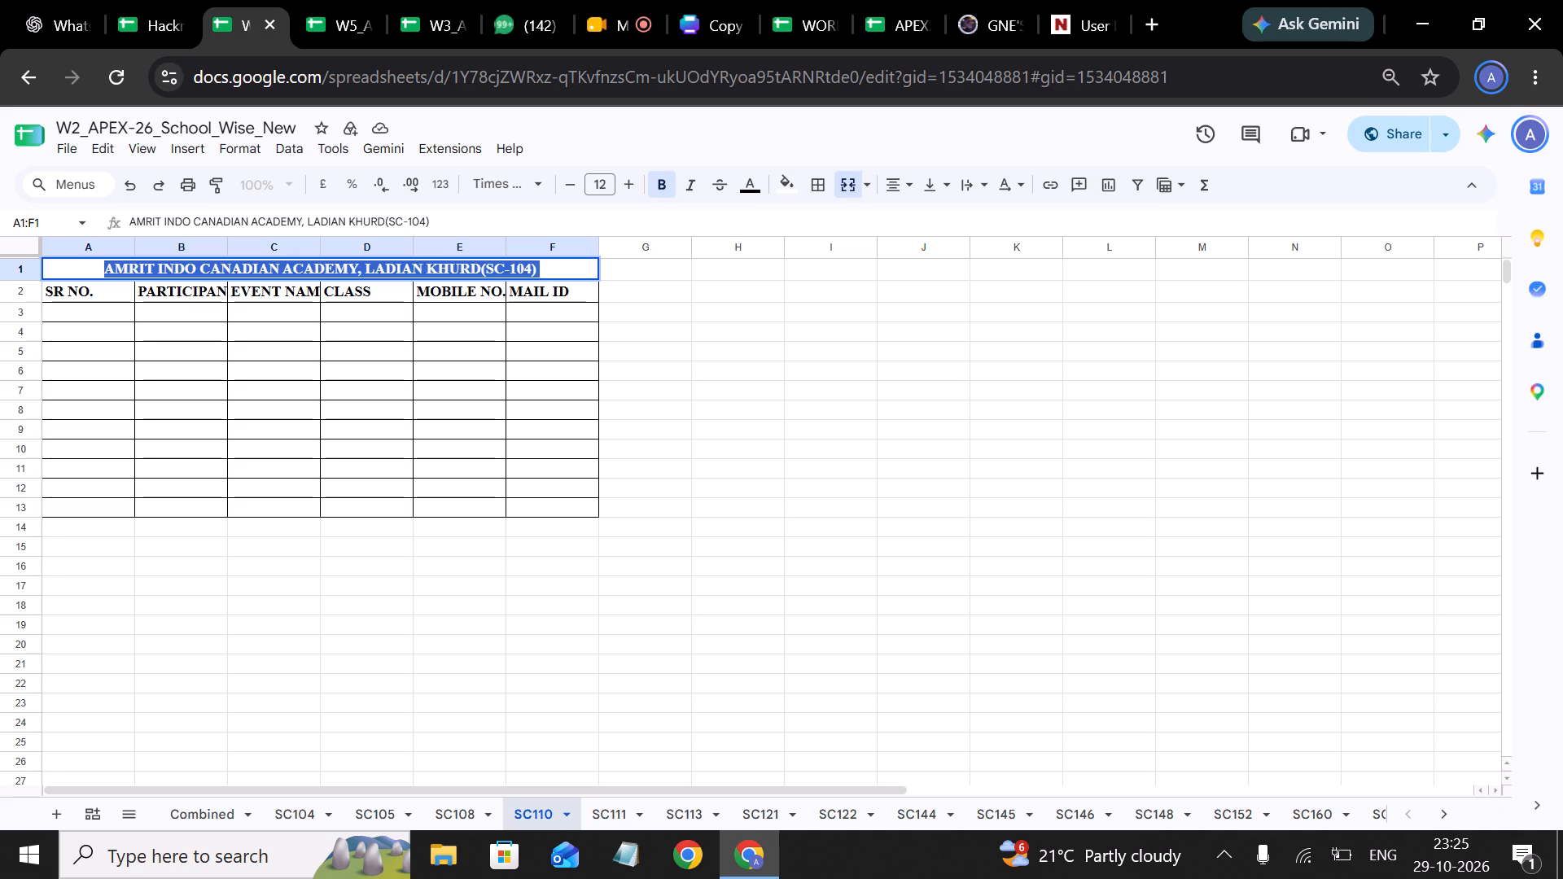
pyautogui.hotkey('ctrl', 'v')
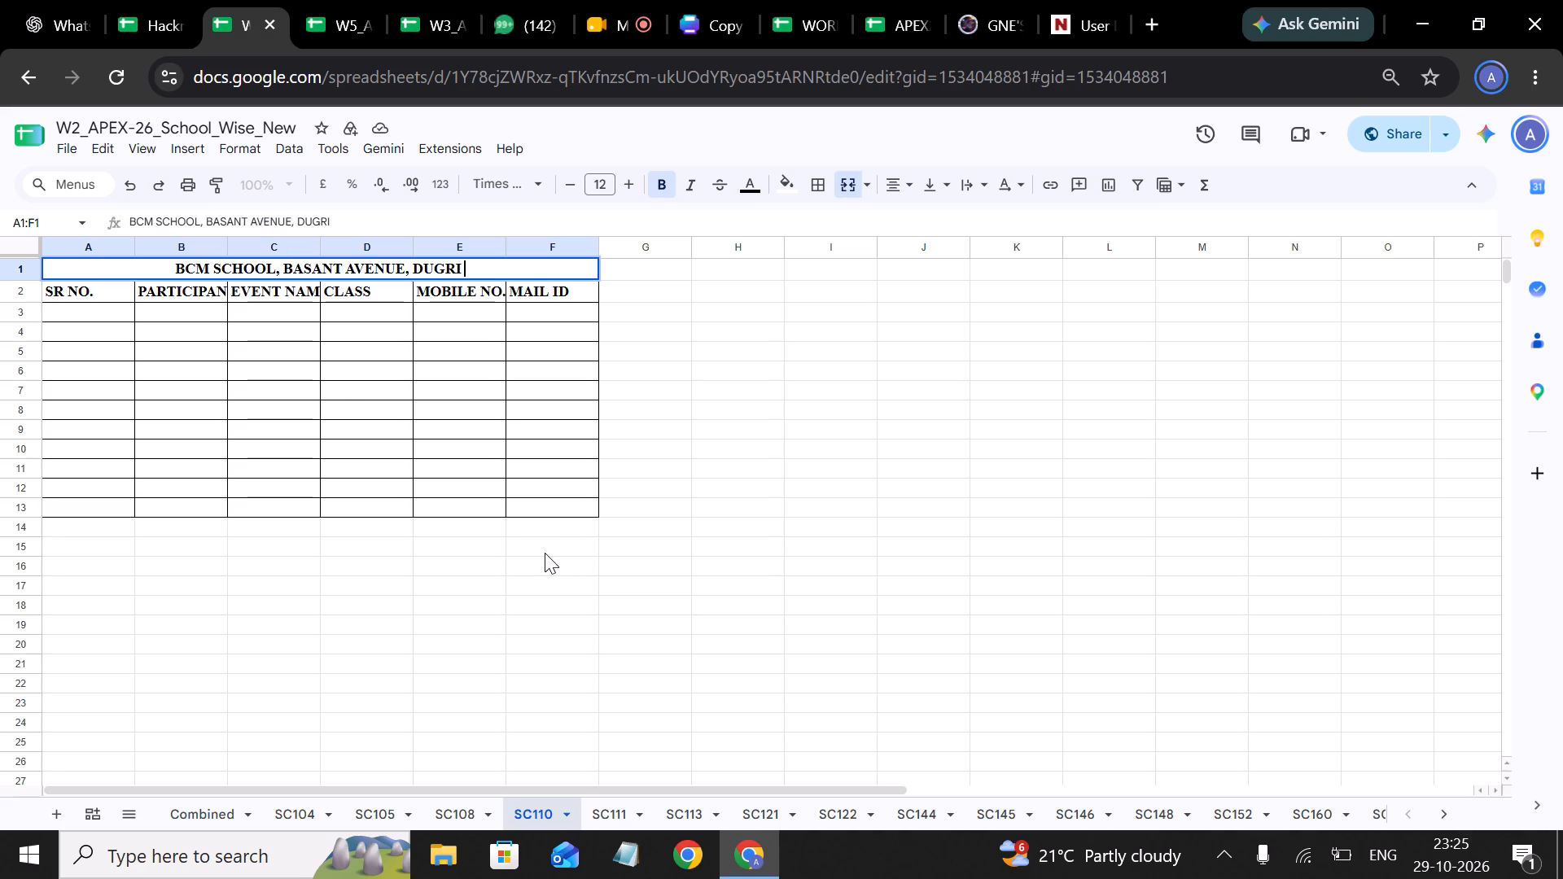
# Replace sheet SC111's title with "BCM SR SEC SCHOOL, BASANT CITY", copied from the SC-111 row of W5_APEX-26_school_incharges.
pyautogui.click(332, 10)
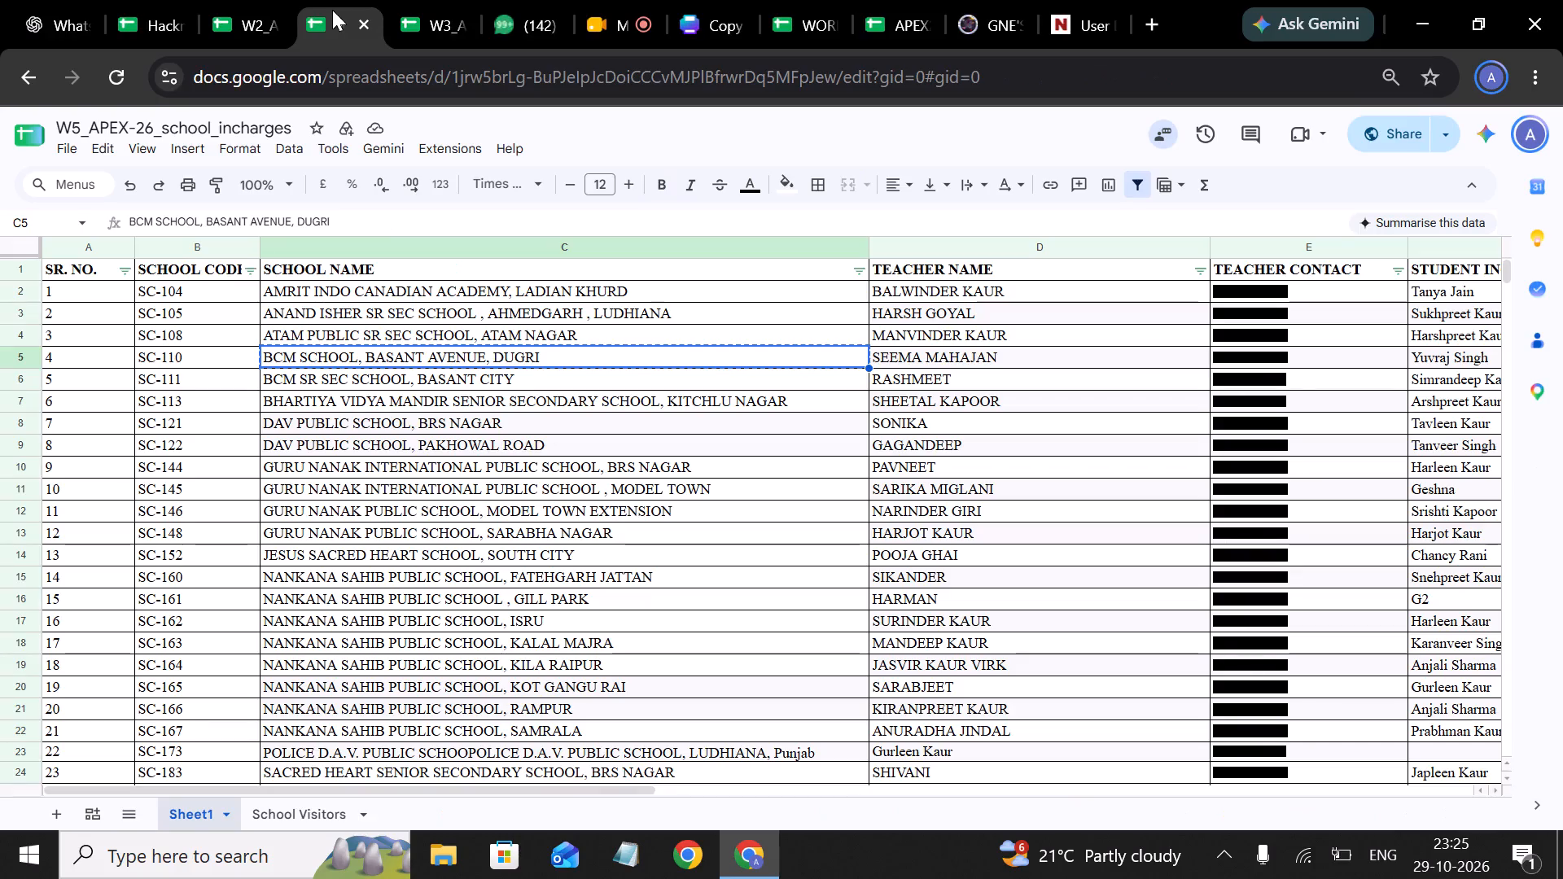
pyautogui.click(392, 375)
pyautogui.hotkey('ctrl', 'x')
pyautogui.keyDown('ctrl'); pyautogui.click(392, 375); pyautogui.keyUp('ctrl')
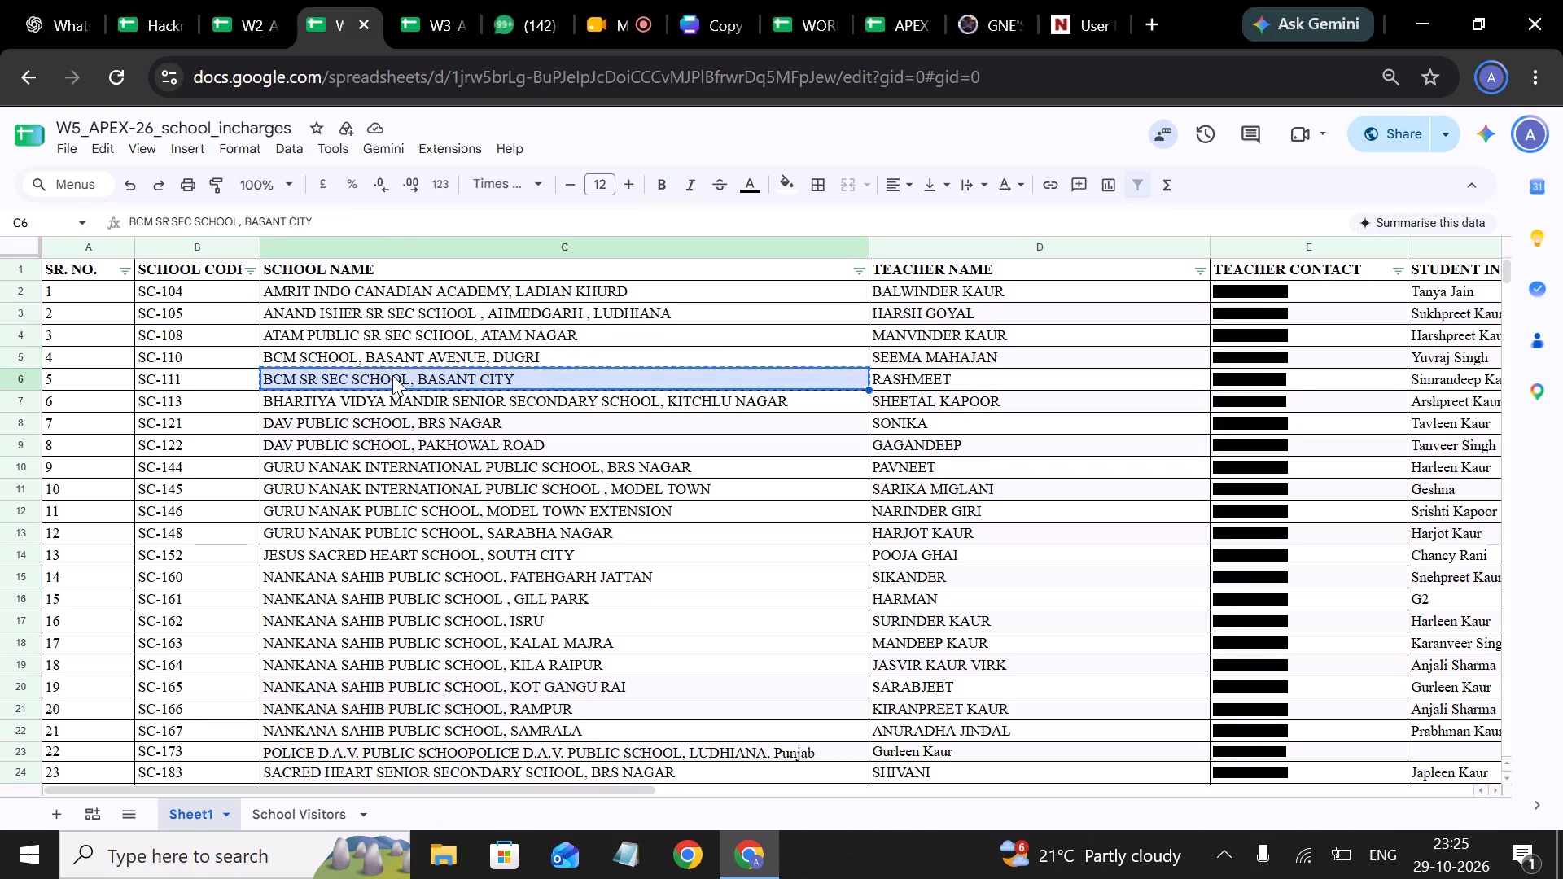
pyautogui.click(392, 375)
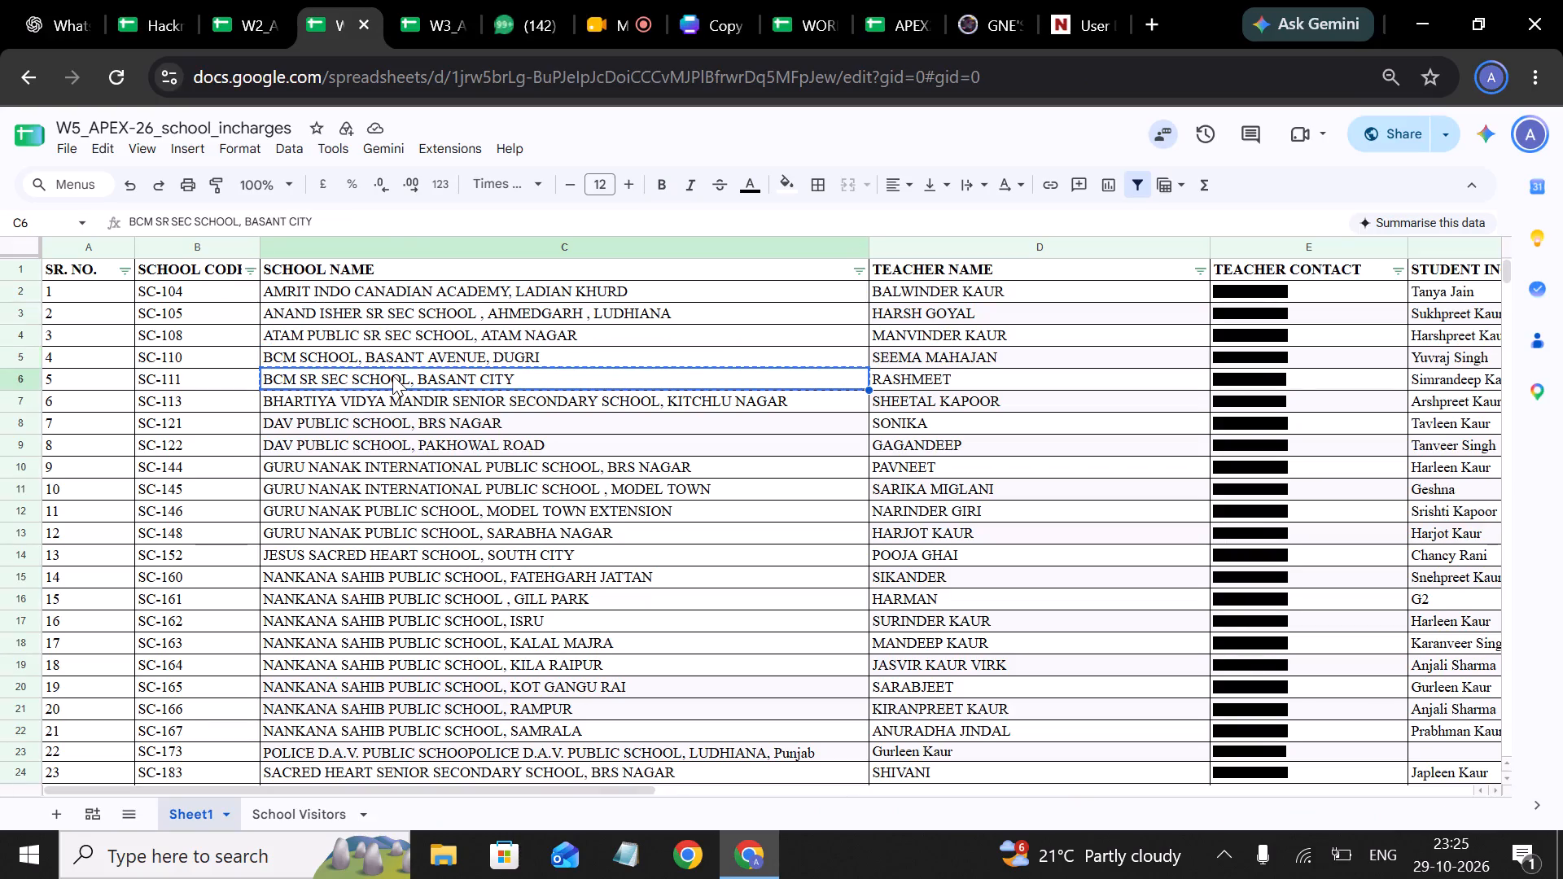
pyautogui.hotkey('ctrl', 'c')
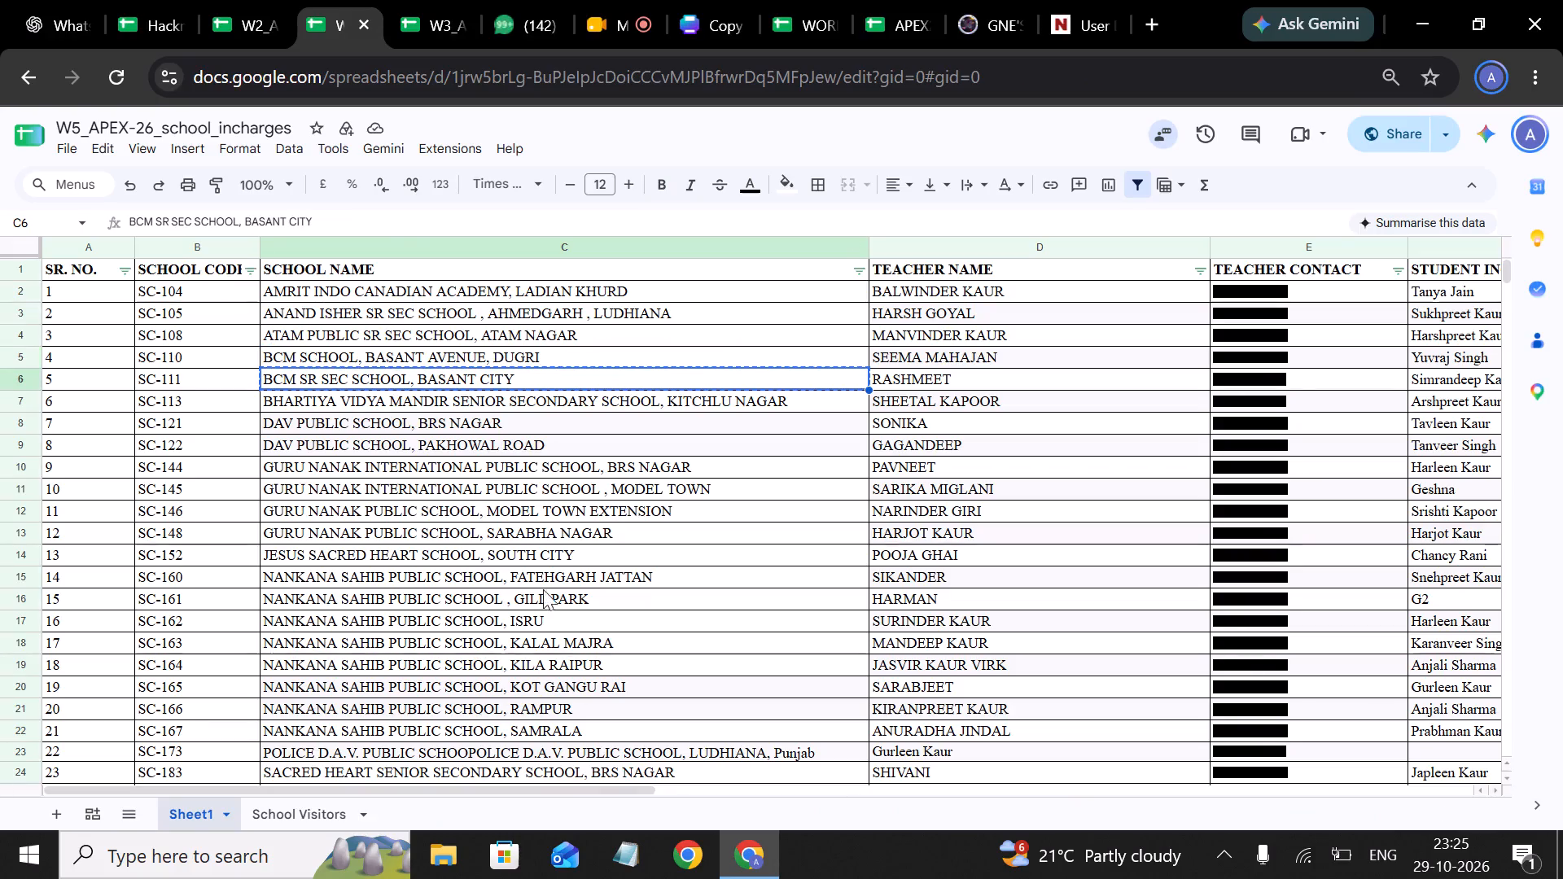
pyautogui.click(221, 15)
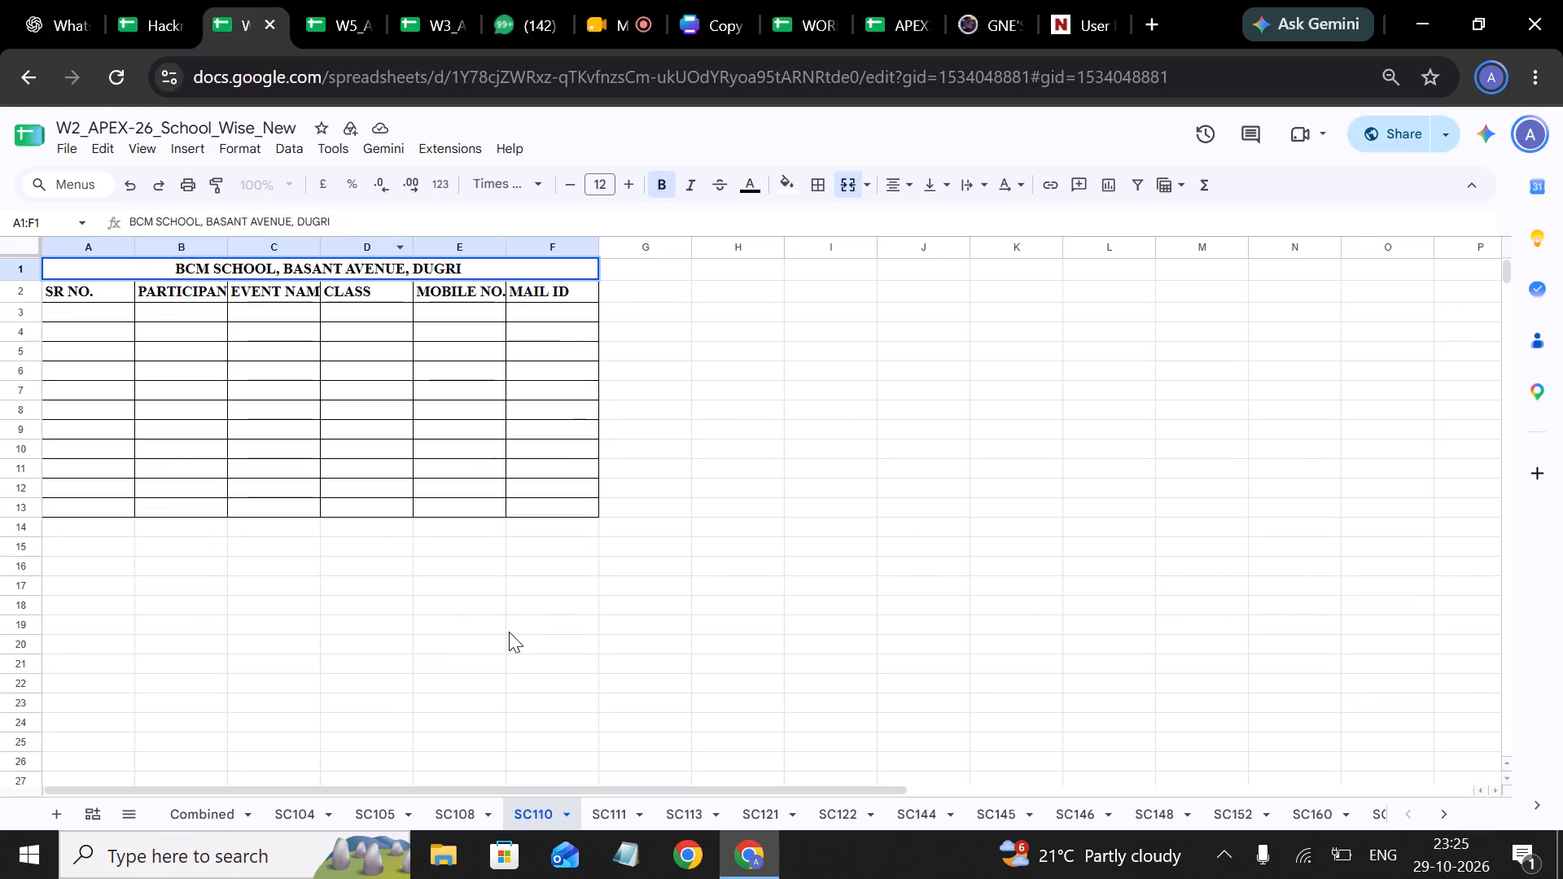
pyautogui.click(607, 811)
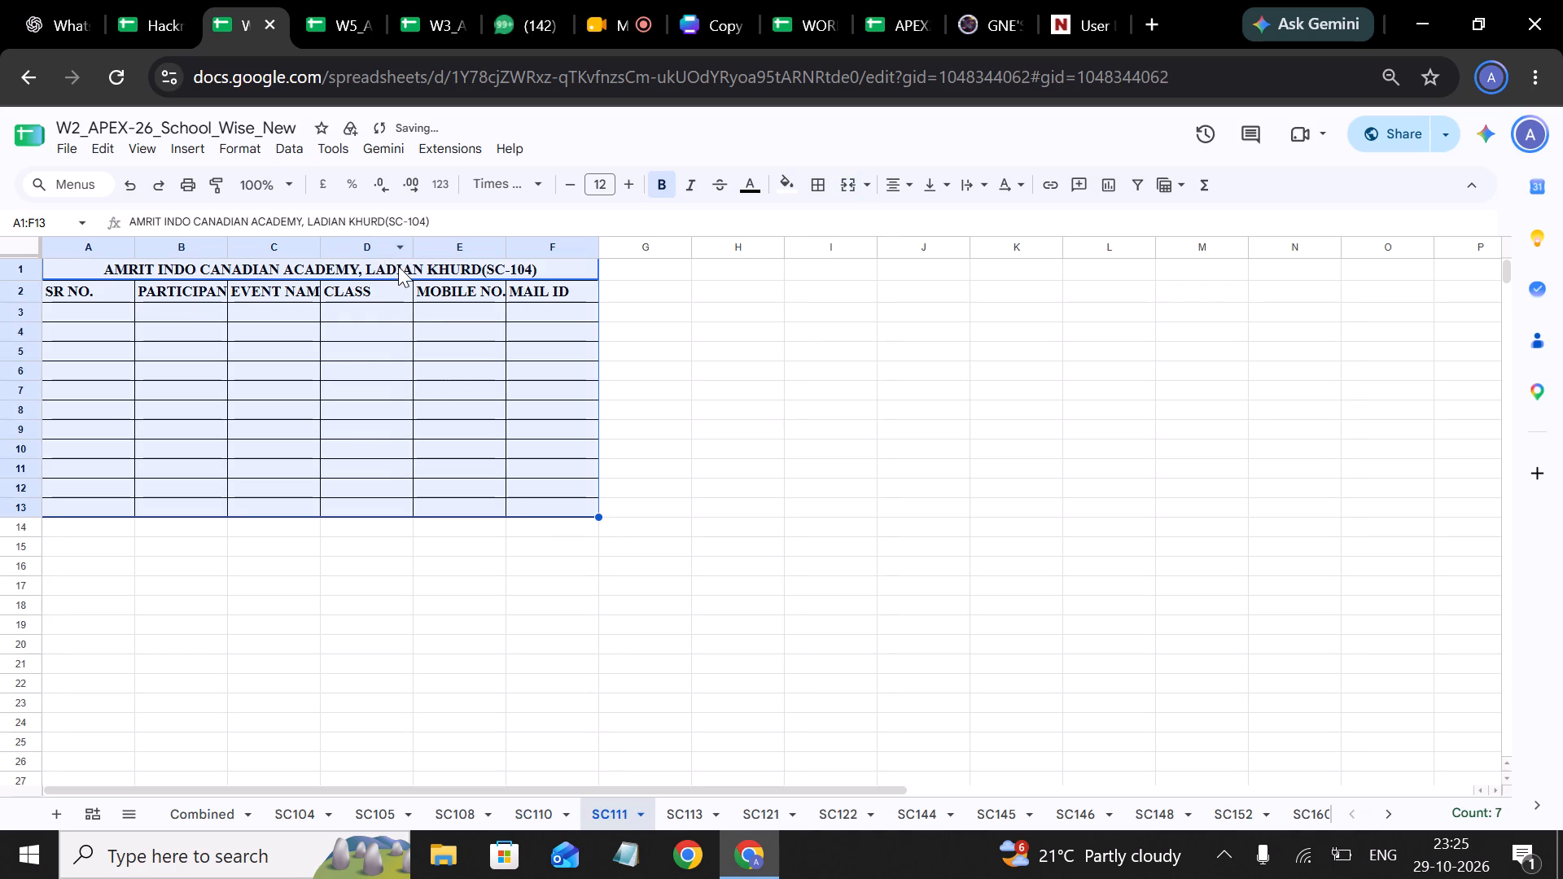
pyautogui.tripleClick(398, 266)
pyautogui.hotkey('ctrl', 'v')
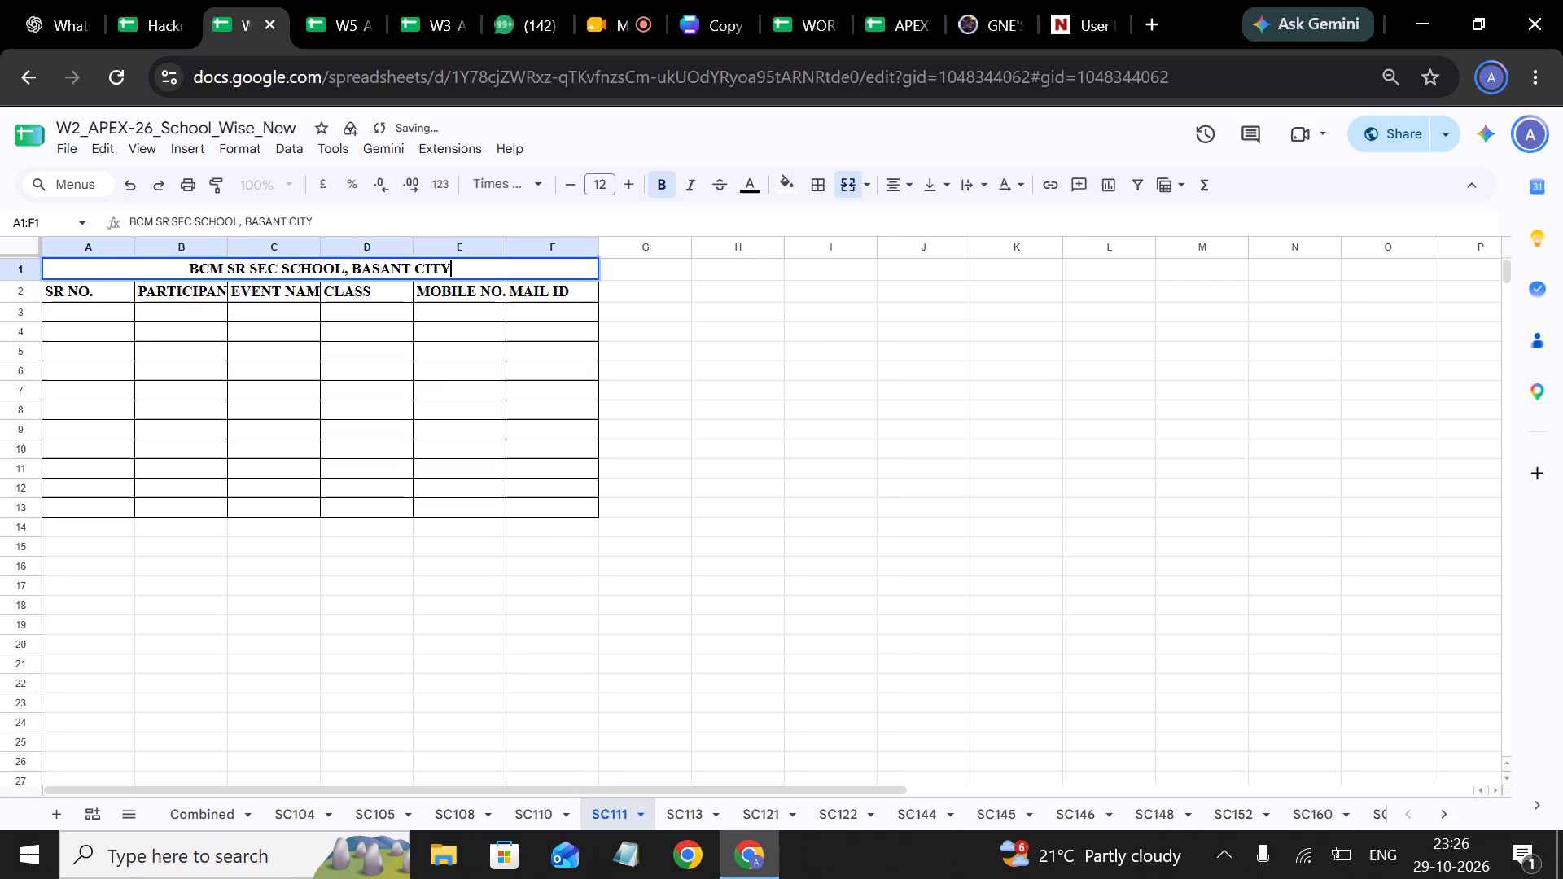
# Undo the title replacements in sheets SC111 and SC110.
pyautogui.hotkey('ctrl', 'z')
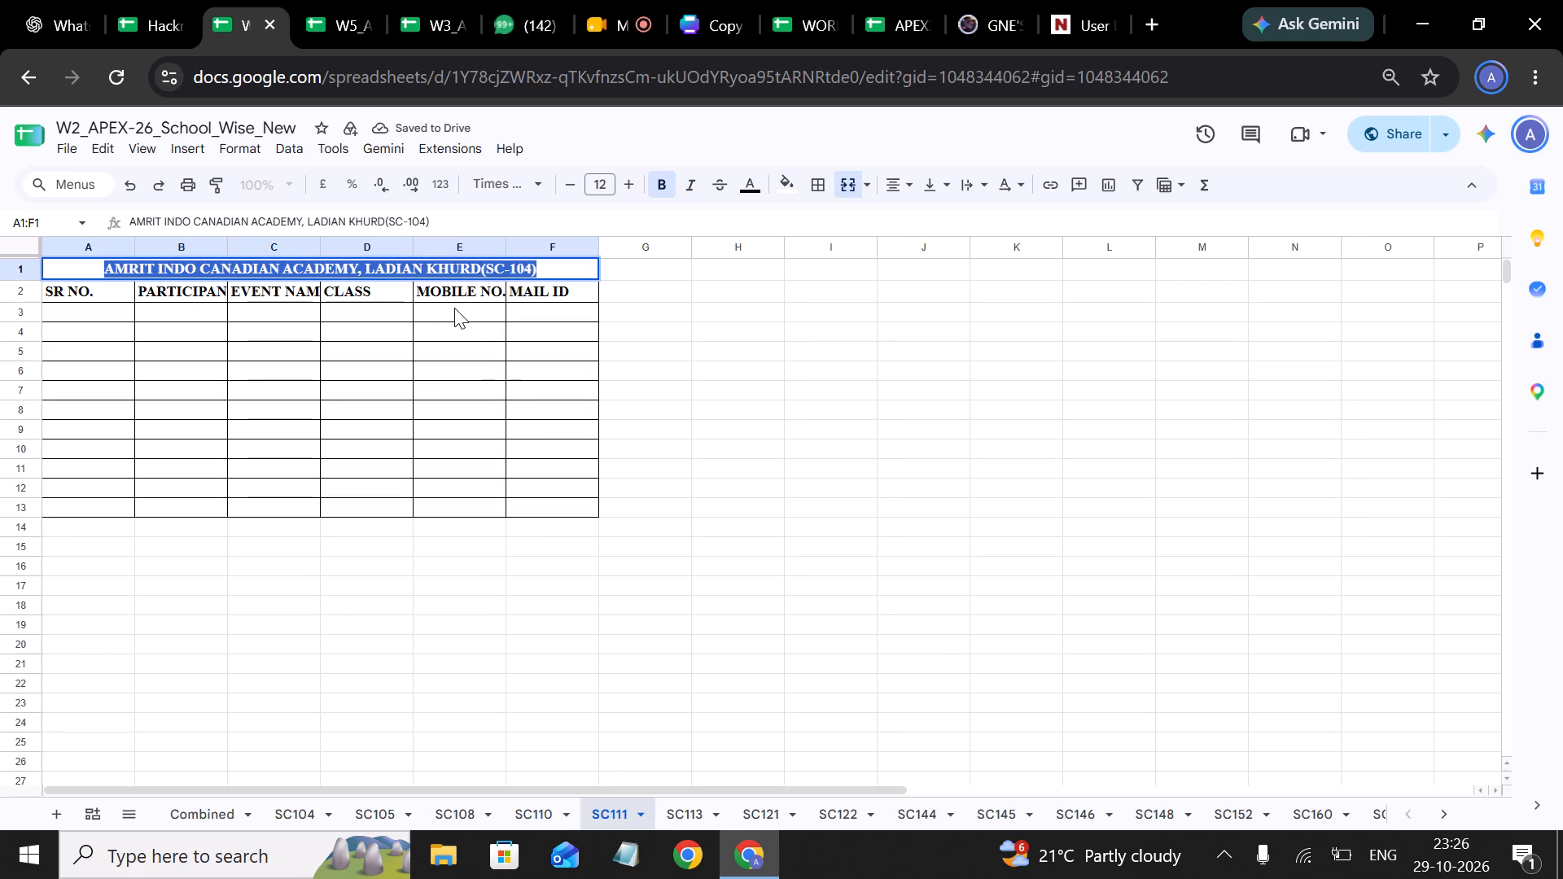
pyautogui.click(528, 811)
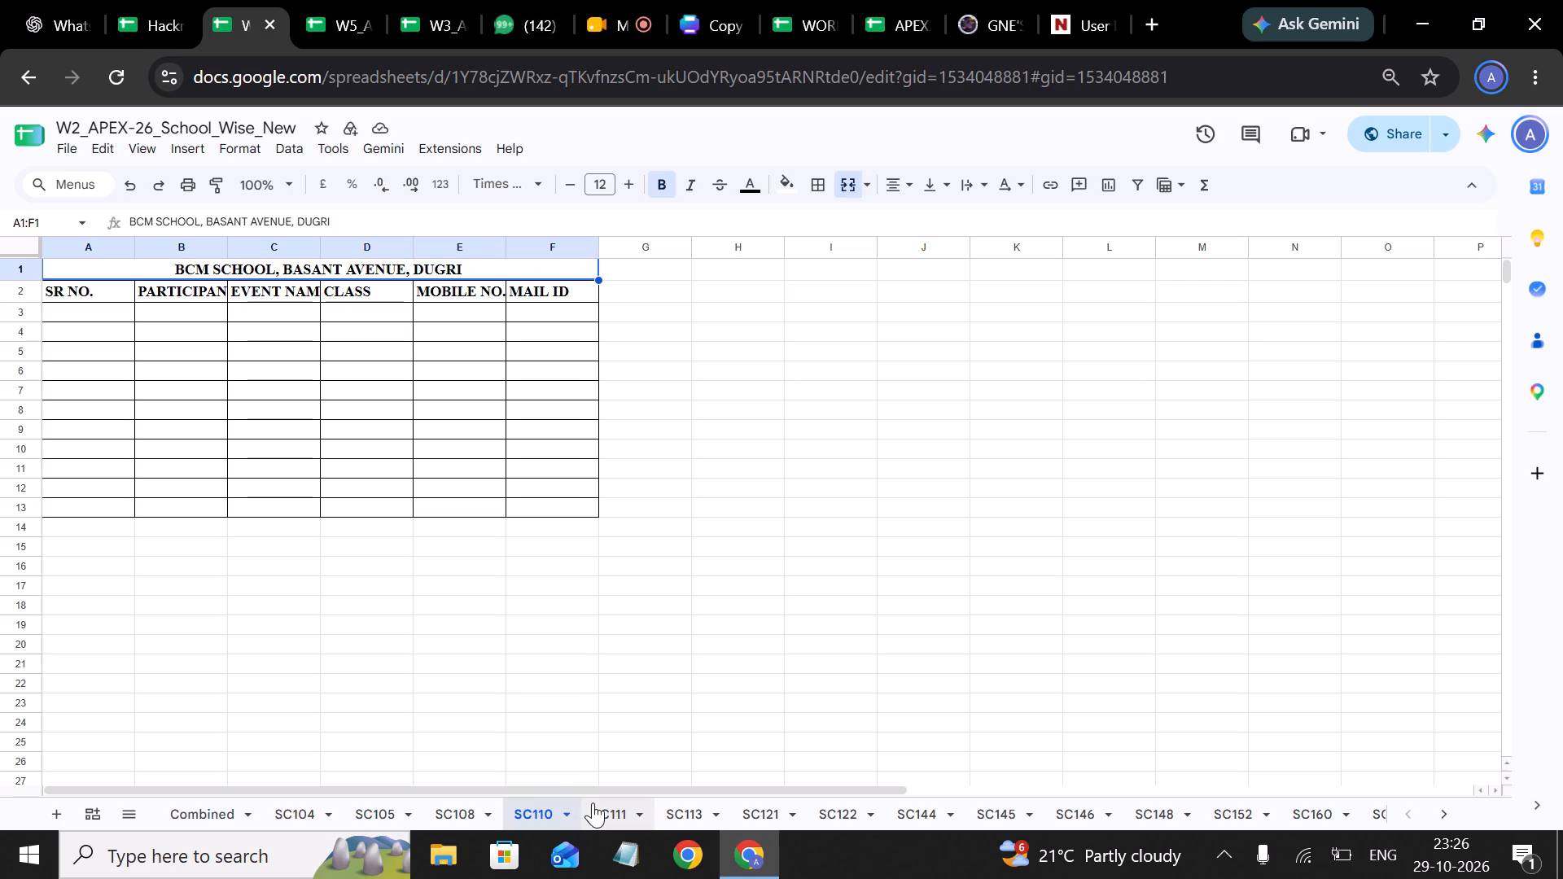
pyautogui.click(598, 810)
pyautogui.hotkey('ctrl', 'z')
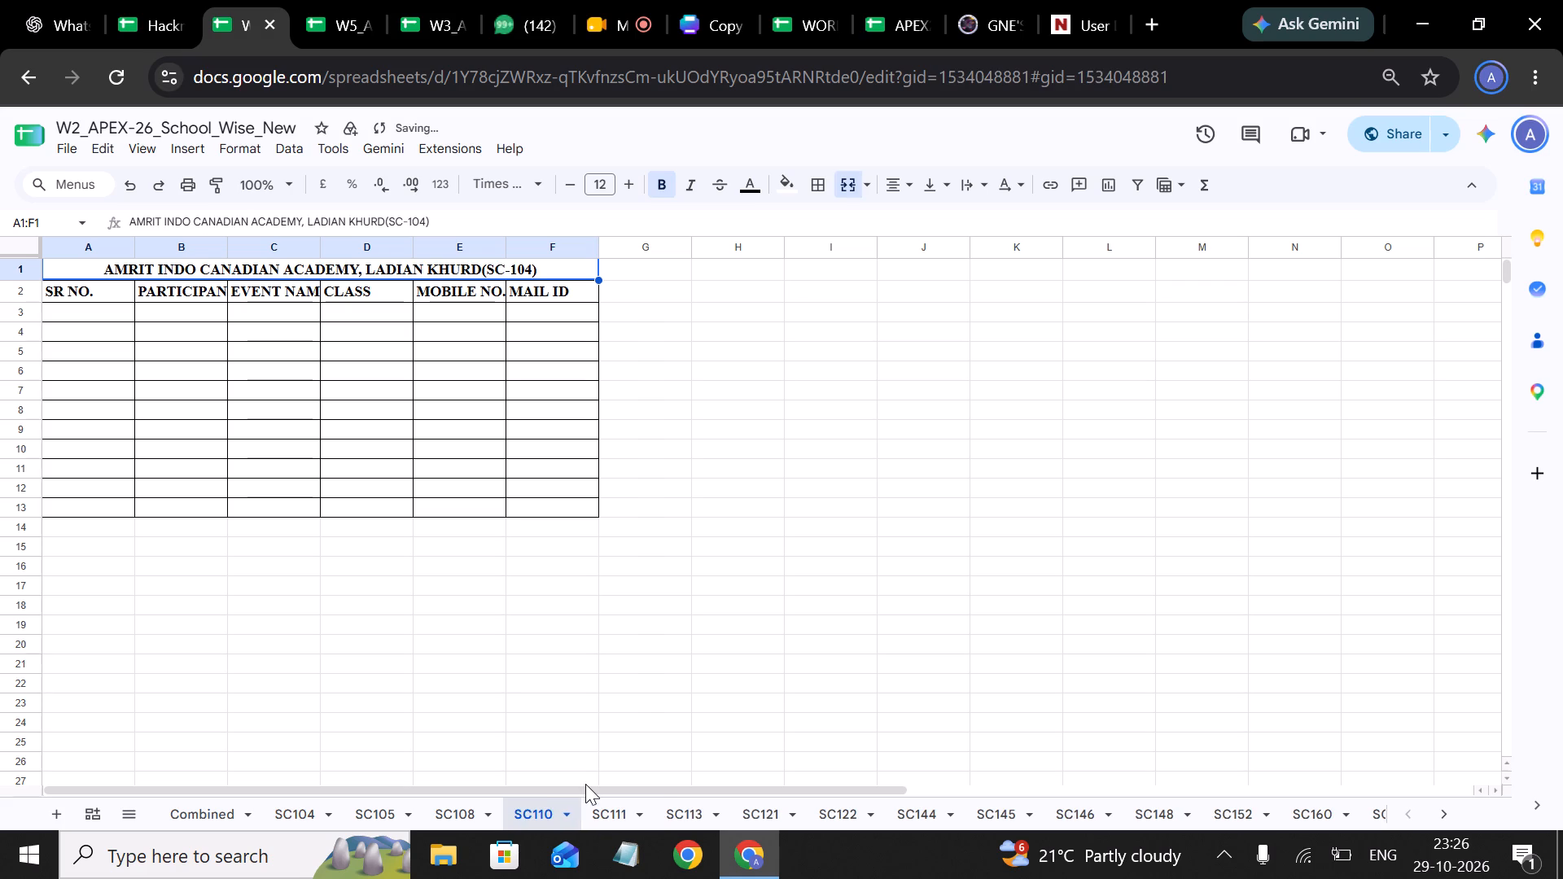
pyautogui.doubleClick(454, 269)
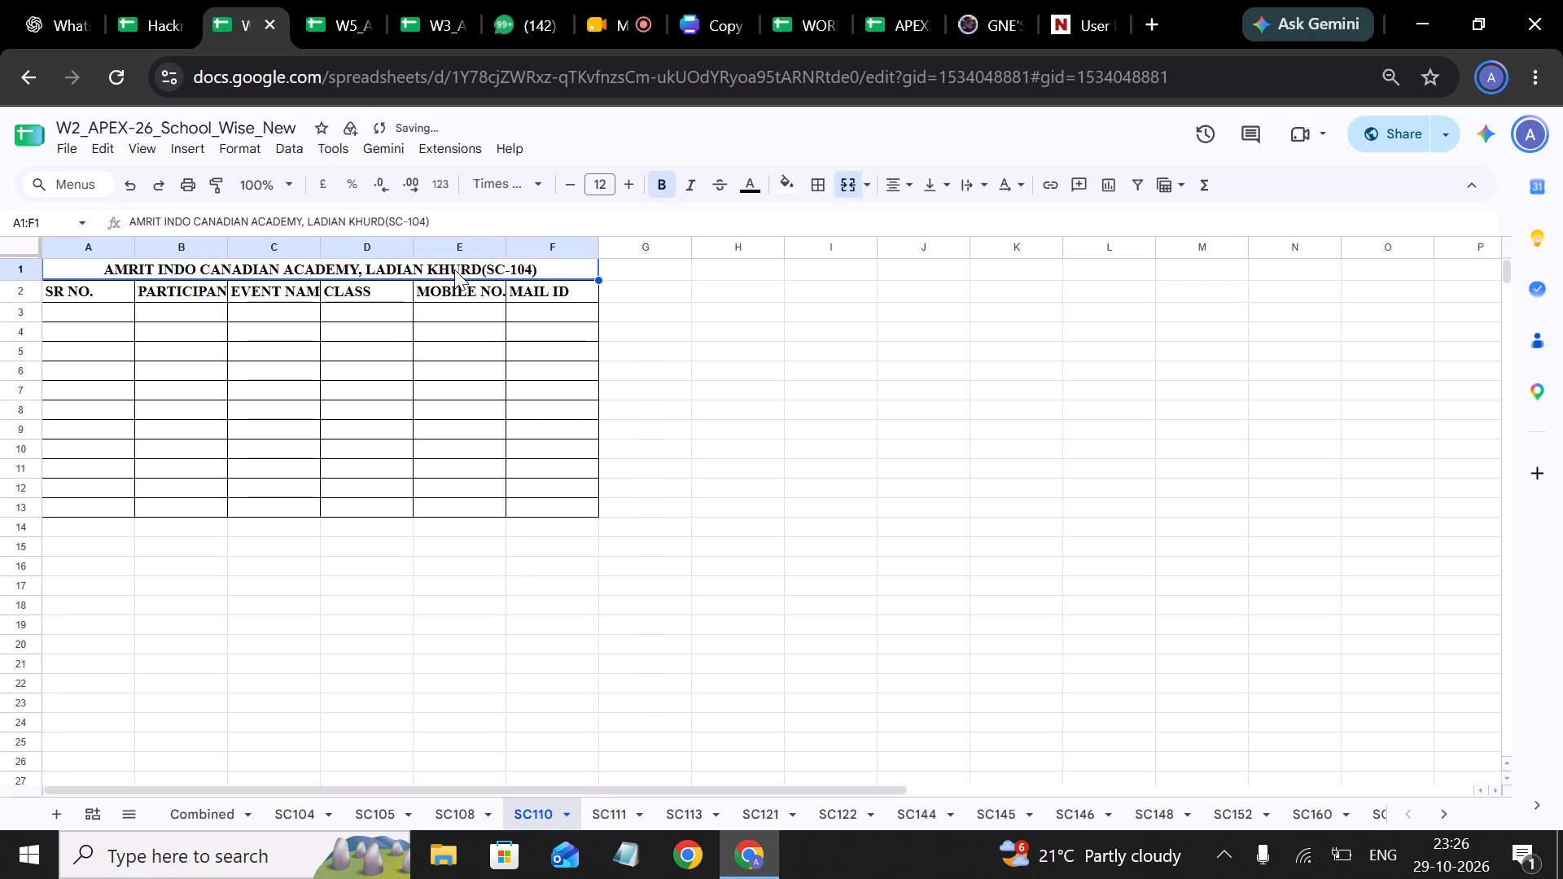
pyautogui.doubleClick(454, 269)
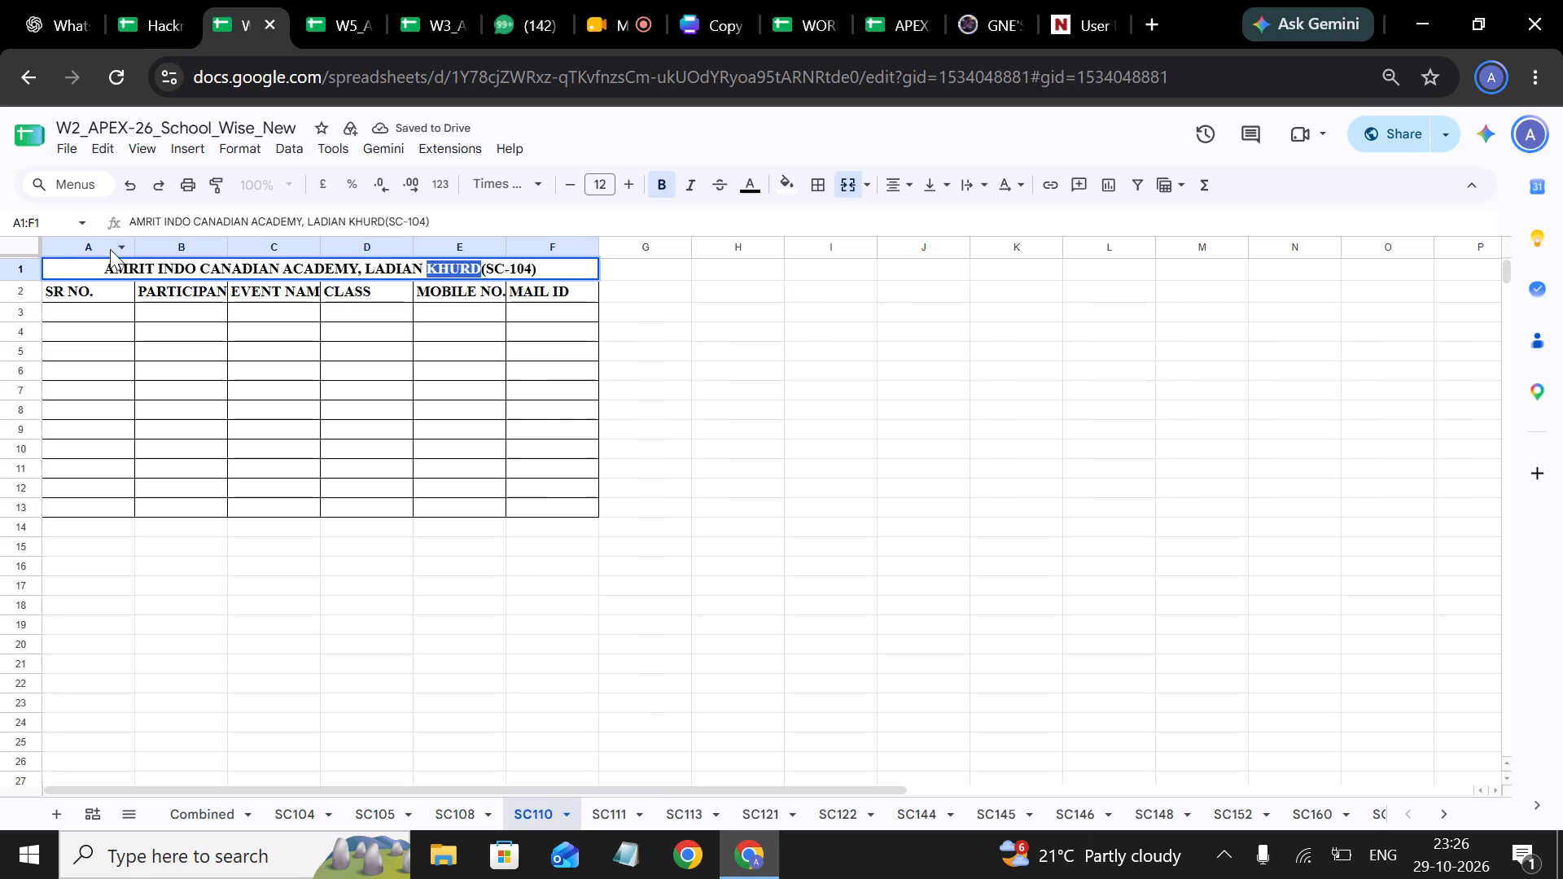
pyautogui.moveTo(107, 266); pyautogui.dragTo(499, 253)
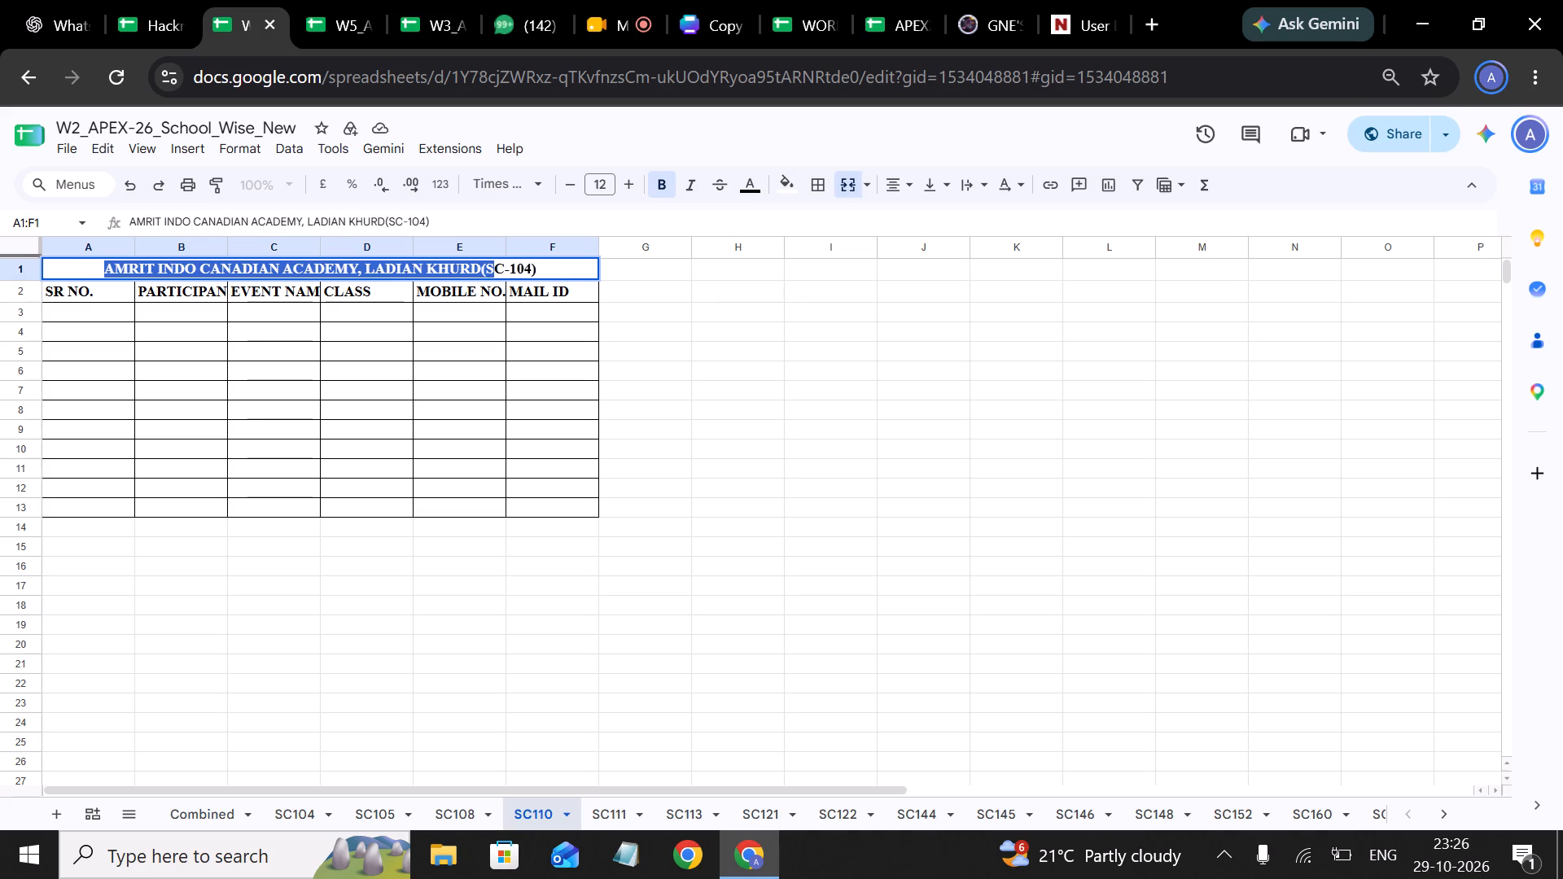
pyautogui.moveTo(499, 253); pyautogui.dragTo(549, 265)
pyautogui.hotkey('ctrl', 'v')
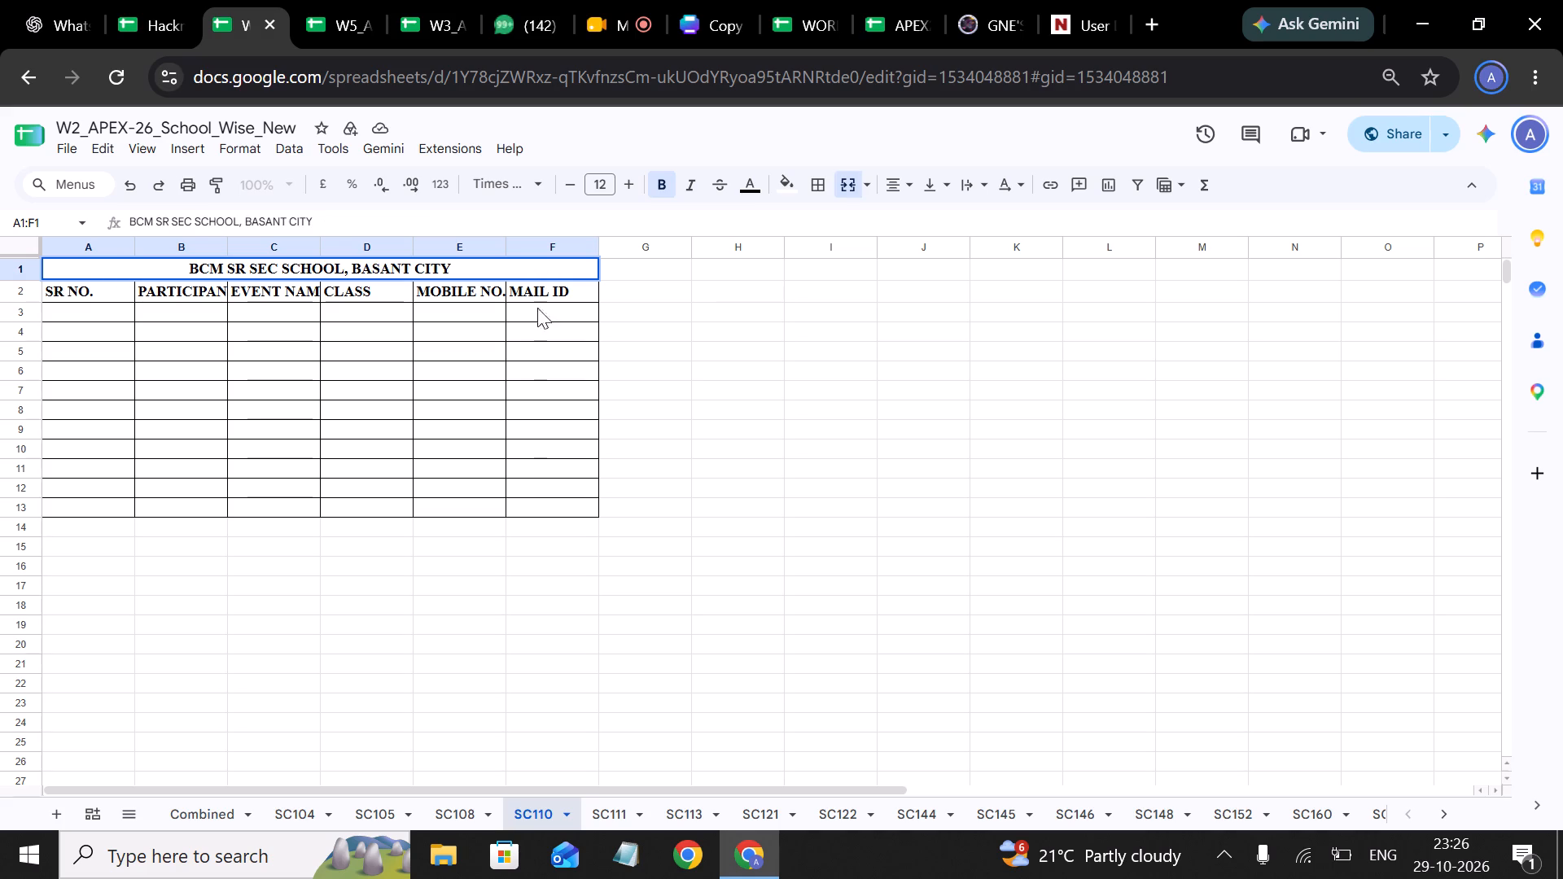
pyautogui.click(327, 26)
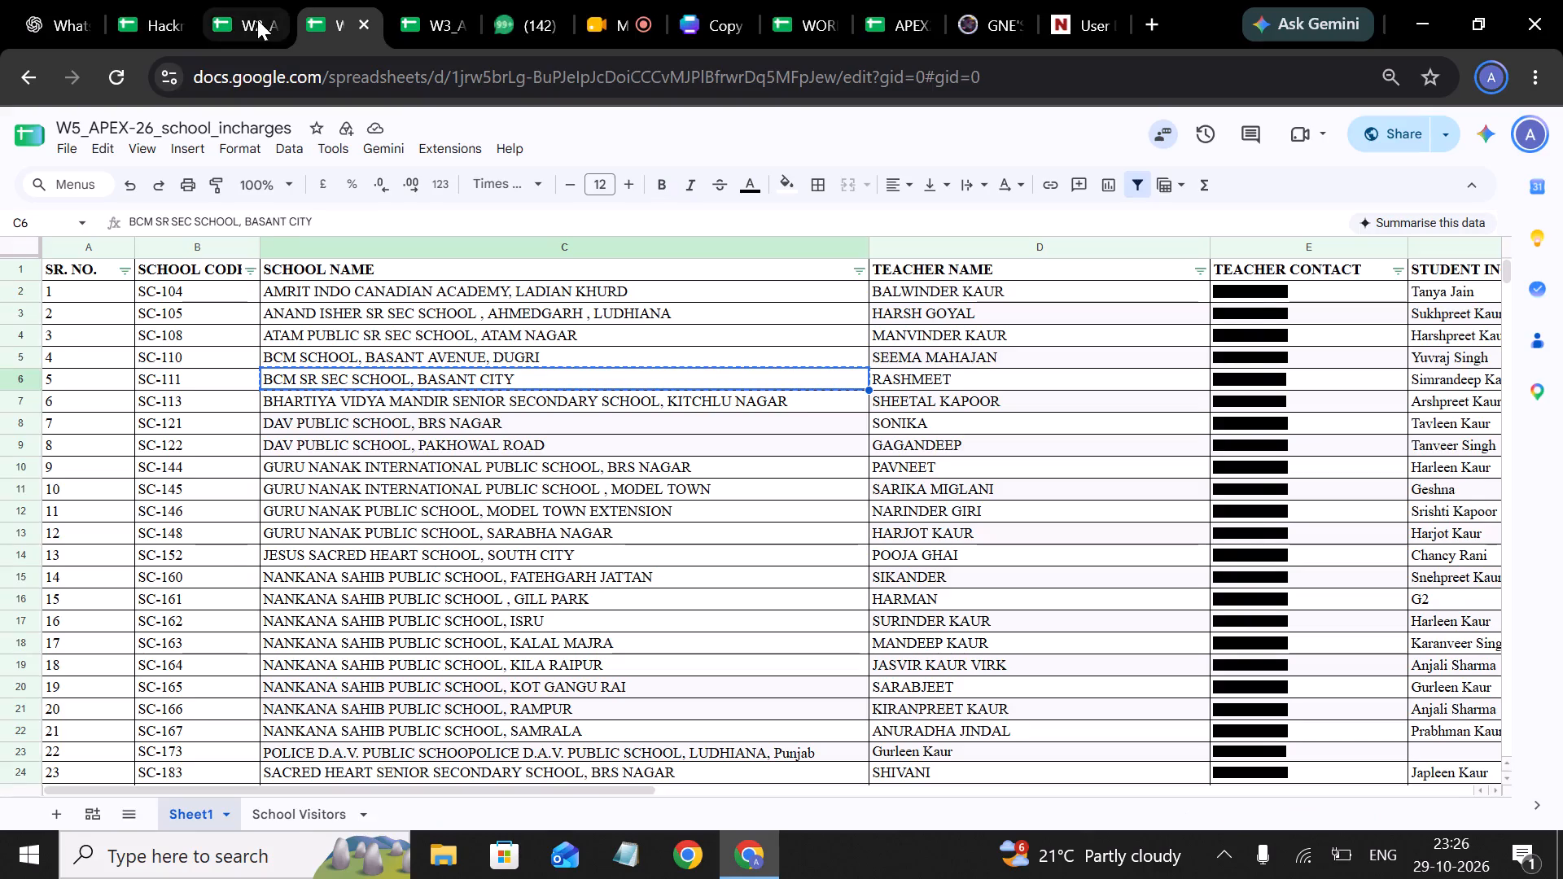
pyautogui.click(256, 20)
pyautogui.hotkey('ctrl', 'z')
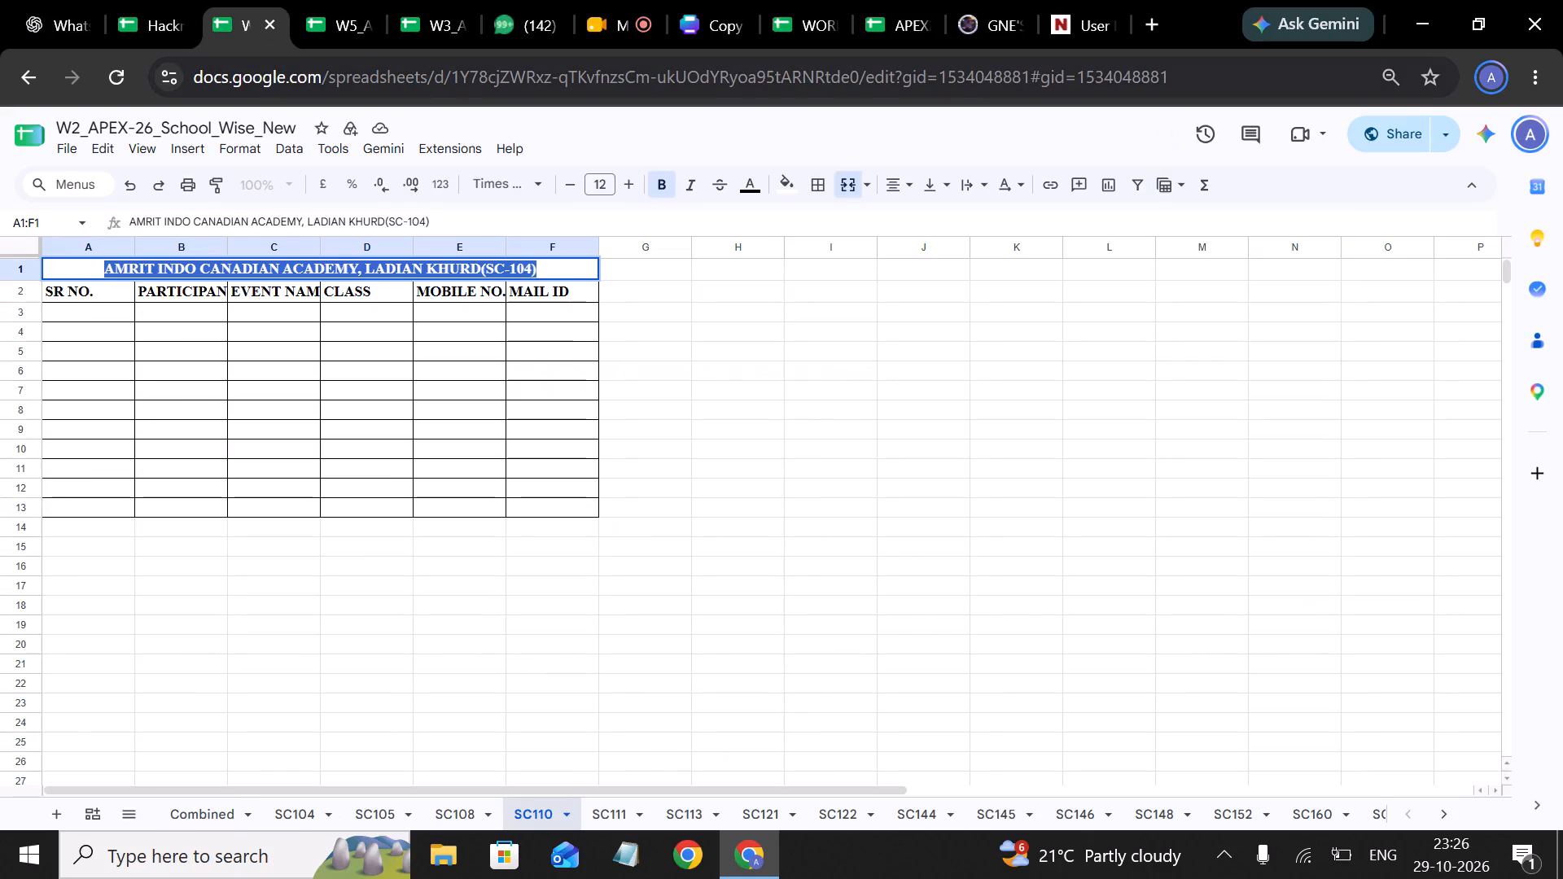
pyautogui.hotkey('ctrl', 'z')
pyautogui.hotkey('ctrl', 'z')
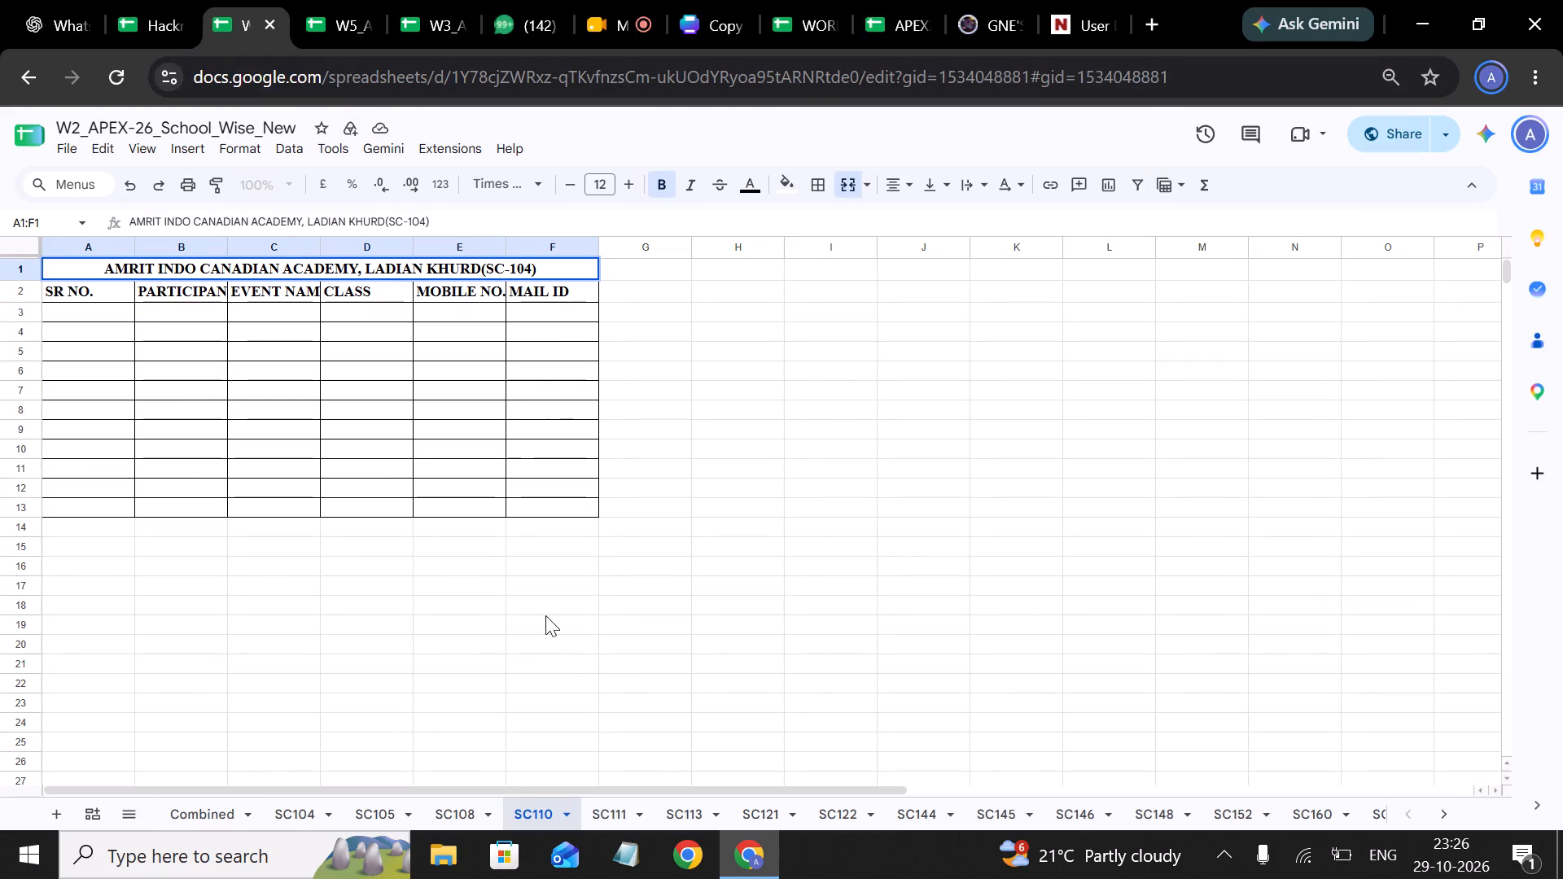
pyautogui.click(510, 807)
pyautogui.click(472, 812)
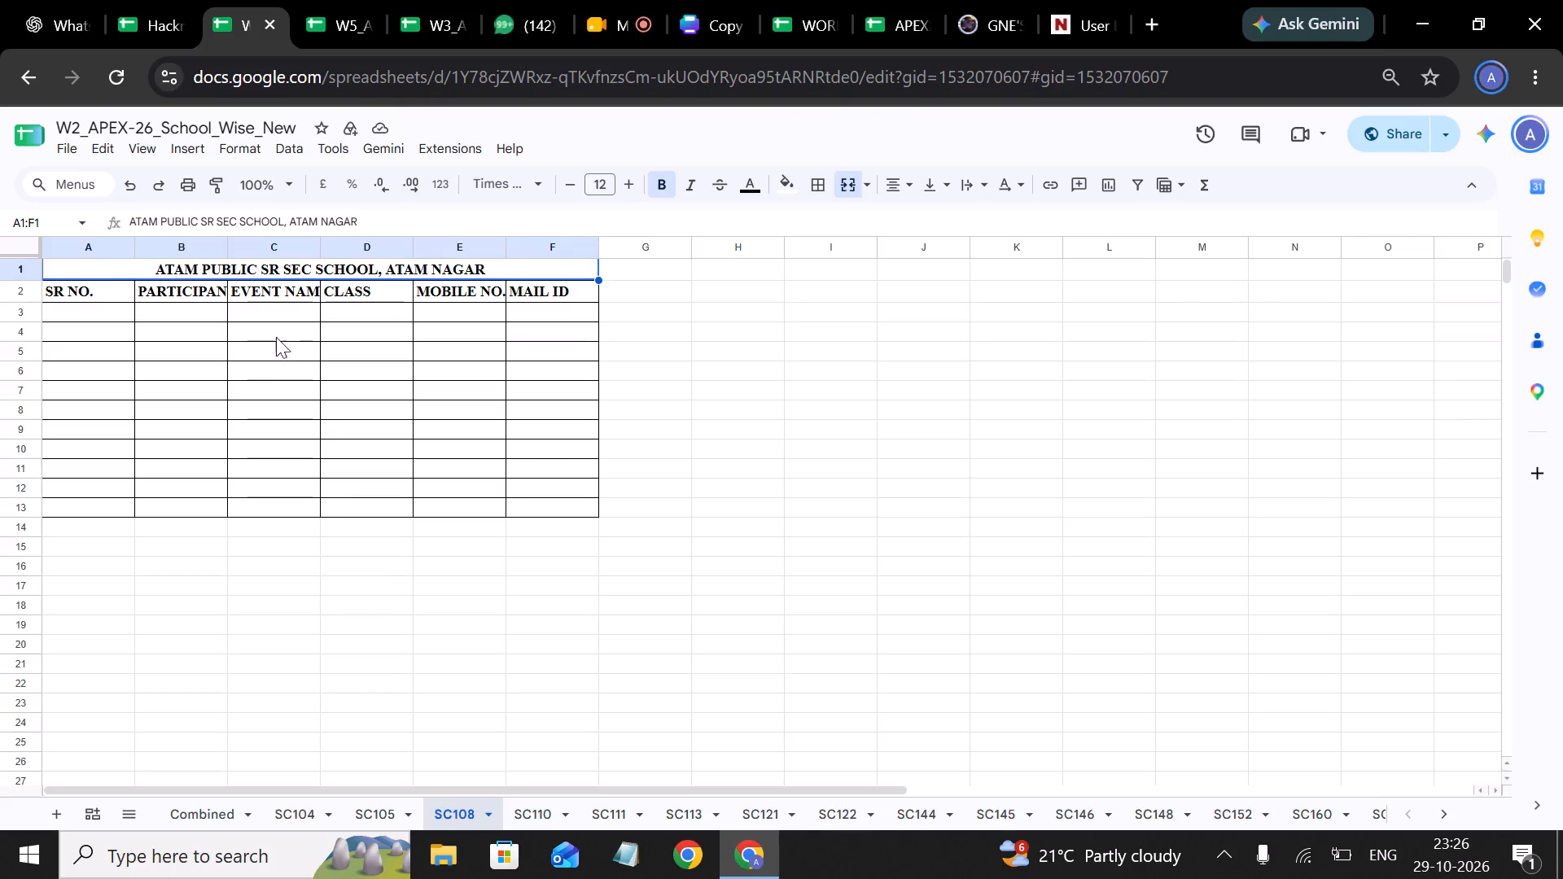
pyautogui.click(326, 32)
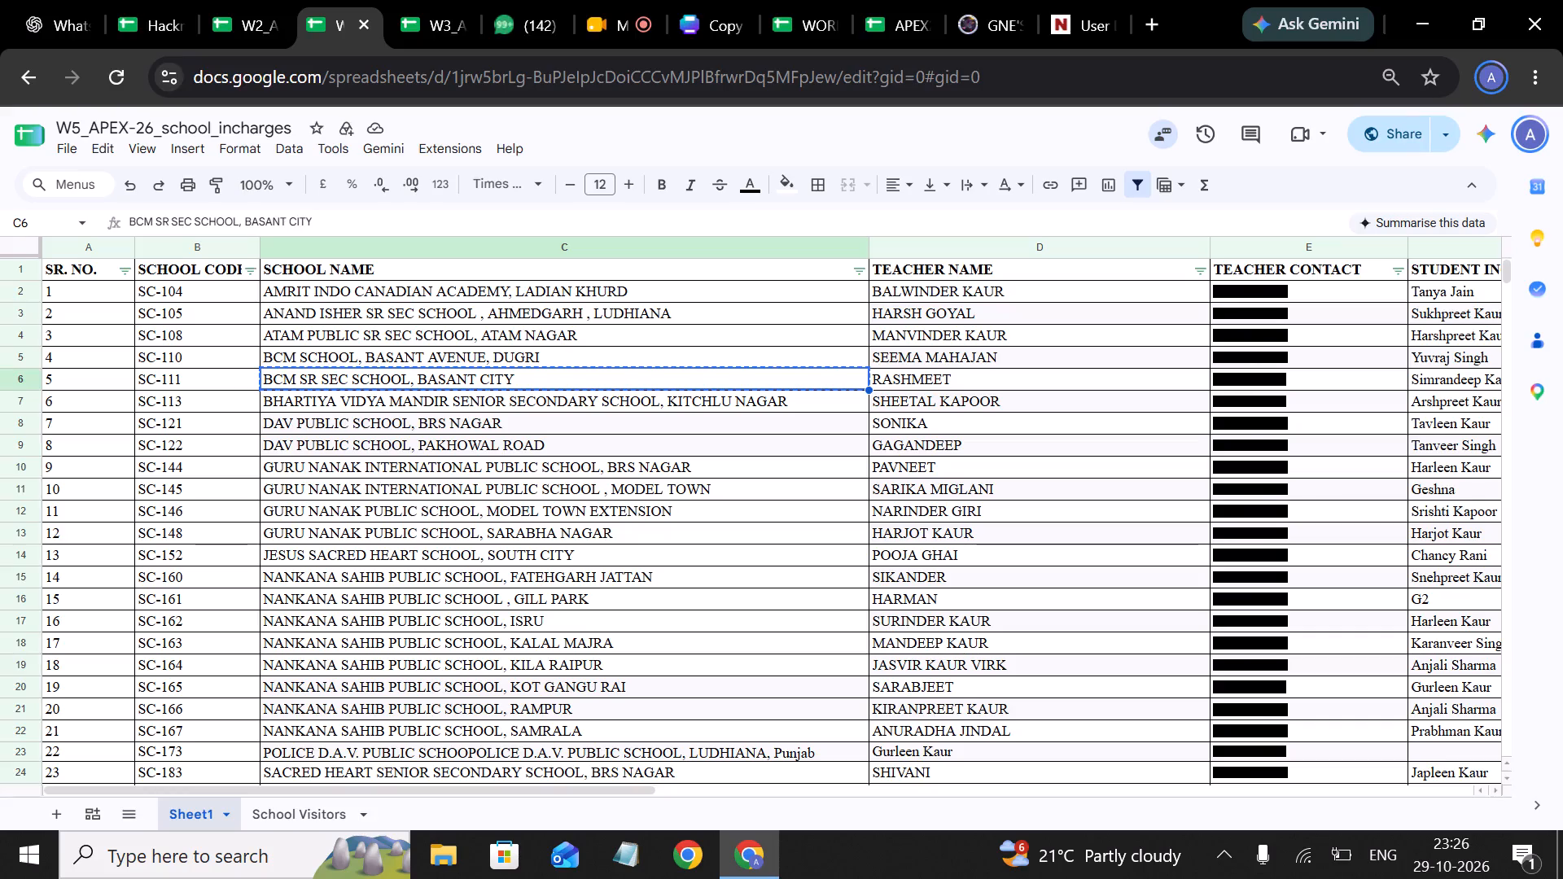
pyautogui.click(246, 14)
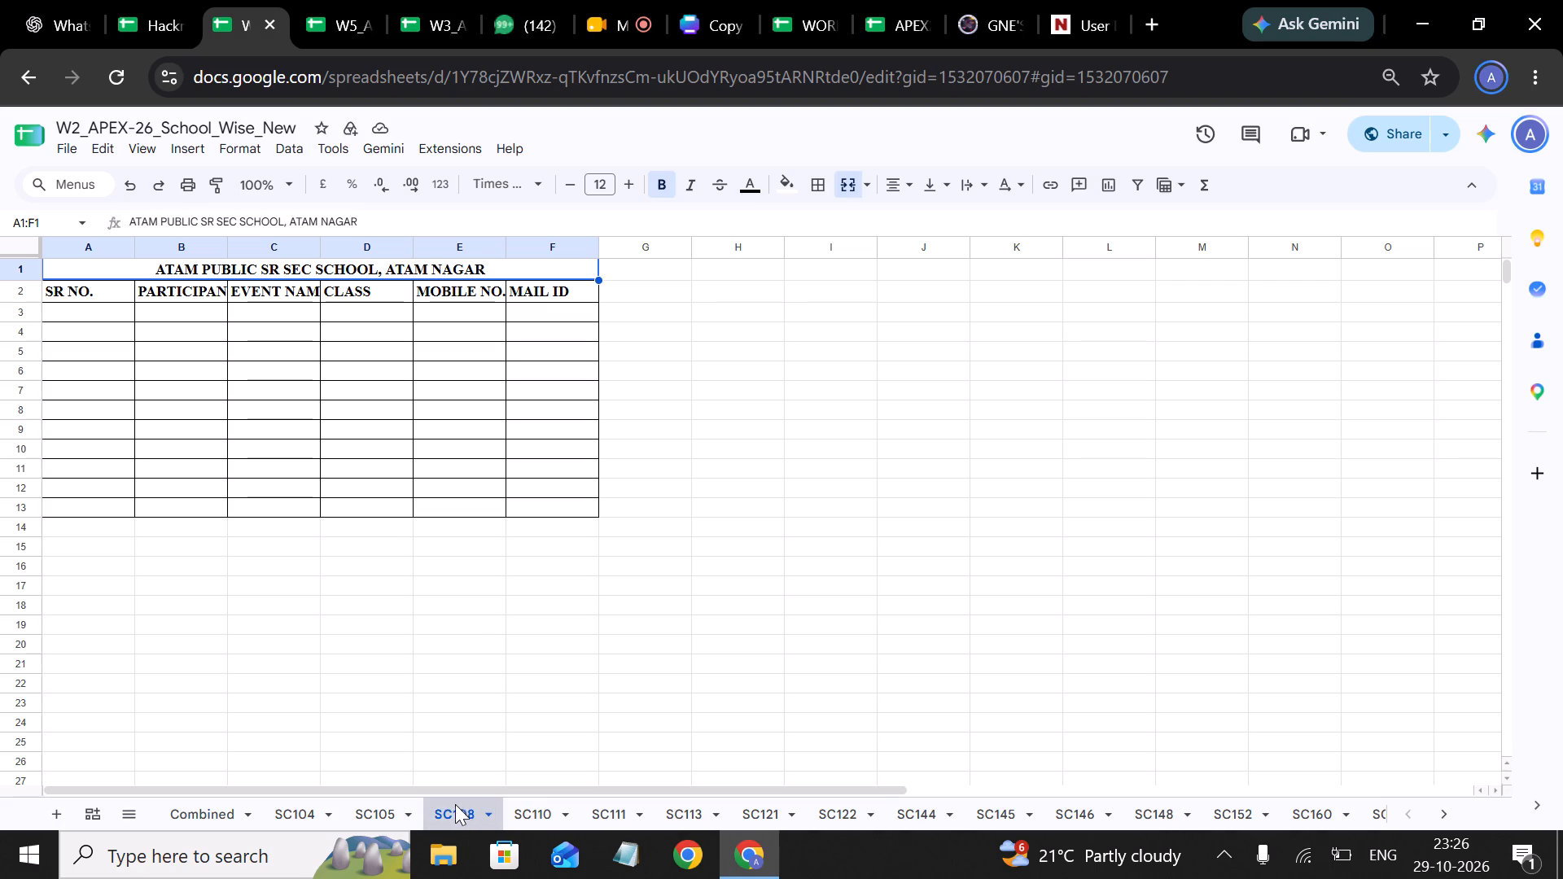
# Replace sheet SC110's title with "BCM SCHOOL, BASANT AVENUE, DUGRI", copied from the SC-110 row of W5_APEX-26_school_incharges.
pyautogui.click(526, 807)
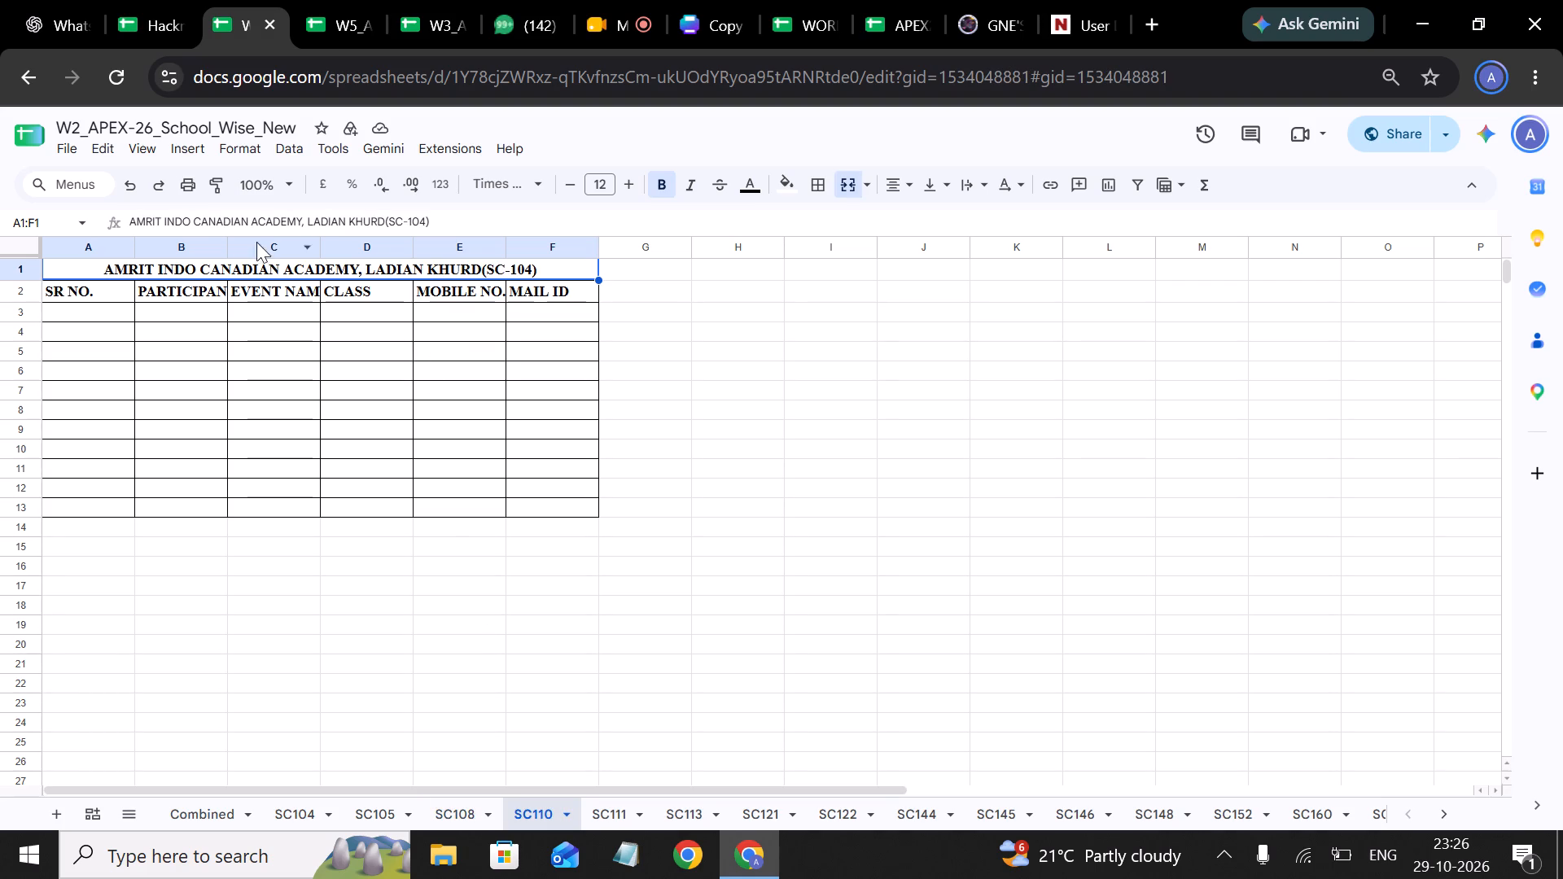
pyautogui.doubleClick(225, 268)
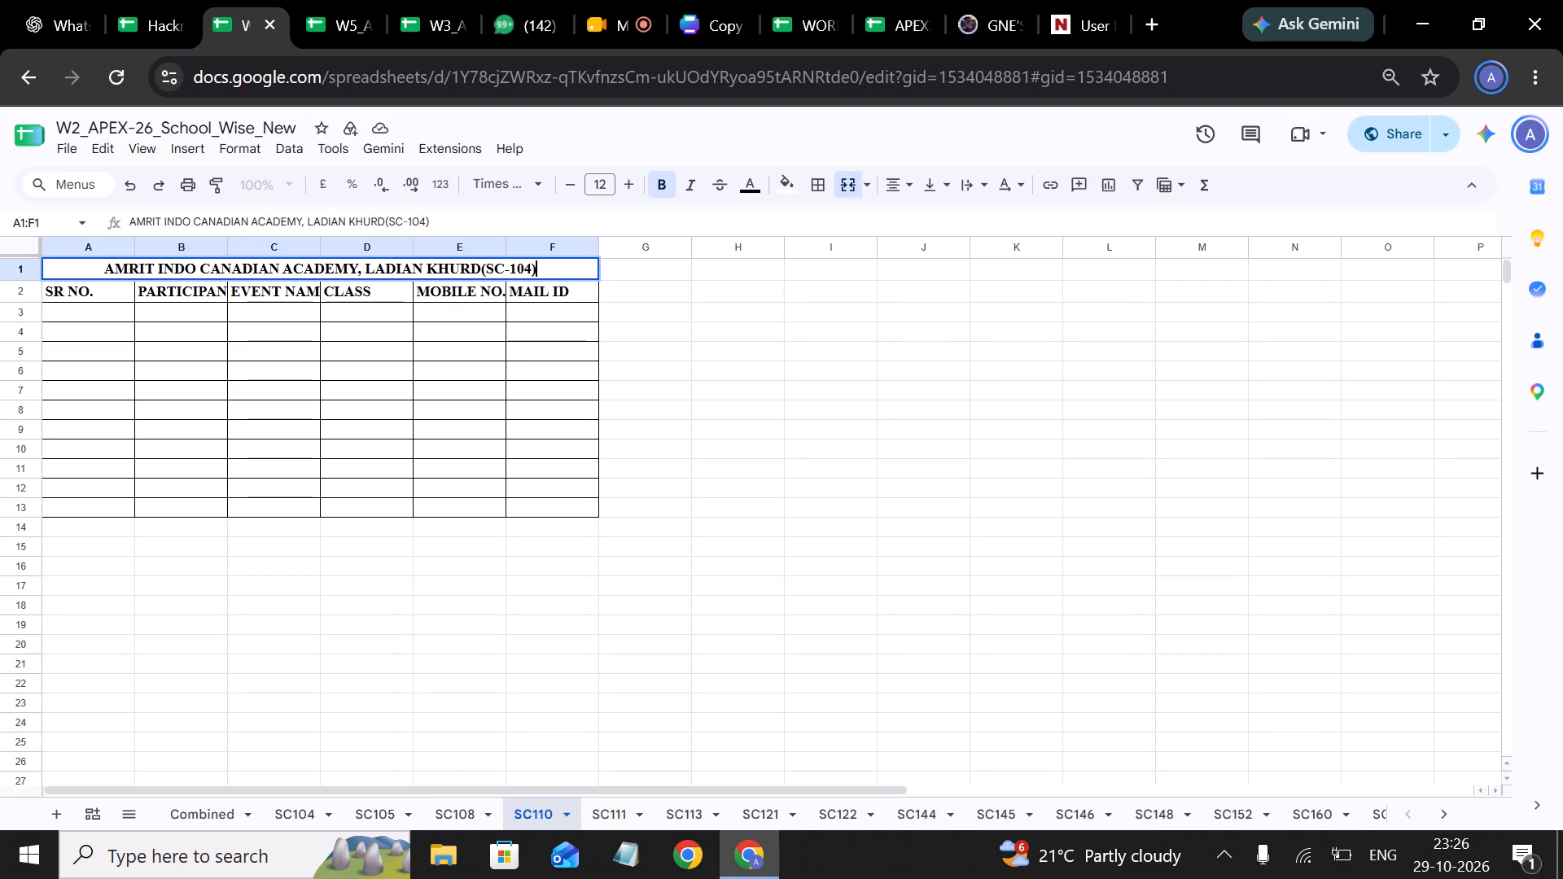
pyautogui.moveTo(105, 264); pyautogui.dragTo(532, 266)
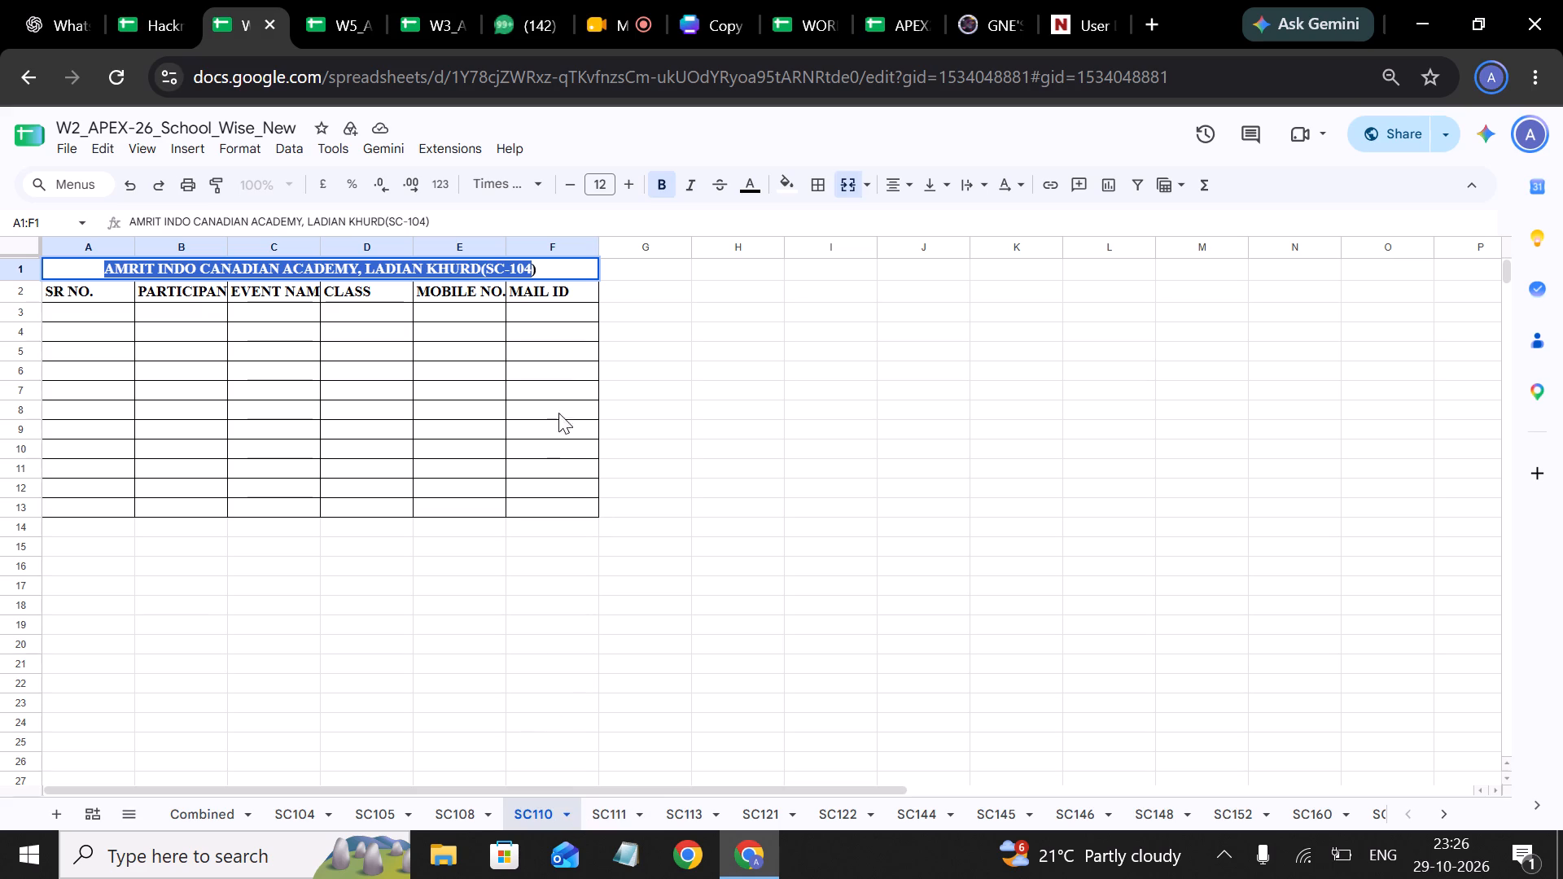
pyautogui.click(326, 30)
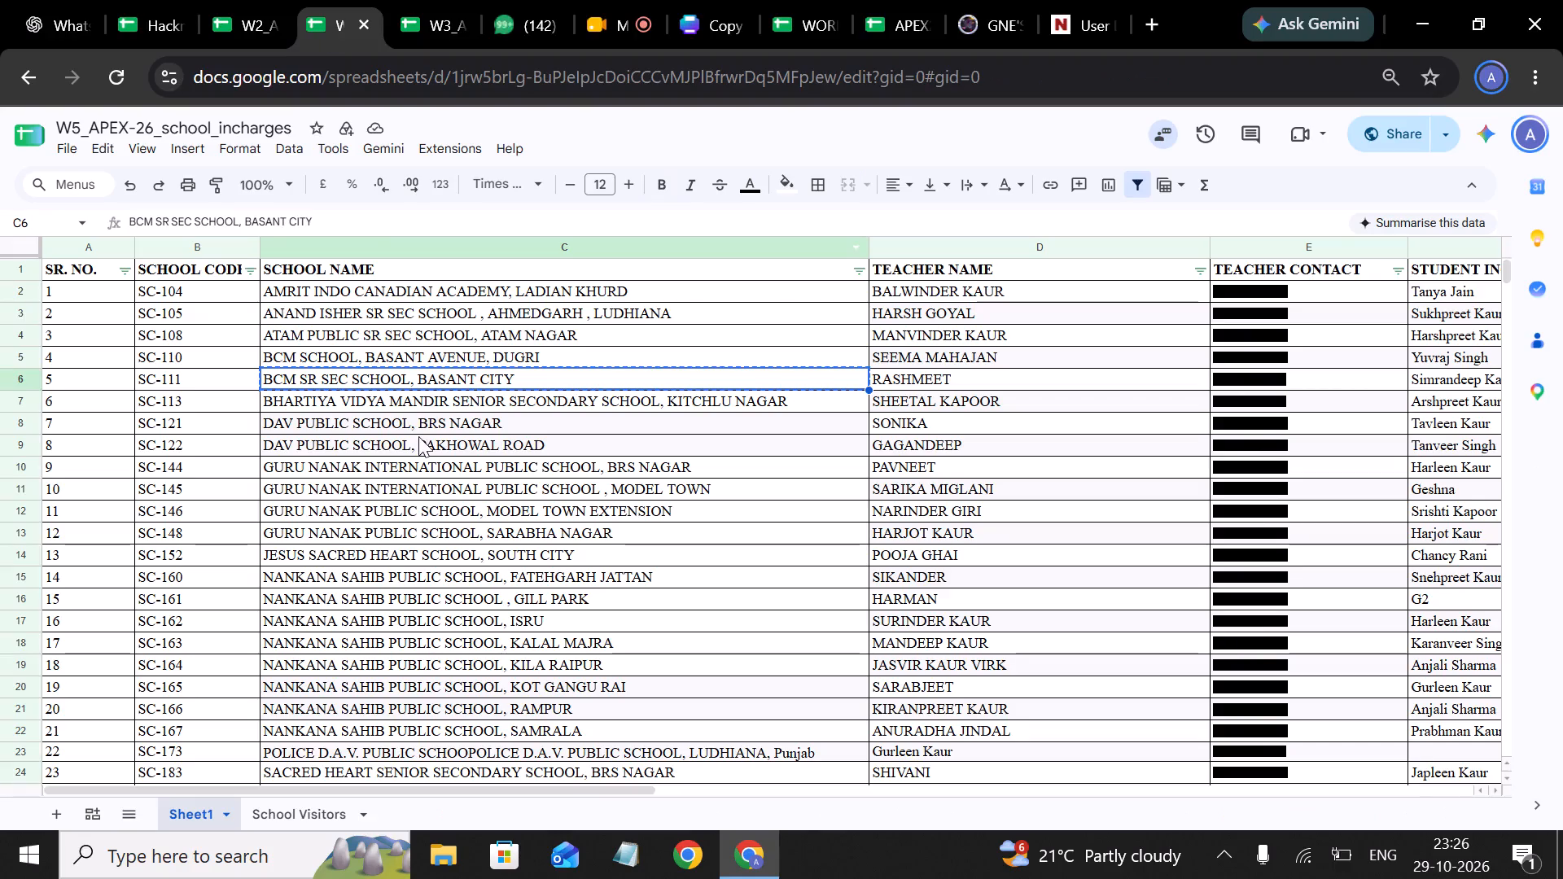
pyautogui.click(510, 354)
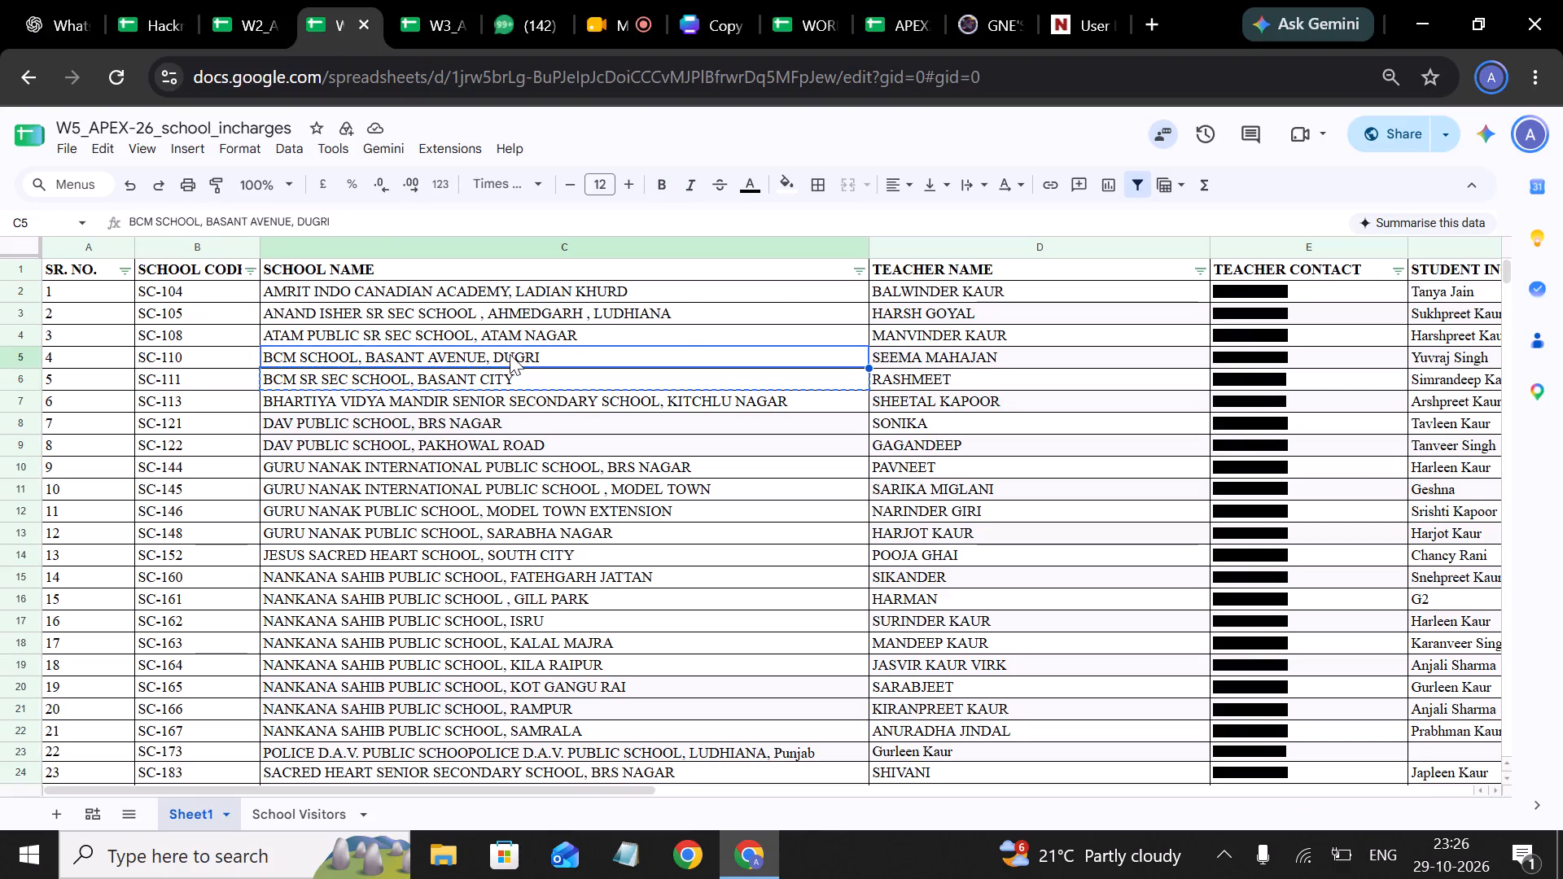
pyautogui.hotkey('ctrl', 'c')
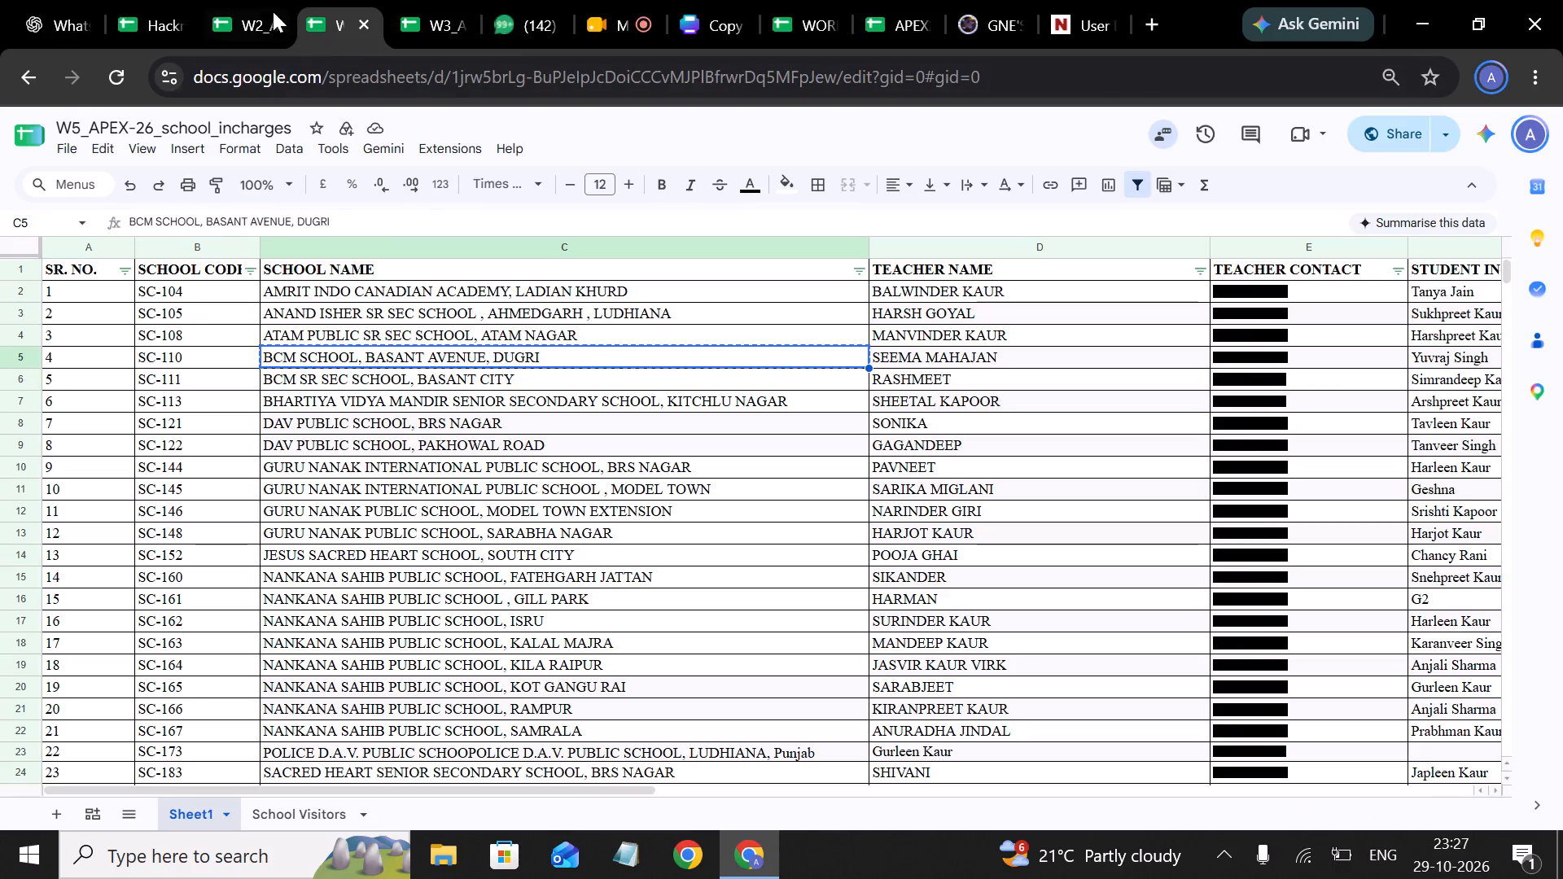
pyautogui.click(262, 11)
pyautogui.hotkey('ctrl', 'v')
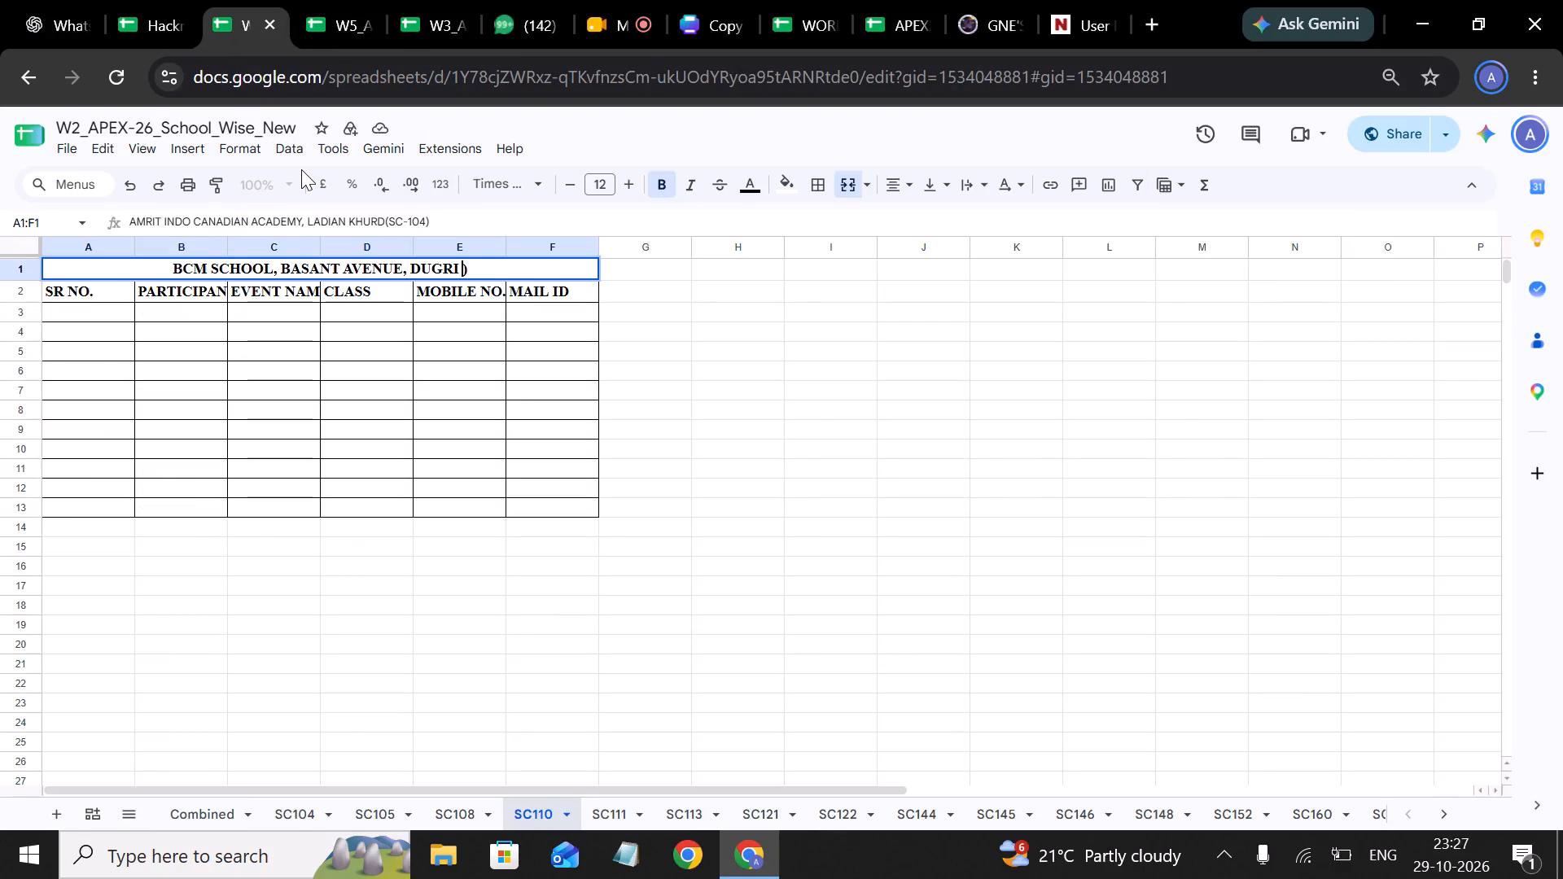
pyautogui.press('Right')
pyautogui.press('BackSpace')
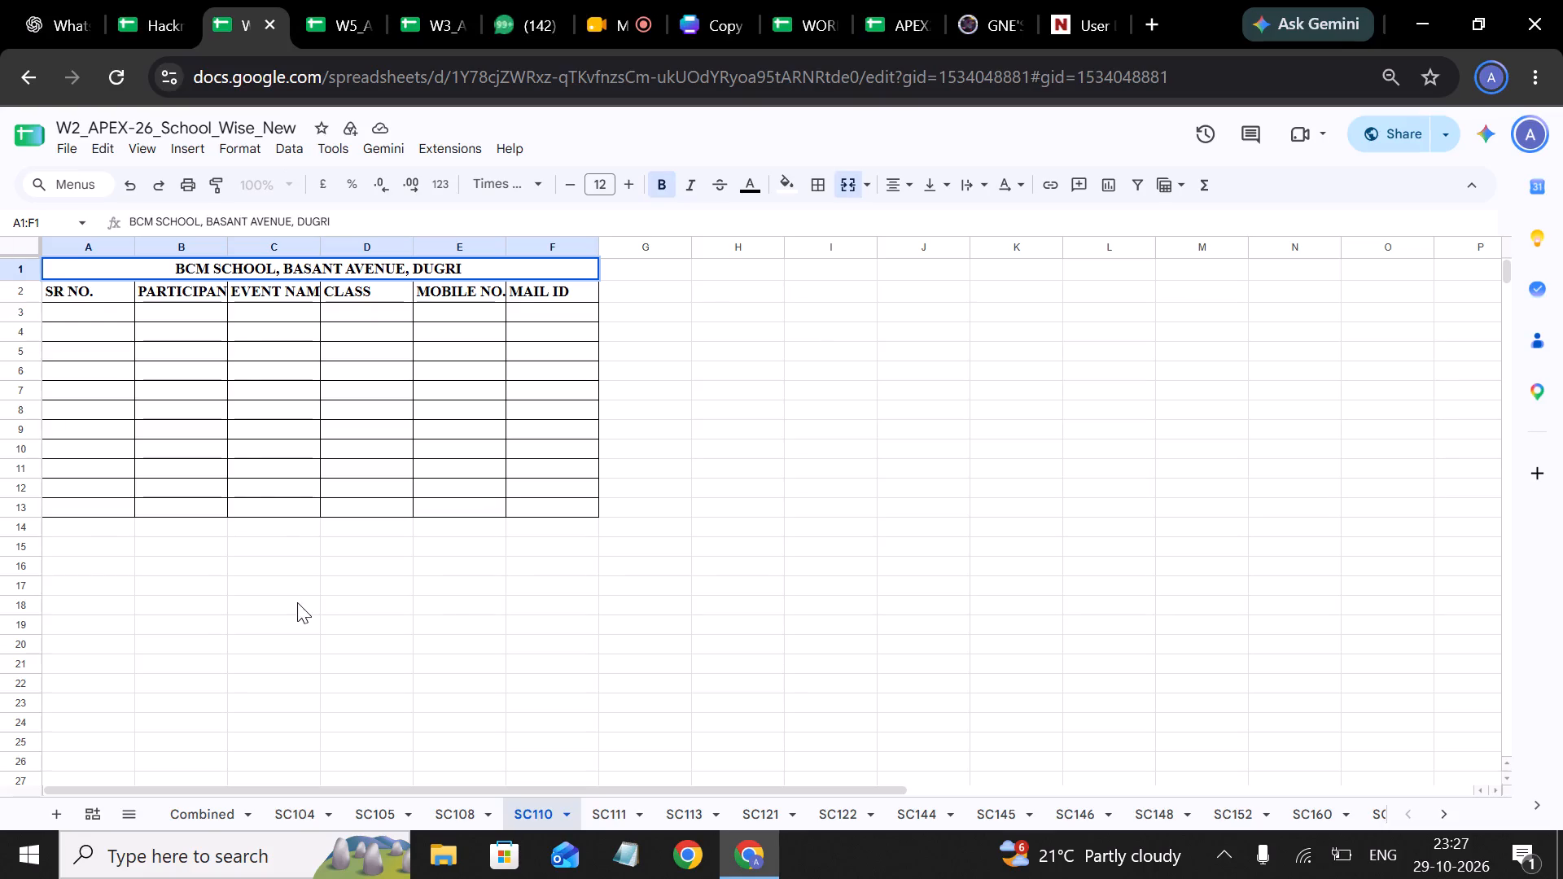
# Replace sheet SC111's title with "BCM SR SEC SCHOOL, BASANT CITY", copied from the SC-111 row of W5_APEX-26_school_incharges.
pyautogui.click(624, 808)
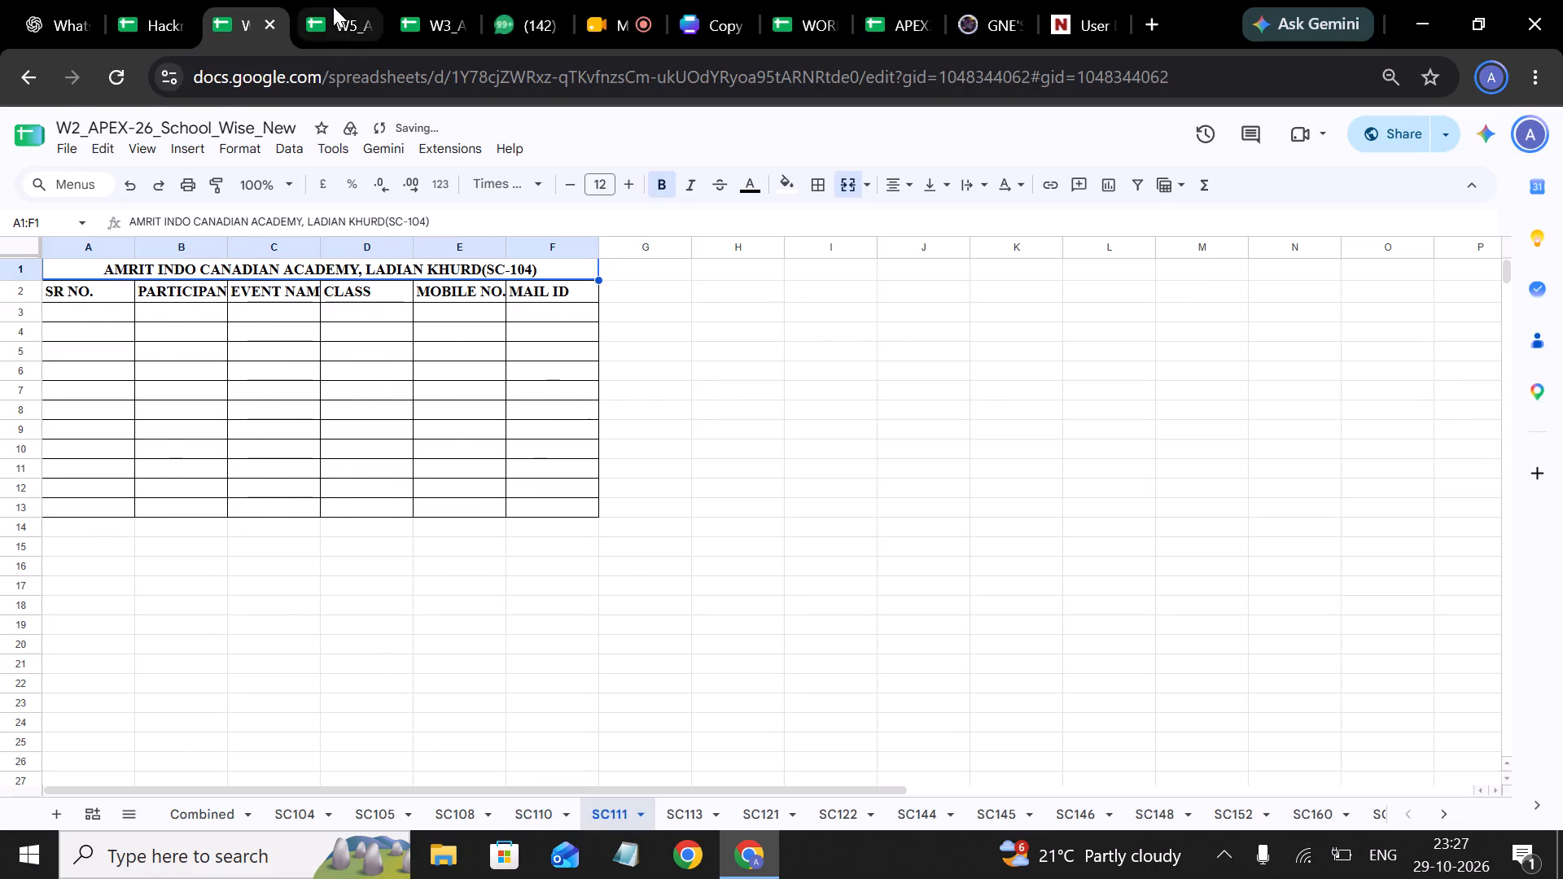
pyautogui.click(333, 7)
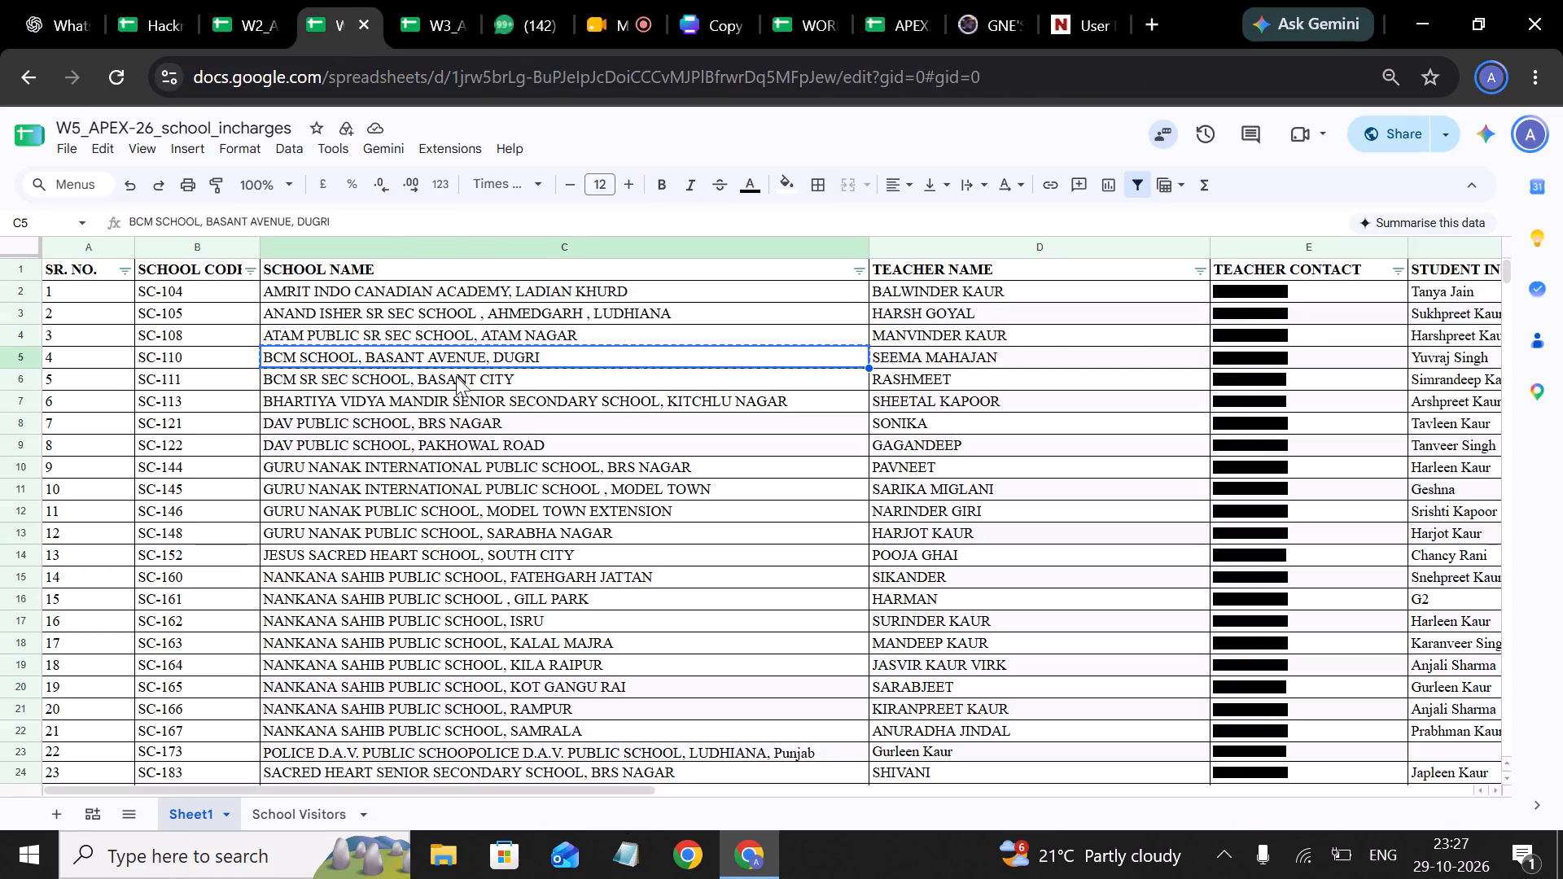
pyautogui.click(456, 376)
pyautogui.hotkey('ctrl', 'c')
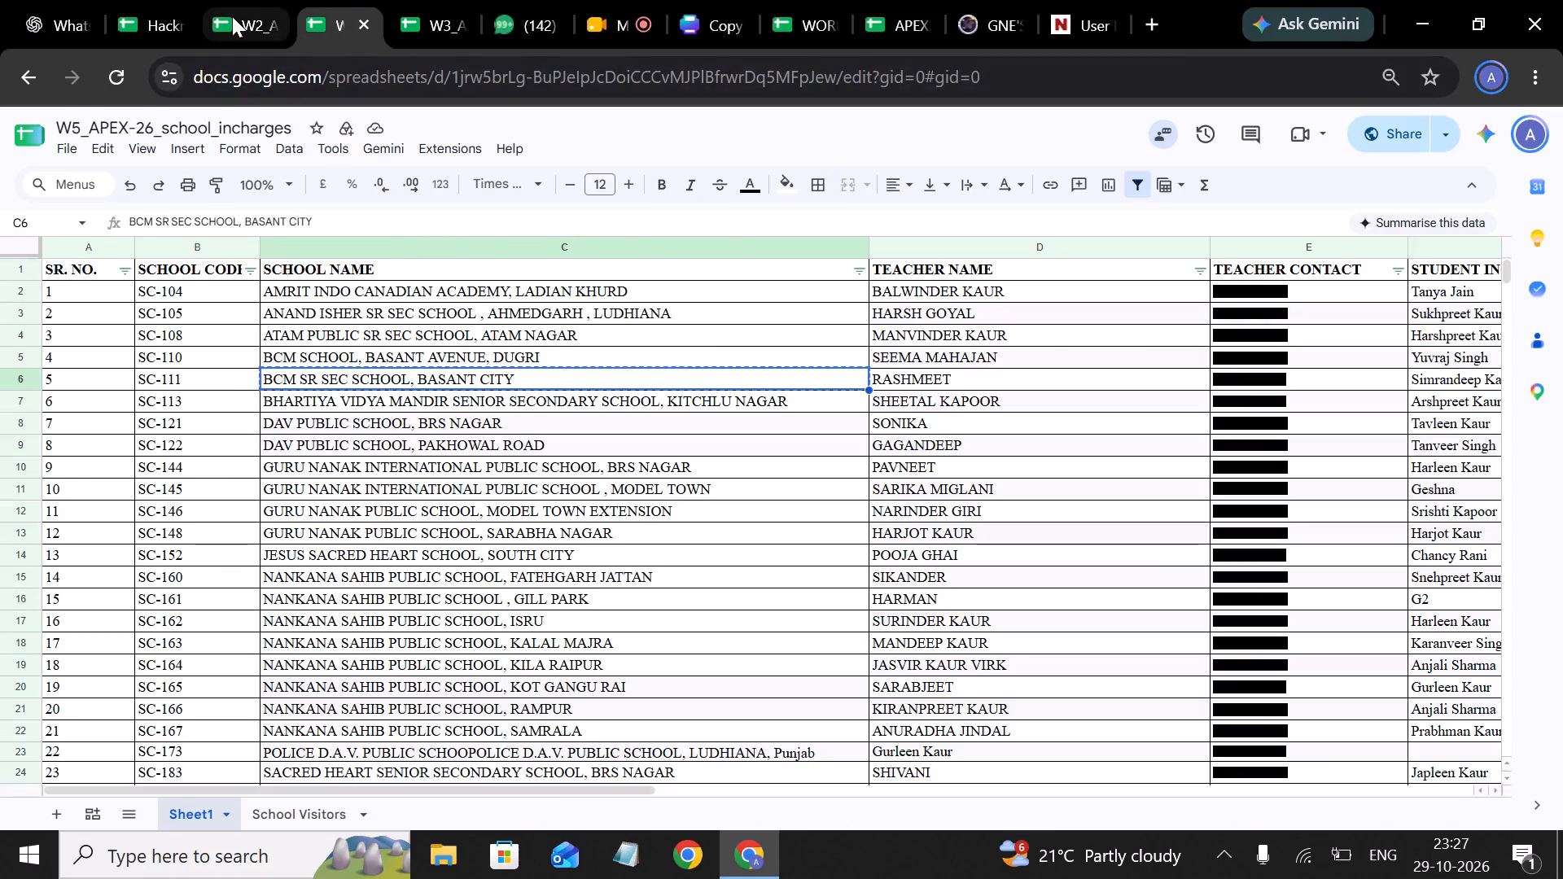
pyautogui.click(232, 16)
pyautogui.click(336, 265)
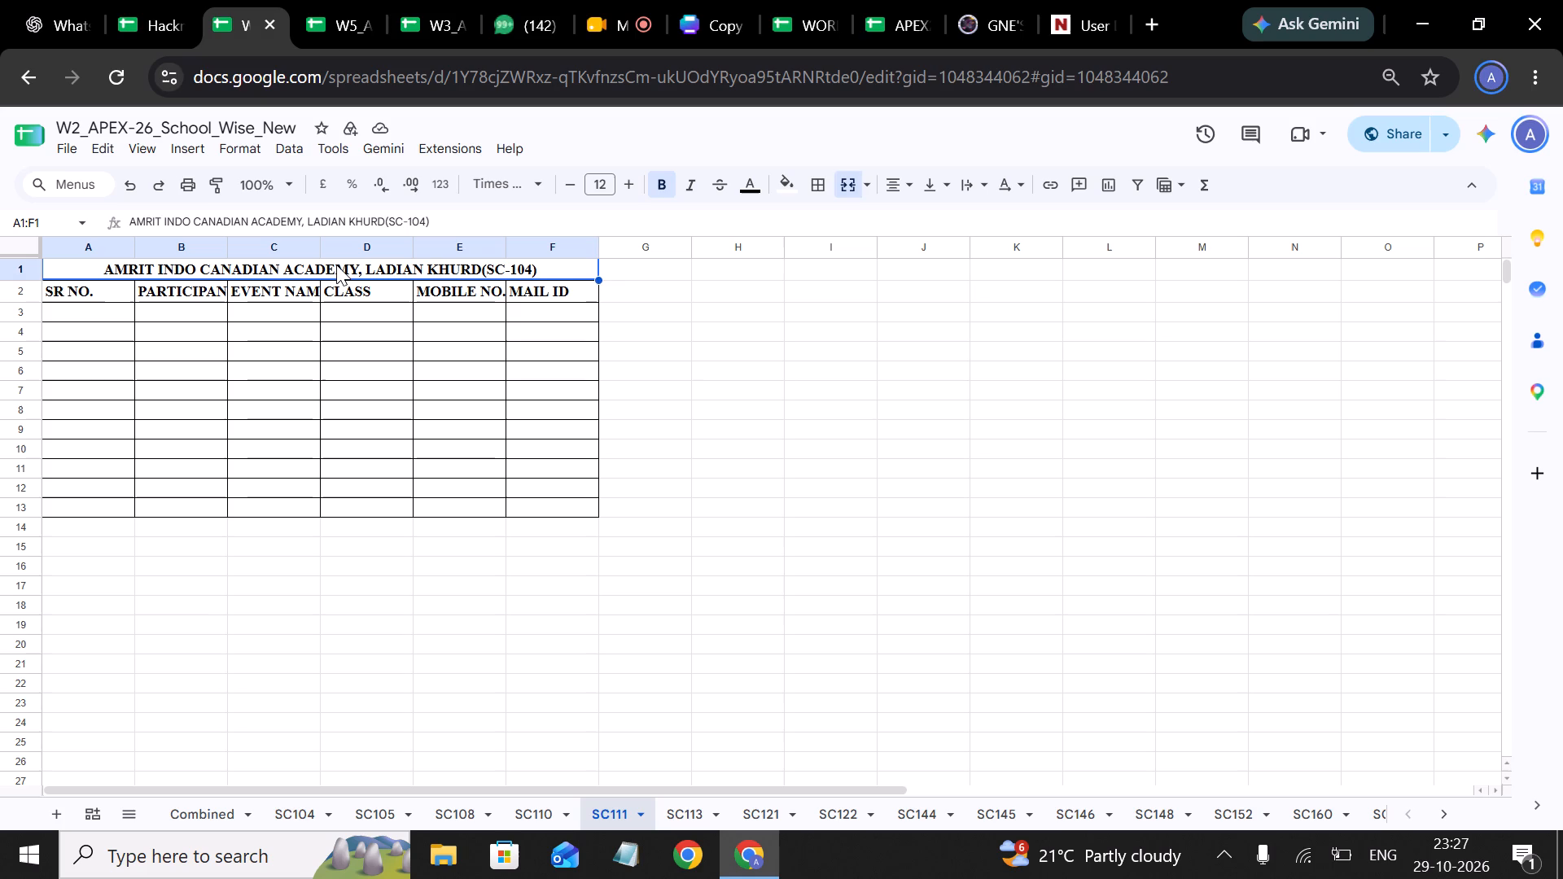
pyautogui.tripleClick(336, 265)
pyautogui.hotkey('ctrl', 'v')
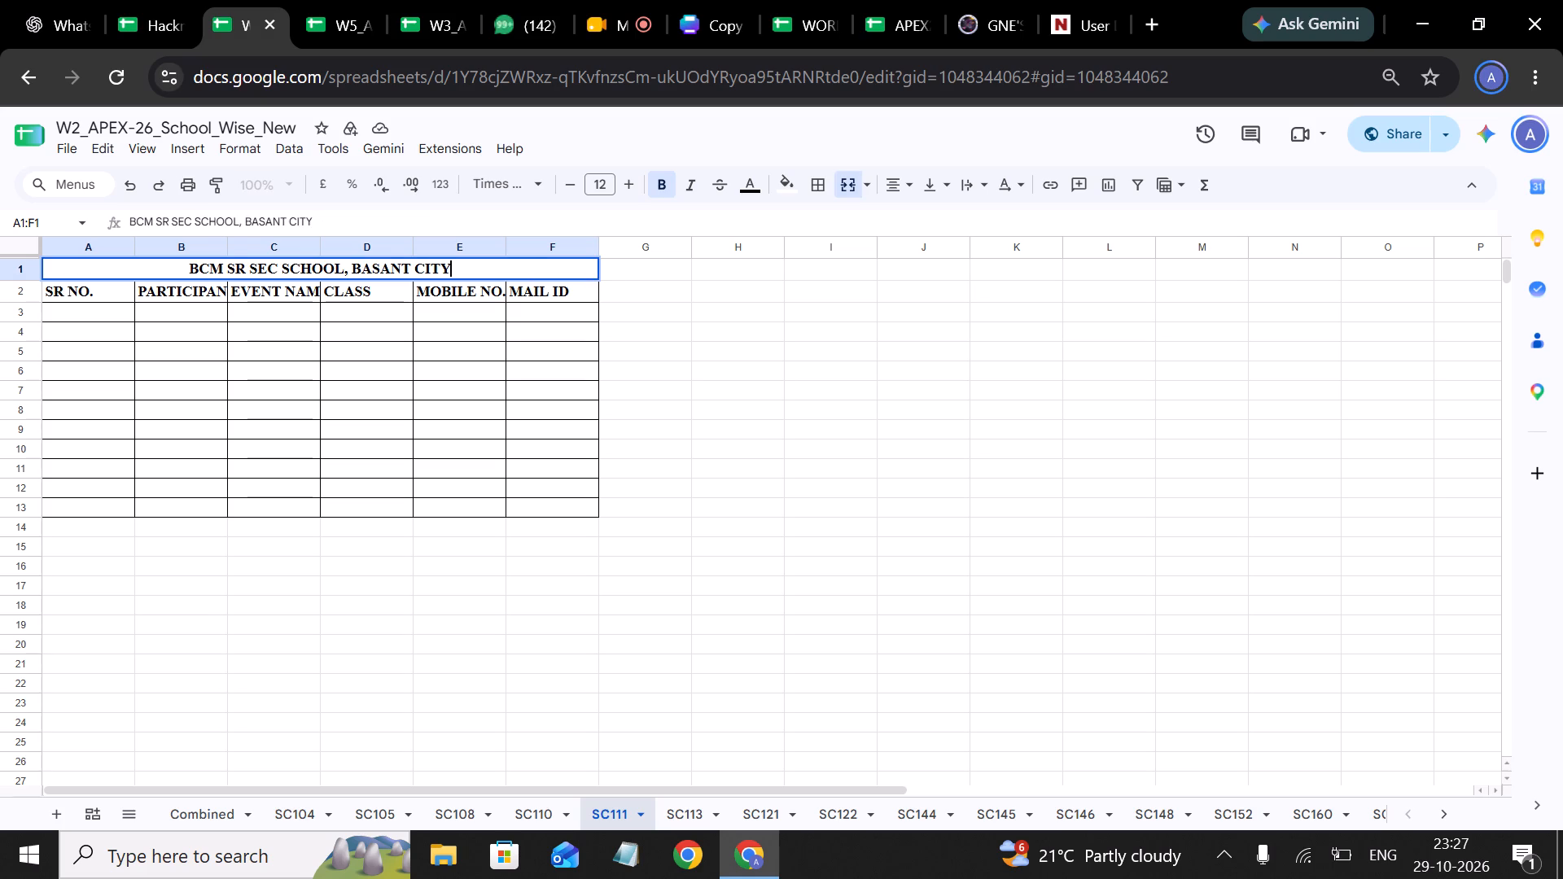
# Replace sheet SC113's title with "BHARTIYA VIDYA MANDIR SENIOR SECONDARY SCHOOL, KITCHLU NAGAR", copied from the SC-113 row of W5_APEX-26_school_incharges.
pyautogui.click(660, 809)
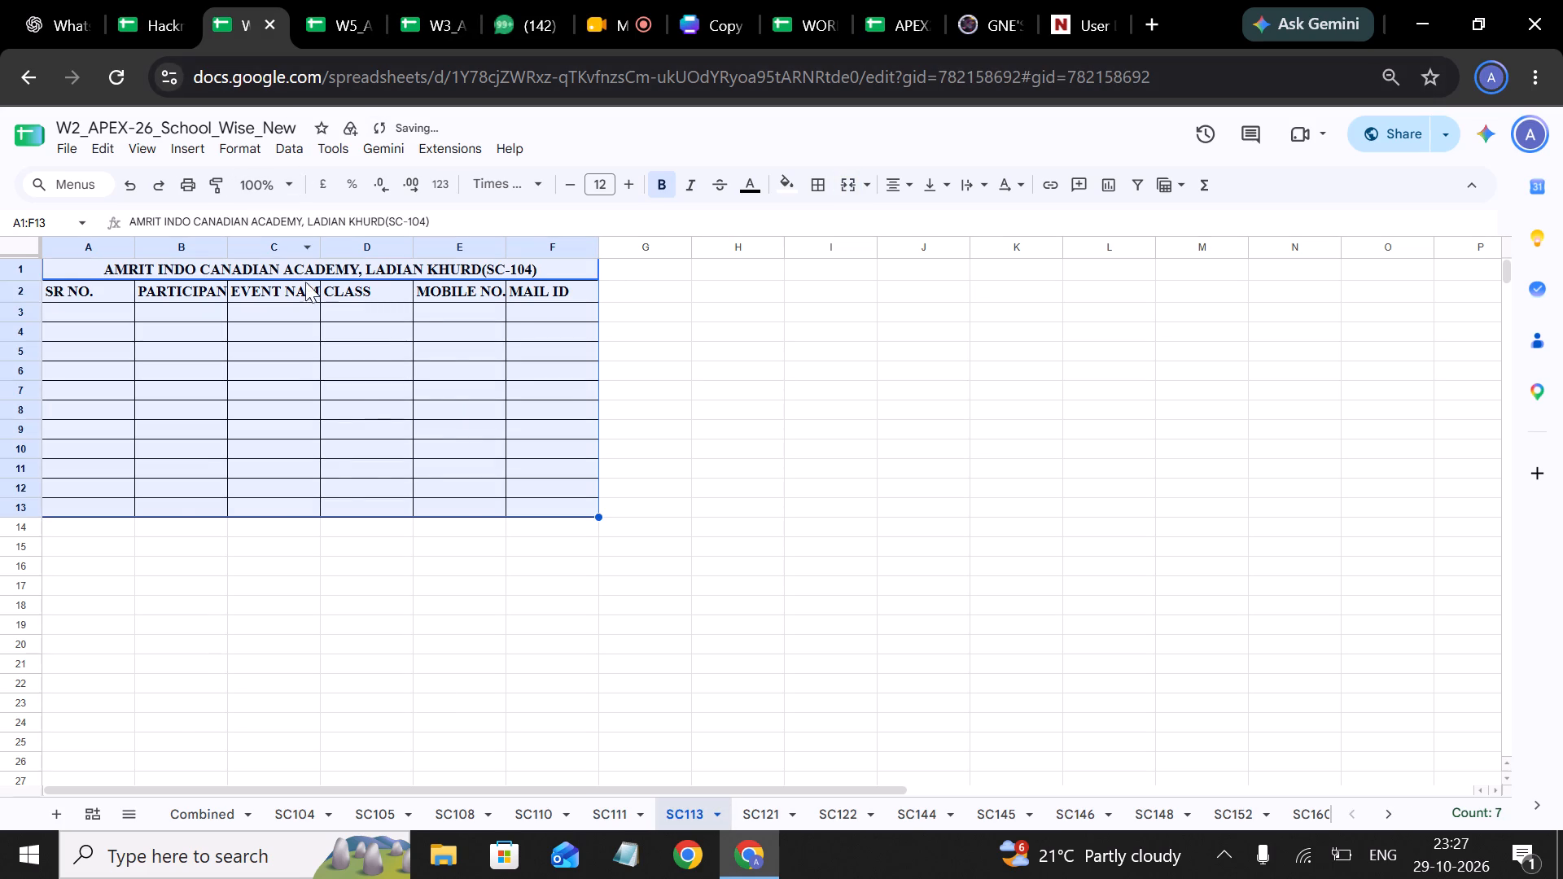
pyautogui.click(334, 25)
pyautogui.click(370, 400)
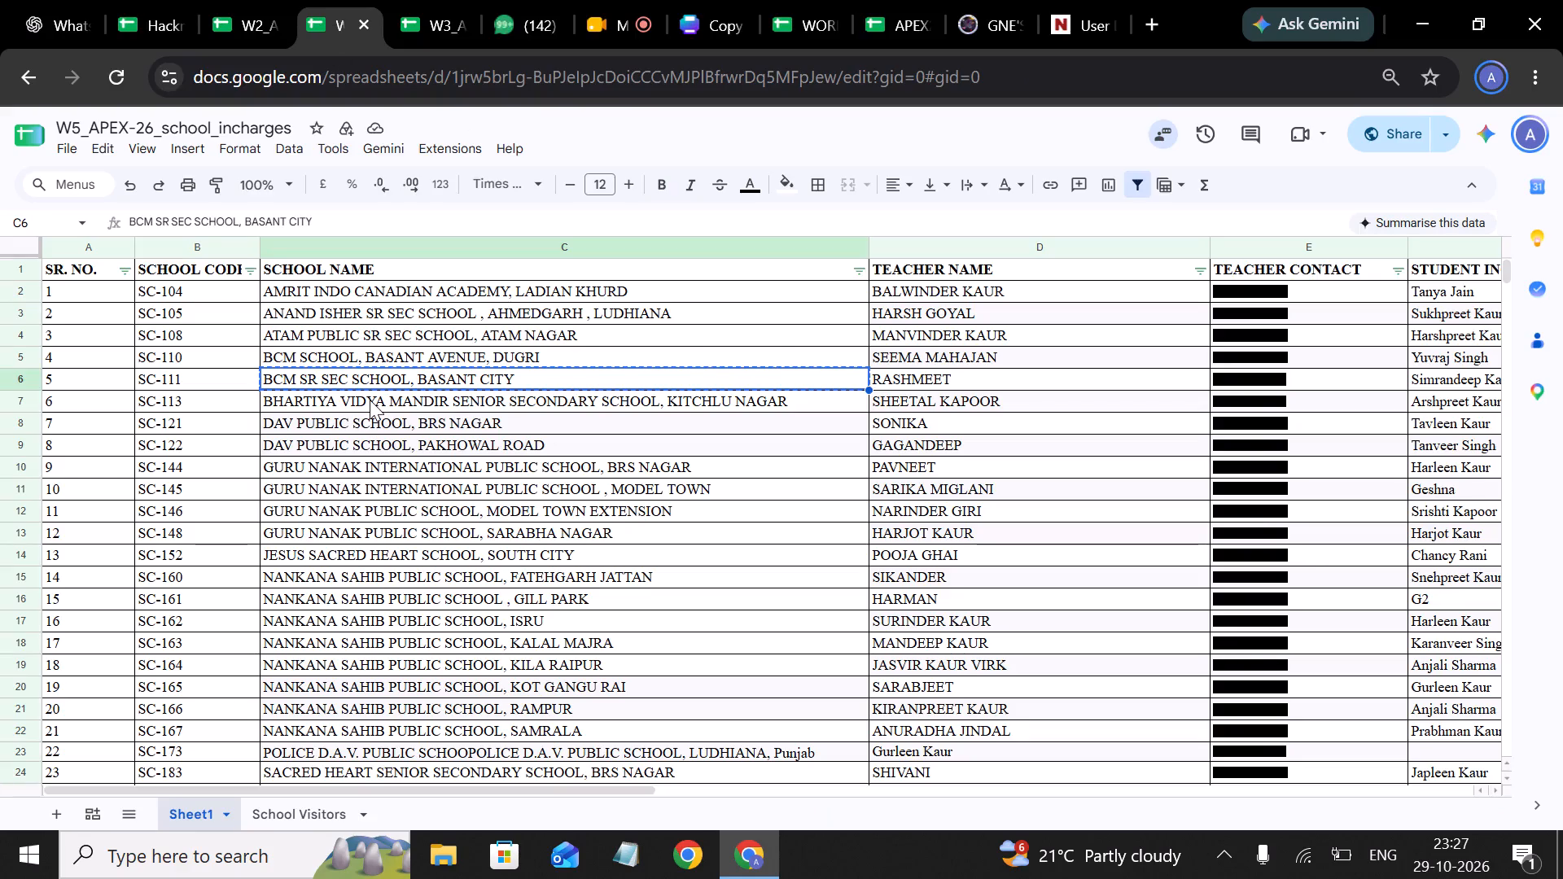
pyautogui.hotkey('ctrl', 'c')
pyautogui.click(239, 17)
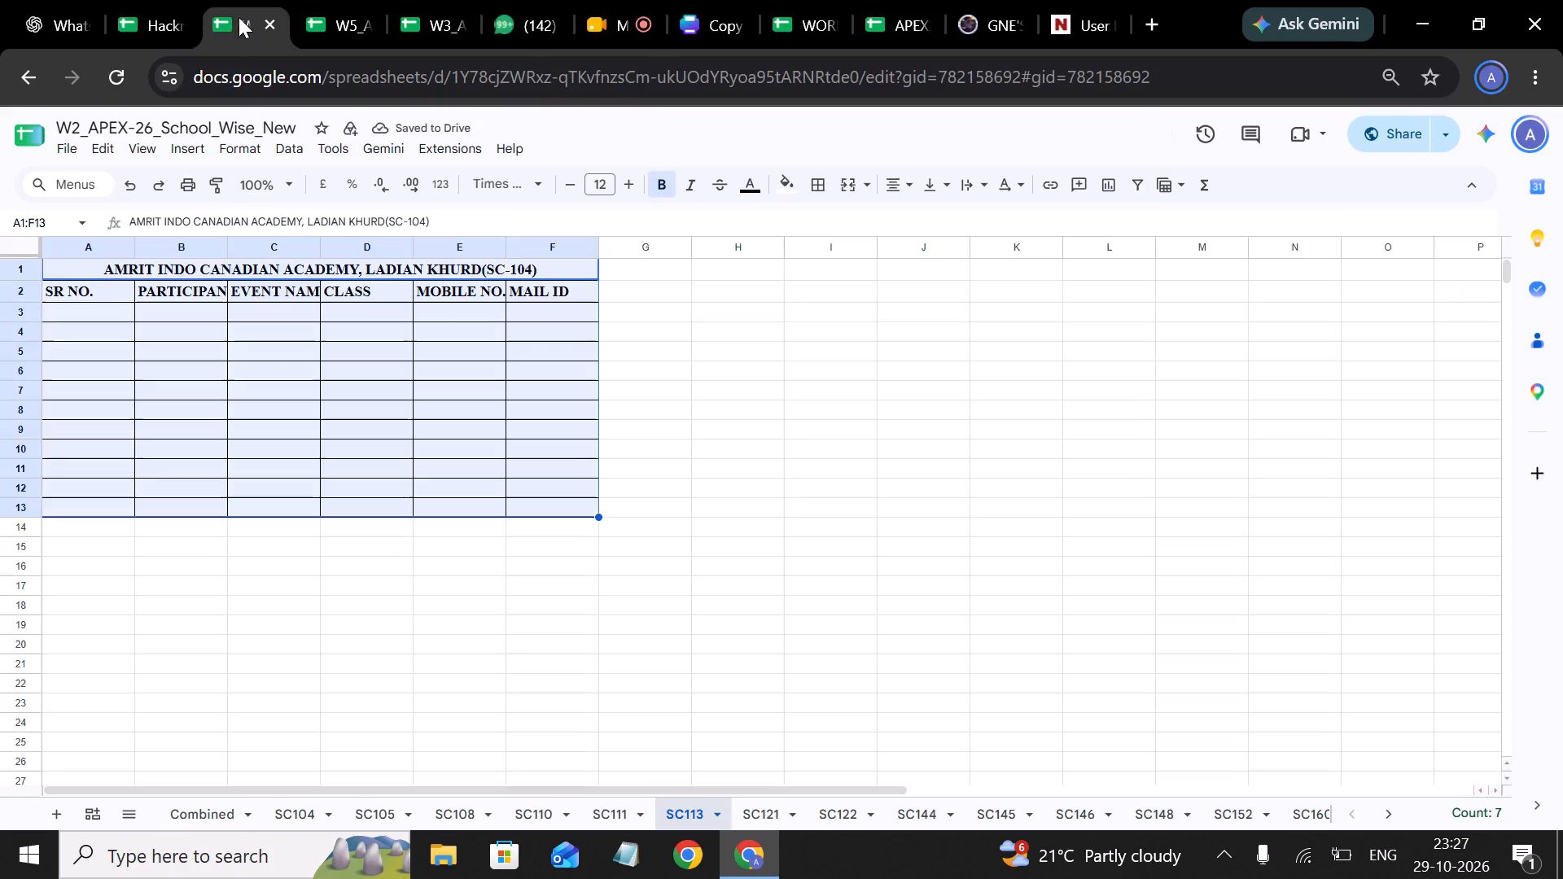
pyautogui.tripleClick(361, 271)
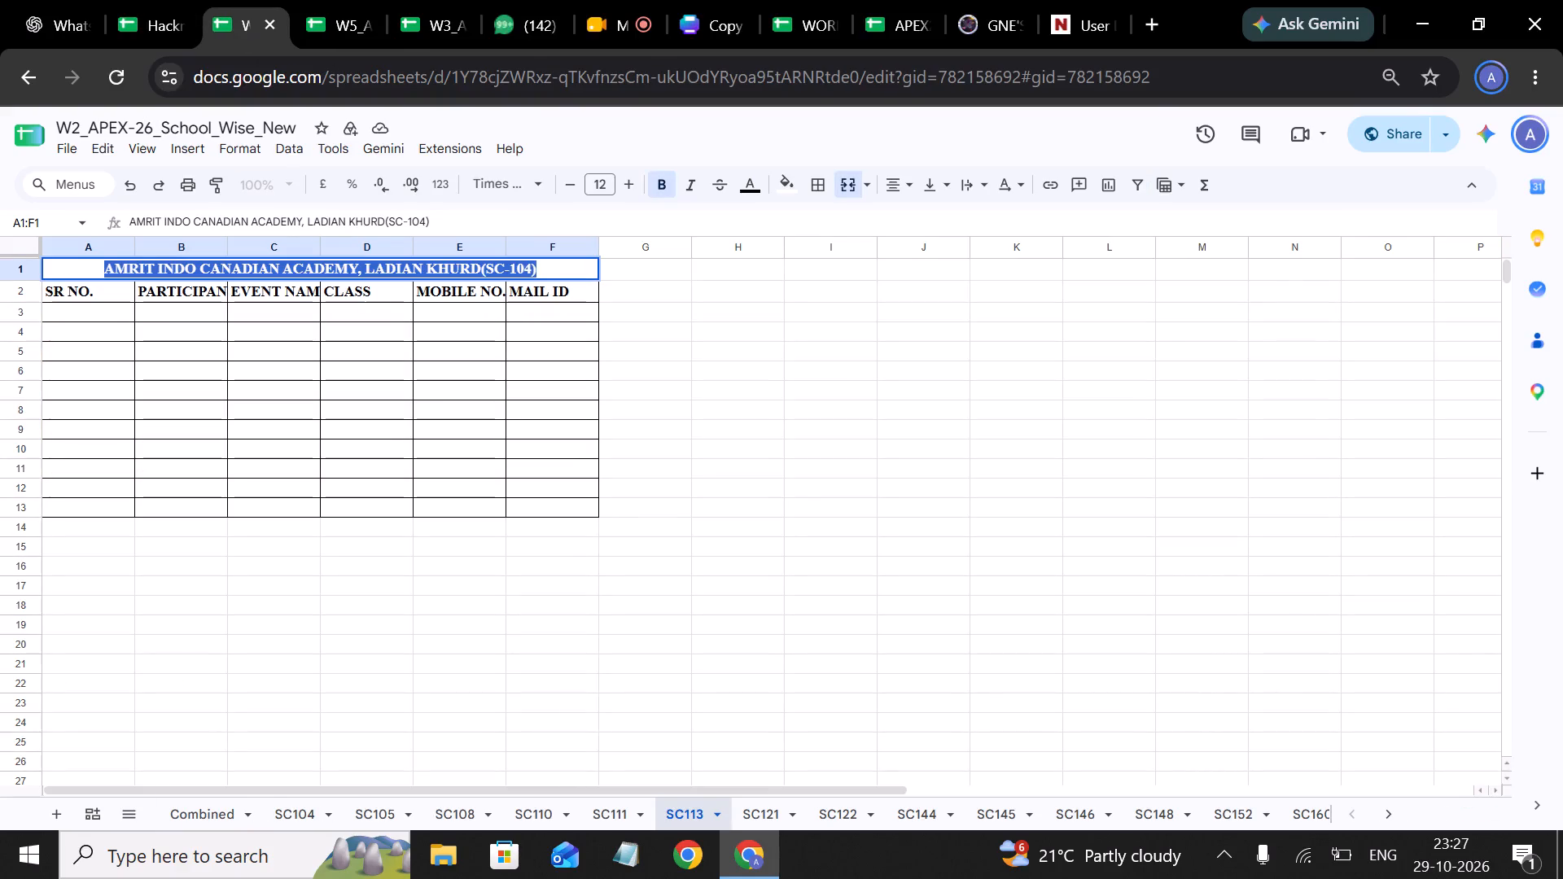
pyautogui.hotkey('ctrl', 'v')
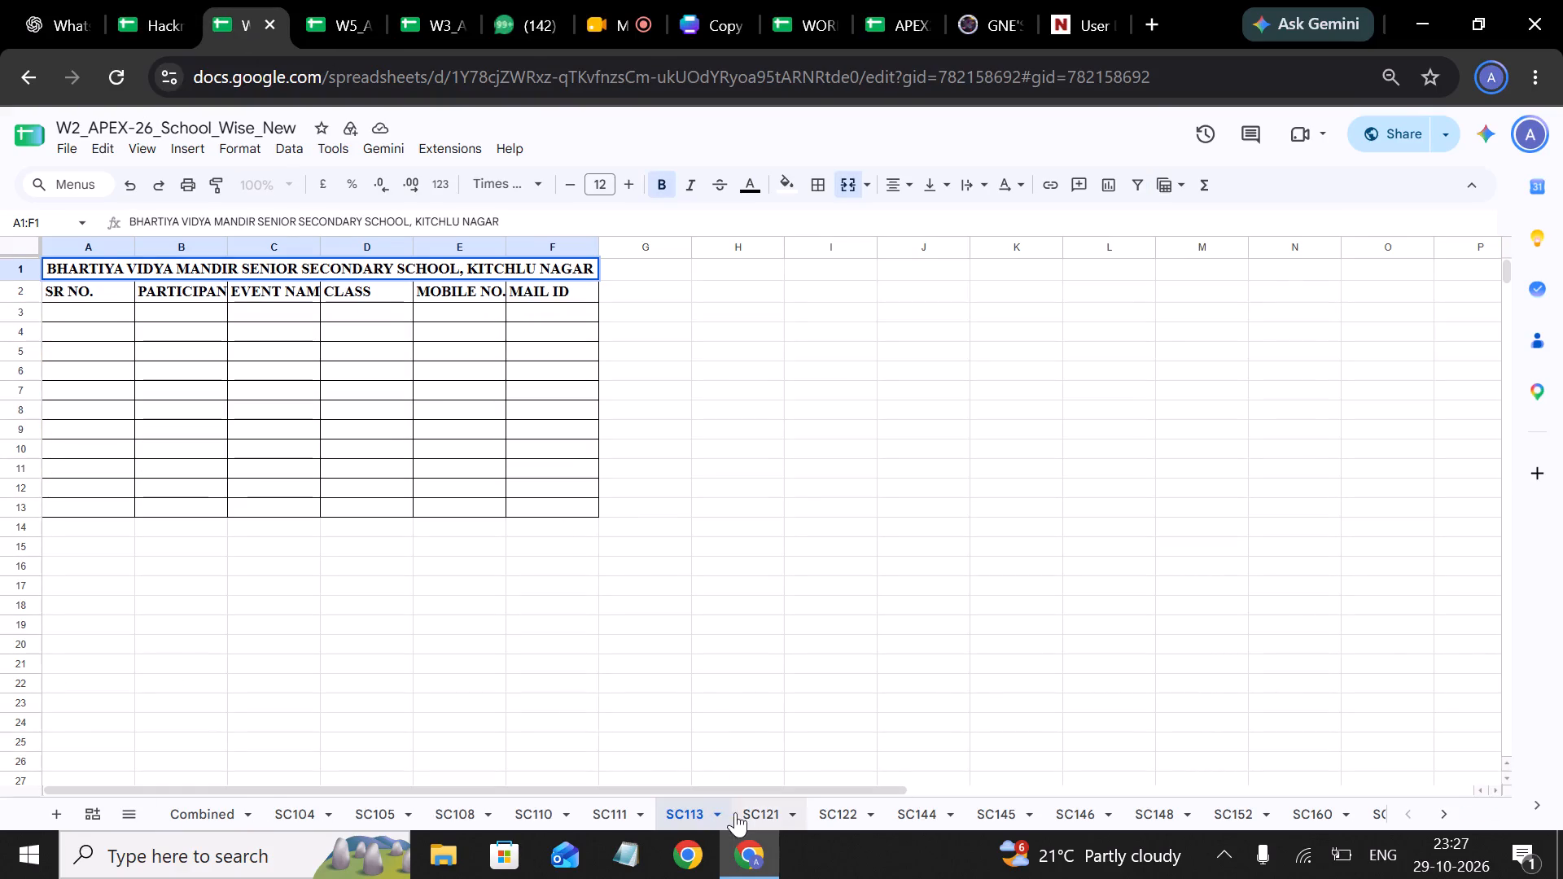
# Replace sheet SC121's title with "DAV PUBLIC SCHOOL, BRS NAGAR", copied from the SC-121 row of W5_APEX-26_school_incharges.
pyautogui.click(744, 807)
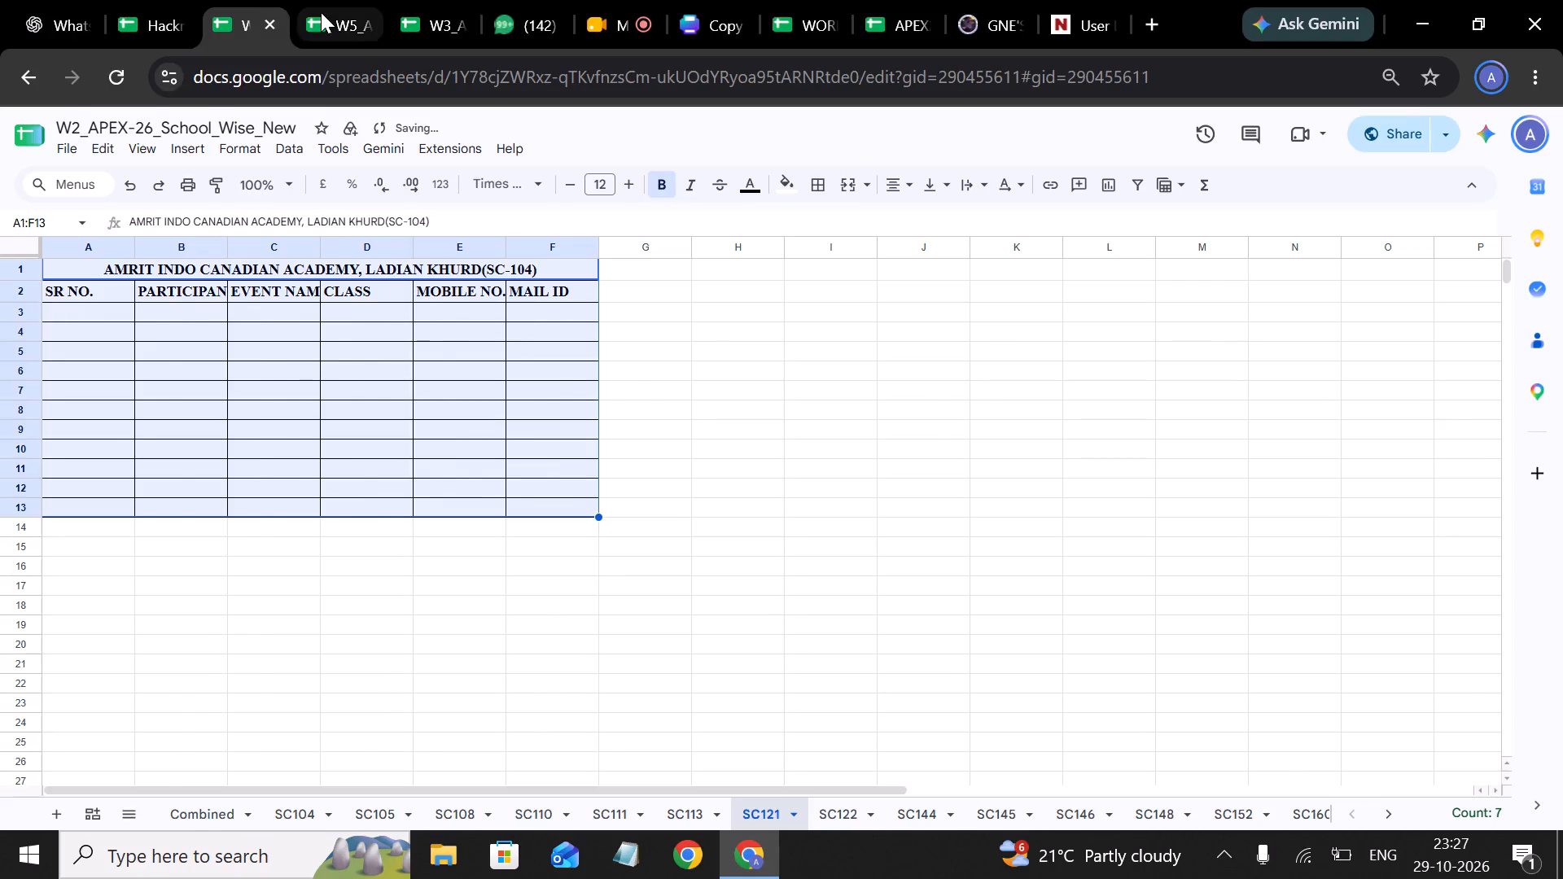
pyautogui.click(321, 12)
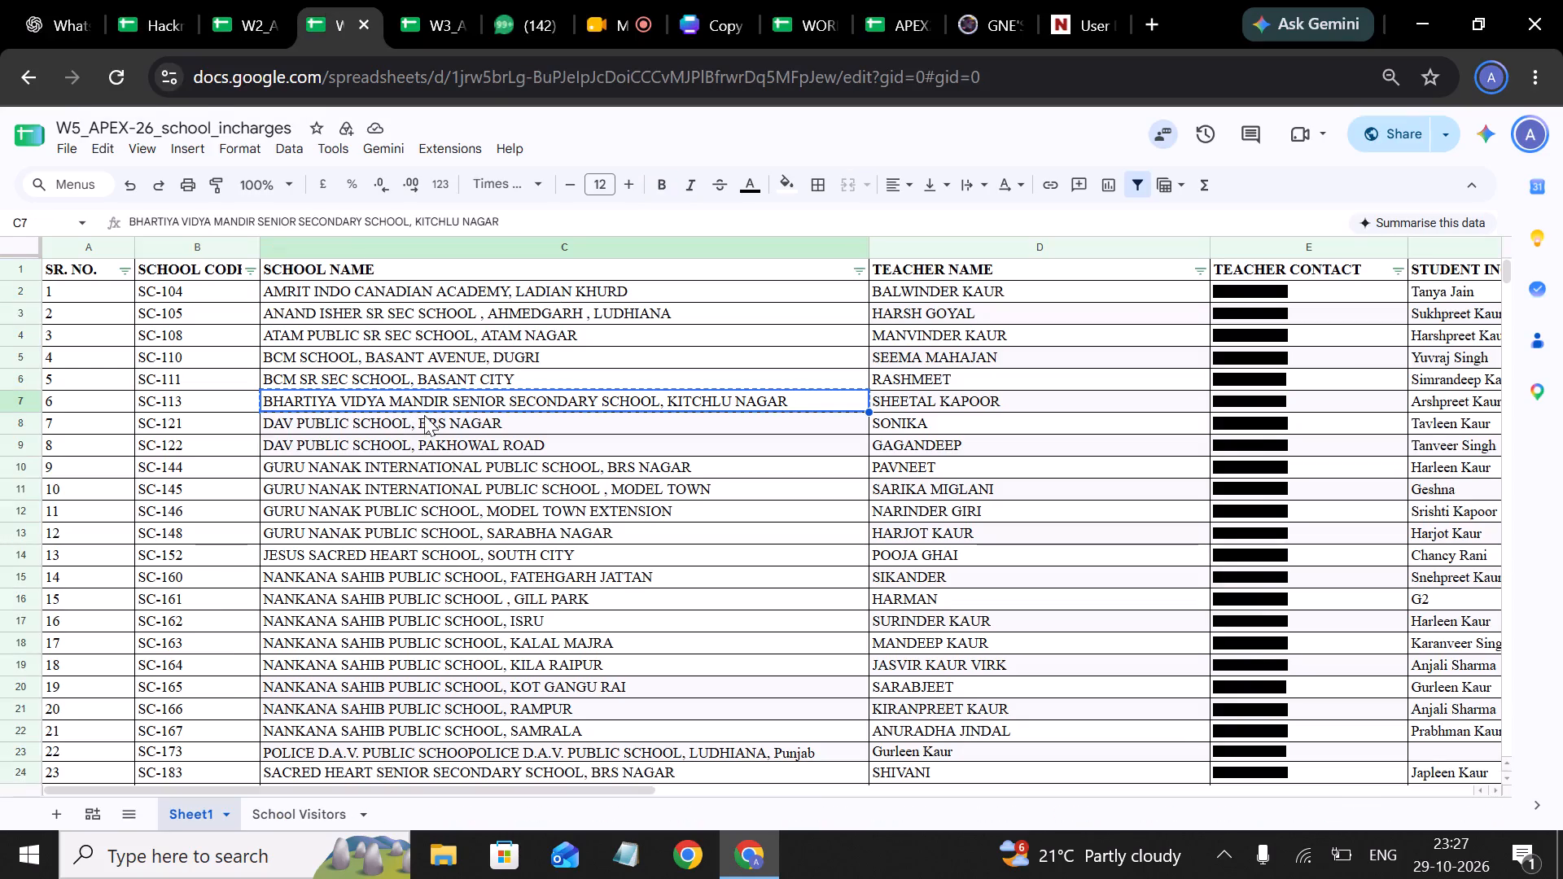
pyautogui.doubleClick(433, 417)
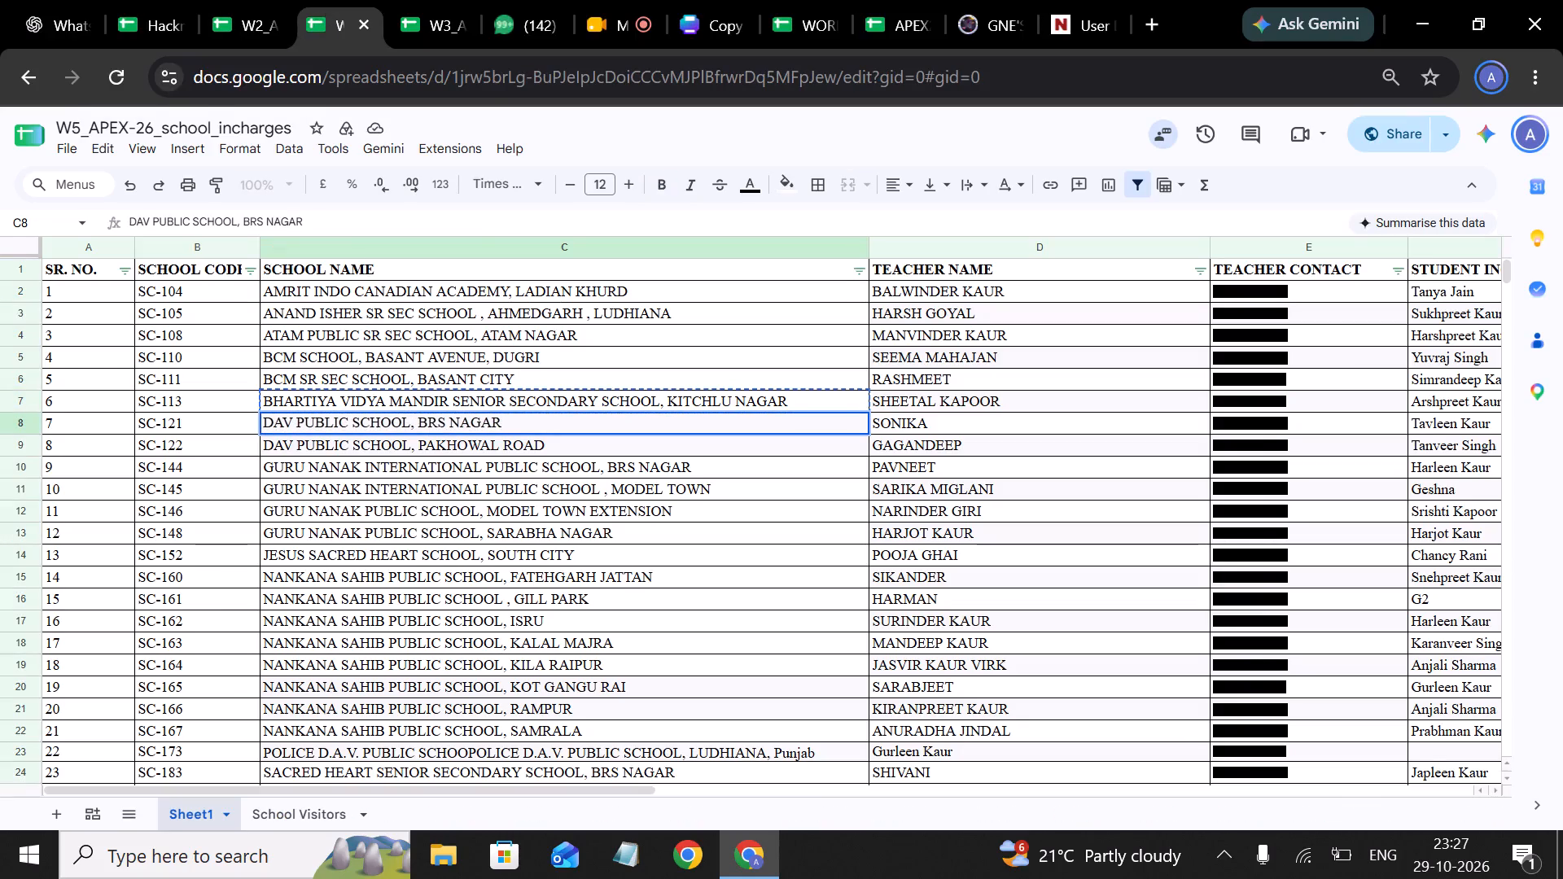
pyautogui.hotkey('ctrl', 'a')
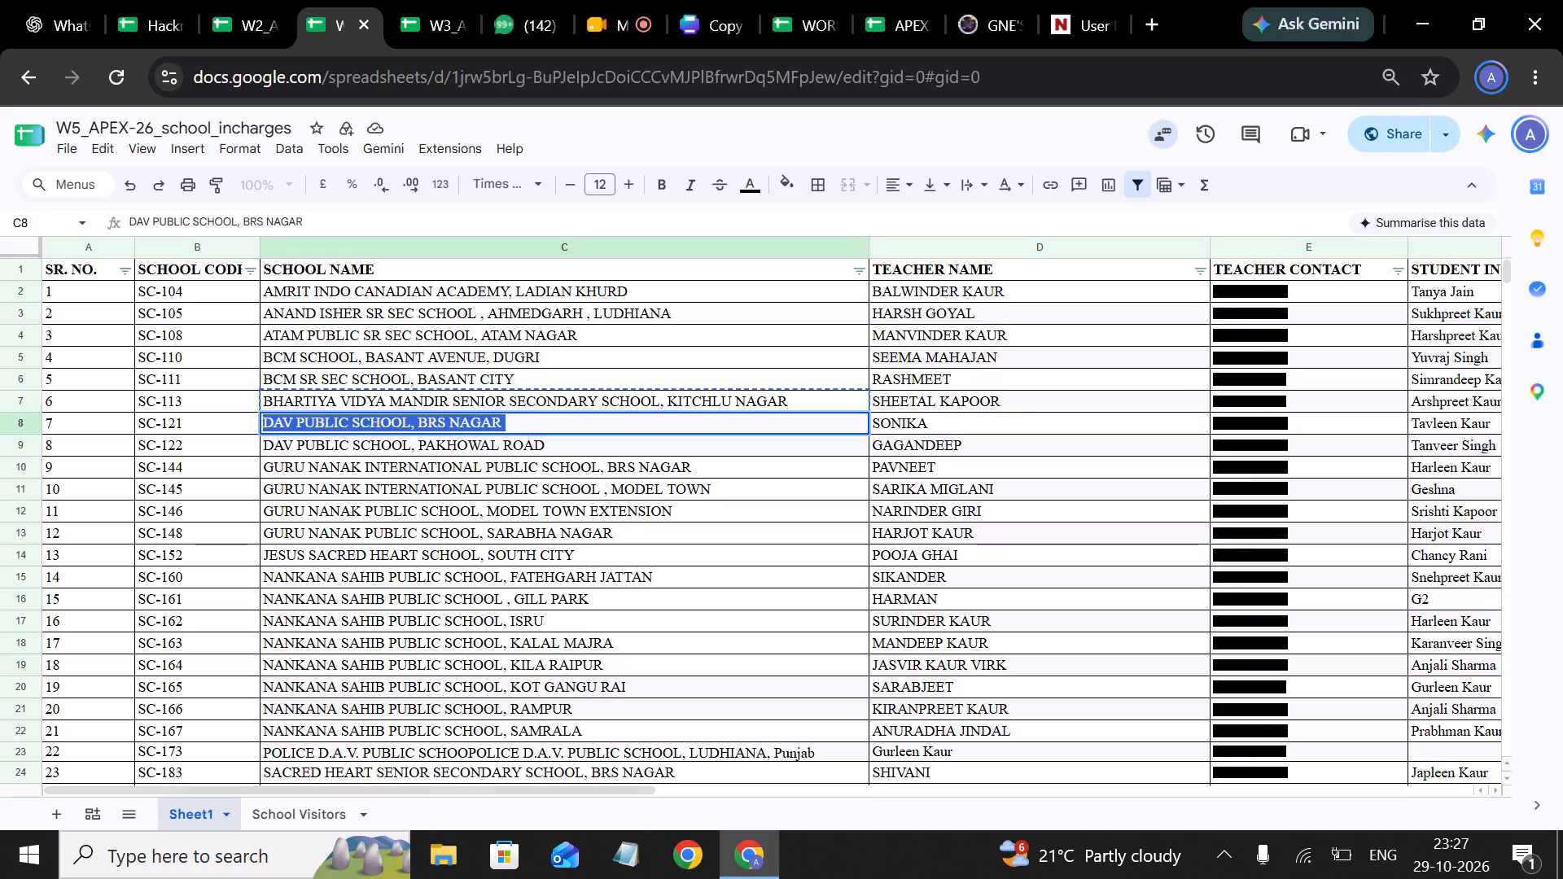
pyautogui.hotkey('ctrl', 'c')
pyautogui.click(247, 17)
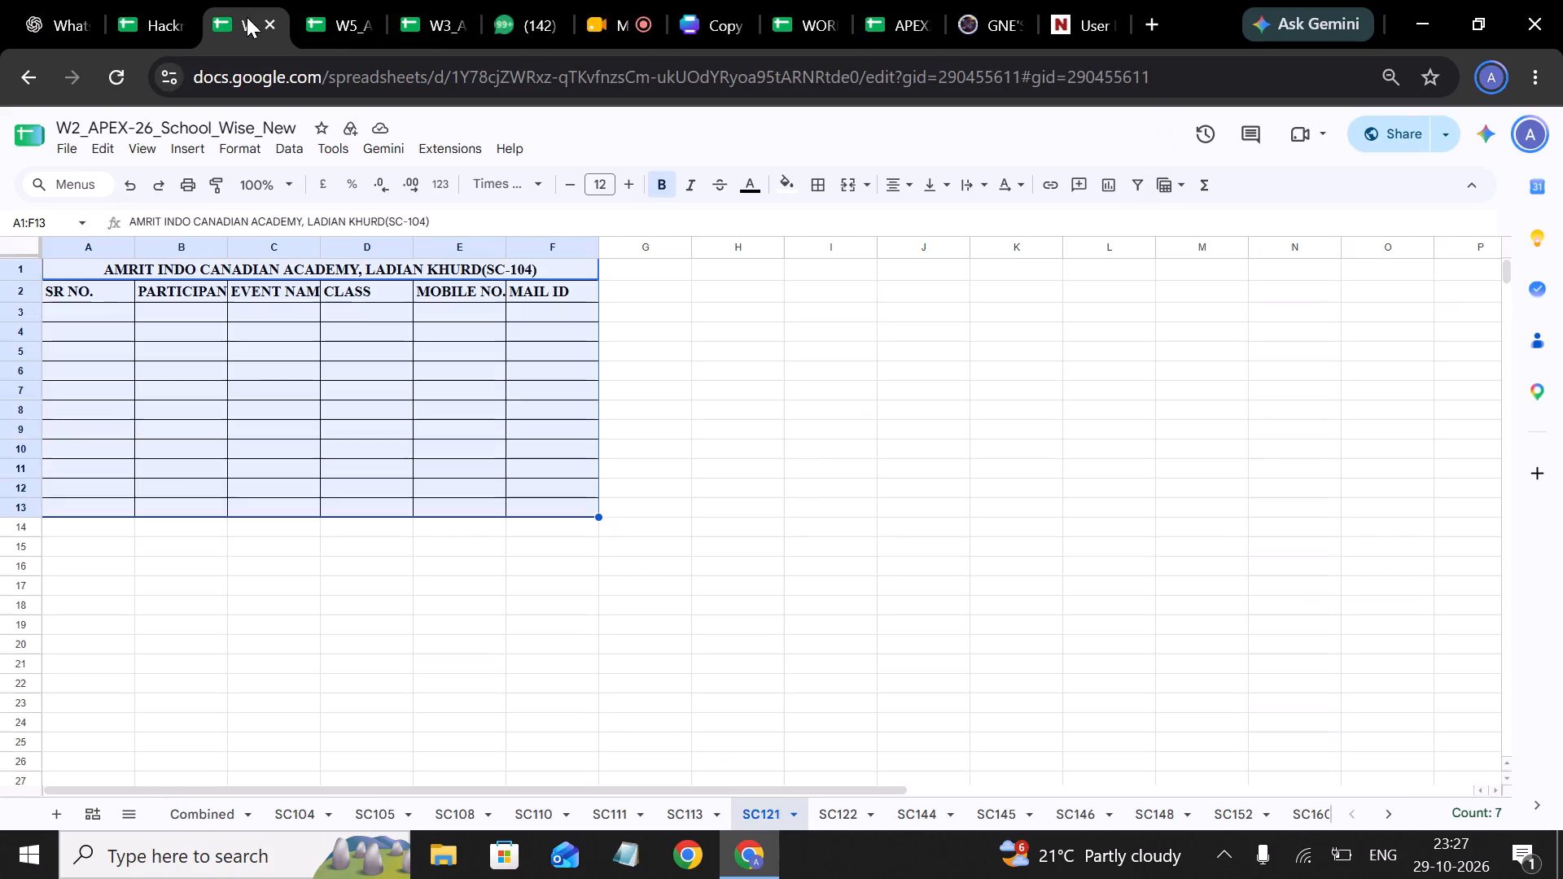
pyautogui.doubleClick(358, 271)
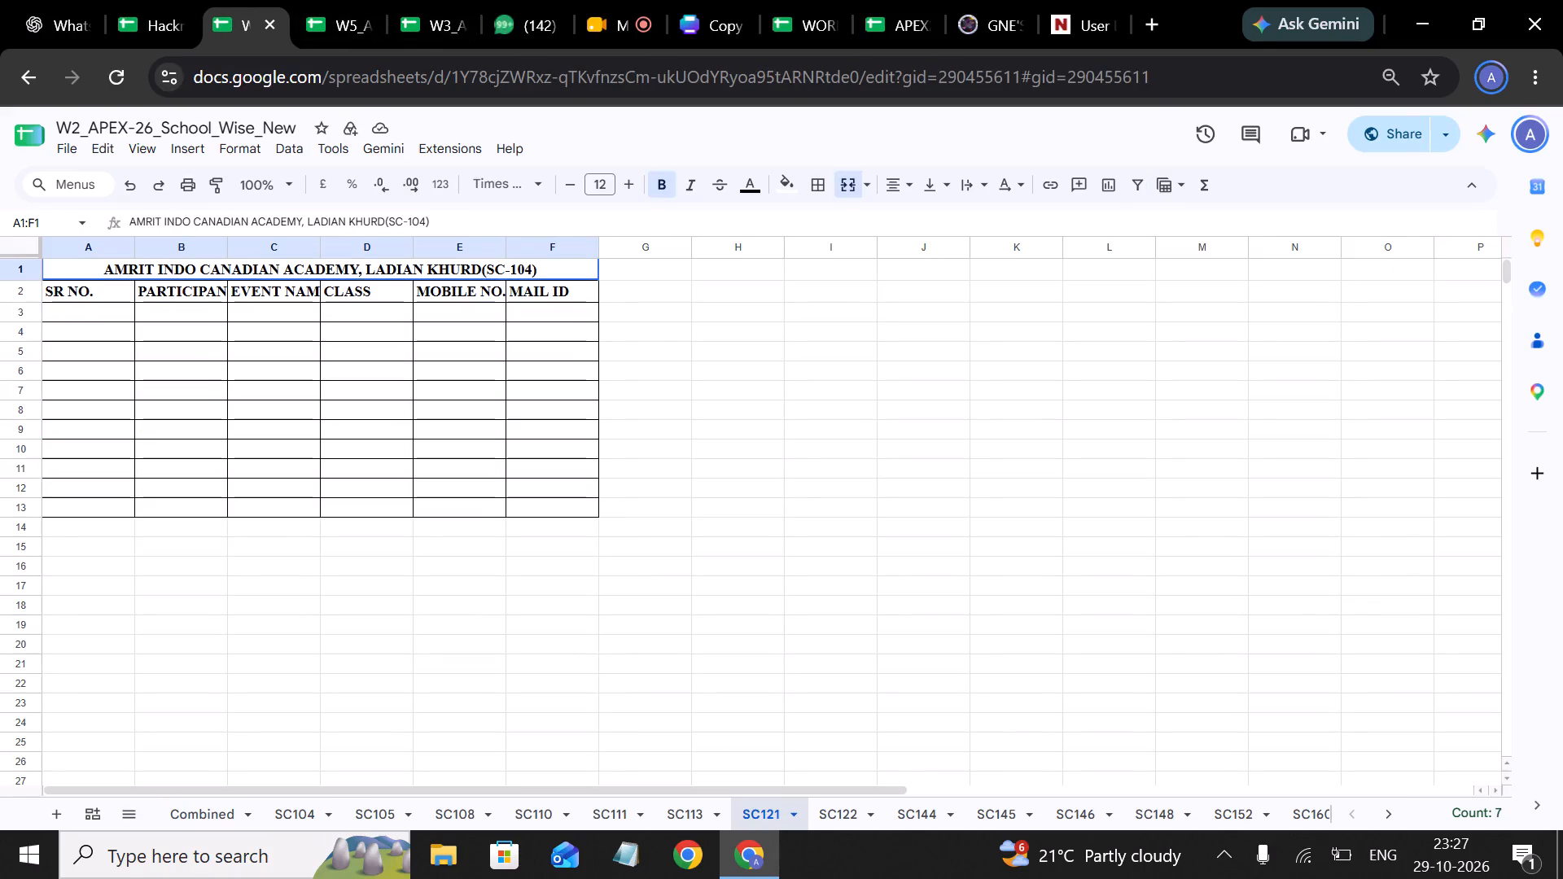
pyautogui.doubleClick(358, 271)
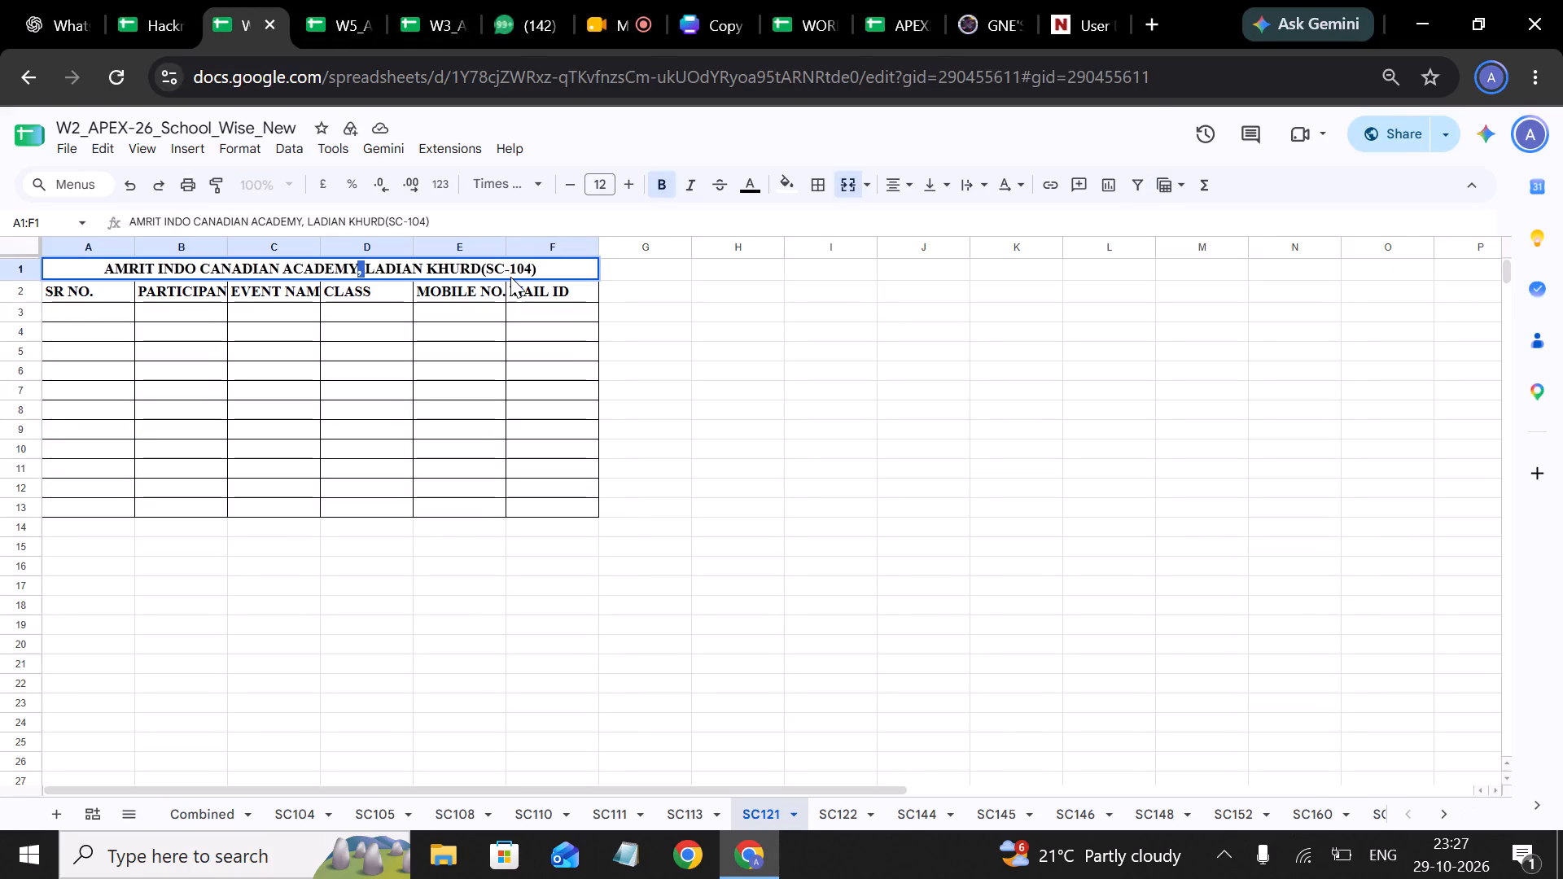
pyautogui.hotkey('ctrl', 'a')
pyautogui.hotkey('ctrl', 'v')
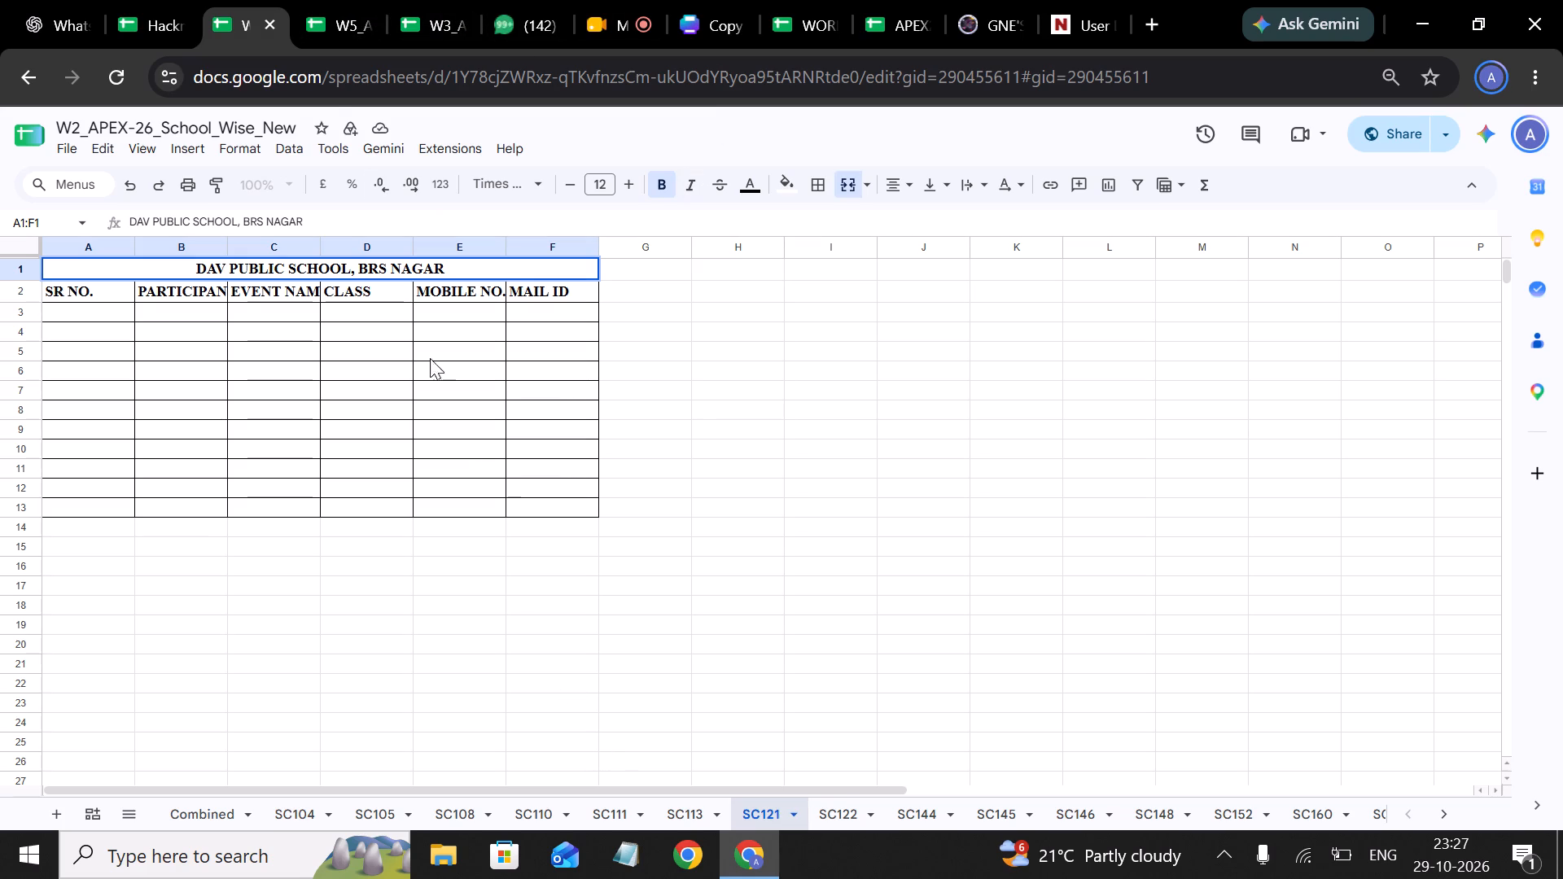
# Replace sheet SC122's title with "DAV PUBLIC SCHOOL, PAKHOWAL ROAD", copied from the SC-122 row of W5_APEX-26_school_incharges.
pyautogui.click(345, 21)
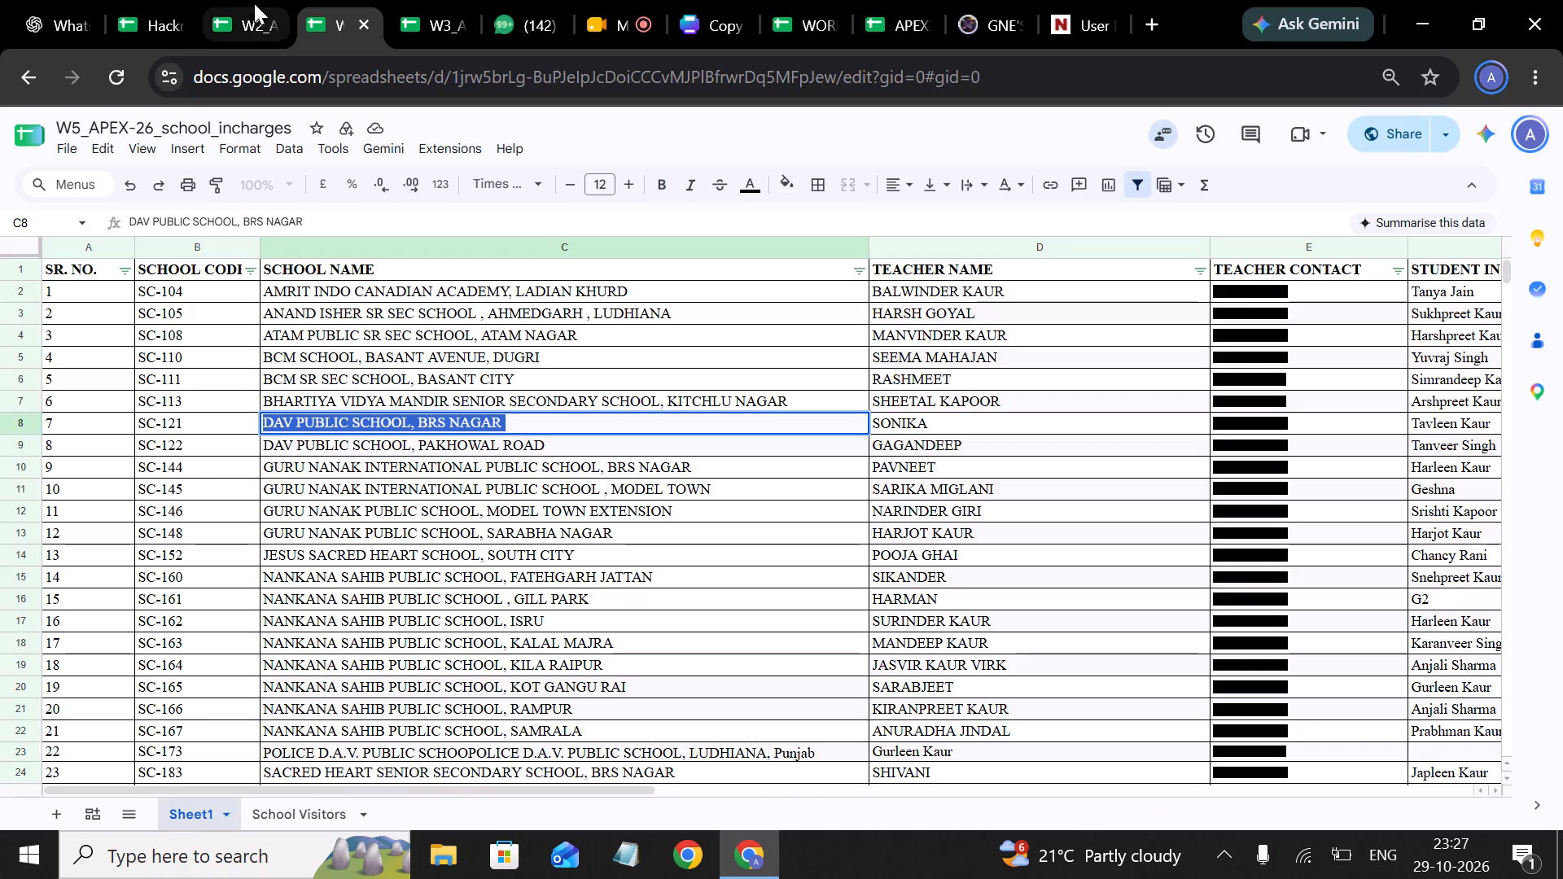
pyautogui.click(477, 451)
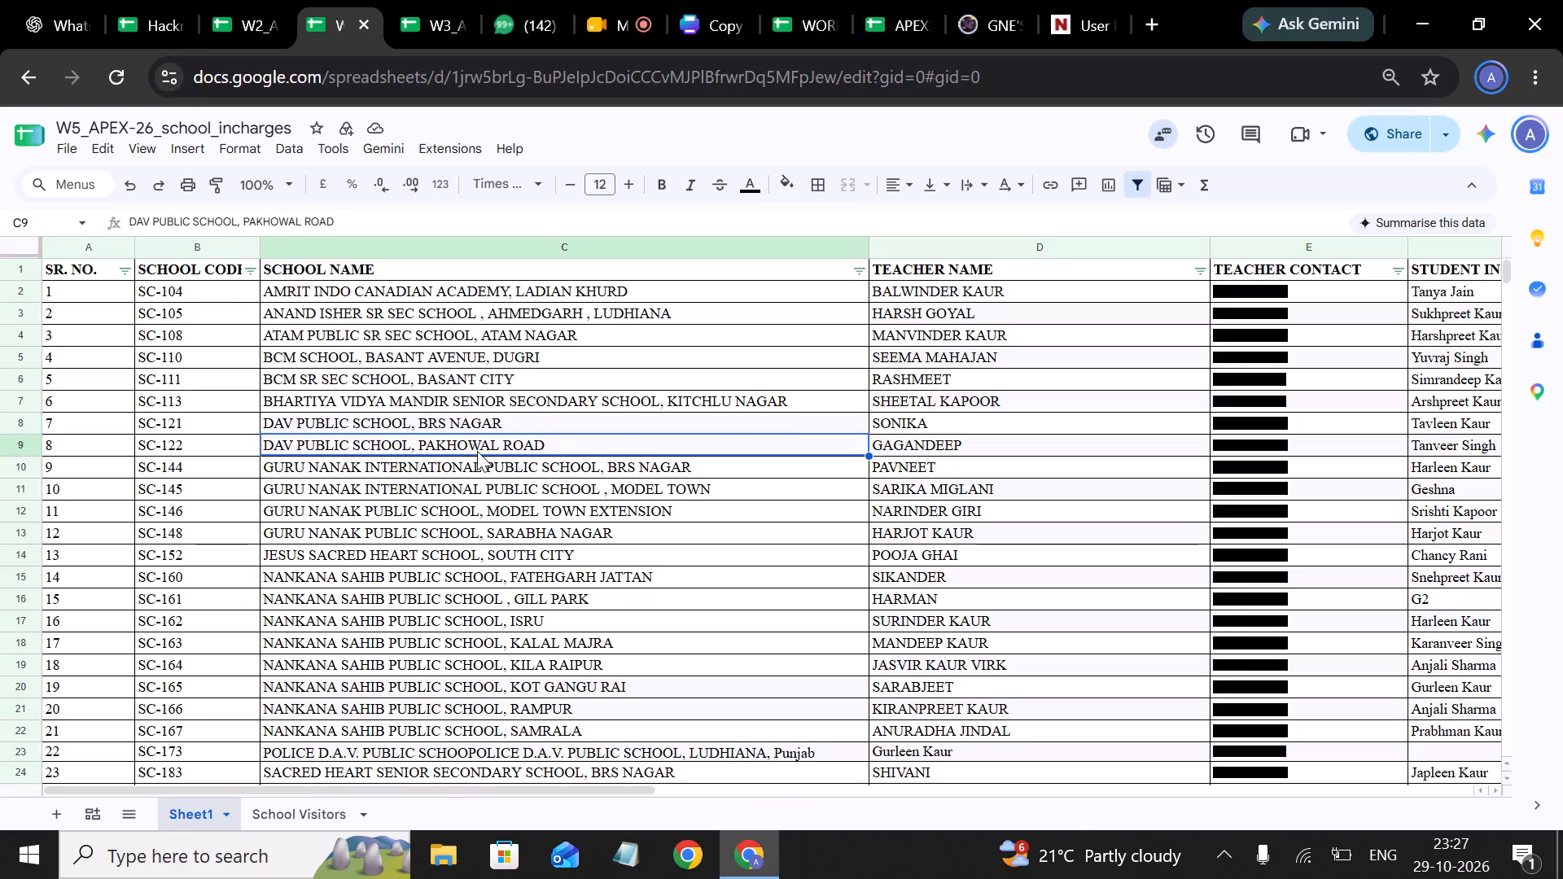
pyautogui.hotkey('ctrl', 'c')
pyautogui.keyDown('ctrl'); pyautogui.click(477, 451); pyautogui.keyUp('ctrl')
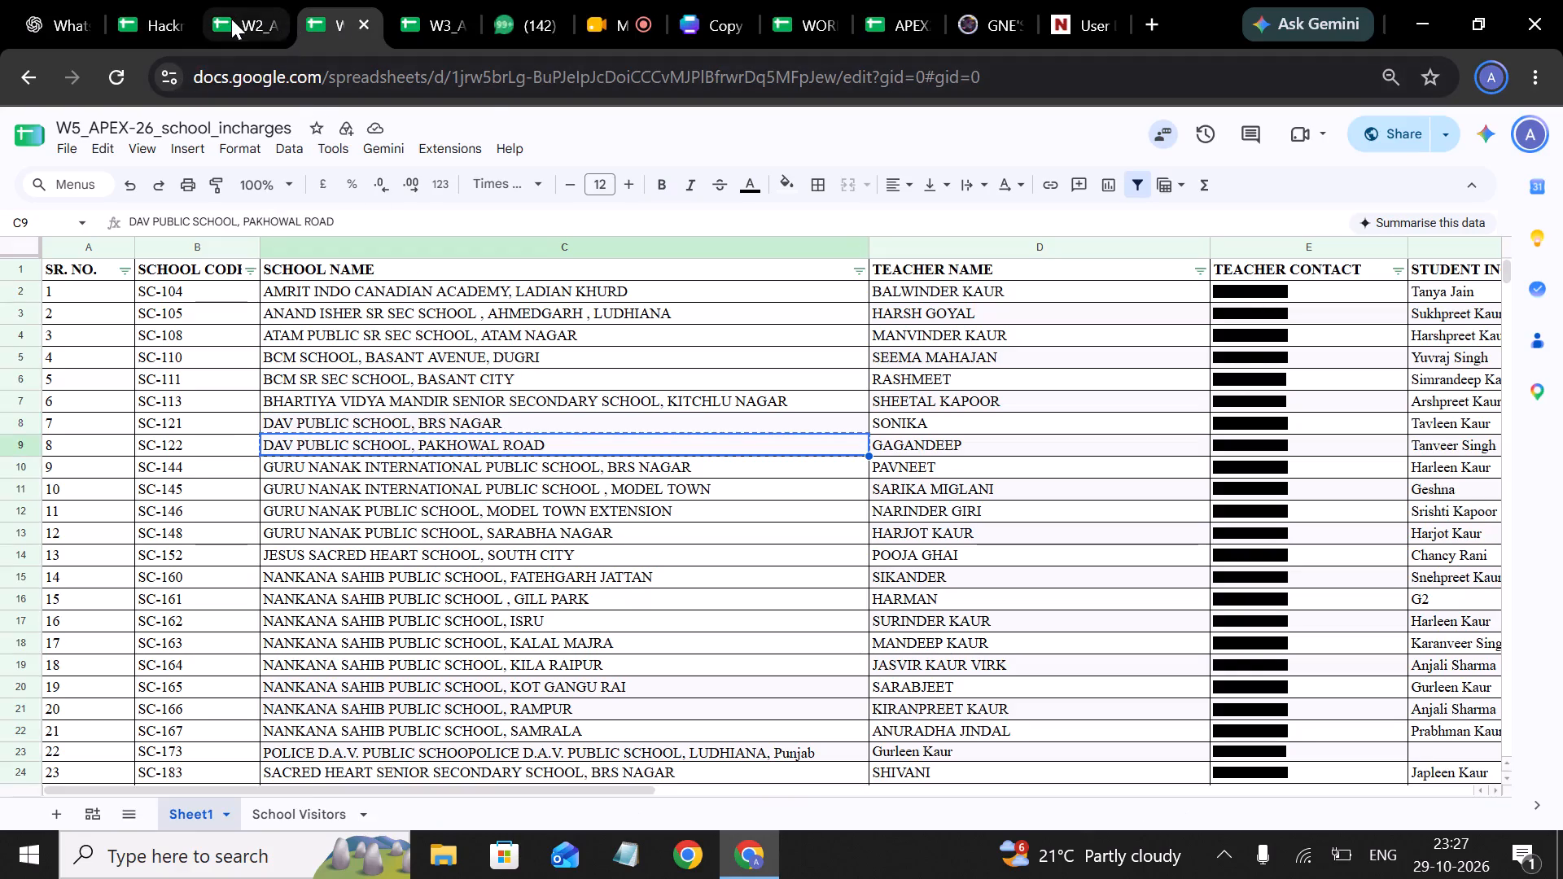
pyautogui.click(230, 19)
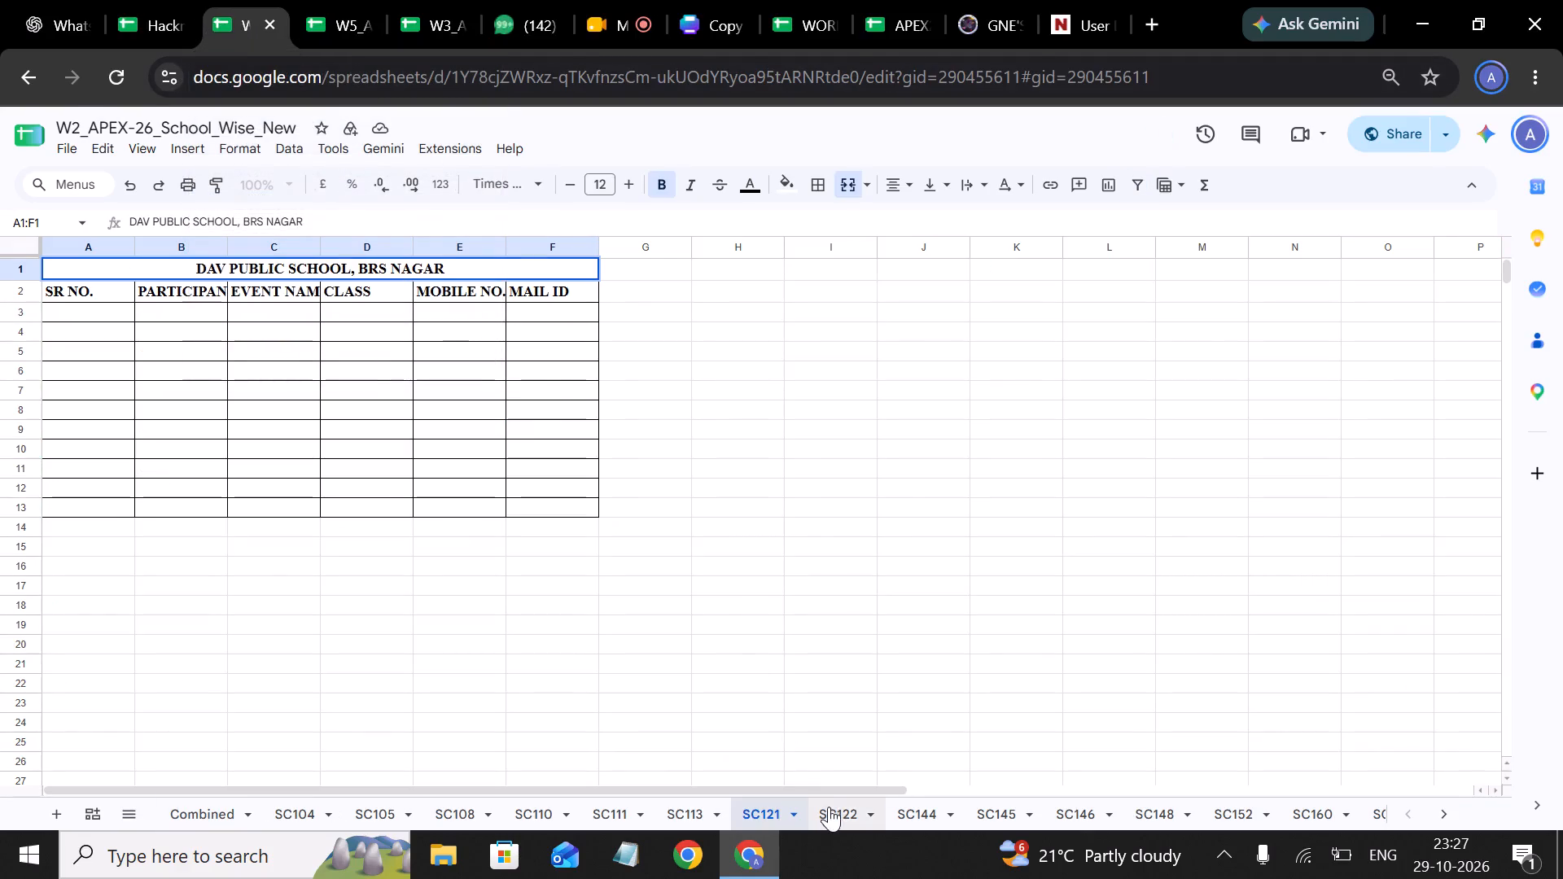
pyautogui.click(829, 807)
pyautogui.tripleClick(352, 267)
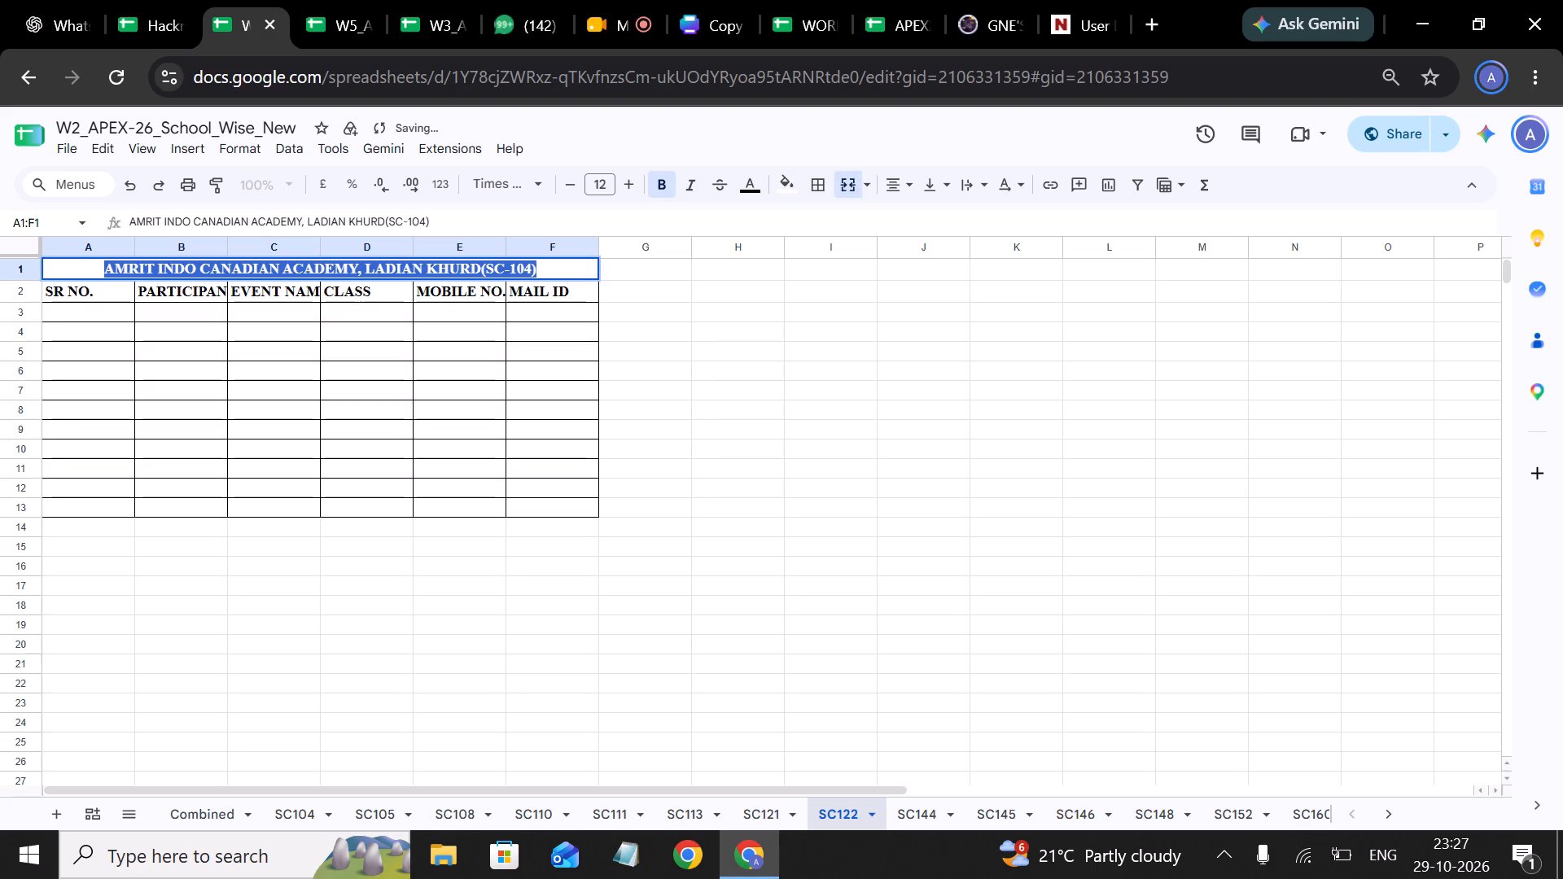
pyautogui.hotkey('ctrl', 'v')
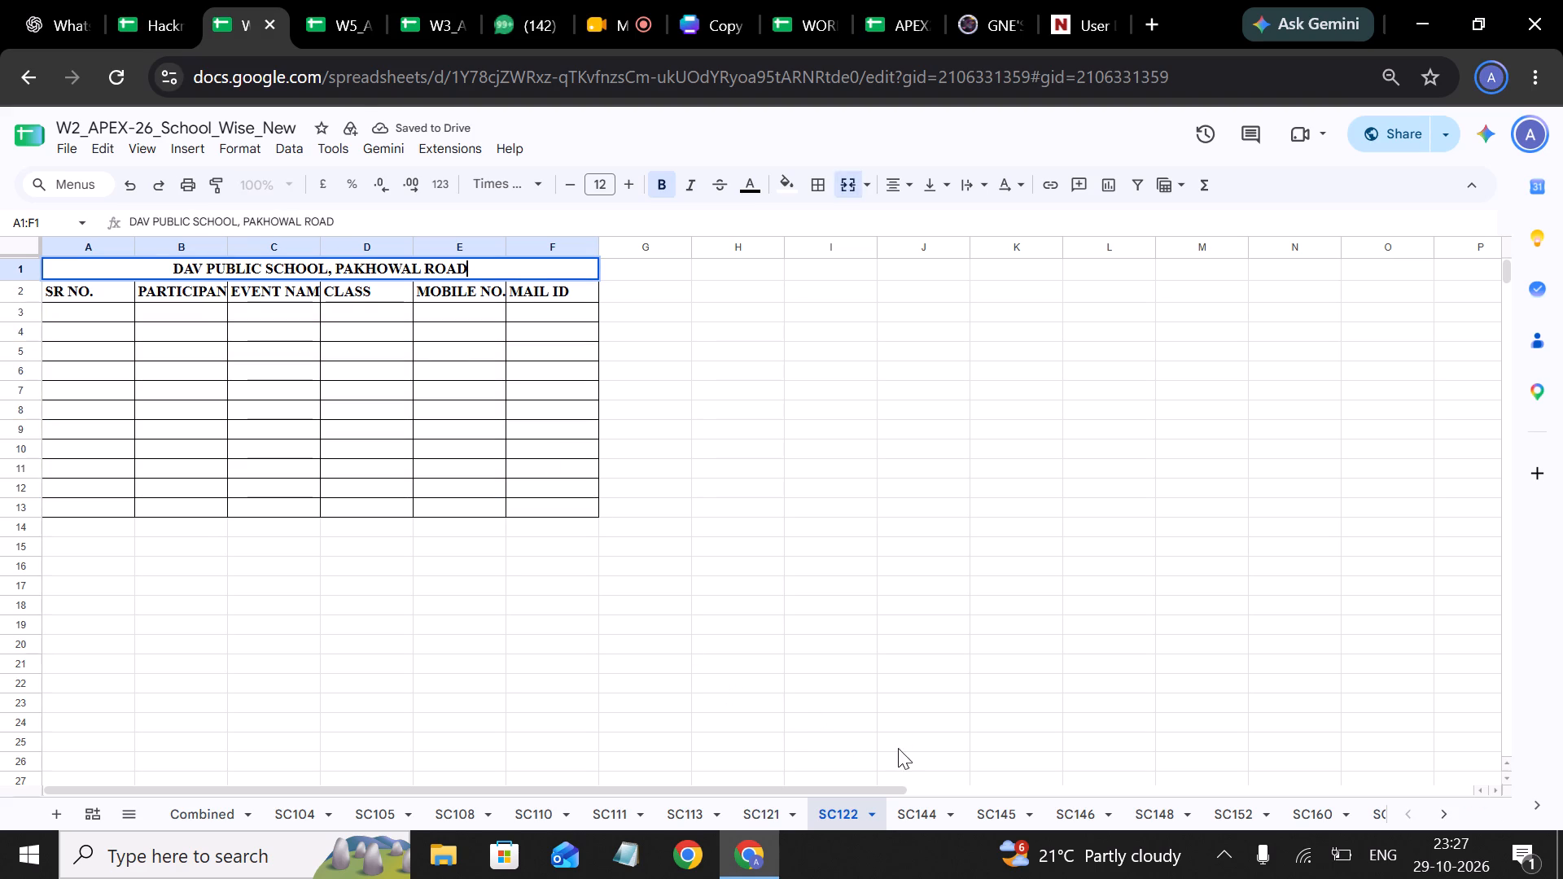
# Replace sheet SC144's title with "GURU NANAK INTERNATIONAL PUBLIC SCHOOL, BRS NAGAR", copied from the SC-144 row of W5_APEX-26_school_incharges.
pyautogui.click(921, 816)
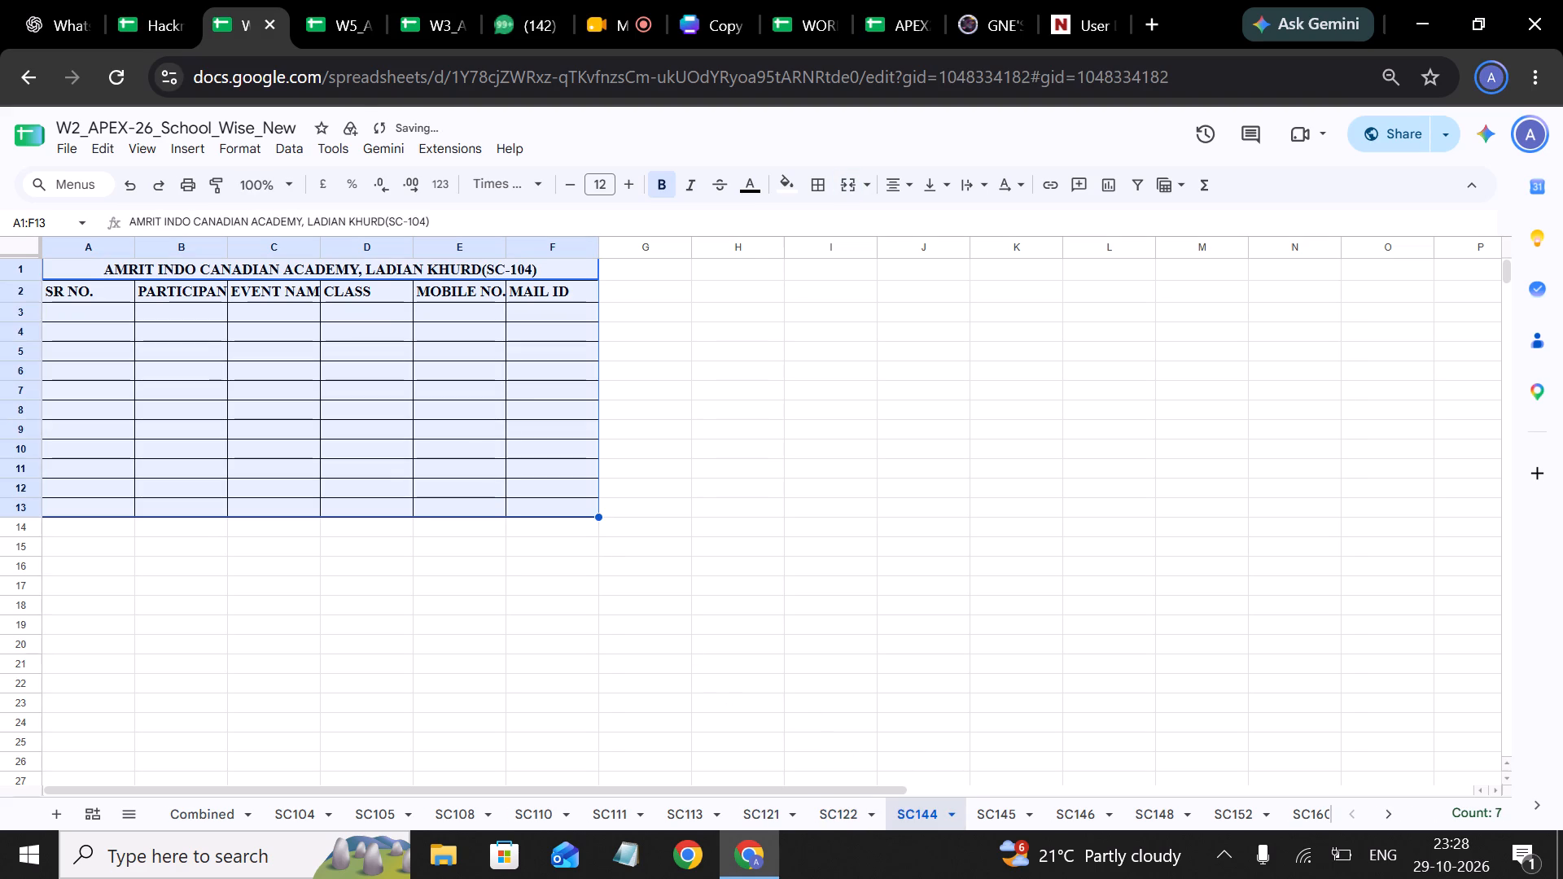
pyautogui.click(330, 17)
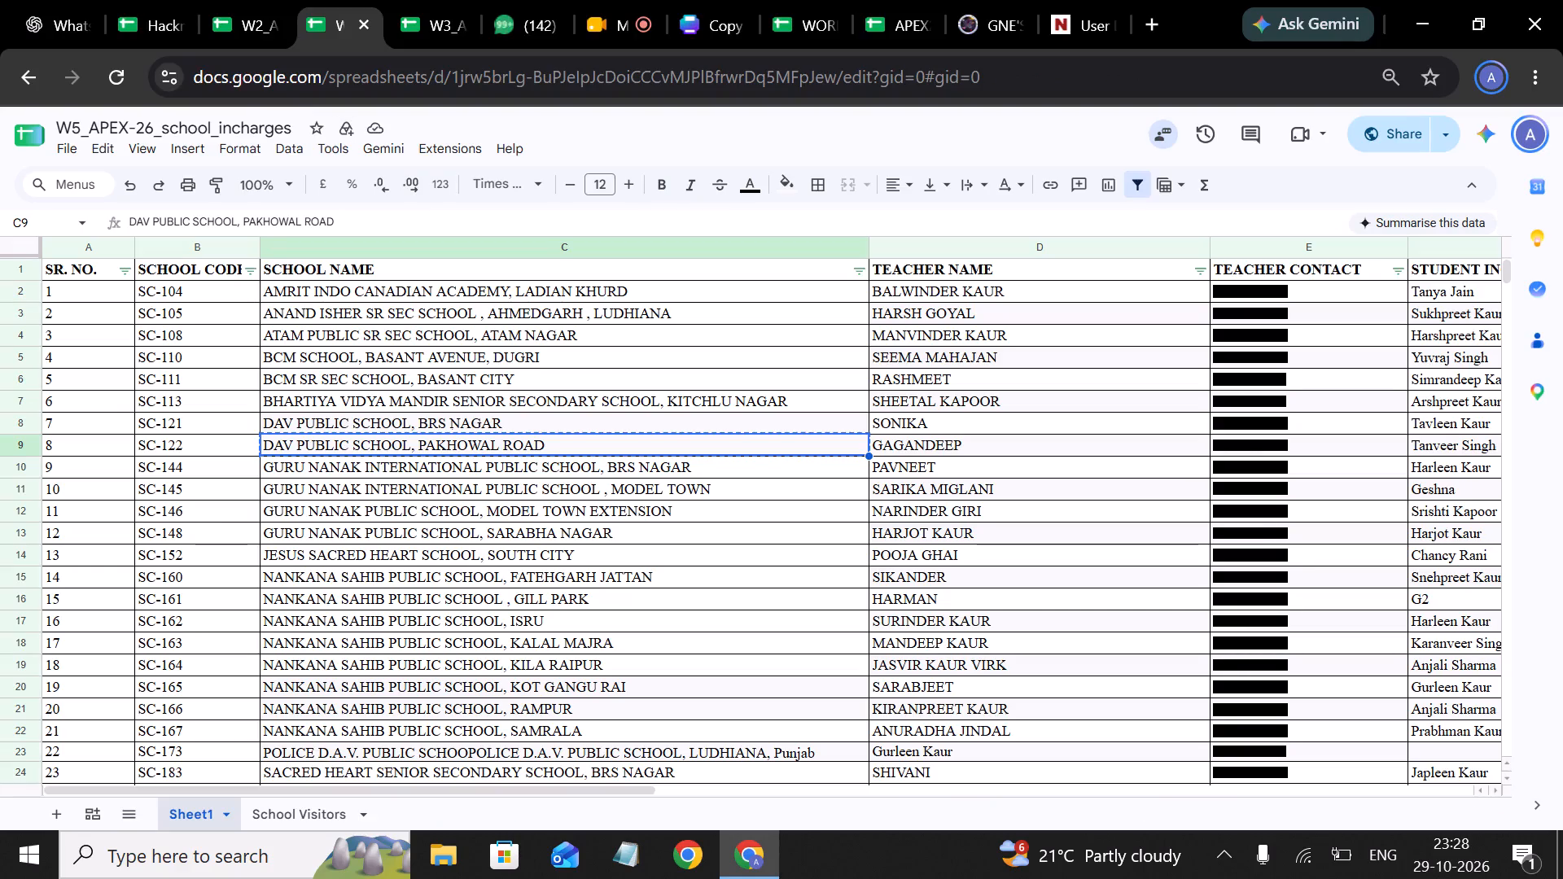
pyautogui.click(509, 466)
pyautogui.hotkey('ctrl', 'c')
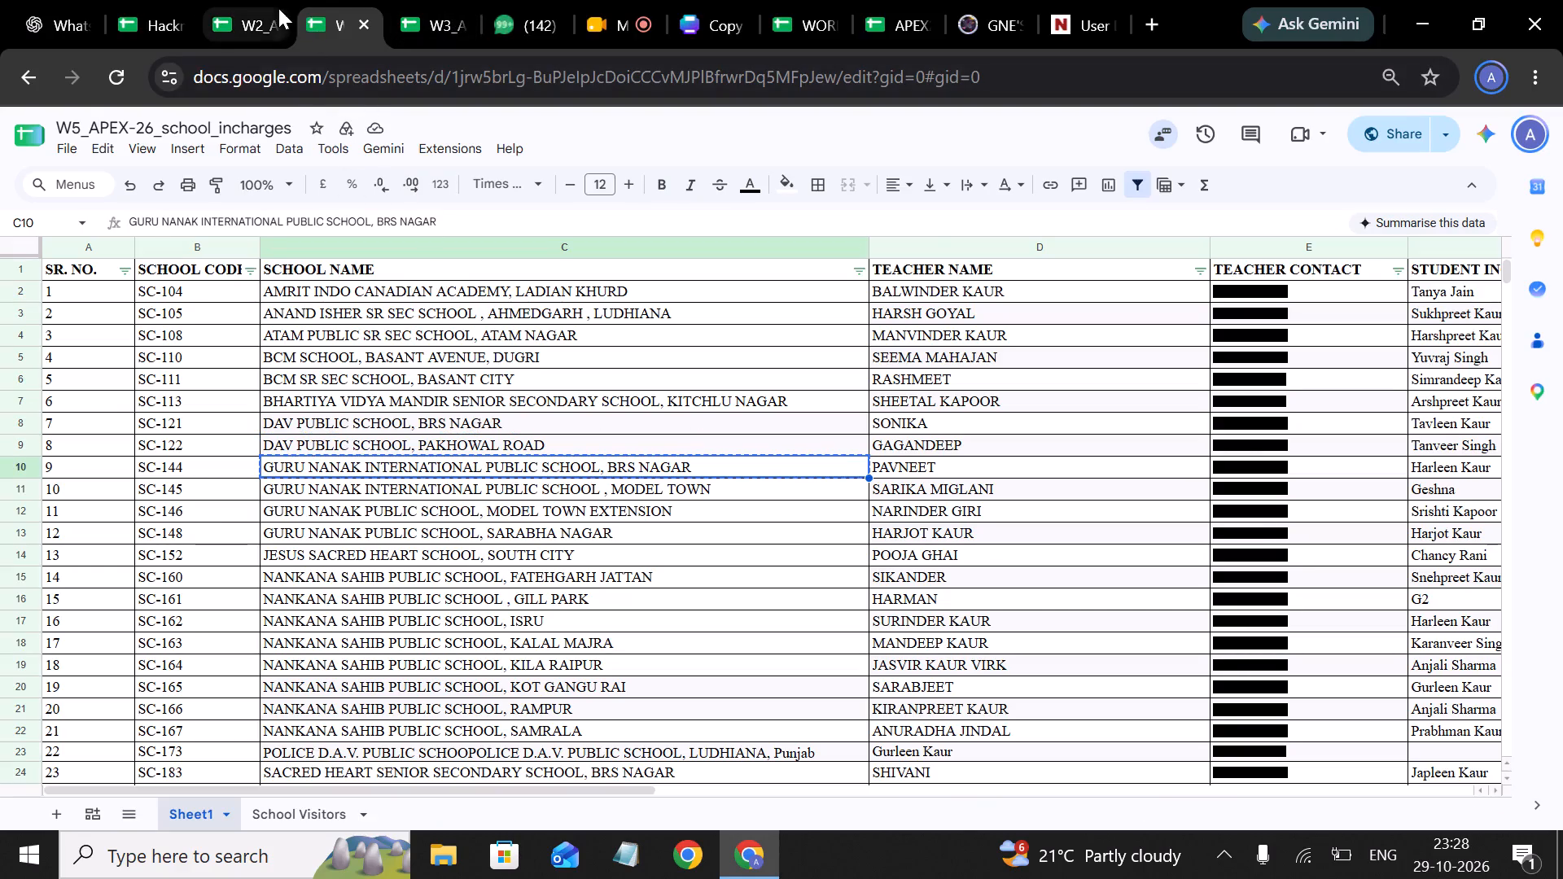
pyautogui.click(245, 13)
pyautogui.tripleClick(359, 266)
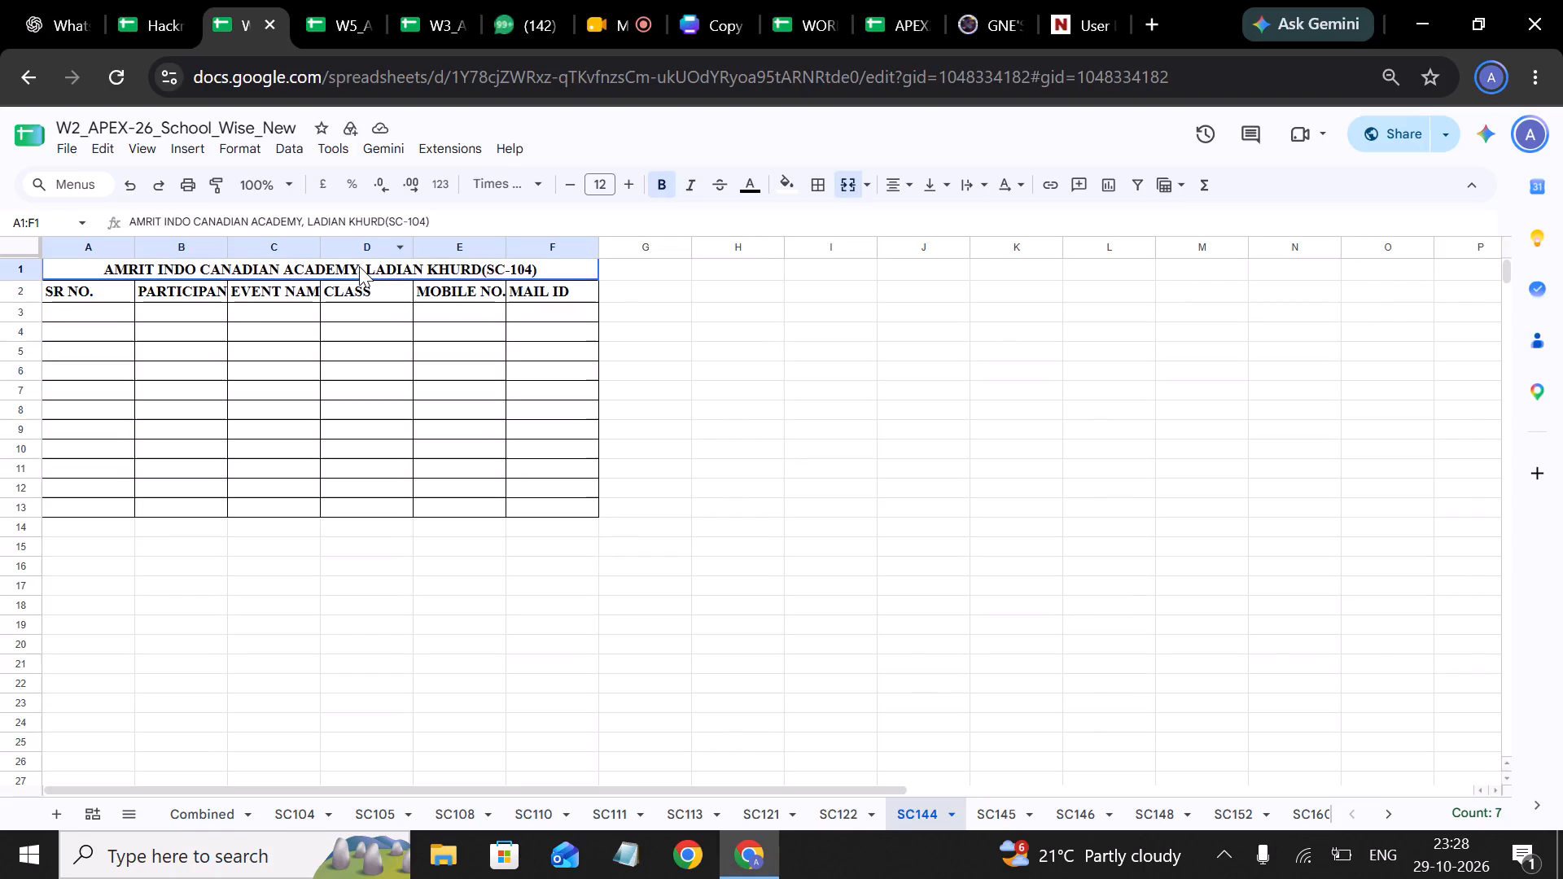
pyautogui.hotkey('ctrl', 'v')
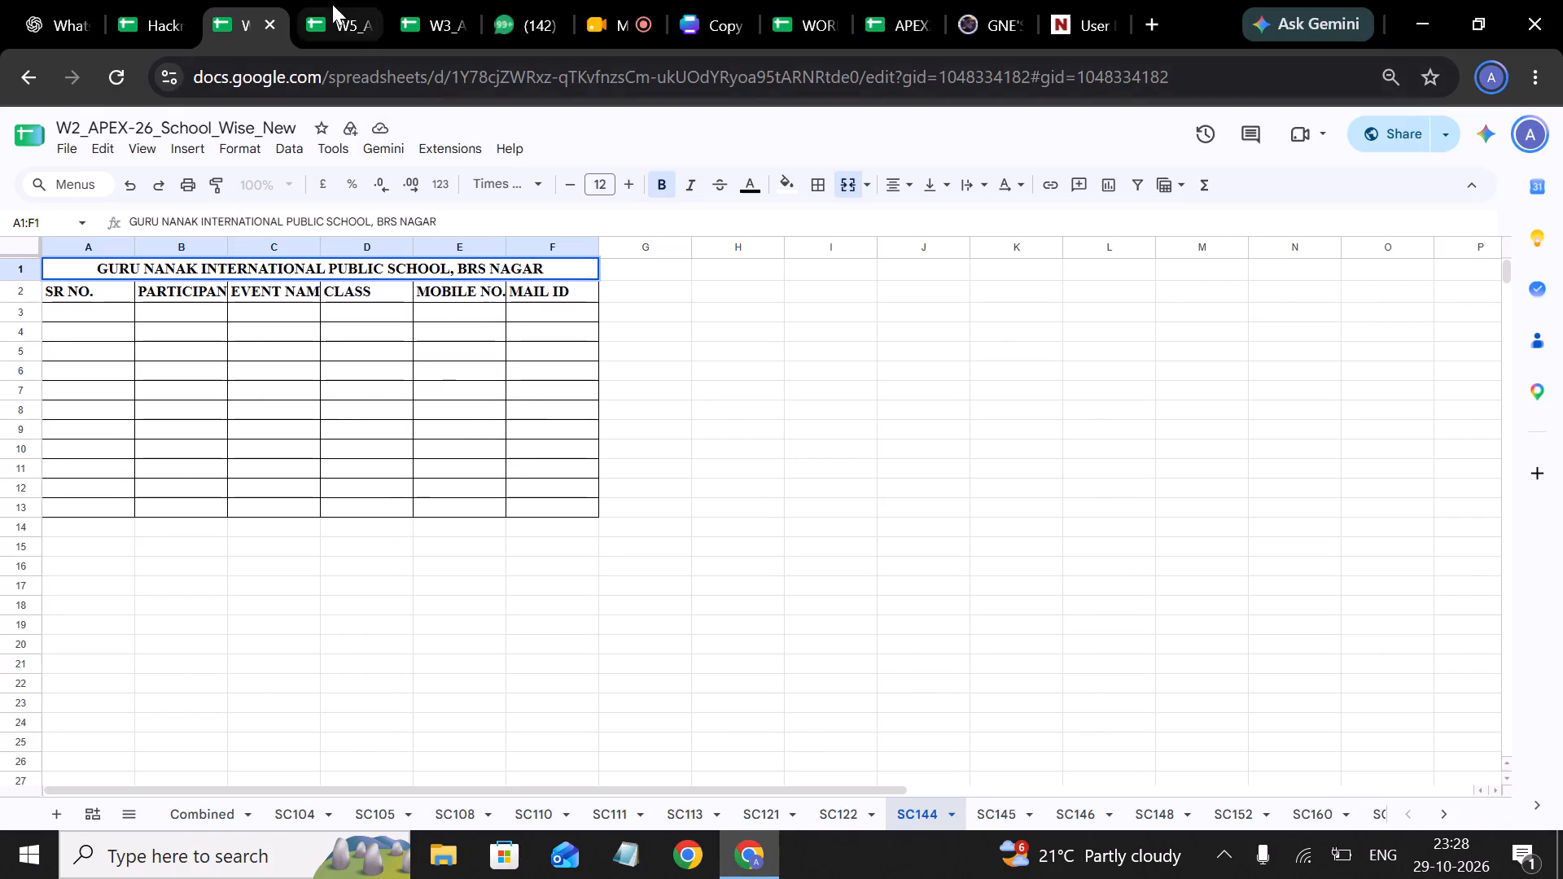
# Replace sheet SC145's title with "GURU NANAK INTERNATIONAL PUBLIC SCHOOL , MODEL TOWN", copied from the SC-145 row of W5_APEX-26_school_incharges.
pyautogui.click(332, 4)
pyautogui.click(637, 491)
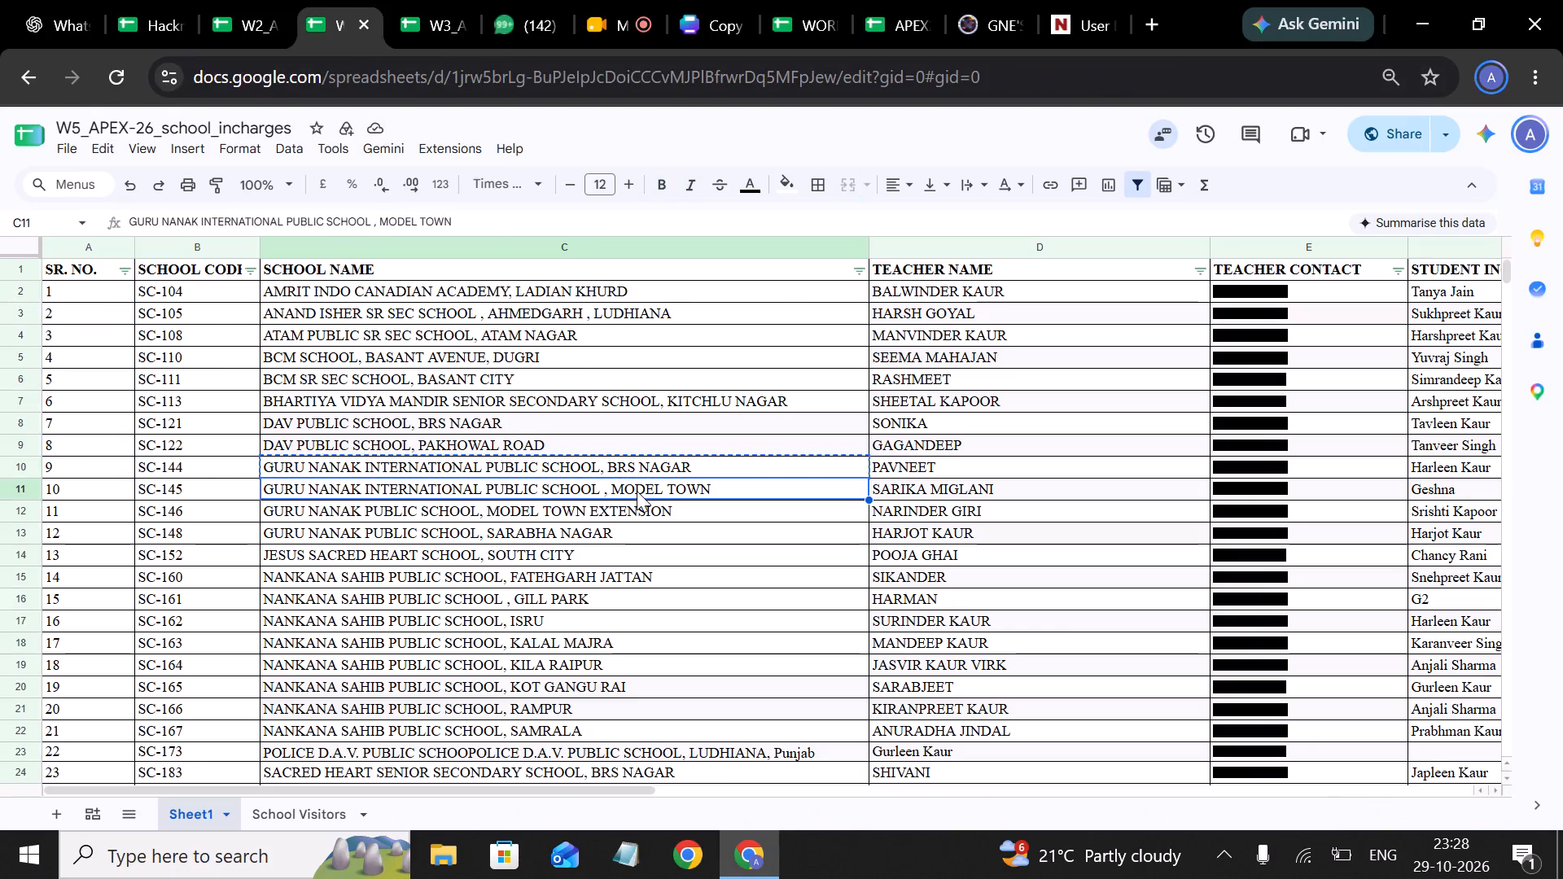
pyautogui.hotkey('ctrl', 'c')
pyautogui.click(250, 0)
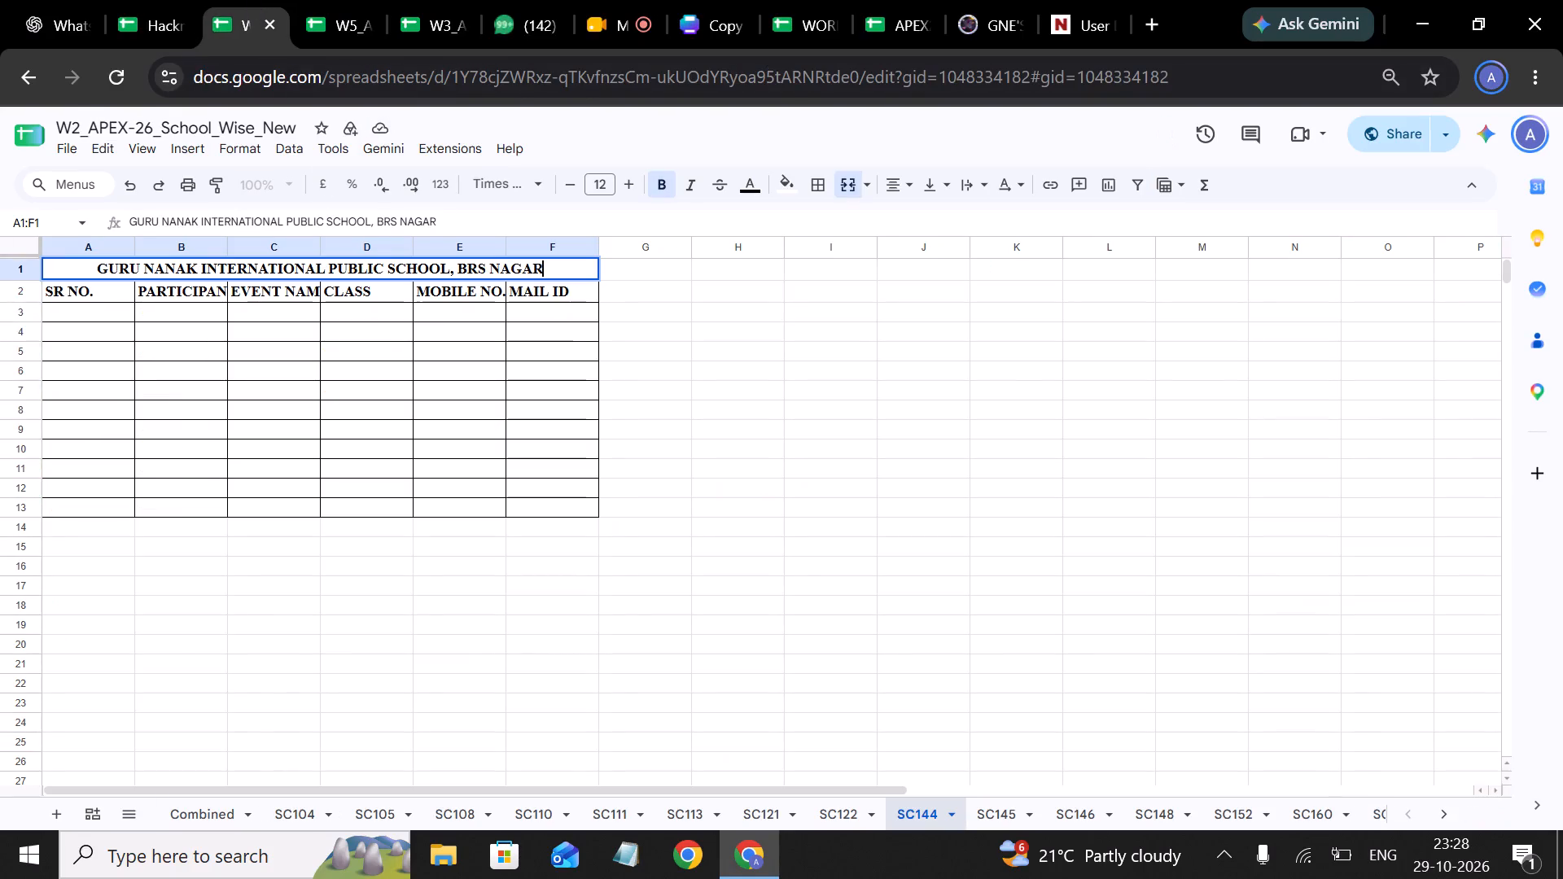
pyautogui.click(973, 815)
pyautogui.doubleClick(352, 273)
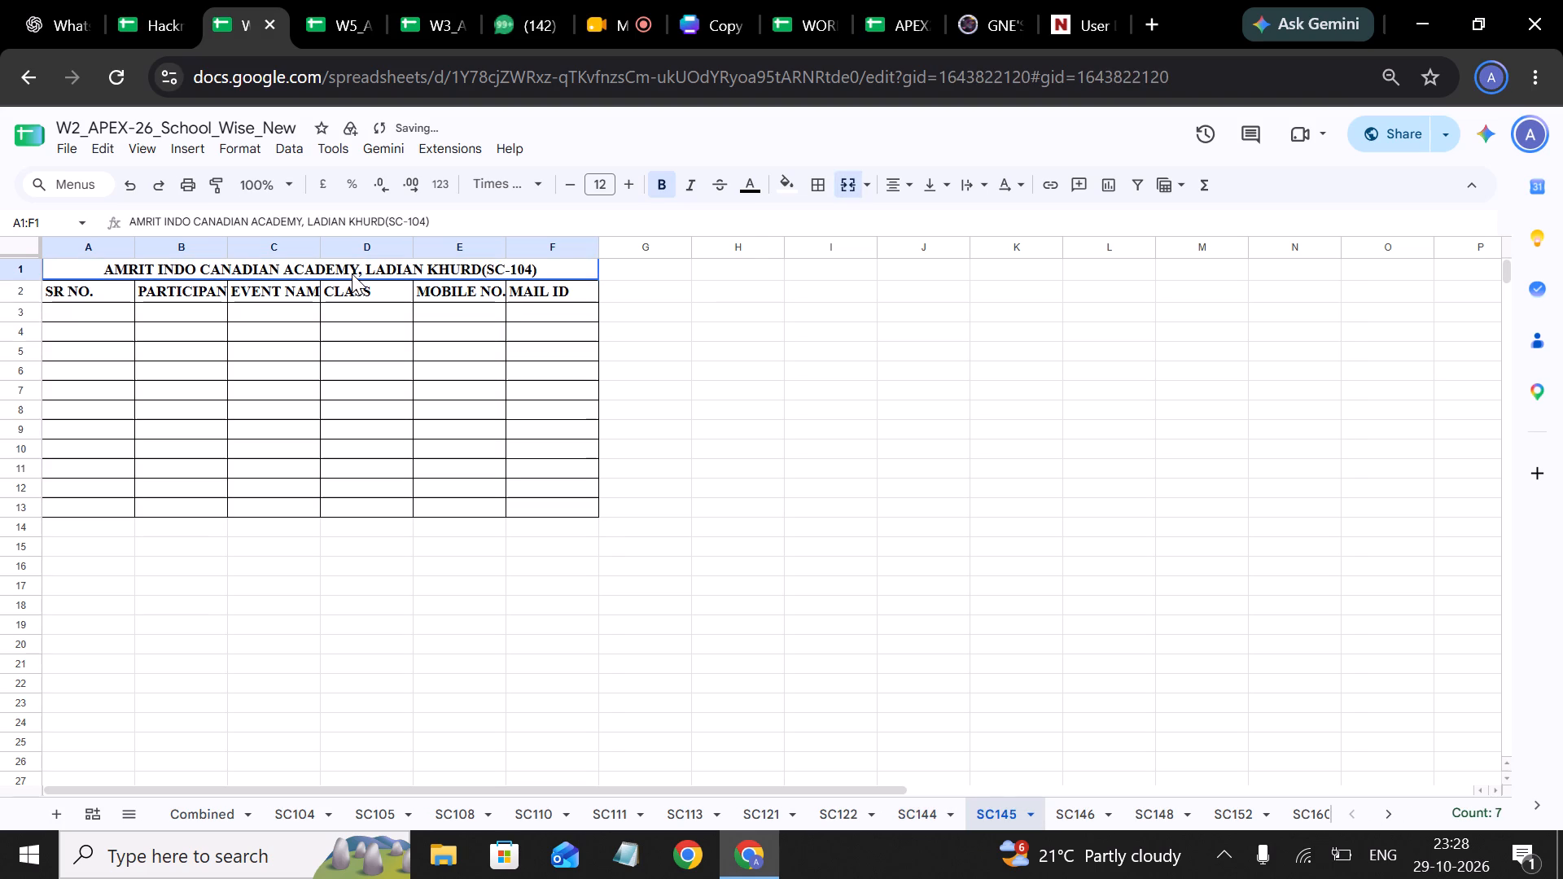
pyautogui.doubleClick(352, 273)
pyautogui.hotkey('ctrl', 'a')
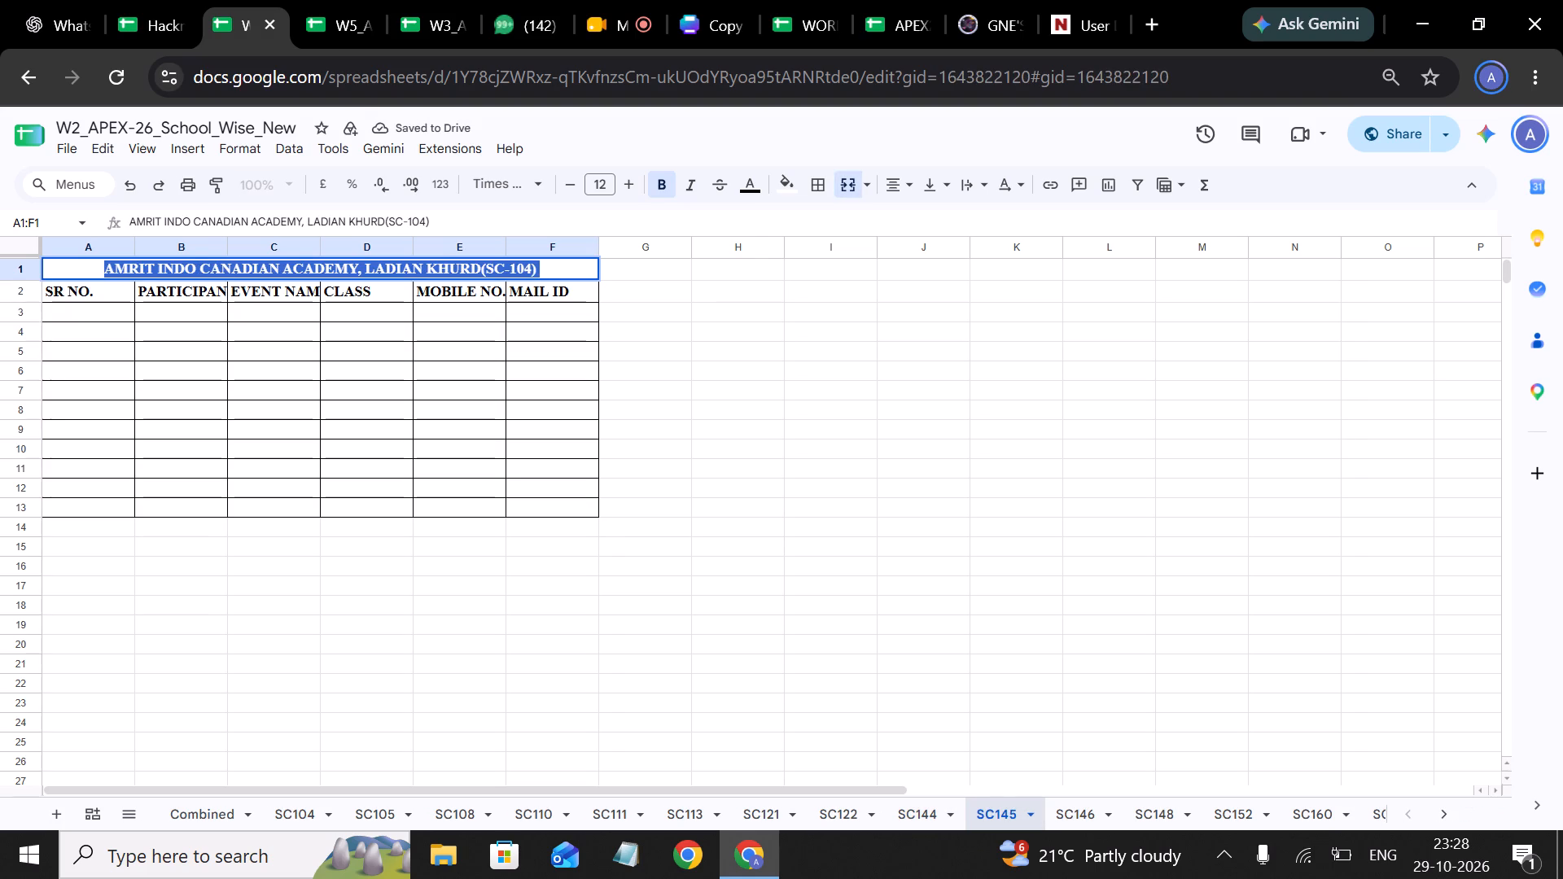
pyautogui.hotkey('ctrl', 'v')
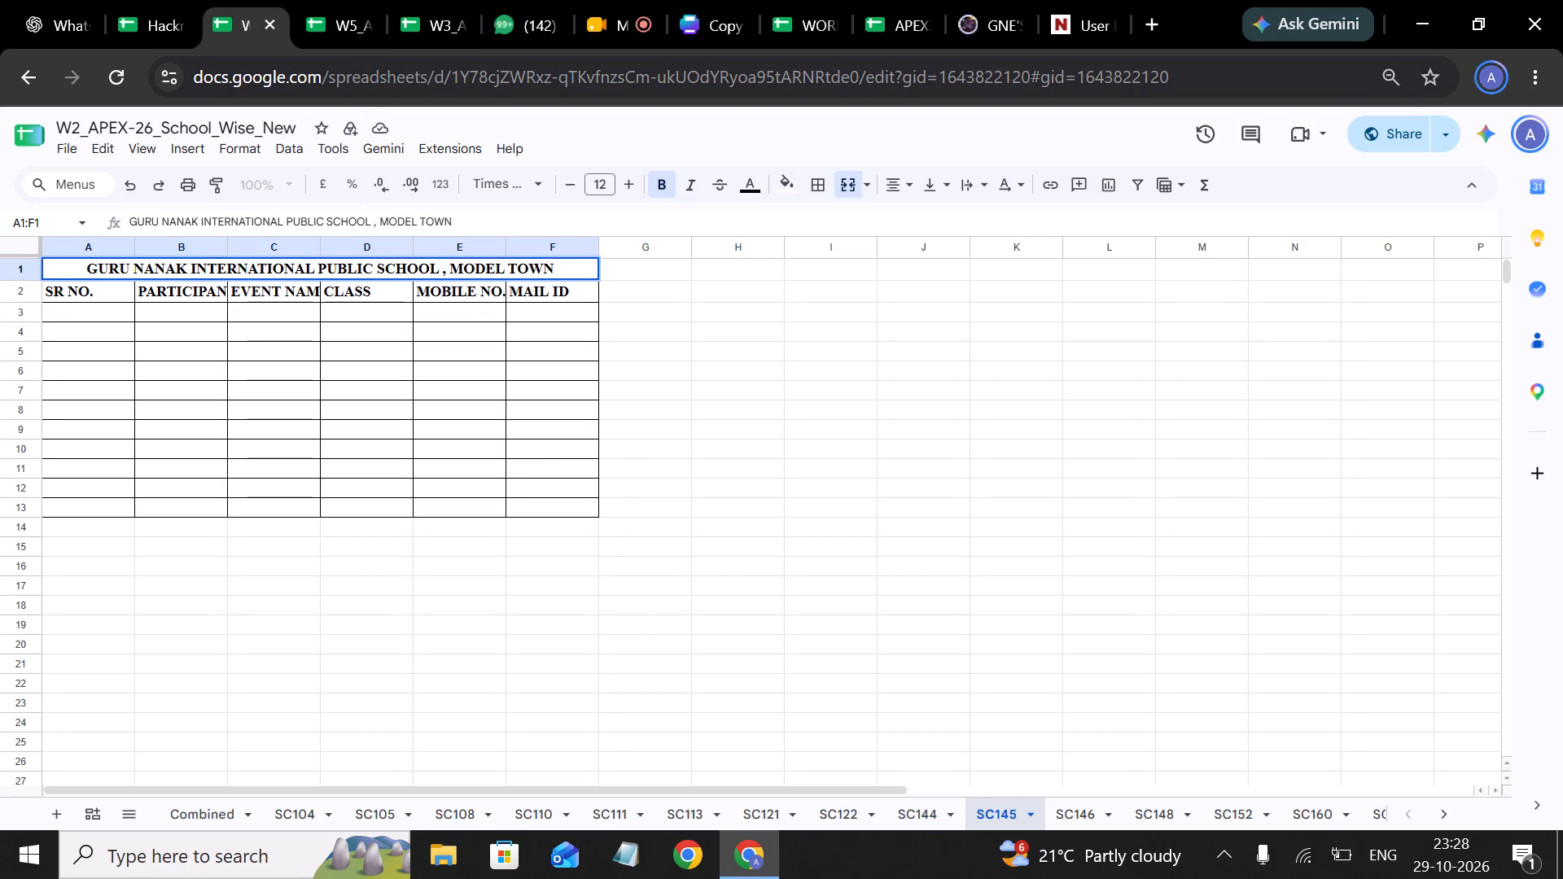
# Replace sheet SC146's title with "GURU NANAK PUBLIC SCHOOL, MODEL TOWN EXTENSION", copied from the SC-146 row of W5_APEX-26_school_incharges.
pyautogui.click(335, 25)
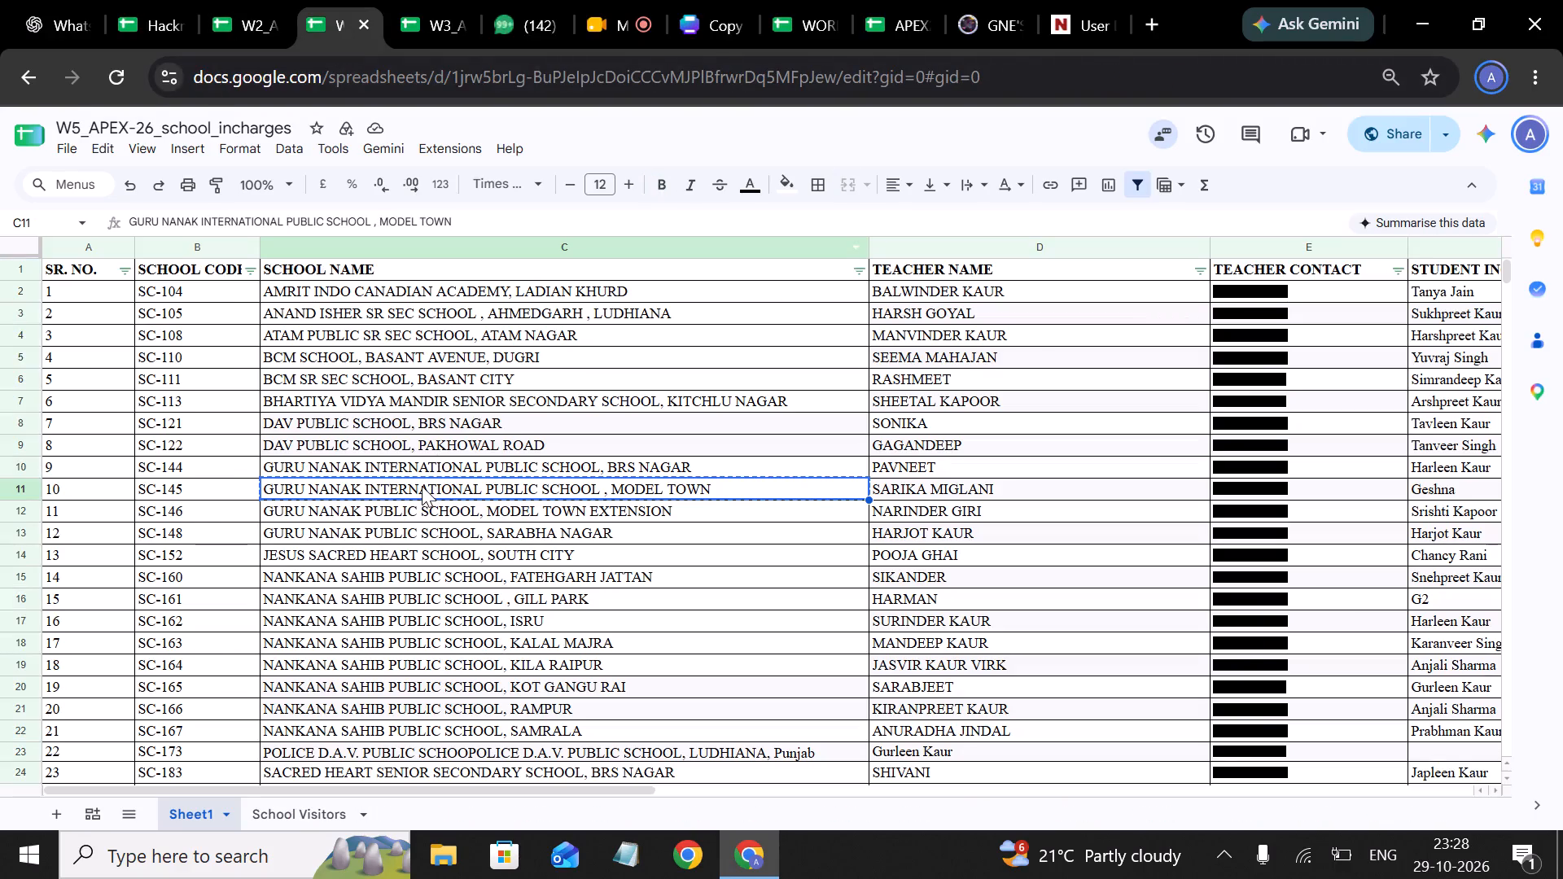
pyautogui.click(434, 506)
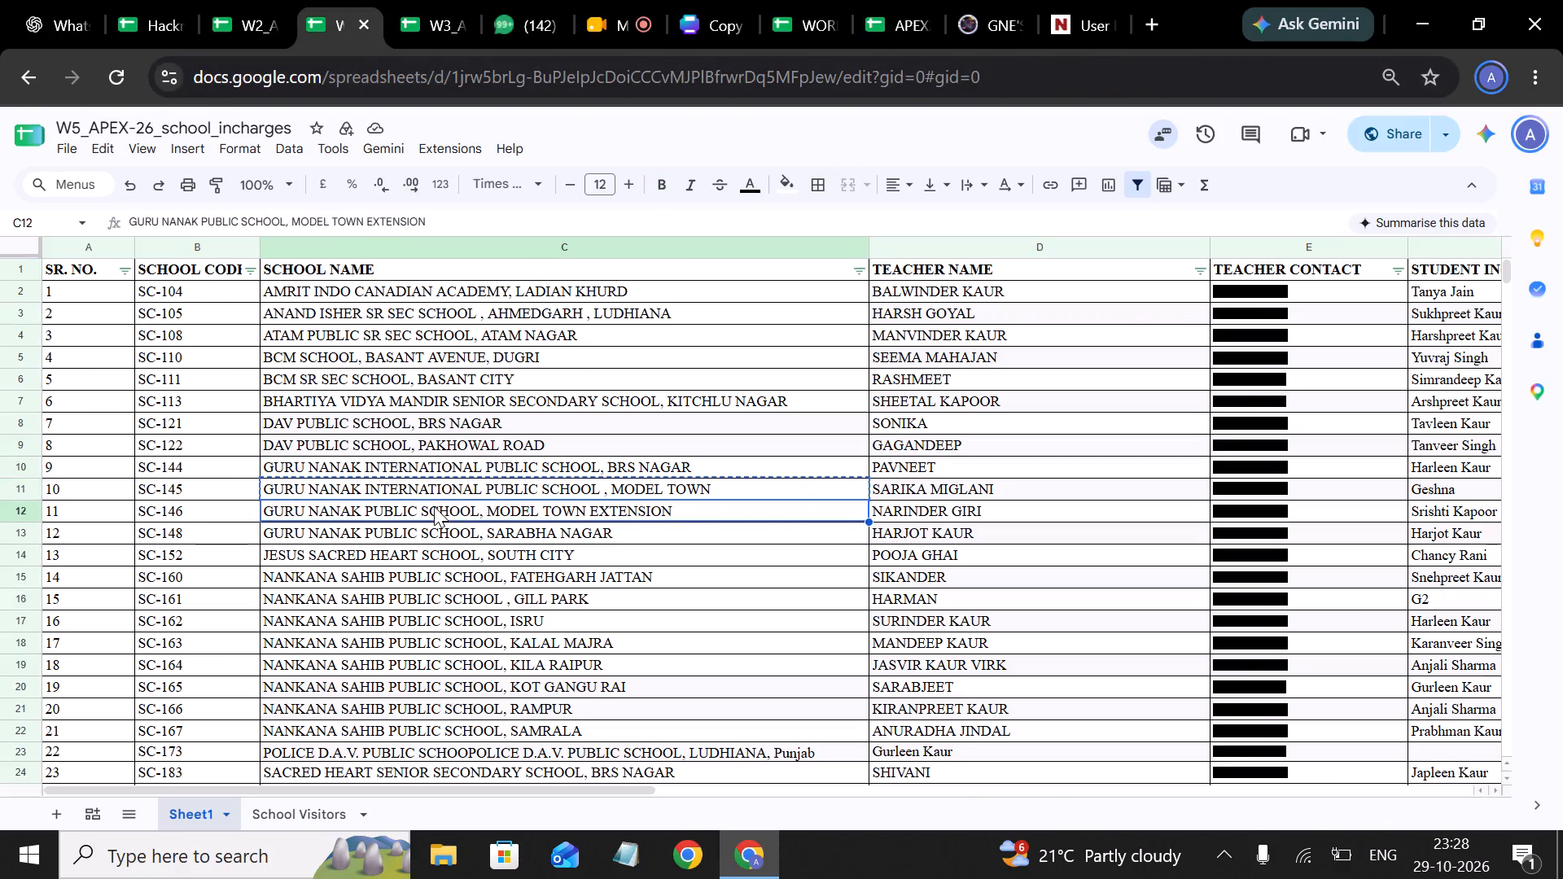
pyautogui.hotkey('ctrl', 'c')
pyautogui.click(260, 15)
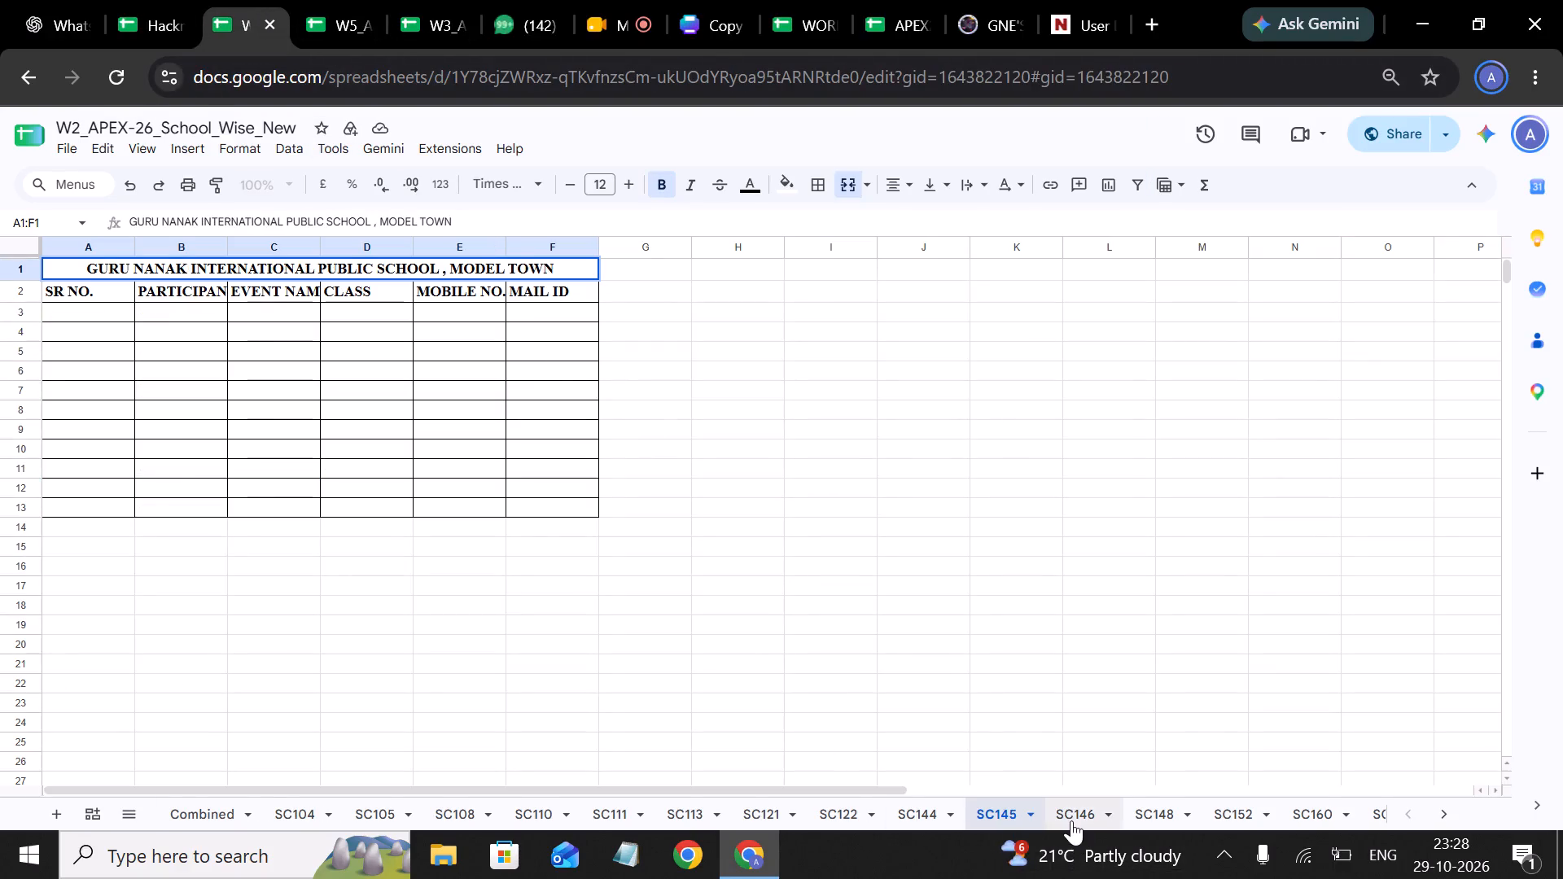
pyautogui.click(1071, 820)
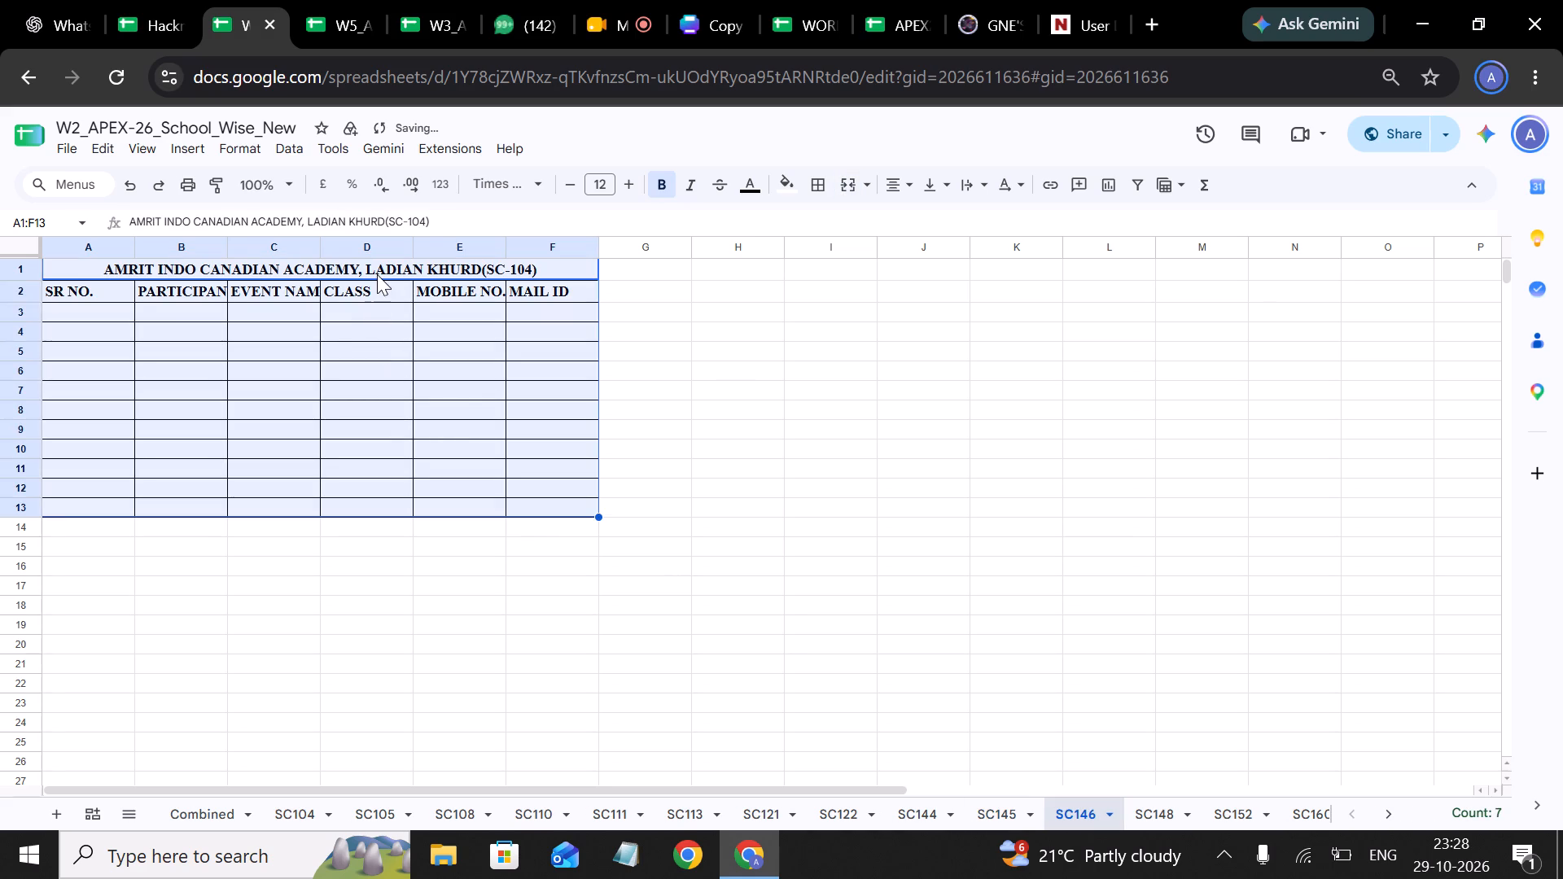
pyautogui.tripleClick(377, 274)
pyautogui.hotkey('ctrl', 'v')
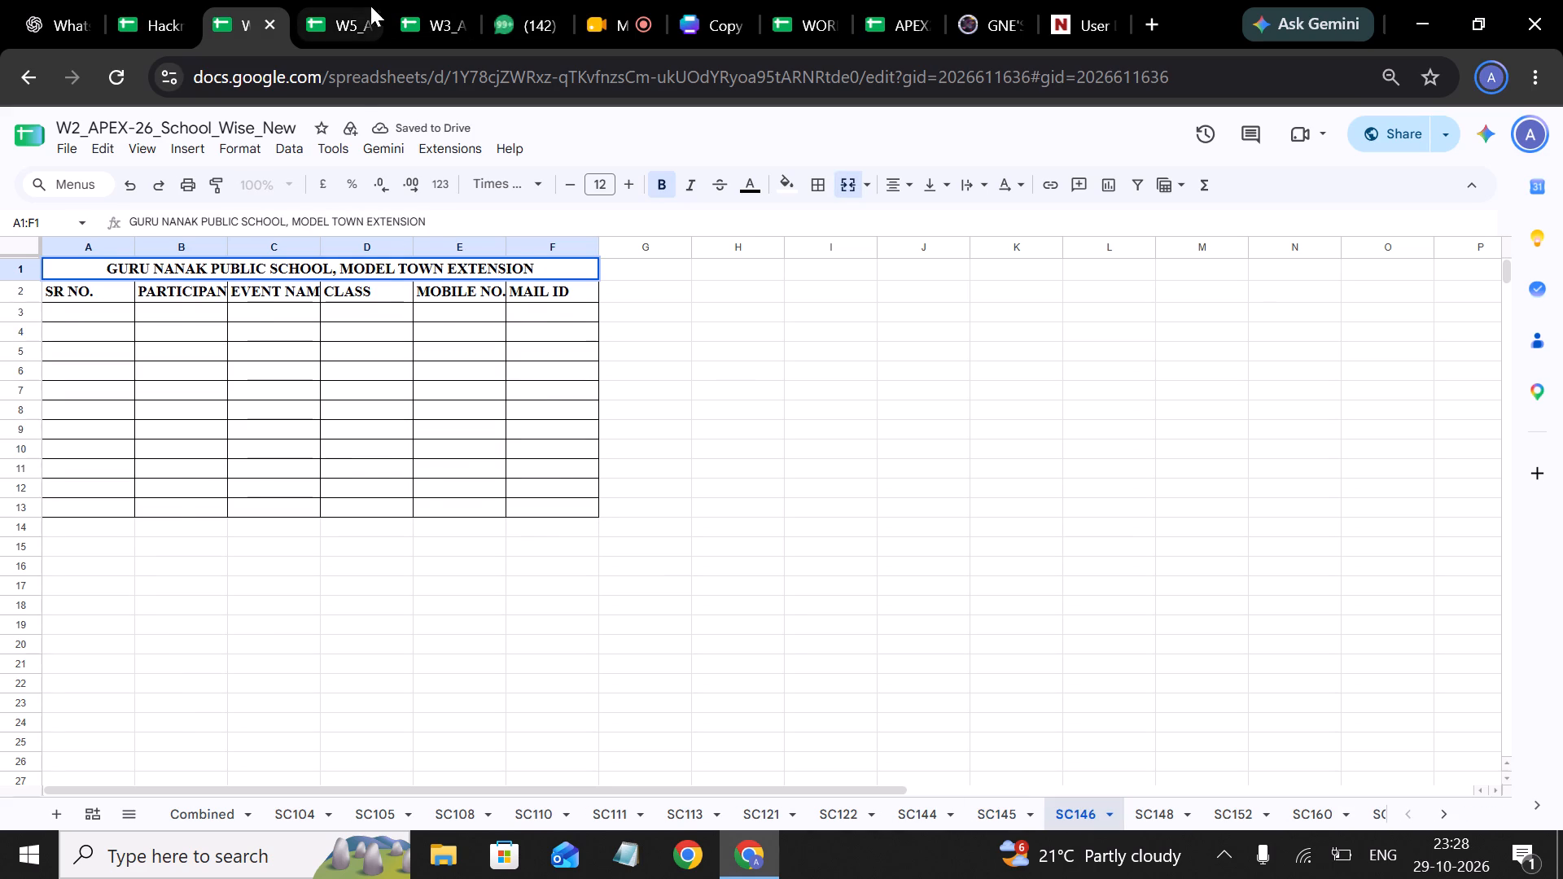
# Replace sheet SC148's title with "GURU NANAK PUBLIC SCHOOL, SARABHA NAGAR", copied from the SC-148 row of W5_APEX-26_school_incharges.
pyautogui.click(343, 16)
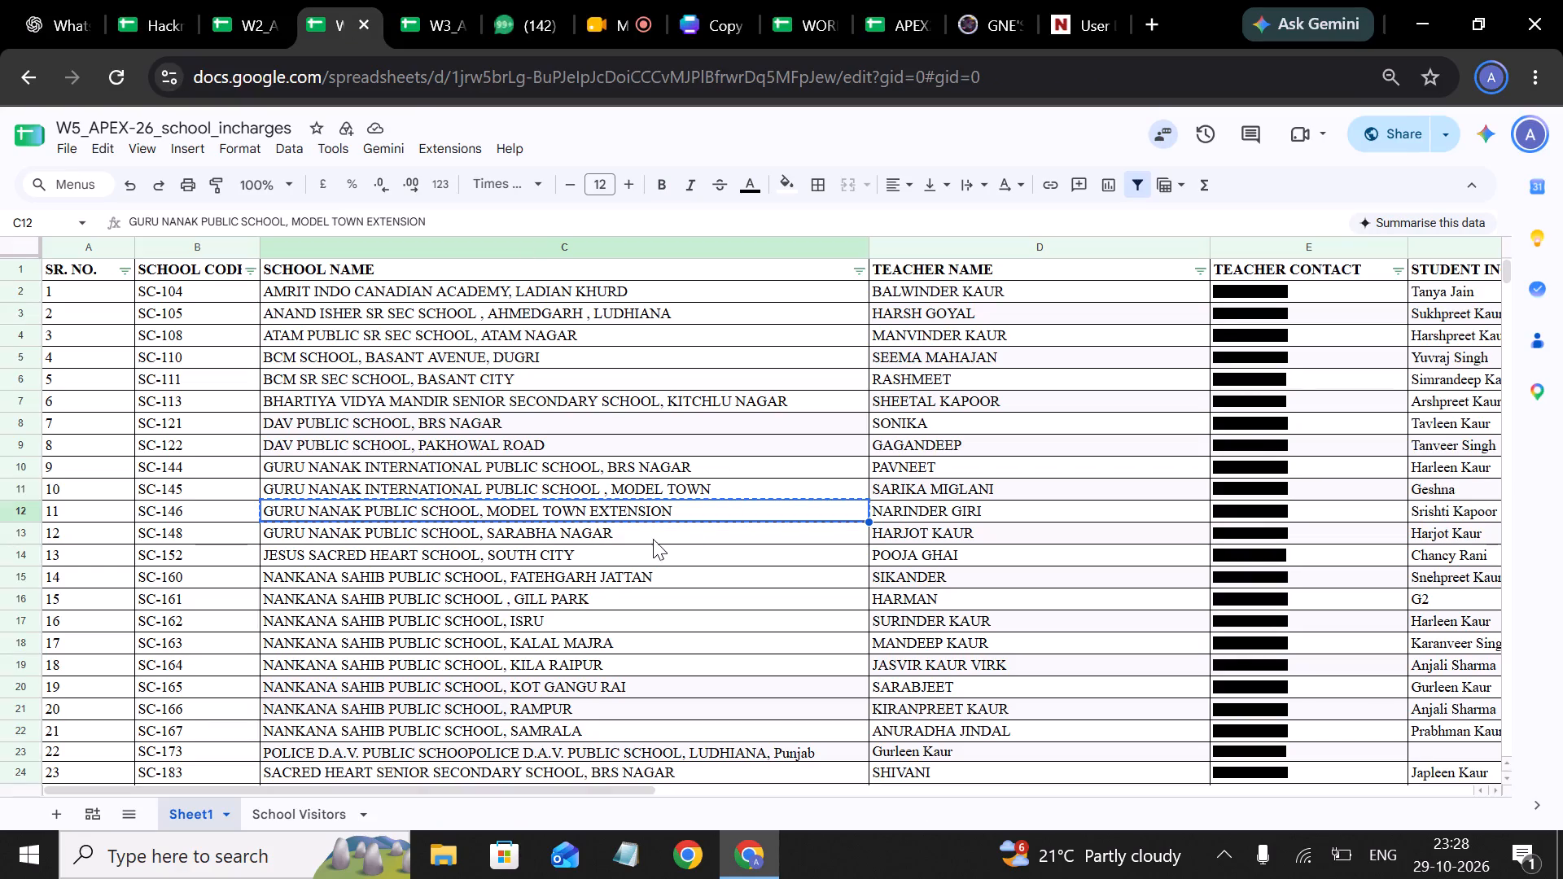
pyautogui.click(650, 540)
pyautogui.hotkey('ctrl', 'c')
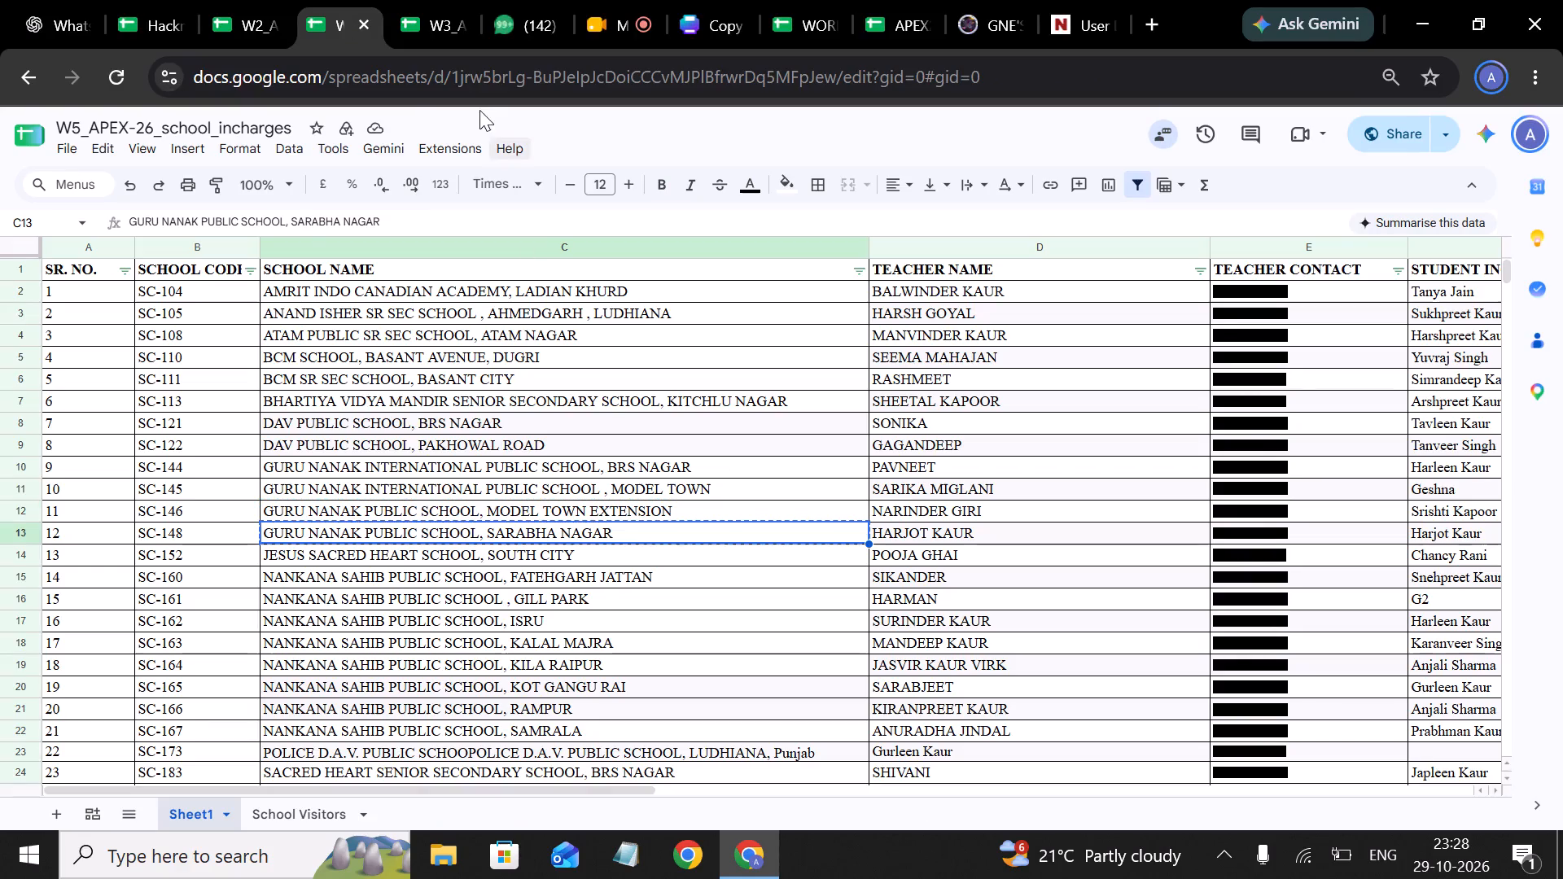
pyautogui.click(236, 13)
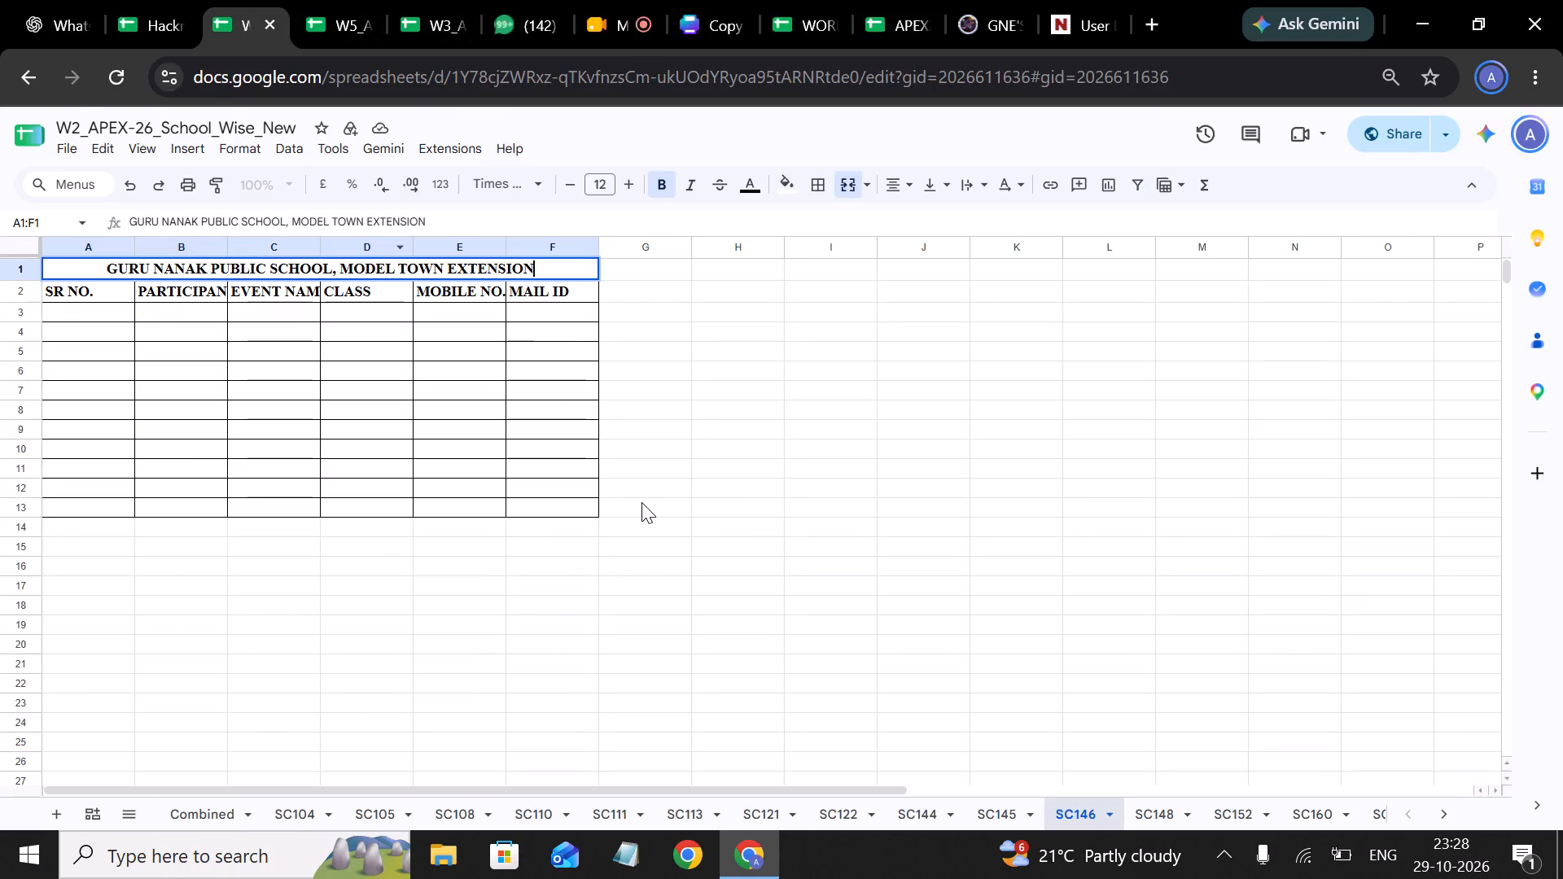
pyautogui.click(1159, 807)
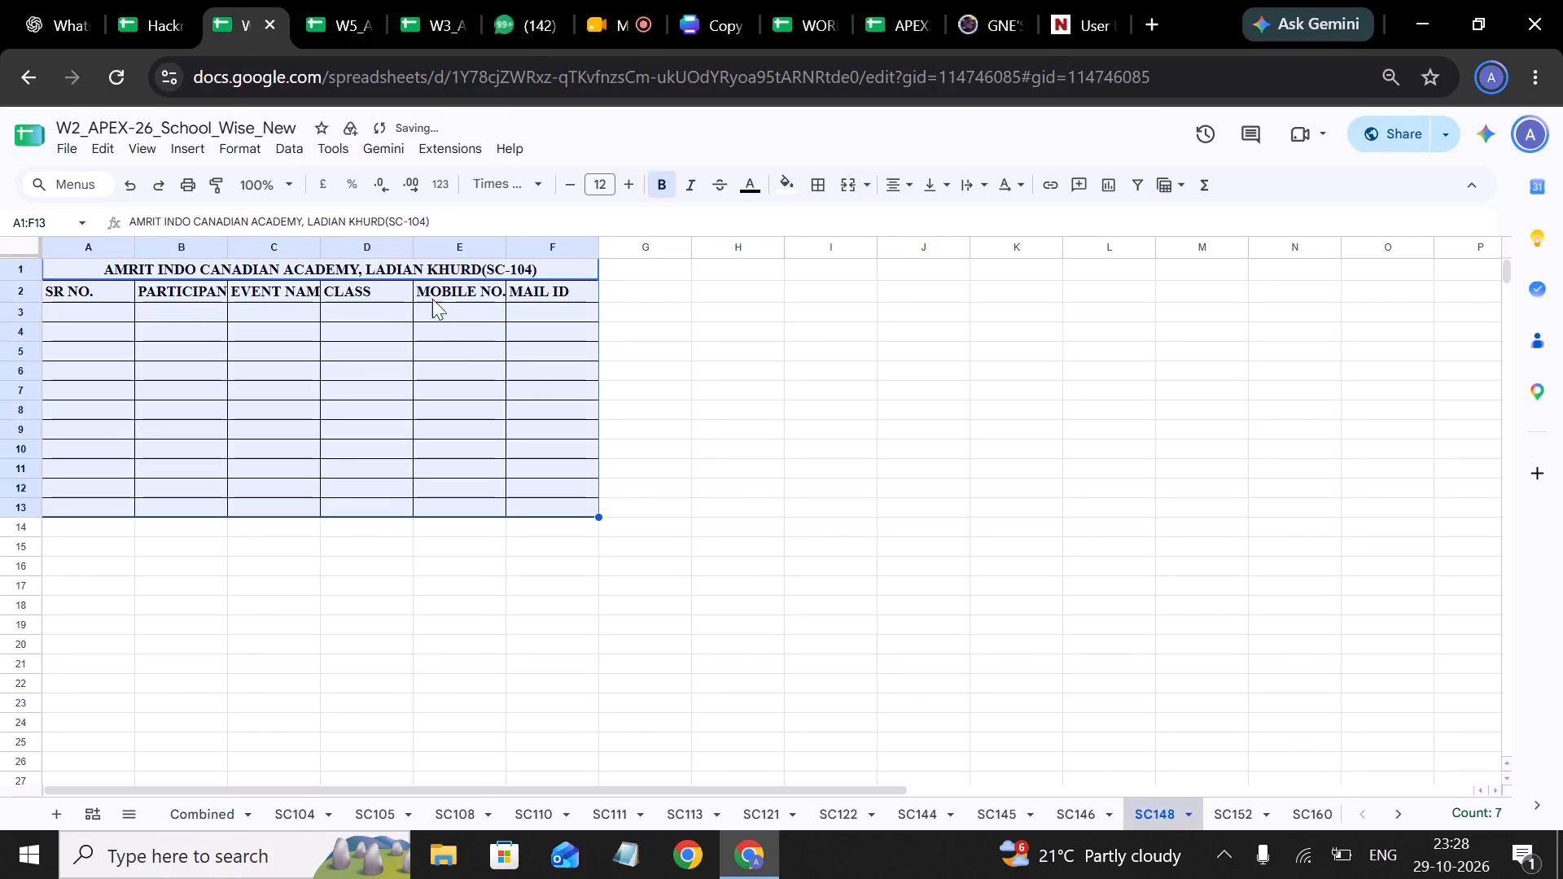
pyautogui.tripleClick(406, 270)
pyautogui.click(406, 270)
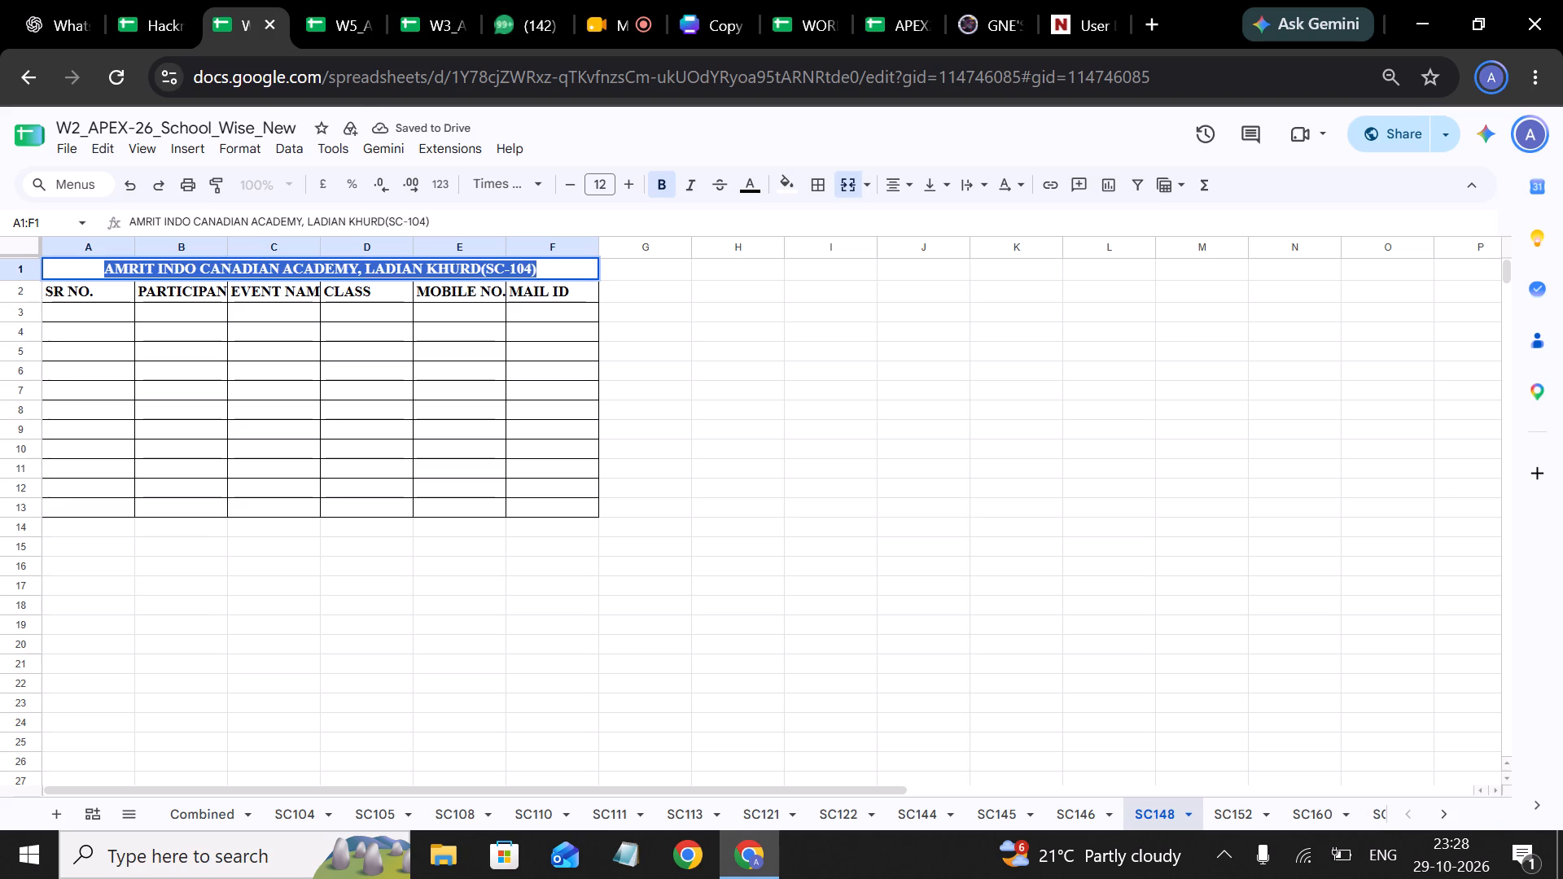
pyautogui.hotkey('ctrl', 'v')
pyautogui.hscroll(-1, 1019, 827)
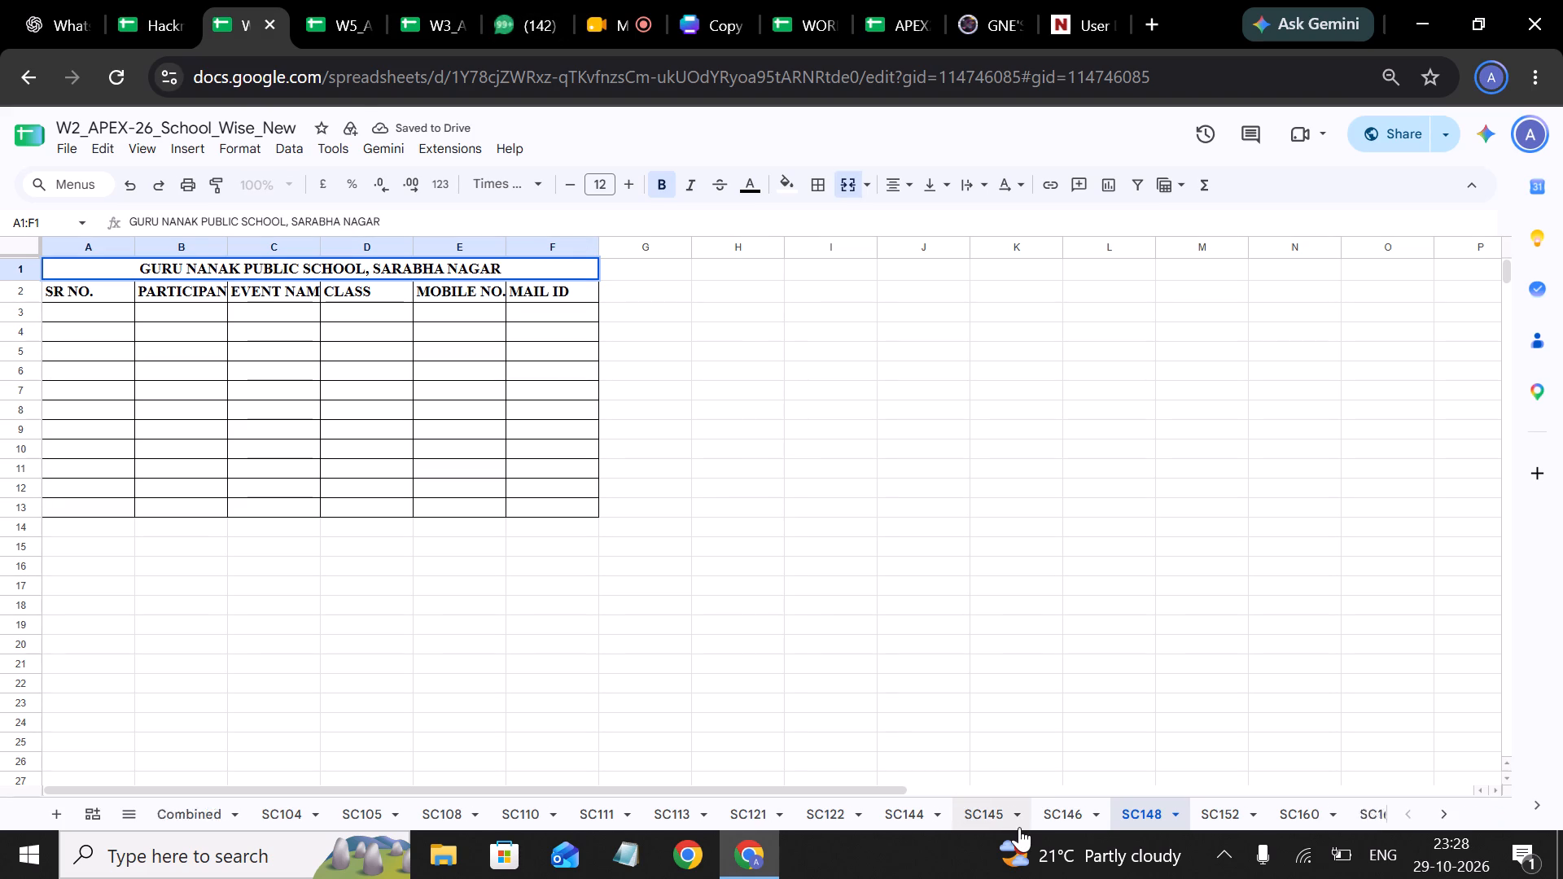
# Replace sheet SC152's title with "JESUS SACRED HEART SCHOOL, SOUTH CITY", copied from the SC-152 row of W5_APEX-26_school_incharges.
pyautogui.hscroll(-4, 1019, 827)
pyautogui.click(732, 816)
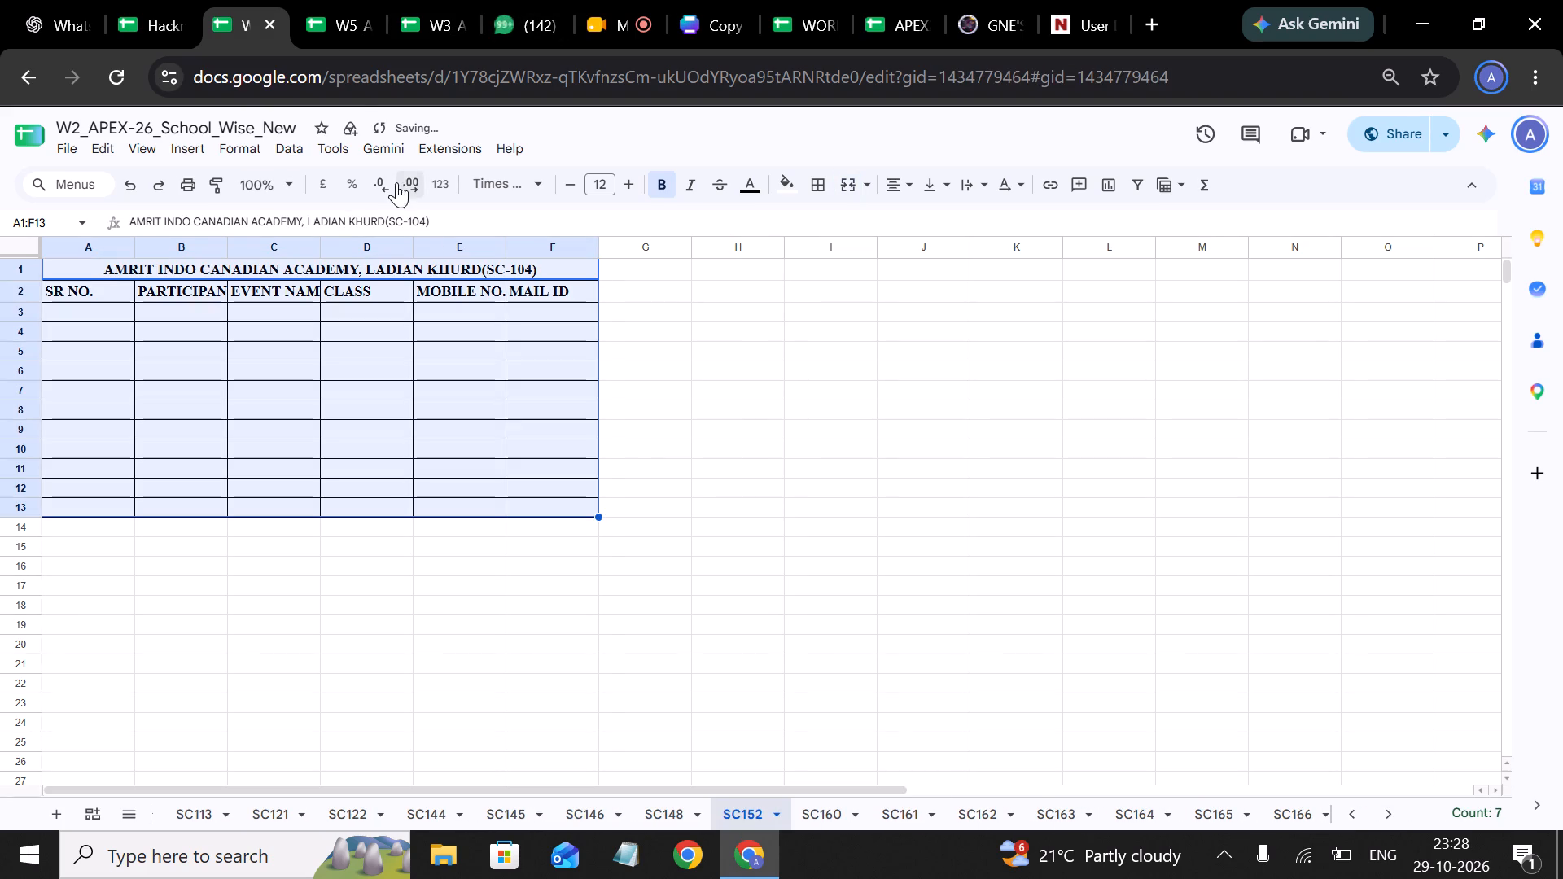
pyautogui.click(326, 15)
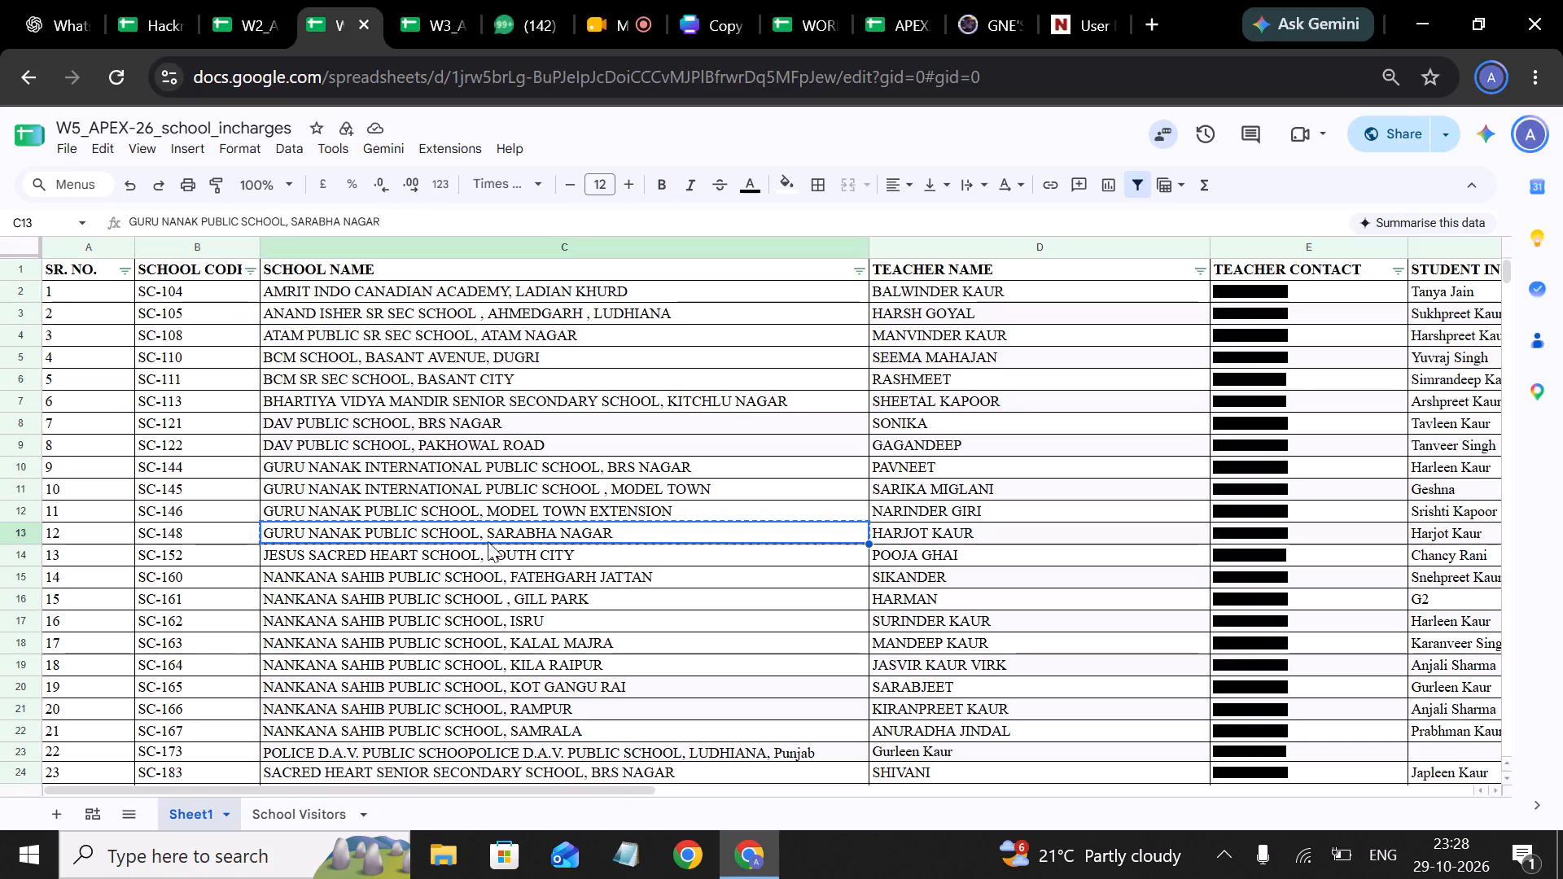
pyautogui.tripleClick(492, 554)
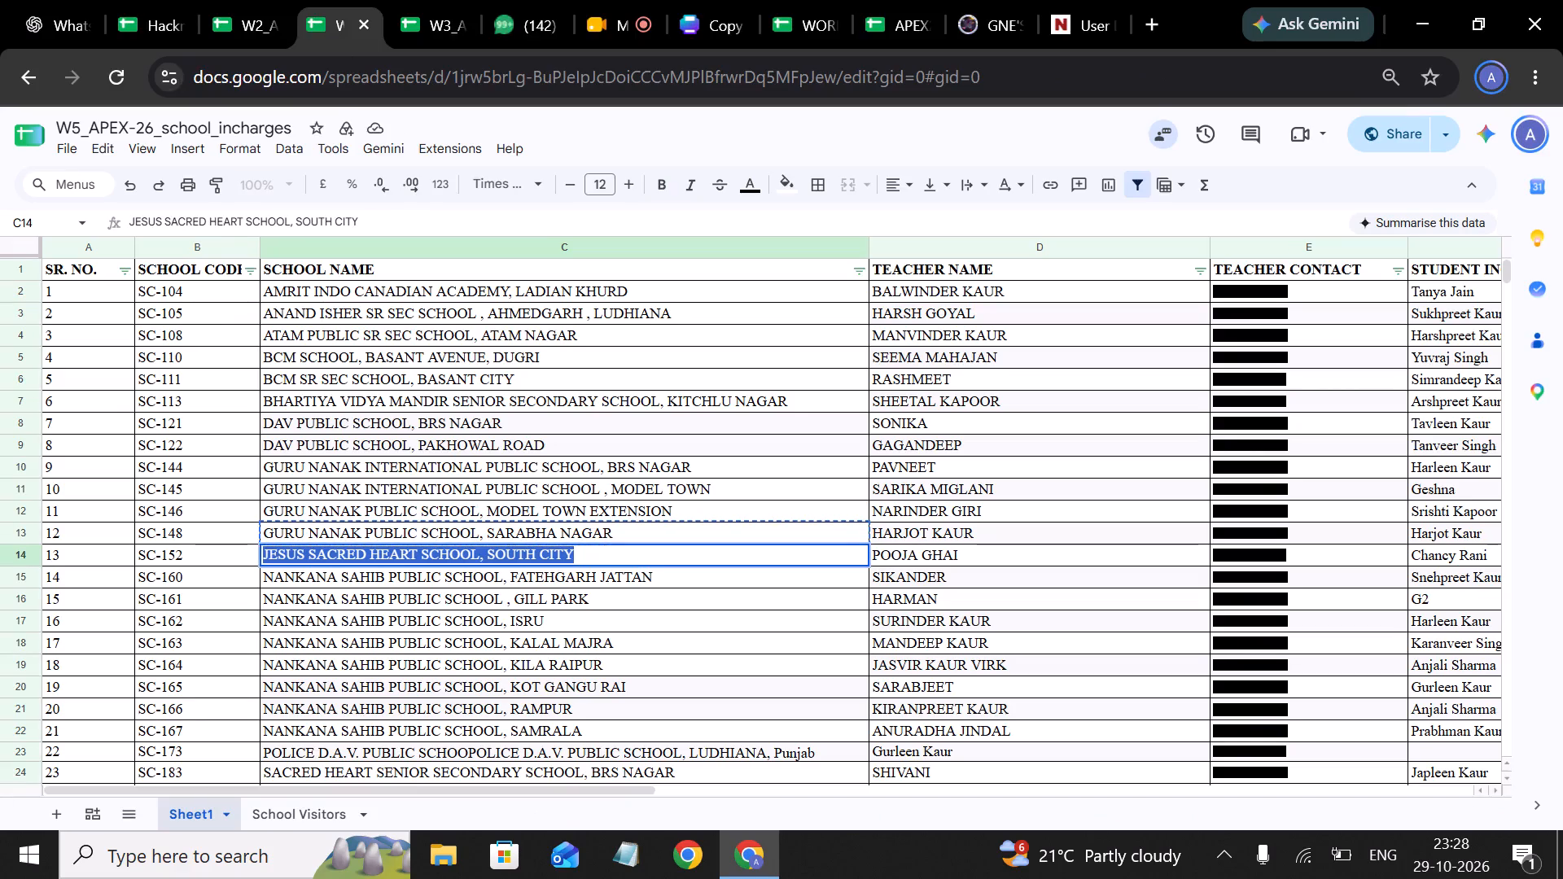
pyautogui.hotkey('ctrl', 'c')
pyautogui.click(230, 7)
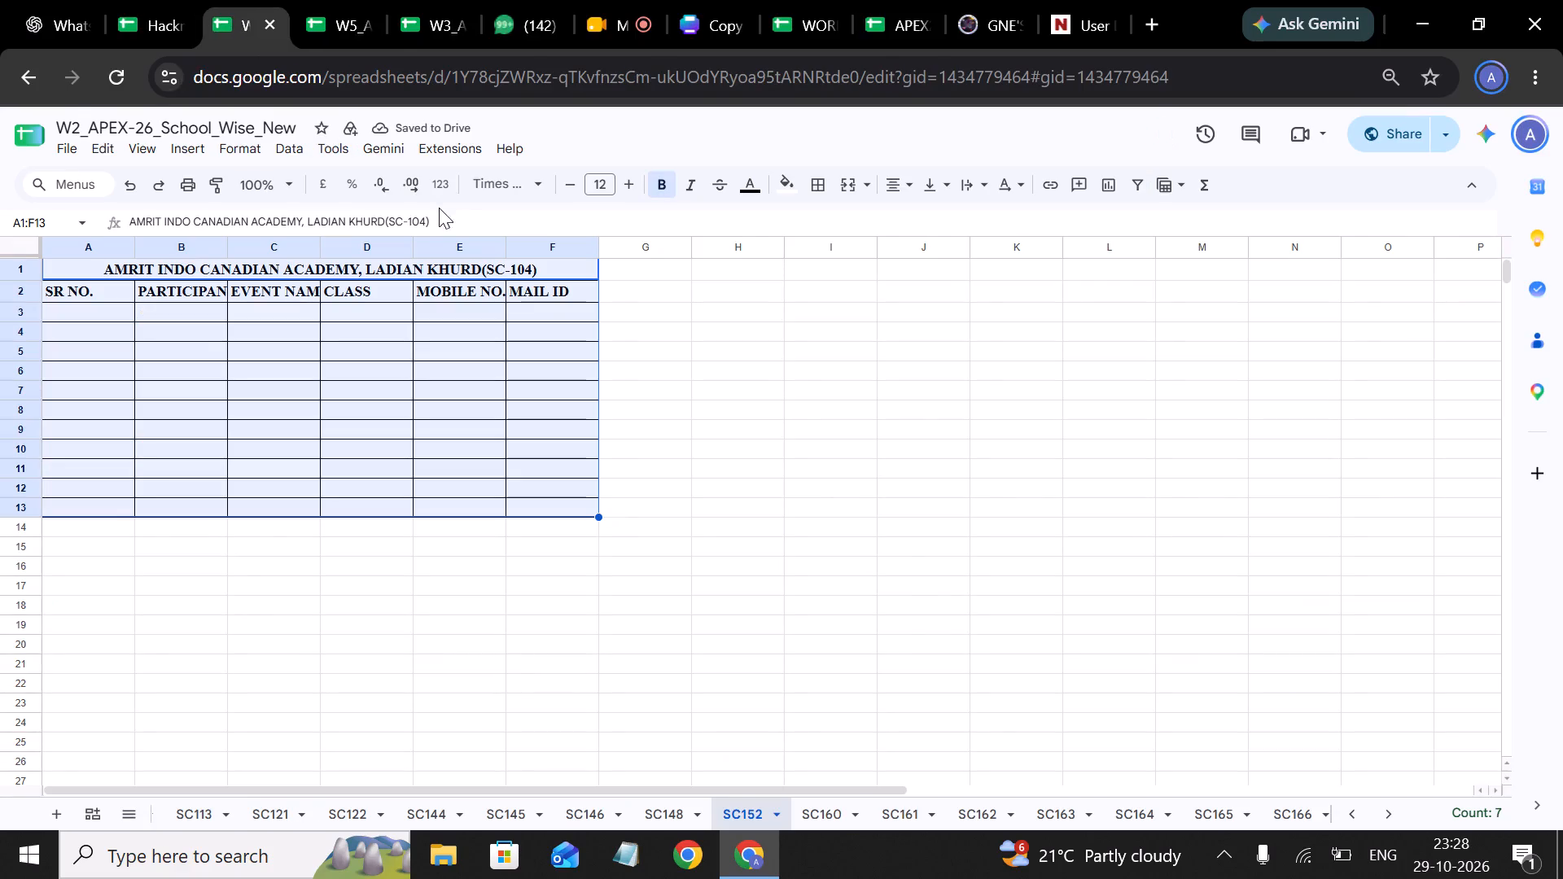
pyautogui.click(399, 269)
pyautogui.tripleClick(399, 269)
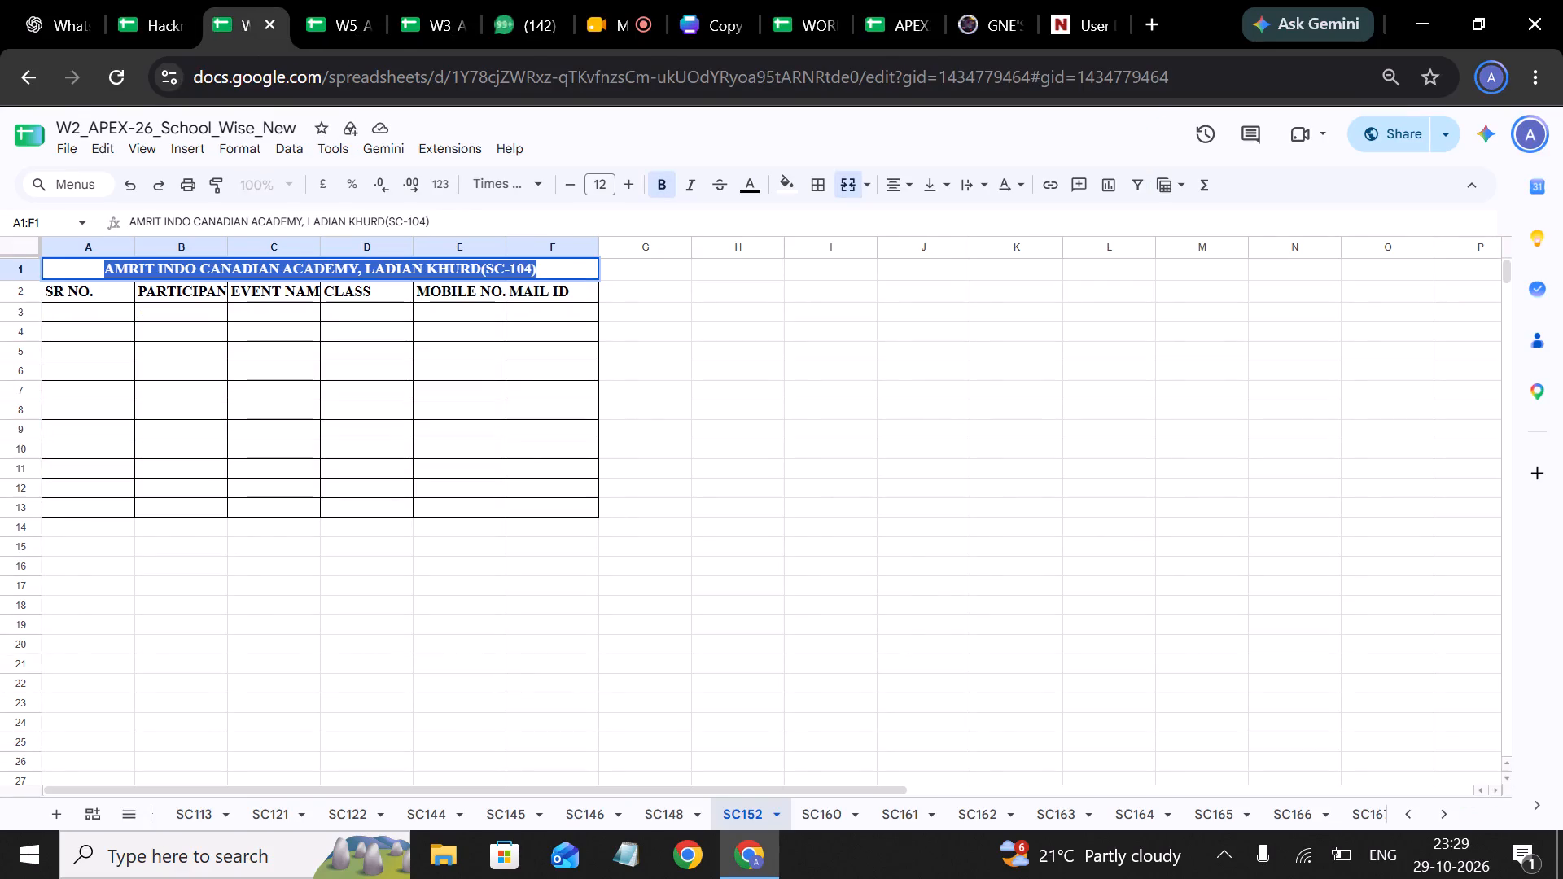
pyautogui.hotkey('ctrl', 'v')
# Replace sheet SC160's title with "NANKANA SAHIB PUBLIC SCHOOL, FATEHGARH JATTAN", copied from the SC-160 row of W5_APEX-26_school_incharges.
pyautogui.click(323, 4)
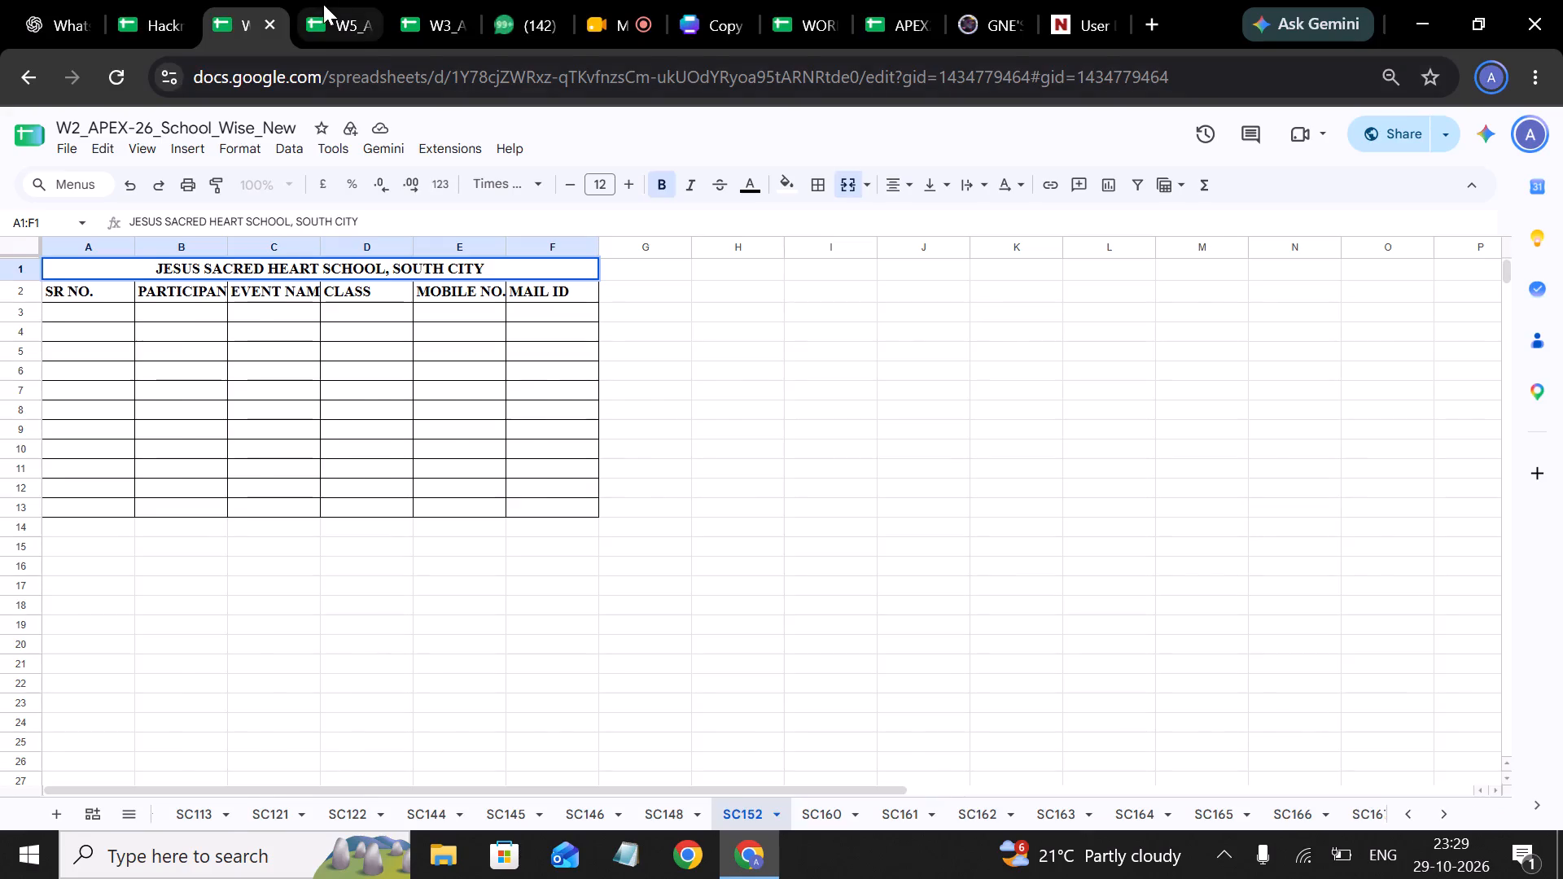
pyautogui.click(593, 579)
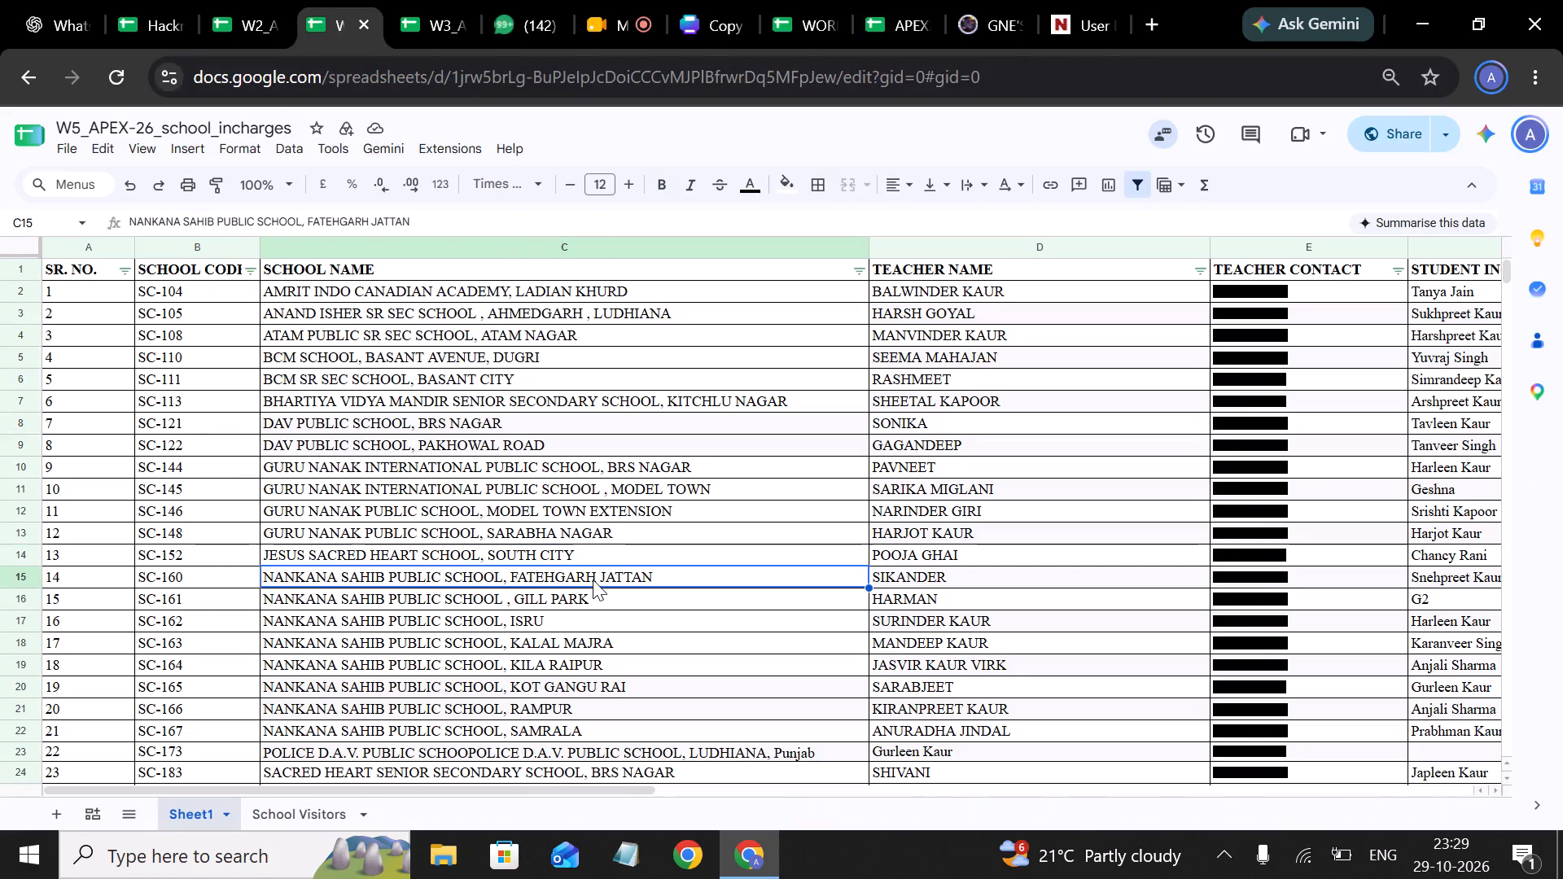
pyautogui.hotkey('ctrl', 'c')
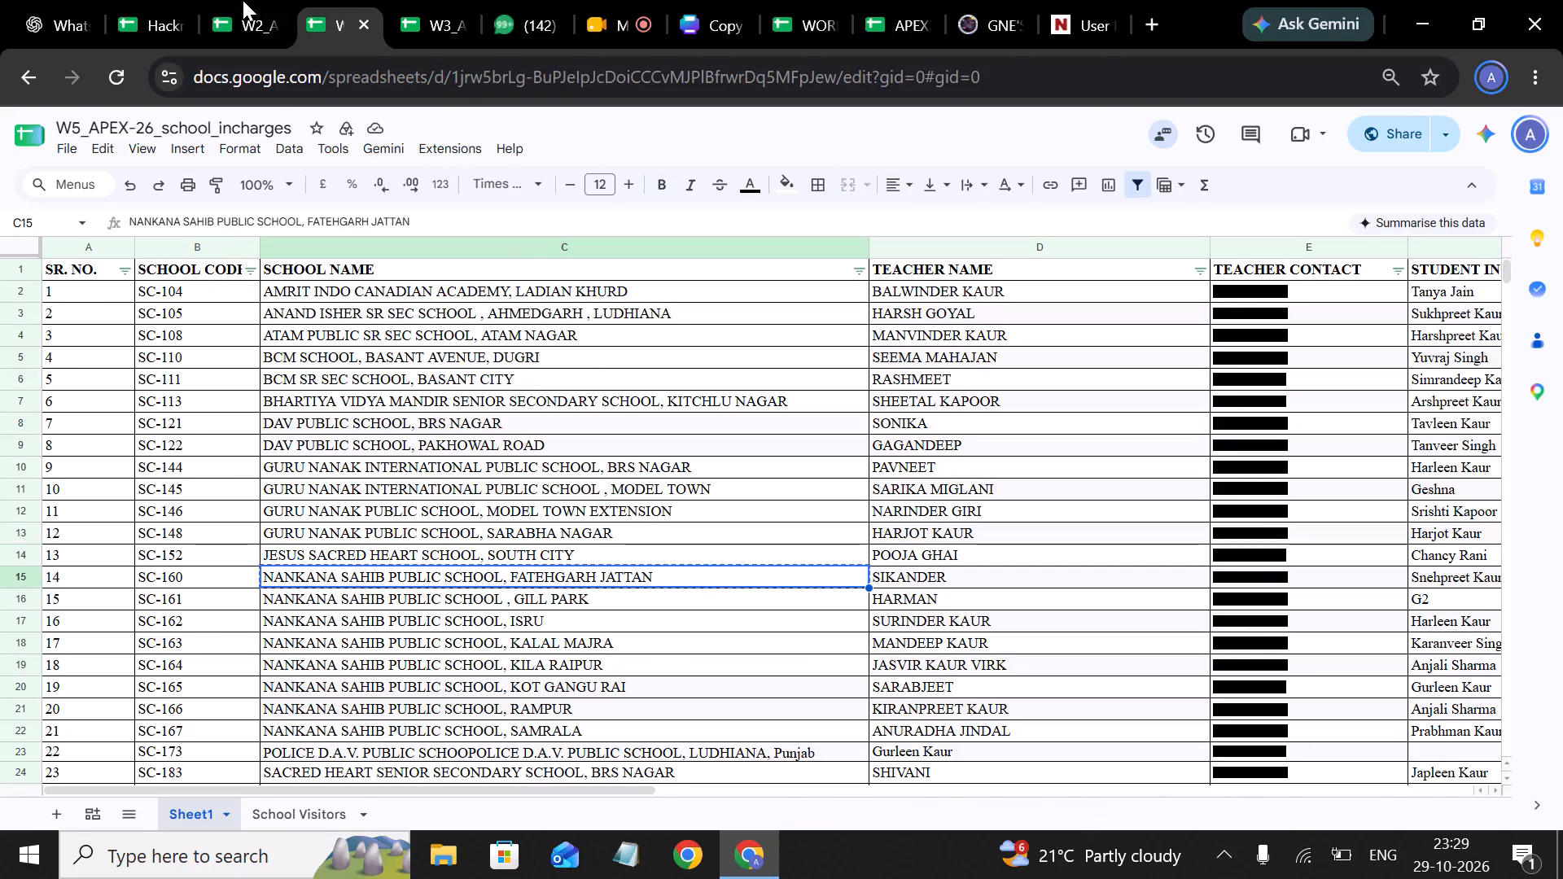
pyautogui.click(256, 23)
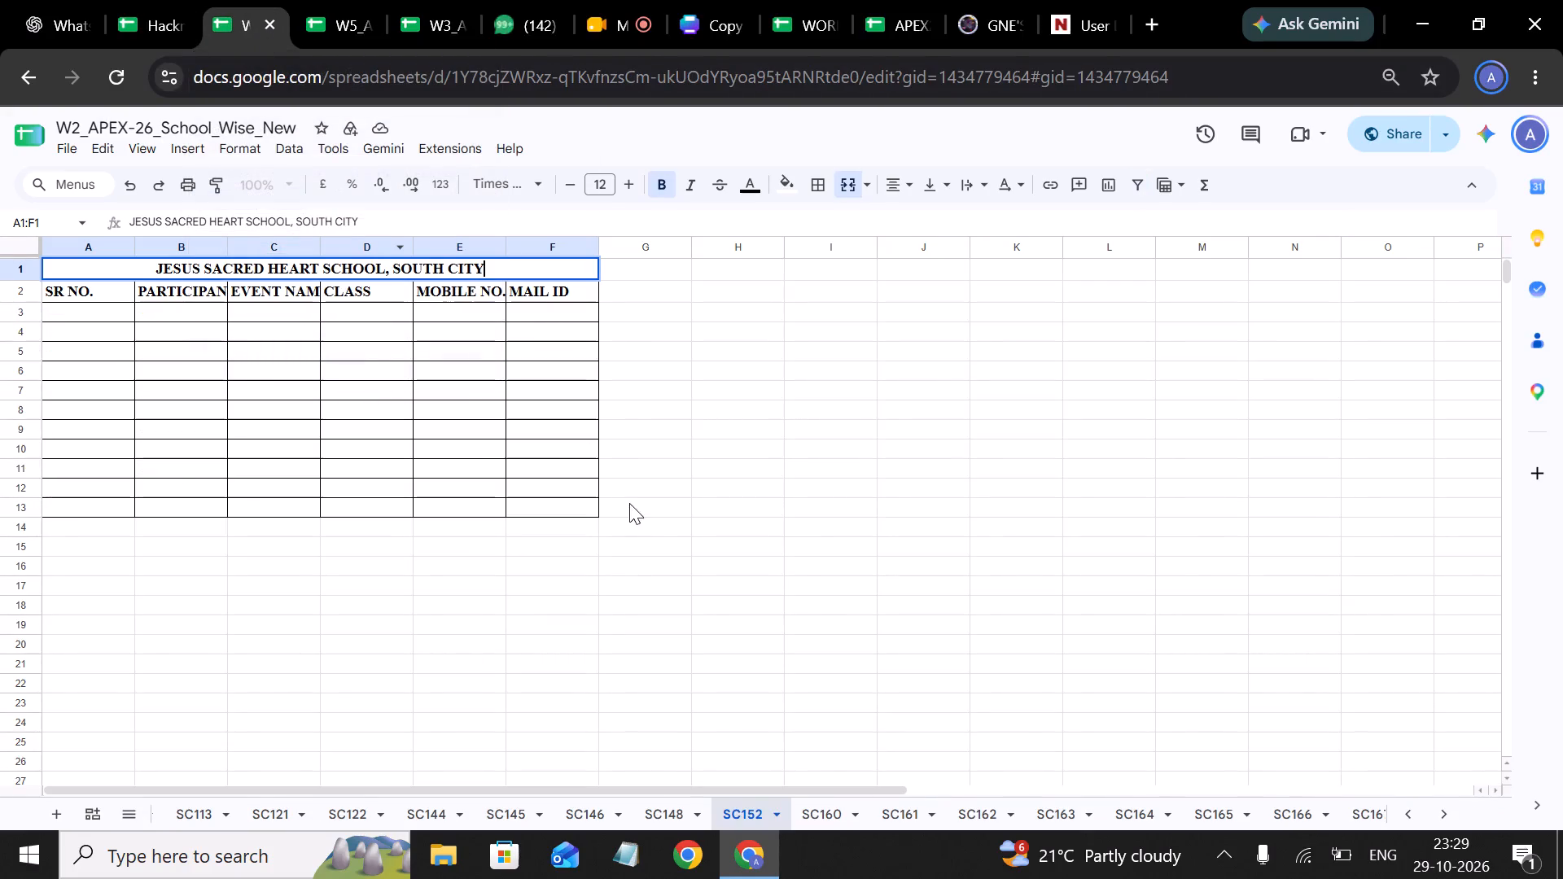
pyautogui.click(829, 820)
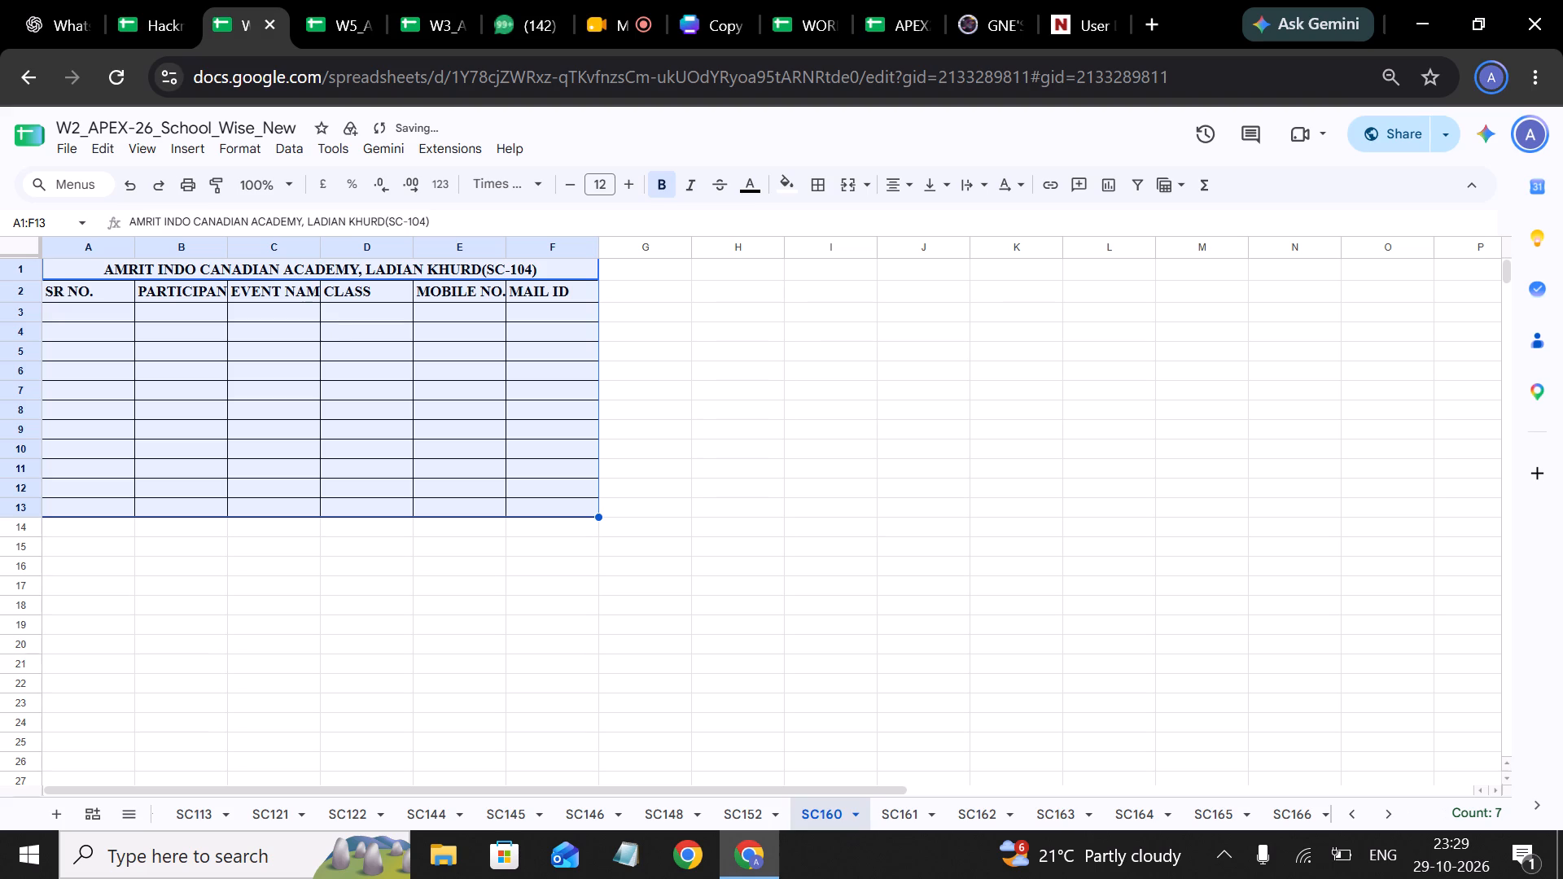
pyautogui.tripleClick(326, 274)
pyautogui.hotkey('ctrl', 'v')
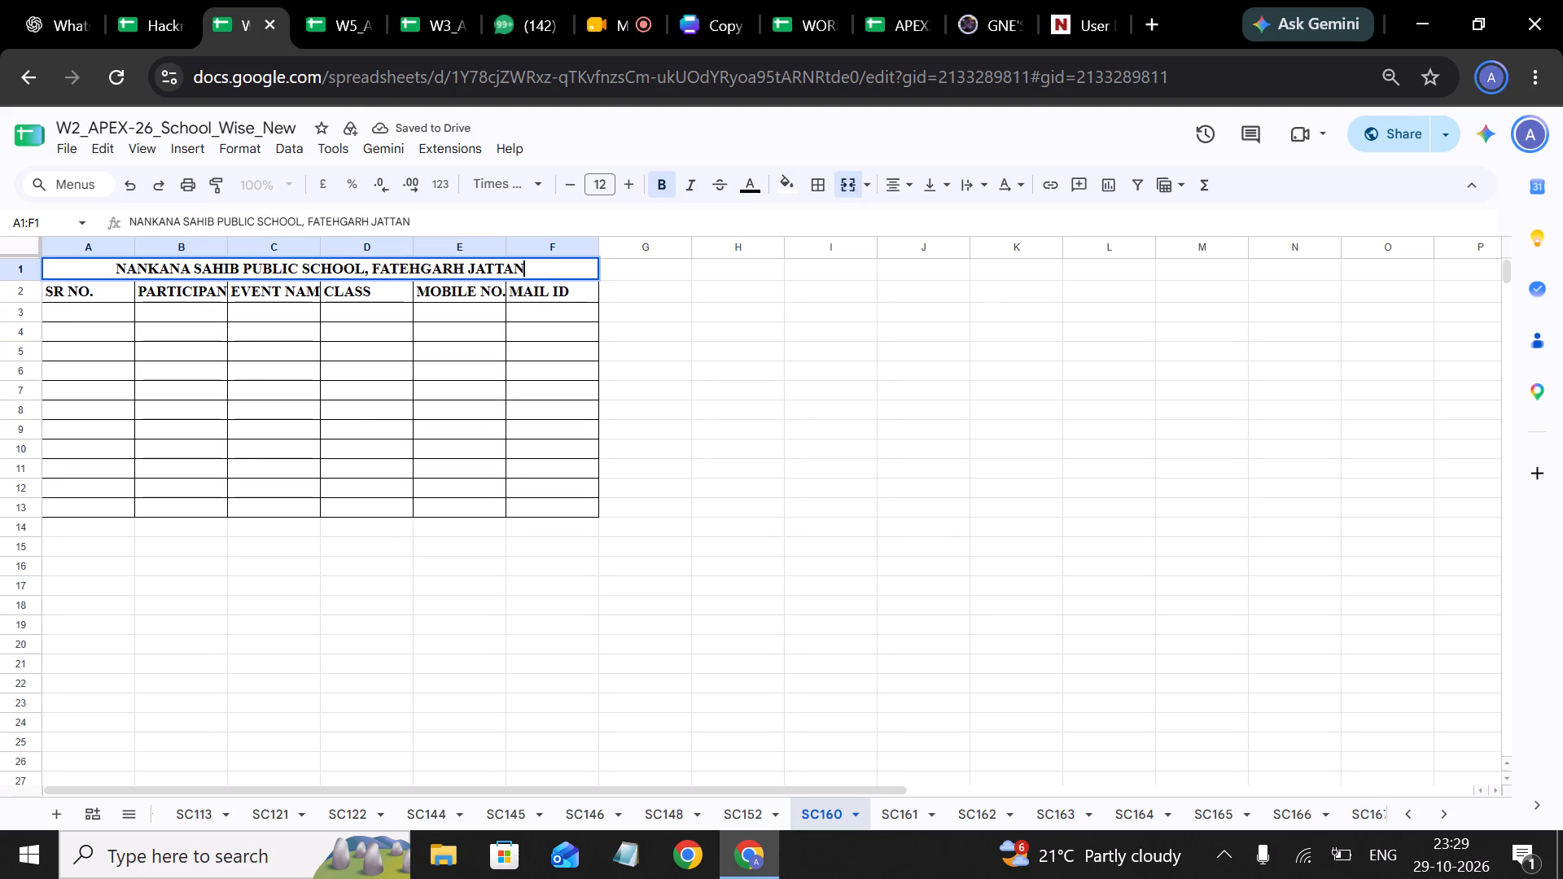
# Replace sheet SC161's title with "NANKANA SAHIB PUBLIC SCHOOL , GILL PARK", copied from the SC-161 row of W5_APEX-26_school_incharges.
pyautogui.click(354, 25)
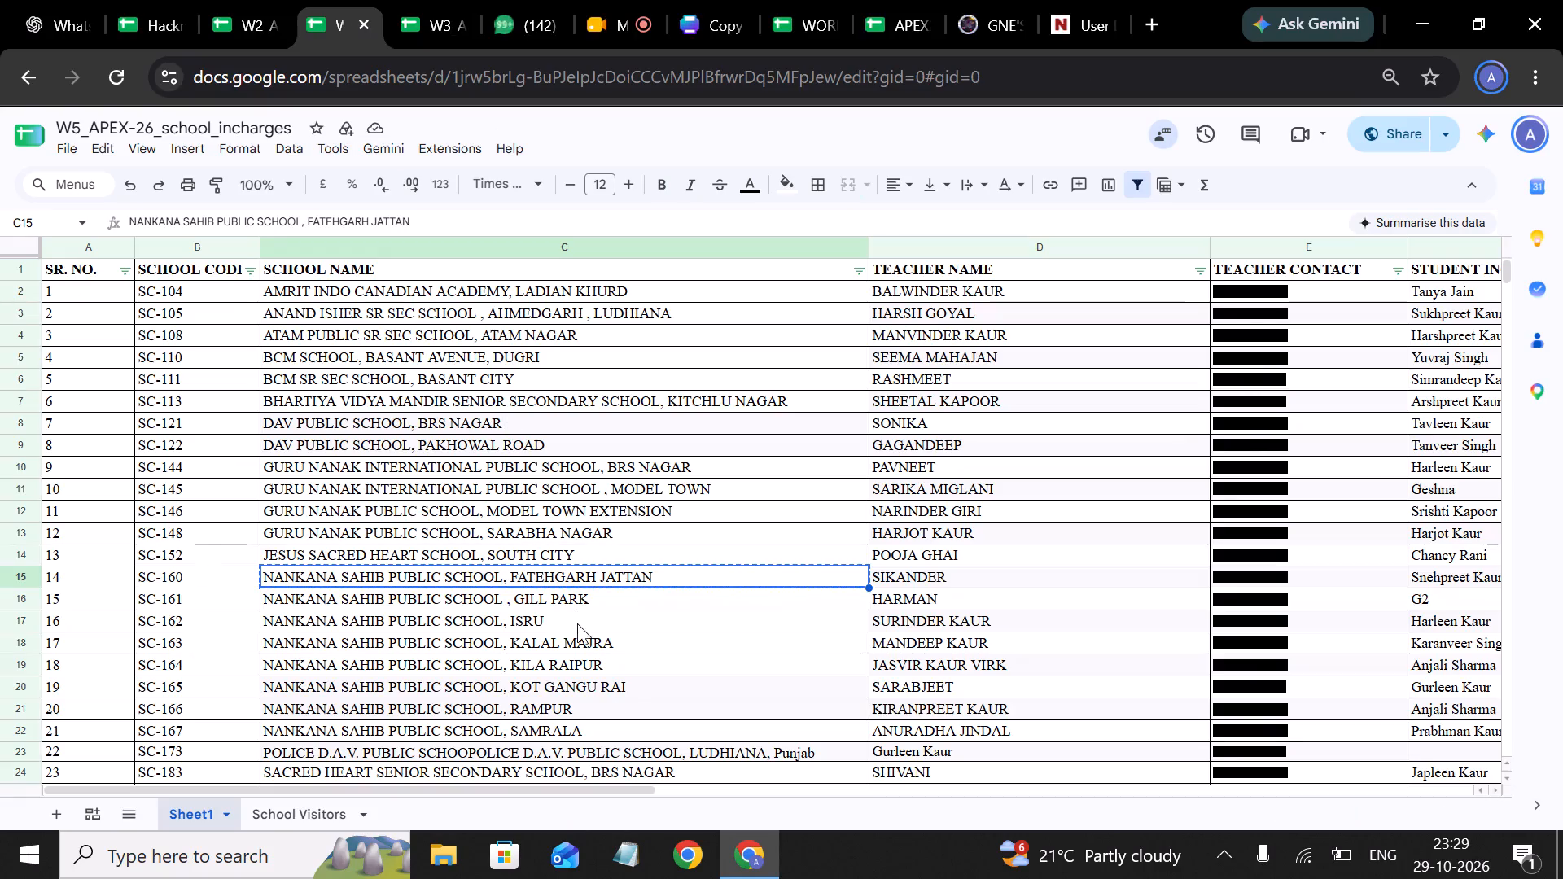
pyautogui.tripleClick(658, 596)
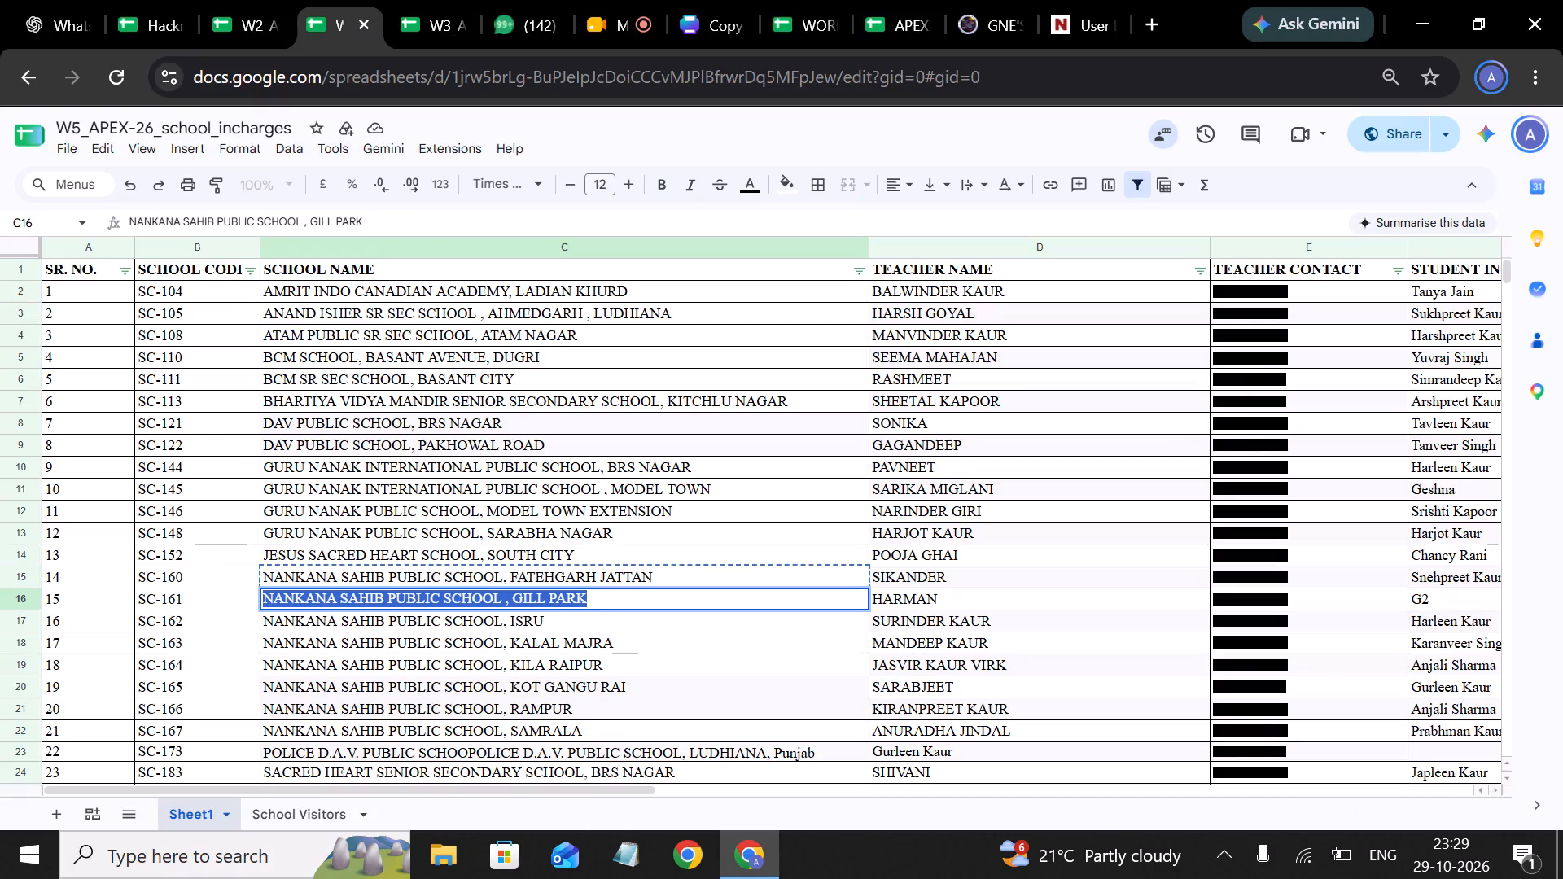
pyautogui.hotkey('ctrl', 'c')
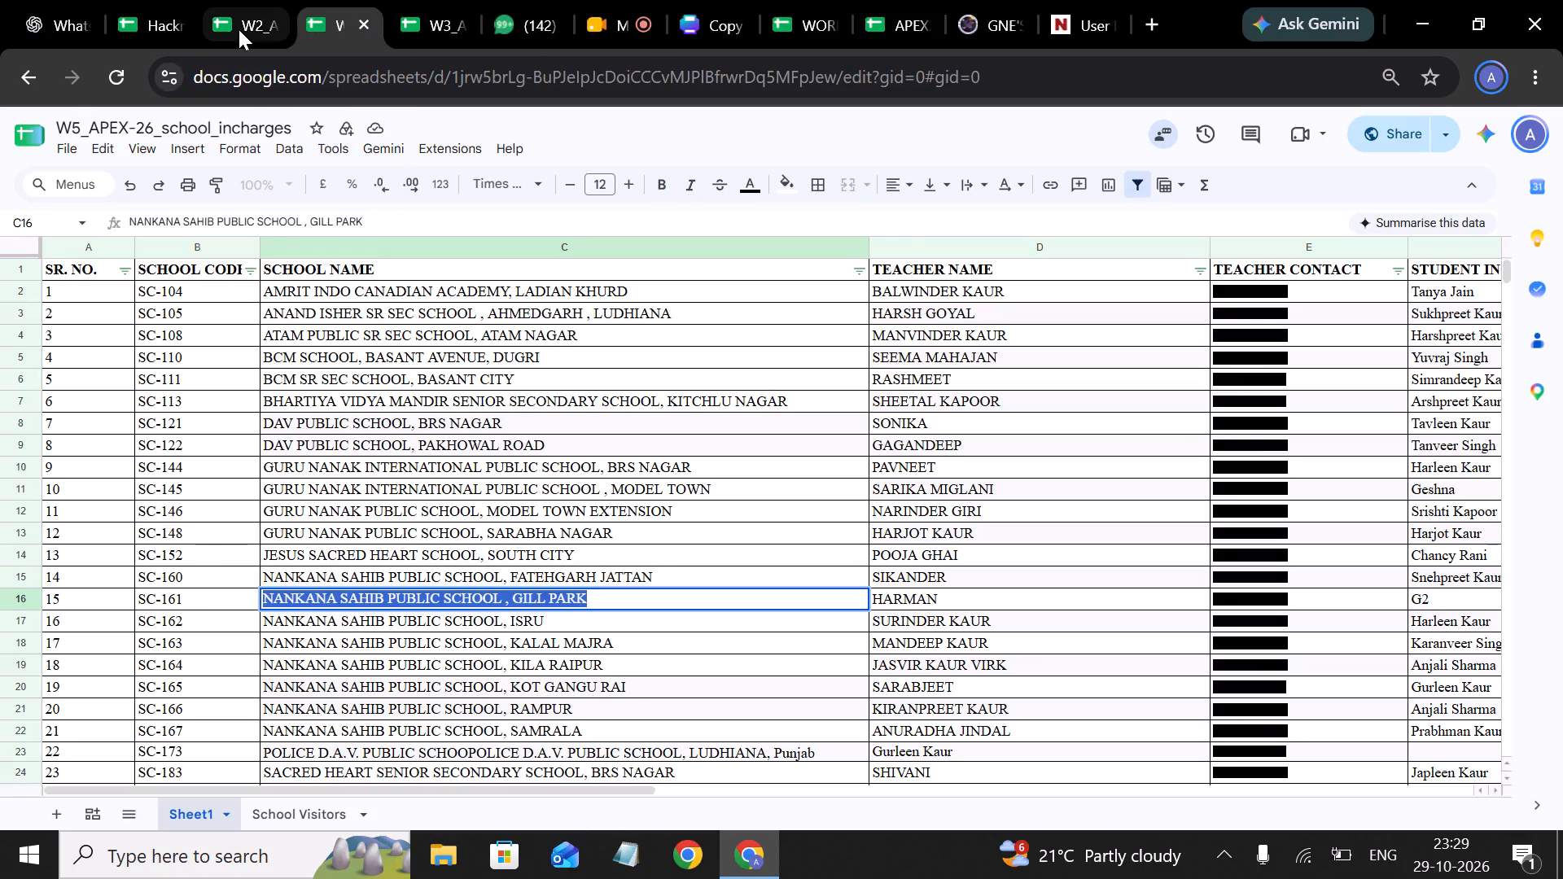
pyautogui.click(239, 29)
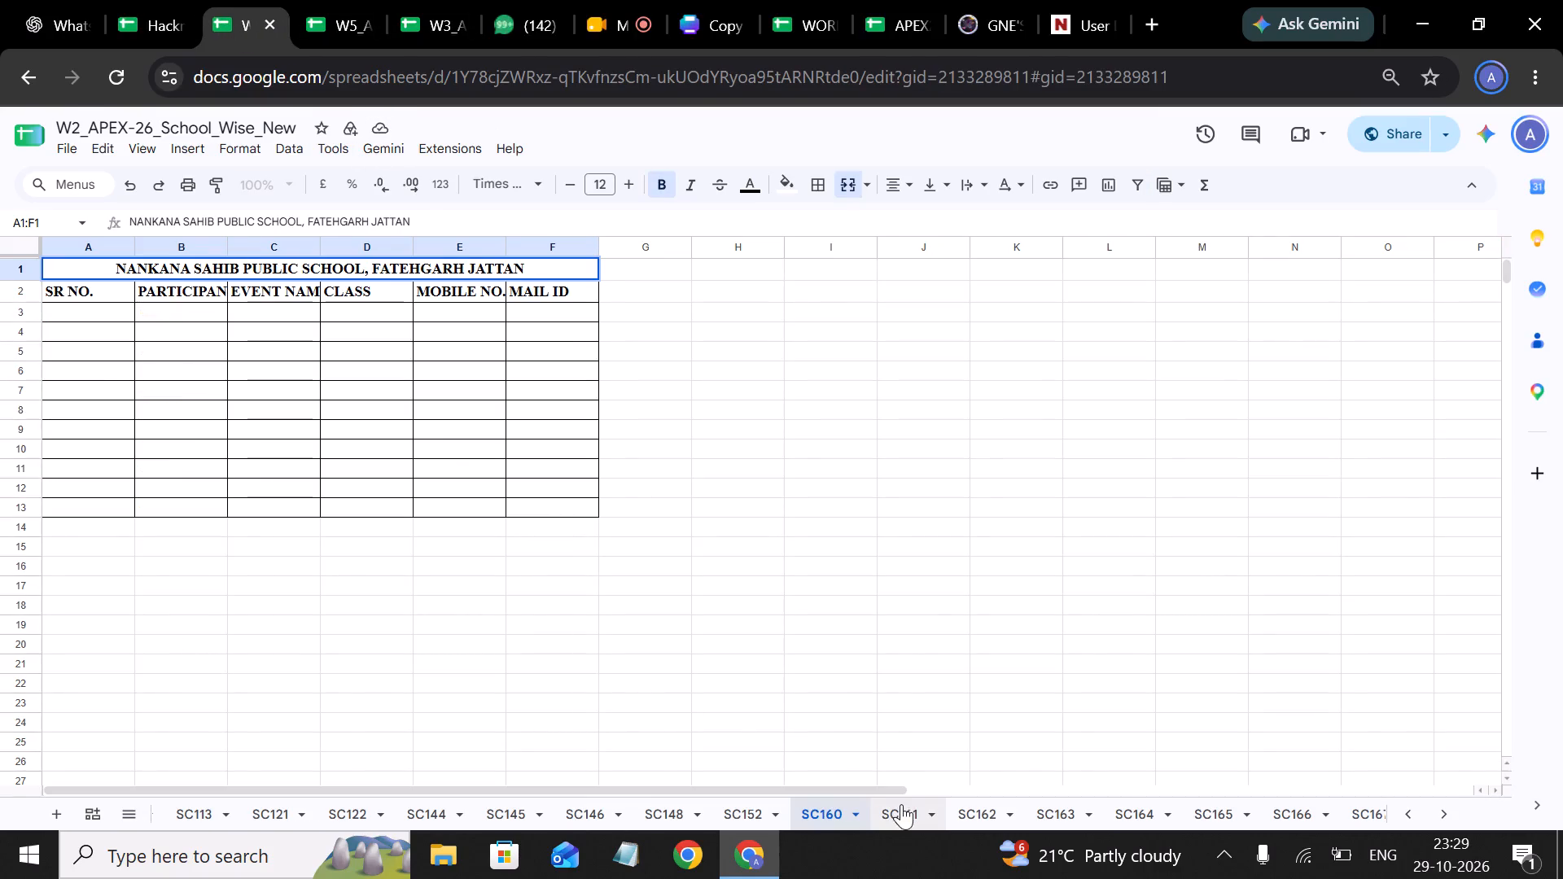
pyautogui.click(901, 804)
pyautogui.click(394, 275)
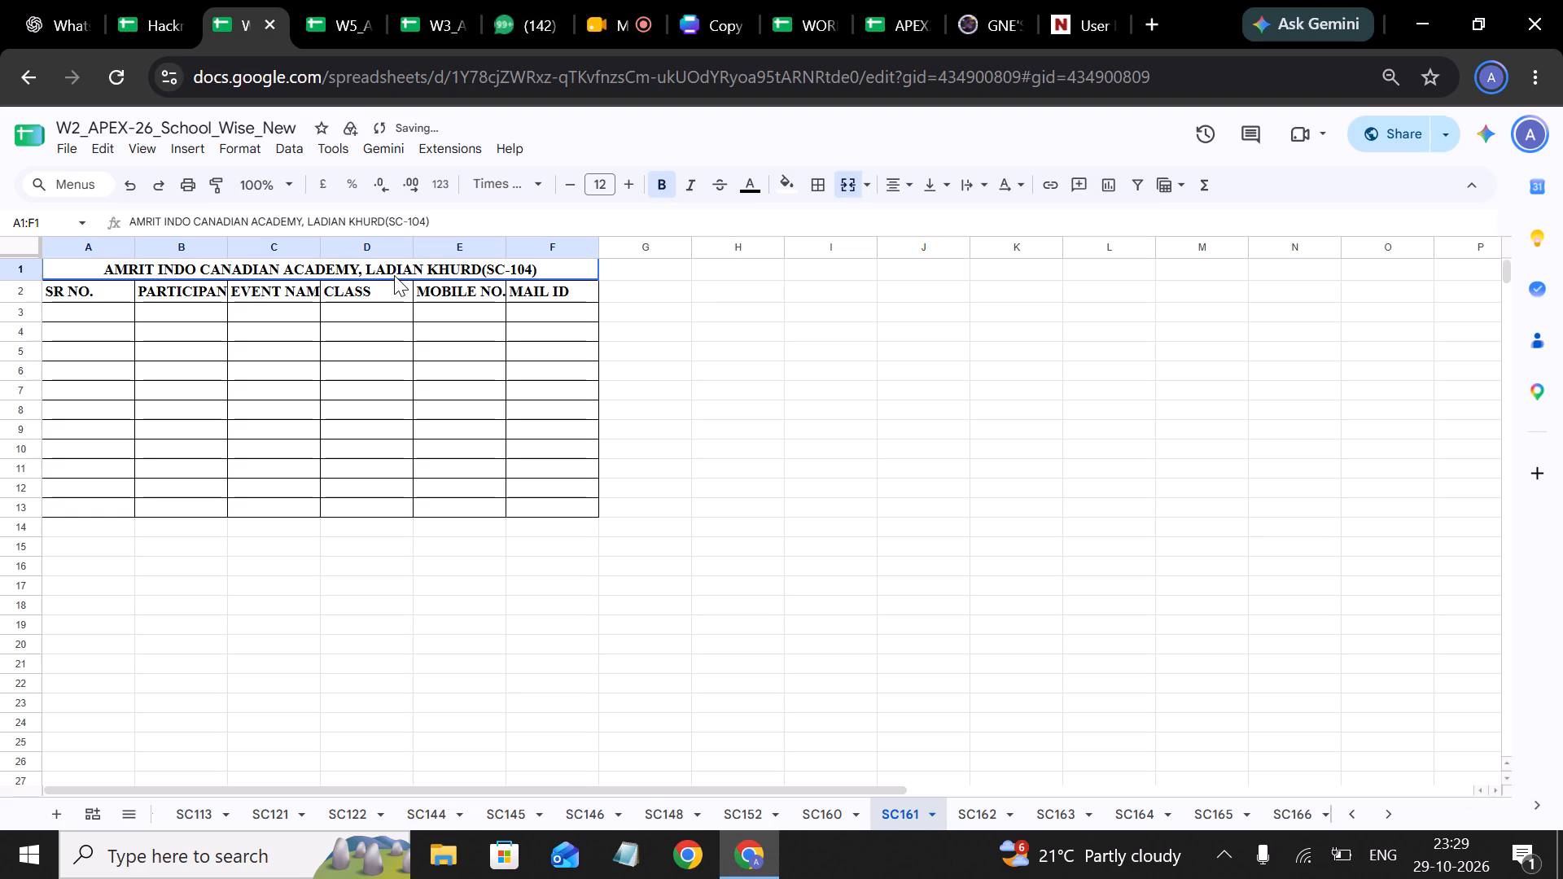
pyautogui.tripleClick(394, 275)
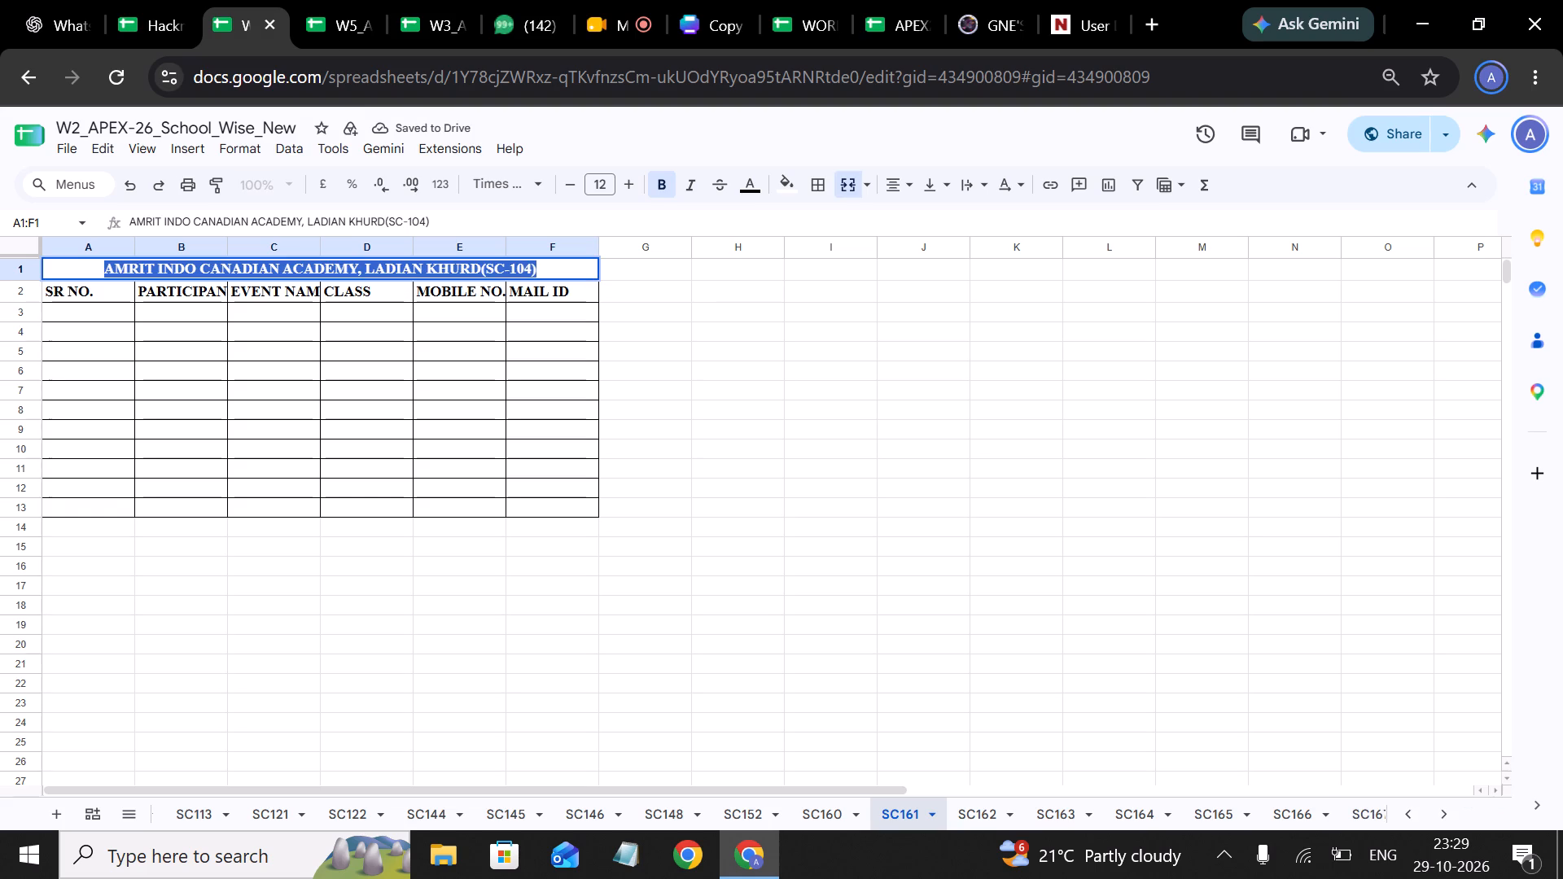
pyautogui.hotkey('ctrl', 'v')
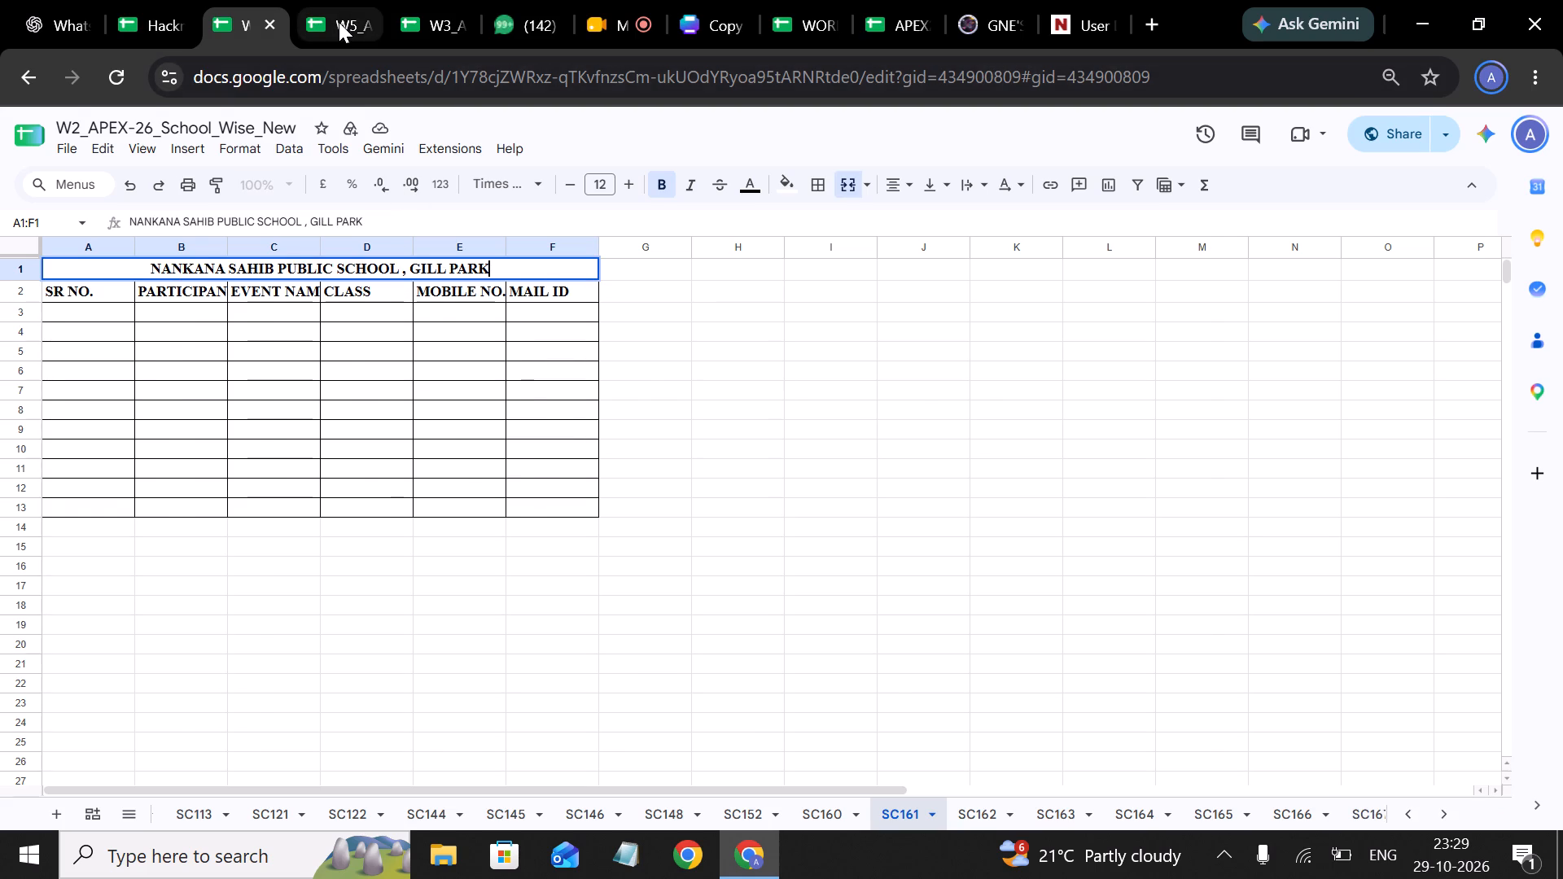
# Replace sheet SC162's title with "NANKANA SAHIB PUBLIC SCHOOL, ISRU", copied from the SC-162 row of W5_APEX-26_school_incharges.
pyautogui.click(339, 22)
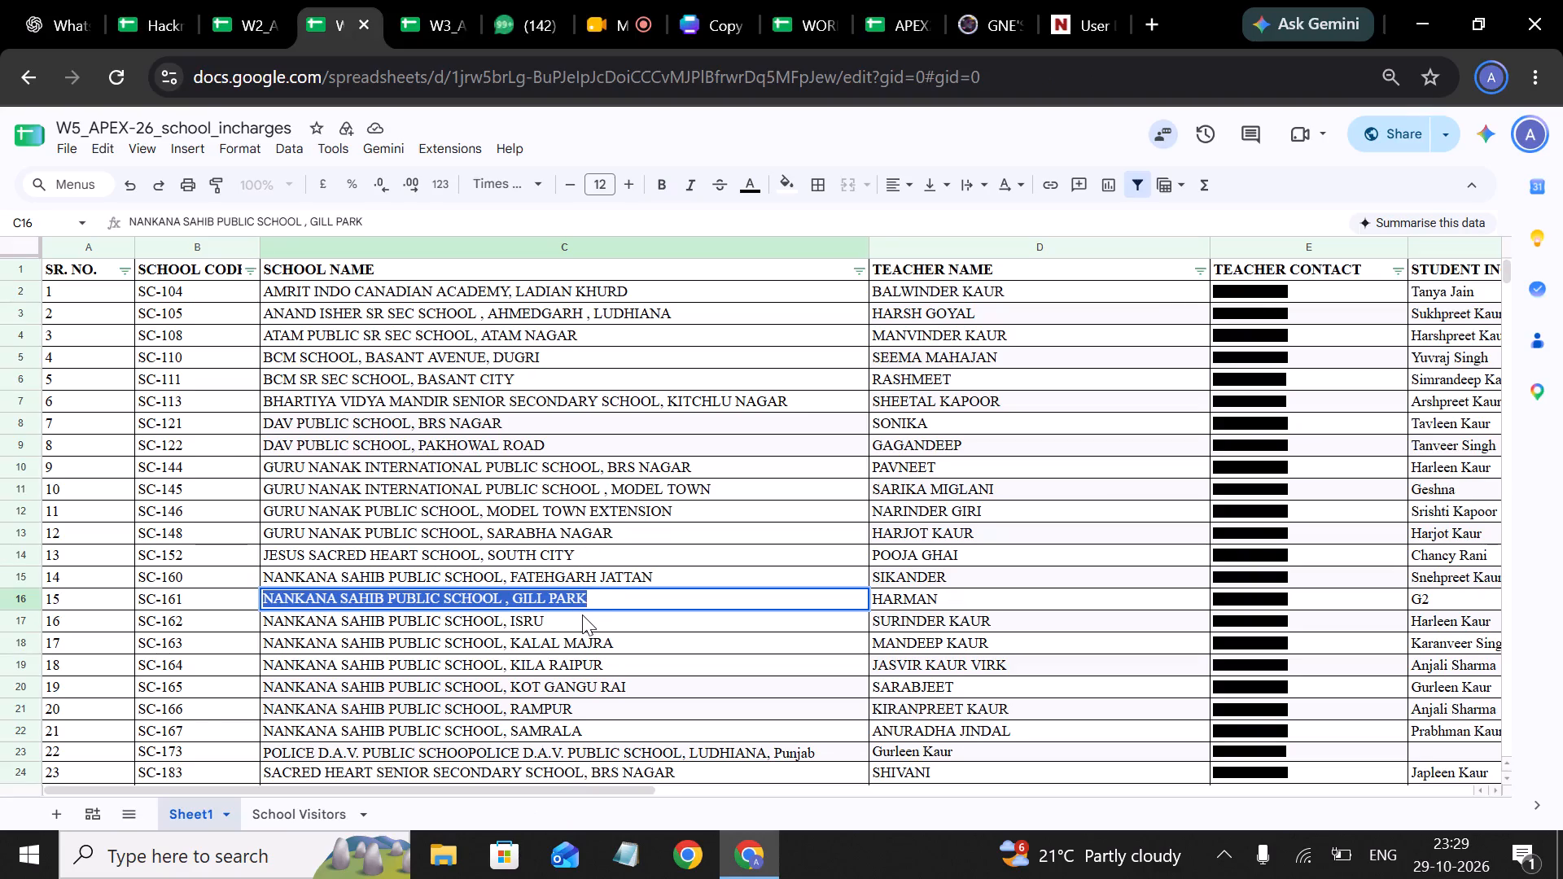
pyautogui.click(582, 614)
pyautogui.hotkey('ctrl', 'c')
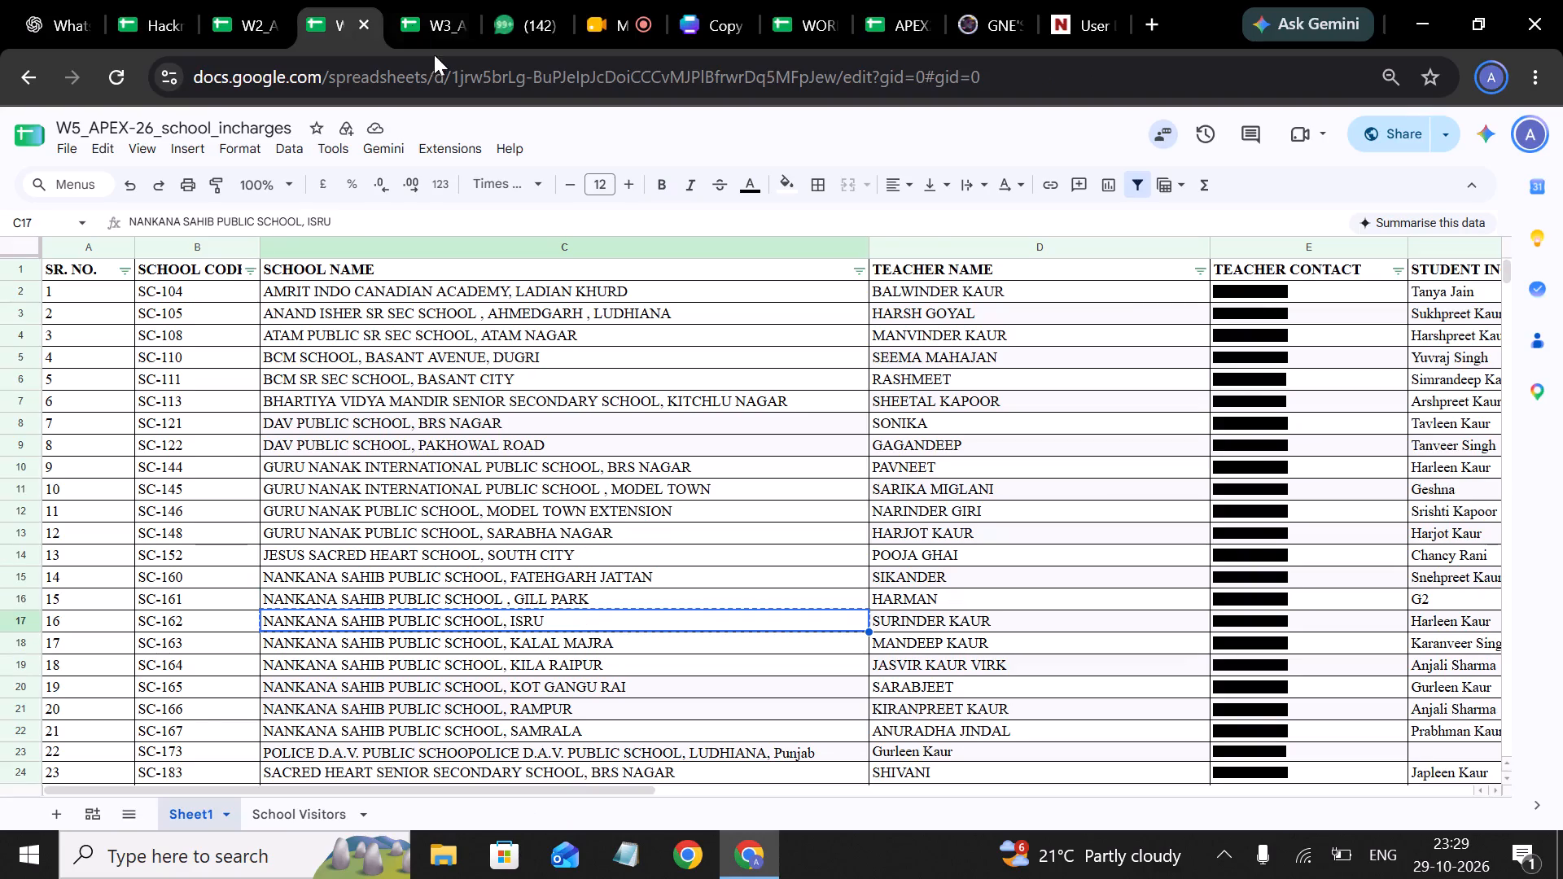
pyautogui.click(247, 22)
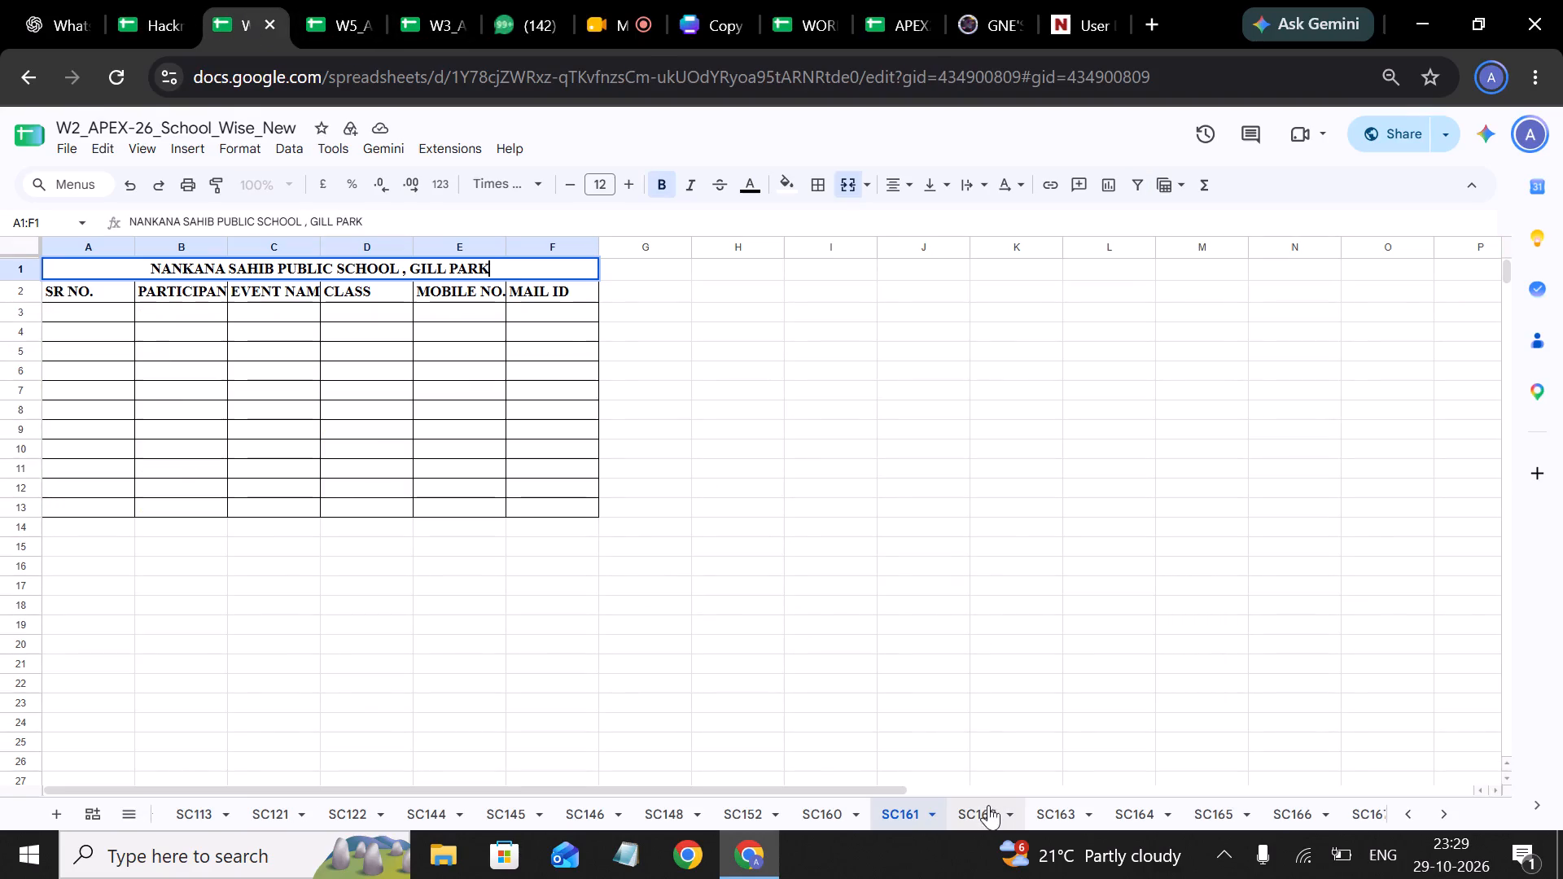
pyautogui.click(987, 805)
pyautogui.doubleClick(418, 275)
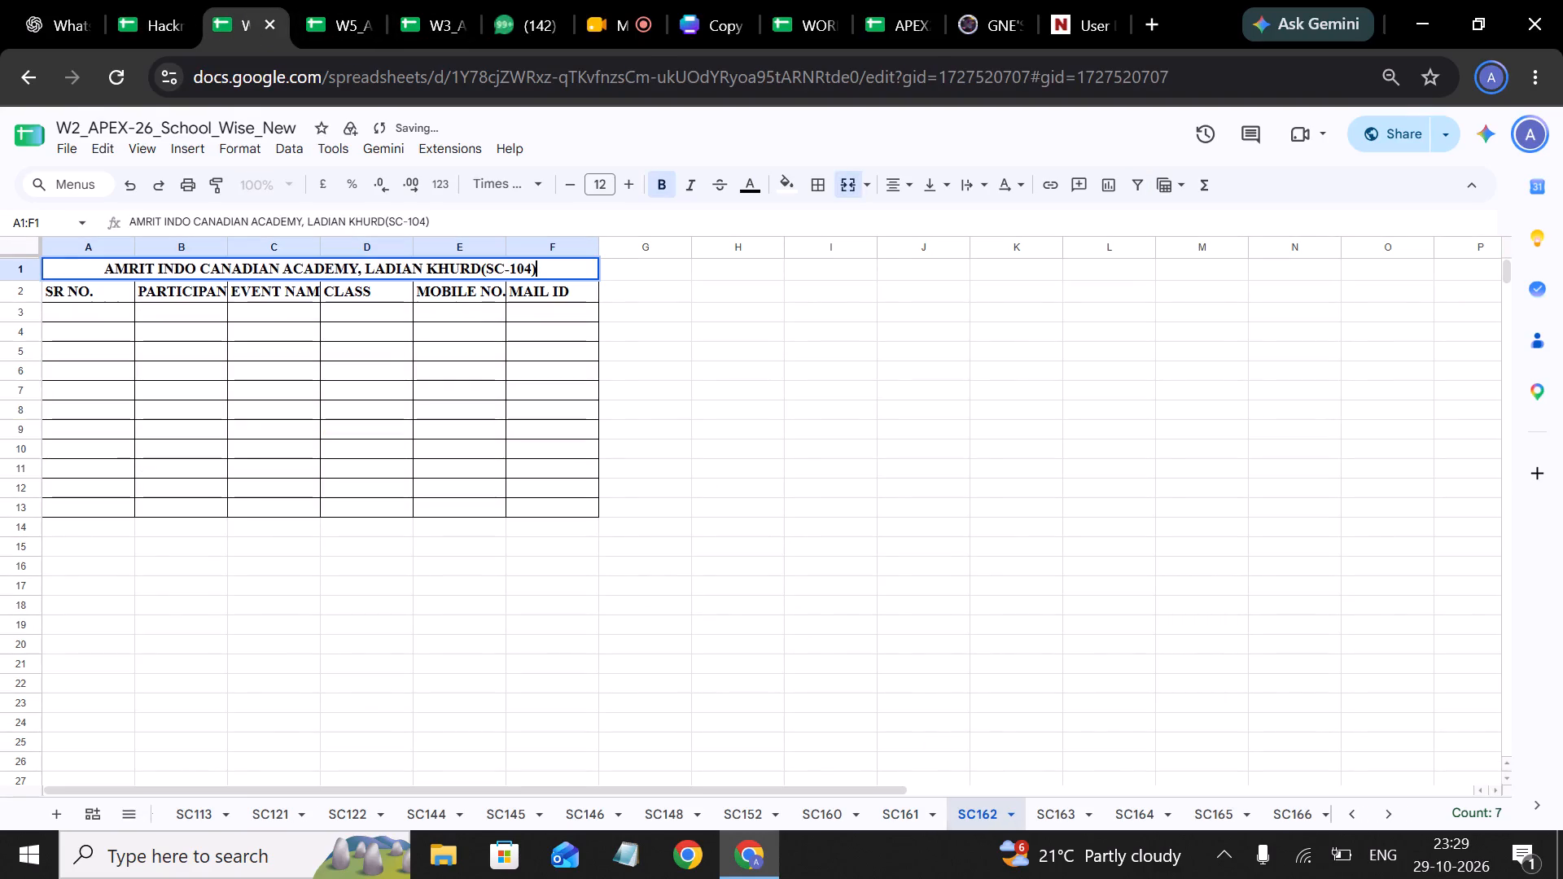
pyautogui.doubleClick(418, 275)
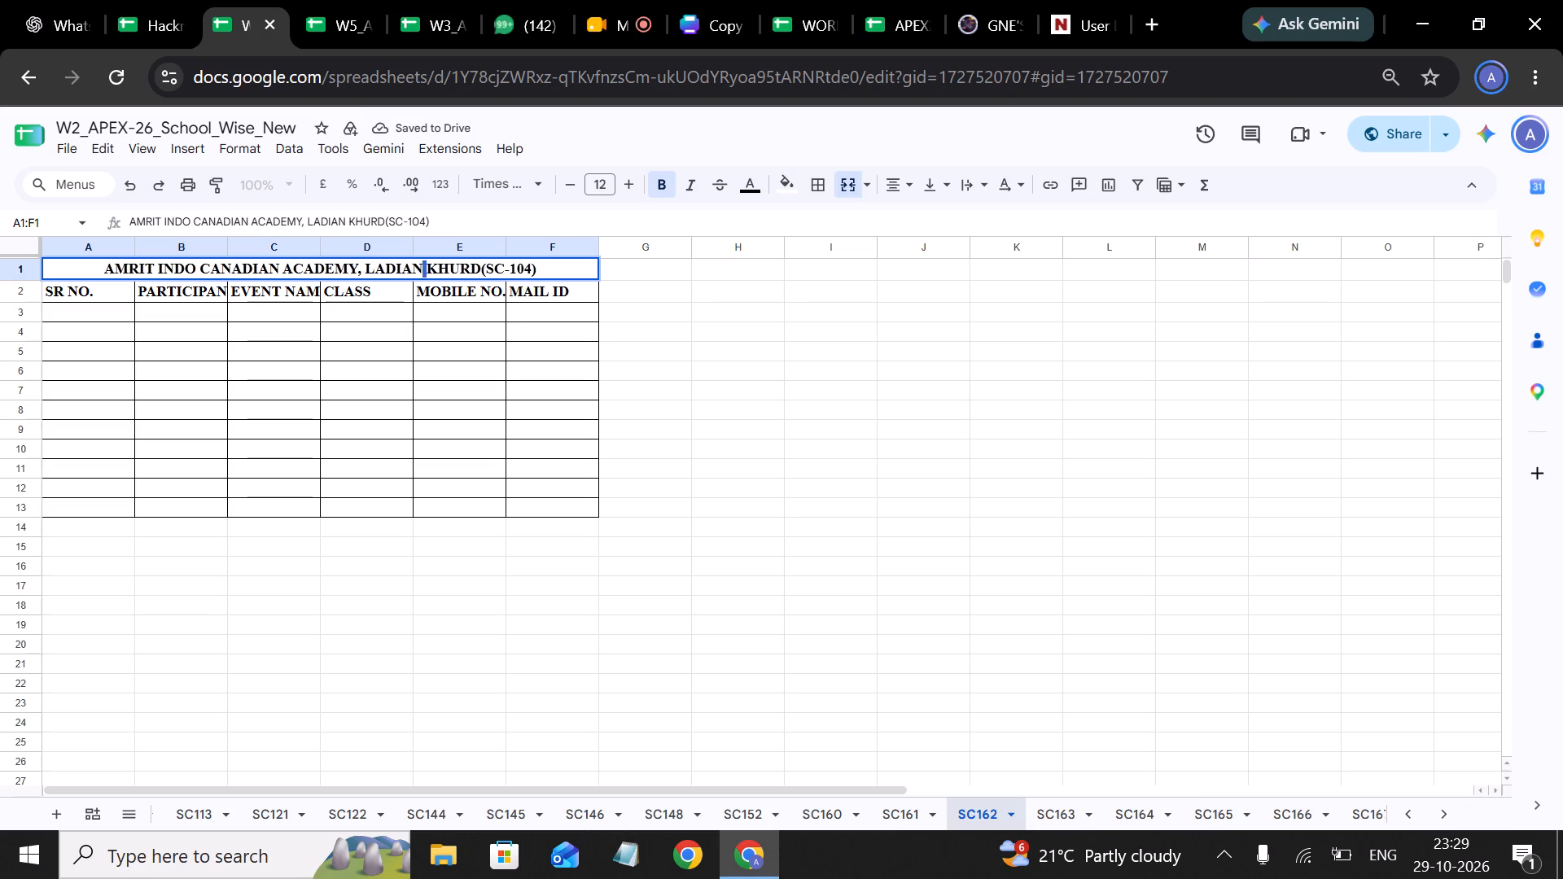
pyautogui.hotkey('ctrl', 'a')
pyautogui.hotkey('ctrl', 'v')
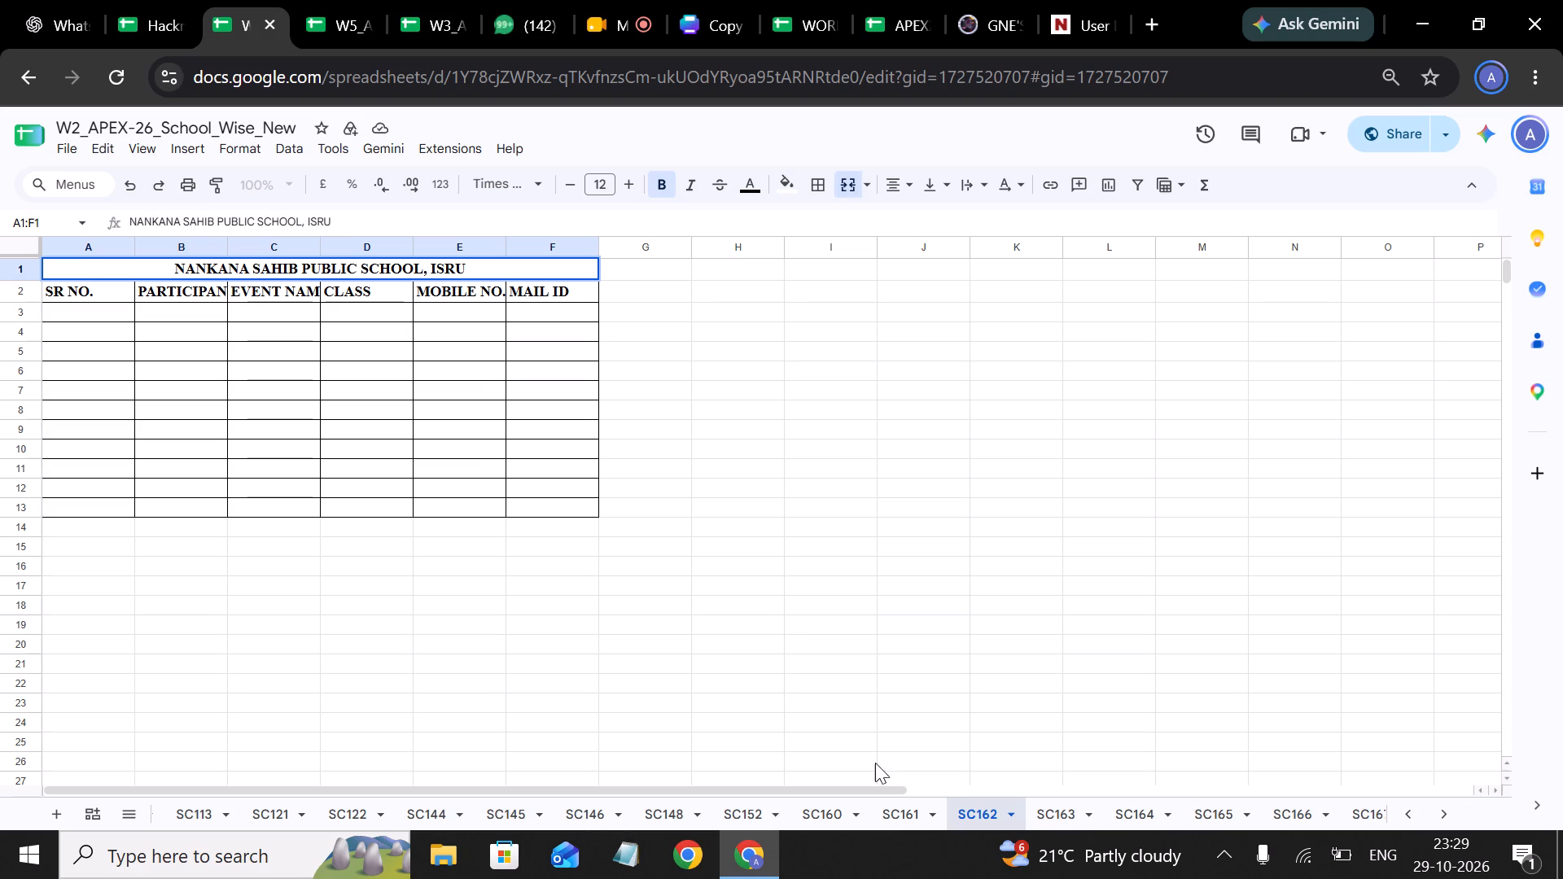
# Replace sheet SC164's title with "NANKANA SAHIB PUBLIC SCHOOL, KALAL MAJRA", copied from the SC-163 row of W5_APEX-26_school_incharges.
pyautogui.click(1057, 811)
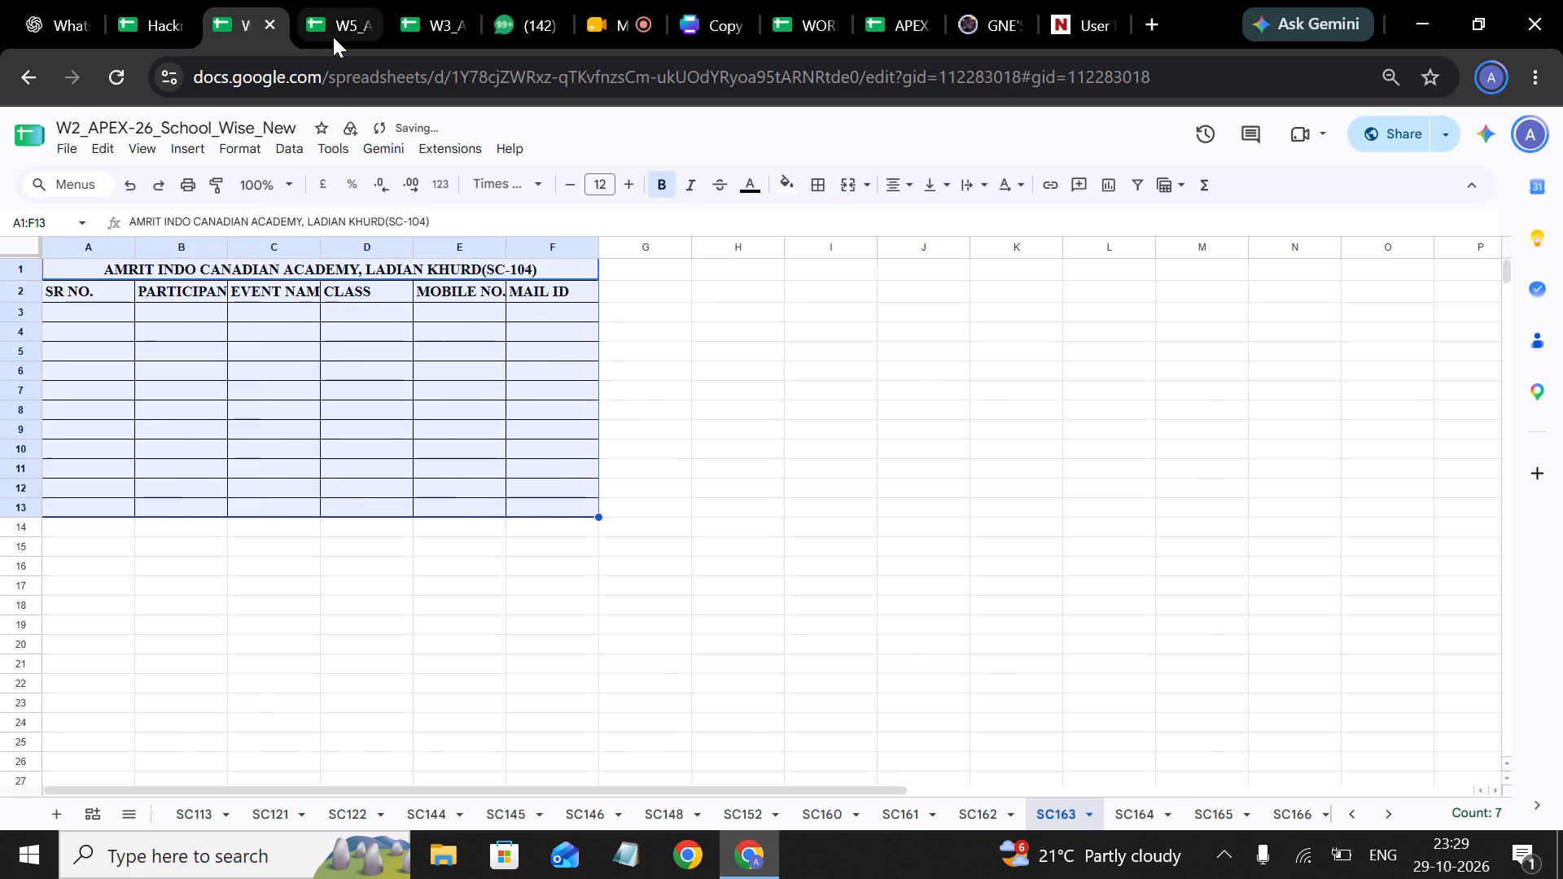
pyautogui.click(333, 37)
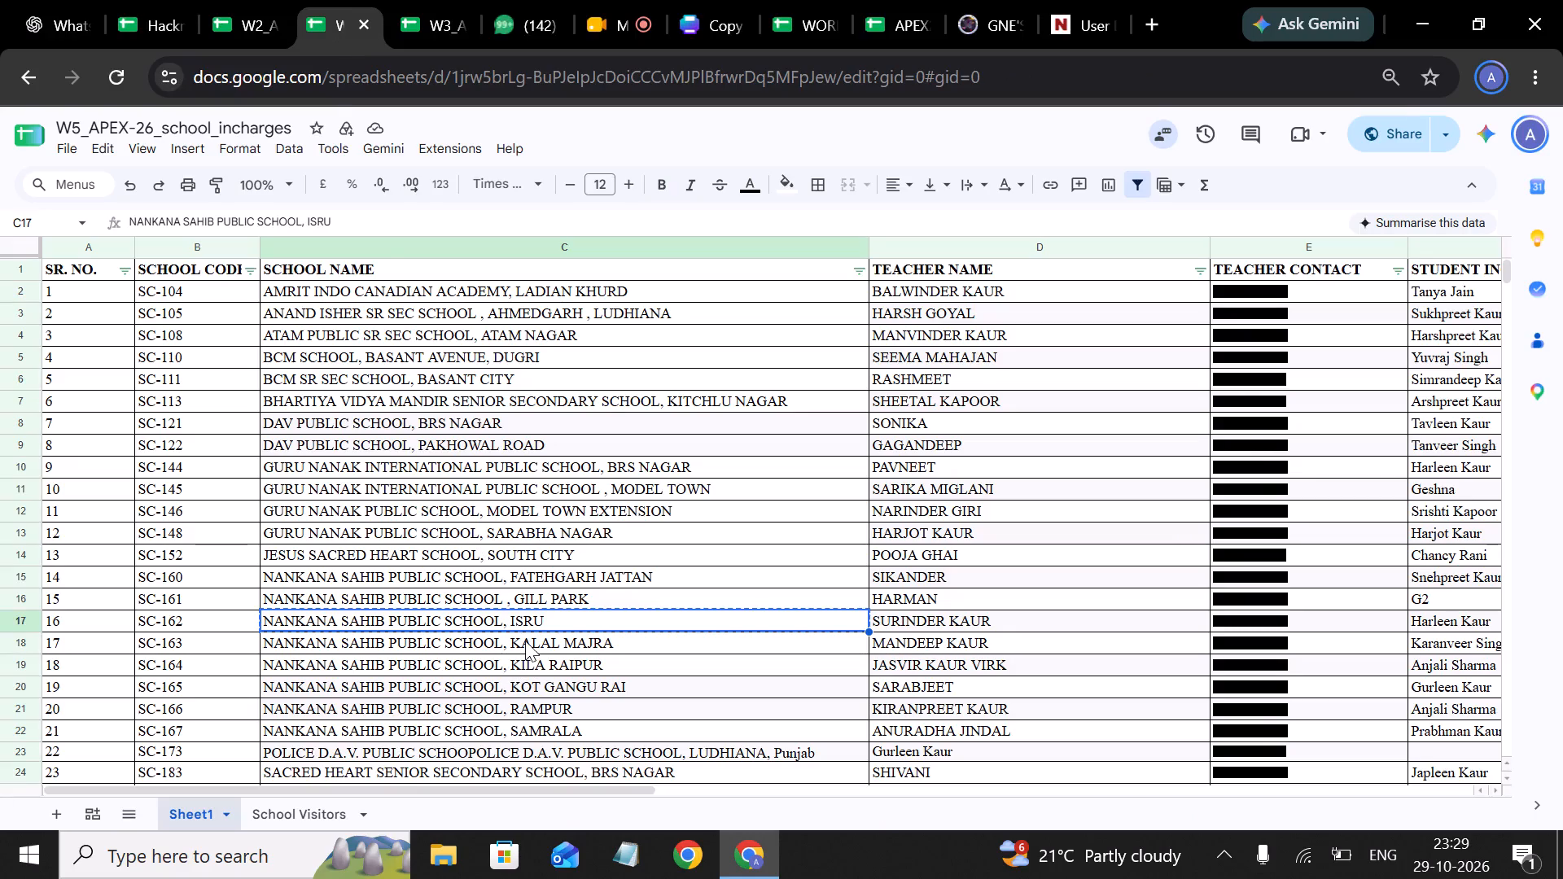
pyautogui.click(525, 641)
pyautogui.hotkey('ctrl', 'c')
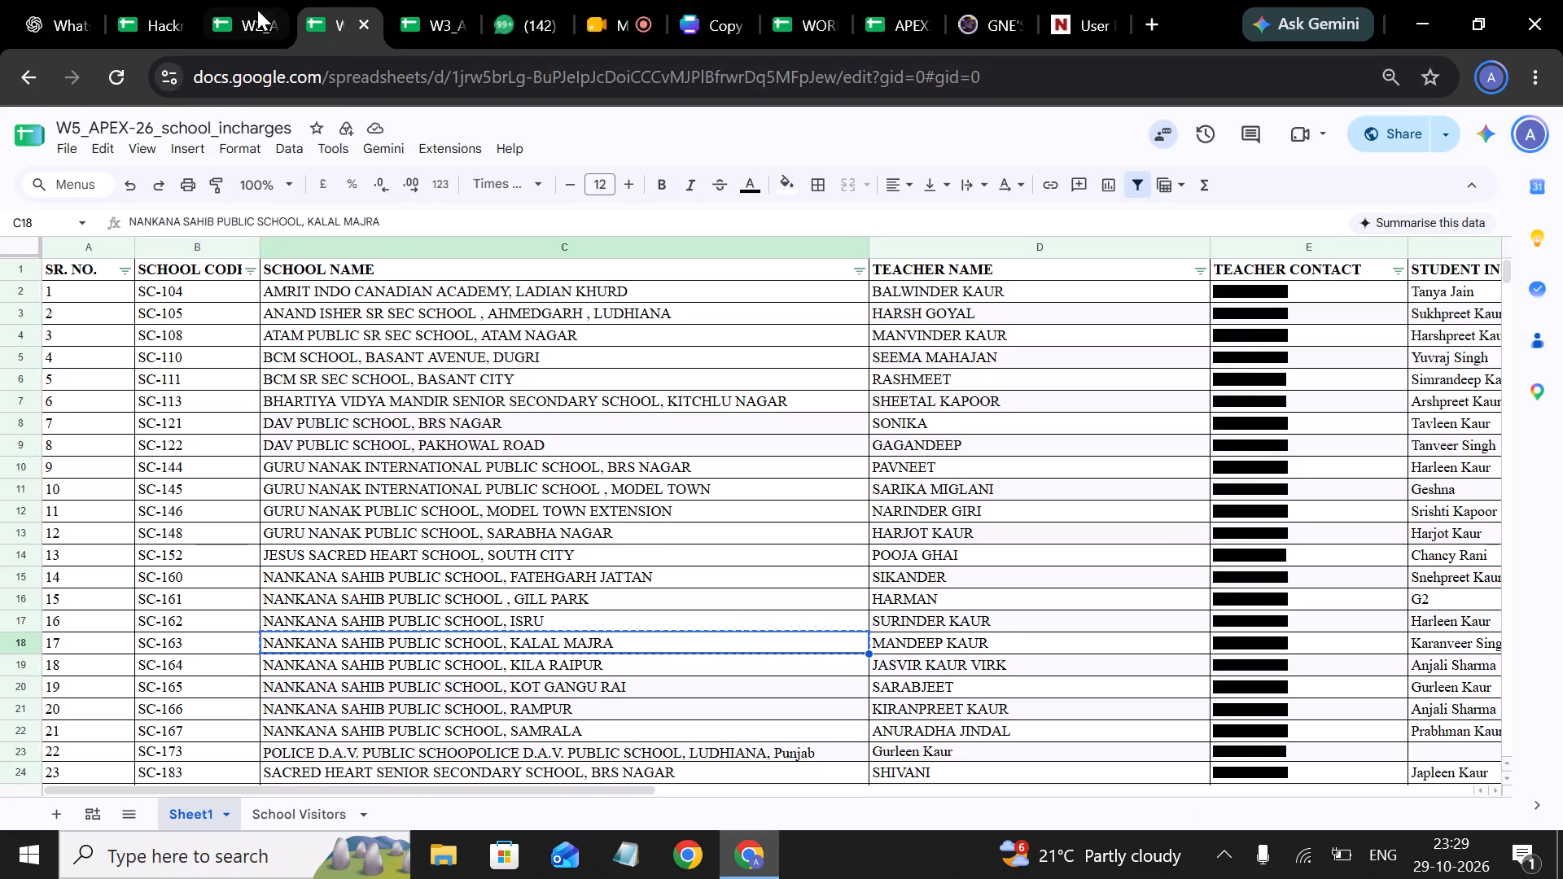
pyautogui.click(254, 10)
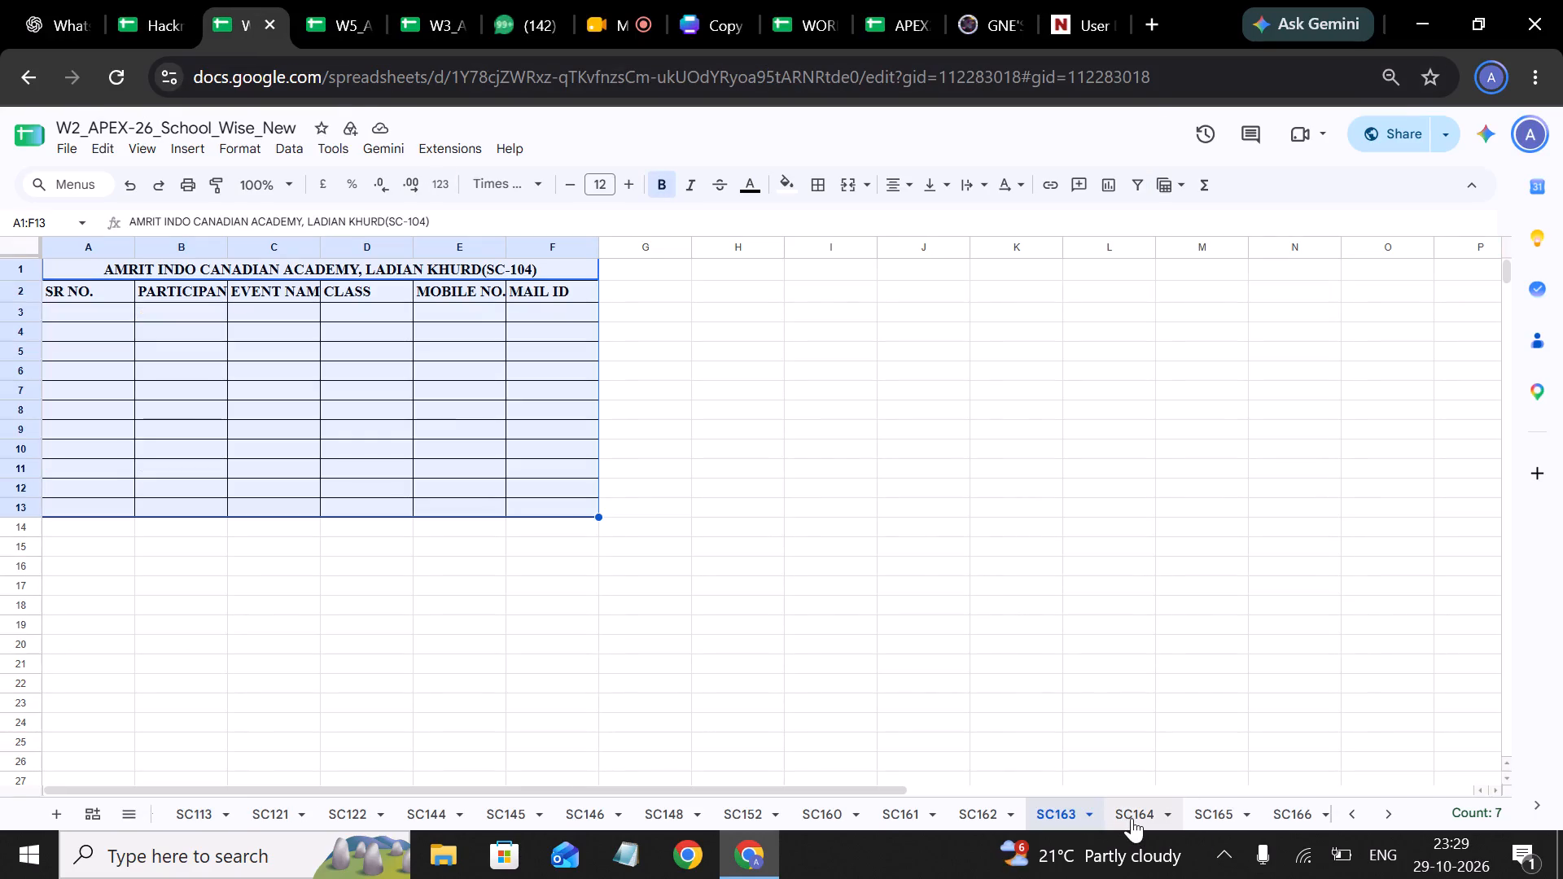
pyautogui.click(1132, 818)
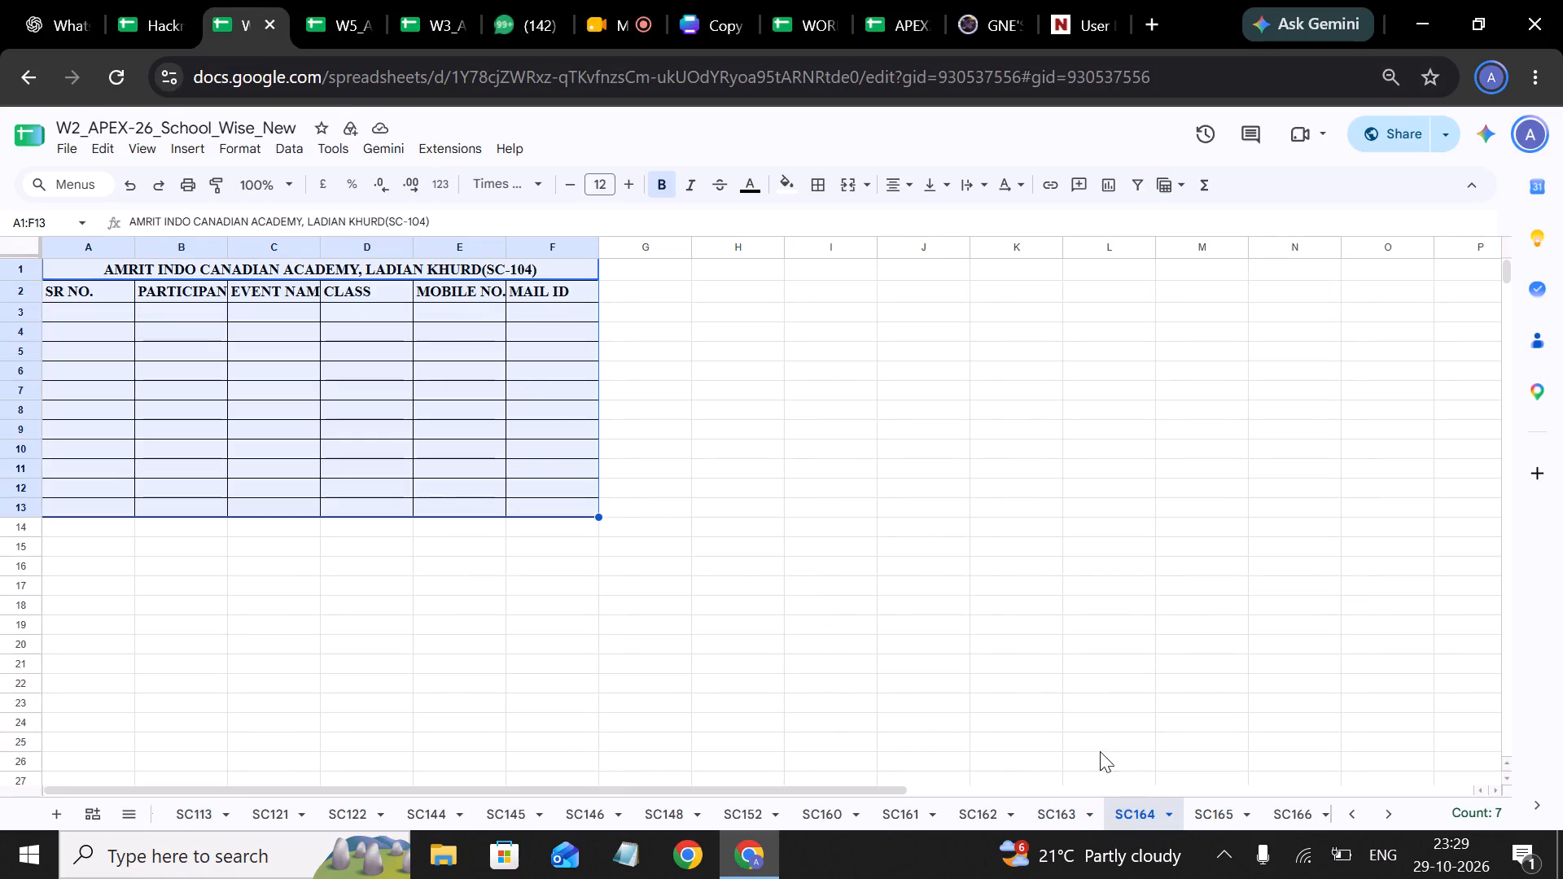
pyautogui.tripleClick(370, 272)
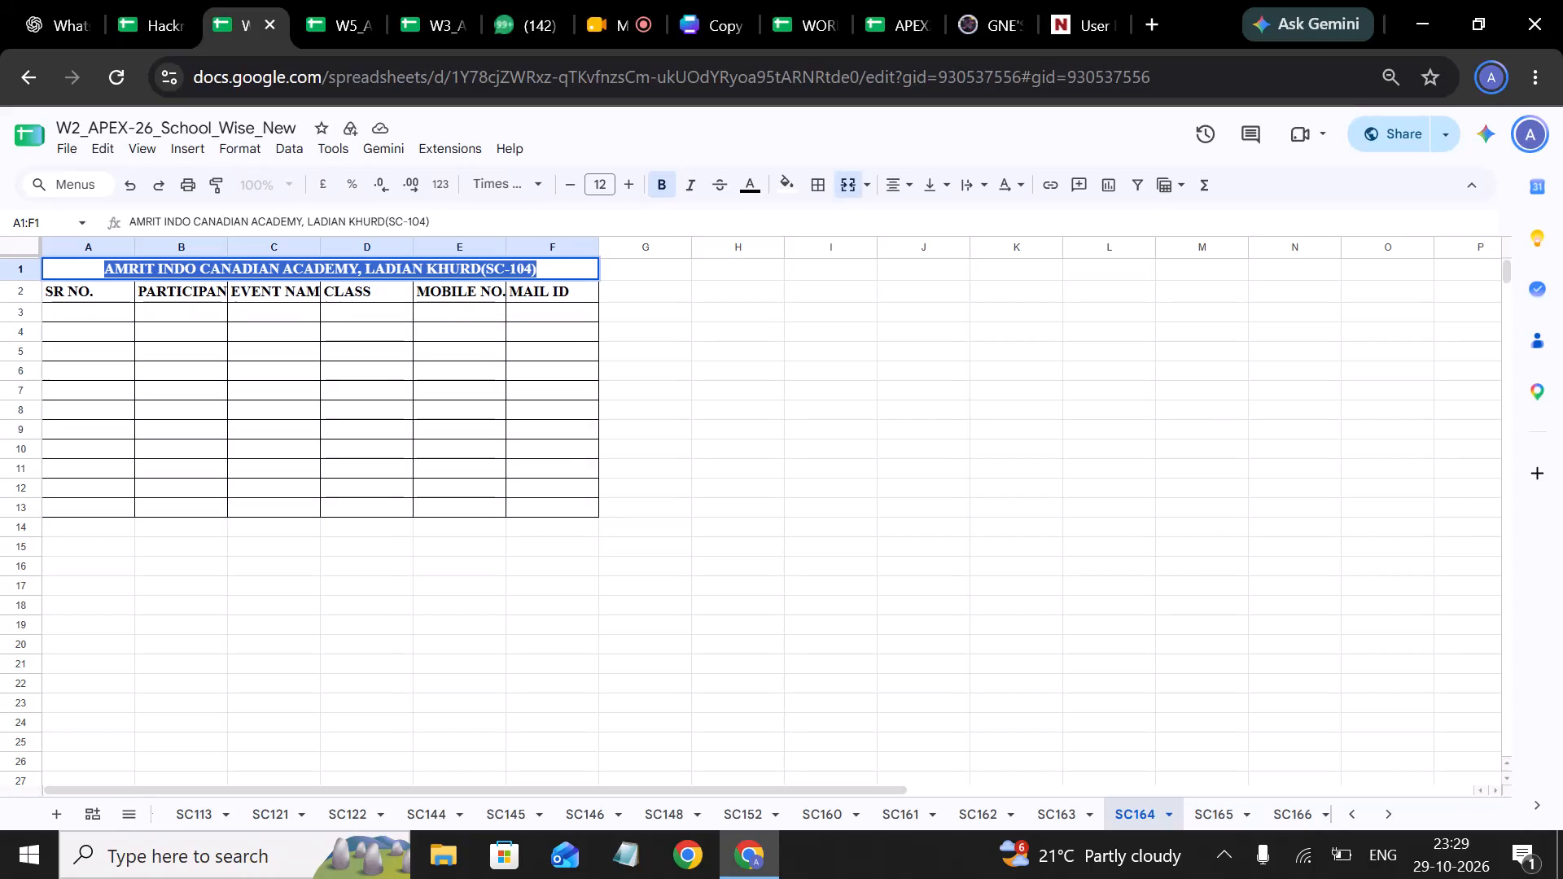
pyautogui.hotkey('ctrl', 'v')
# Replace sheet SC165's title with "NANKANA SAHIB PUBLIC SCHOOL, KILA RAIPUR", copied from the SC-164 row of W5_APEX-26_school_incharges.
pyautogui.click(335, 6)
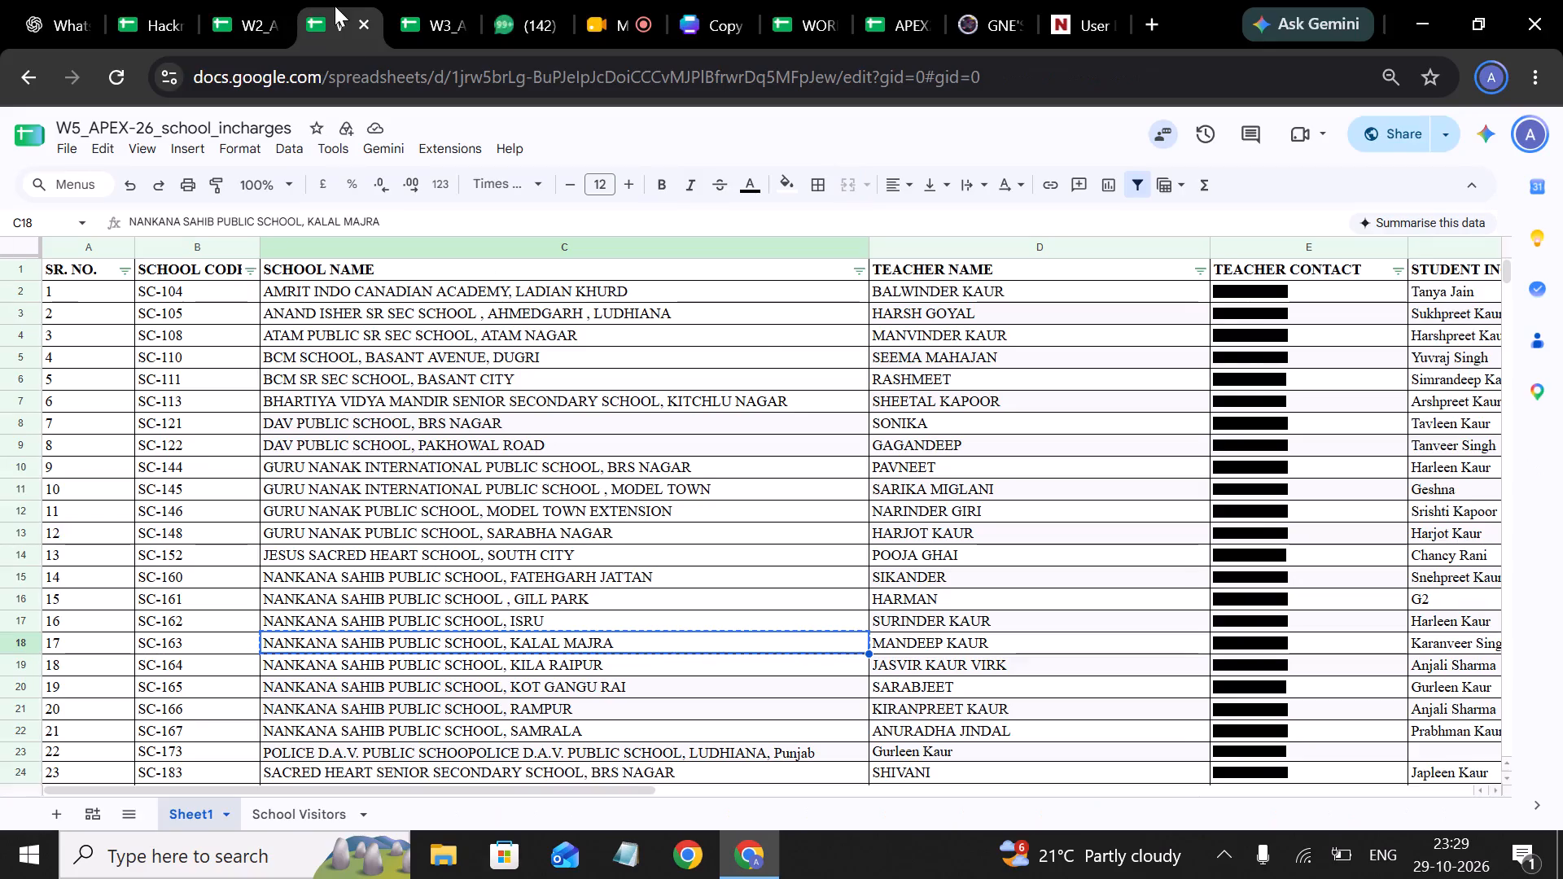
pyautogui.click(618, 664)
pyautogui.hotkey('ctrl', 'c')
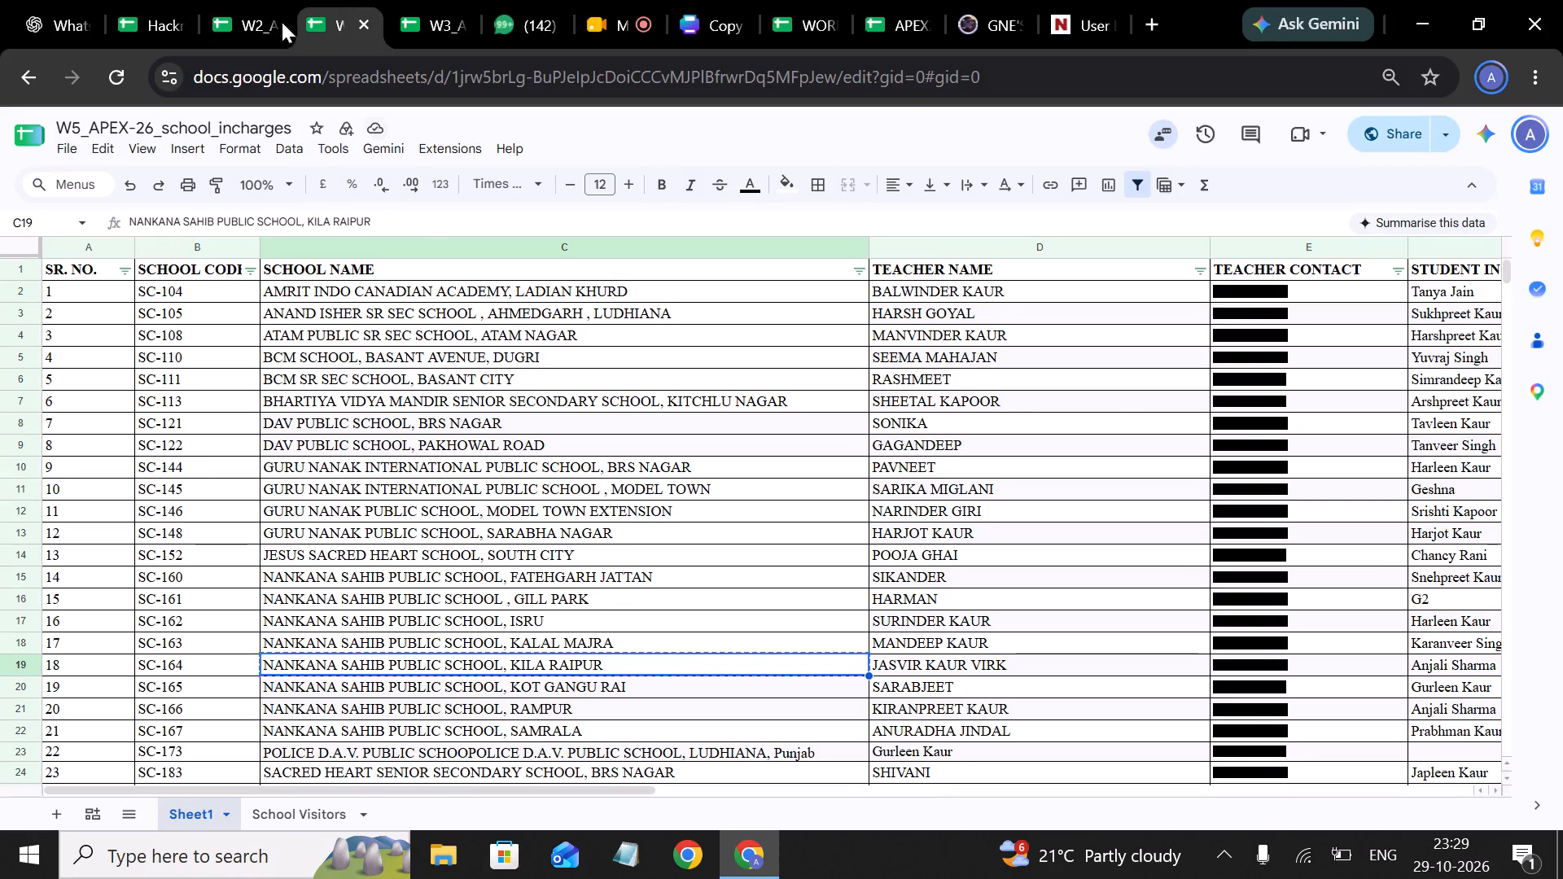
pyautogui.click(254, 0)
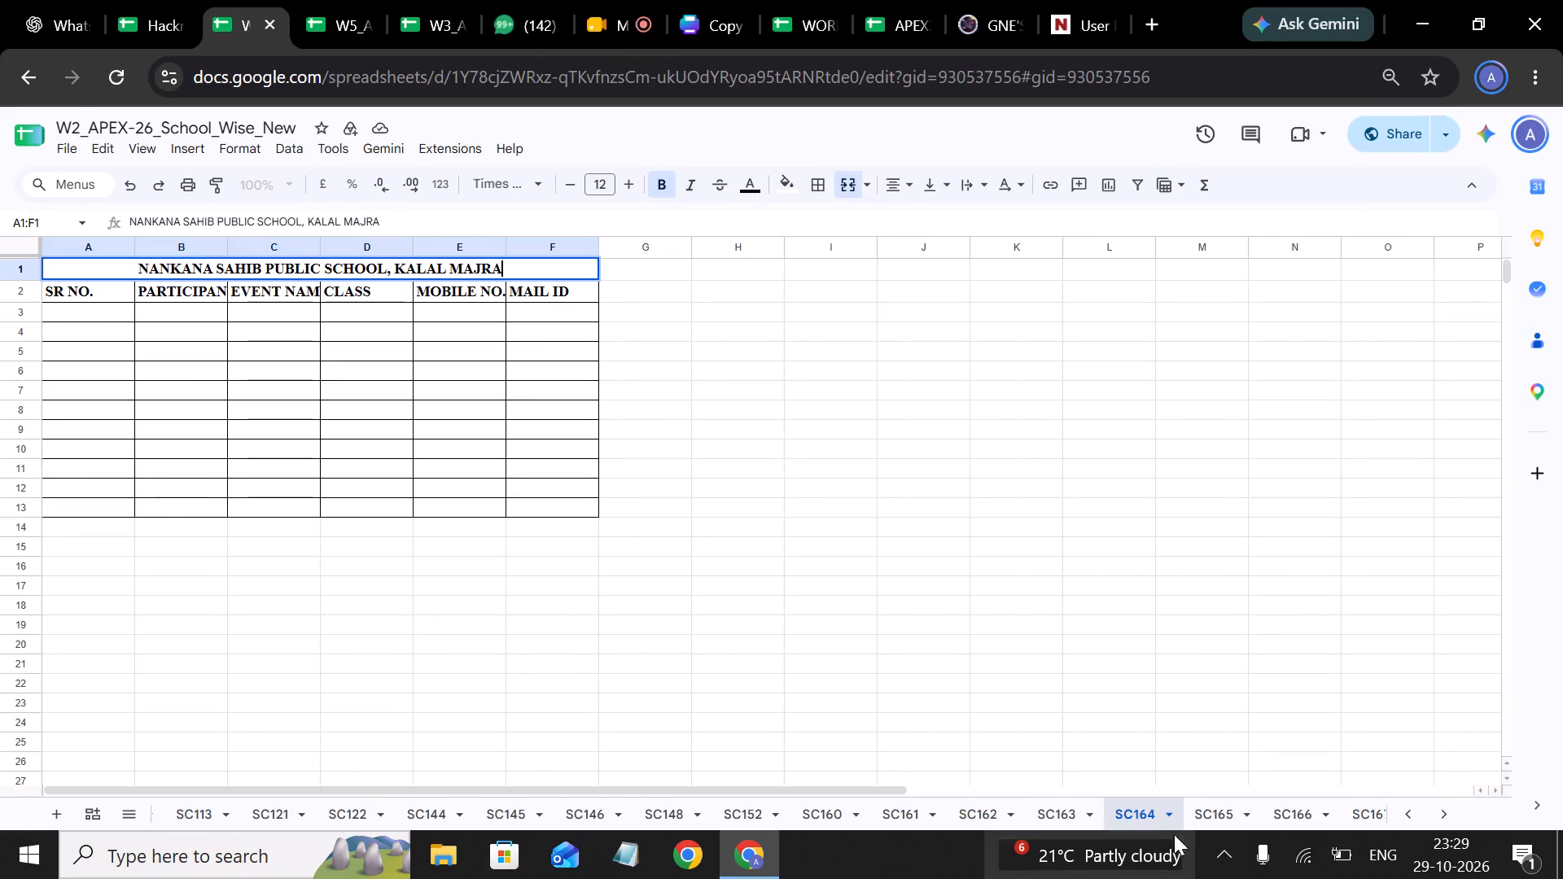
pyautogui.click(1200, 815)
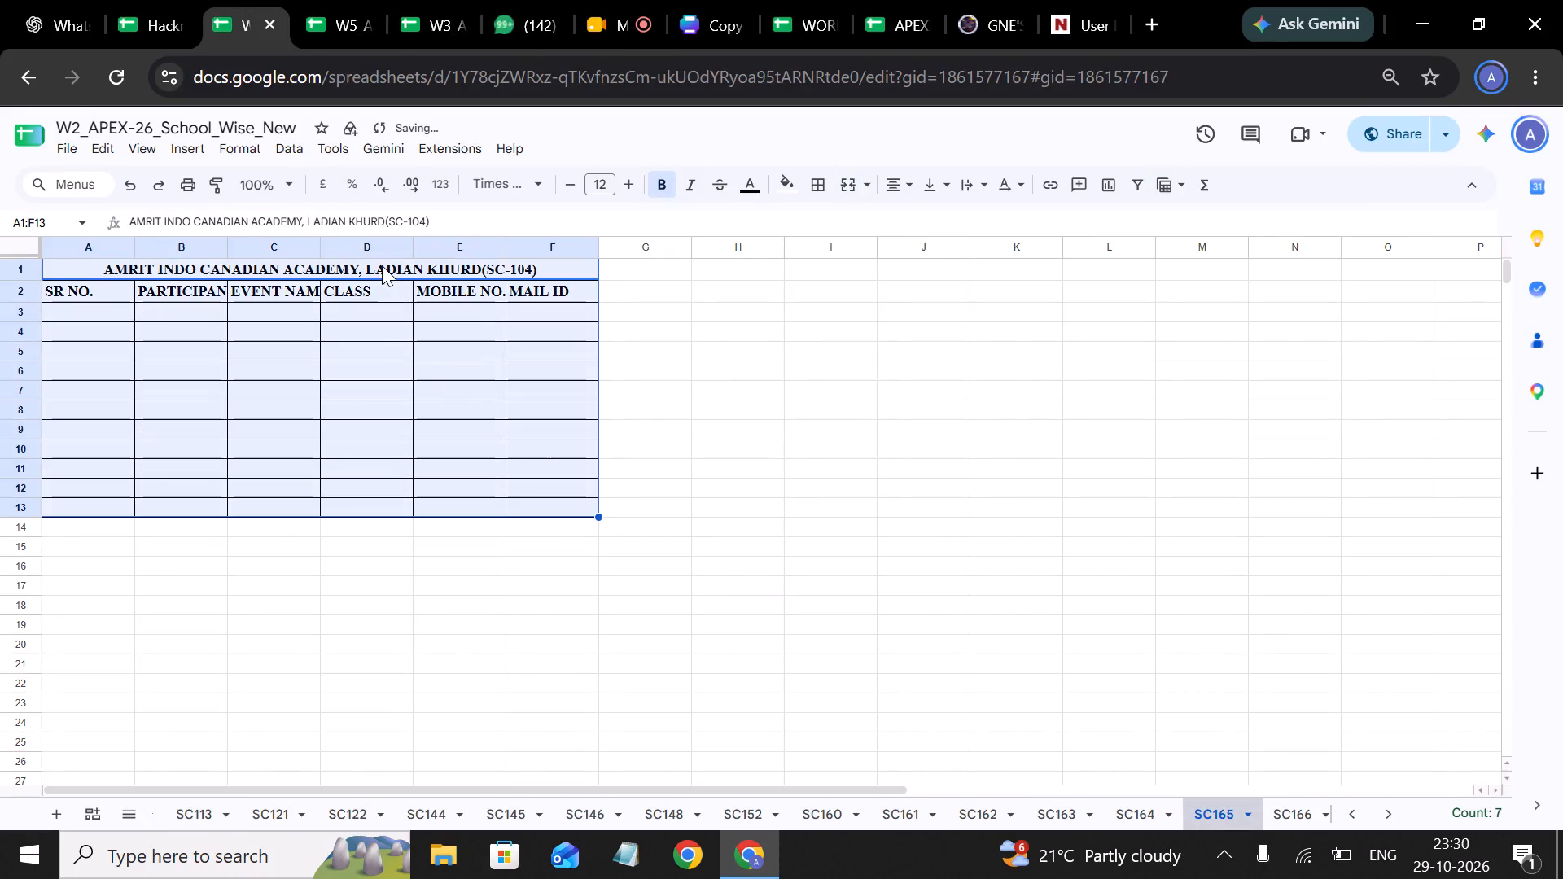
pyautogui.tripleClick(382, 265)
pyautogui.hotkey('ctrl', 'v')
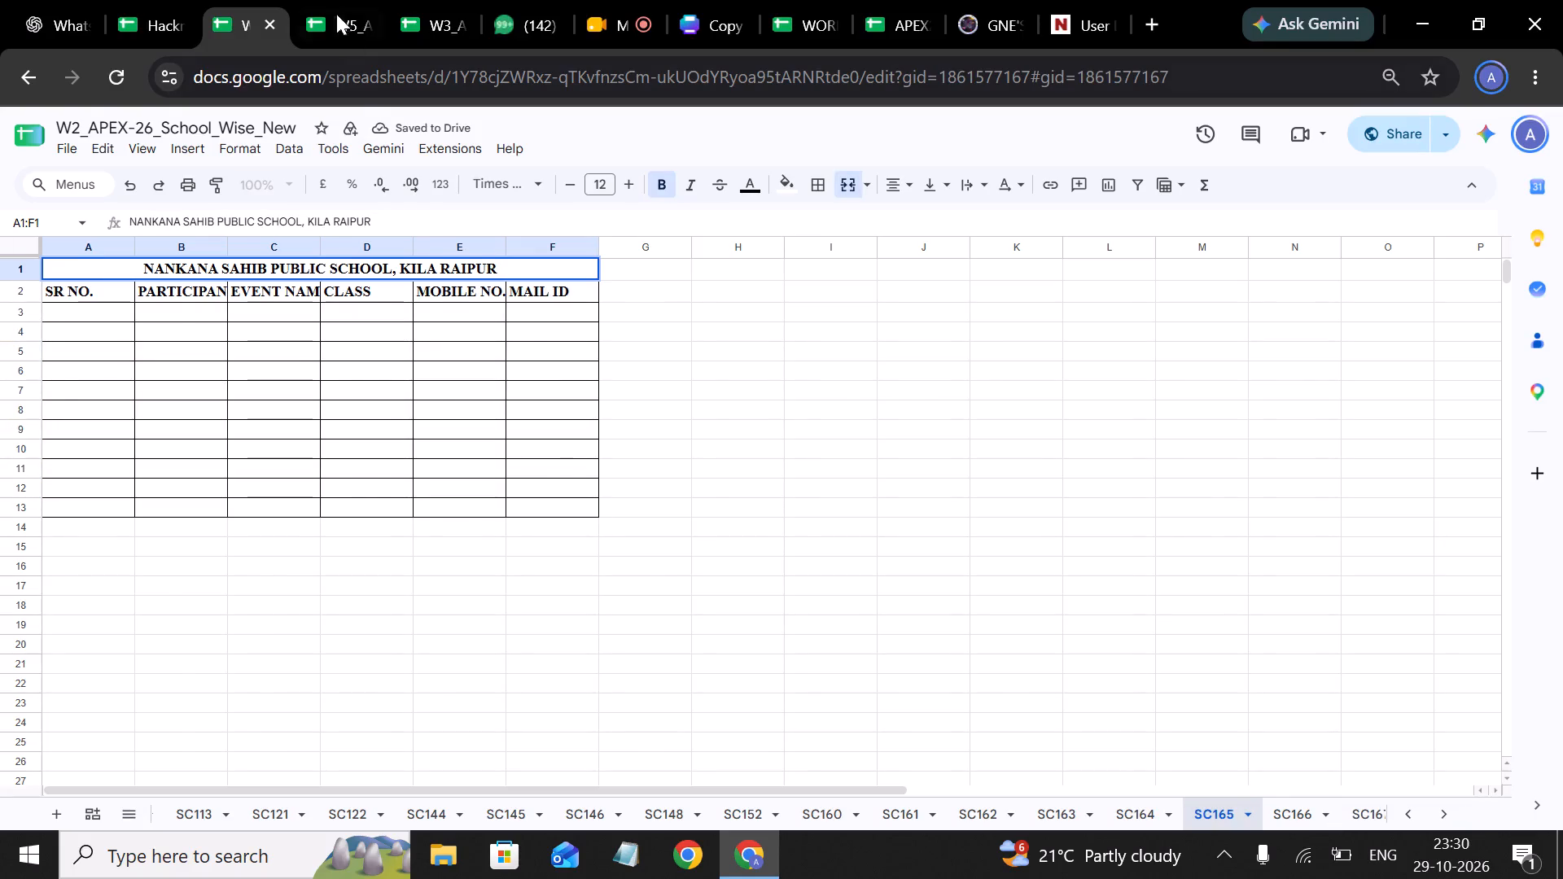
# Replace sheet SC166's title with "NANKANA SAHIB PUBLIC SCHOOL, KOT GANGU RAI", copied from the SC-165 row of W5_APEX-26_school_incharges.
pyautogui.click(334, 5)
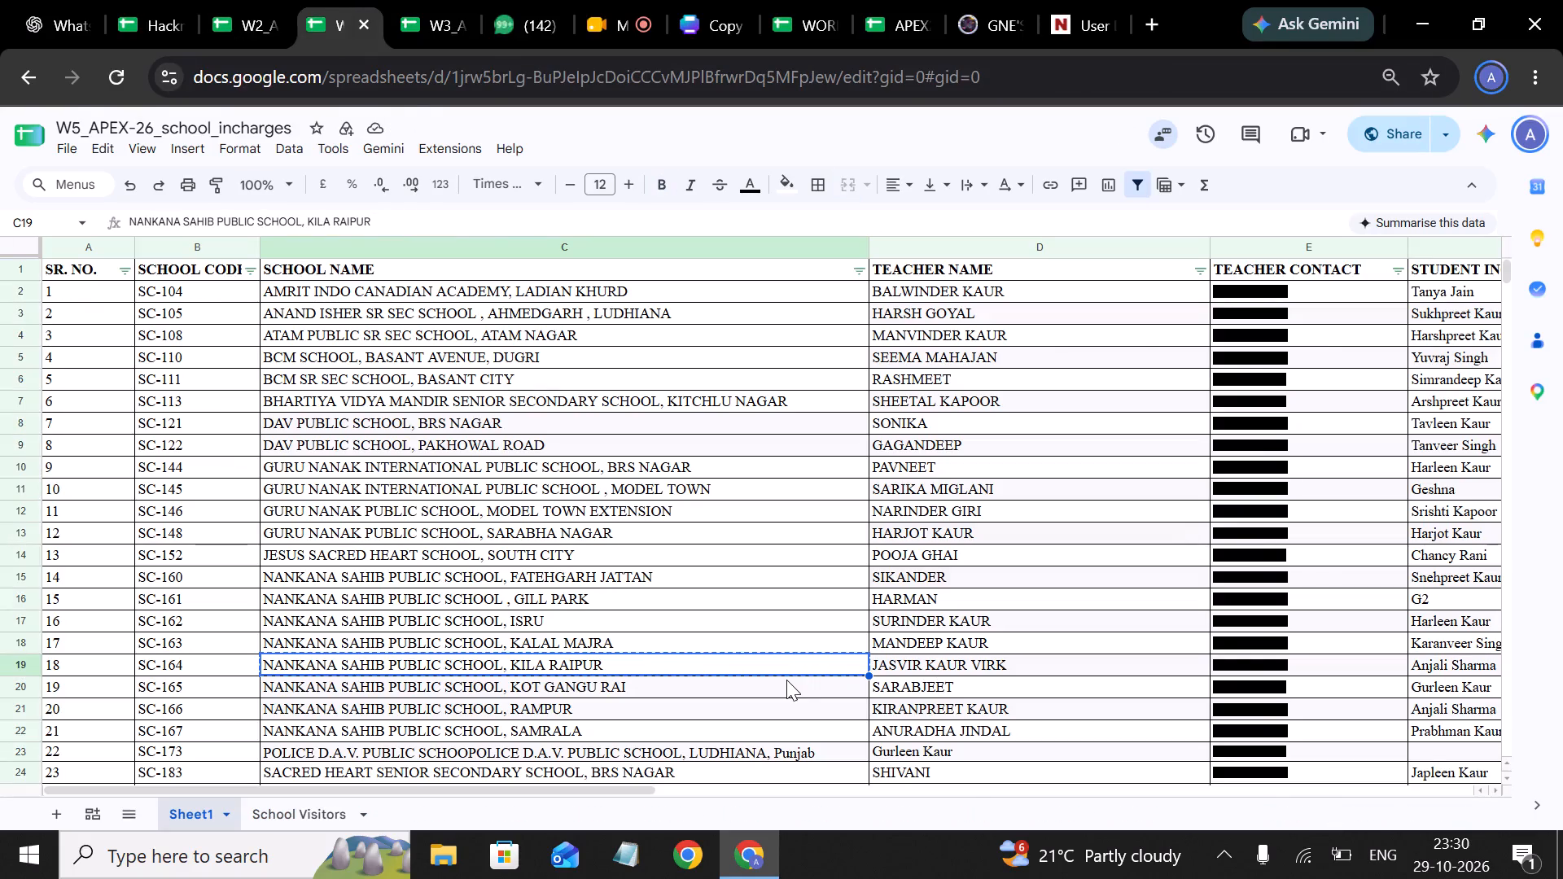
pyautogui.click(786, 680)
pyautogui.hotkey('ctrl', 'c')
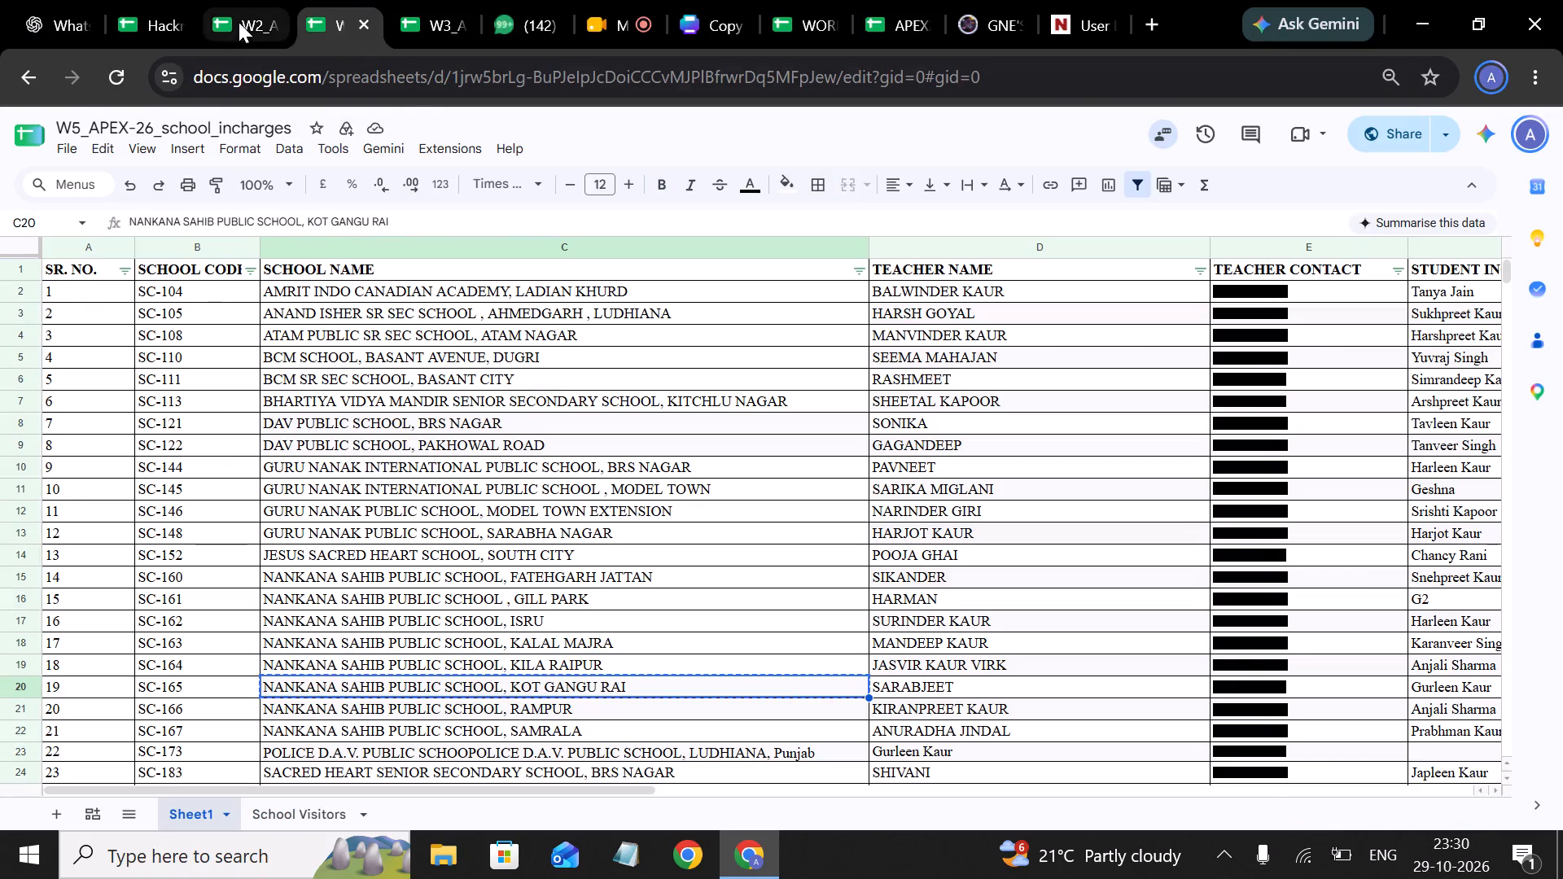
pyautogui.click(239, 22)
pyautogui.click(1281, 803)
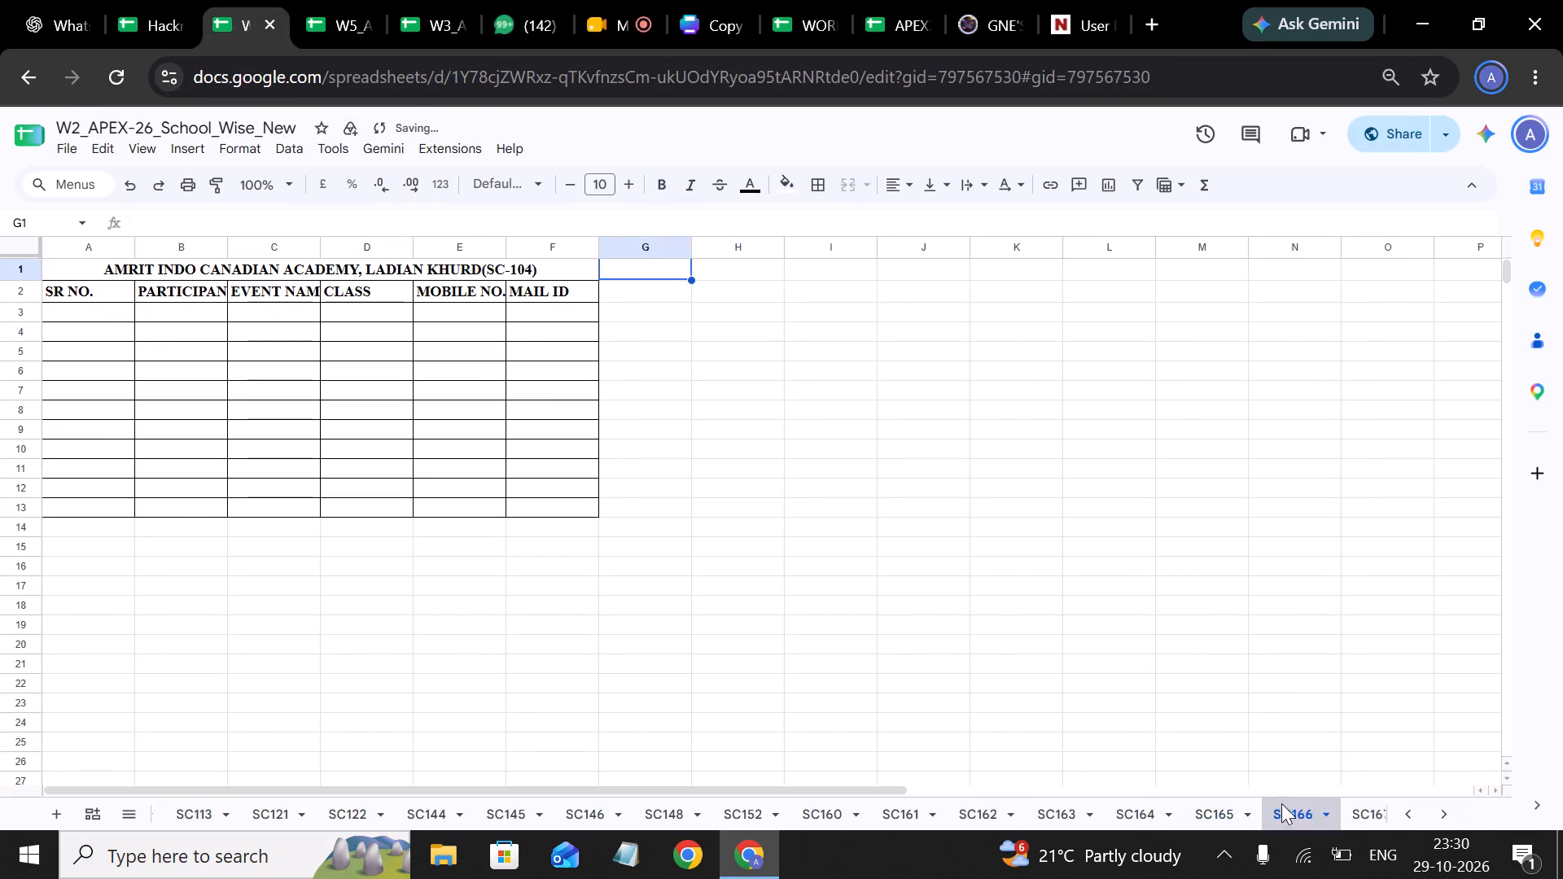
pyautogui.tripleClick(375, 262)
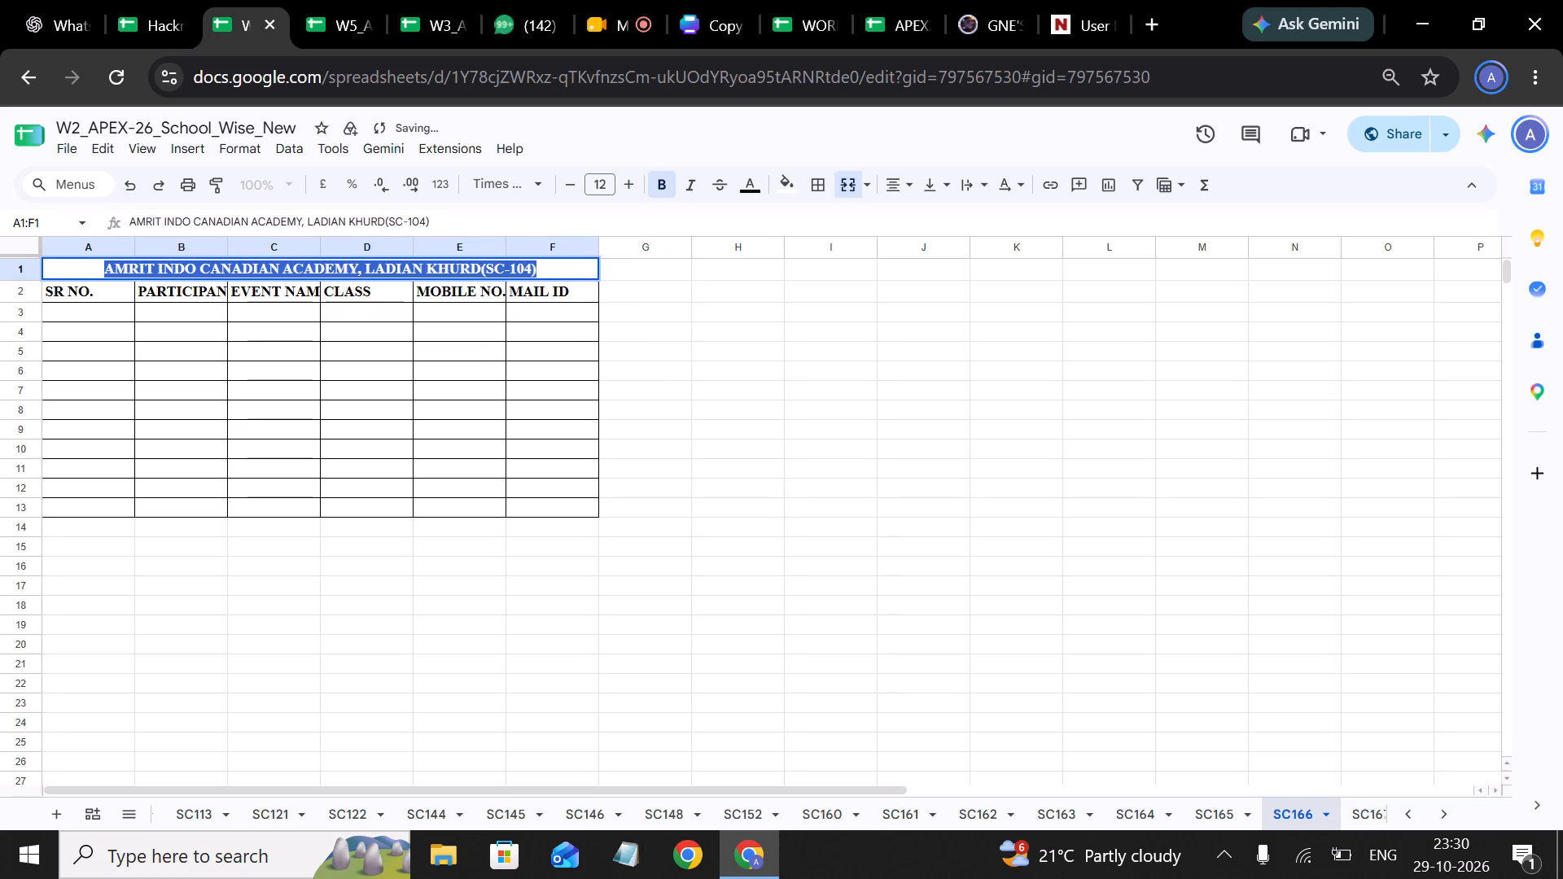
pyautogui.hotkey('ctrl', 'v')
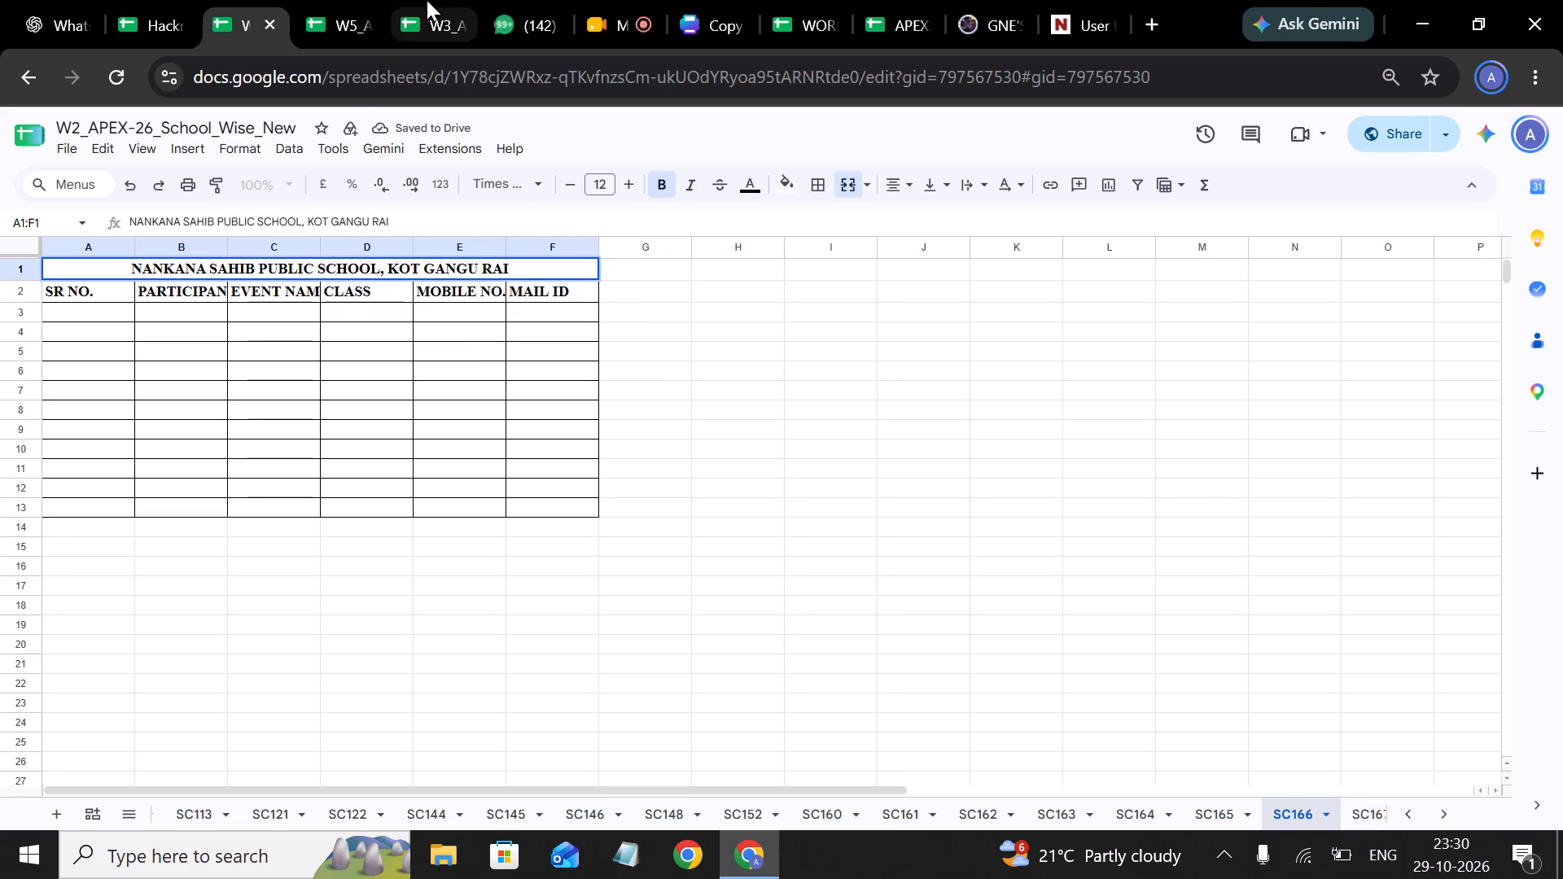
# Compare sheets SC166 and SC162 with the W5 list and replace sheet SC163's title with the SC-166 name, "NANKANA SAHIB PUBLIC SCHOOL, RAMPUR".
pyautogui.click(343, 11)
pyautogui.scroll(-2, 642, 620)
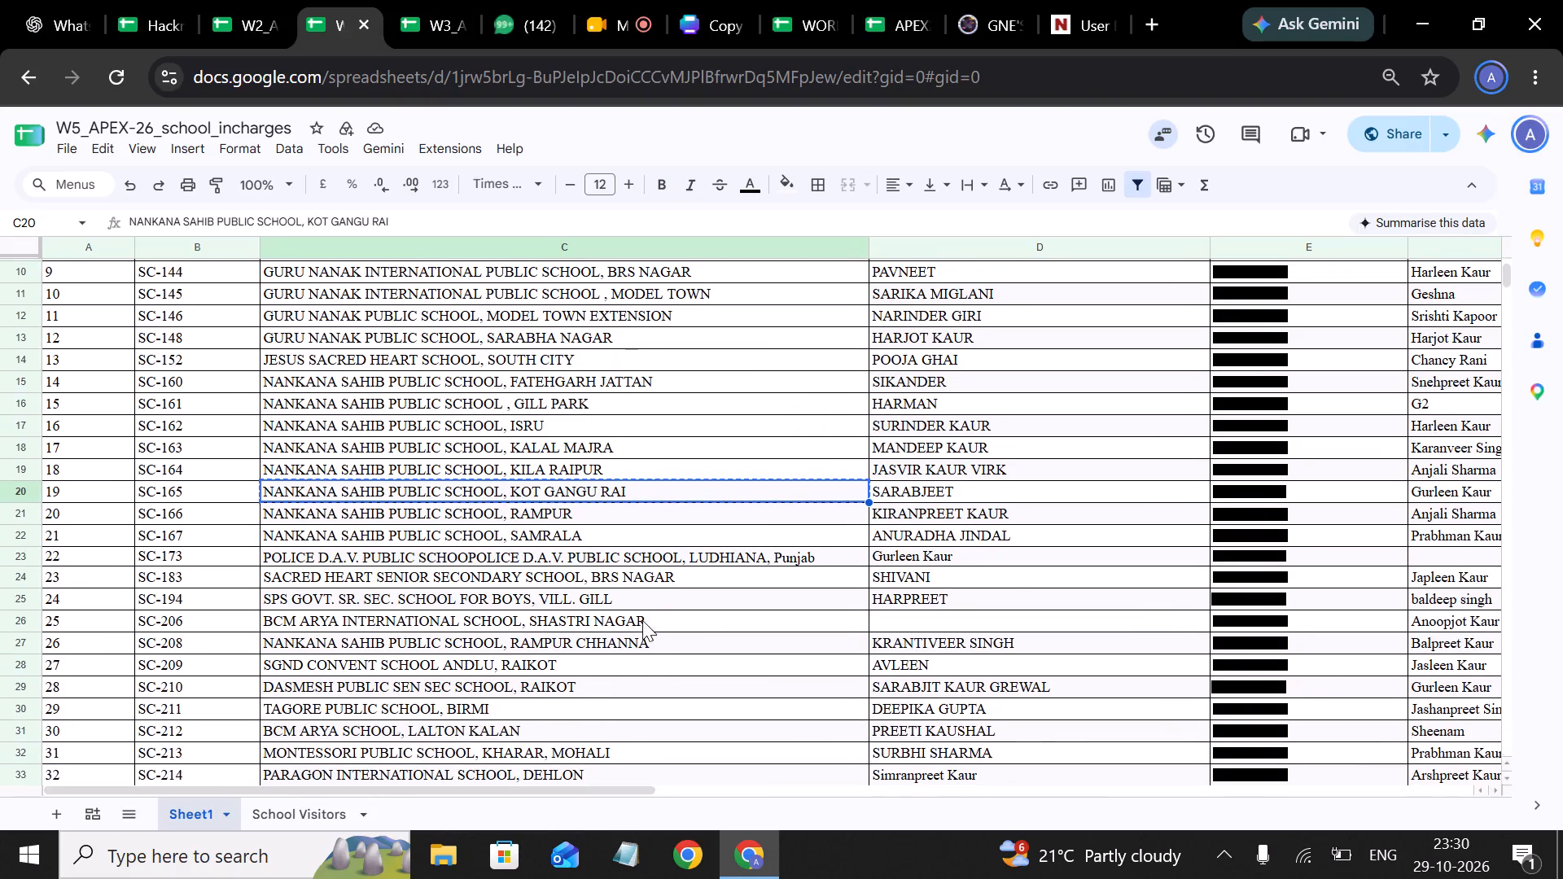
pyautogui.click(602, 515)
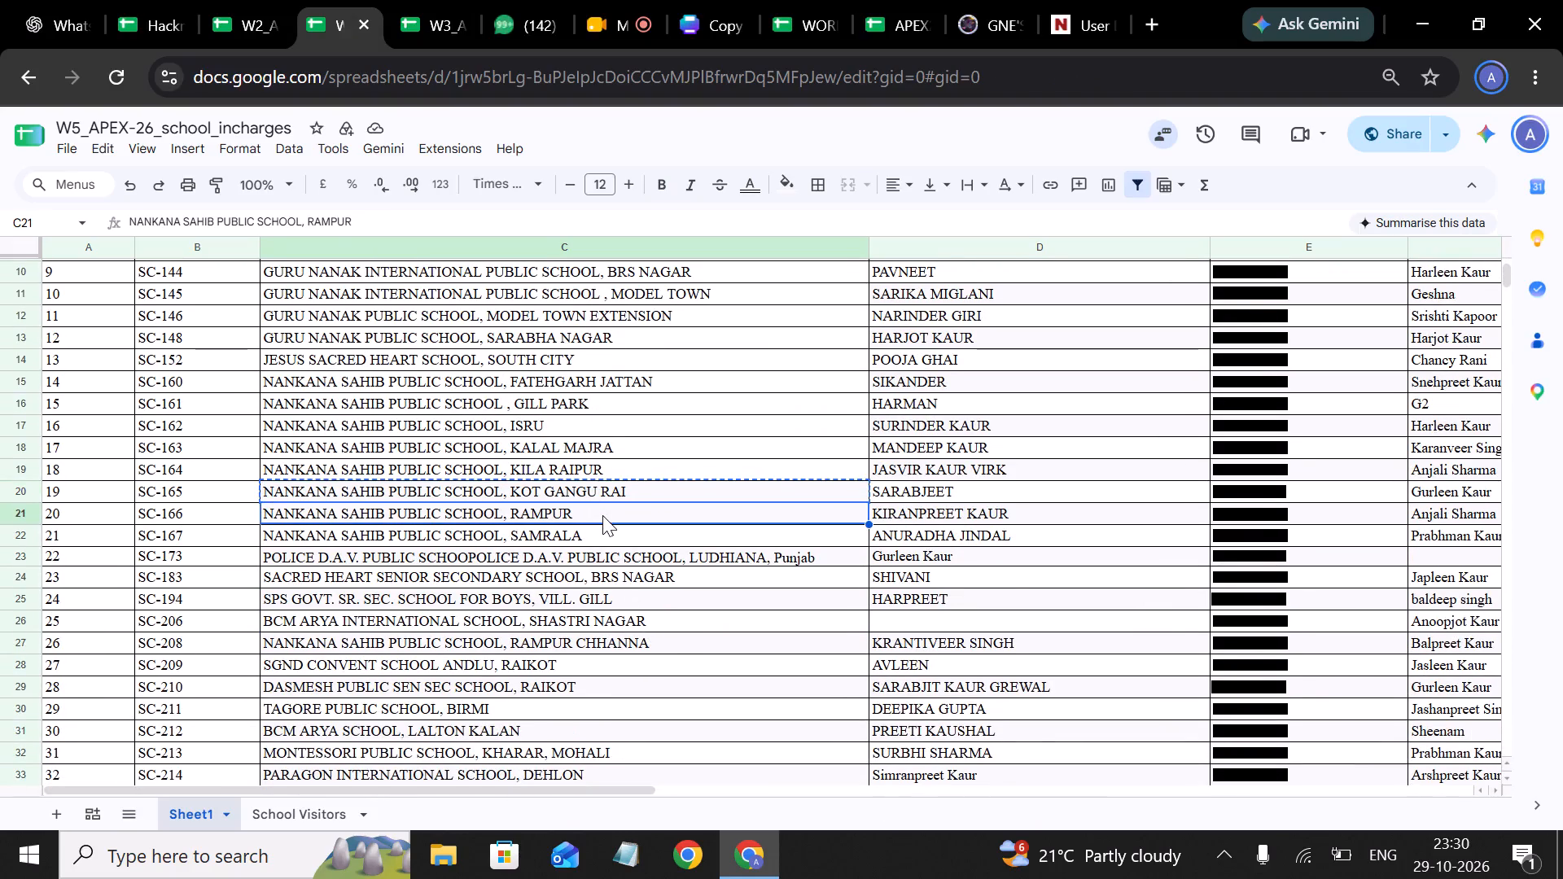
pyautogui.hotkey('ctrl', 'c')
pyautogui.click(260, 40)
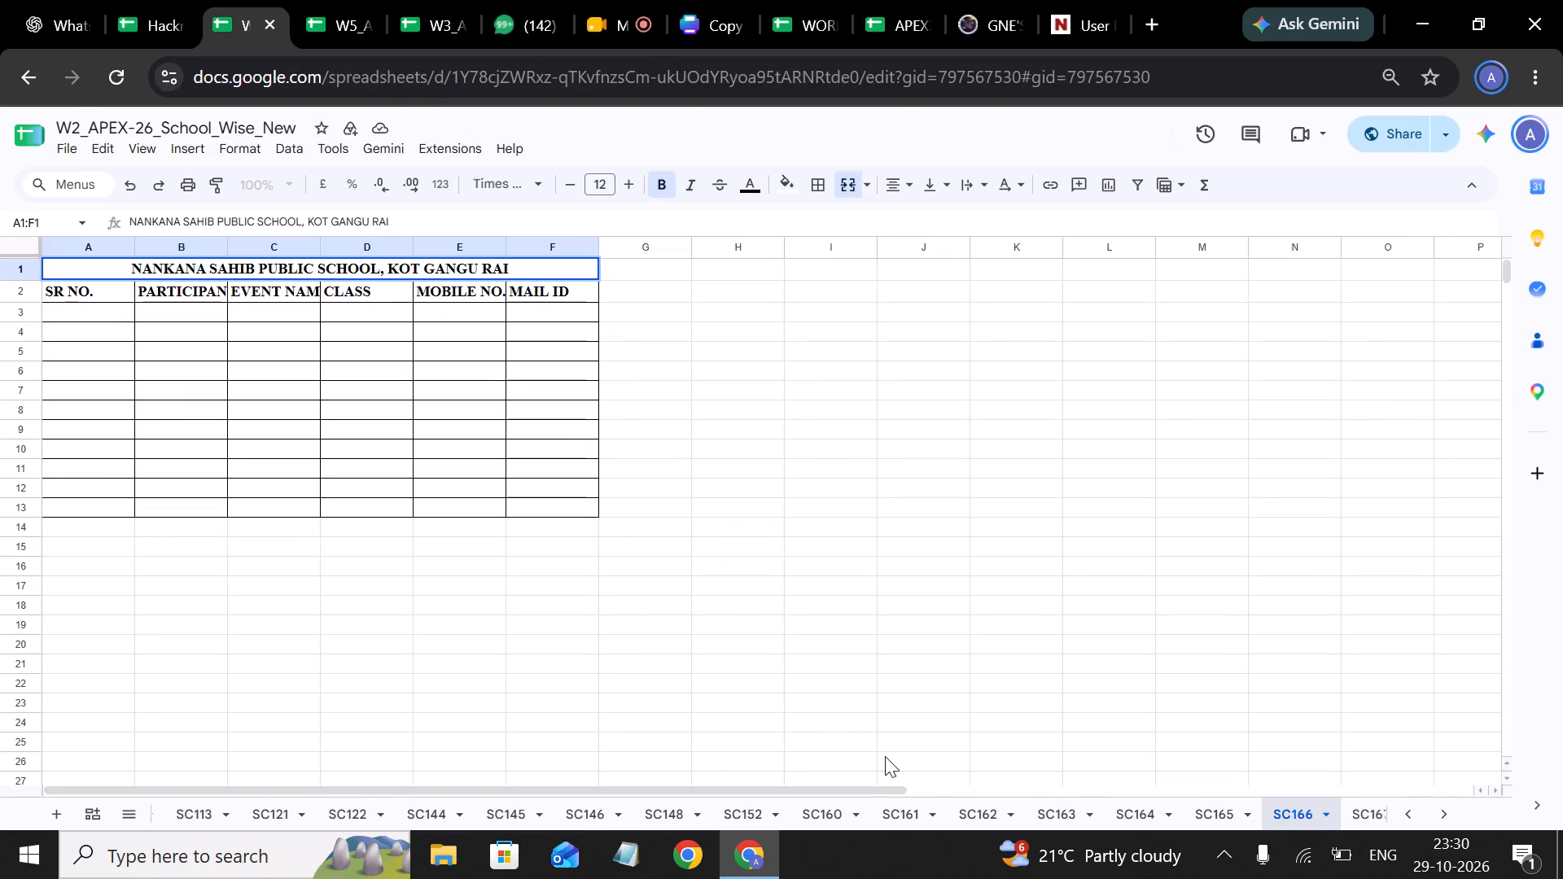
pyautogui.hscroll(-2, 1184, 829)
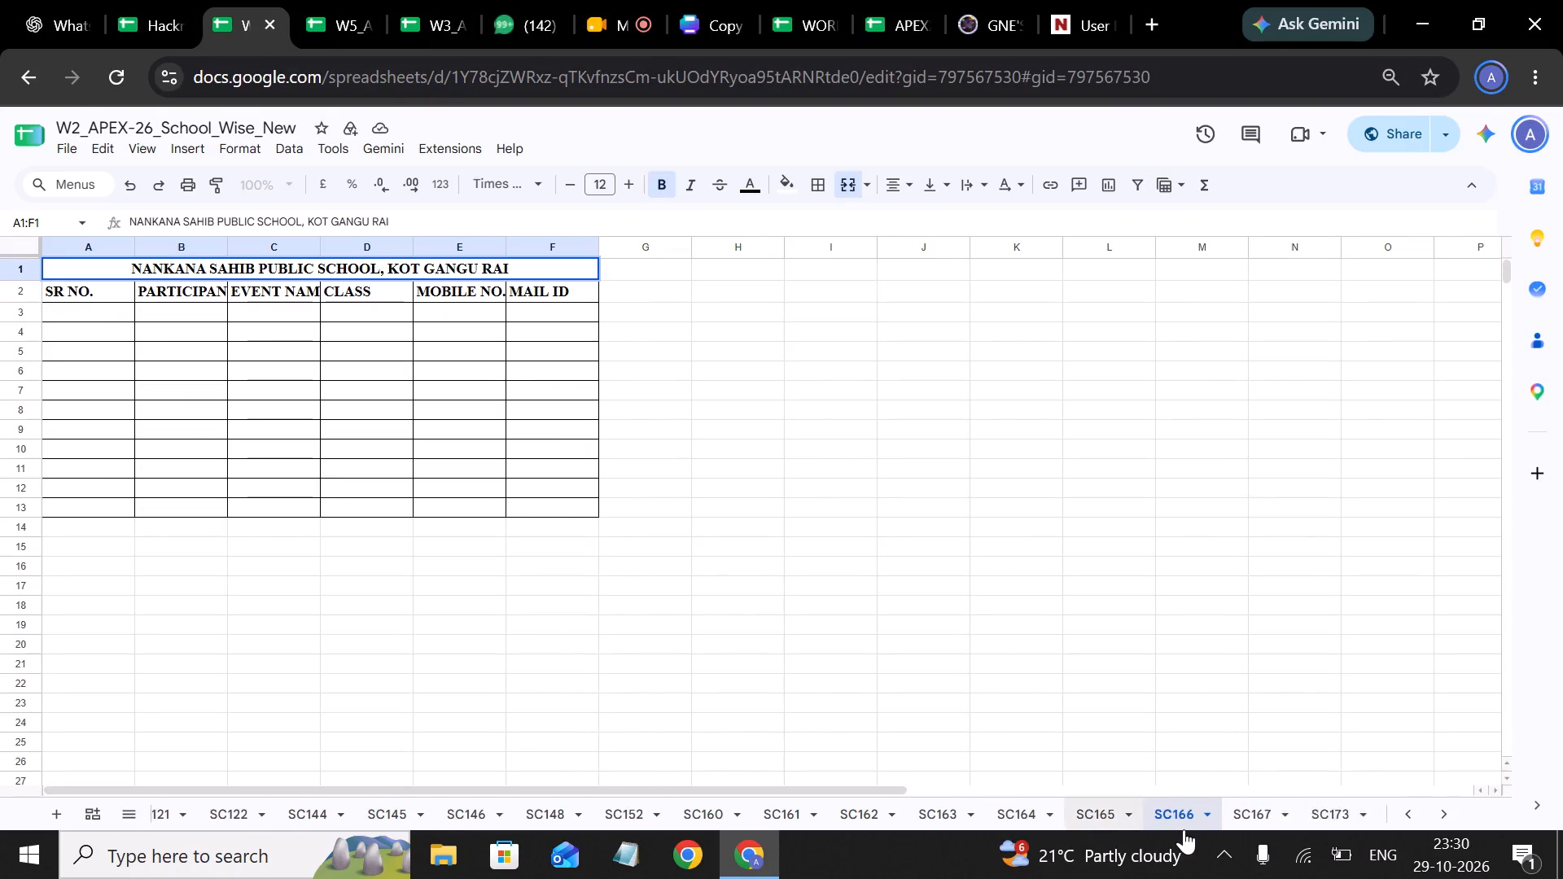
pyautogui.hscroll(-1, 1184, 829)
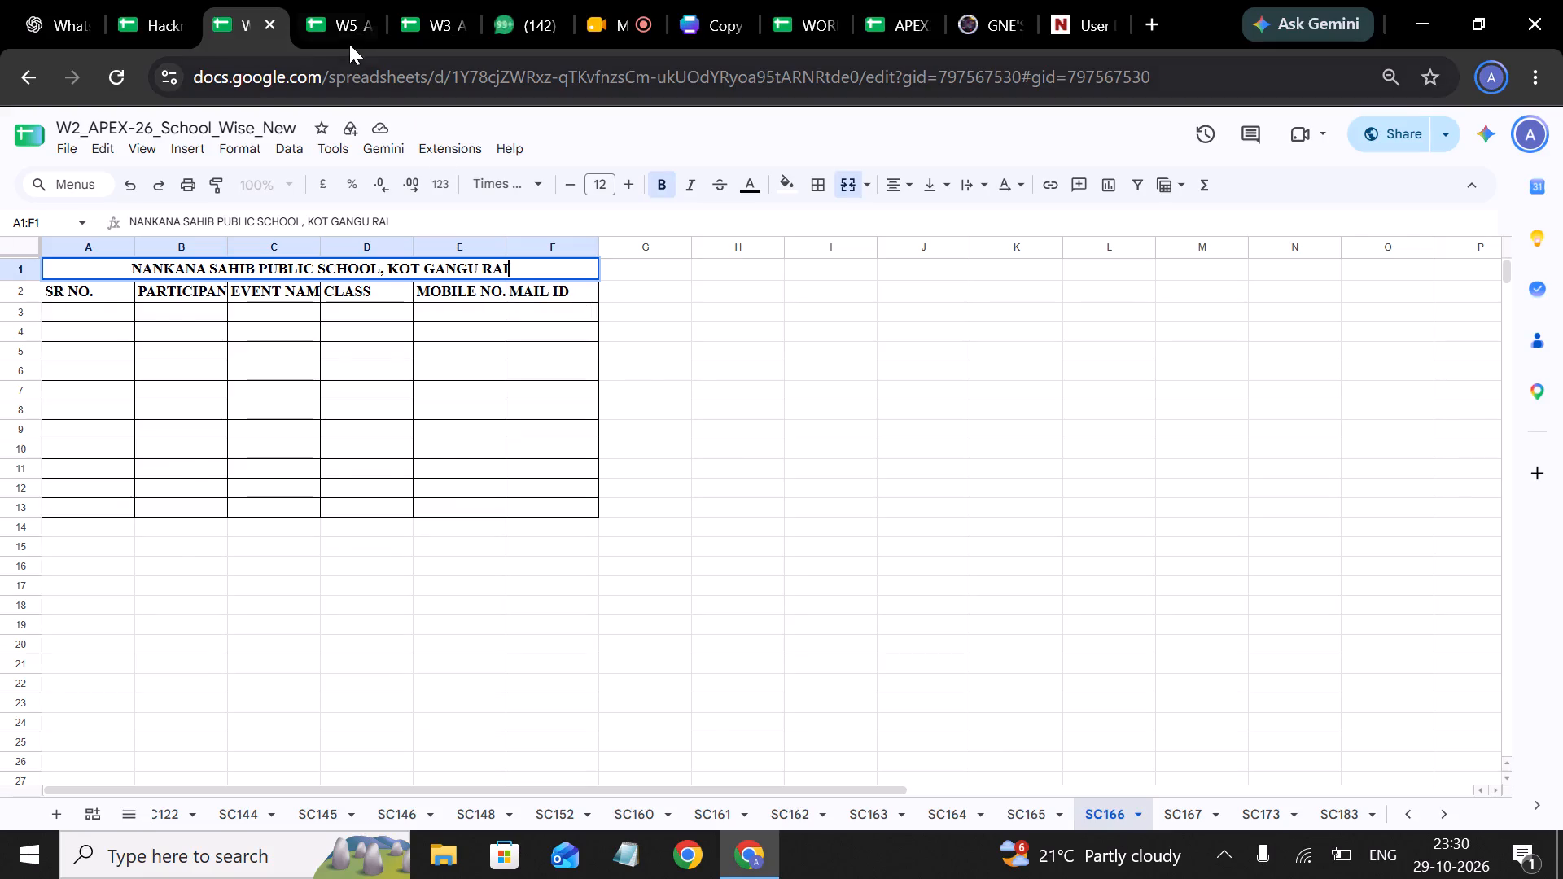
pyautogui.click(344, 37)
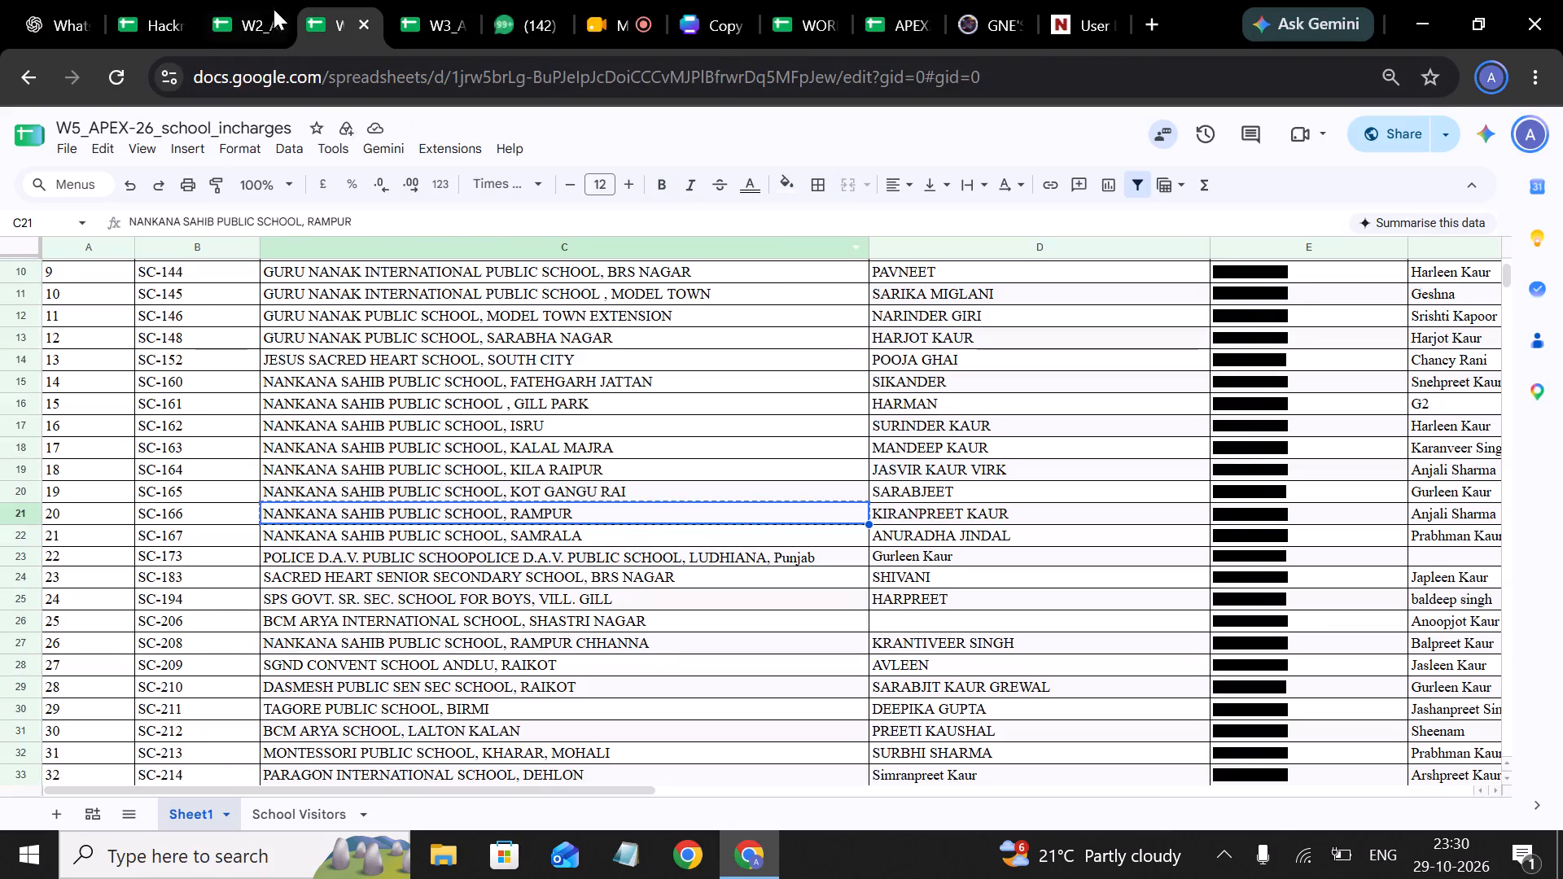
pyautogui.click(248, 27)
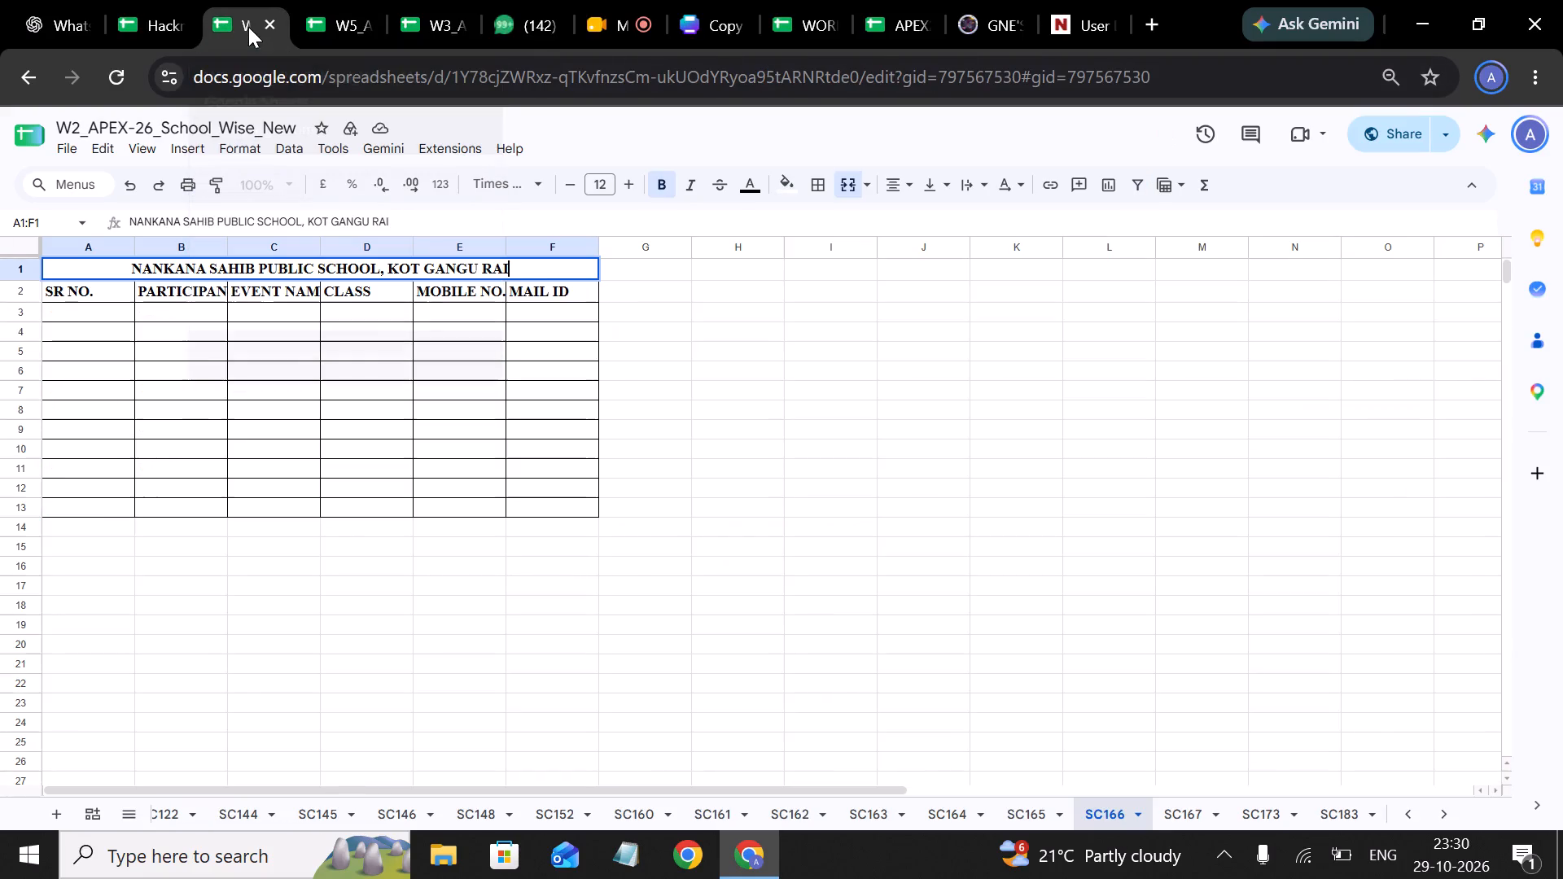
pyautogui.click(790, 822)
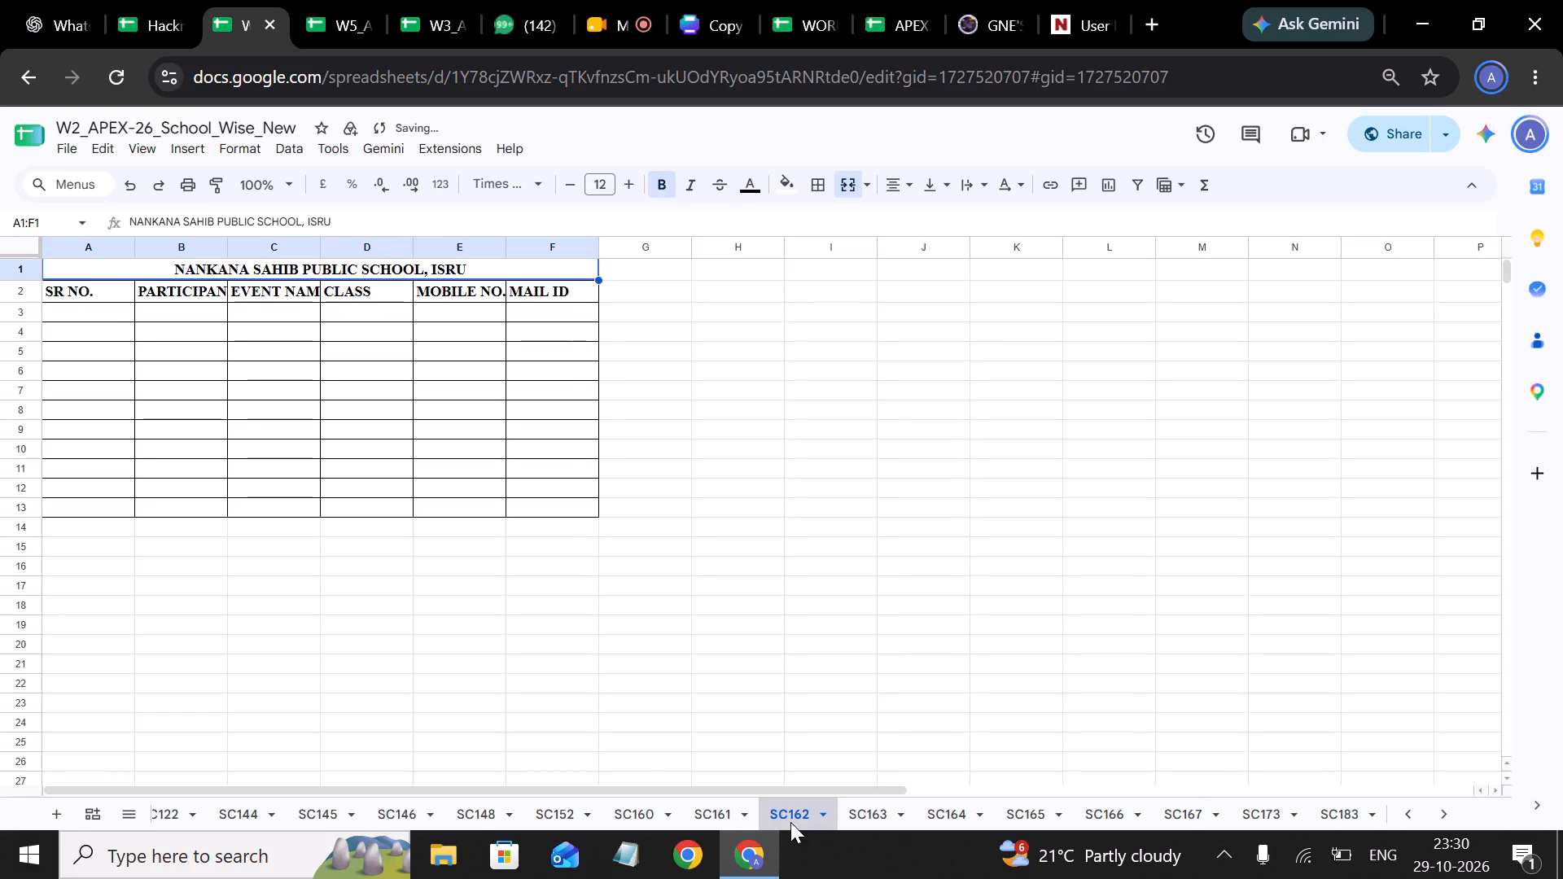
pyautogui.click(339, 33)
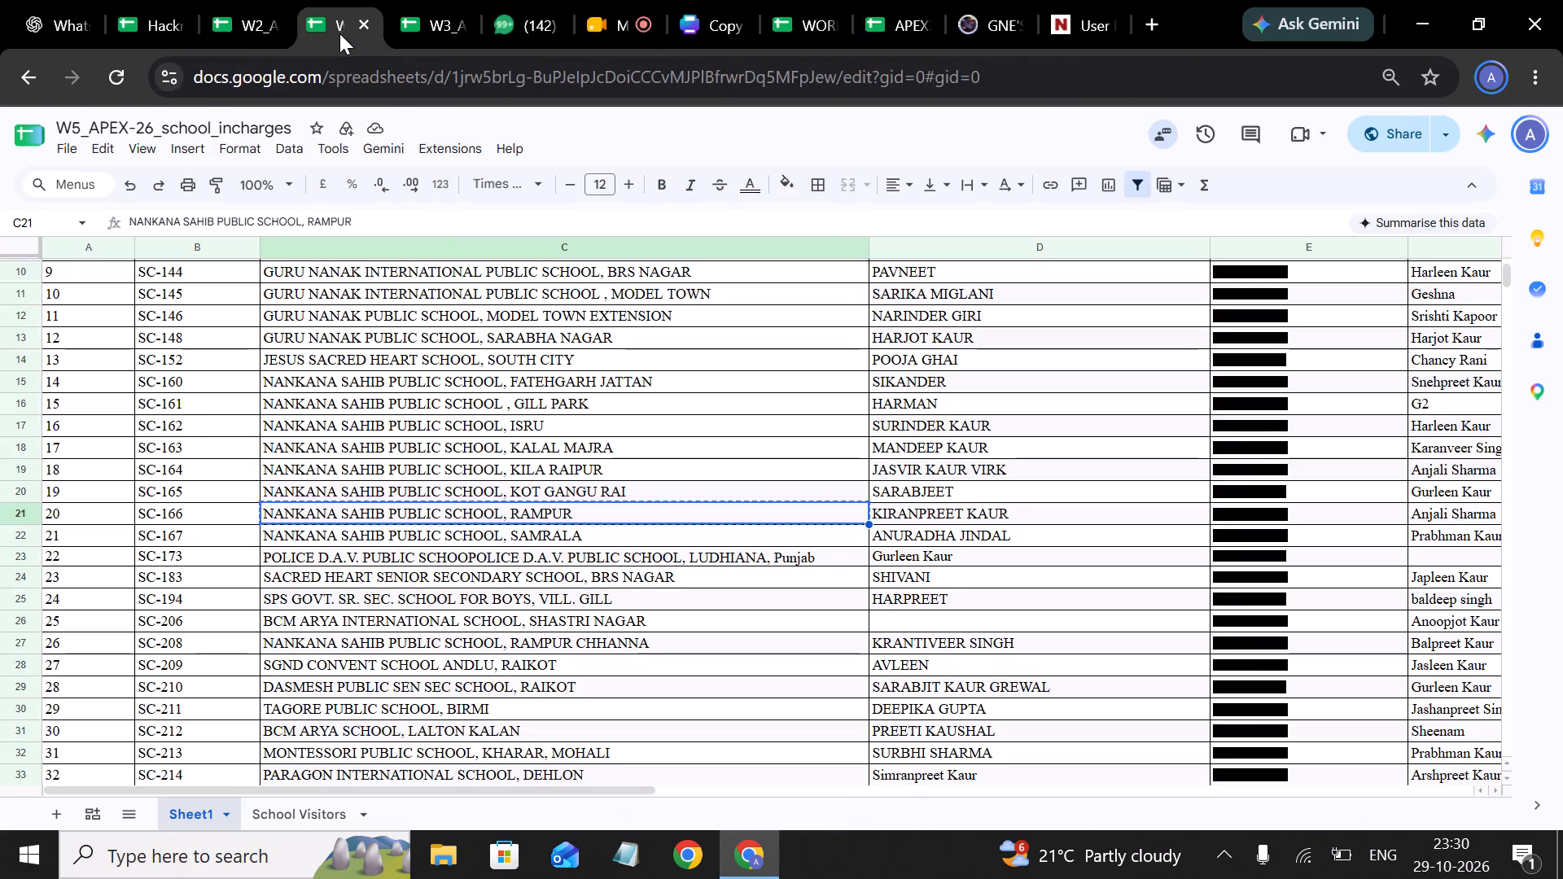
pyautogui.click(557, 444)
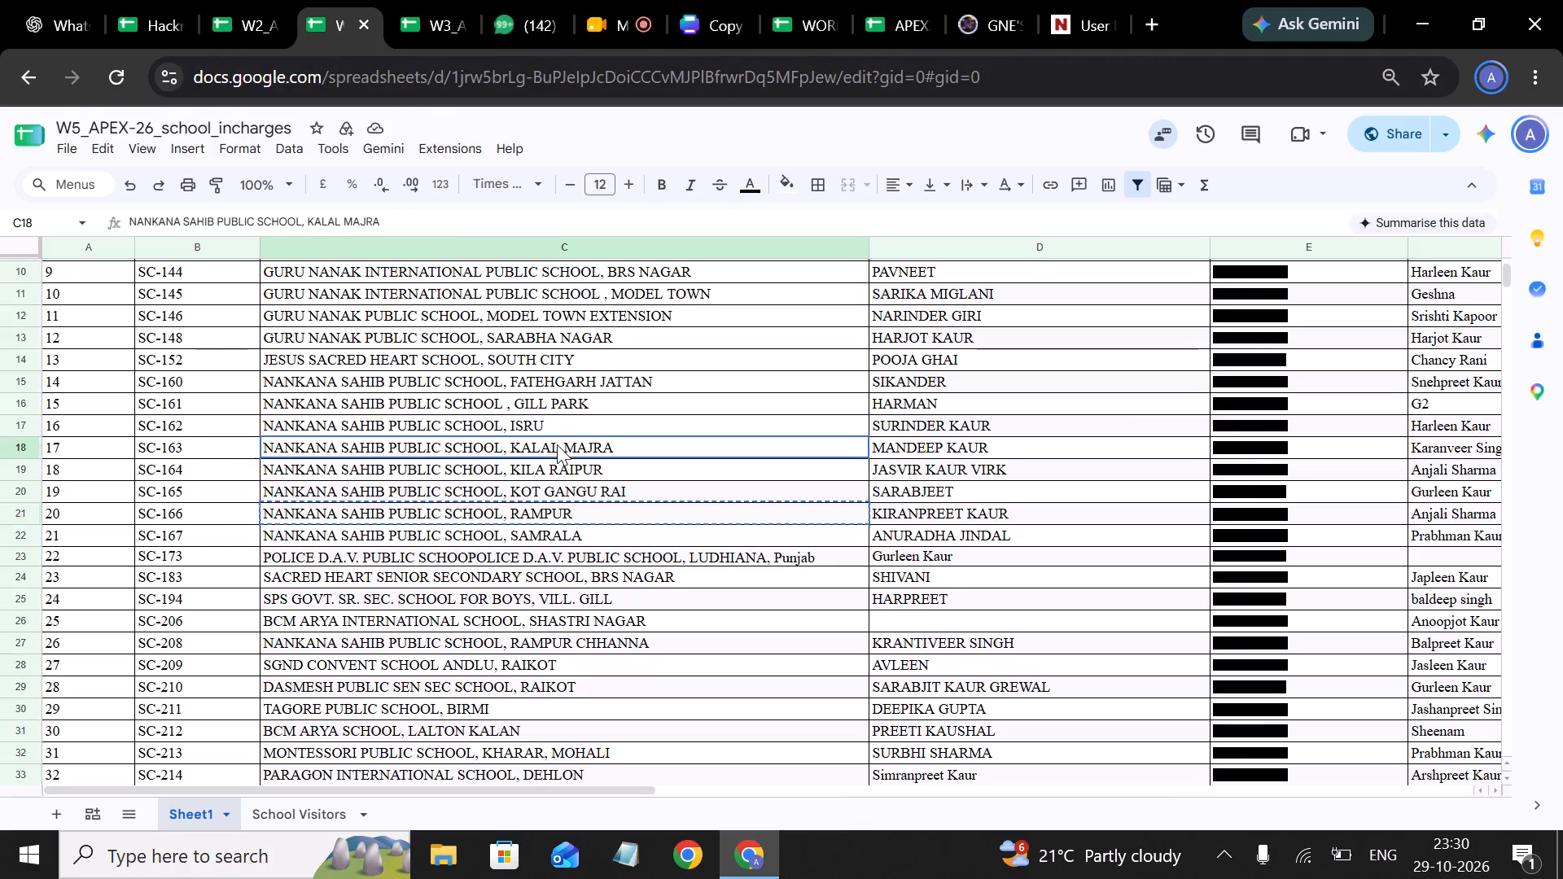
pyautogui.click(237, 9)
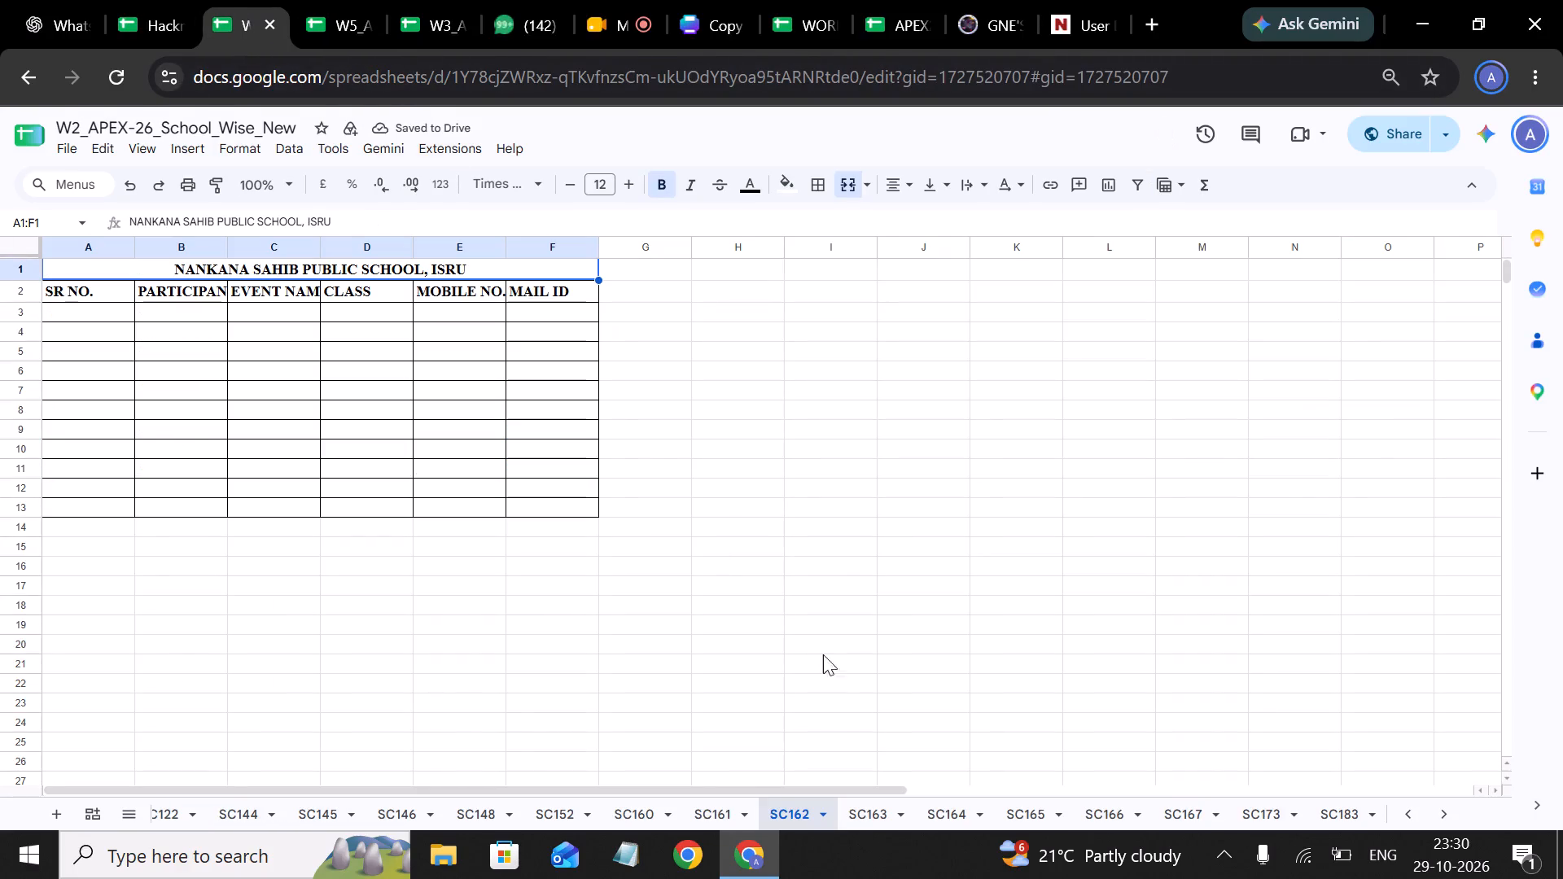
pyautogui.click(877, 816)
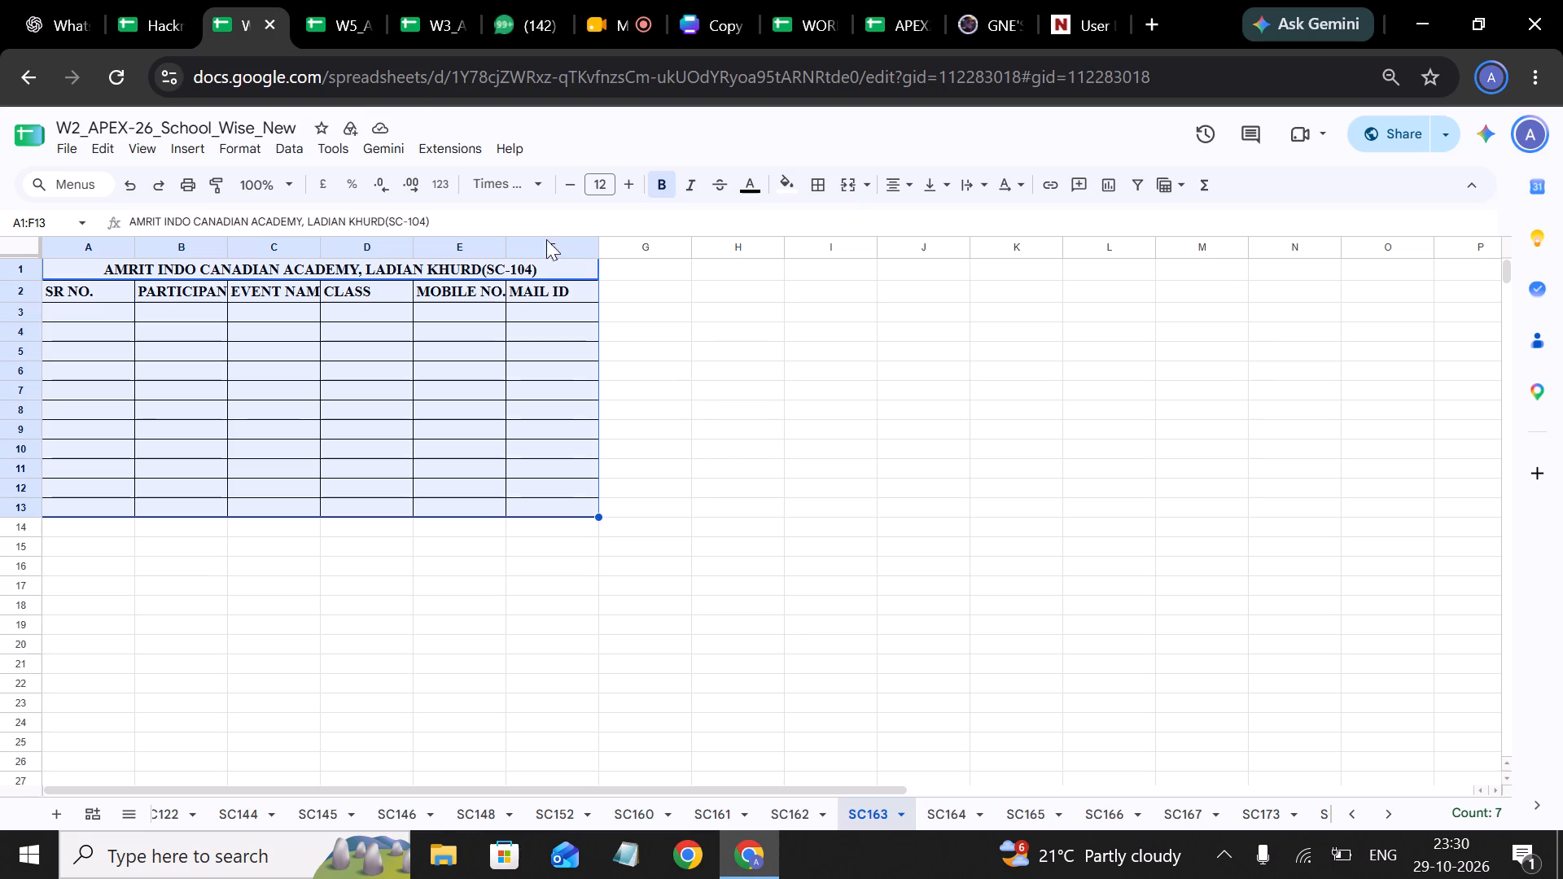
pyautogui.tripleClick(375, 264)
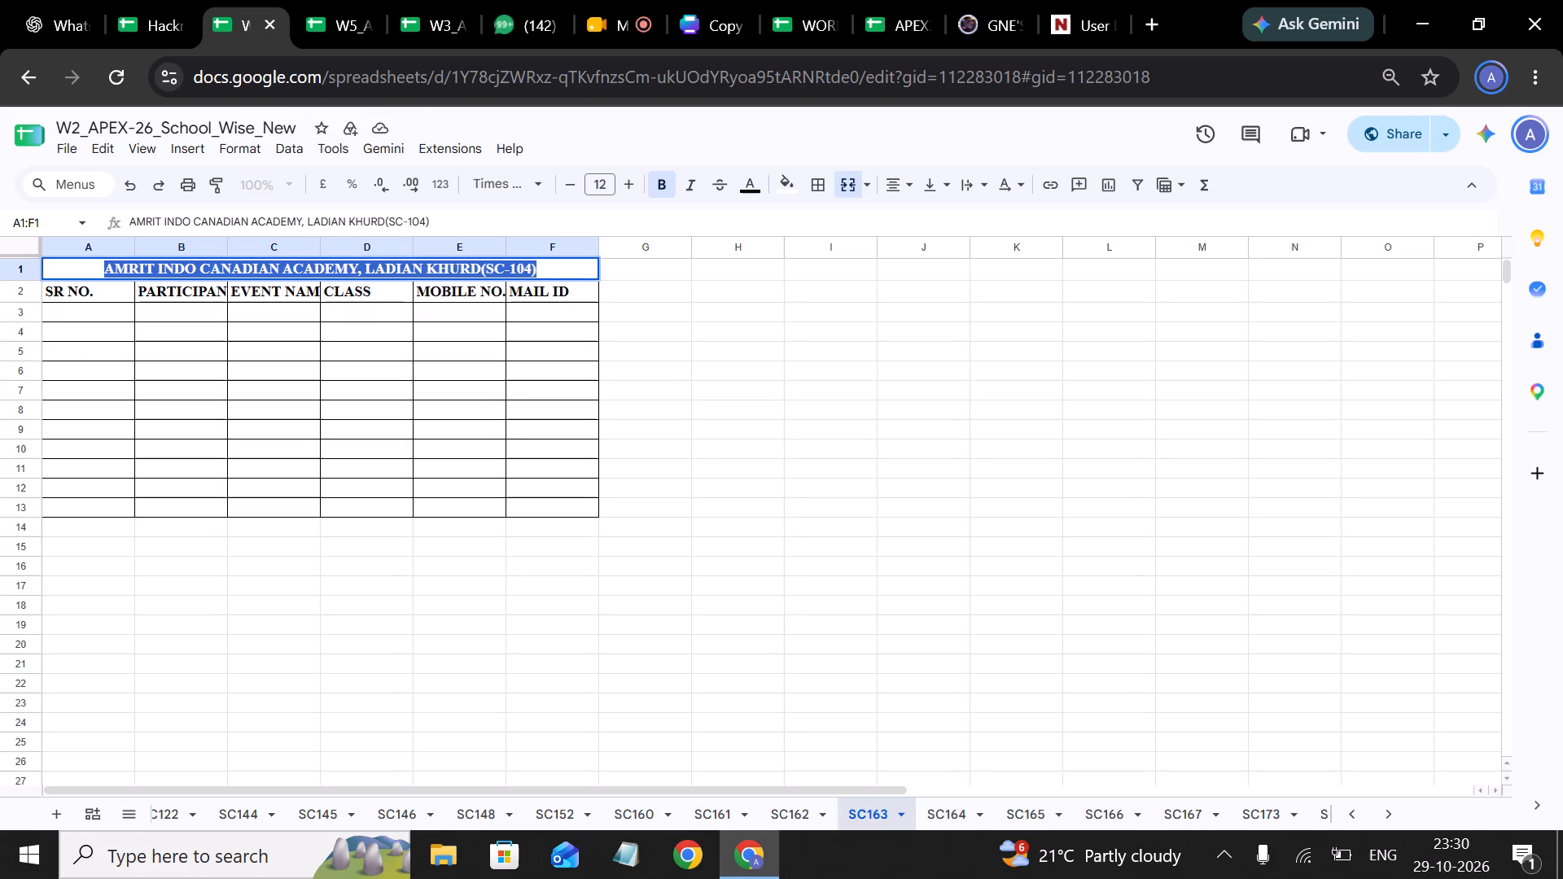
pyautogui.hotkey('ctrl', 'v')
# Replace sheet SC163's title with "NANKANA SAHIB PUBLIC SCHOOL, KALAL MAJRA", copied from the SC-163 row of W5_APEX-26_school_incharges.
pyautogui.click(324, 12)
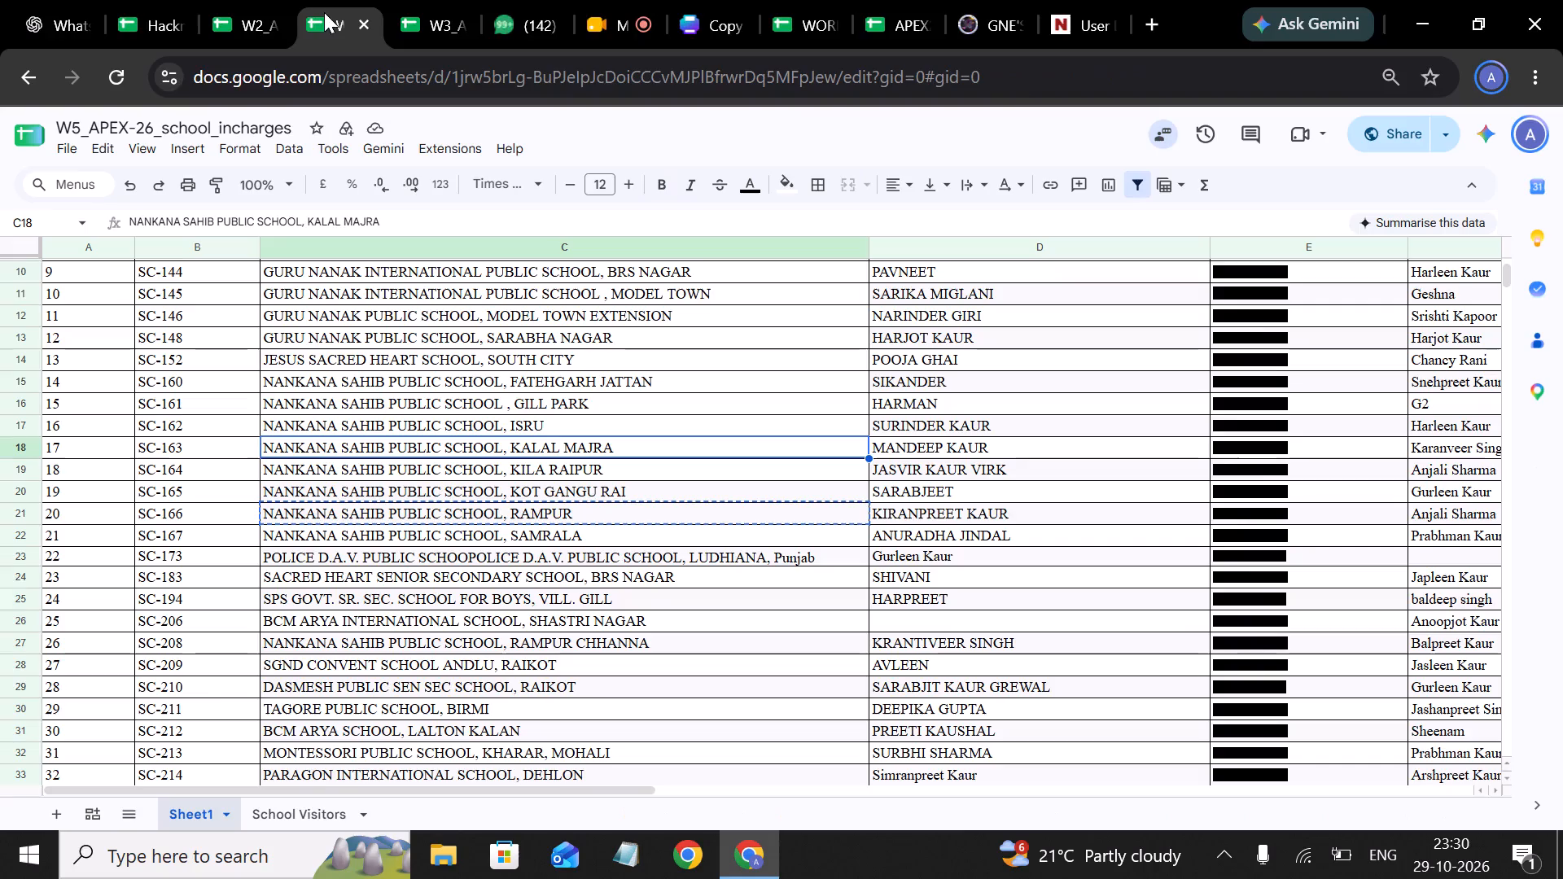
pyautogui.click(547, 453)
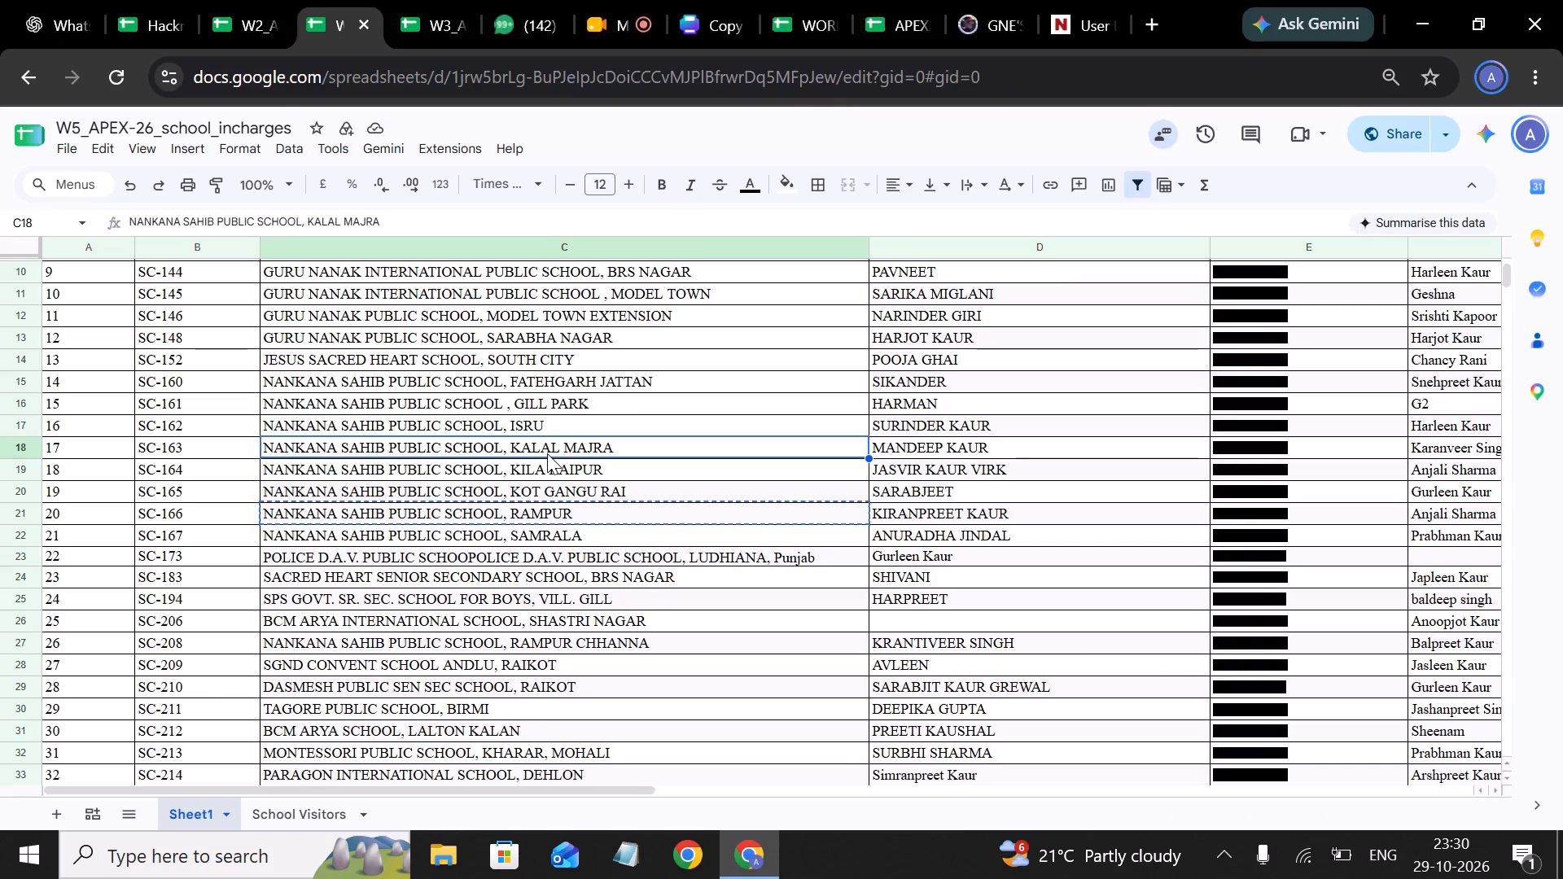
pyautogui.hotkey('ctrl', 'c')
pyautogui.click(233, 35)
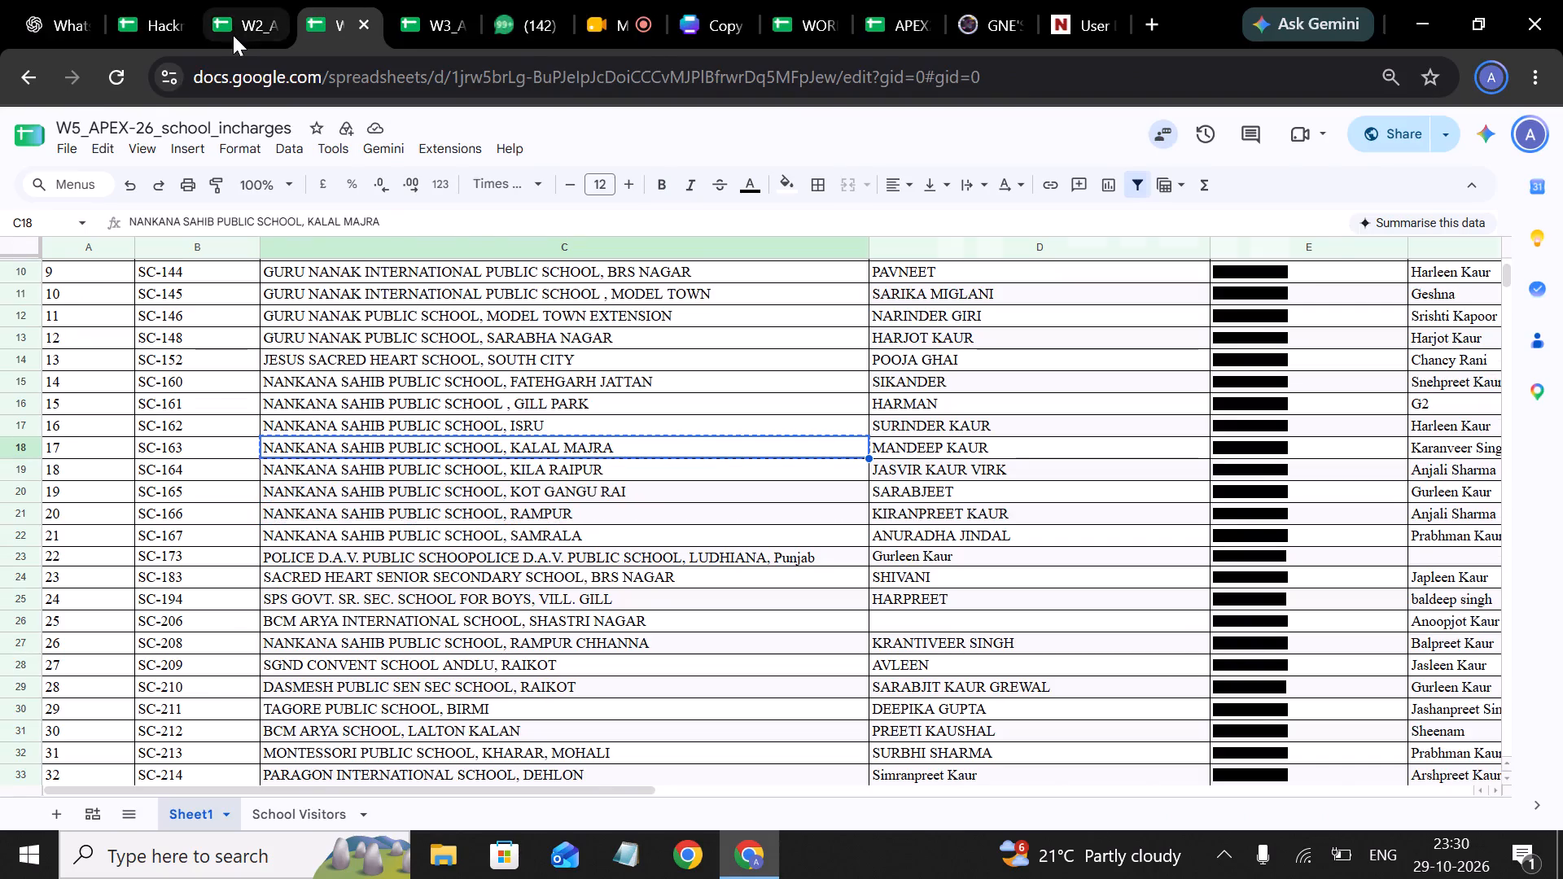
pyautogui.doubleClick(392, 269)
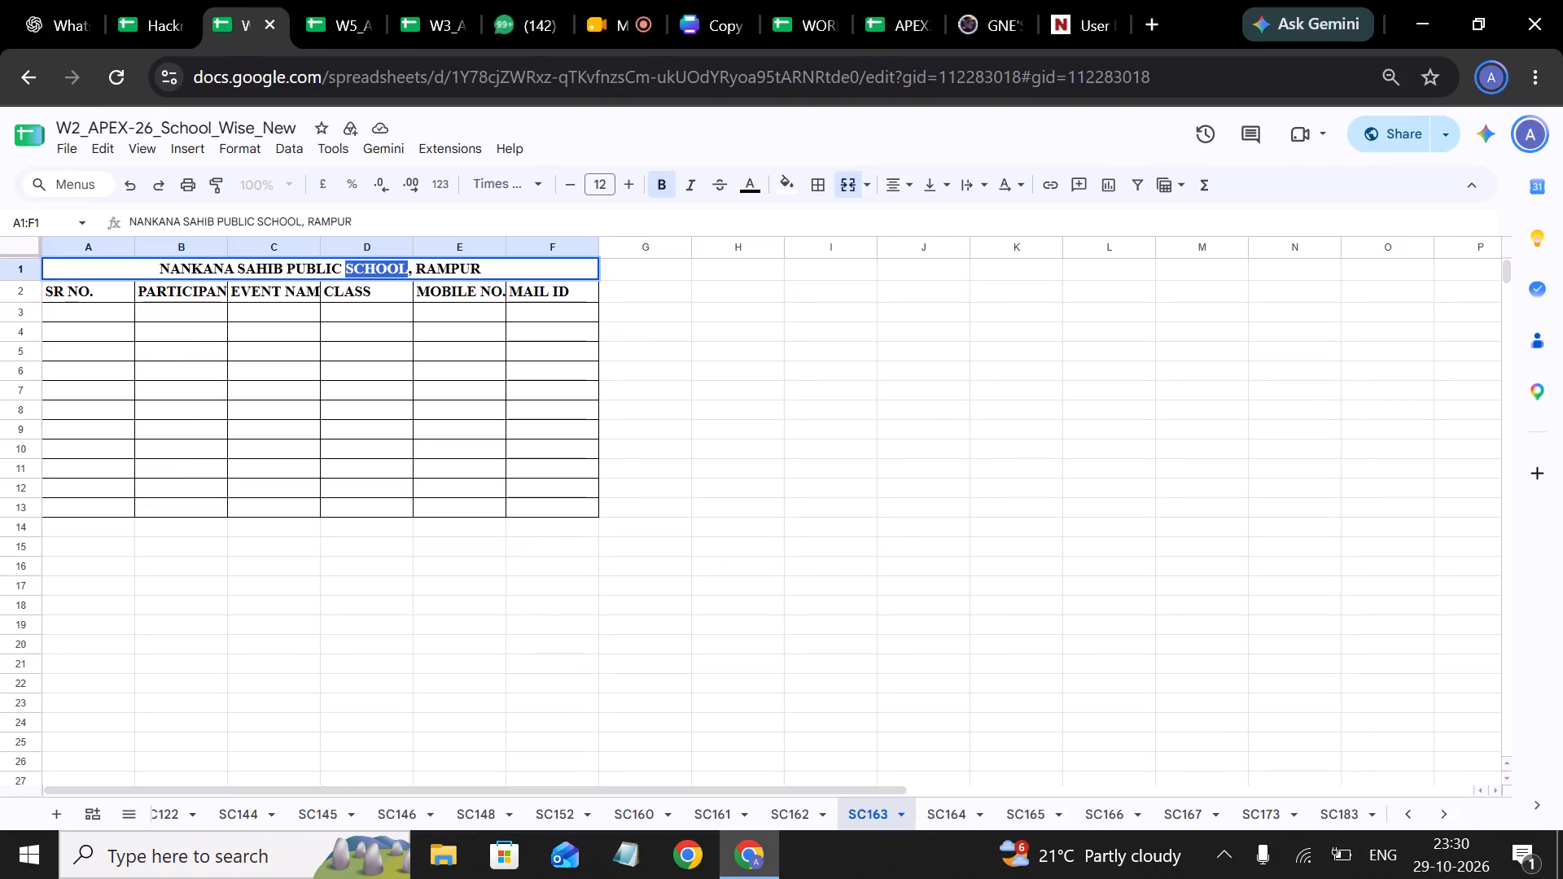
pyautogui.hotkey('ctrl', 'a')
pyautogui.hotkey('ctrl', 'v')
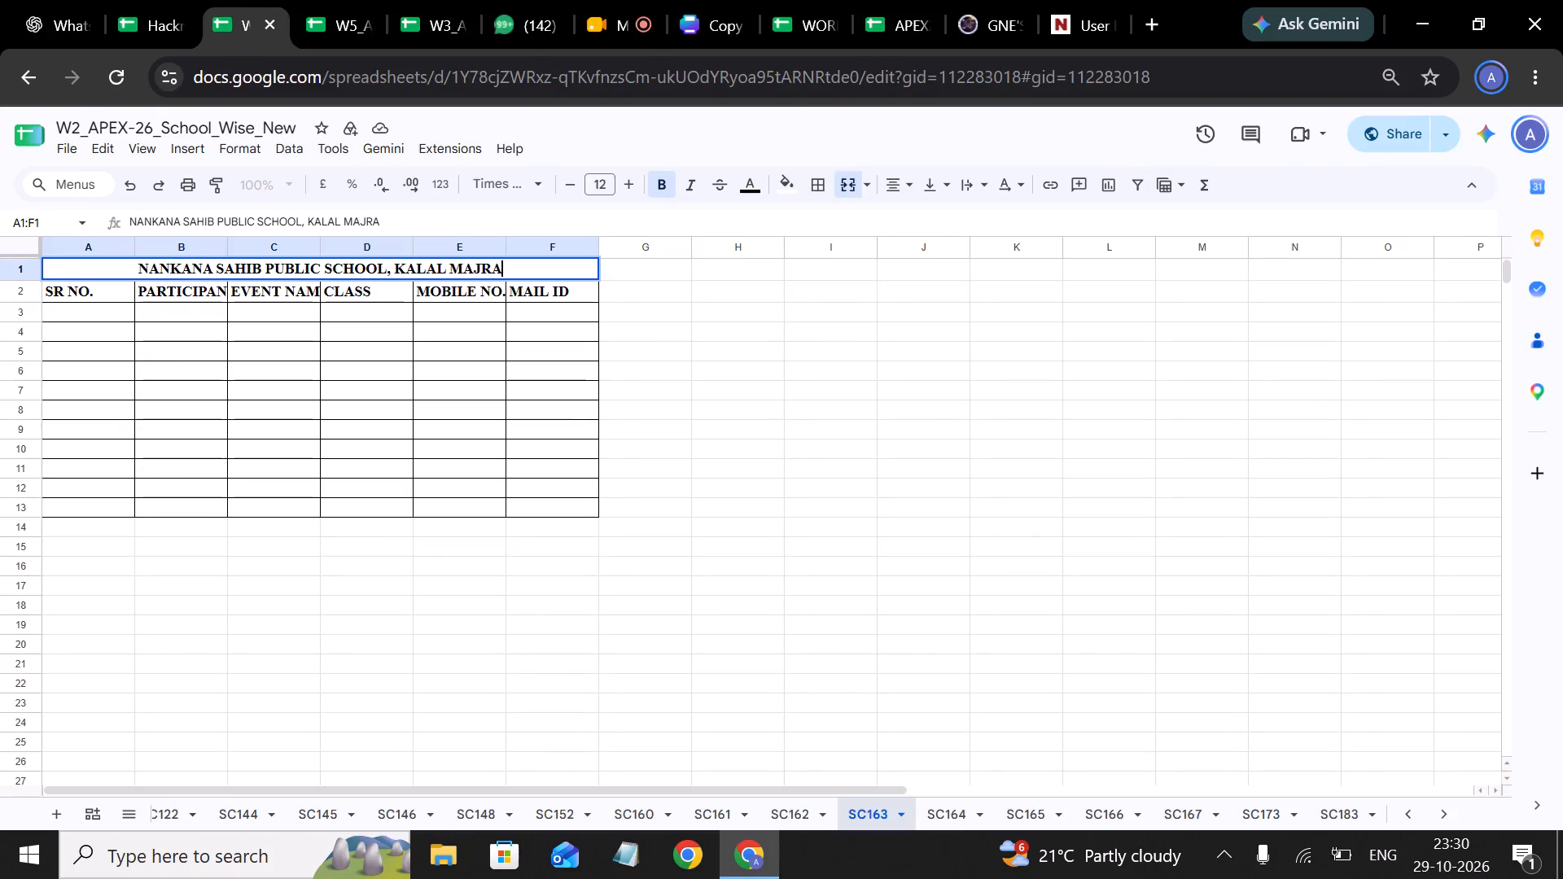
# Replace sheet SC164's title with "NANKANA SAHIB PUBLIC SCHOOL, KILA RAIPUR", copied from the SC-164 row of W5_APEX-26_school_incharges.
pyautogui.click(938, 805)
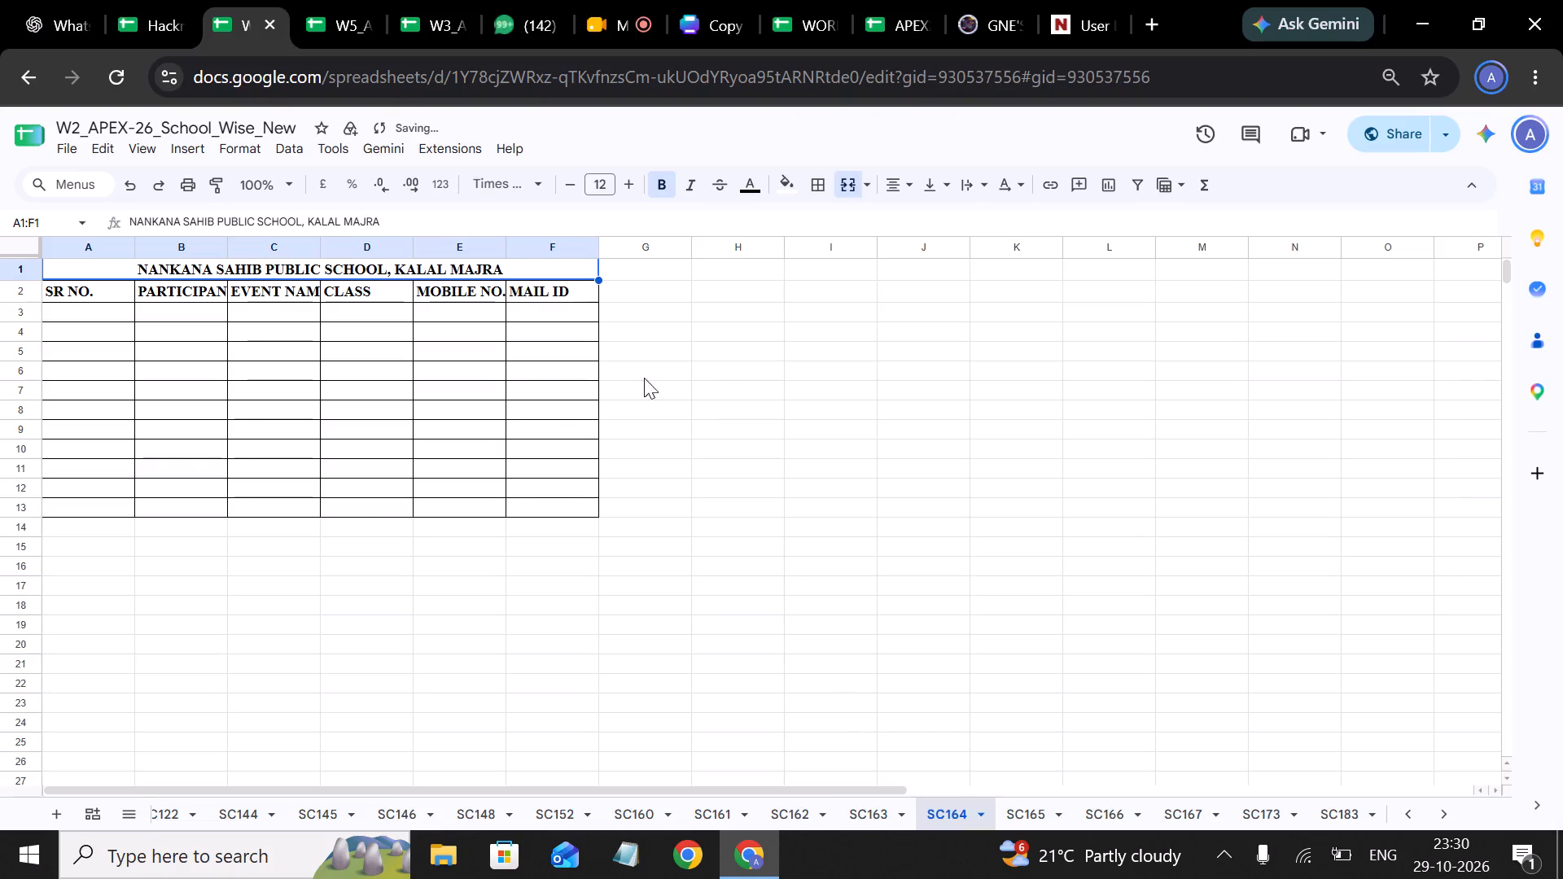
pyautogui.click(342, 32)
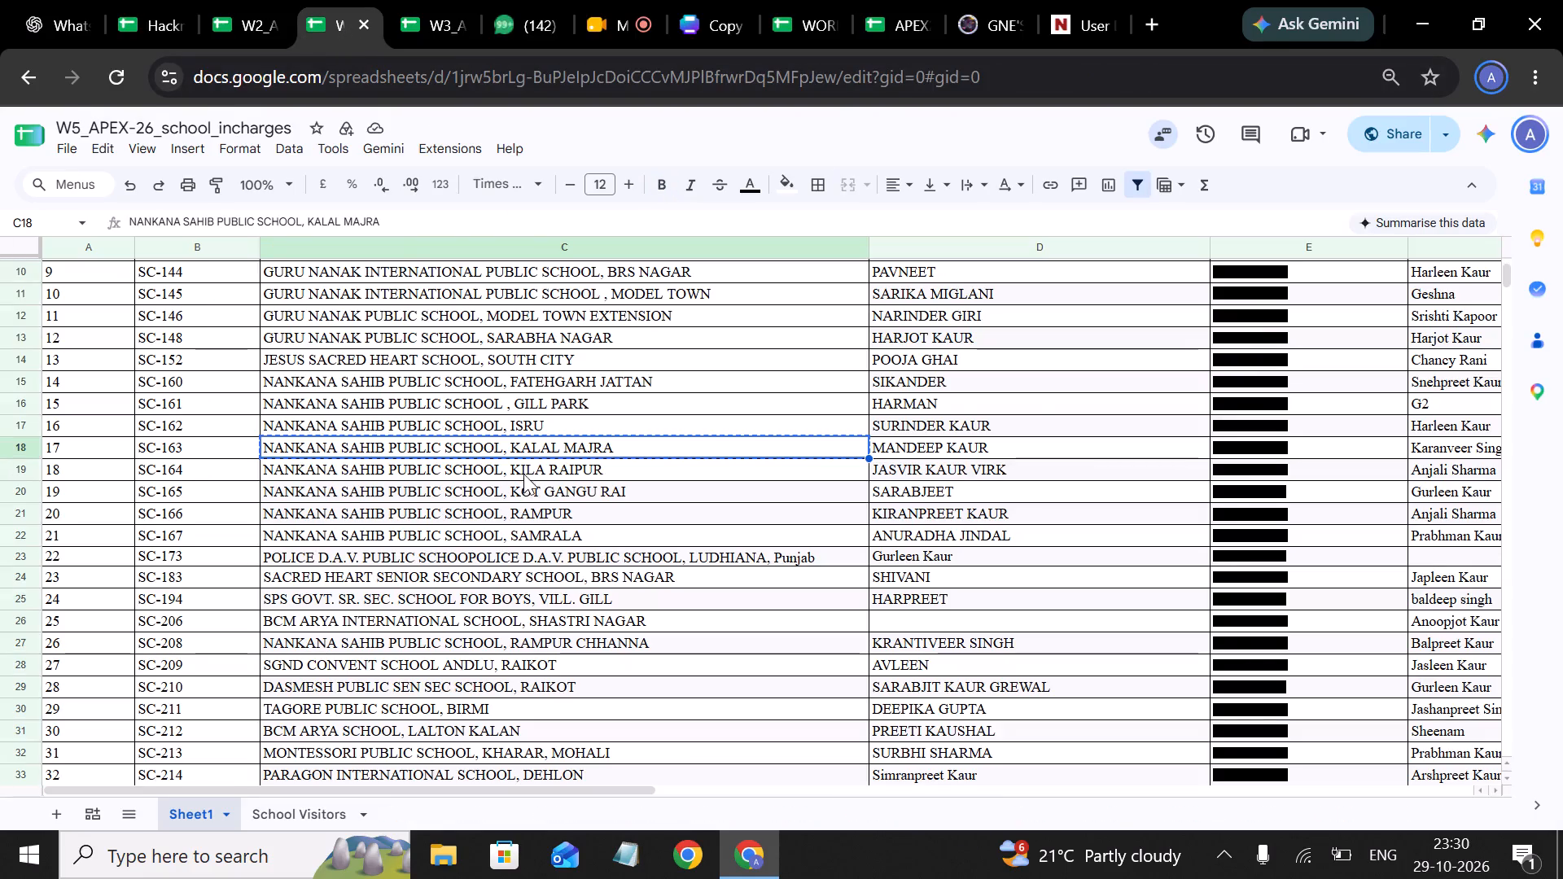
pyautogui.click(523, 467)
pyautogui.hotkey('ctrl', 'c')
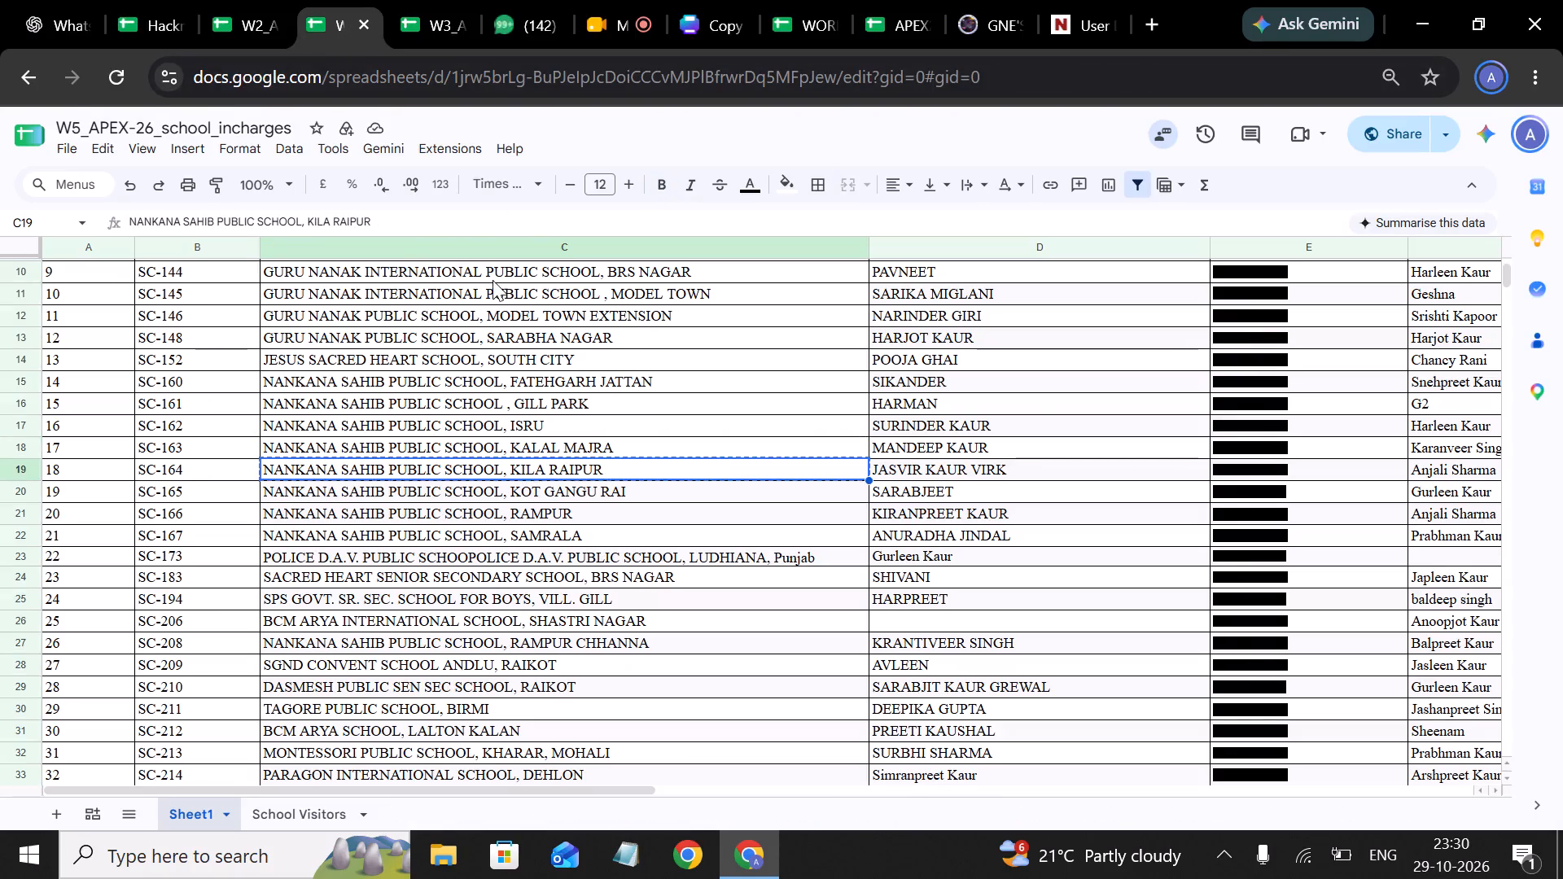
pyautogui.click(232, 19)
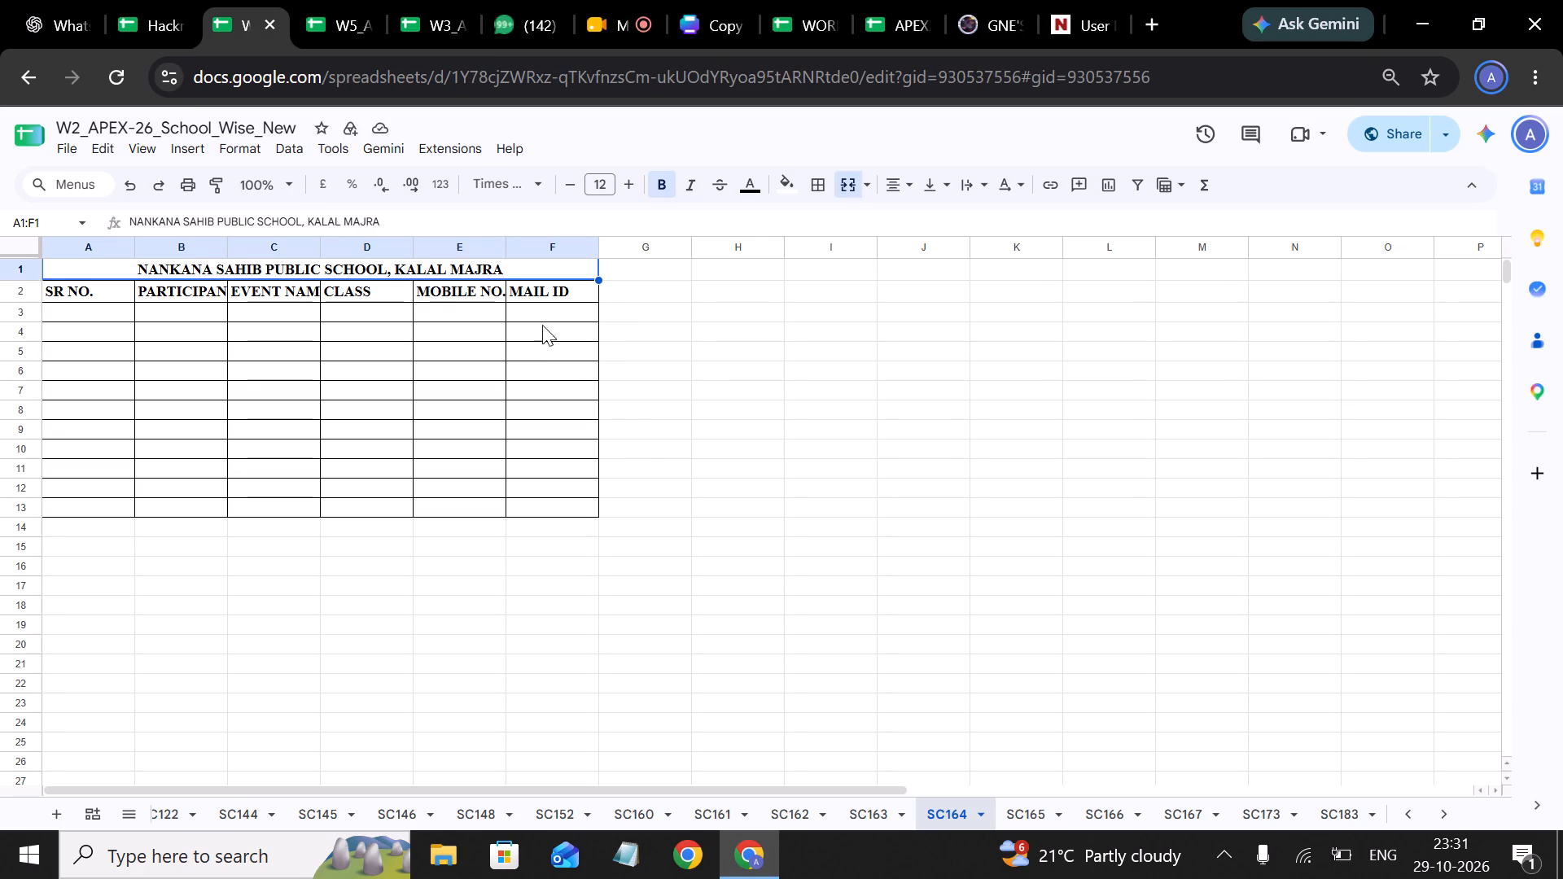
pyautogui.doubleClick(470, 267)
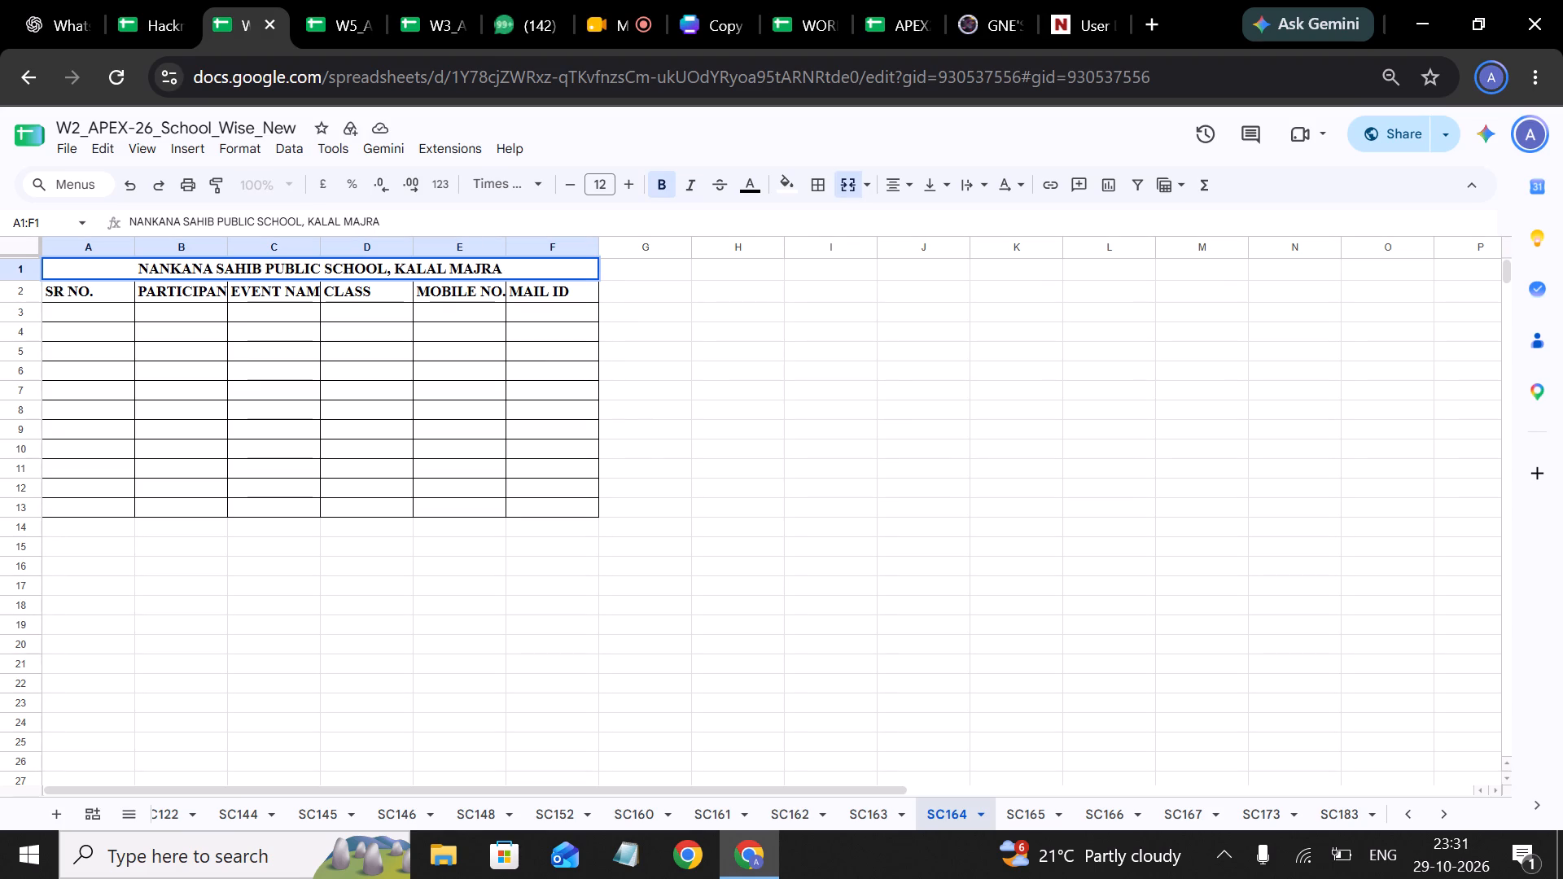
pyautogui.hotkey('ctrl', 'v')
pyautogui.hotkey('ctrl', 'z')
pyautogui.hotkey('ctrl', 'a')
pyautogui.hotkey('ctrl', 'v')
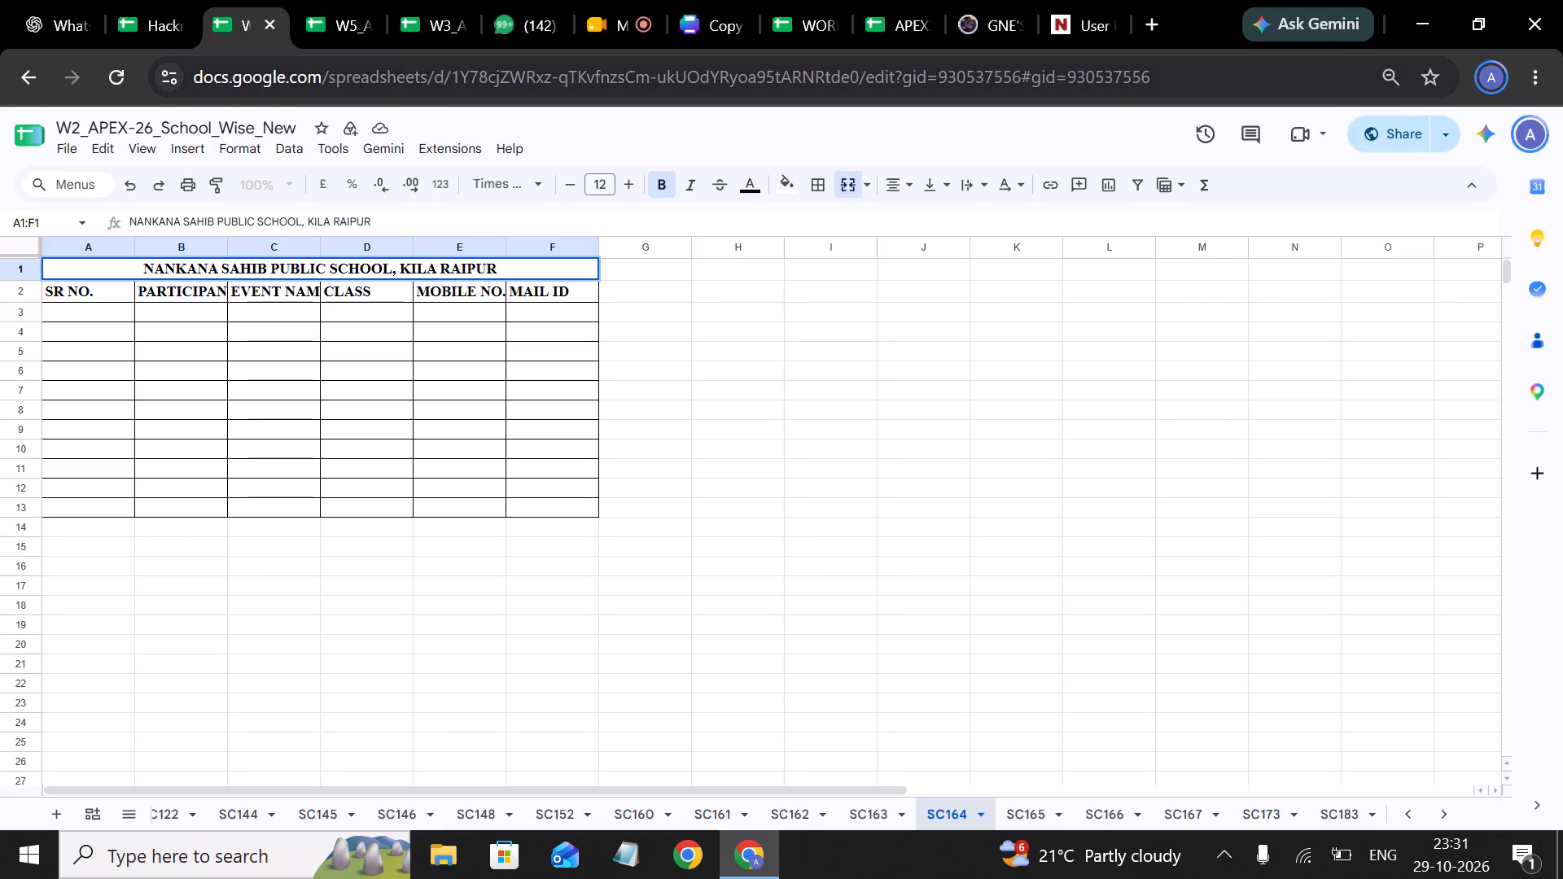
# Replace sheet SC165's title with "NANKANA SAHIB PUBLIC SCHOOL, KOT GANGU RAI", copied from the SC-165 row of W5_APEX-26_school_incharges.
pyautogui.click(336, 19)
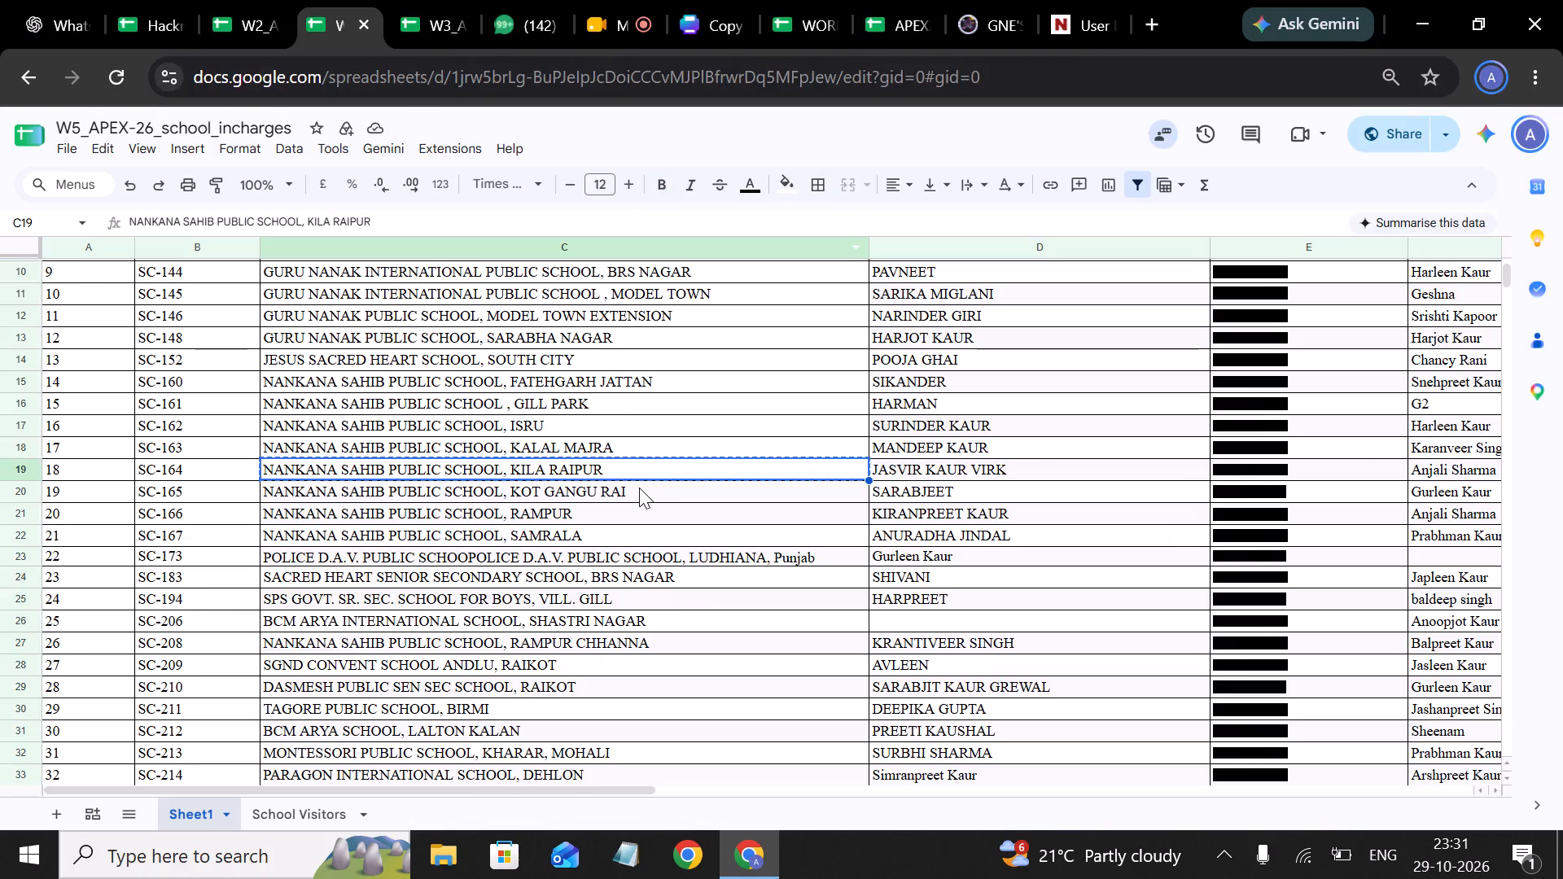
pyautogui.click(639, 490)
pyautogui.hotkey('ctrl', 'c')
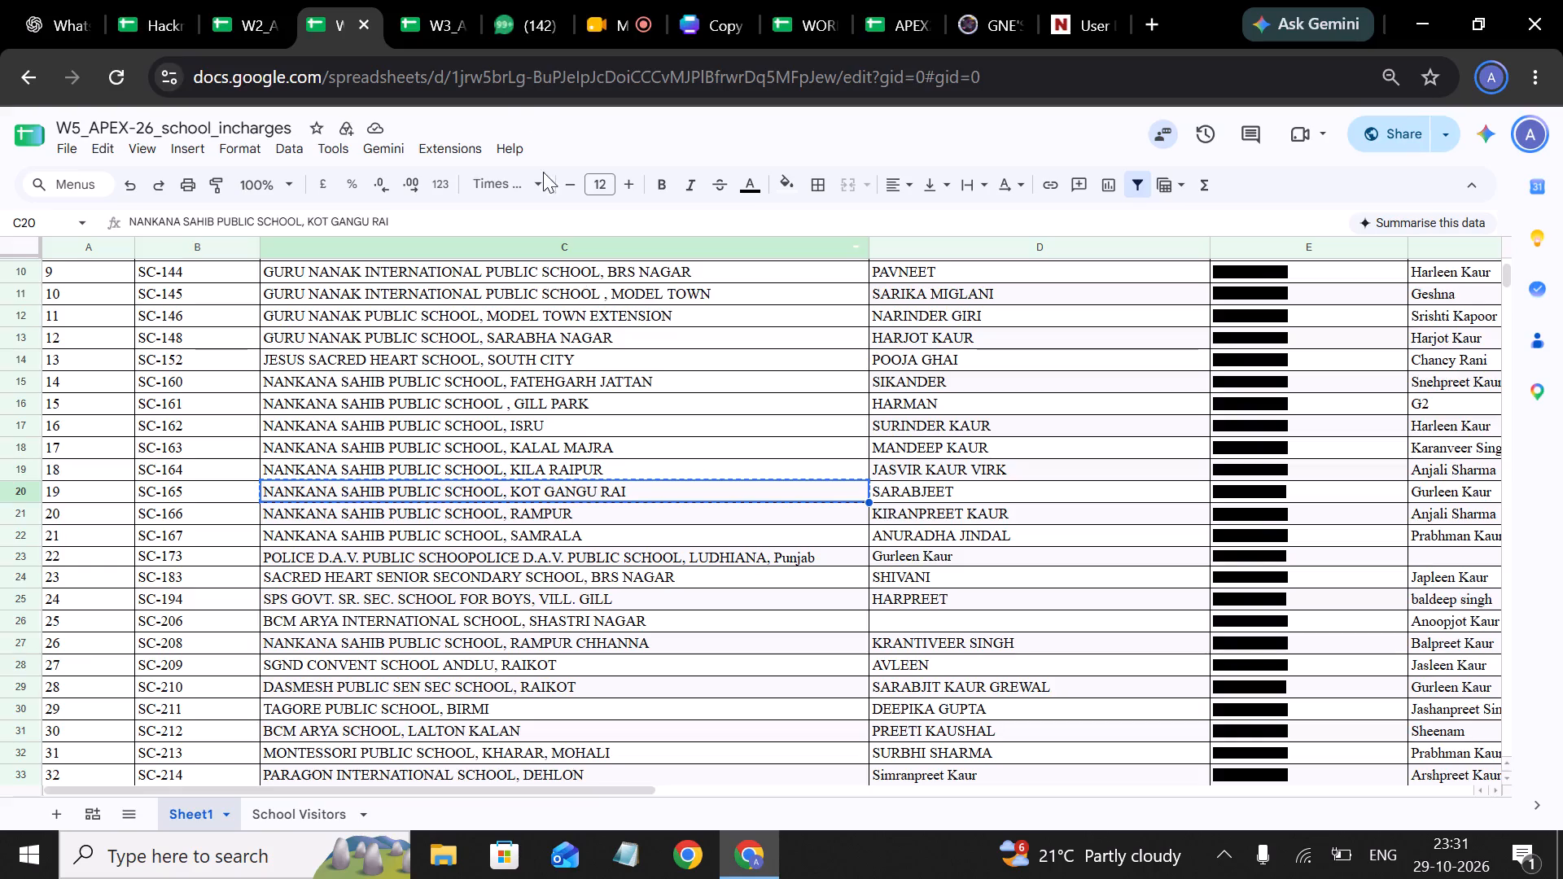
pyautogui.click(250, 24)
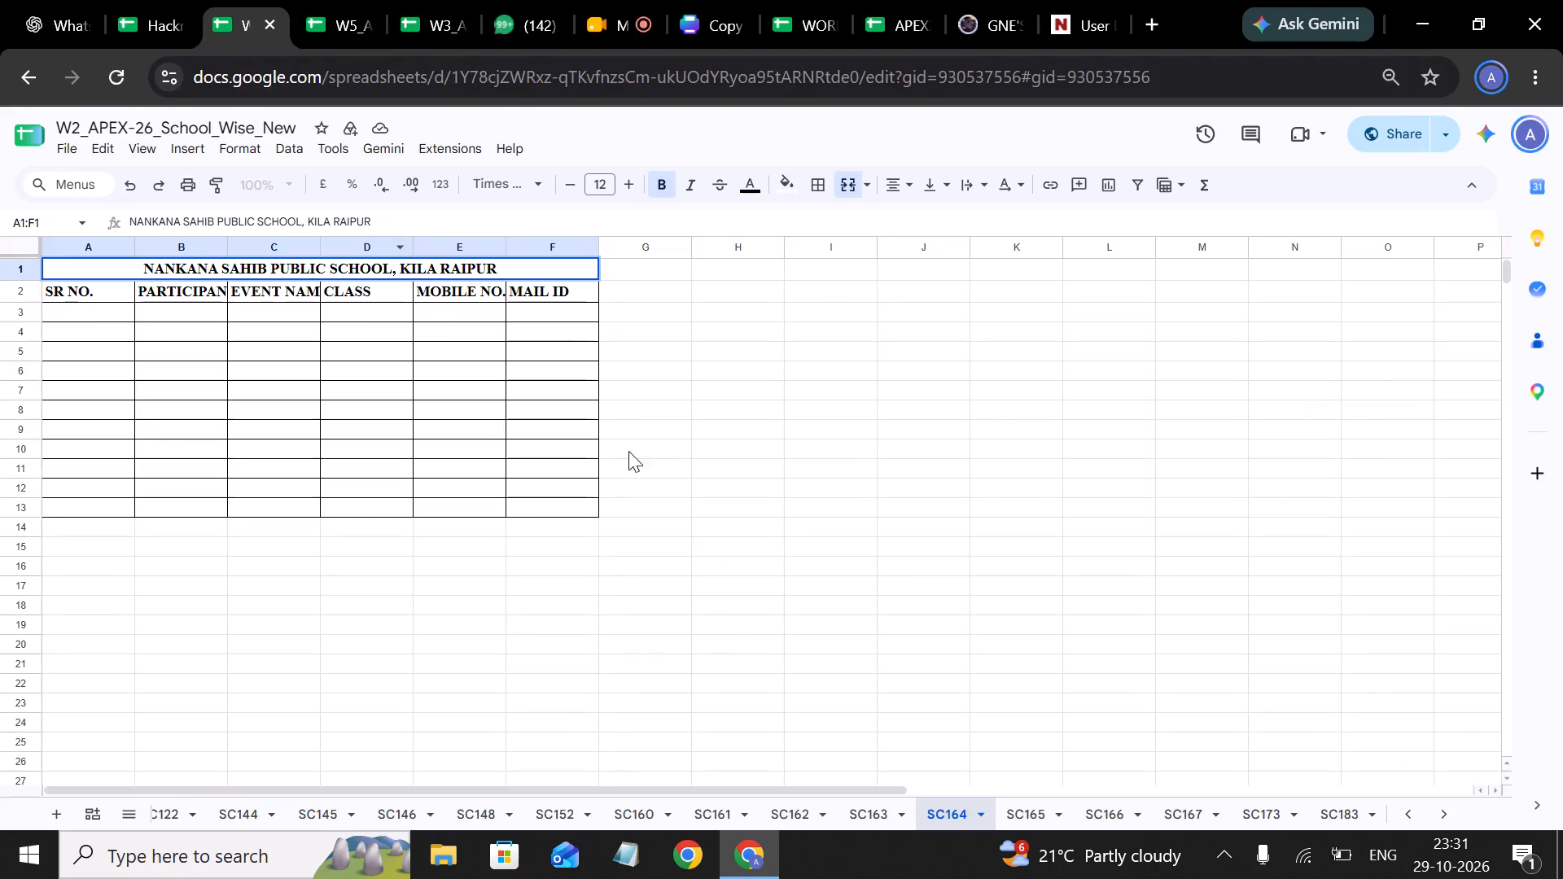
pyautogui.click(1023, 813)
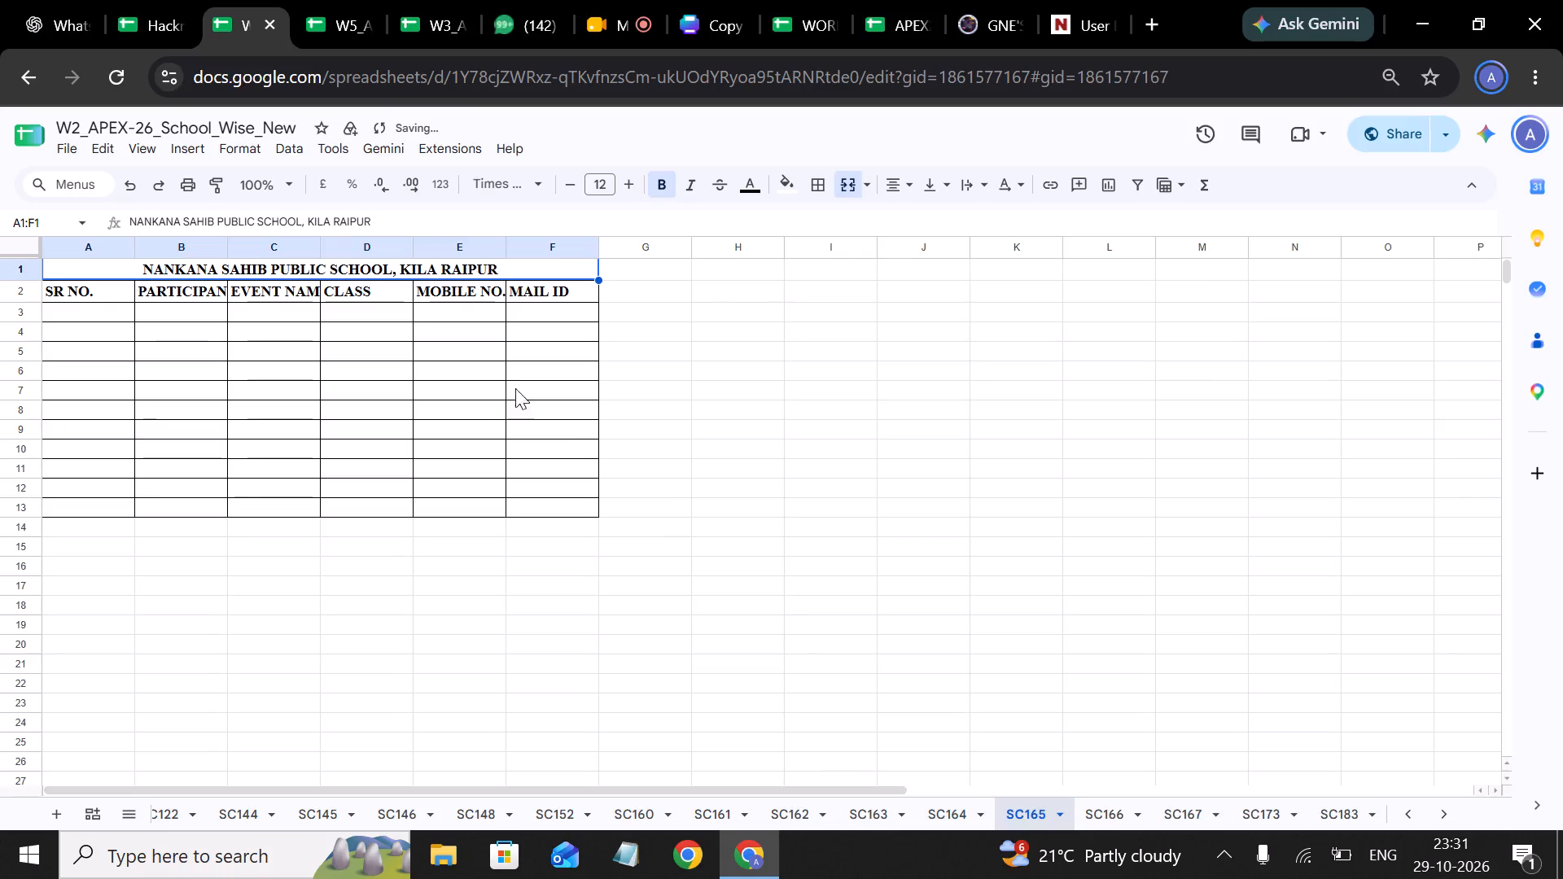
pyautogui.click(339, 8)
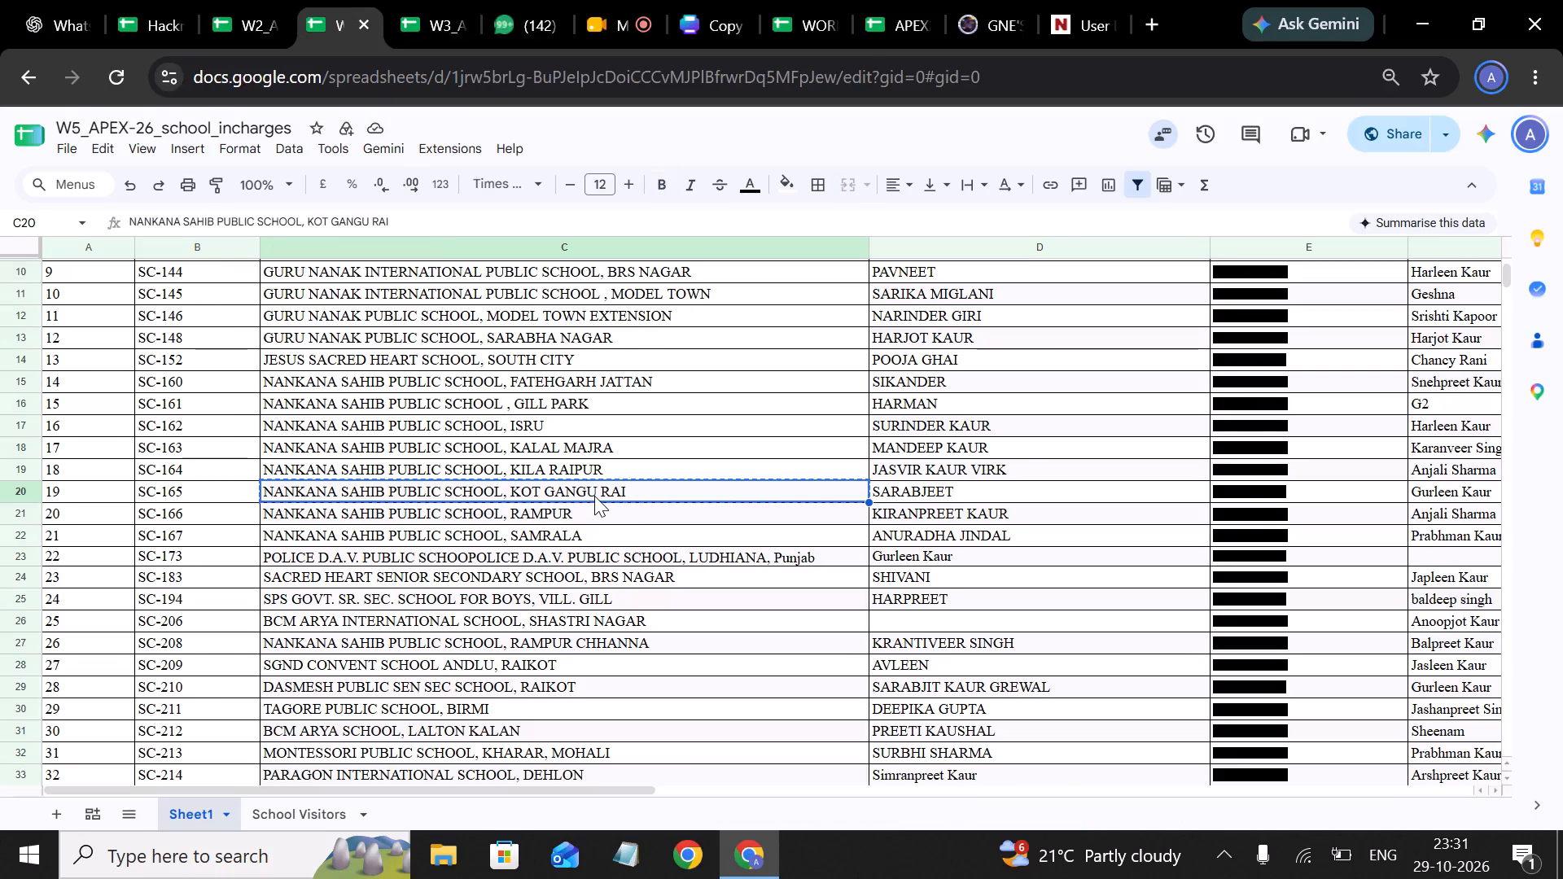
pyautogui.hotkey('ctrl', 'c')
pyautogui.click(253, 17)
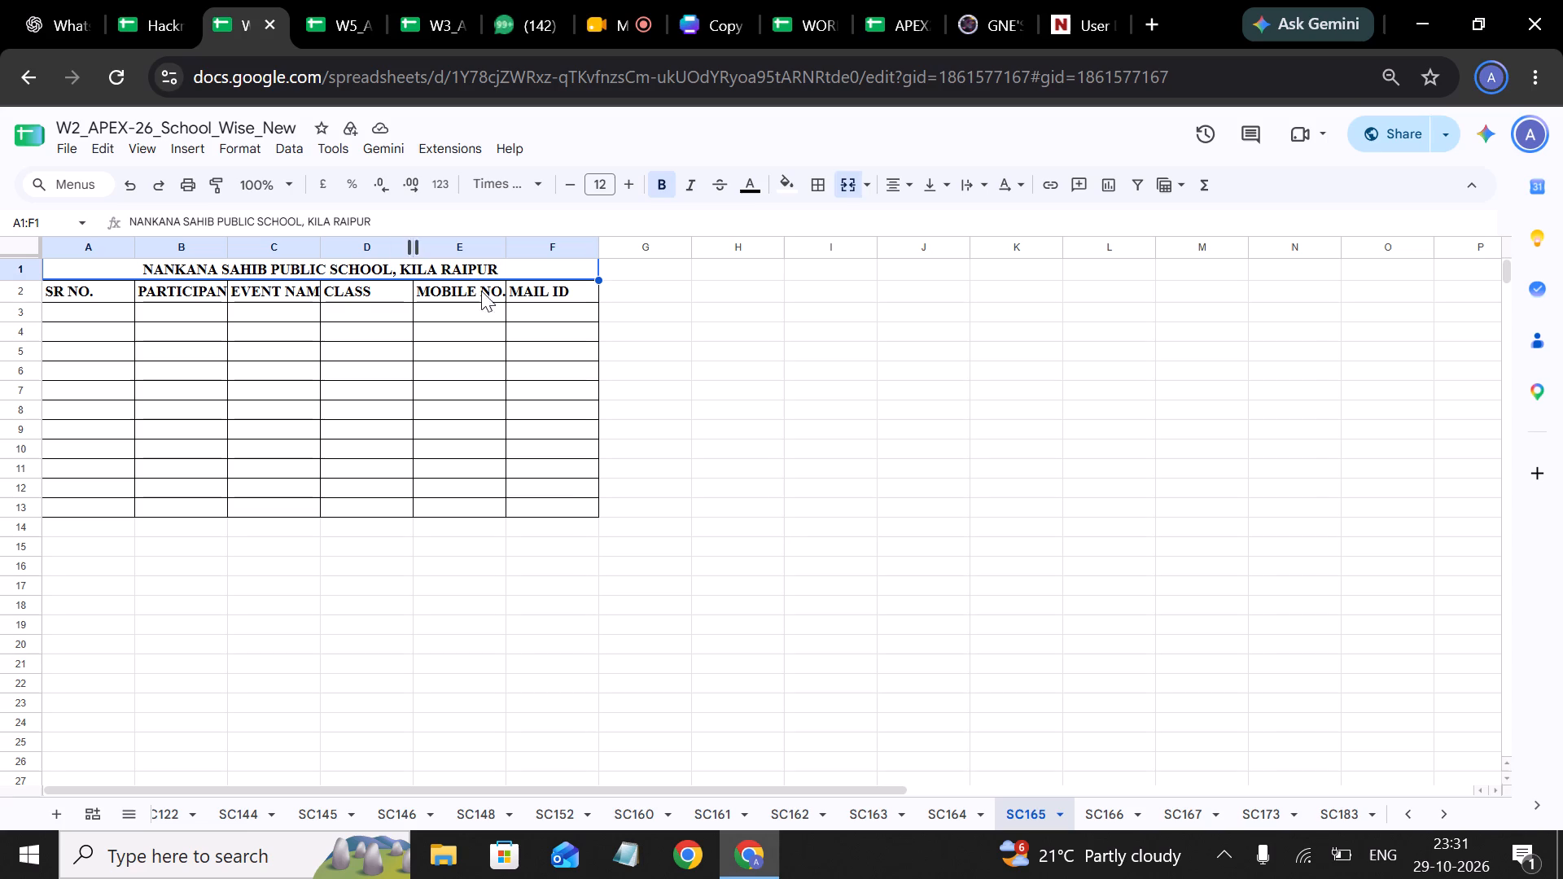
pyautogui.doubleClick(359, 270)
pyautogui.hotkey('ctrl', 'a')
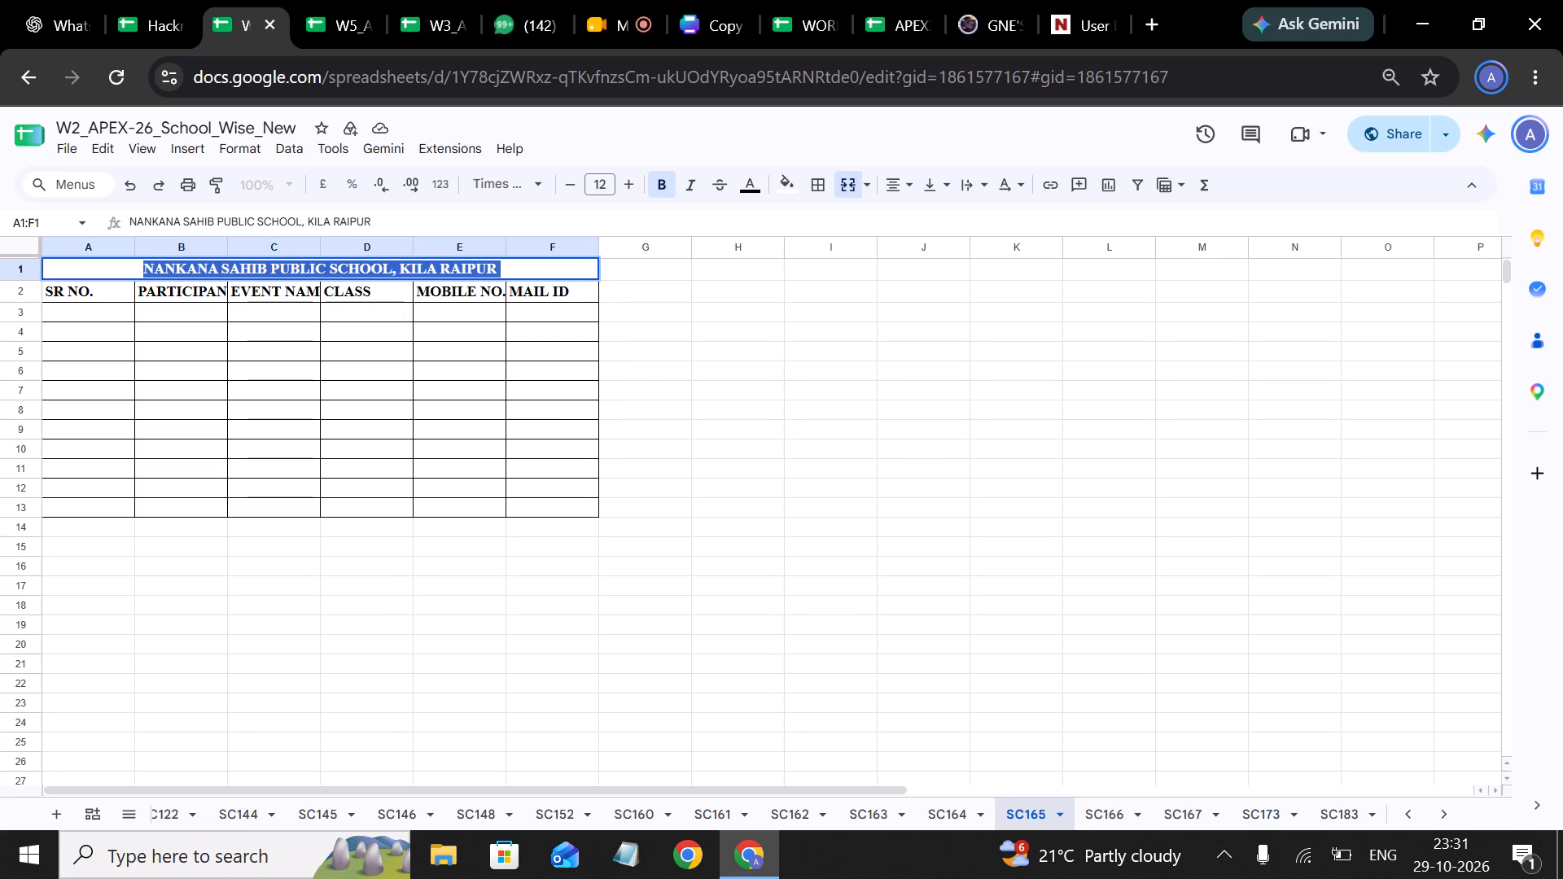
pyautogui.hotkey('ctrl', 'v')
# Replace sheet SC166's title with "NANKANA SAHIB PUBLIC SCHOOL, RAMPUR", copied from the SC-166 row of W5_APEX-26_school_incharges.
pyautogui.click(332, 11)
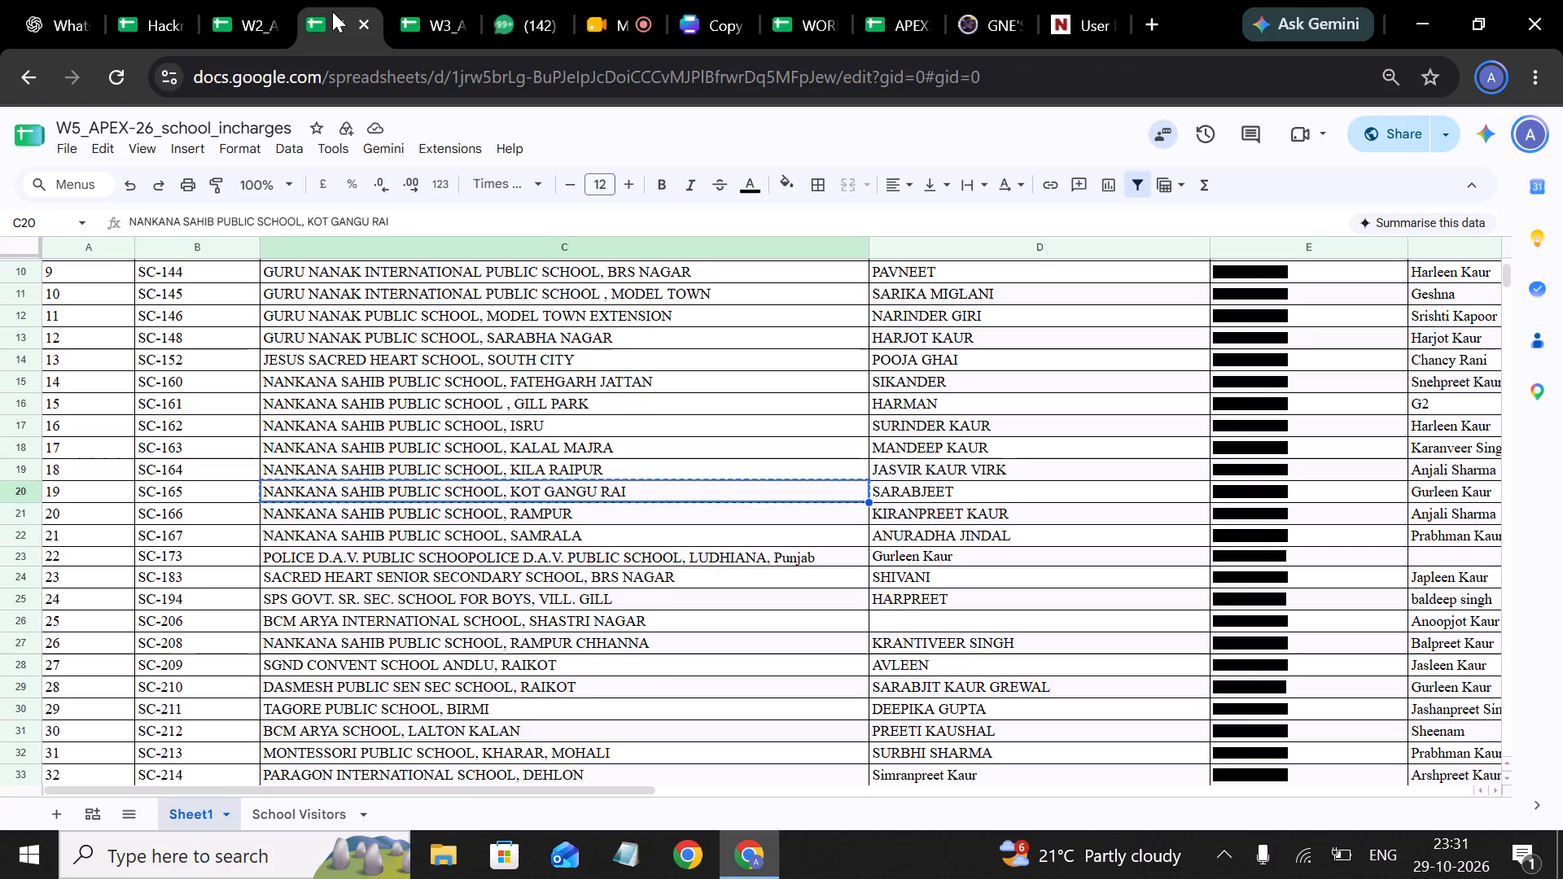
pyautogui.click(614, 523)
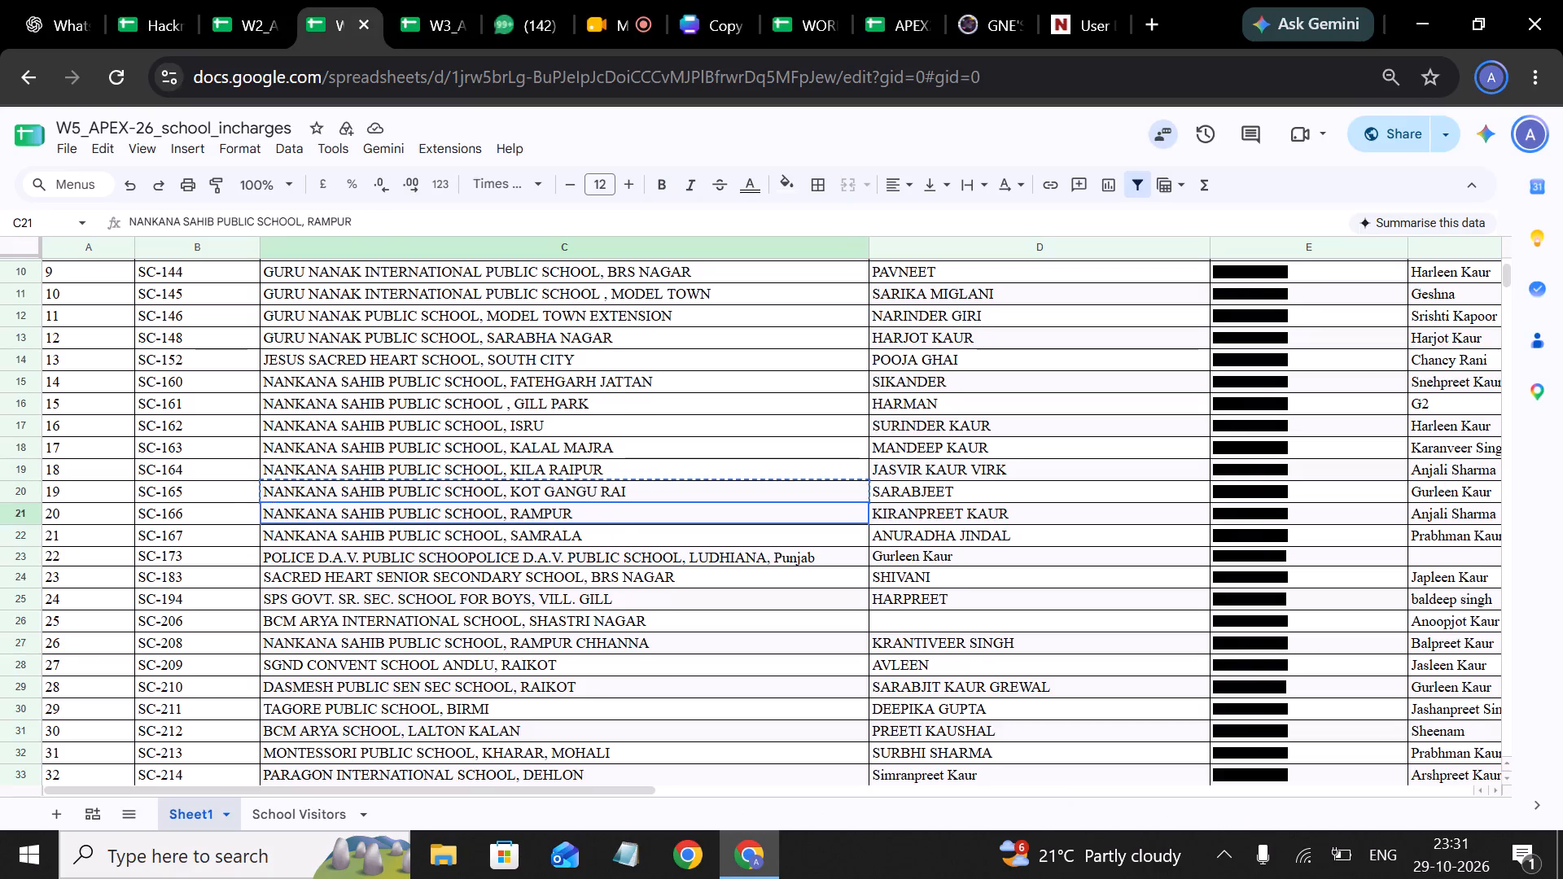
pyautogui.hotkey('ctrl', 'x')
pyautogui.hotkey('ctrl', 'c')
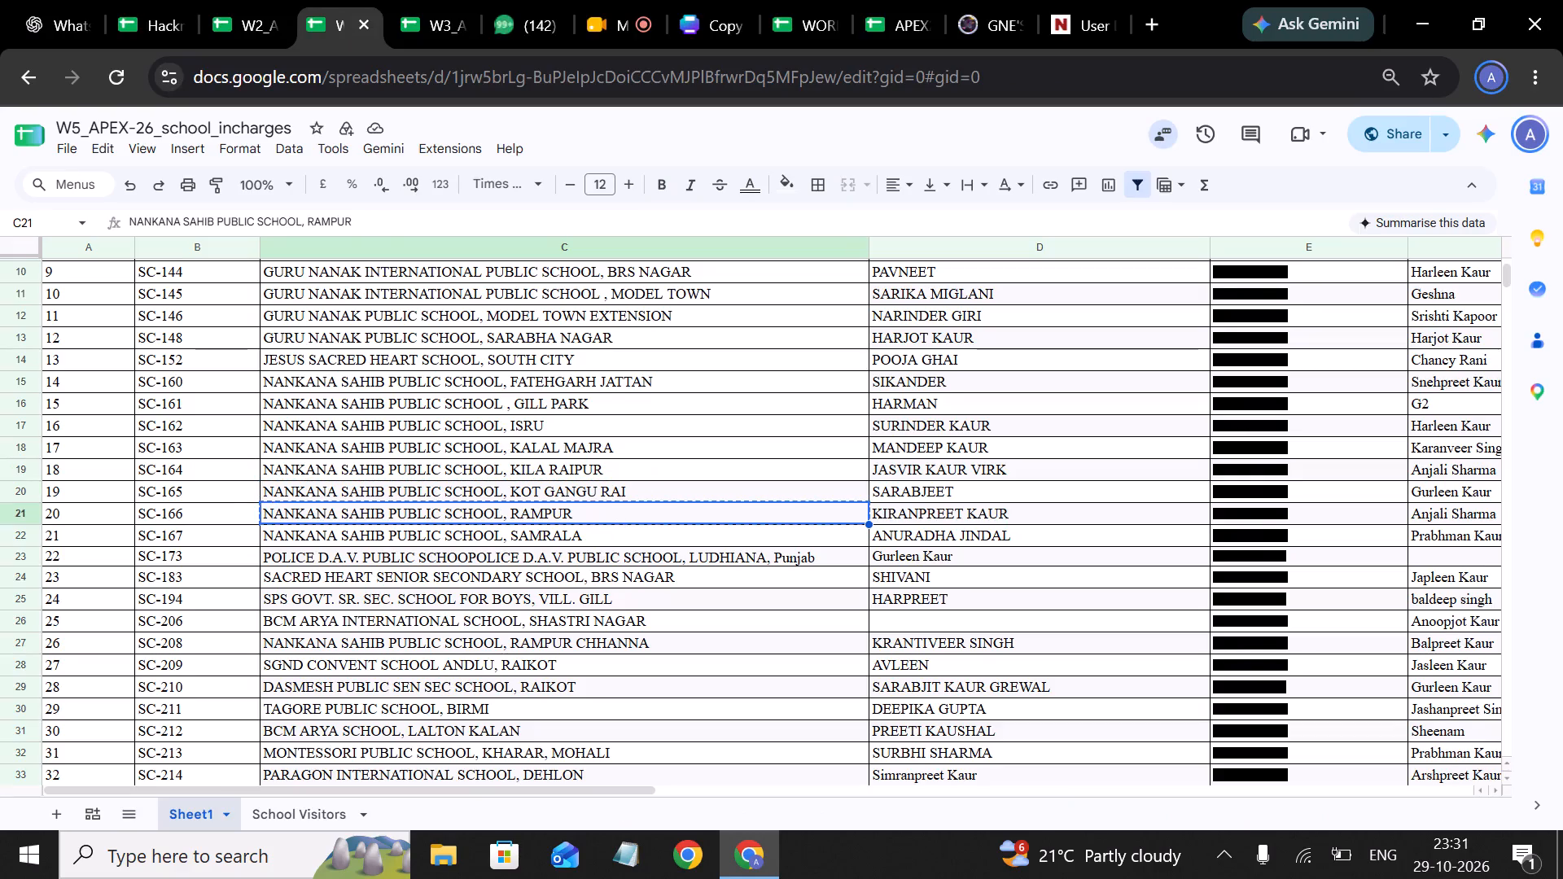
pyautogui.hotkey('ctrl', 'c')
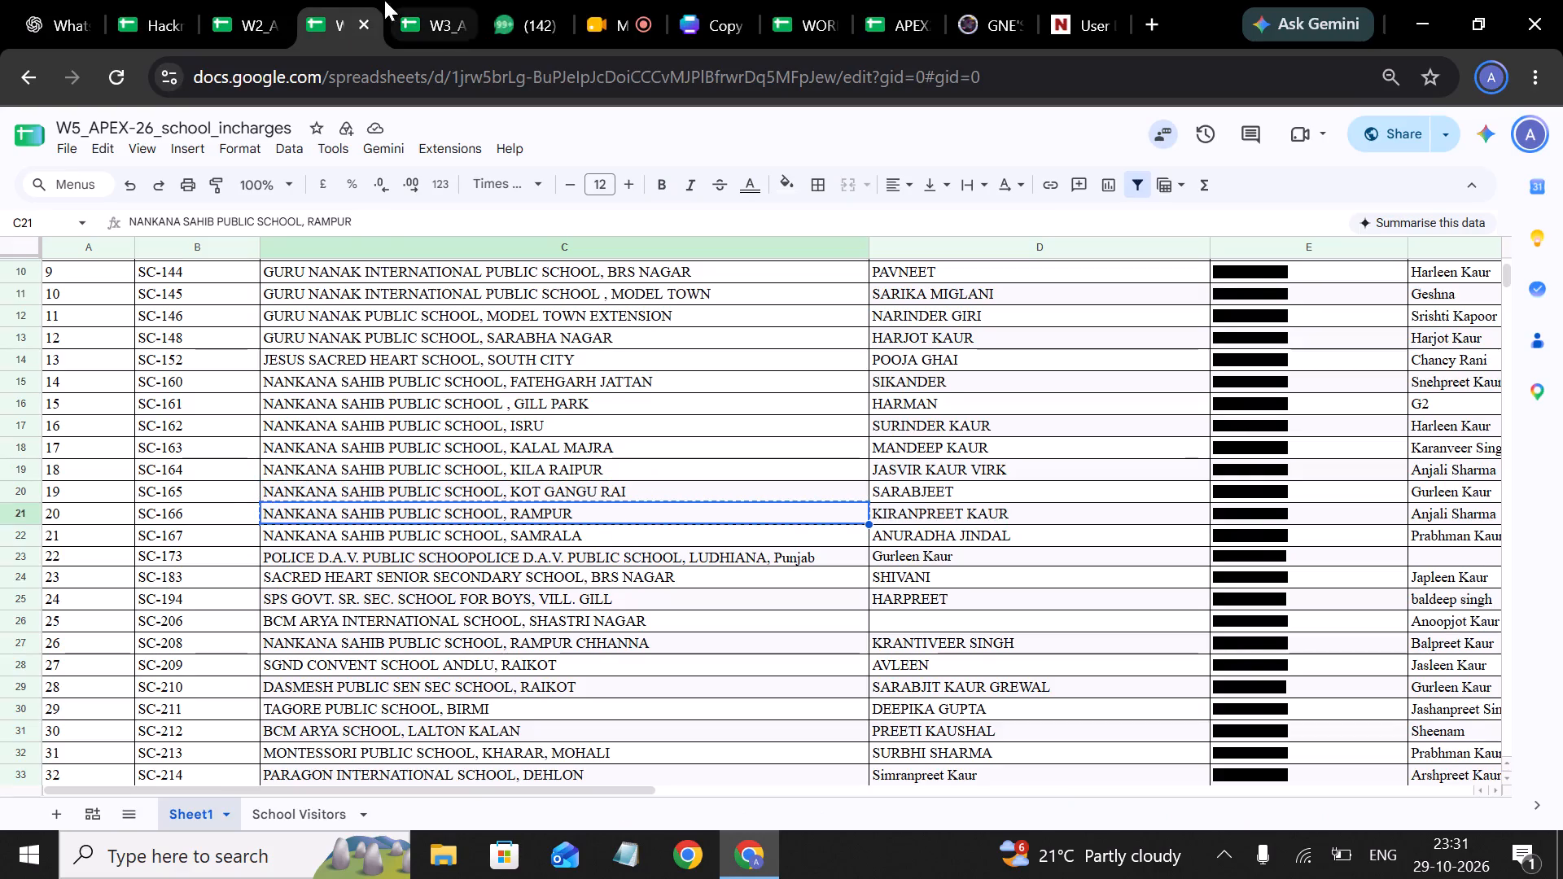
pyautogui.click(251, 18)
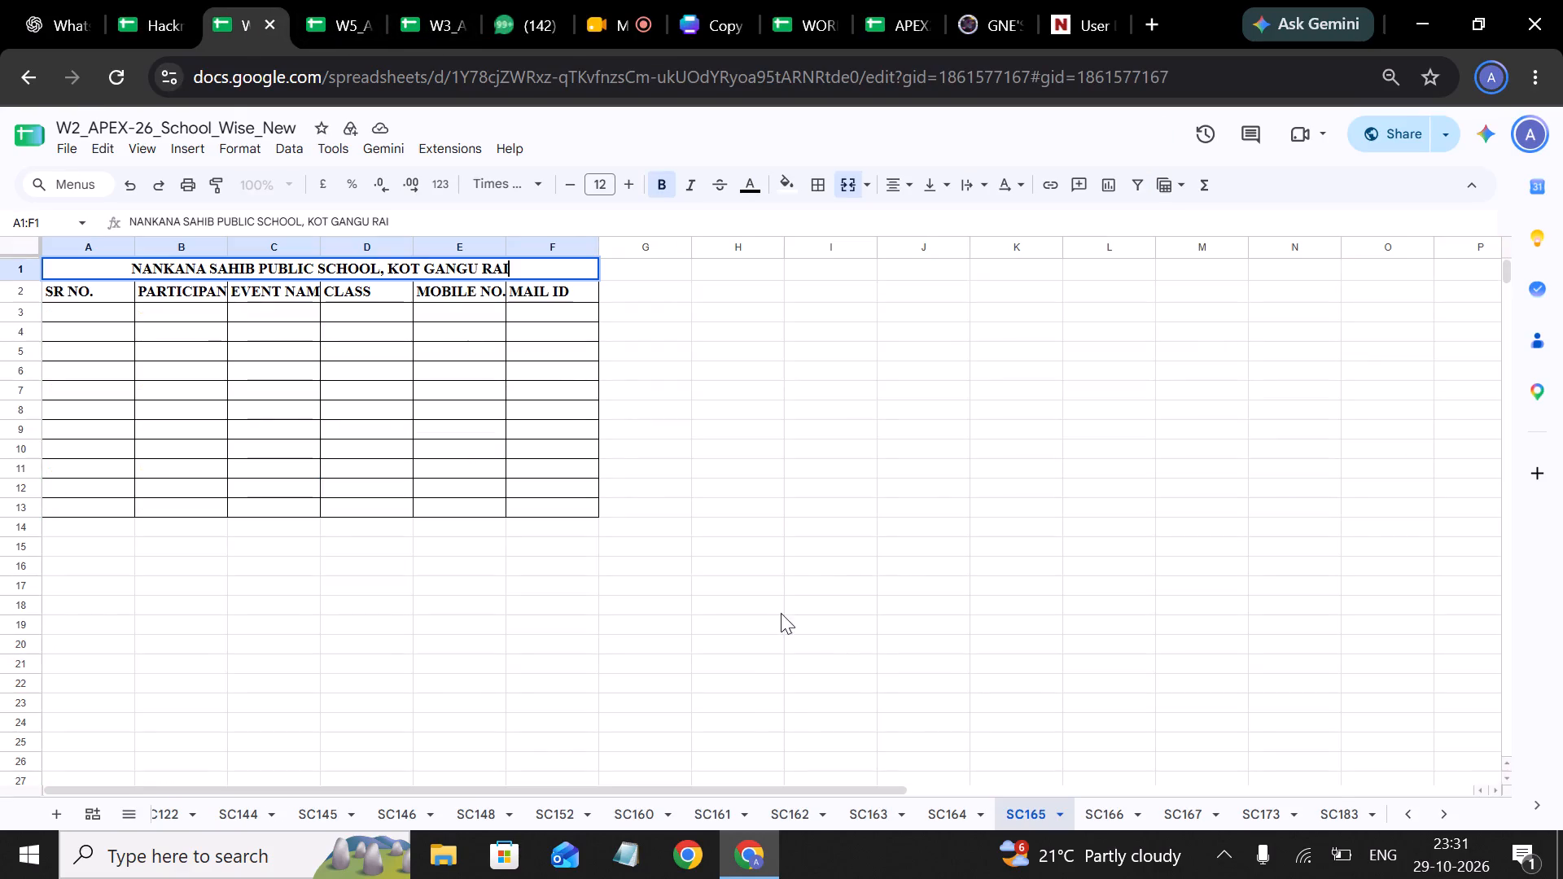
pyautogui.click(1118, 811)
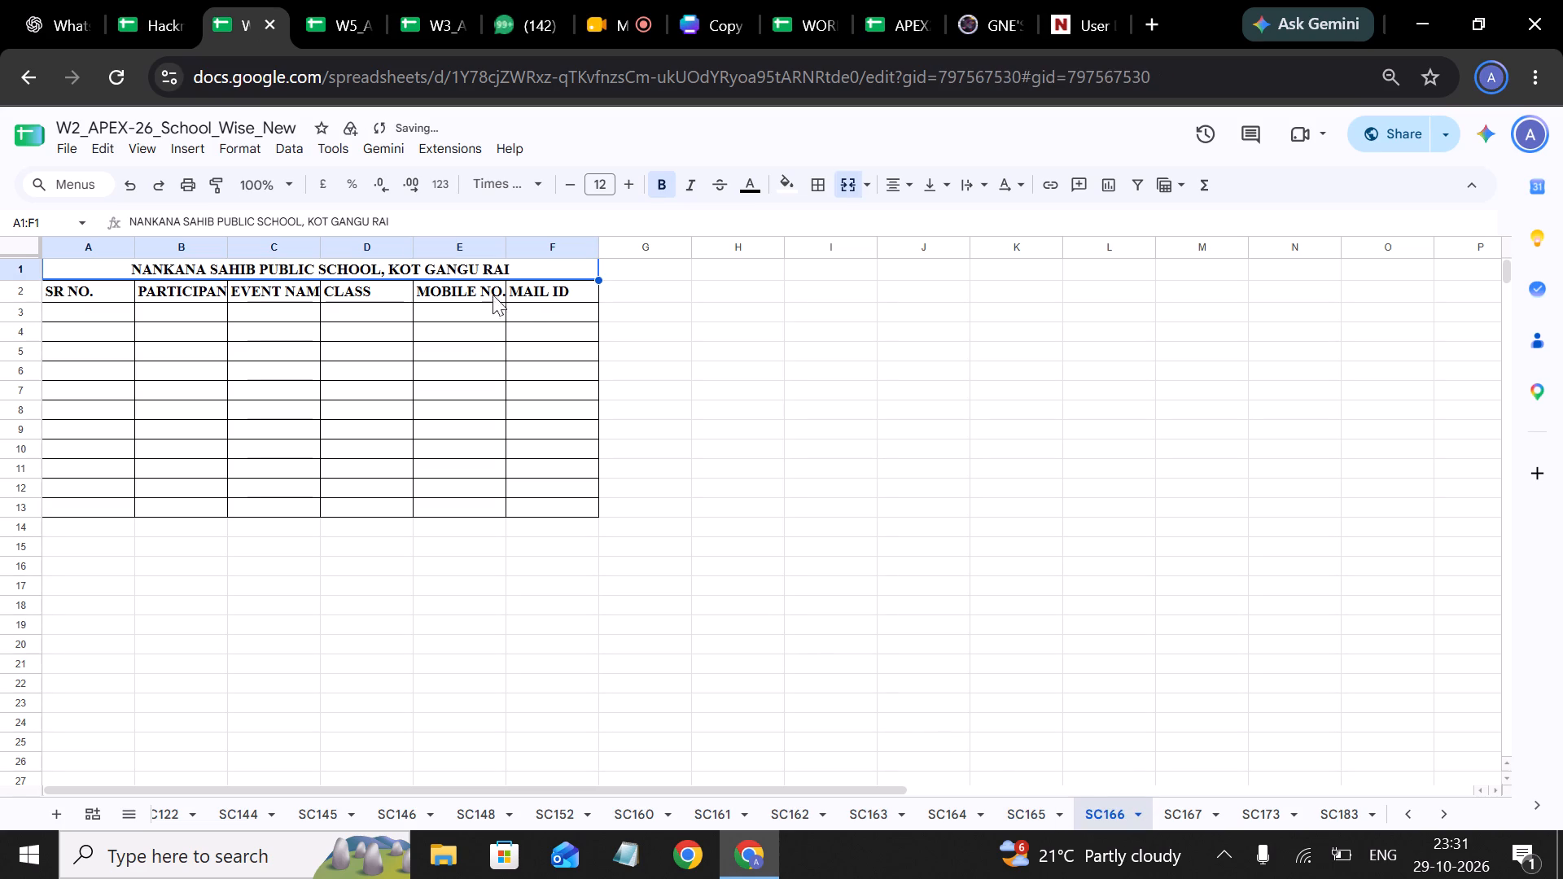
pyautogui.doubleClick(365, 269)
pyautogui.hotkey('ctrl', 'a')
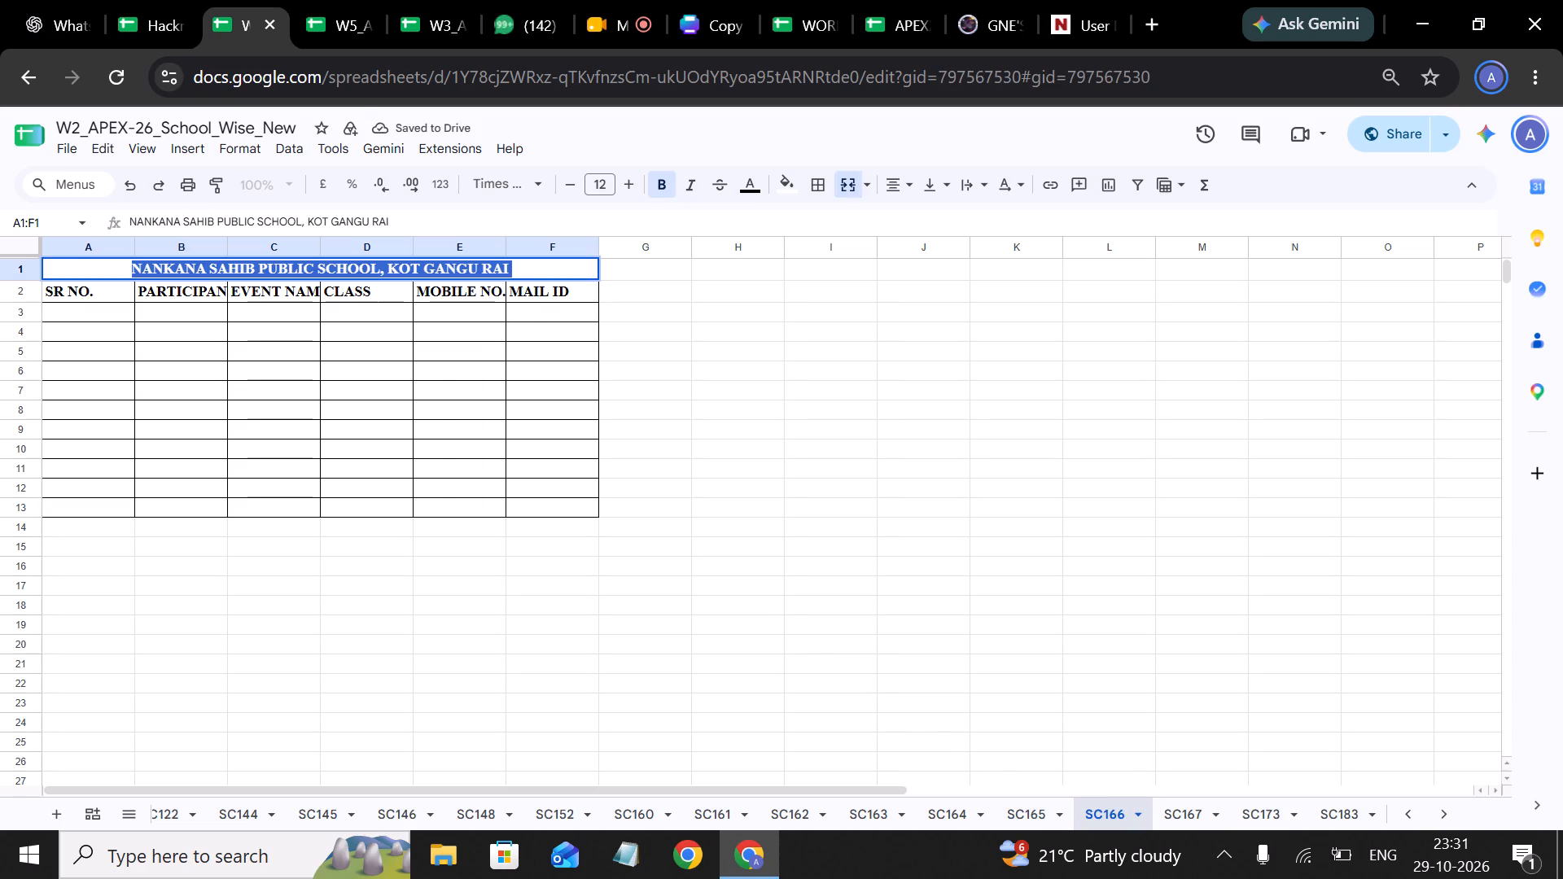
pyautogui.hotkey('ctrl', 'v')
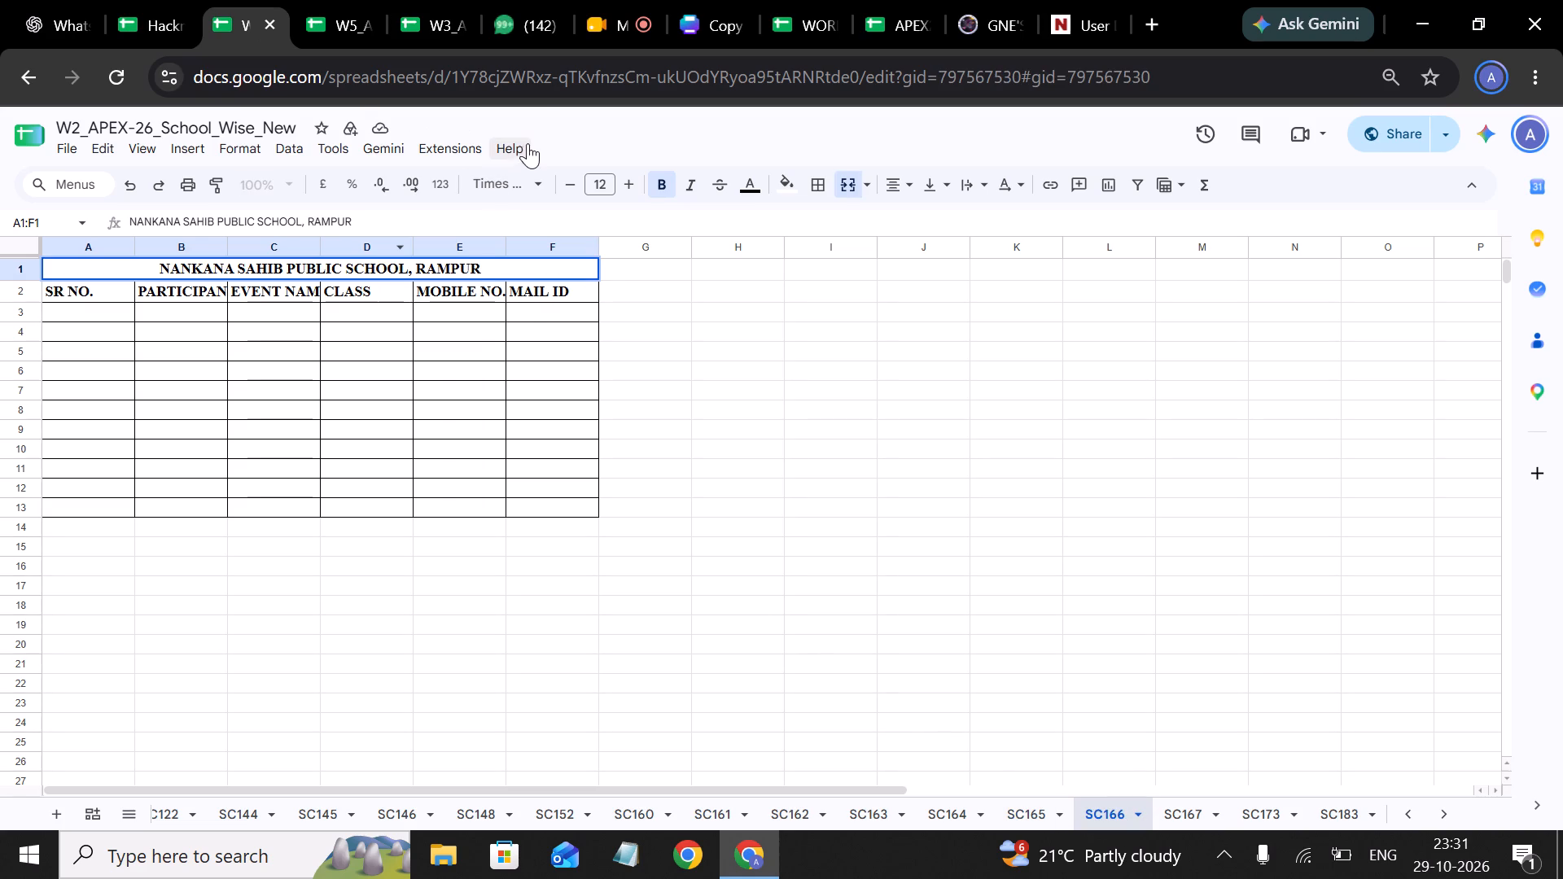
# Replace sheet SC167's title with "NANKANA SAHIB PUBLIC SCHOOL, SAMRALA", copied from the SC-167 row of W5_APEX-26_school_incharges.
pyautogui.click(336, 23)
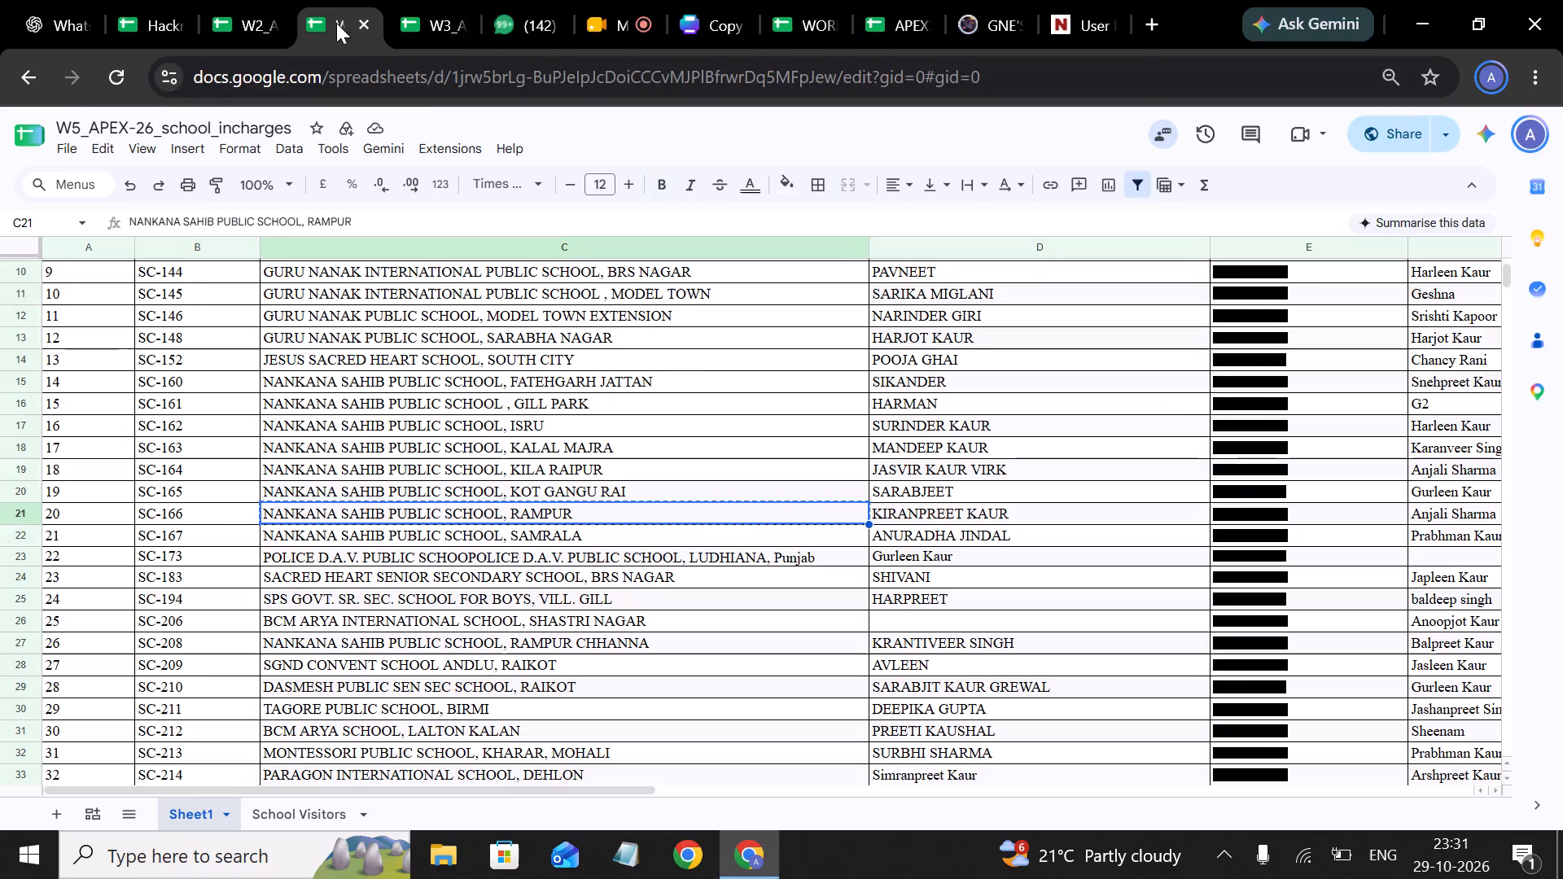
pyautogui.click(598, 537)
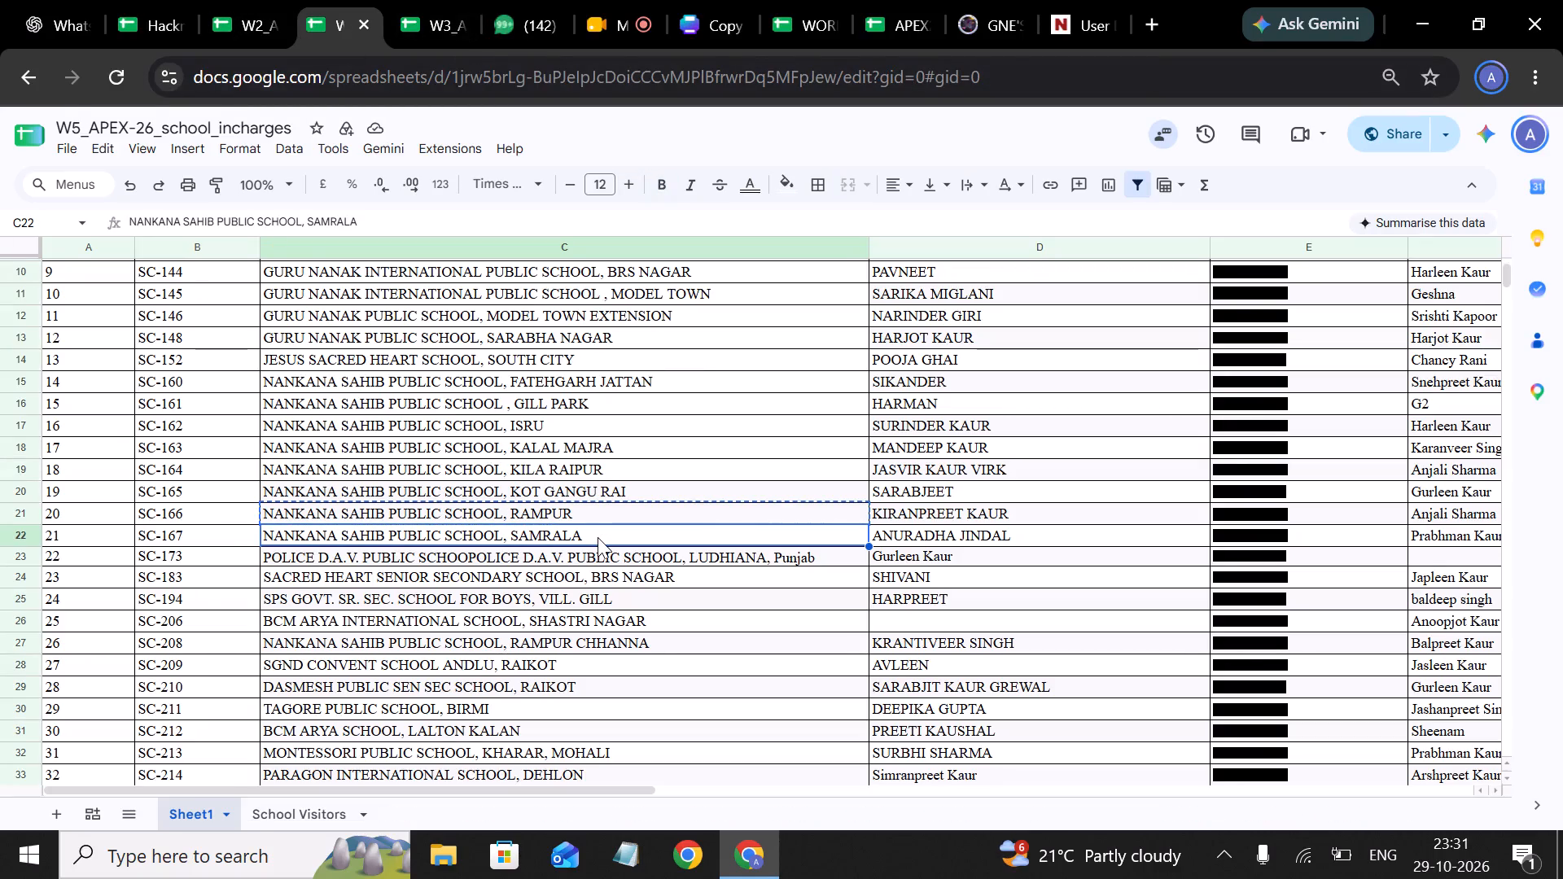
pyautogui.hotkey('ctrl', 'c')
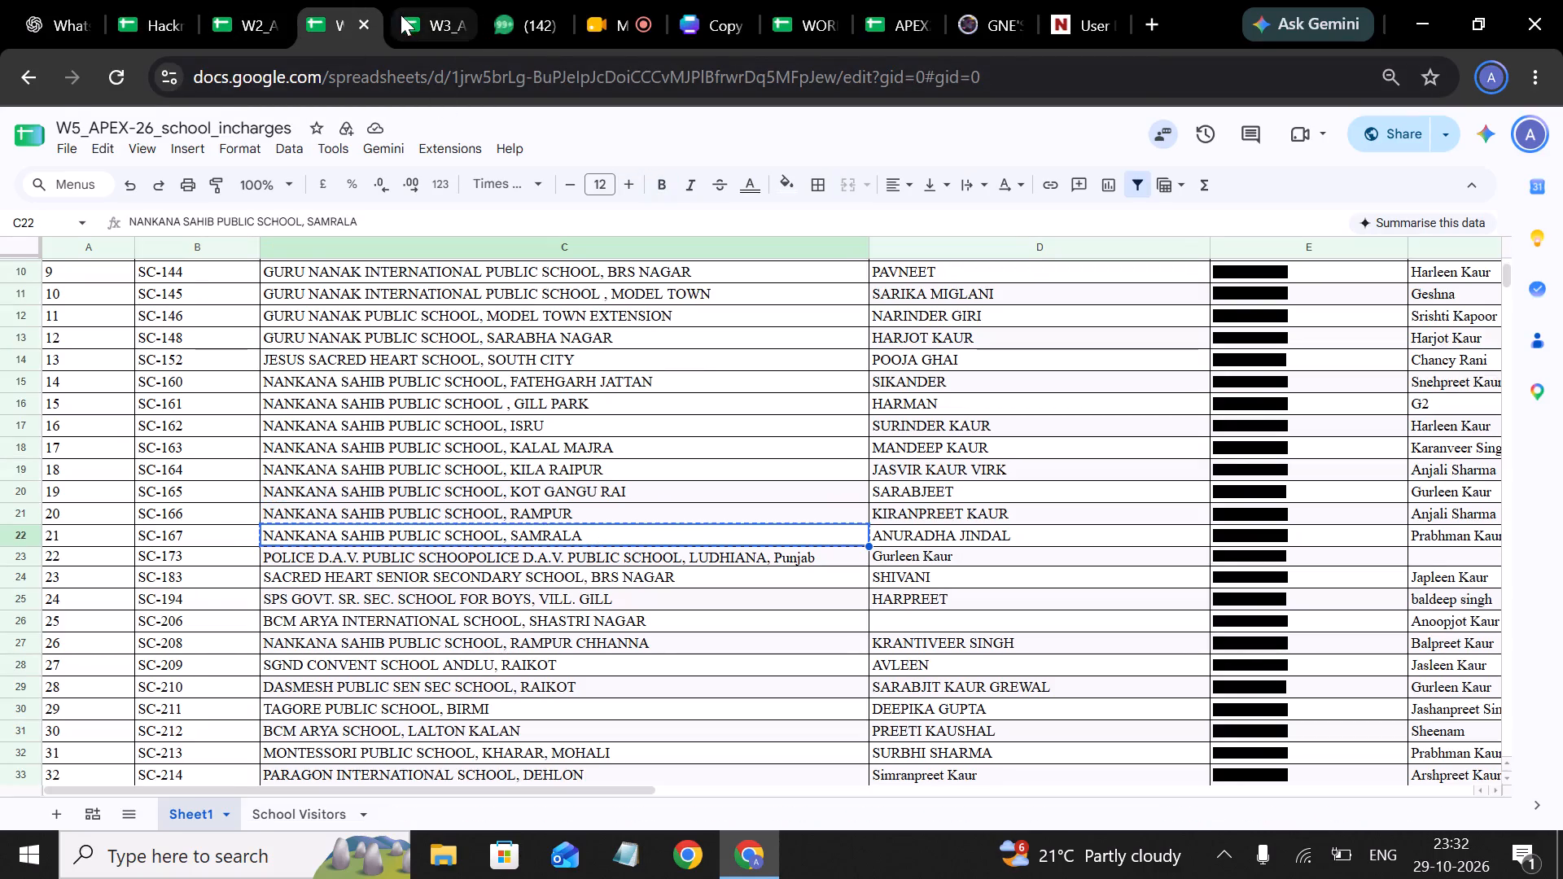
pyautogui.click(259, 25)
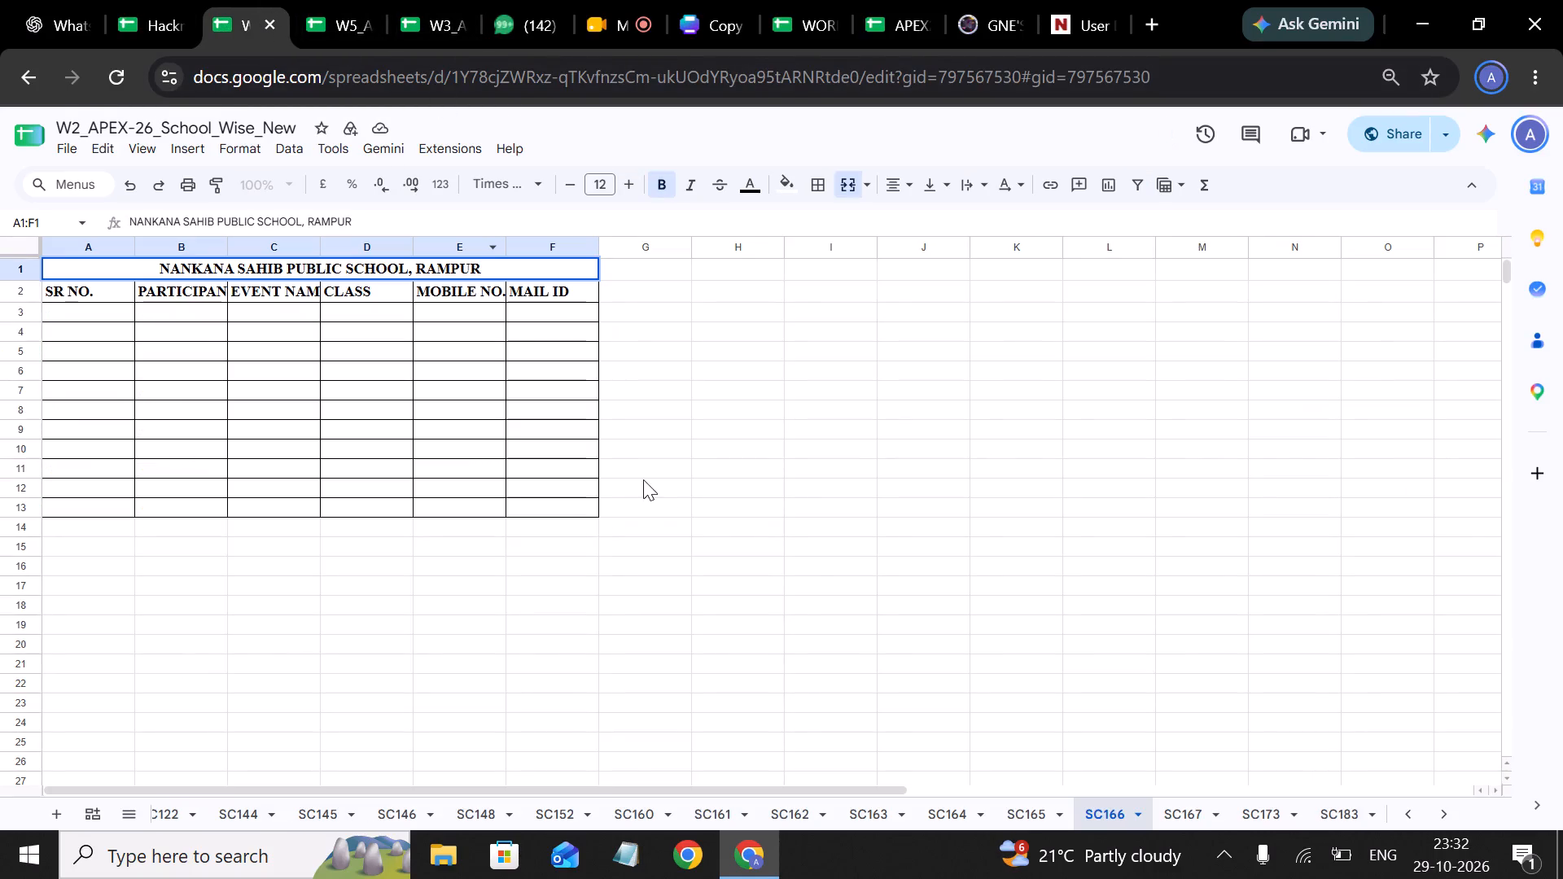
pyautogui.click(1187, 820)
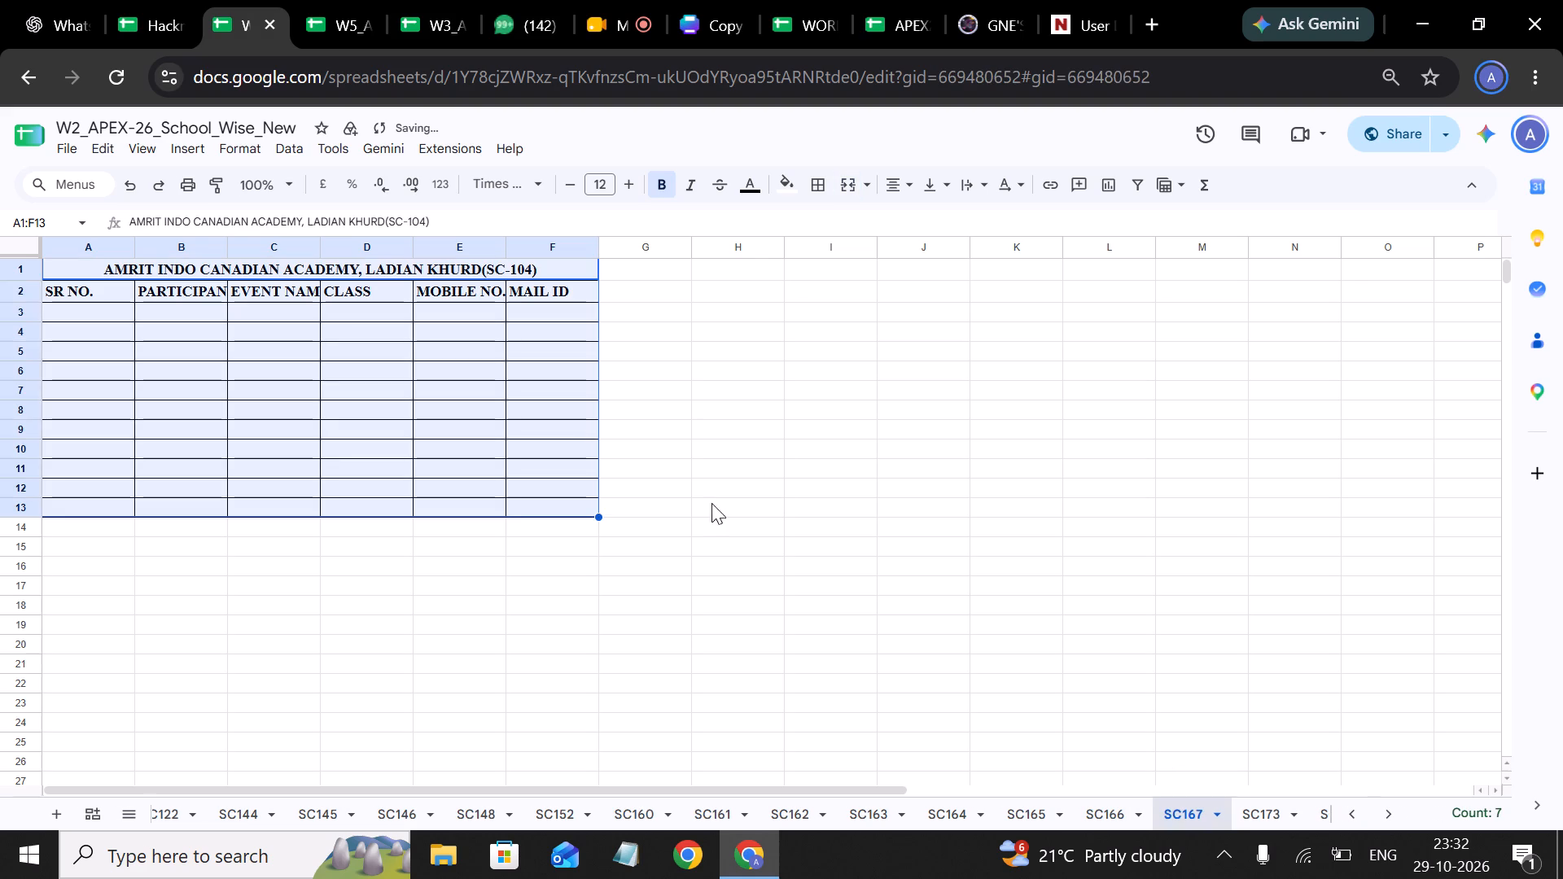
pyautogui.tripleClick(340, 261)
pyautogui.hotkey('ctrl', 'v')
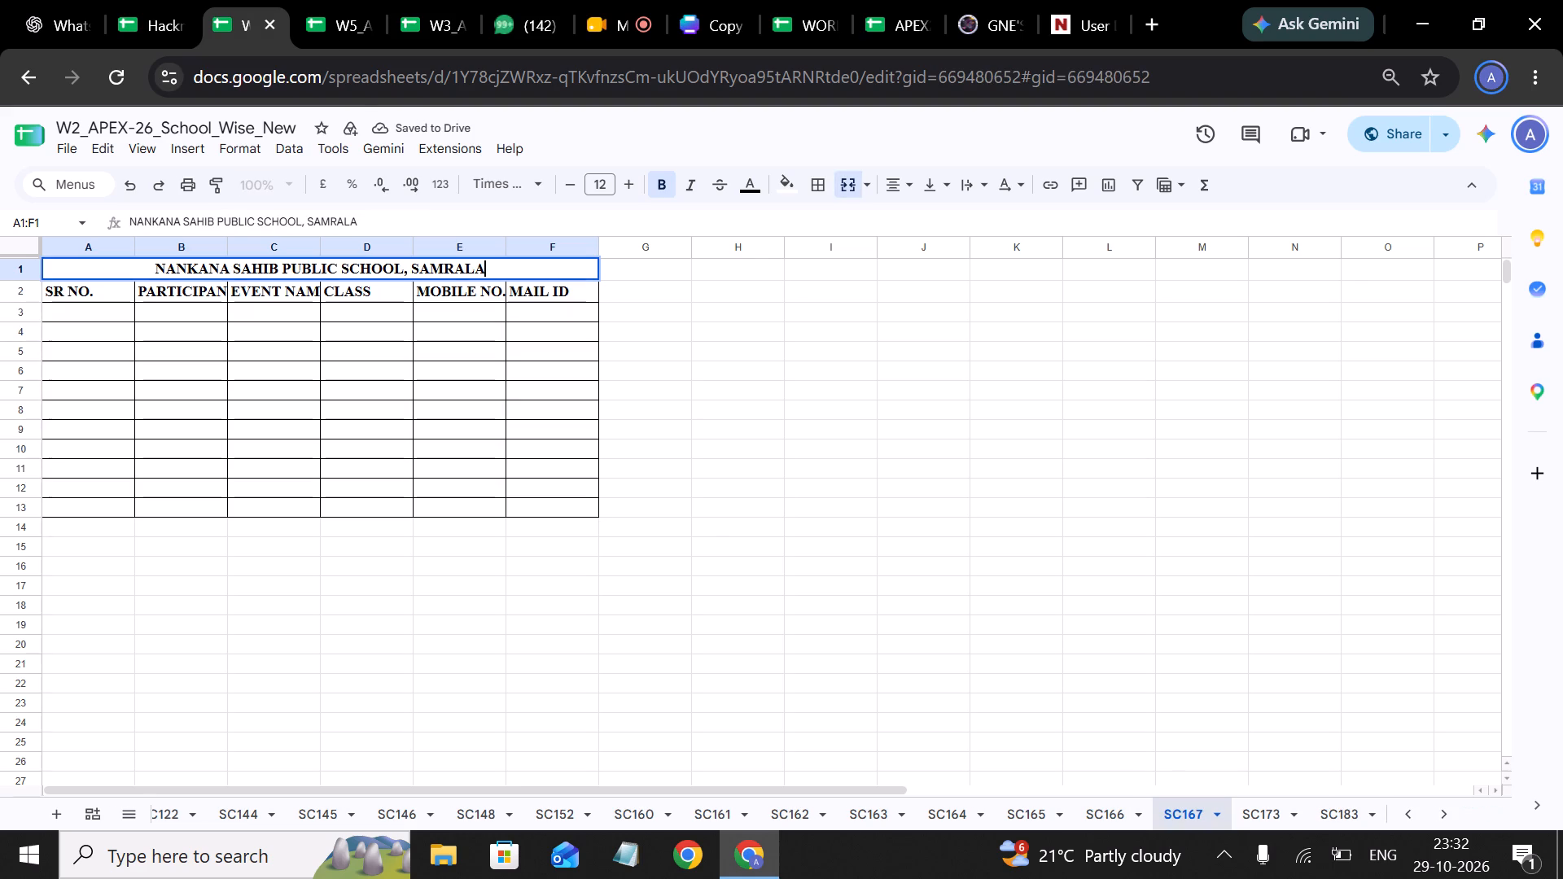
# Replace sheet SC173's title with "POLICE D.A.V. PUBLIC SCHOOPOLICE D.A.V. PUBLIC SCHOOL, LUDHIANA, Punjab", copied from the SC-173 row of W5_APEX-26_school_incharges.
pyautogui.click(339, 21)
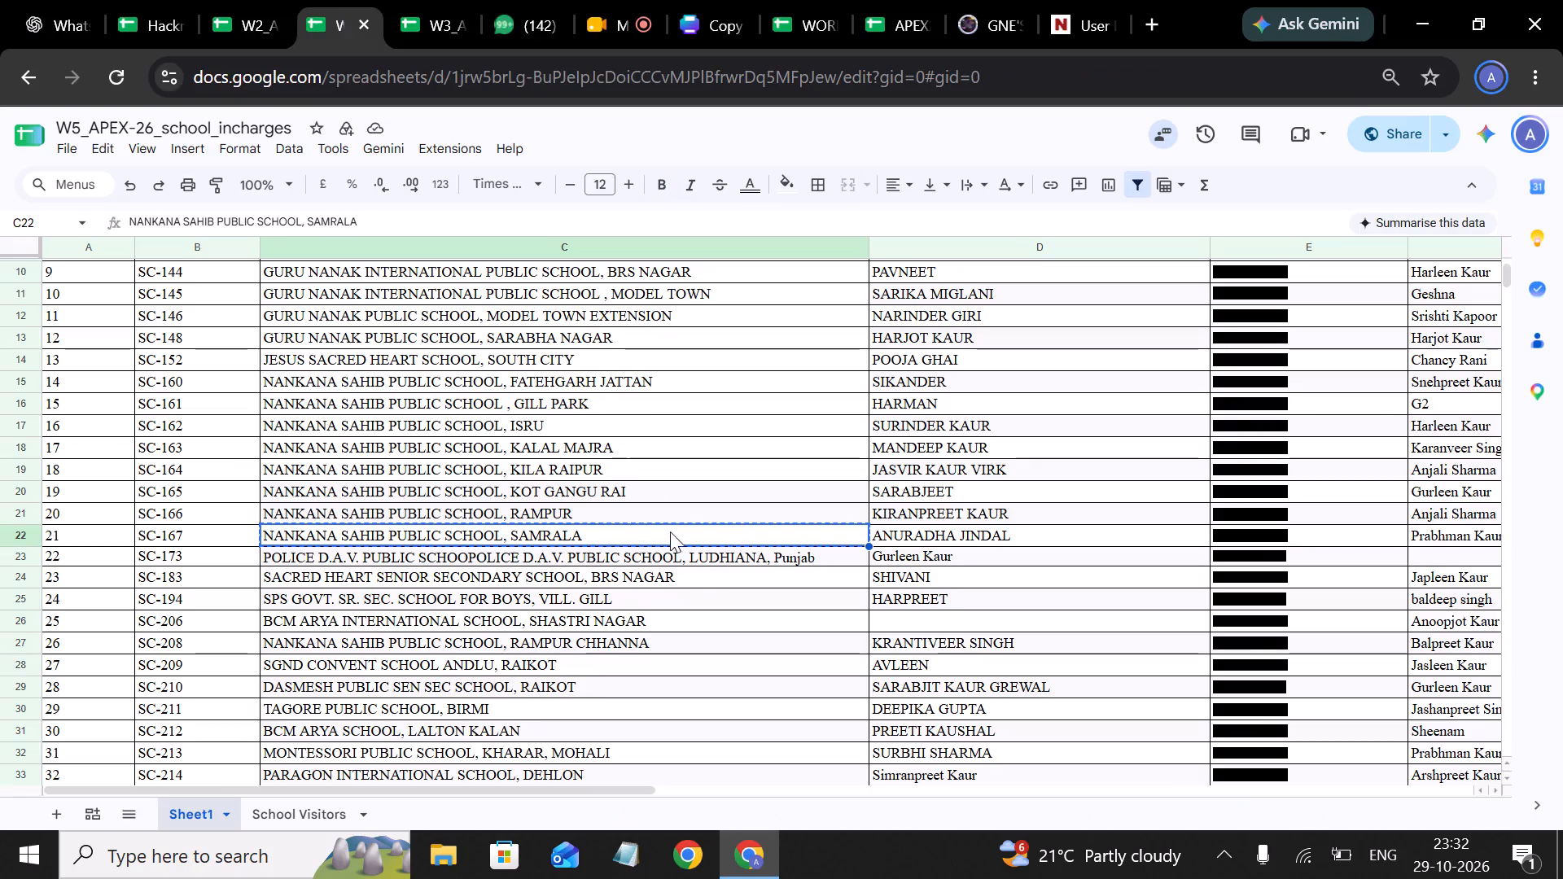
pyautogui.click(693, 556)
pyautogui.hotkey('ctrl', 'c')
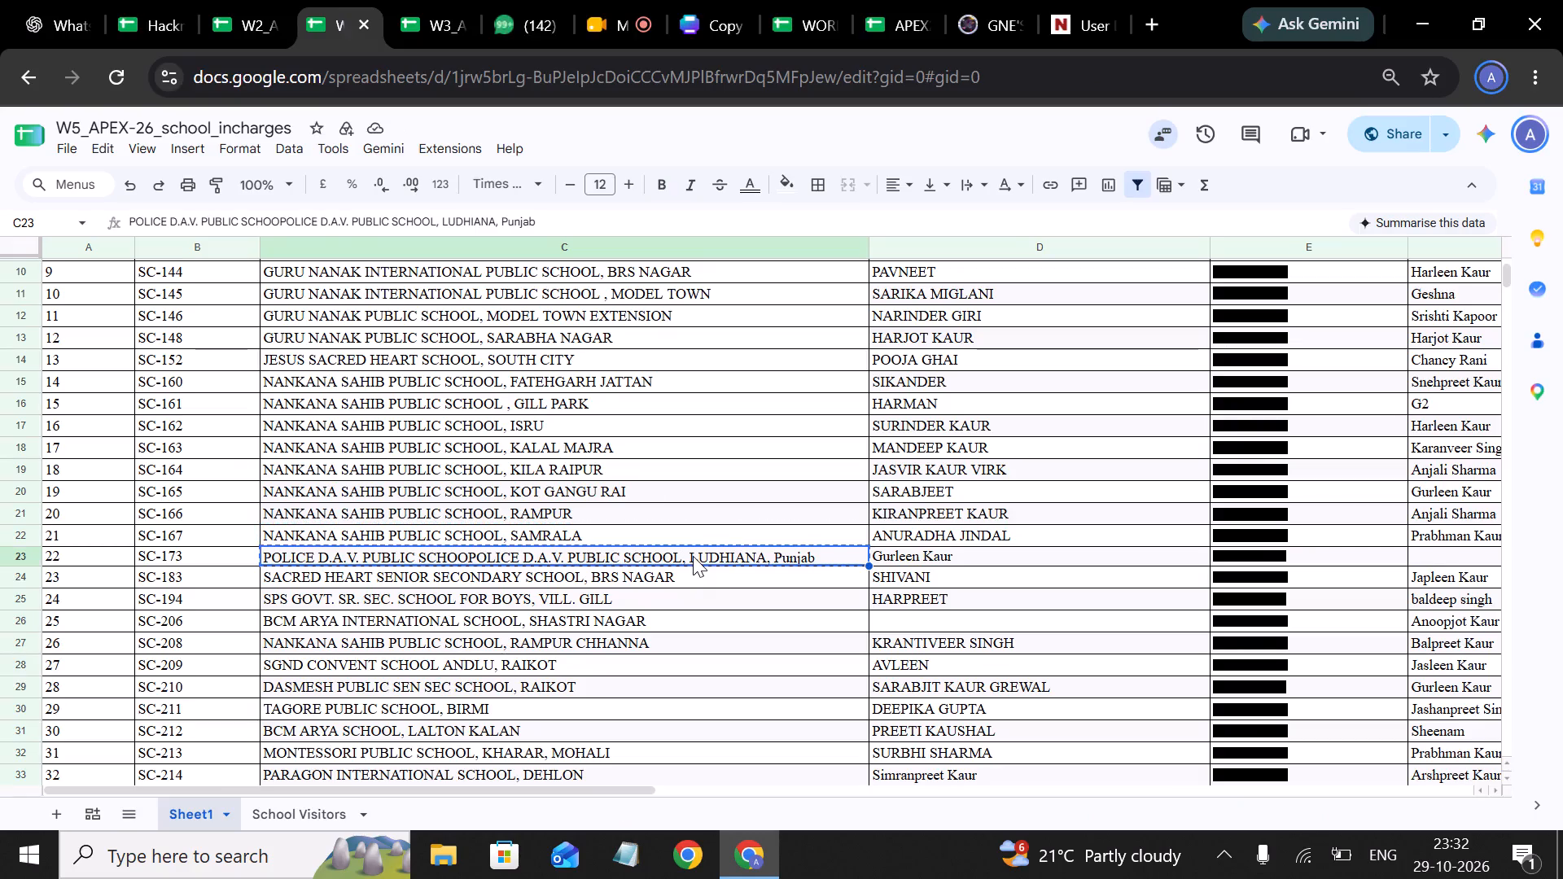
pyautogui.click(416, 29)
pyautogui.click(235, 24)
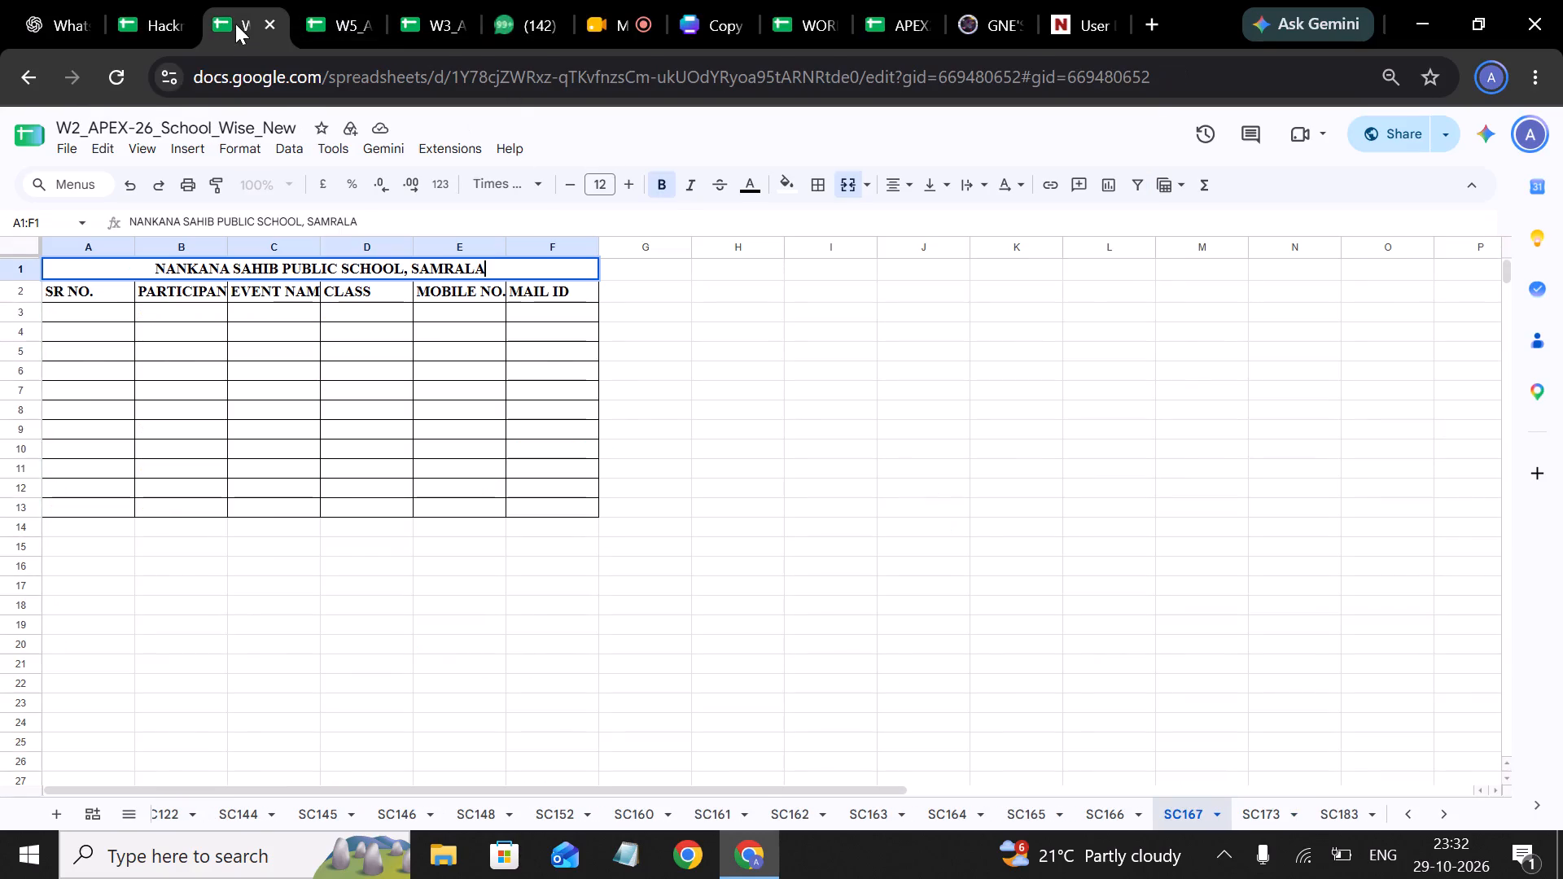
pyautogui.hscroll(-1, 1139, 795)
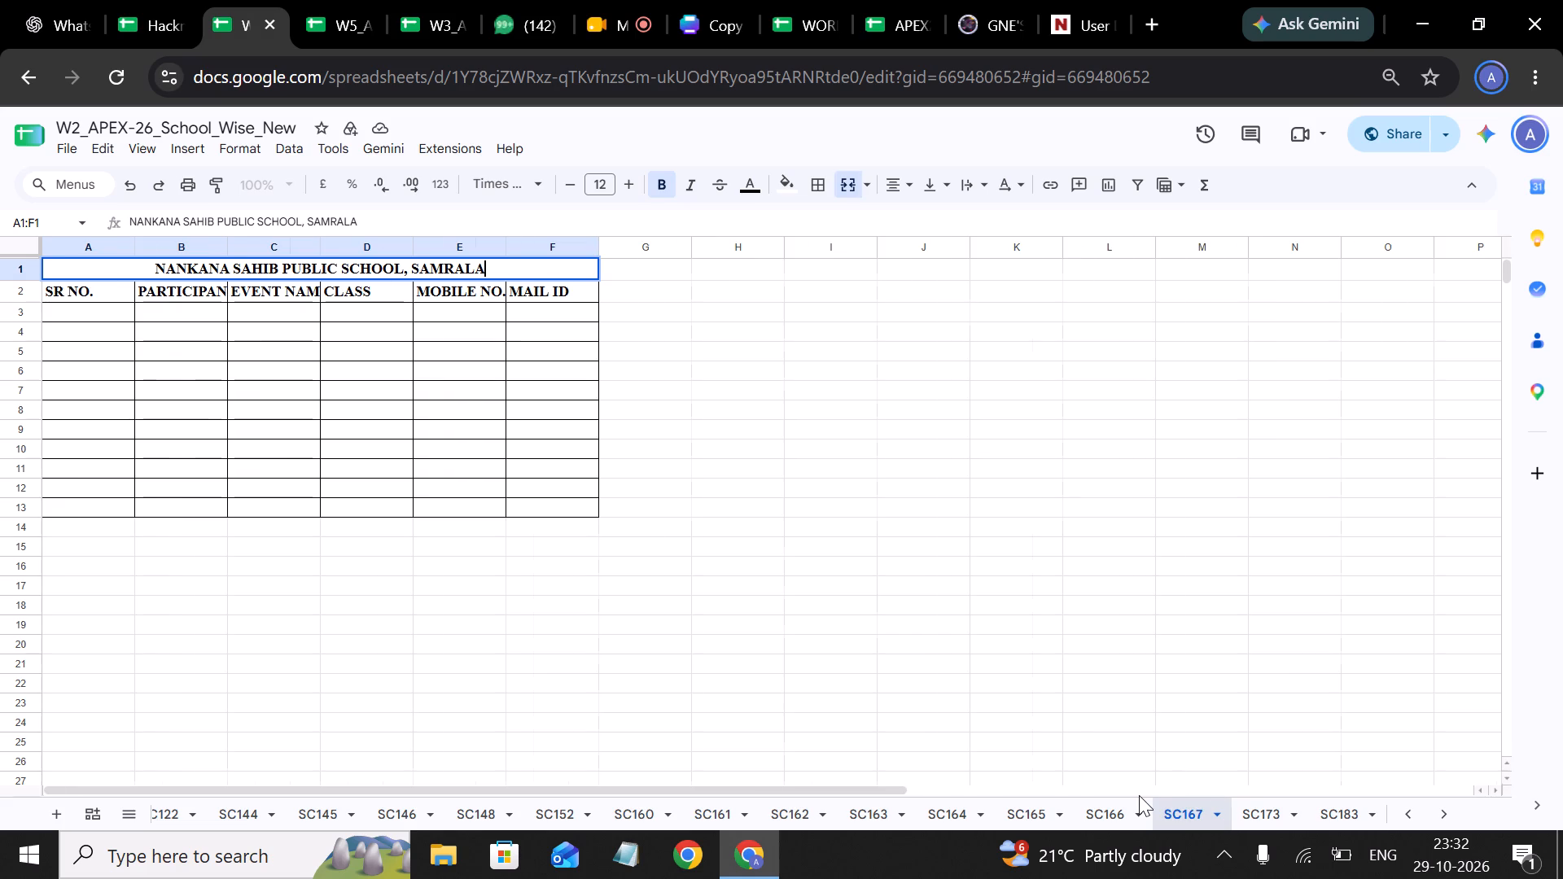
pyautogui.hscroll(-2, 1139, 795)
pyautogui.hscroll(1, 1150, 795)
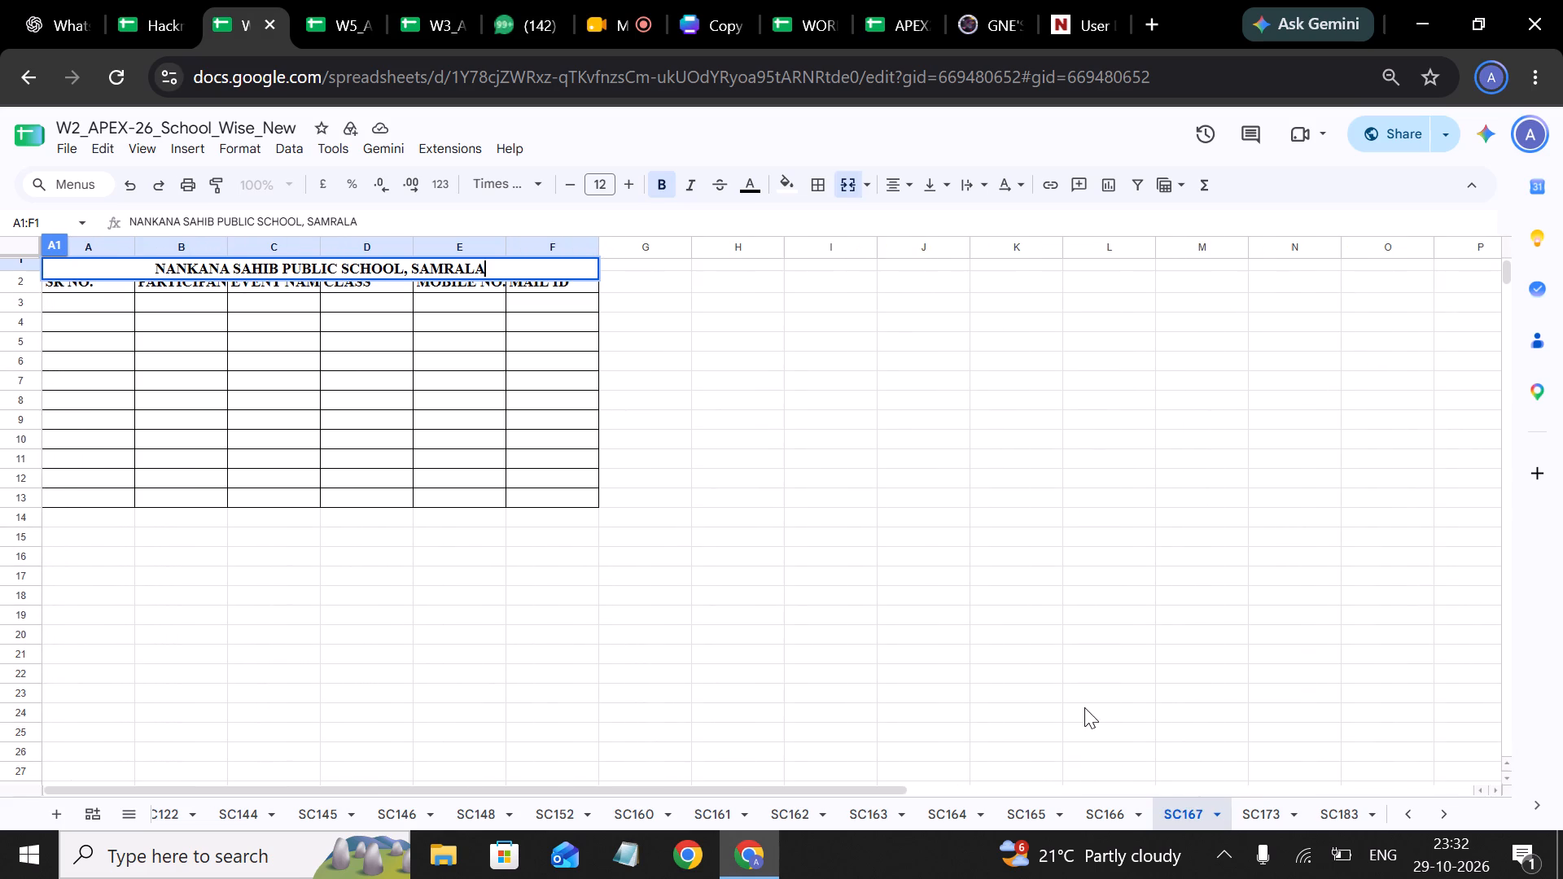
pyautogui.click(1253, 815)
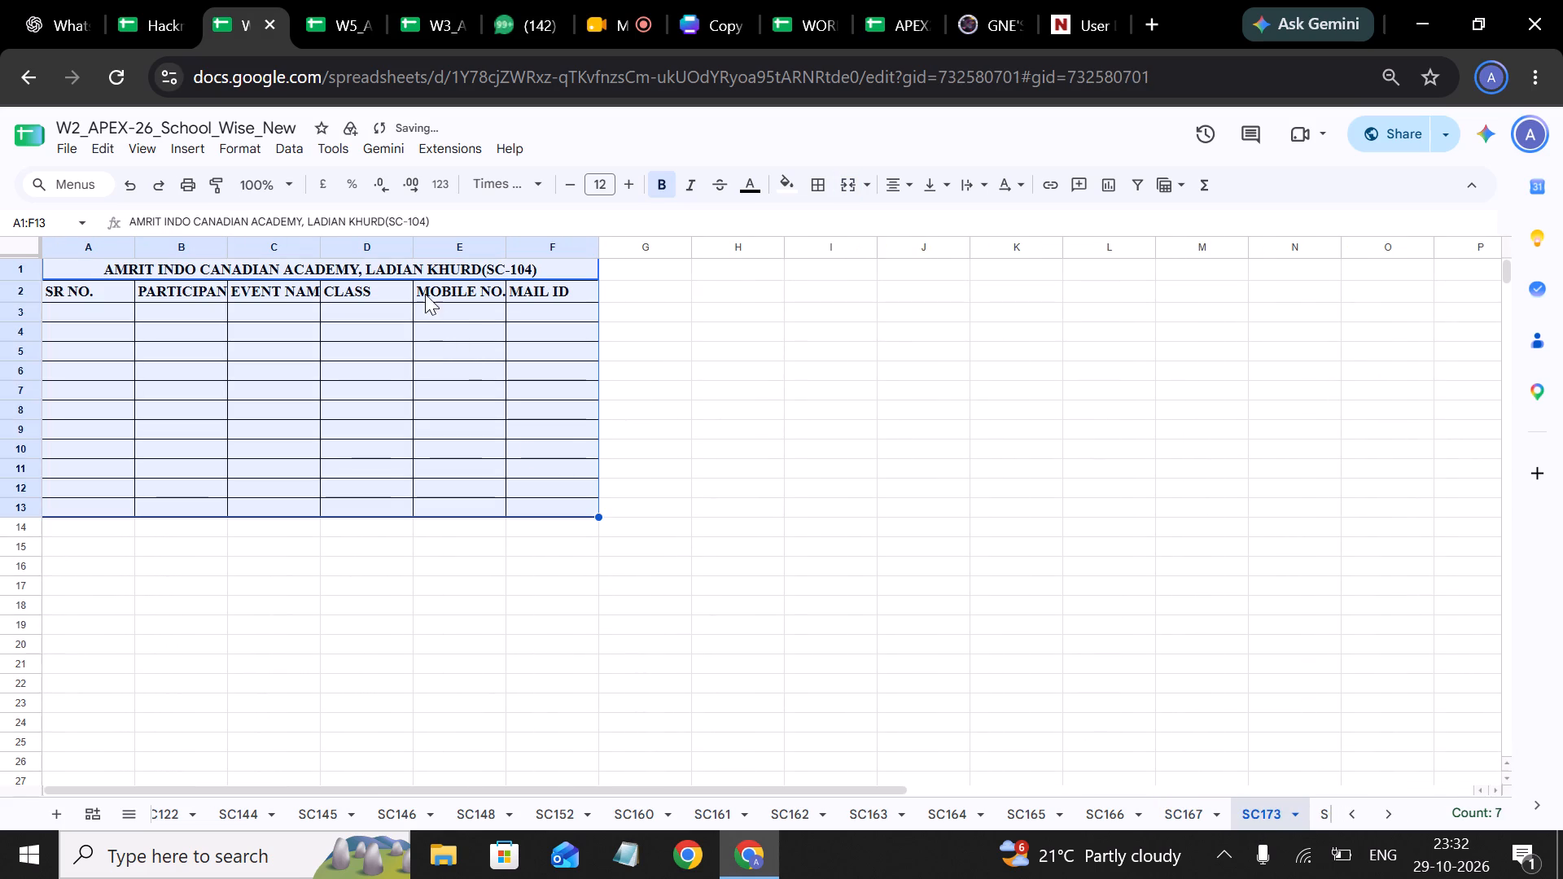
pyautogui.tripleClick(396, 267)
pyautogui.hotkey('ctrl', 'v')
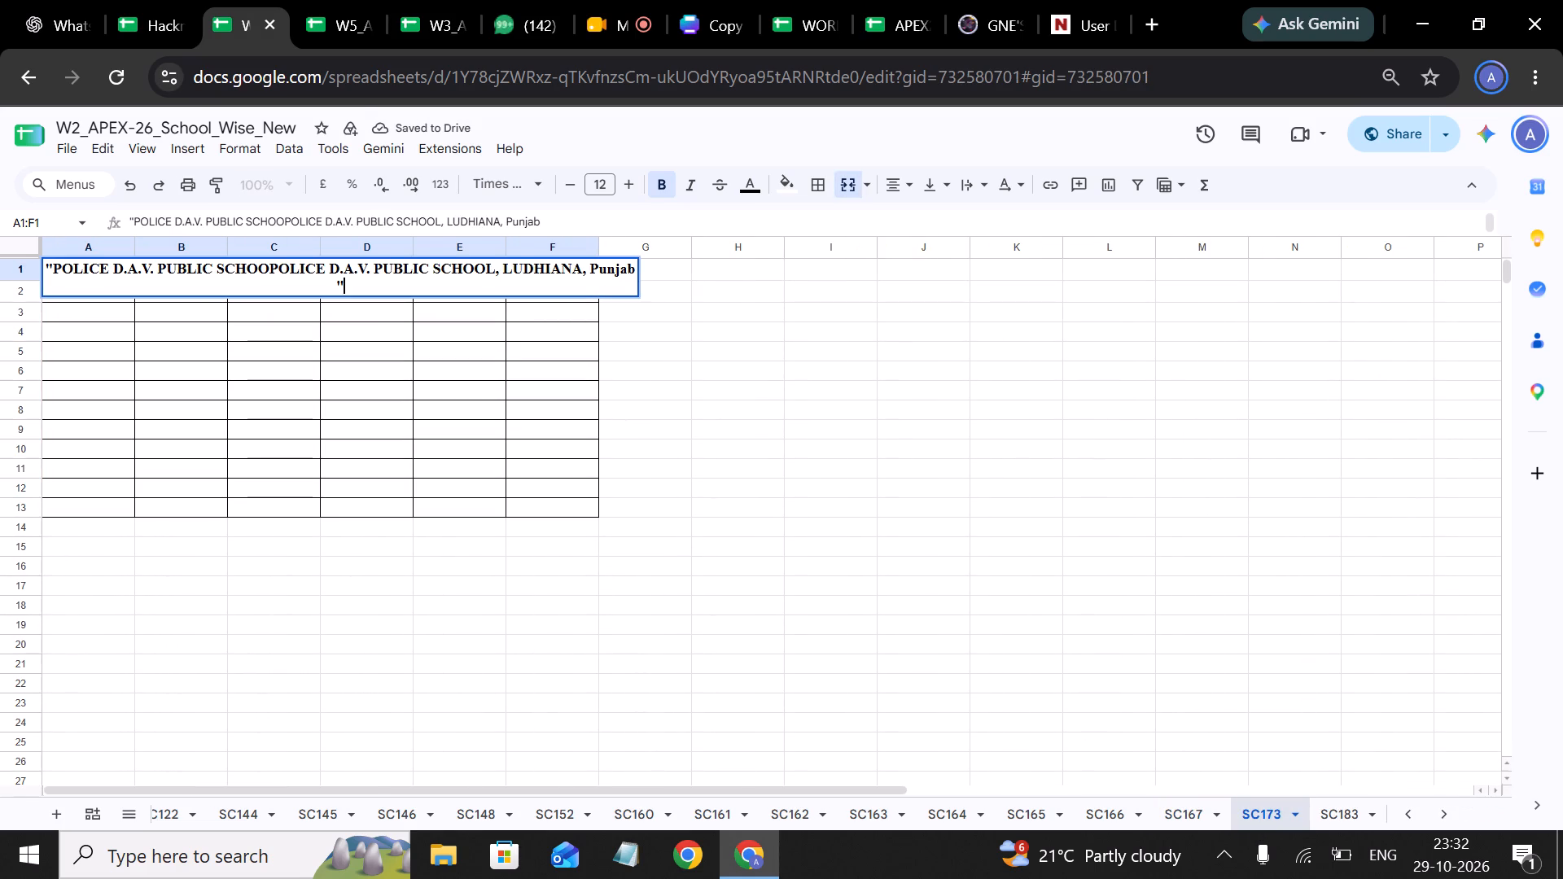
pyautogui.hotkey('ctrl', 'a')
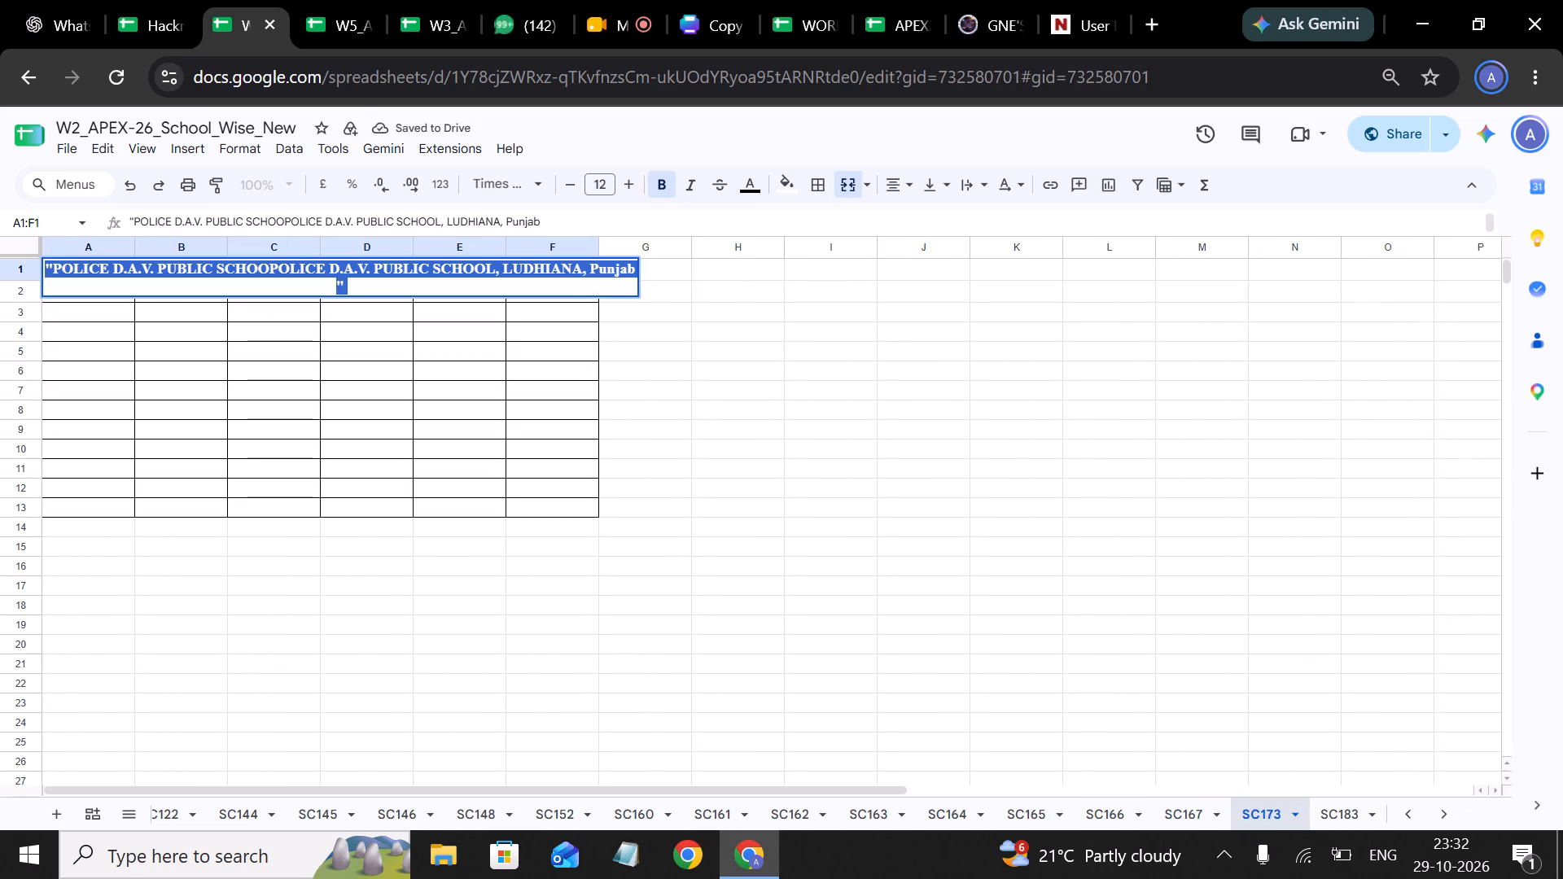
pyautogui.press('BackSpace')
pyautogui.hotkey('ctrl', 'v')
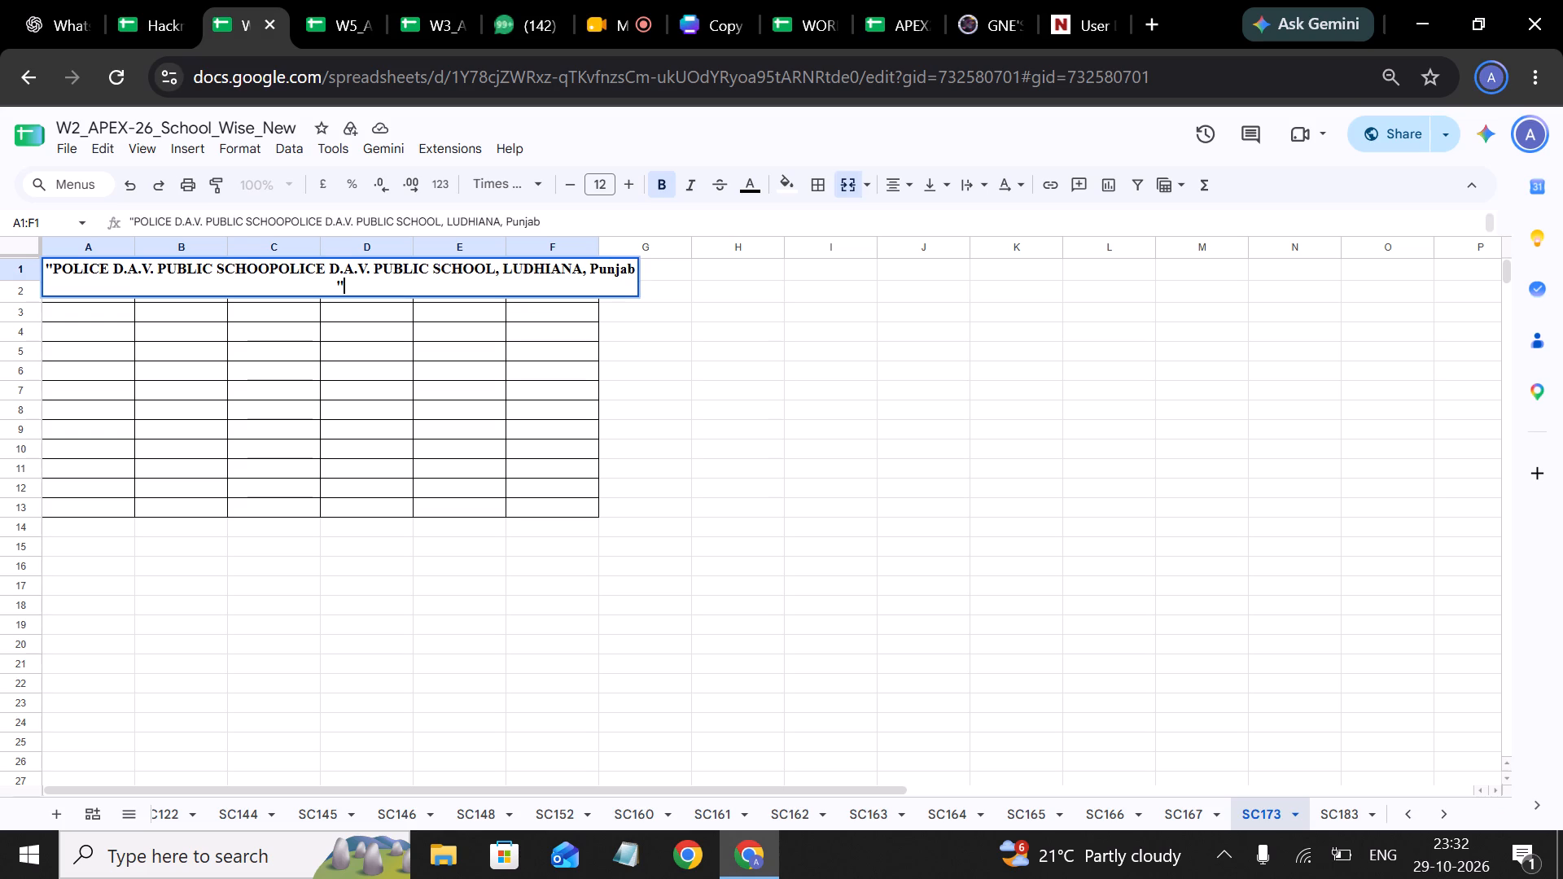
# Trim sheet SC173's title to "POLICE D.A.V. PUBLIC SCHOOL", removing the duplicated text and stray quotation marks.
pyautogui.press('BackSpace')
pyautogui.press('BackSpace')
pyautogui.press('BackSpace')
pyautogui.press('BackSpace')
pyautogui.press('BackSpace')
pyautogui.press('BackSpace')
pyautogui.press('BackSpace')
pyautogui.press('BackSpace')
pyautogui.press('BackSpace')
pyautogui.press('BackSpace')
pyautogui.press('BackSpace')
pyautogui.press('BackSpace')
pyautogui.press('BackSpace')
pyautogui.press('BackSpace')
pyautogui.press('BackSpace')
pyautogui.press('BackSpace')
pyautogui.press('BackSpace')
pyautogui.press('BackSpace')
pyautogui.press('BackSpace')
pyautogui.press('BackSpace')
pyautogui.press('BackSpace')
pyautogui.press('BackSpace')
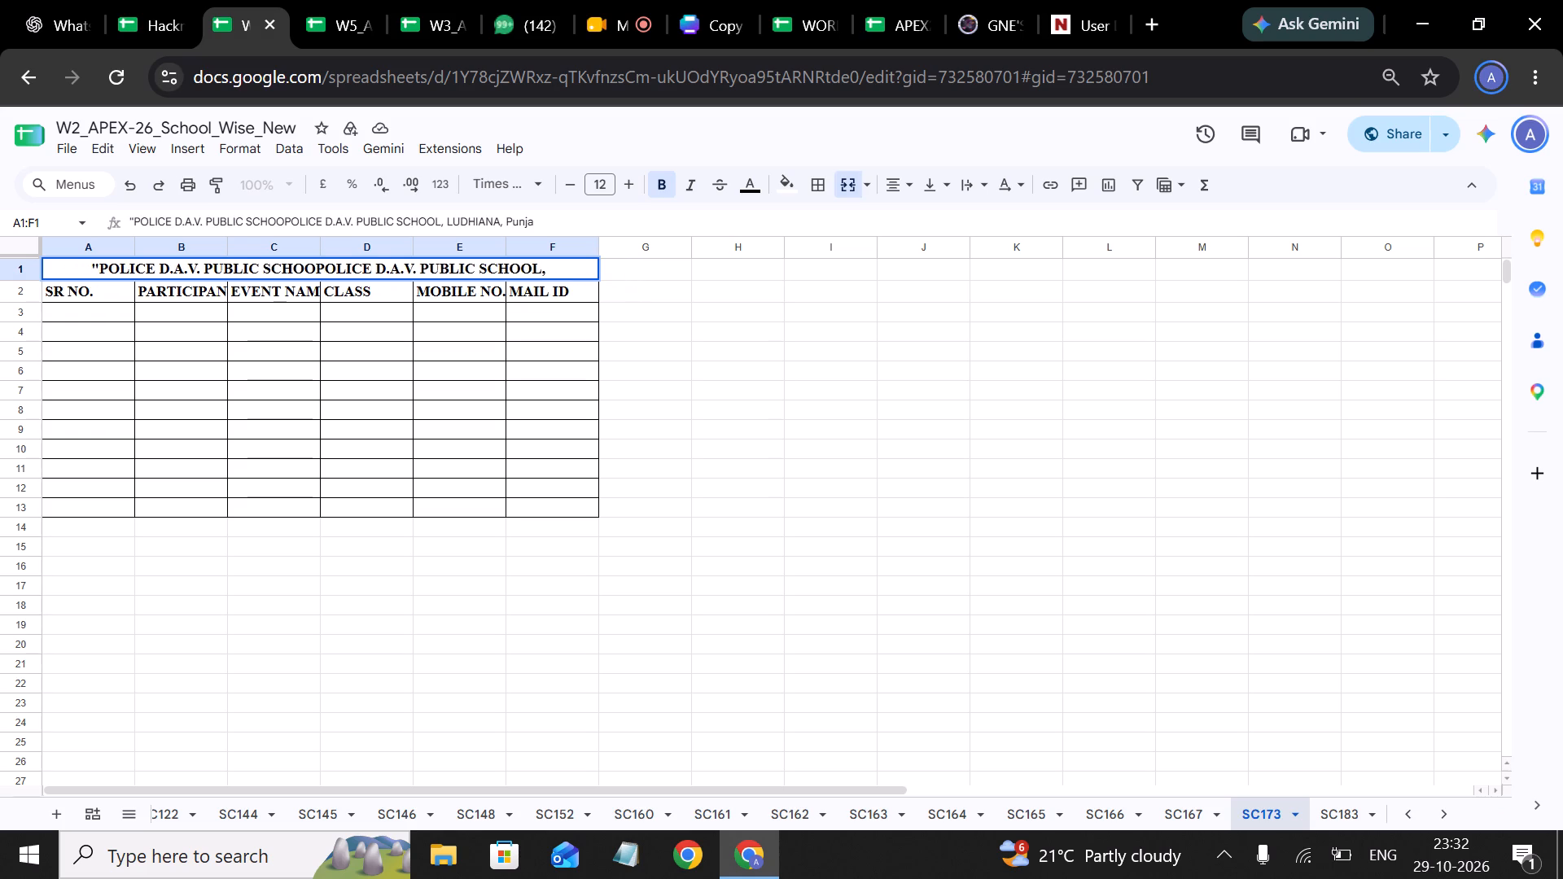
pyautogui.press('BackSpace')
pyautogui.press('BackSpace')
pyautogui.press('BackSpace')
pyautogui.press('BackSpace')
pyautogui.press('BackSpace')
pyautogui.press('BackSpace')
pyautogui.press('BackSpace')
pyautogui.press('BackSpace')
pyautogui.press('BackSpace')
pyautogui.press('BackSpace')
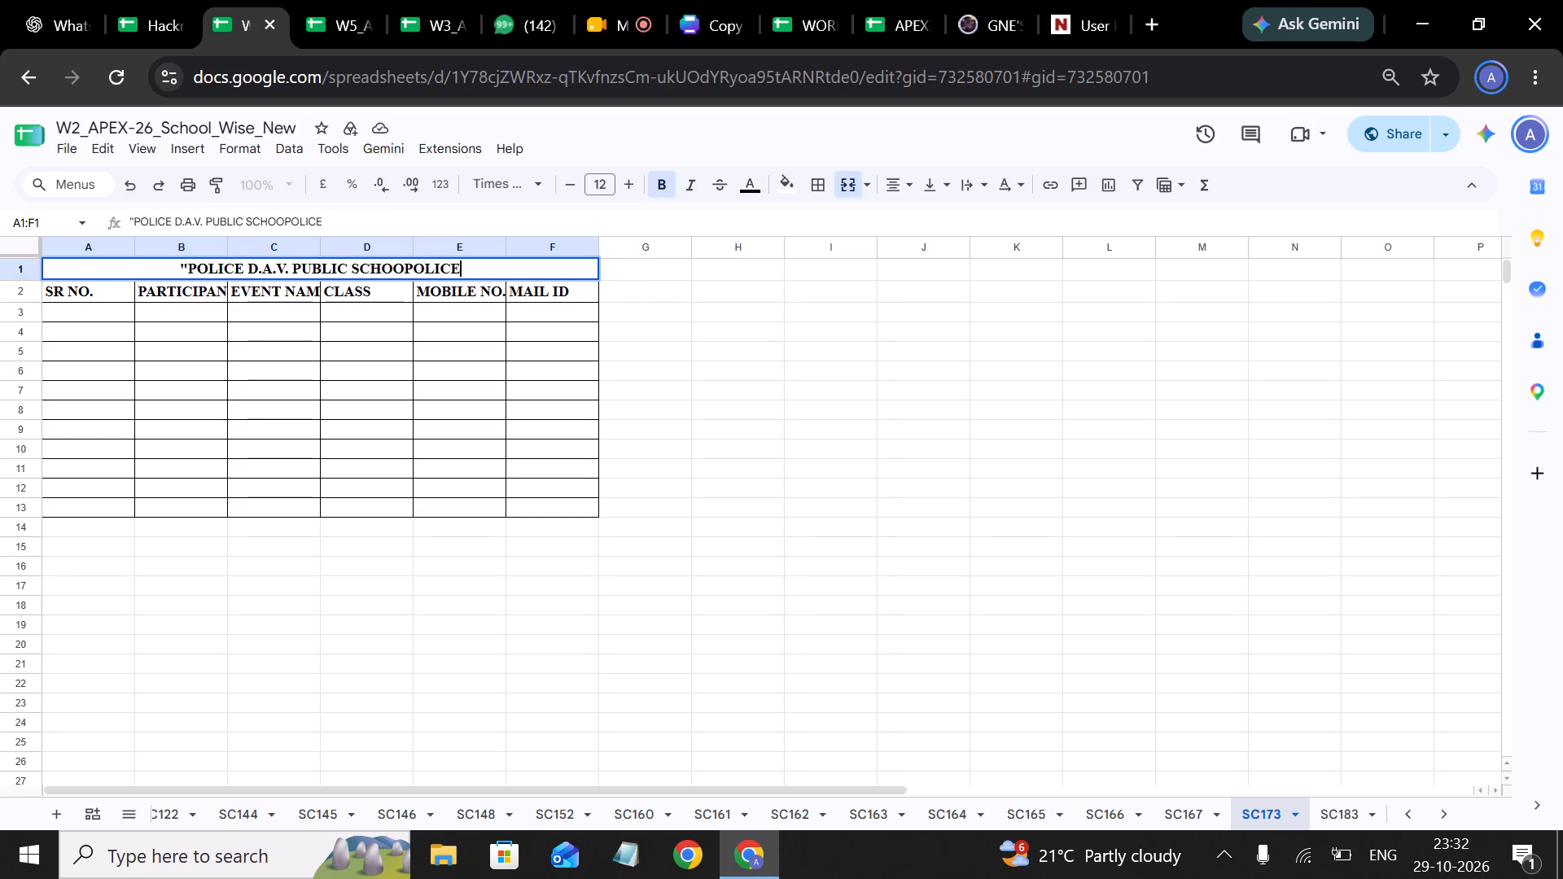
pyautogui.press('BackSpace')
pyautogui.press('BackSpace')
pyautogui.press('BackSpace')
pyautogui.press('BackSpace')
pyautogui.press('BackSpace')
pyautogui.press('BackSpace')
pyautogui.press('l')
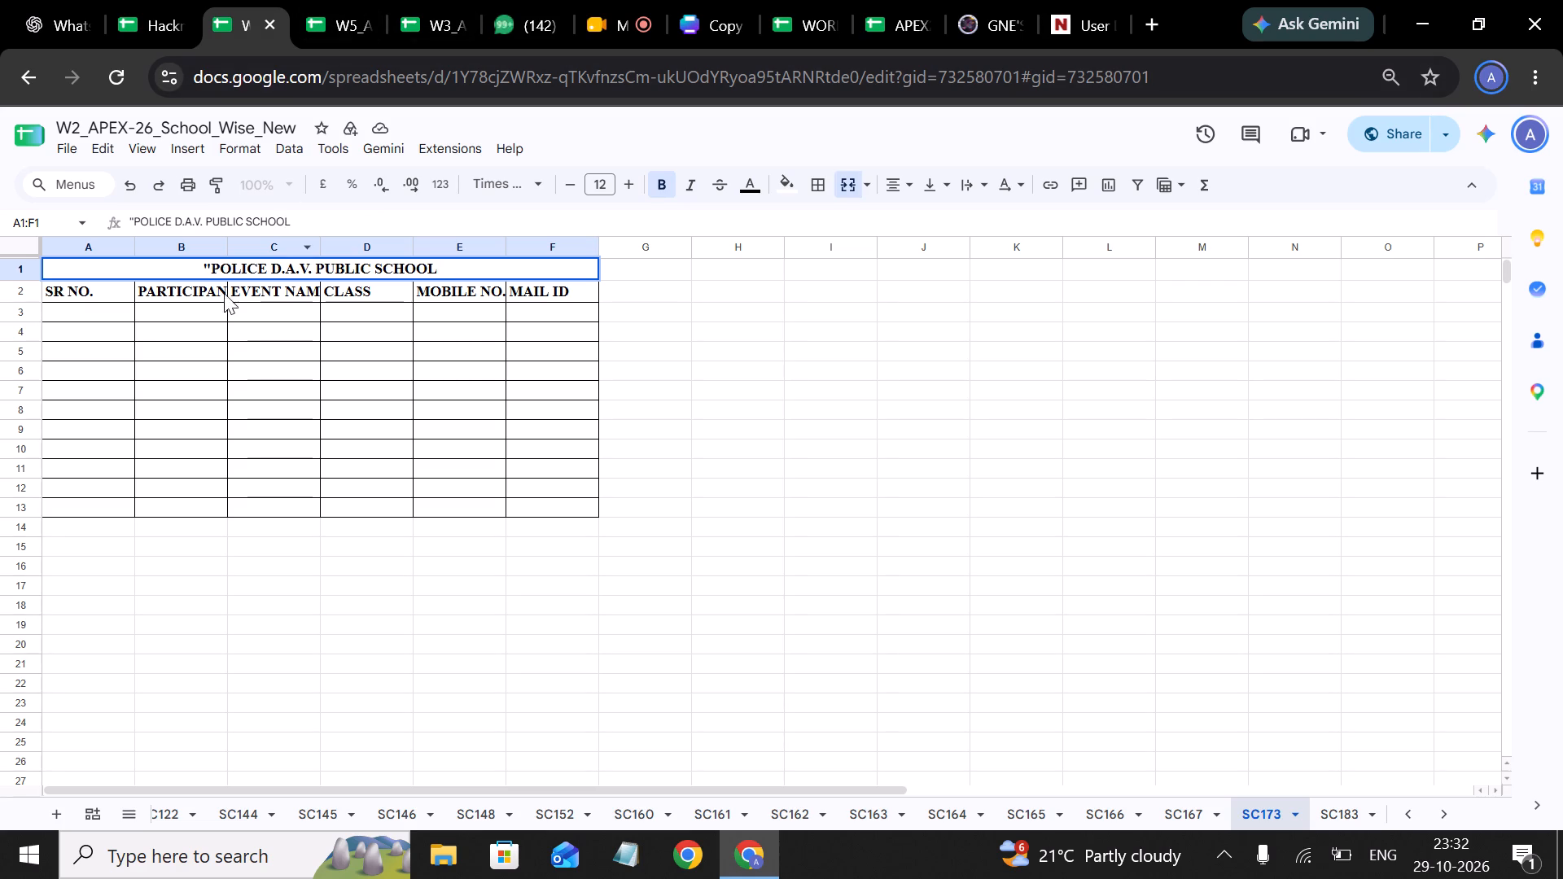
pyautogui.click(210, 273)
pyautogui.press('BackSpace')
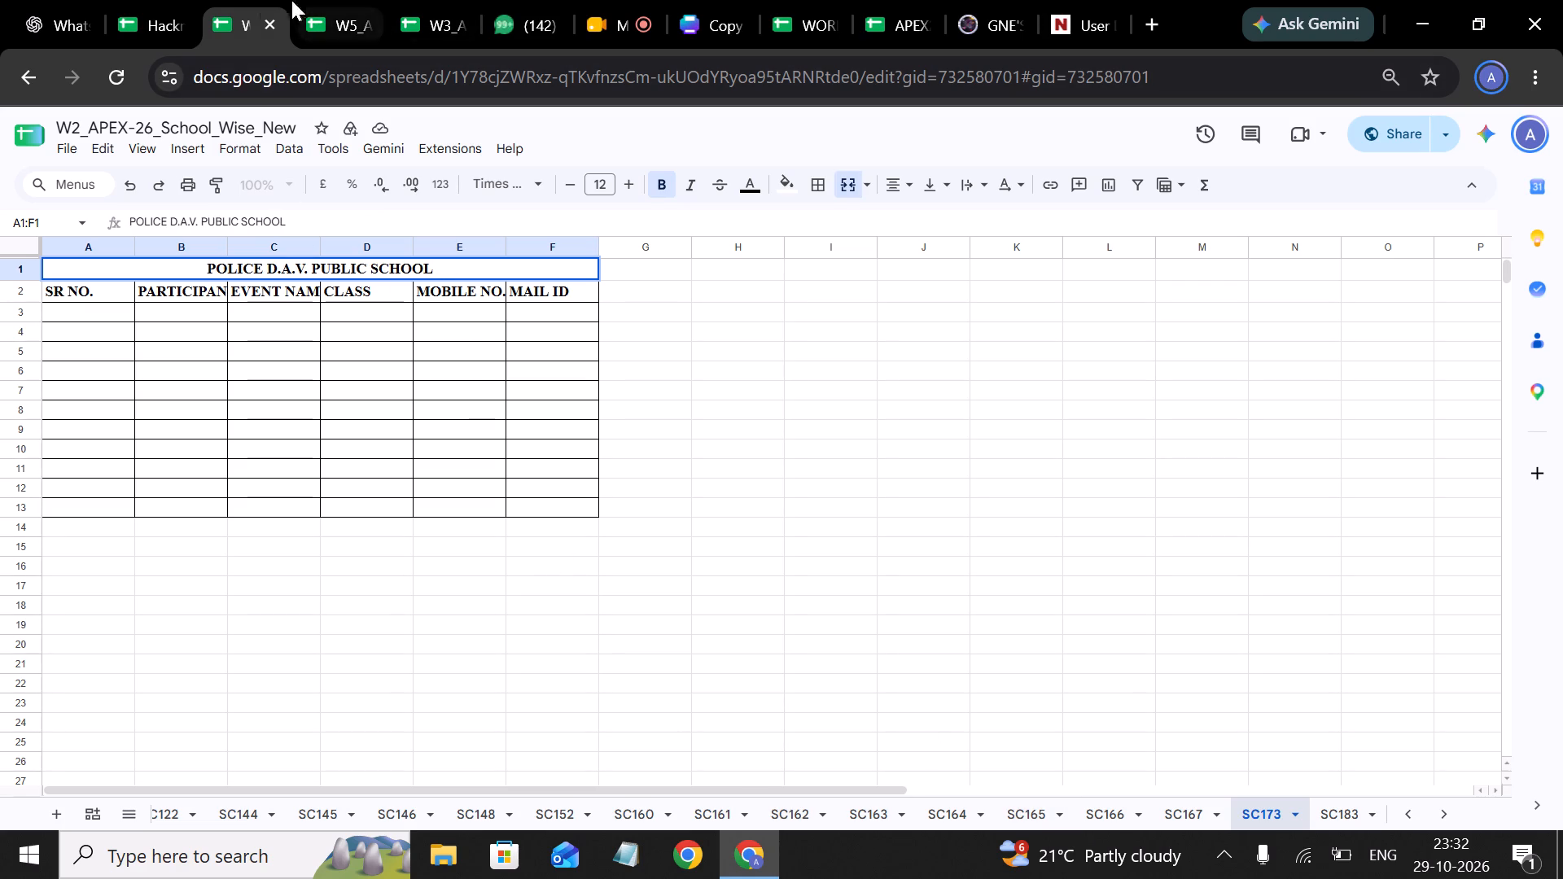
# Correct the SC-173 school name in W5_APEX-26_school_incharges to "POLICE D.A.V. PUBLIC SCHOOL, LUDHIANA, Punjab".
pyautogui.click(320, 28)
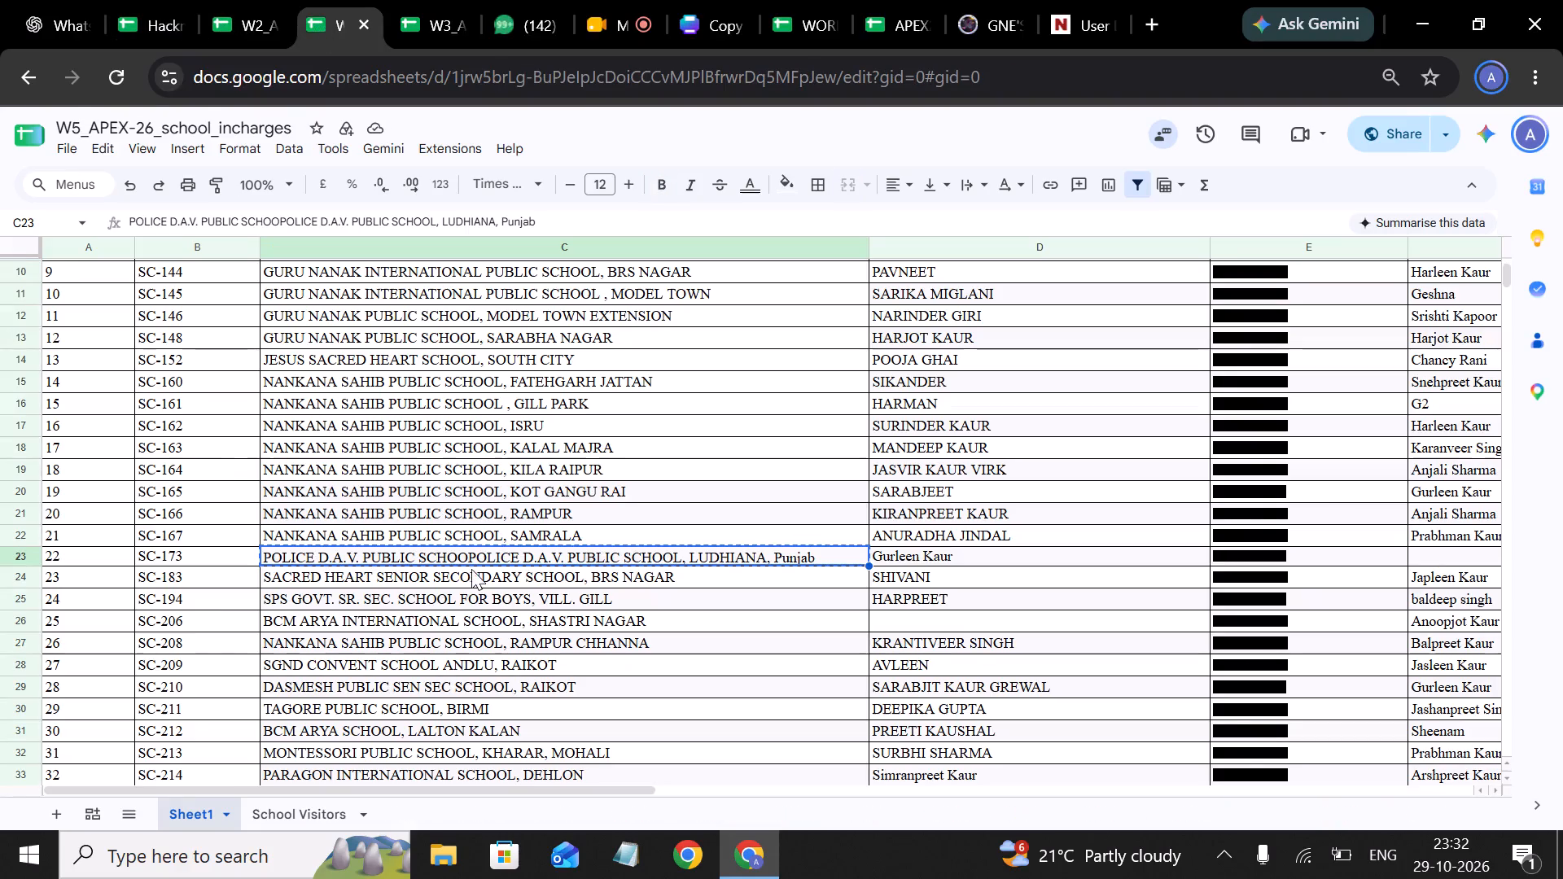
pyautogui.hscroll(1, 707, 556)
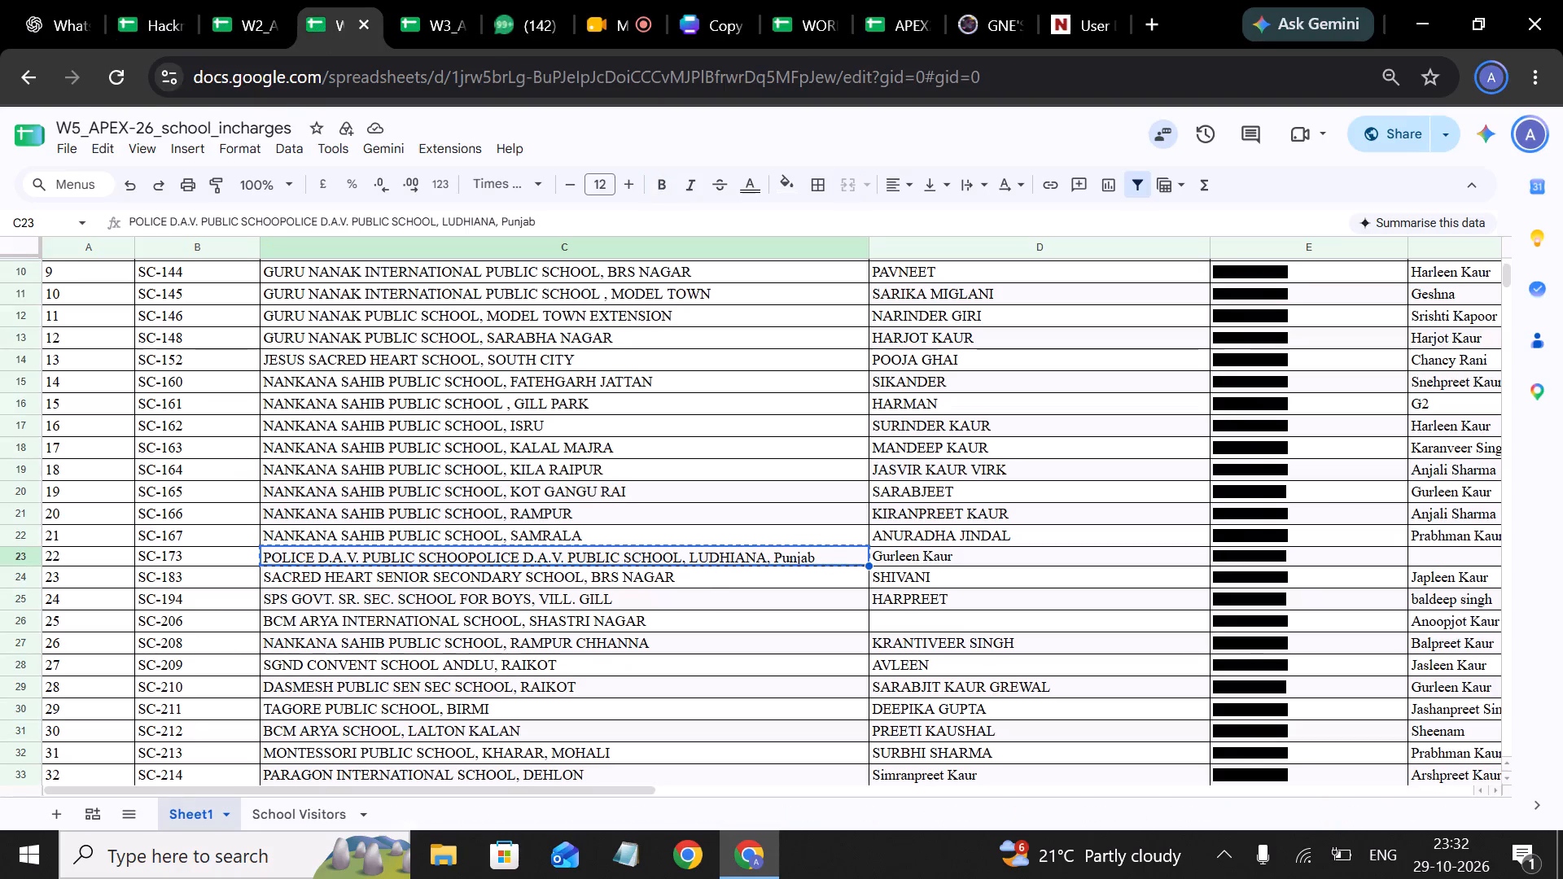
pyautogui.doubleClick(821, 558)
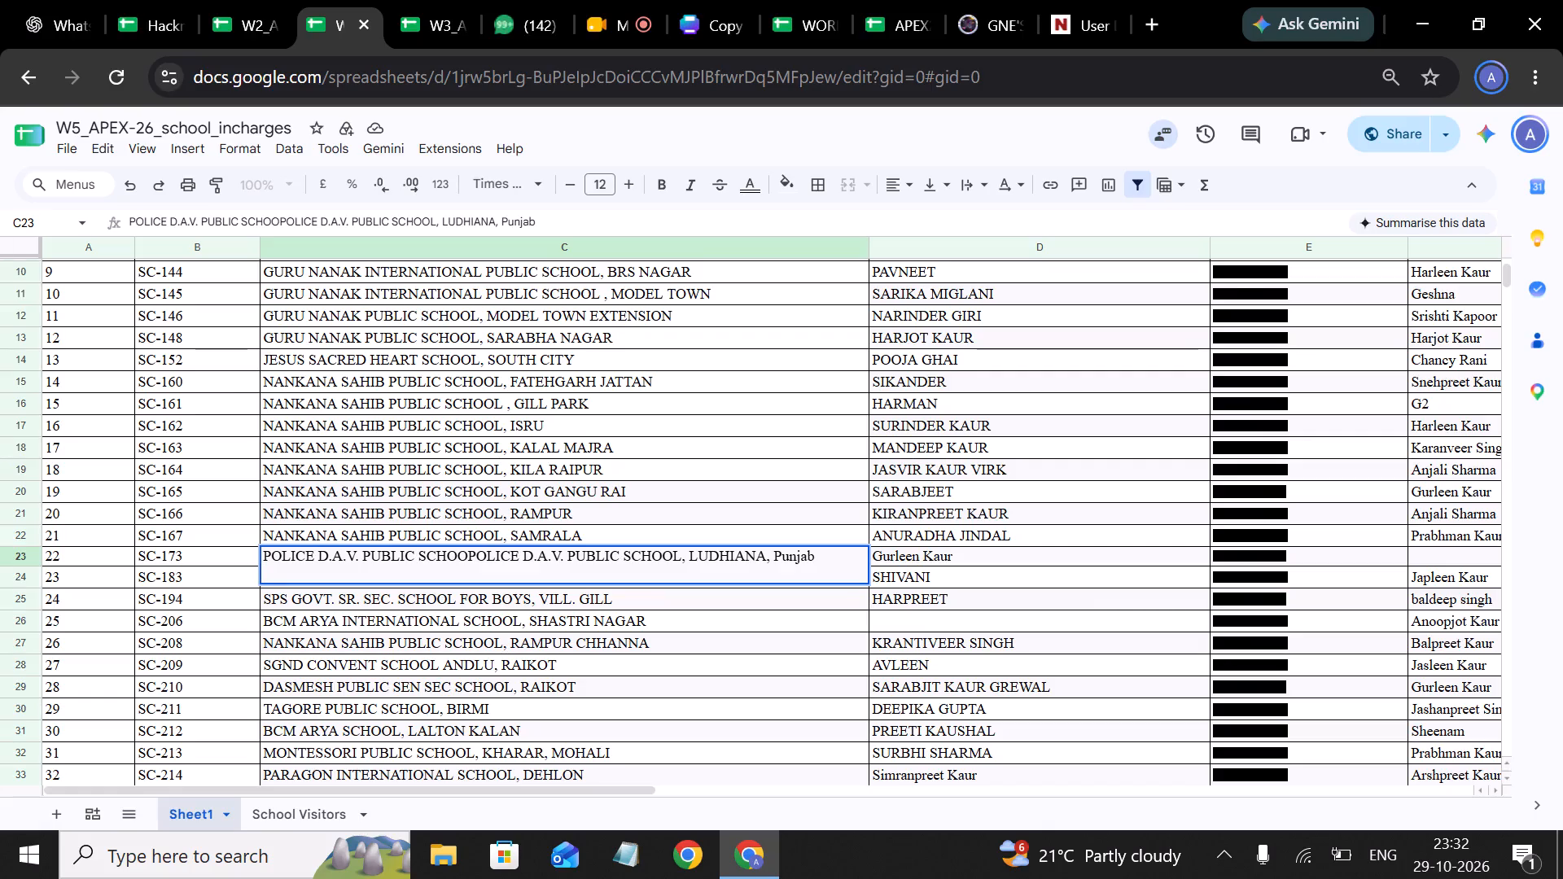
pyautogui.click(464, 562)
pyautogui.press('BackSpace')
pyautogui.press('BackSpace')
pyautogui.press('BackSpace')
pyautogui.press('BackSpace')
pyautogui.press('BackSpace')
pyautogui.press('BackSpace')
pyautogui.press('BackSpace')
pyautogui.press('BackSpace')
pyautogui.press('BackSpace')
pyautogui.press('BackSpace')
pyautogui.press('BackSpace')
pyautogui.press('BackSpace')
pyautogui.press('BackSpace')
pyautogui.press('BackSpace')
pyautogui.press('BackSpace')
pyautogui.press('BackSpace')
pyautogui.press('BackSpace')
pyautogui.press('BackSpace')
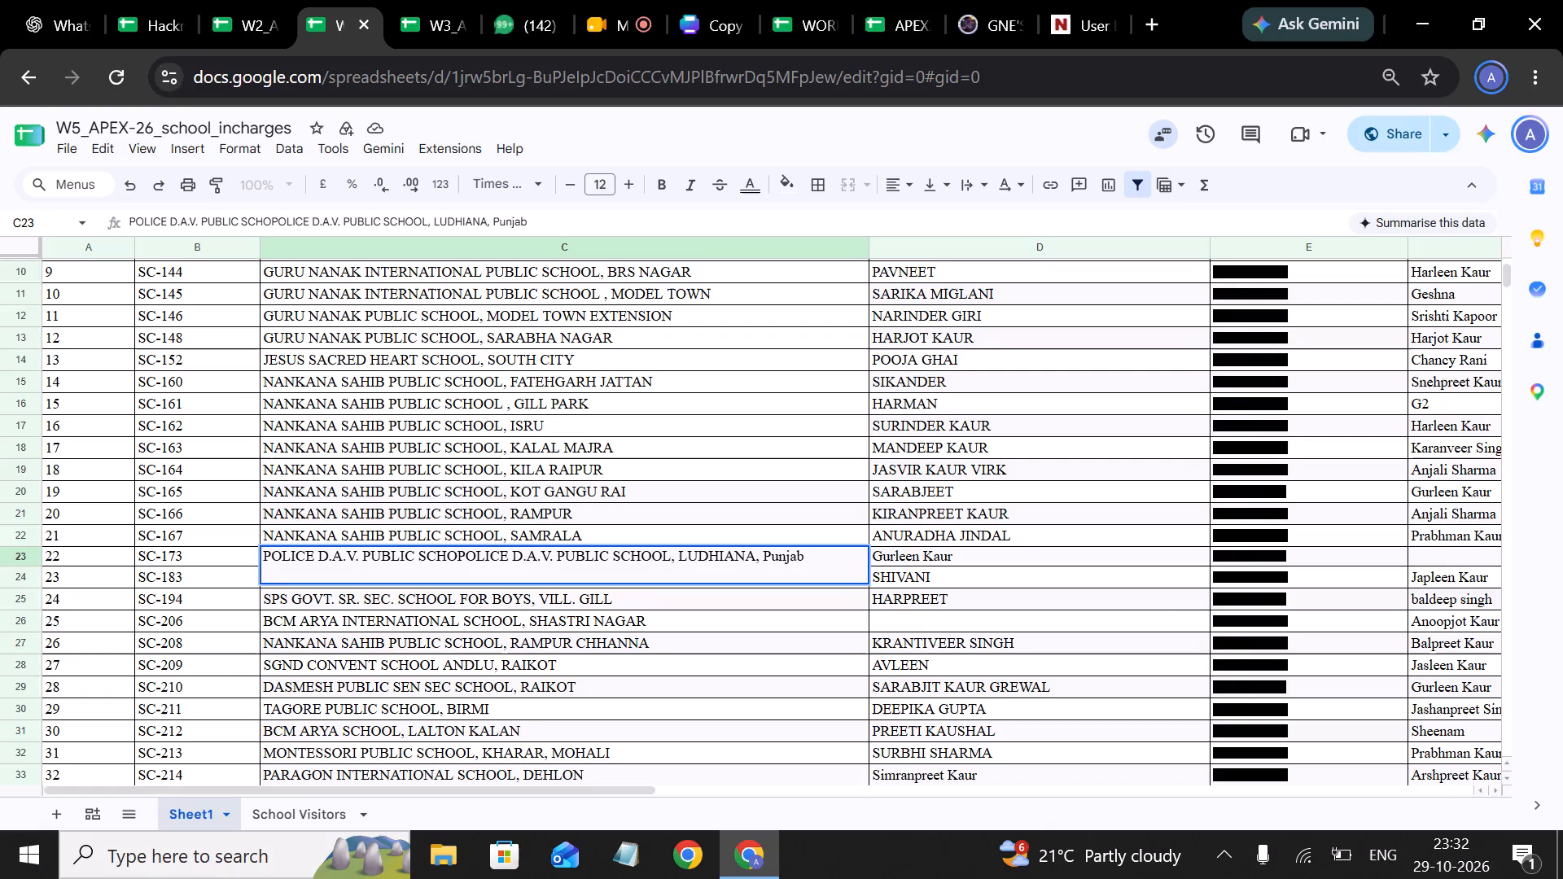
pyautogui.press('BackSpace')
pyautogui.press('BackSpace')
pyautogui.press('BackSpace')
pyautogui.press('BackSpace')
pyautogui.press('BackSpace')
pyautogui.press('BackSpace')
pyautogui.press('BackSpace')
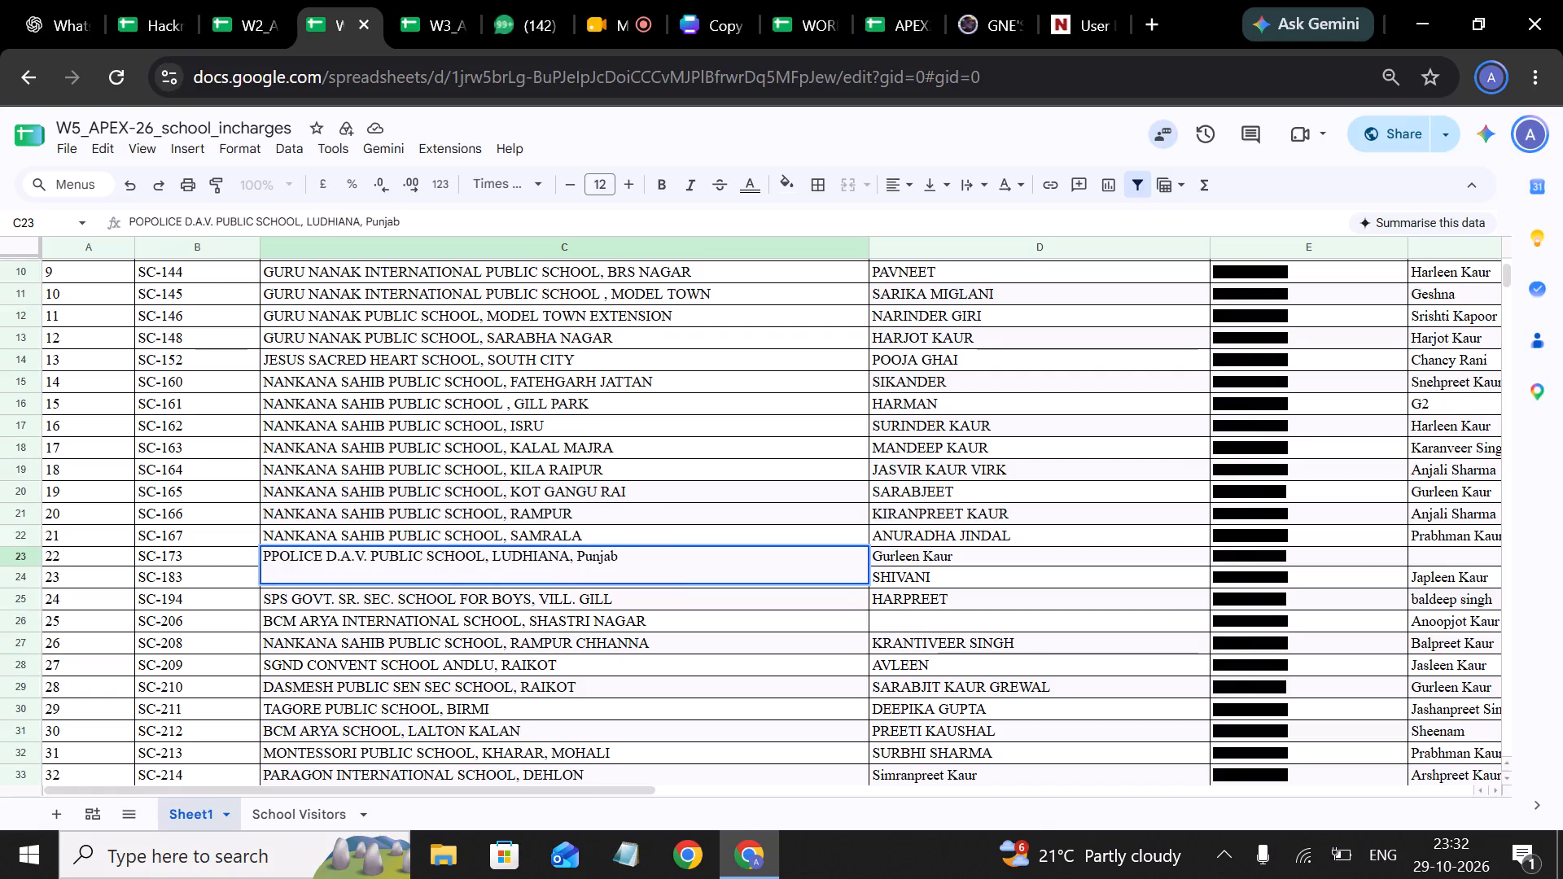
pyautogui.press('BackSpace')
pyautogui.click(593, 636)
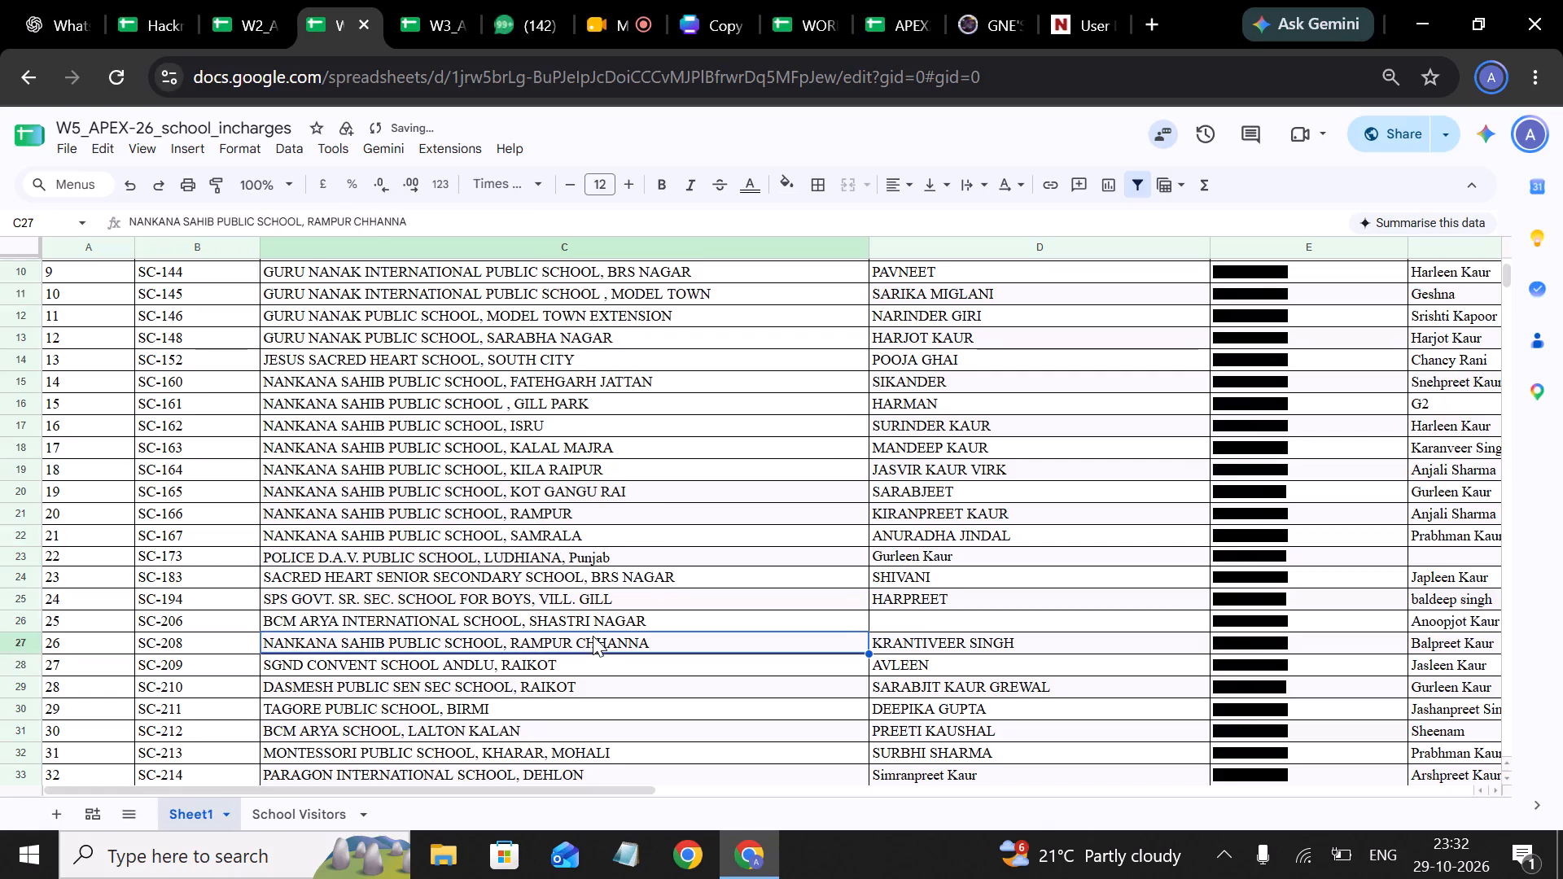
# Replace sheet SC173's title in W2 with "POLICE D.A.V. PUBLIC SCHOOL, LUDHIANA, Punjab", copied from the W5 SC-173 row, without quotation marks.
pyautogui.click(647, 549)
pyautogui.hotkey('ctrl', 'c')
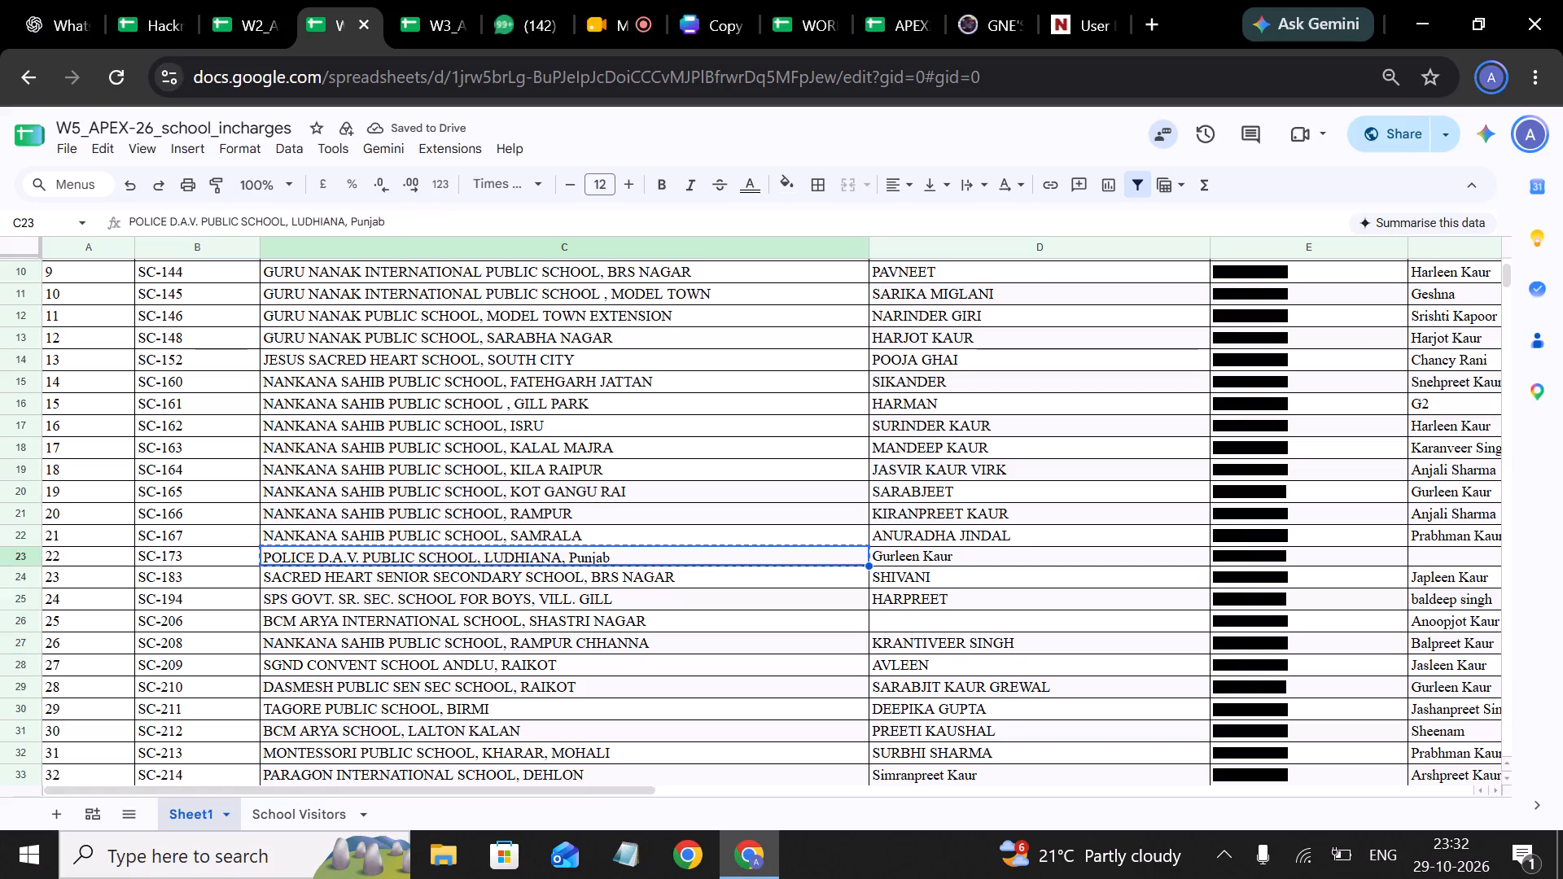
pyautogui.click(238, 28)
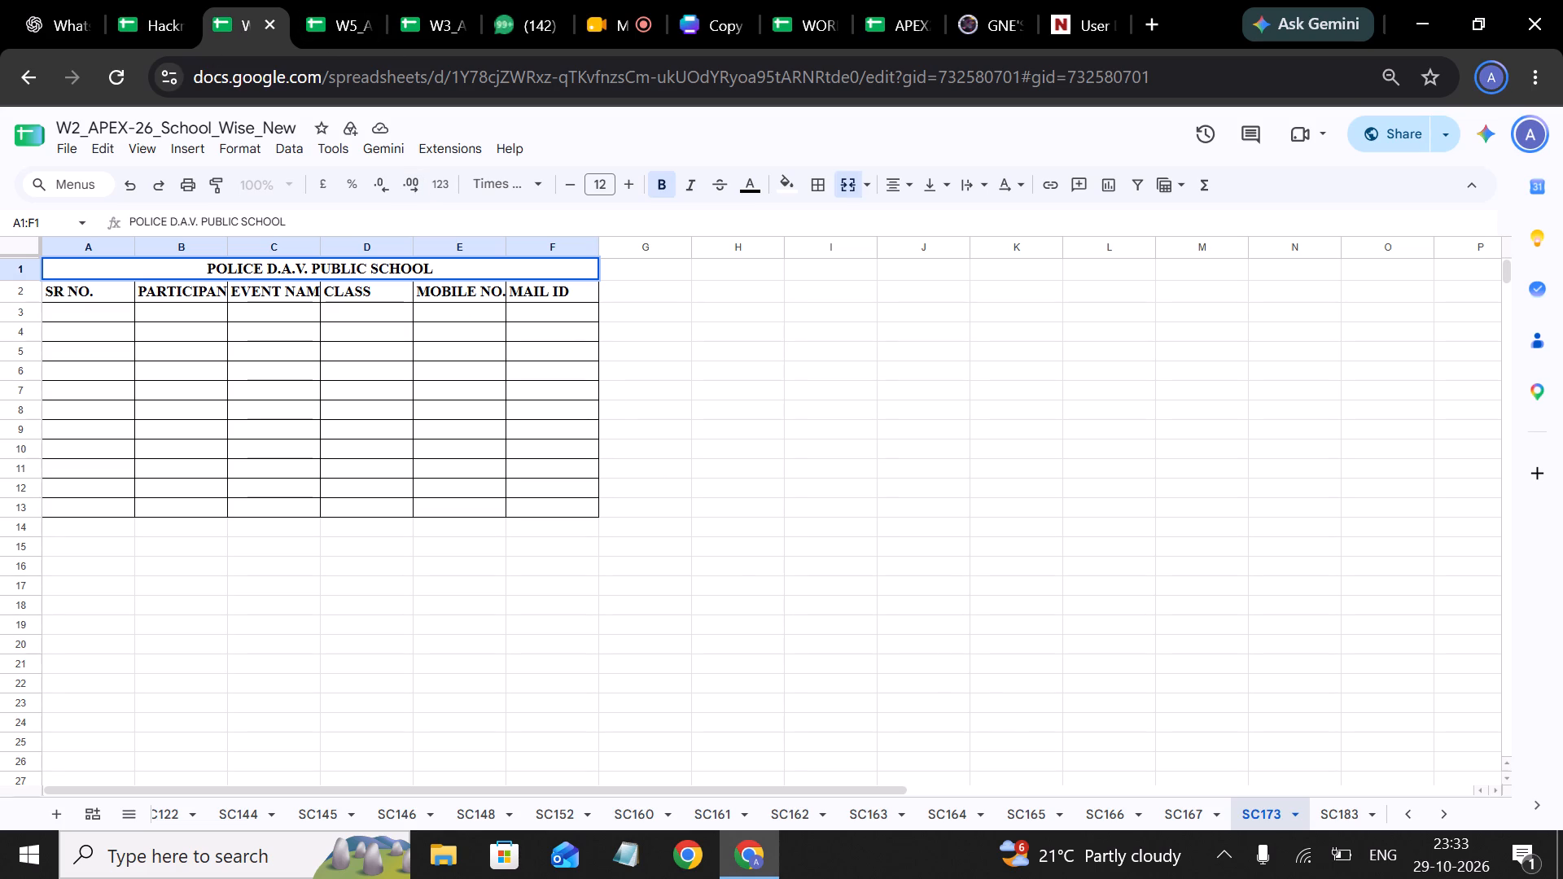
pyautogui.hotkey('ctrl', 'a')
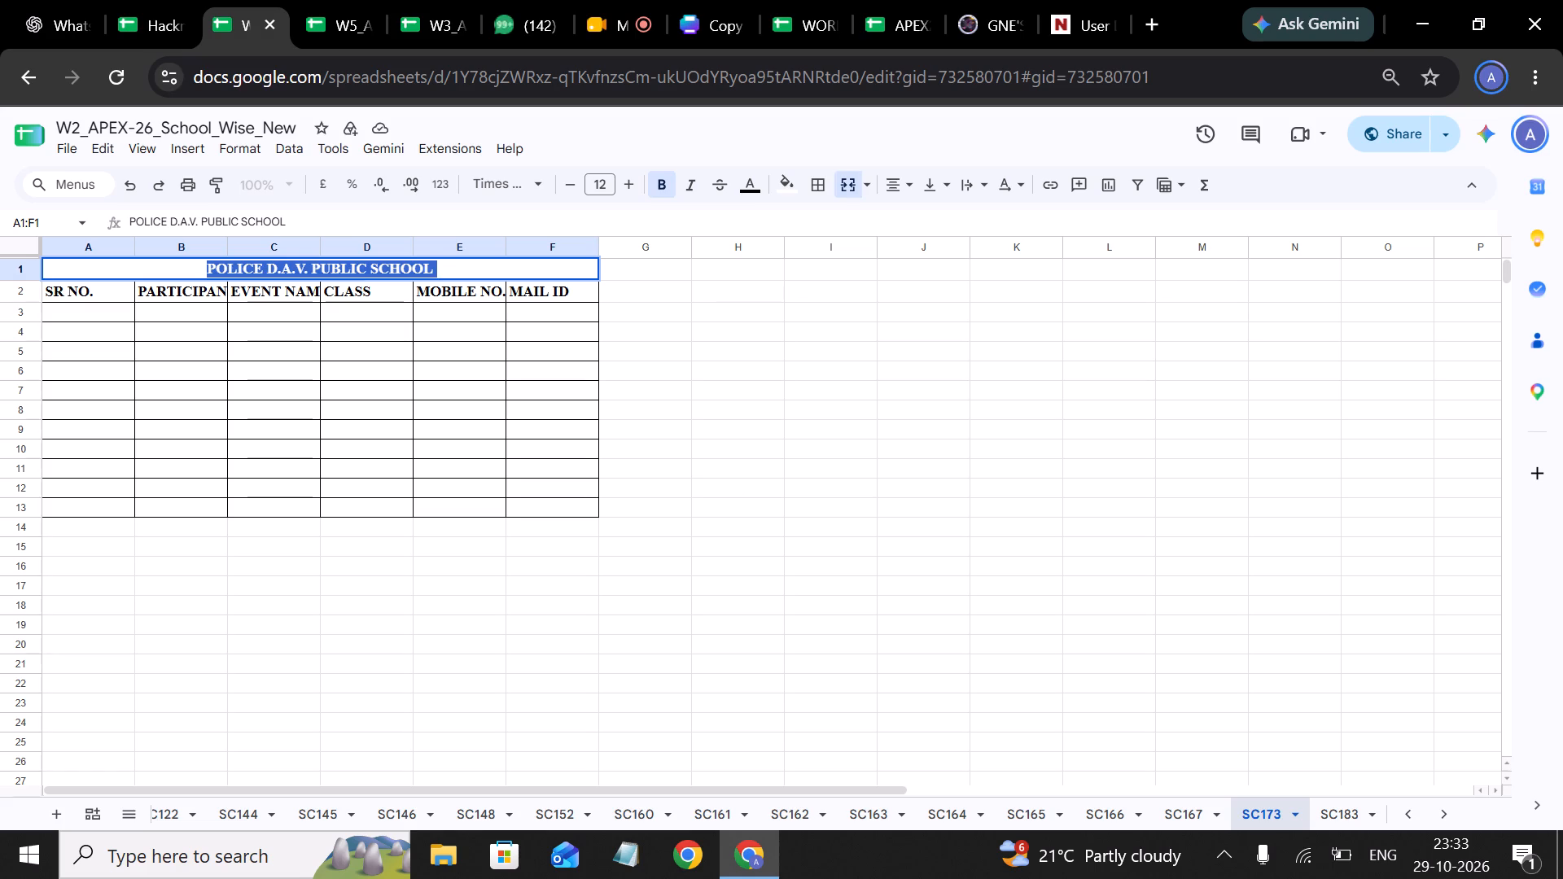
pyautogui.hotkey('ctrl', 'v')
pyautogui.press('BackSpace')
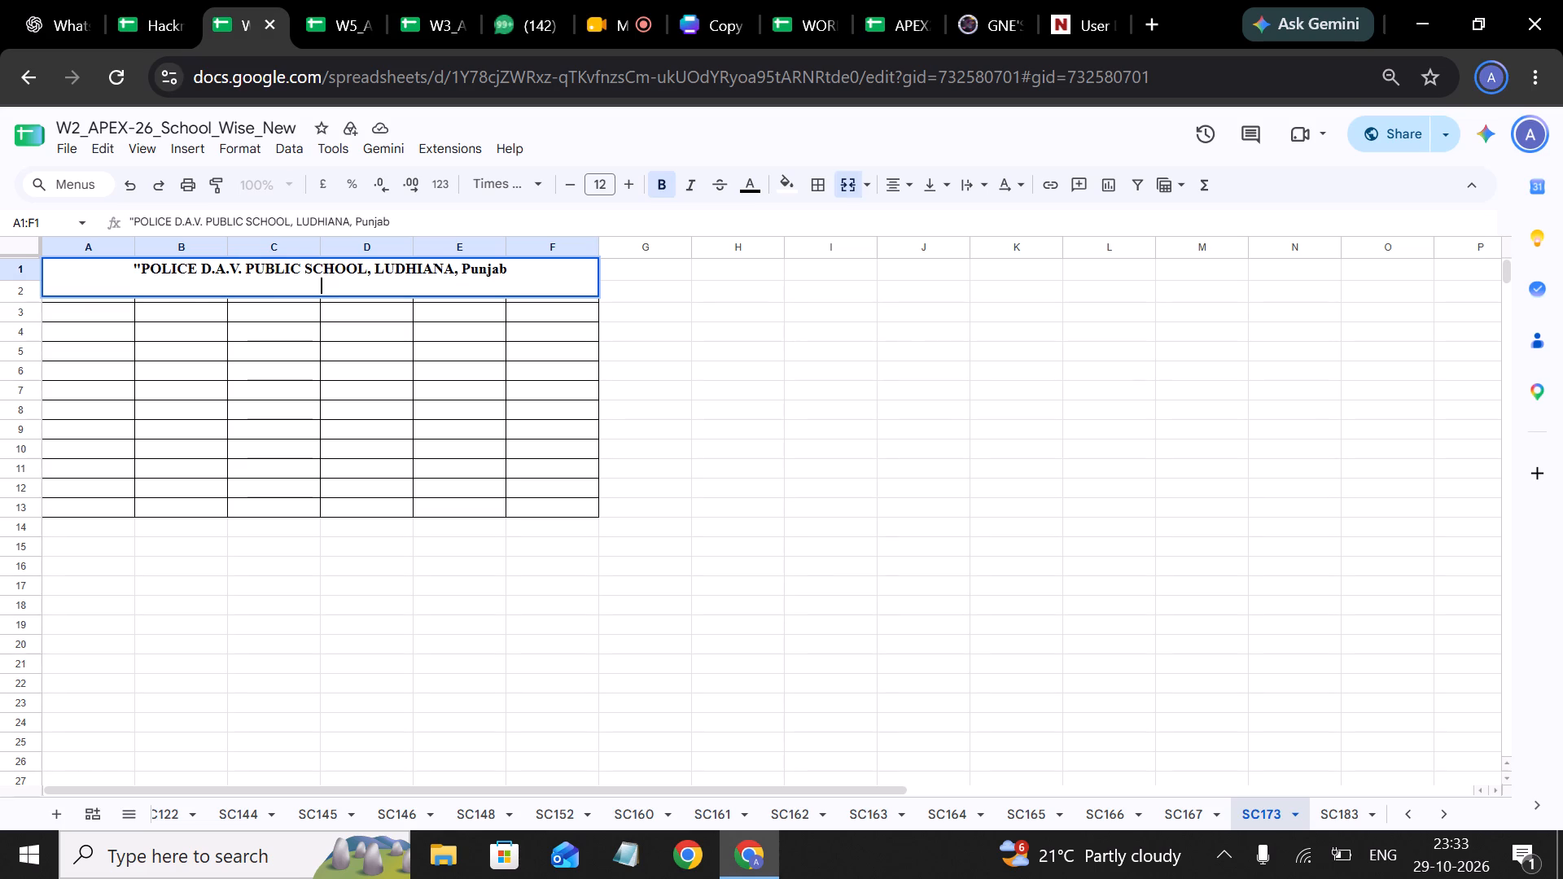
pyautogui.press('BackSpace')
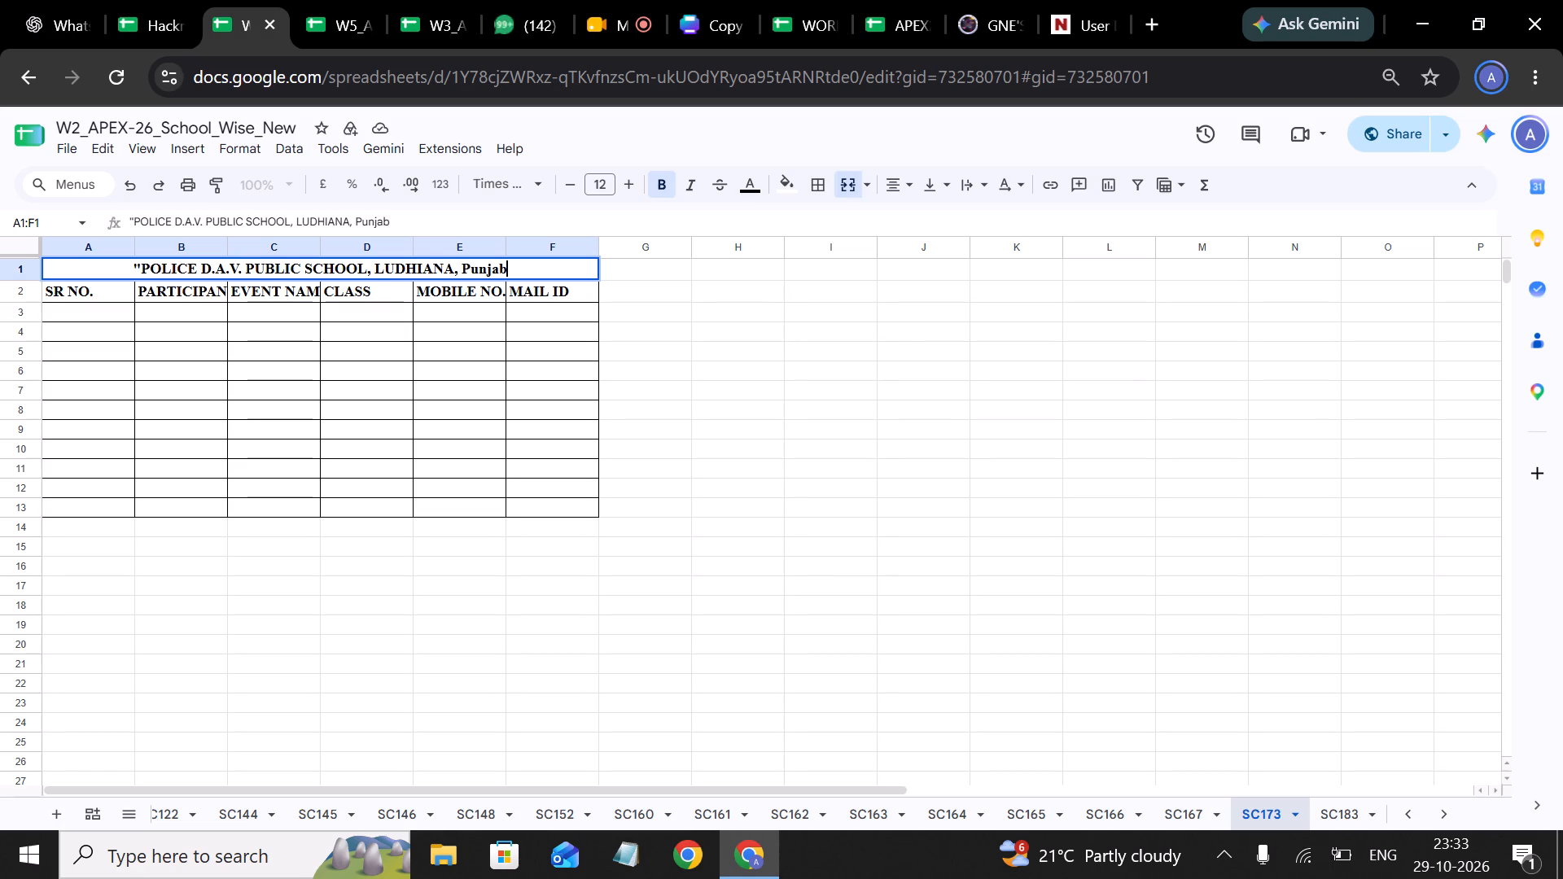
pyautogui.click(142, 268)
pyautogui.press('BackSpace')
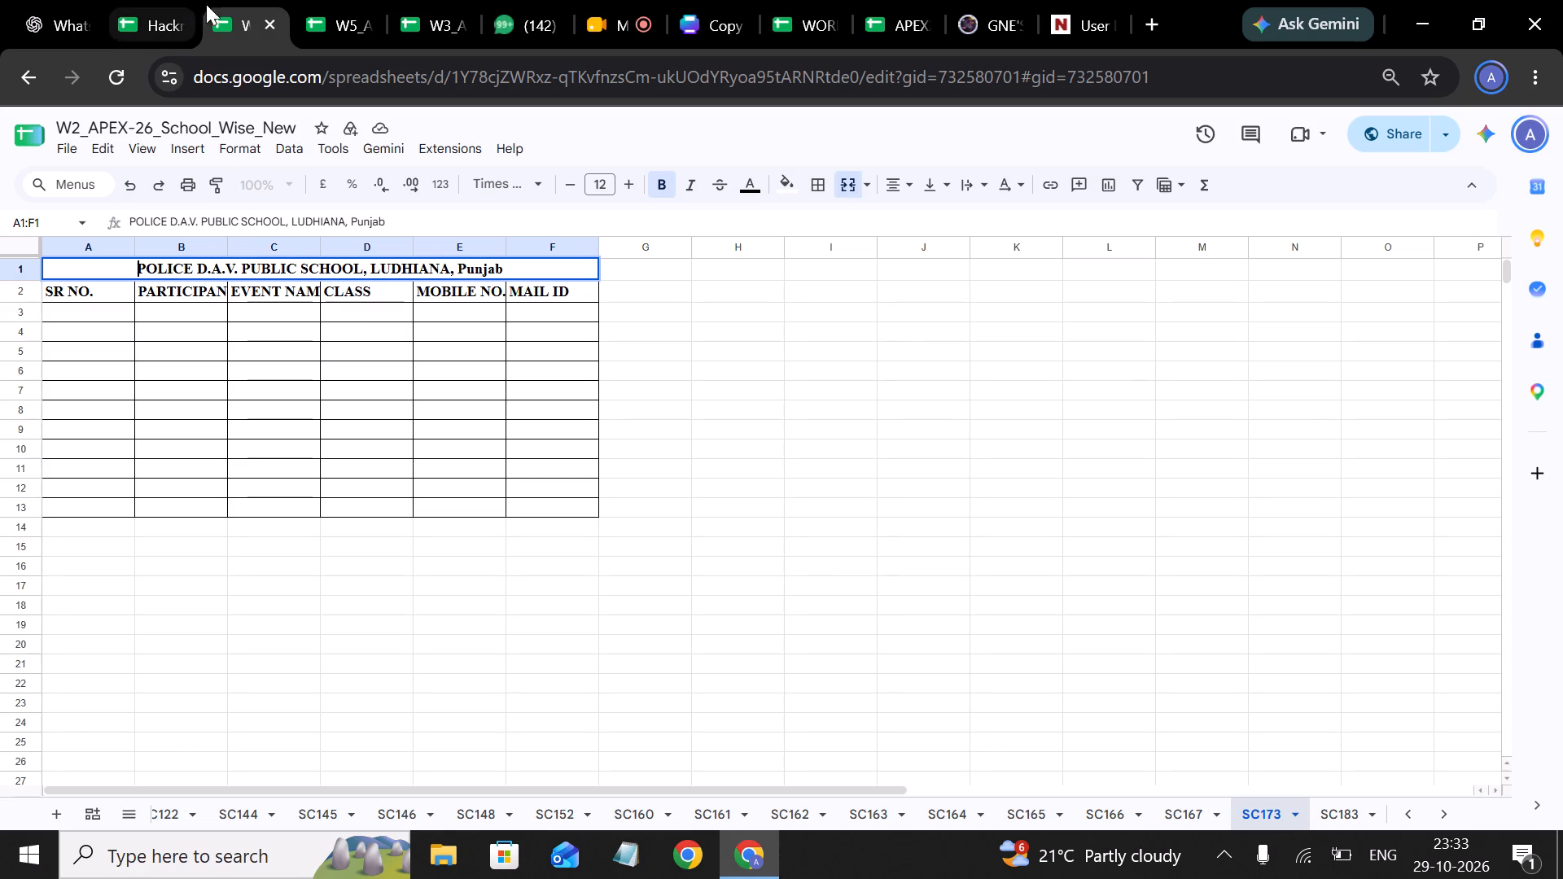
# Copy "SACRED HEART SENIOR SECONDARY SCHOOL, BRS NAGAR" from the SC-183 row of W5_APEX-26_school_incharges and open sheet SC183 in W2.
pyautogui.click(313, 20)
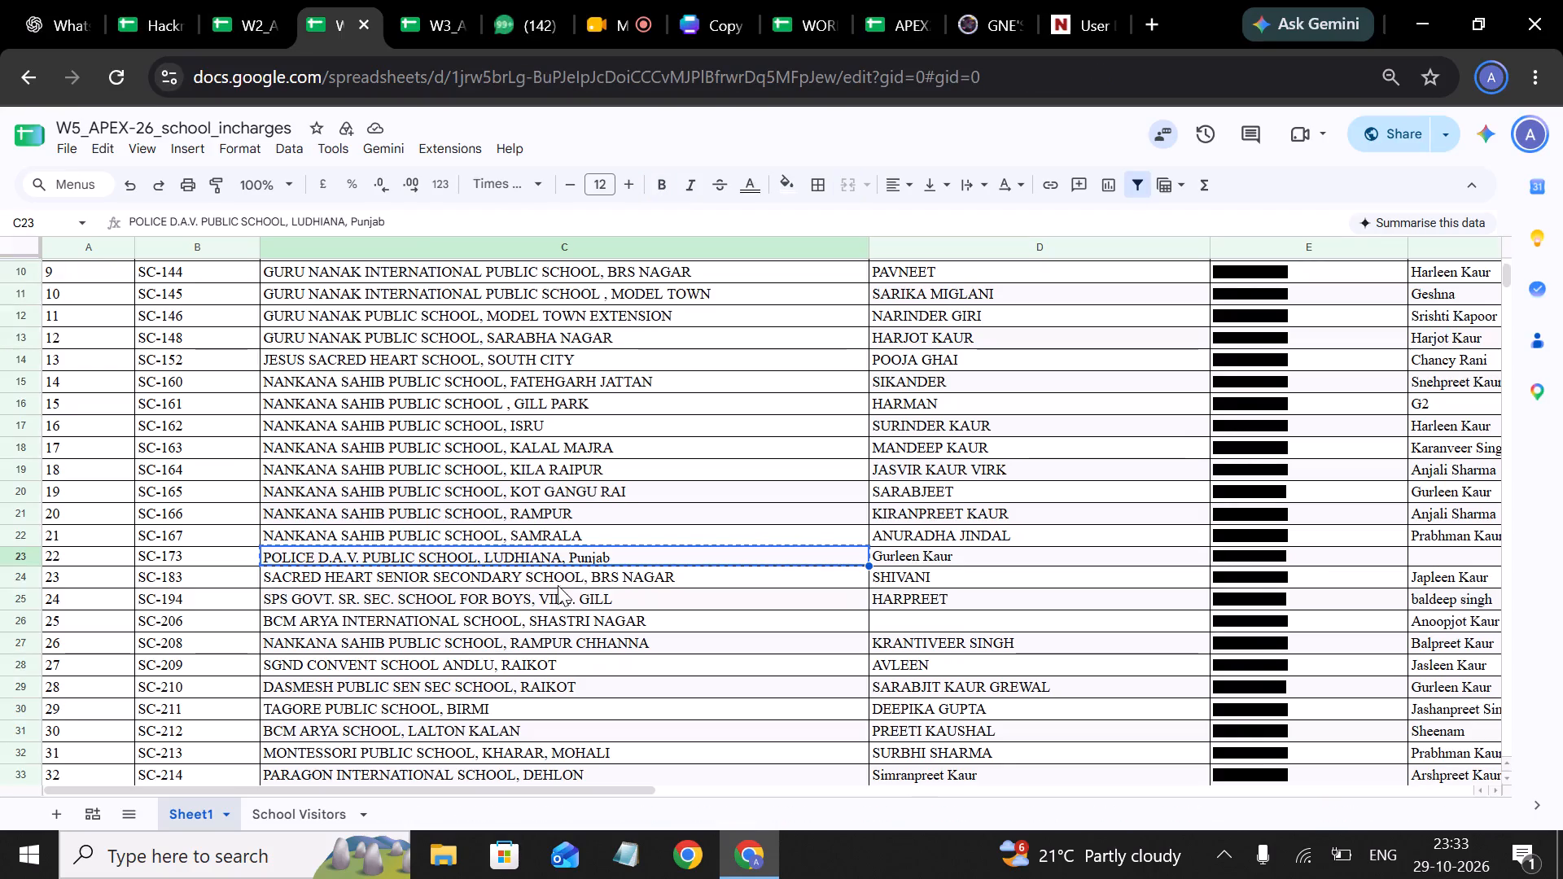
pyautogui.click(555, 577)
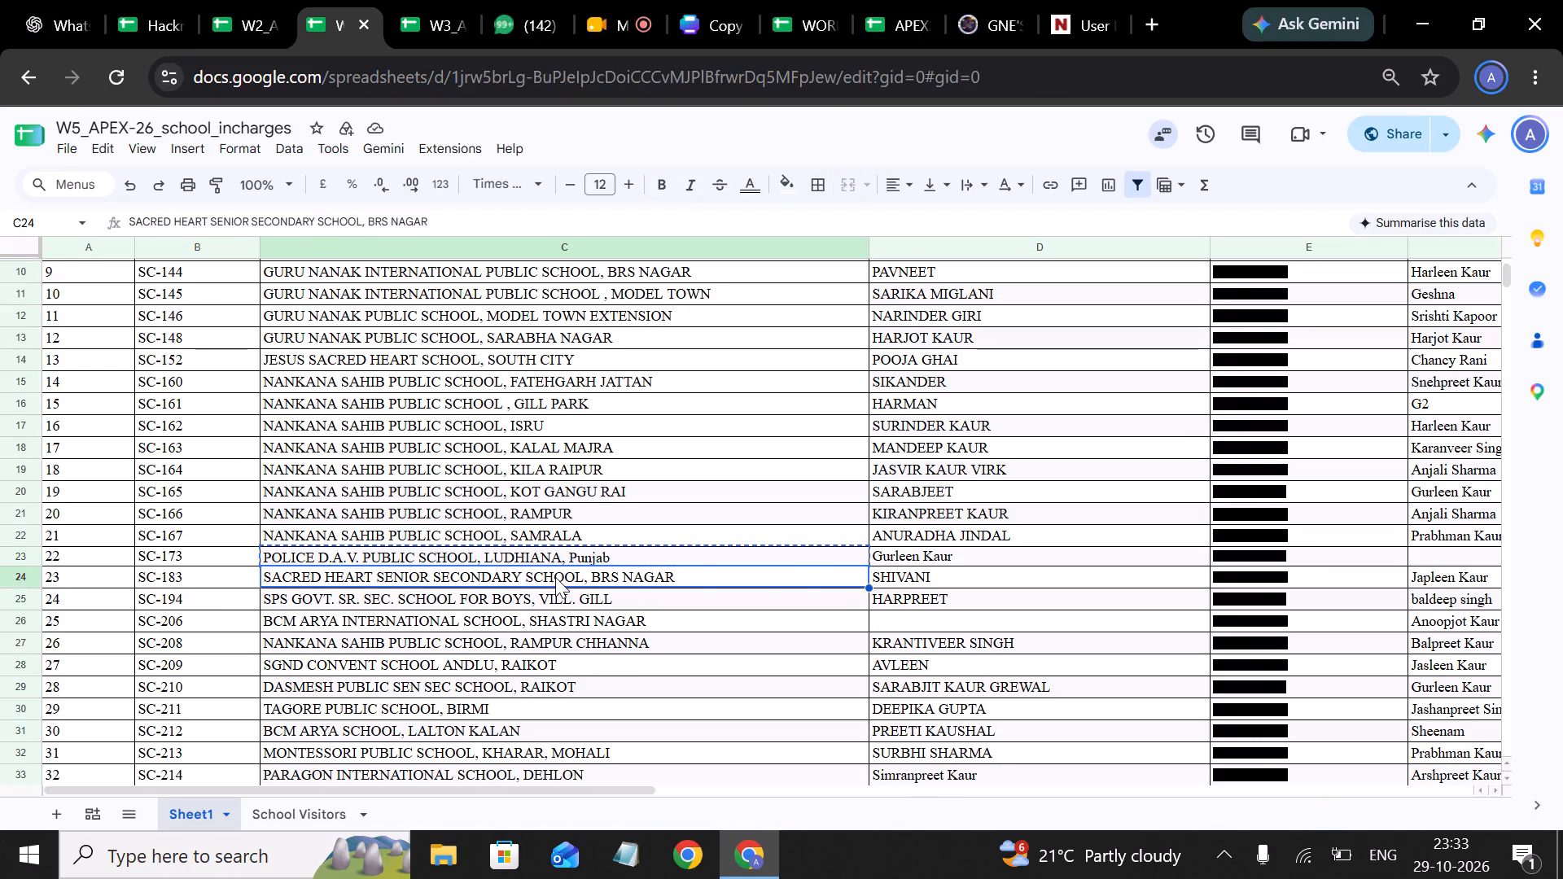
pyautogui.hotkey('ctrl', 'c')
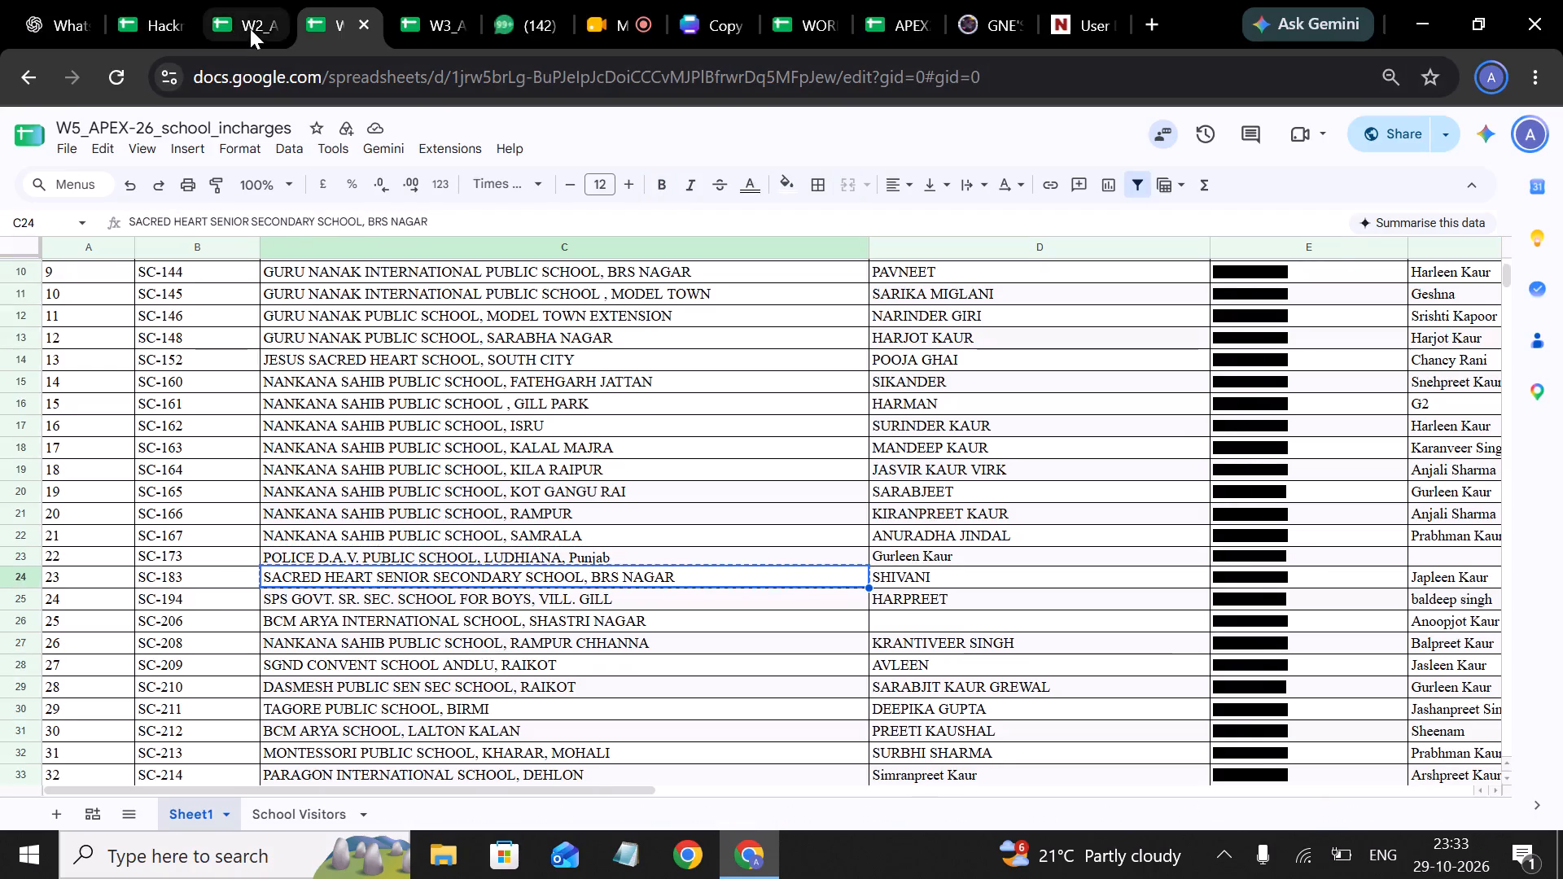
pyautogui.click(250, 28)
pyautogui.hscroll(-5, 1169, 813)
pyautogui.click(906, 816)
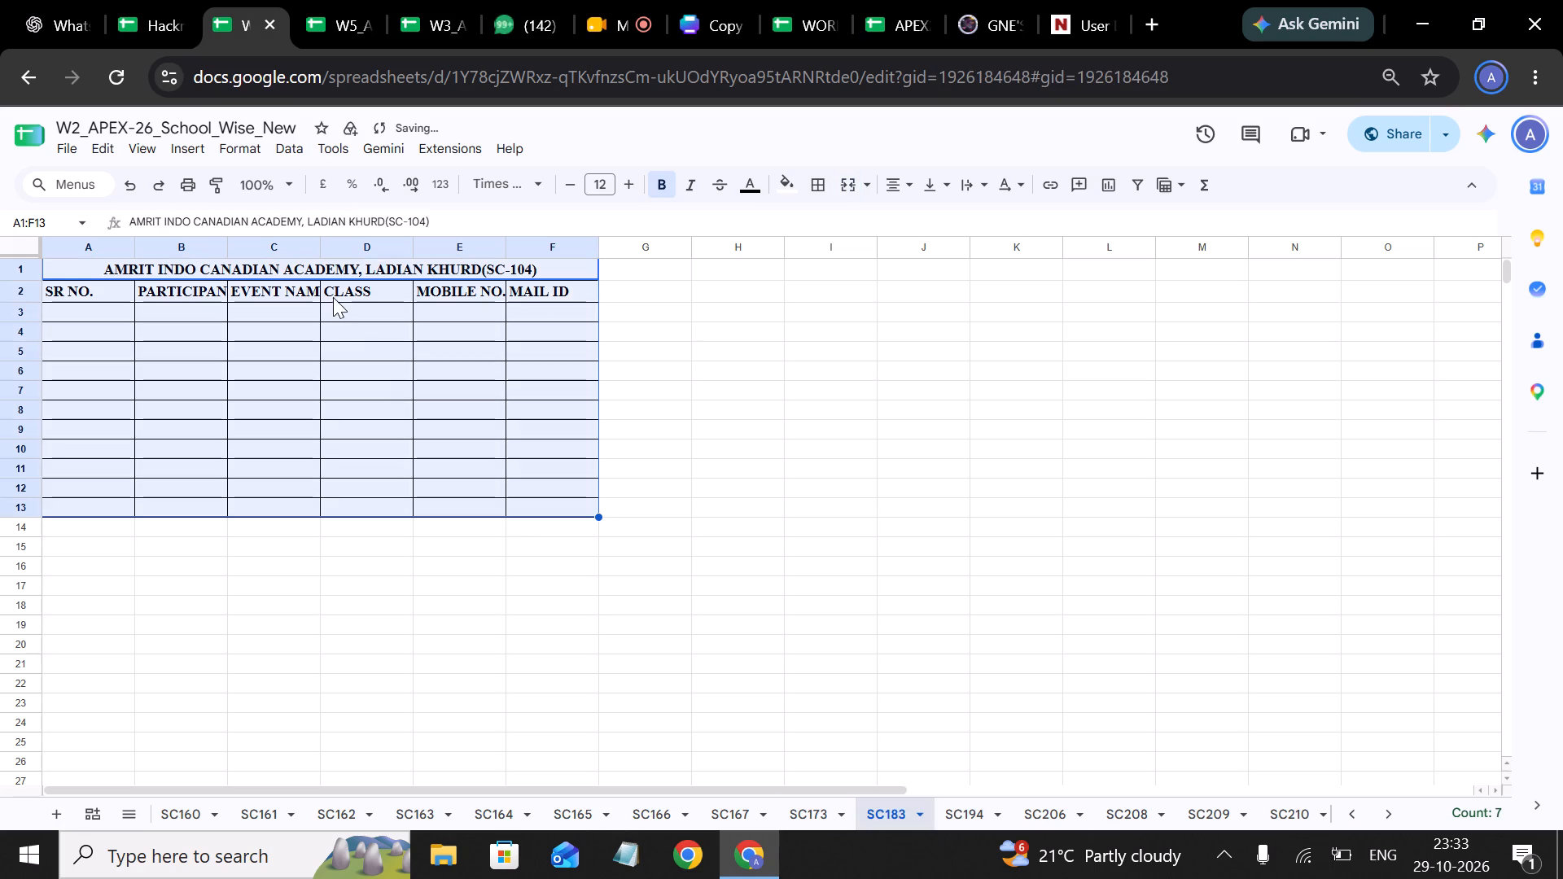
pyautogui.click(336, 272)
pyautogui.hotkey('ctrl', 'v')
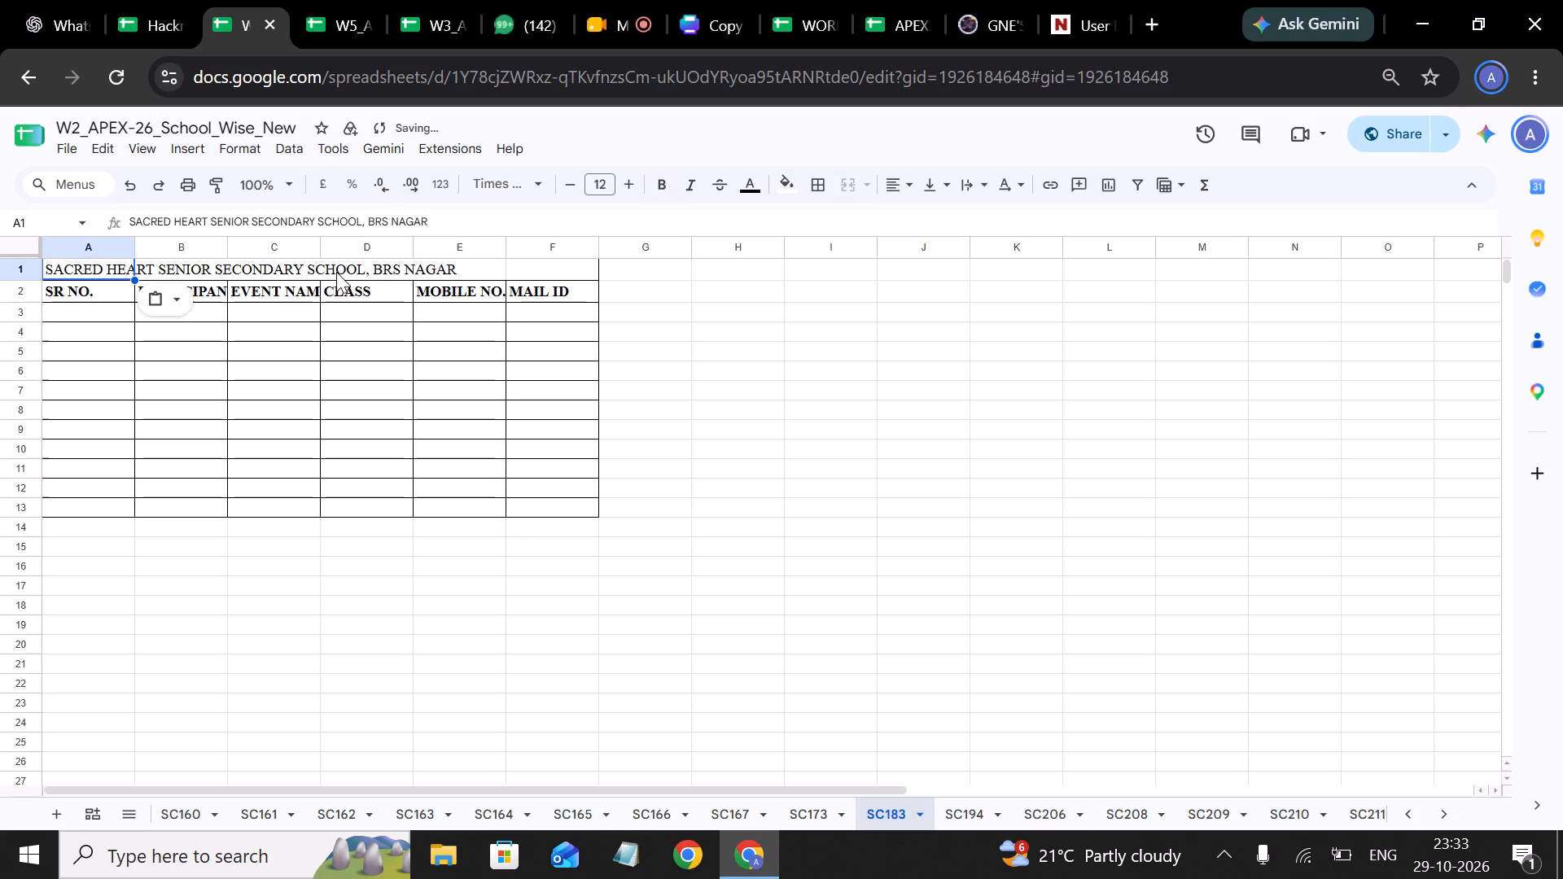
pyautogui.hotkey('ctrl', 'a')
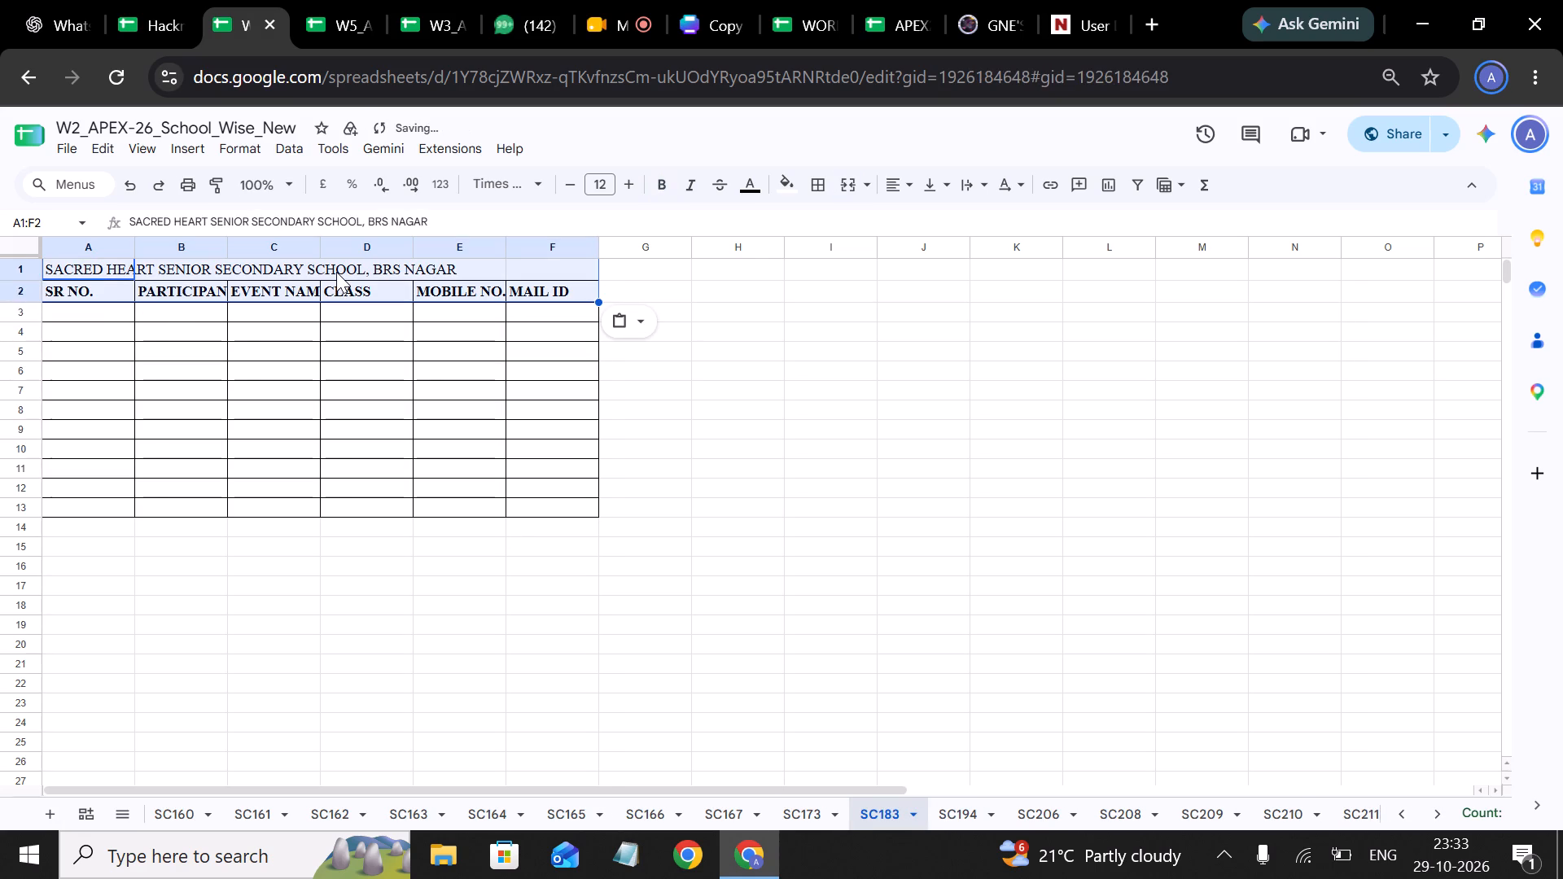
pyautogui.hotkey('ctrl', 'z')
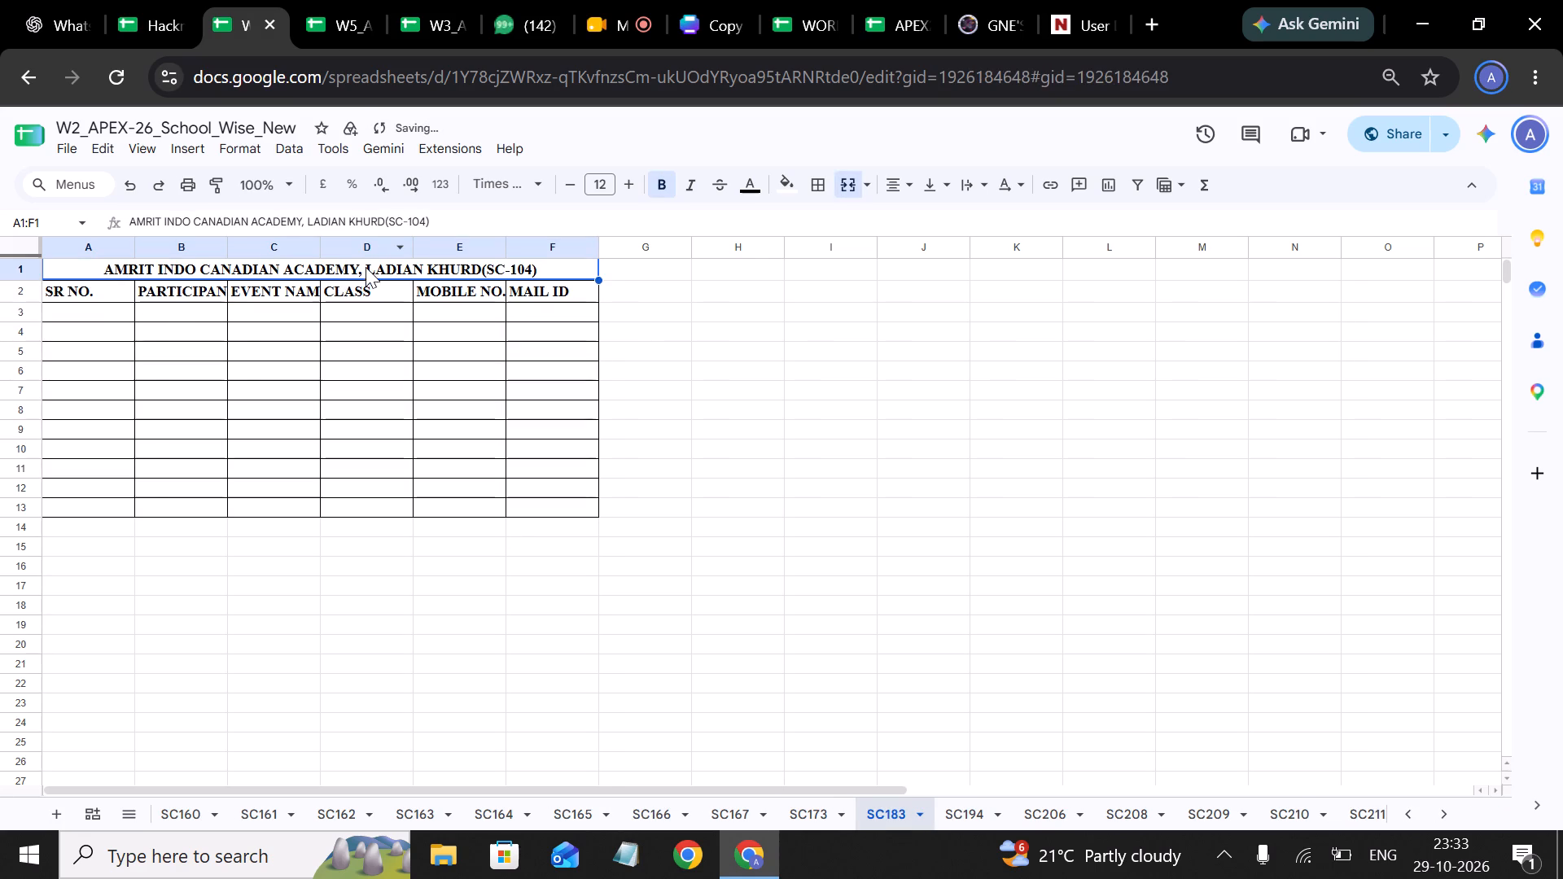
# Replace the title text inside sheet SC183's merged heading cell with the copied "SACRED HEART SENIOR SECONDARY SCHOOL, BRS NAGAR".
pyautogui.doubleClick(366, 271)
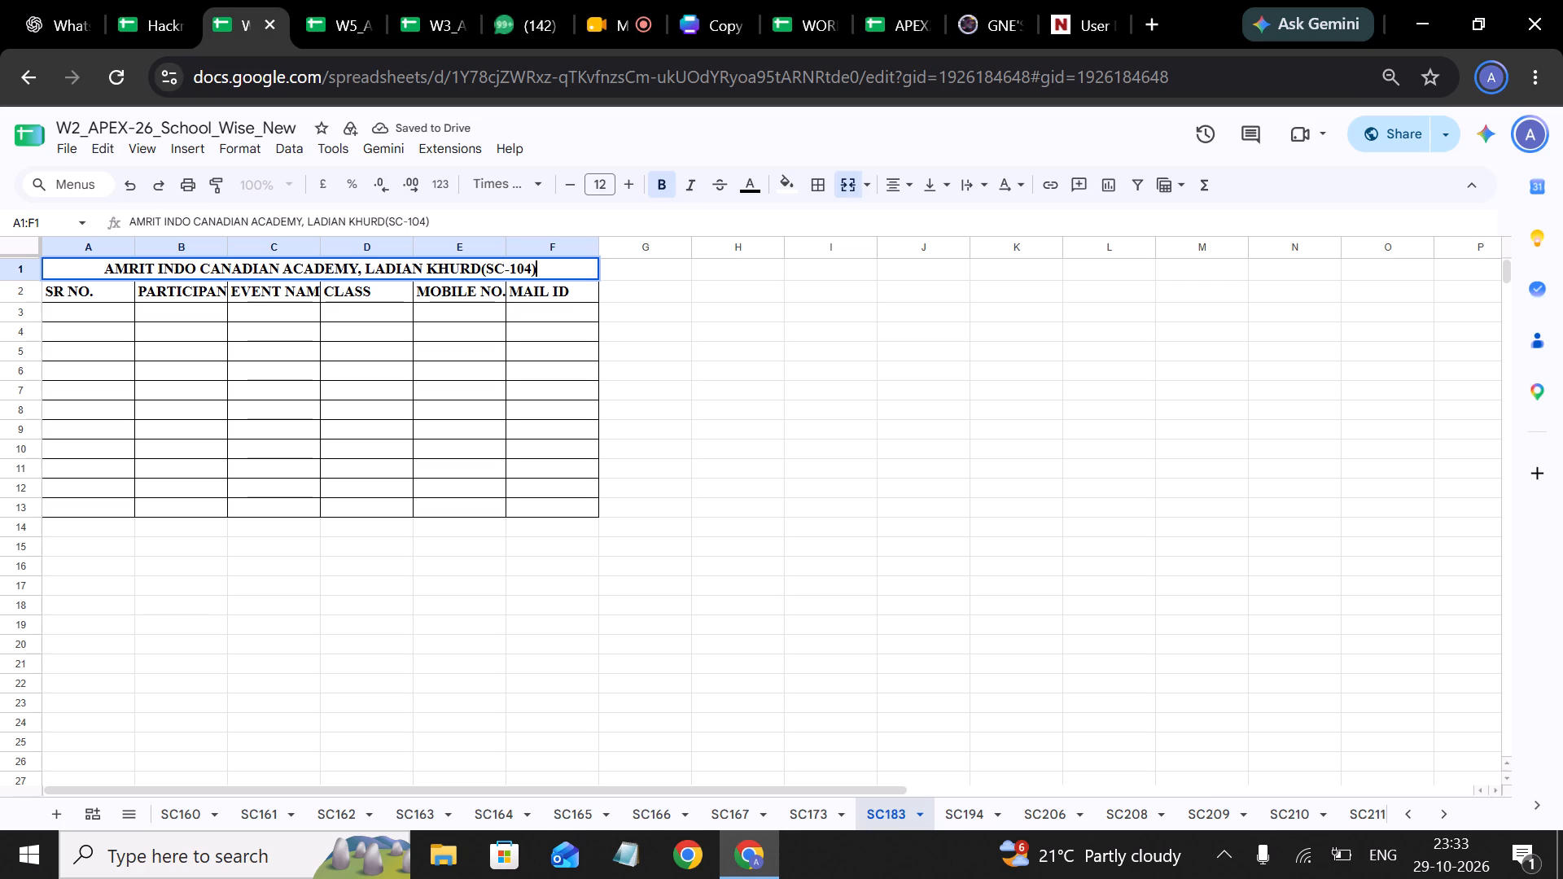
pyautogui.hotkey('ctrl', 'a')
pyautogui.hotkey('ctrl', 'v')
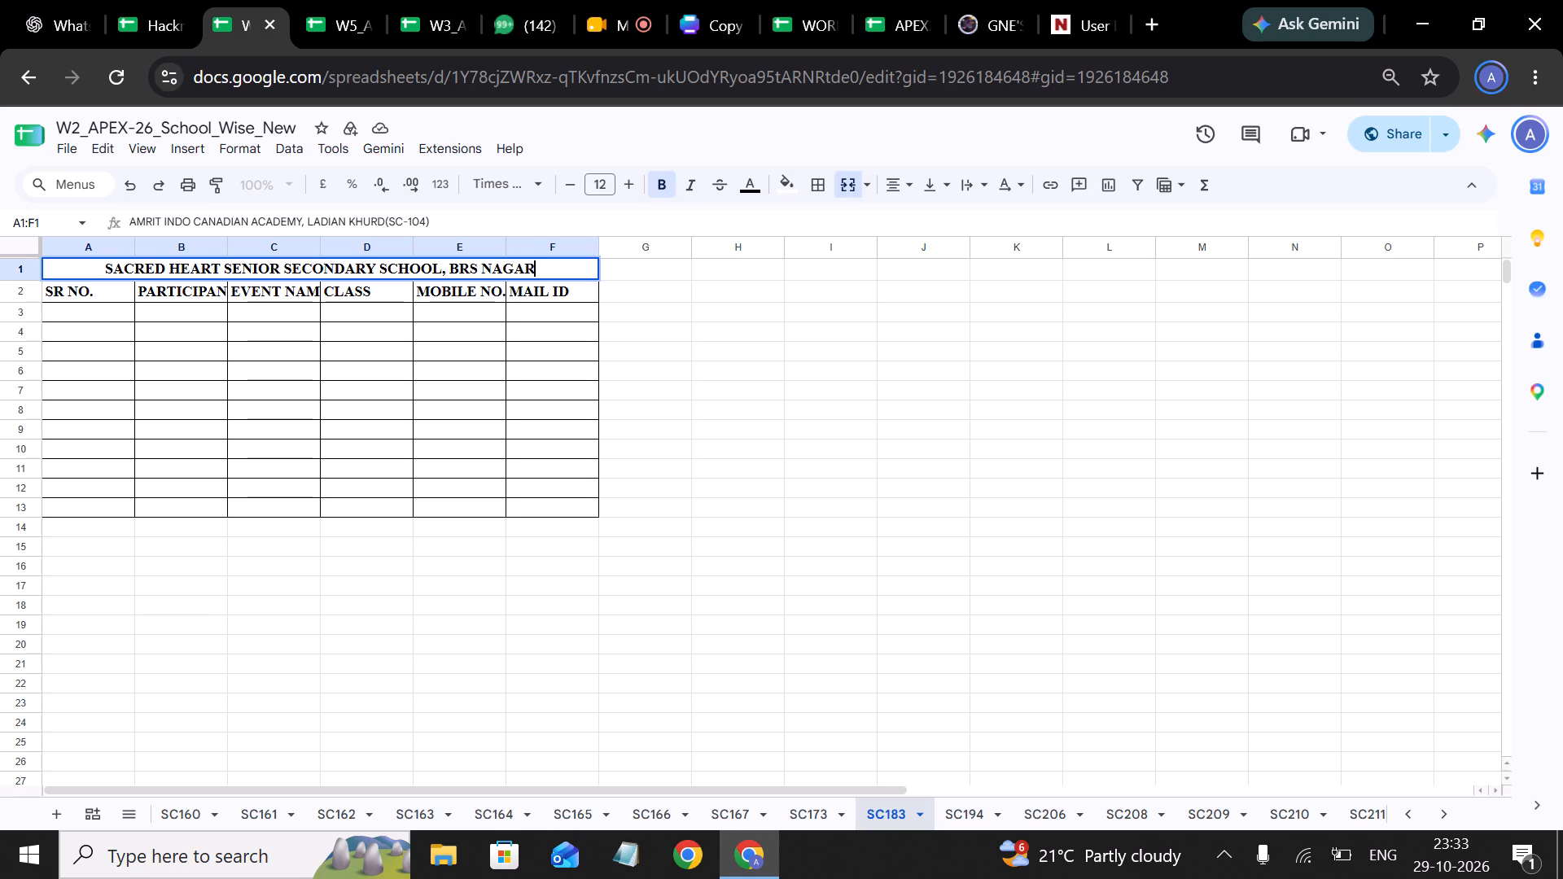
# Replace sheet SC194's title with "SPS GOVT. SR. SEC. SCHOOL FOR BOYS, VILL. GILL", copied from the SC-194 row of W5_APEX-26_school_incharges.
pyautogui.click(325, 19)
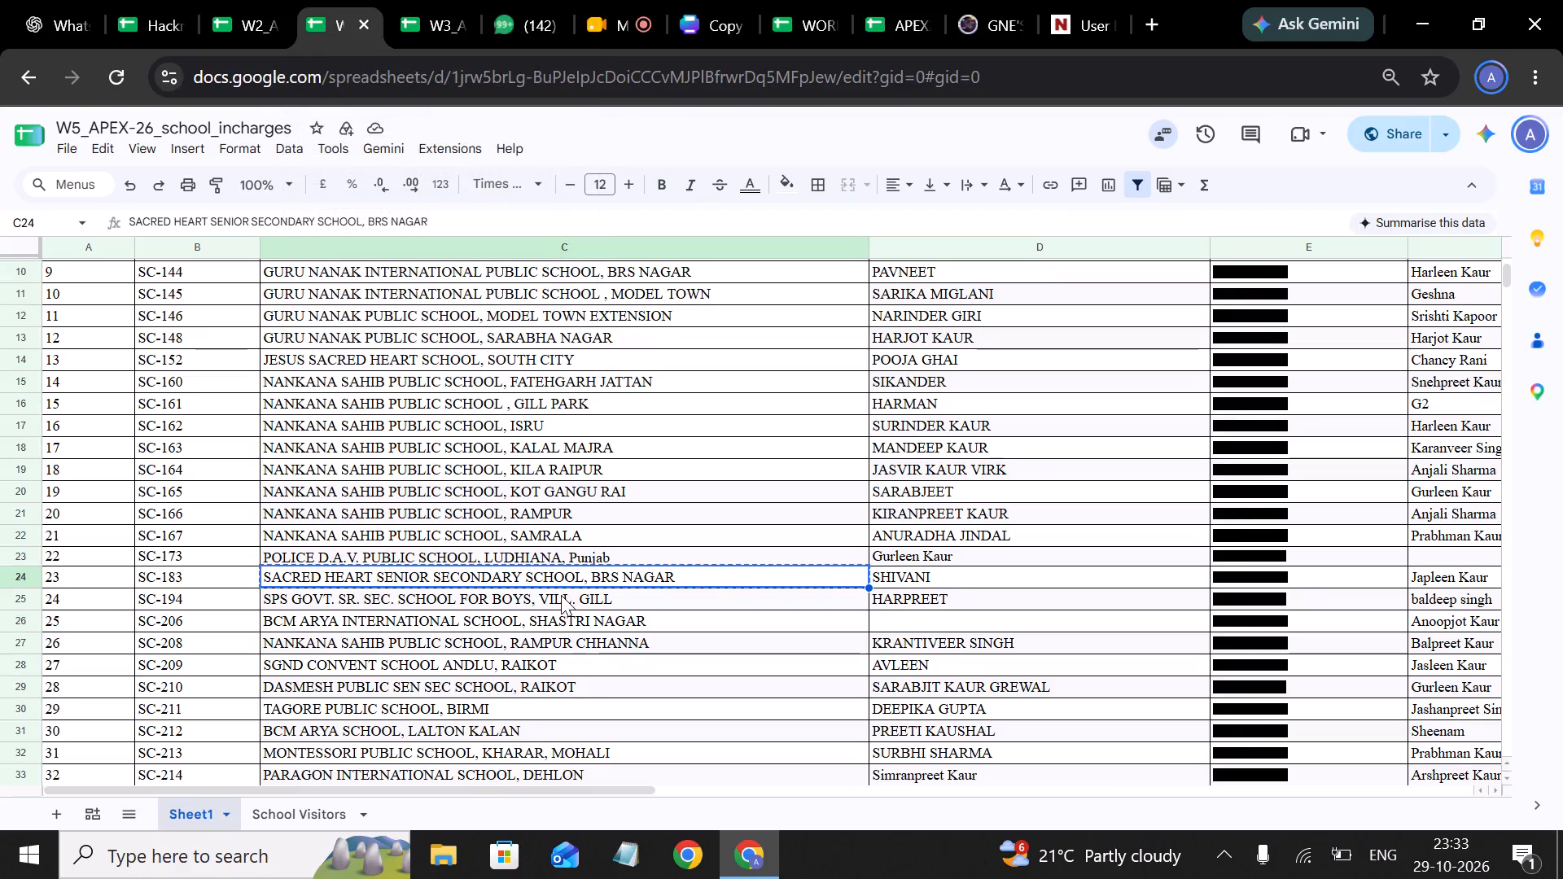
pyautogui.click(561, 595)
pyautogui.hotkey('ctrl', 'c')
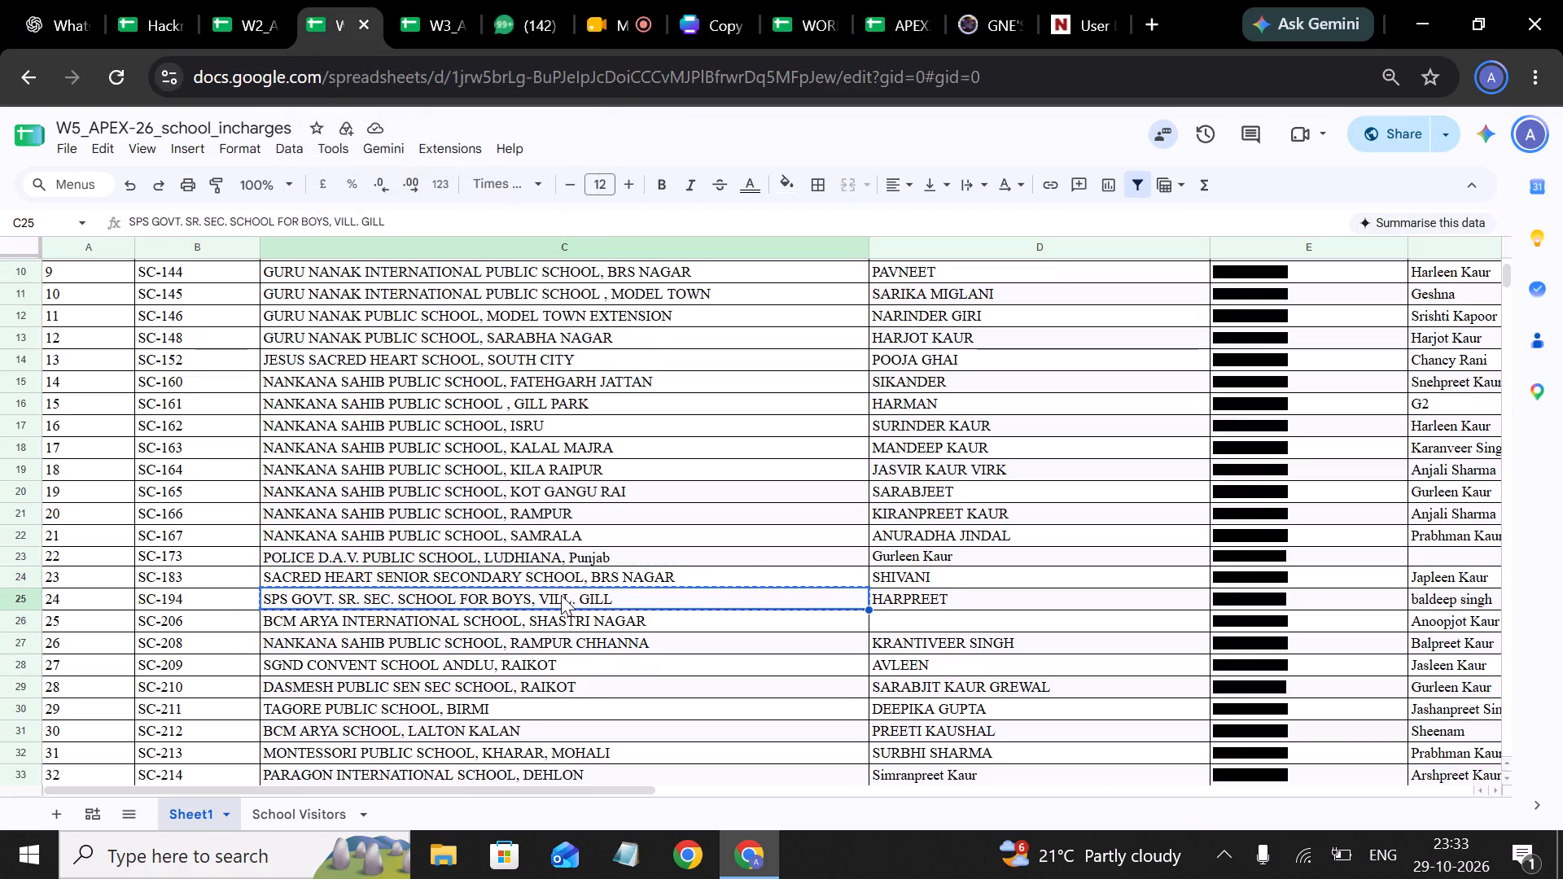
pyautogui.click(240, 20)
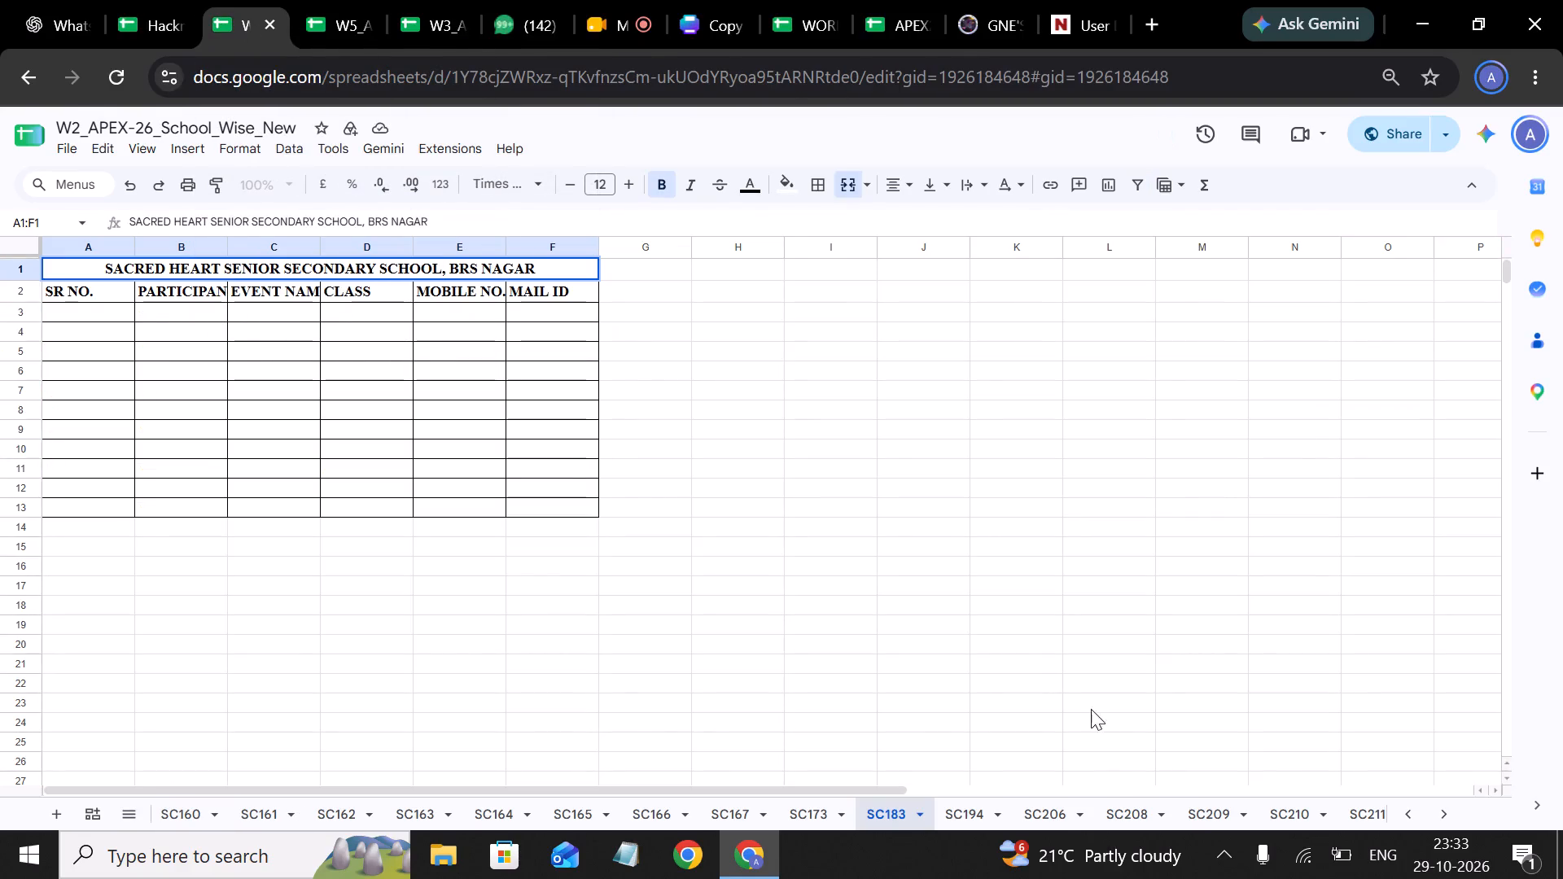
pyautogui.click(990, 807)
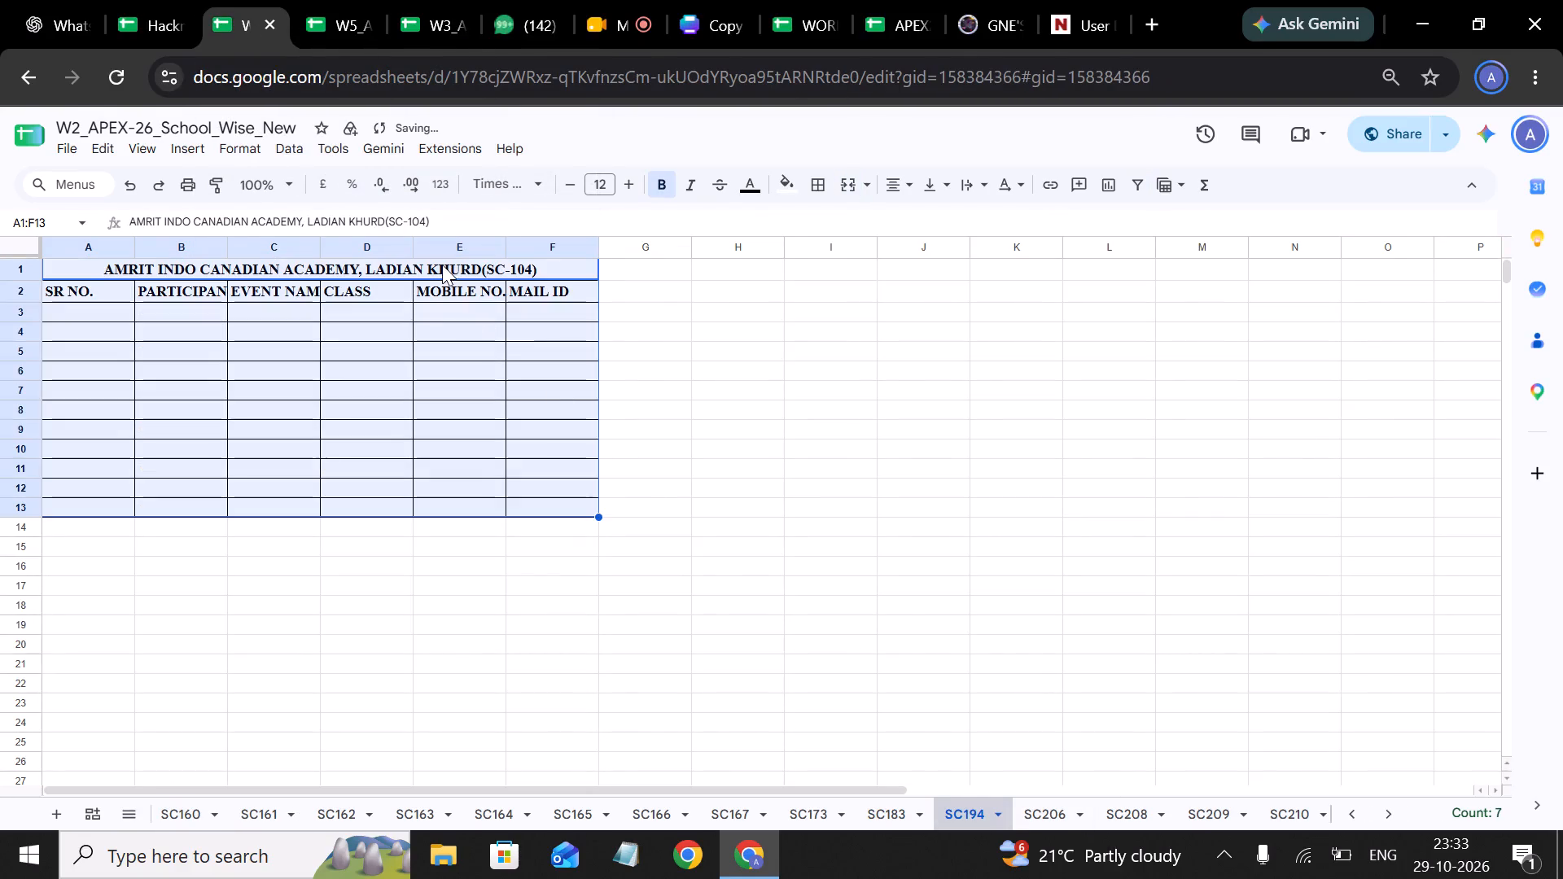
pyautogui.doubleClick(442, 265)
pyautogui.hotkey('ctrl', 'a')
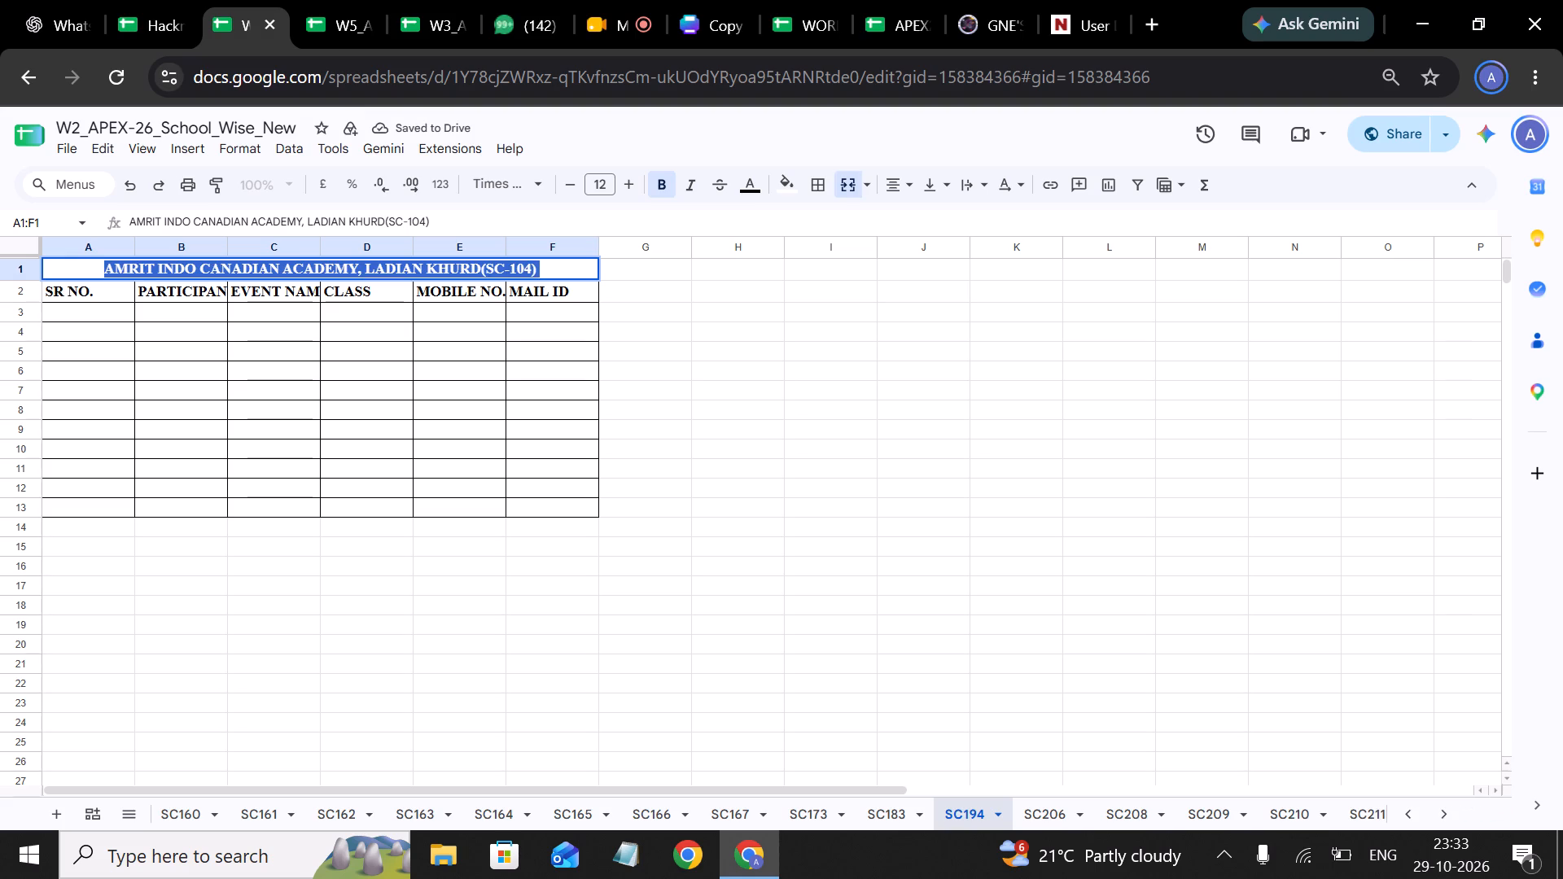
pyautogui.hotkey('ctrl', 'v')
# Replace sheet SC206's title in W2 with "BCM ARYA INTERNATIONAL SCHOOL, SHASTRI NAGAR", copied from the SC-206 row of W5_APEX-26_school_incharges.
pyautogui.click(1060, 818)
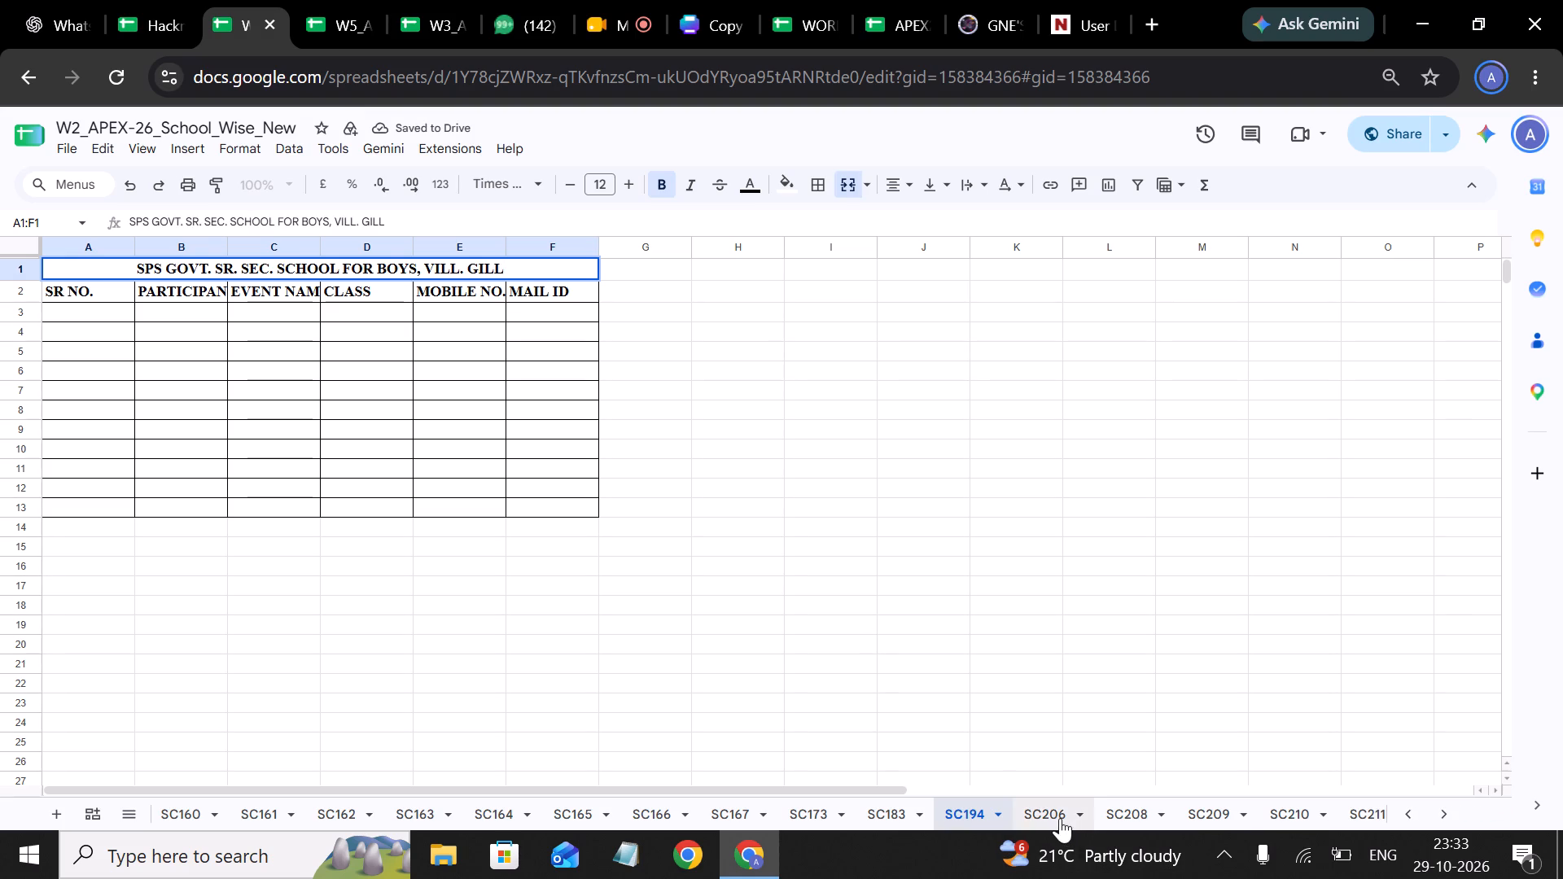
pyautogui.click(324, 29)
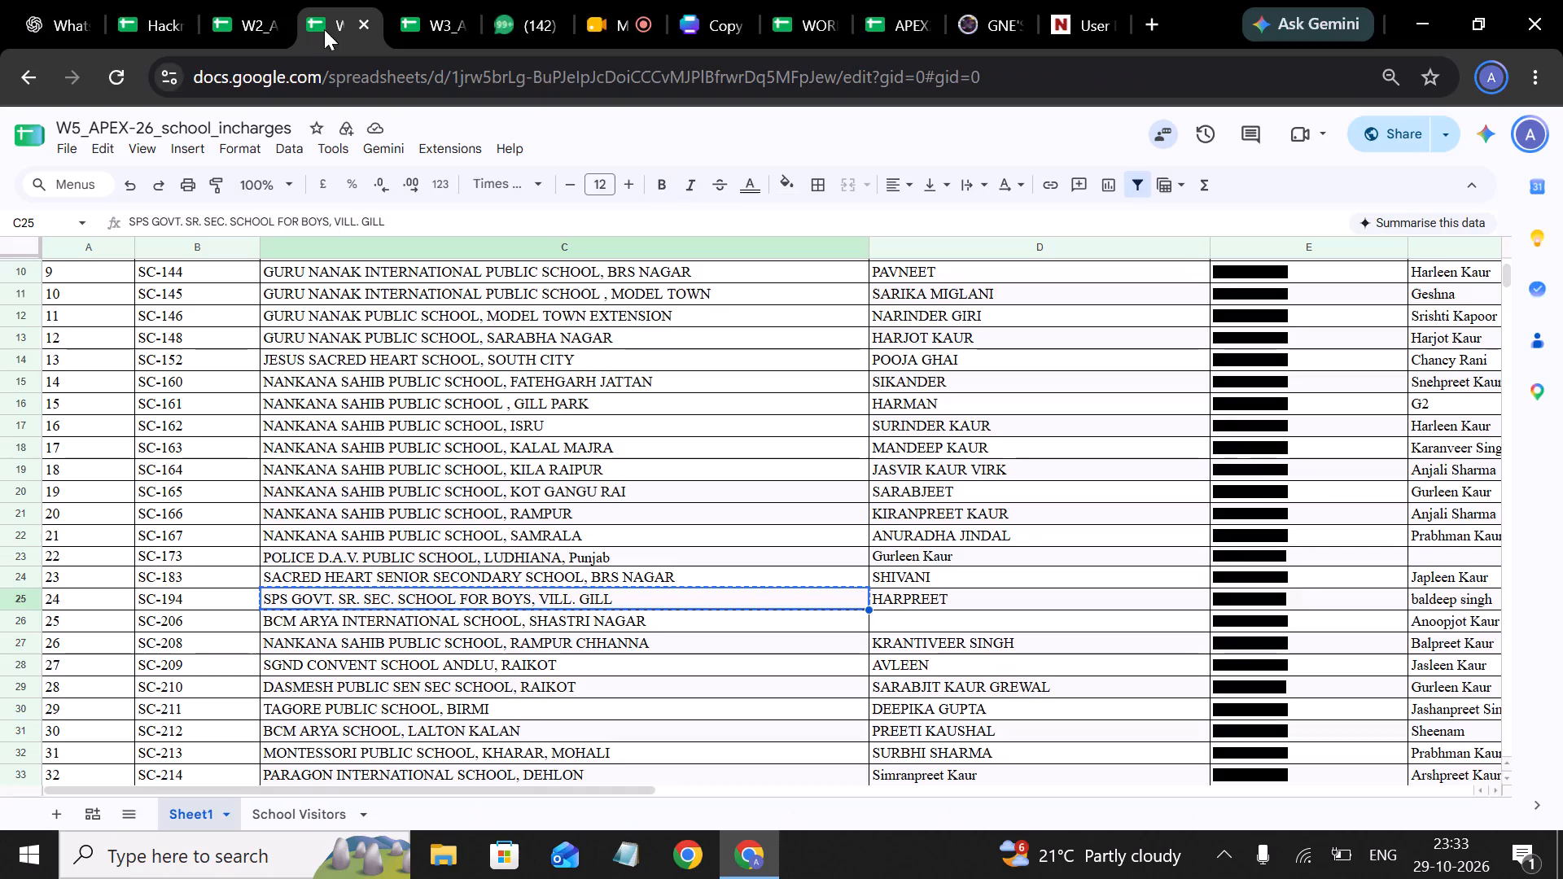
pyautogui.scroll(-1, 376, 605)
pyautogui.click(455, 562)
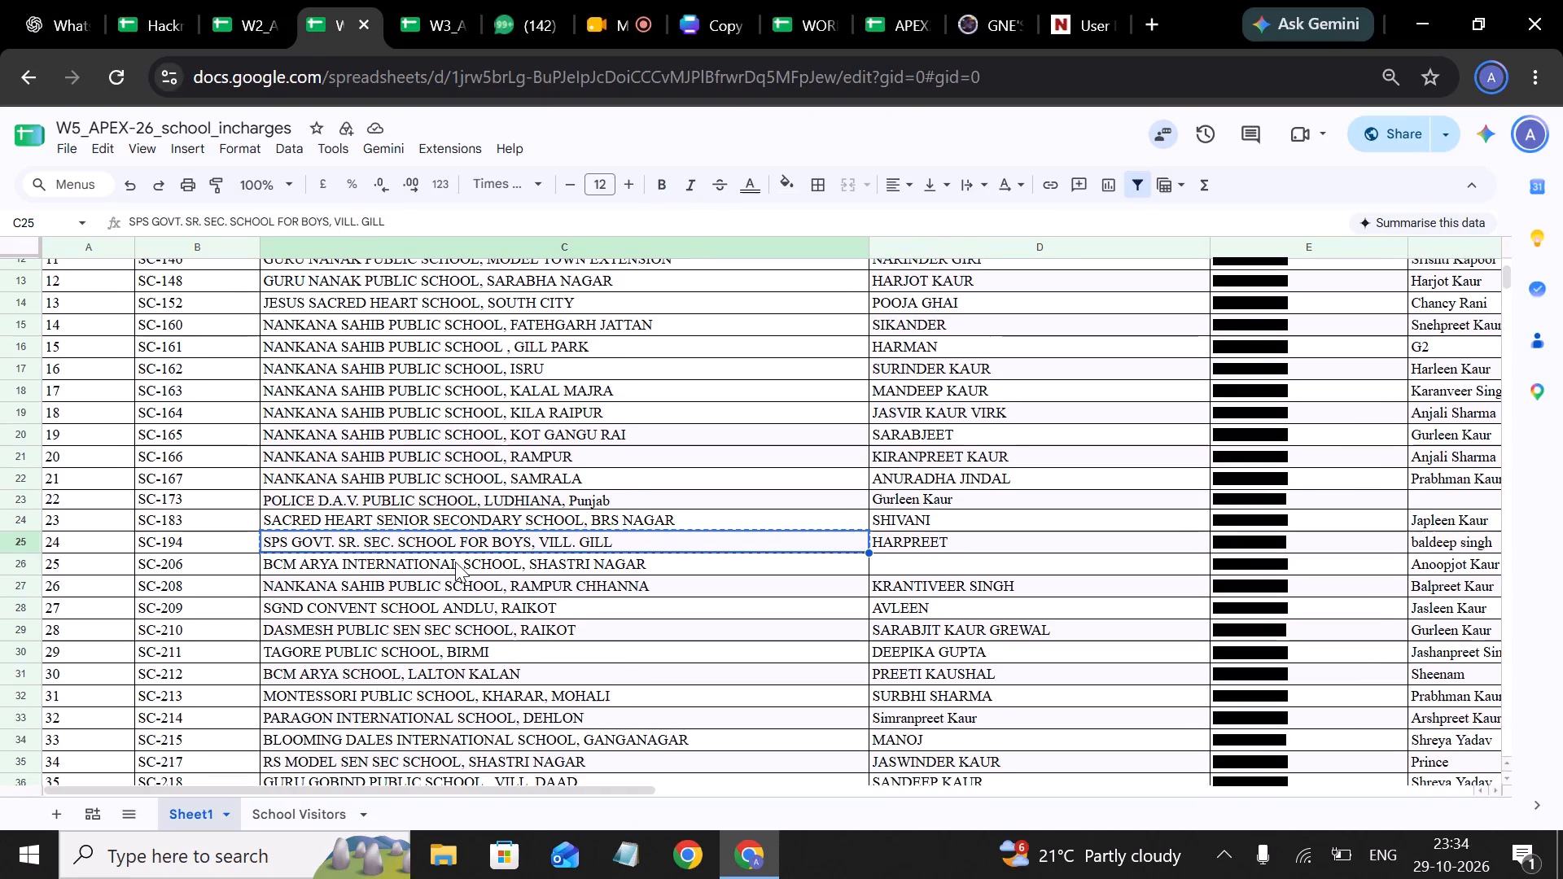
pyautogui.hotkey('ctrl', 'c')
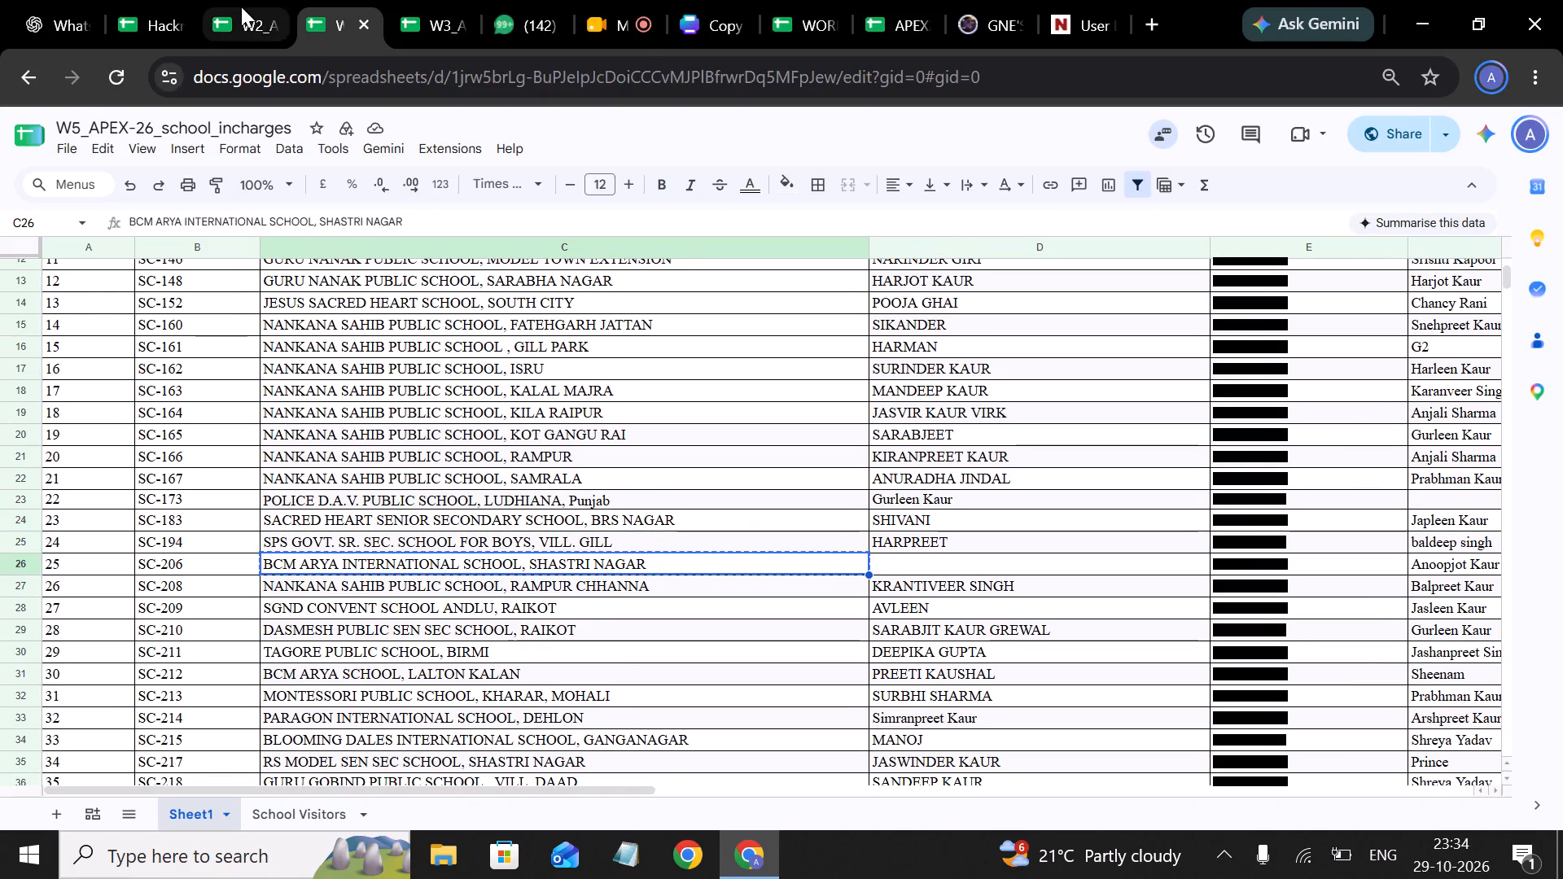
pyautogui.click(241, 8)
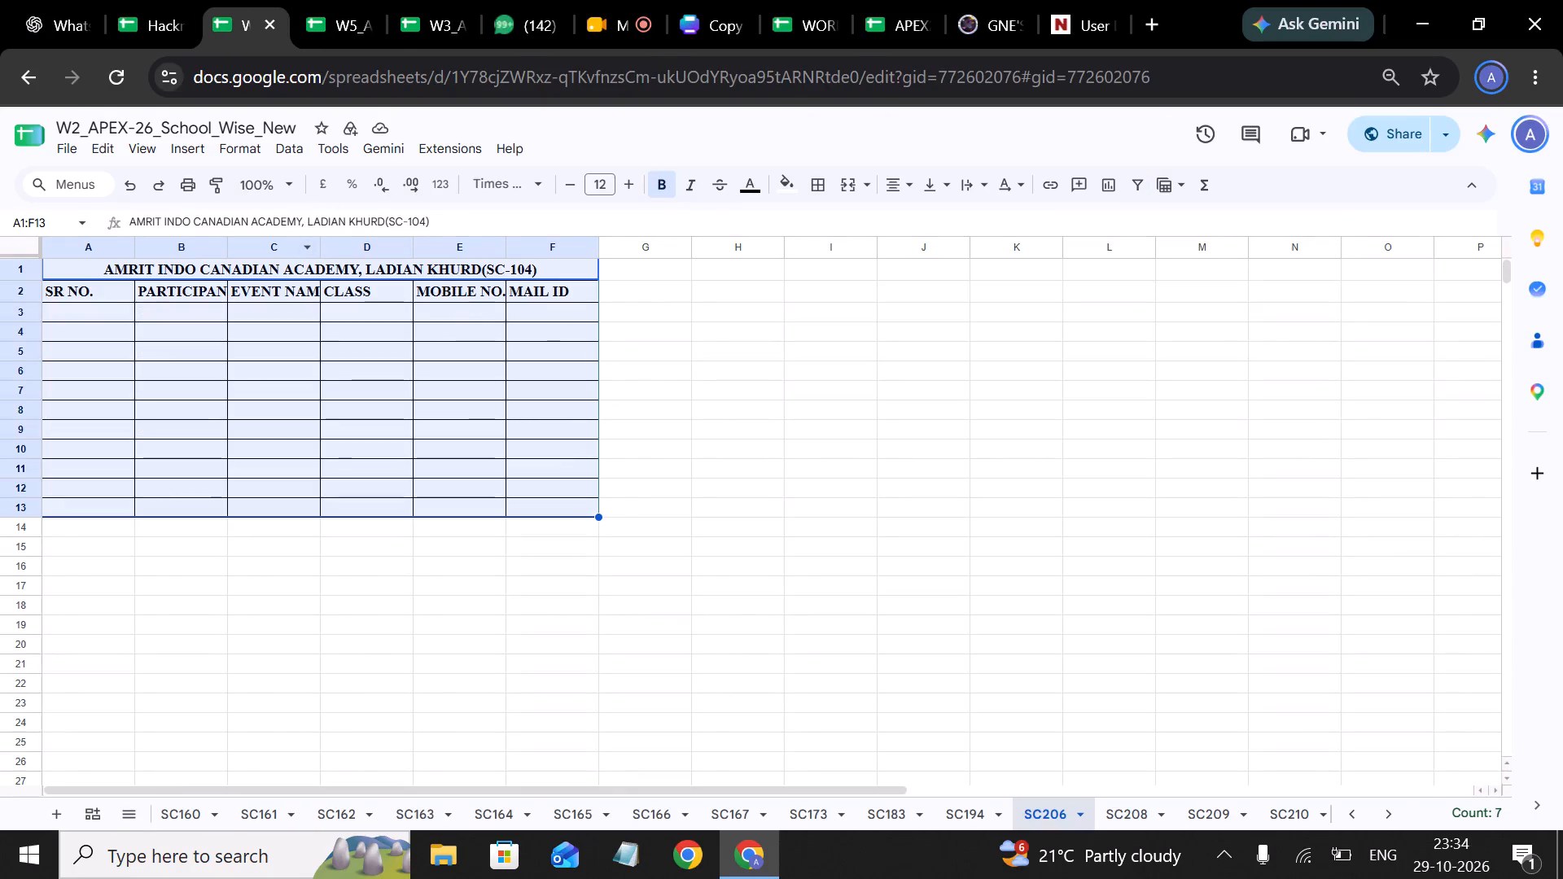
pyautogui.tripleClick(333, 271)
pyautogui.hotkey('ctrl', 'v')
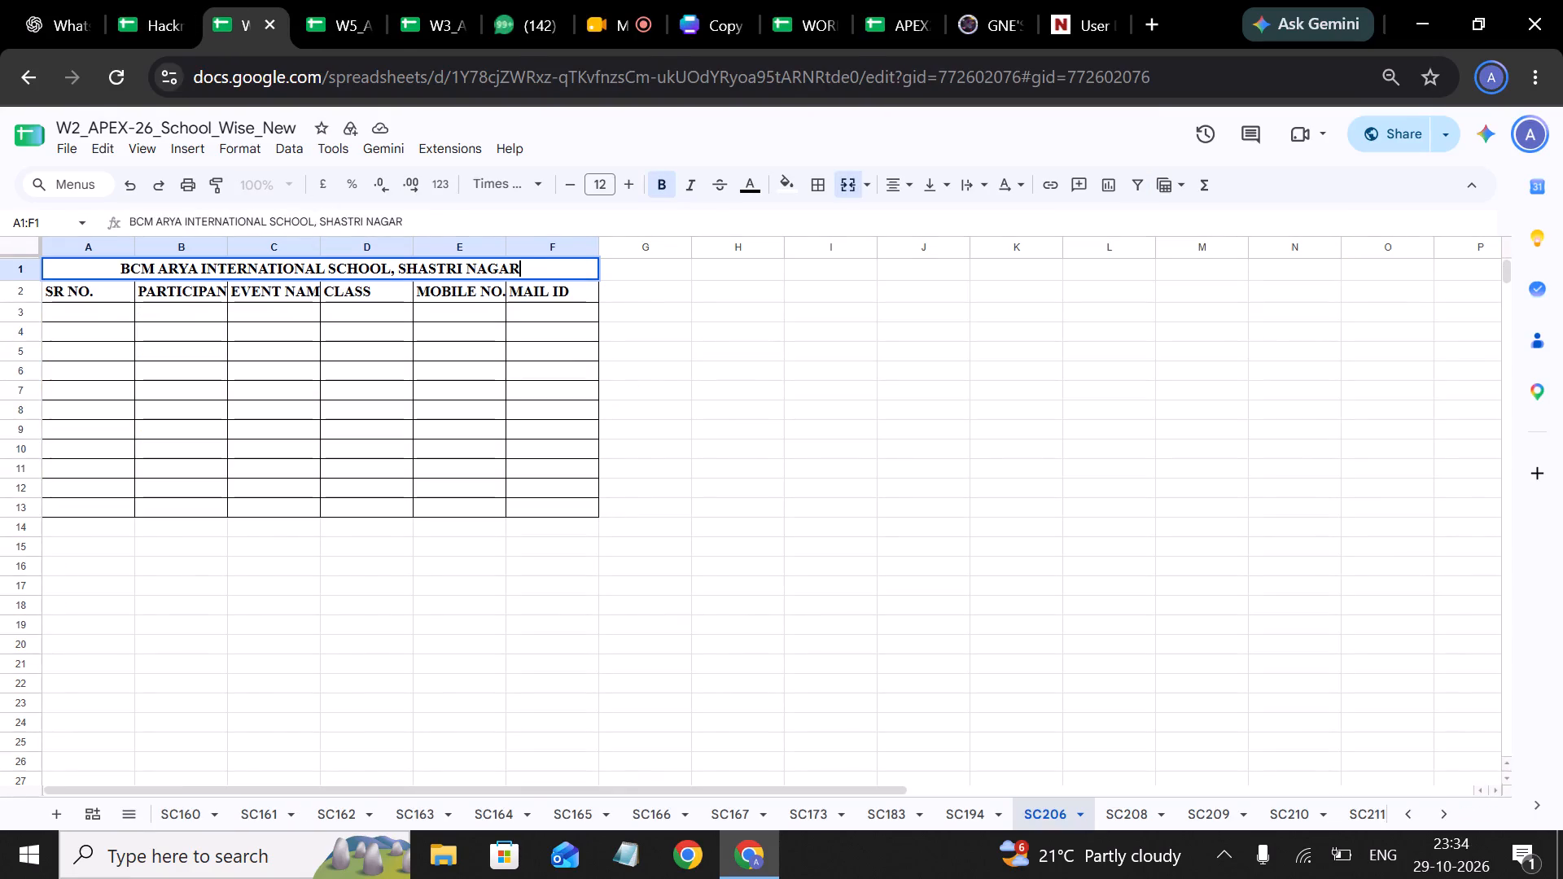
# Replace sheet SC208's title in W2 with "NANKANA SAHIB PUBLIC SCHOOL, RAMPUR CHHANNA", copied from the W5 SC-208 row.
pyautogui.click(1137, 824)
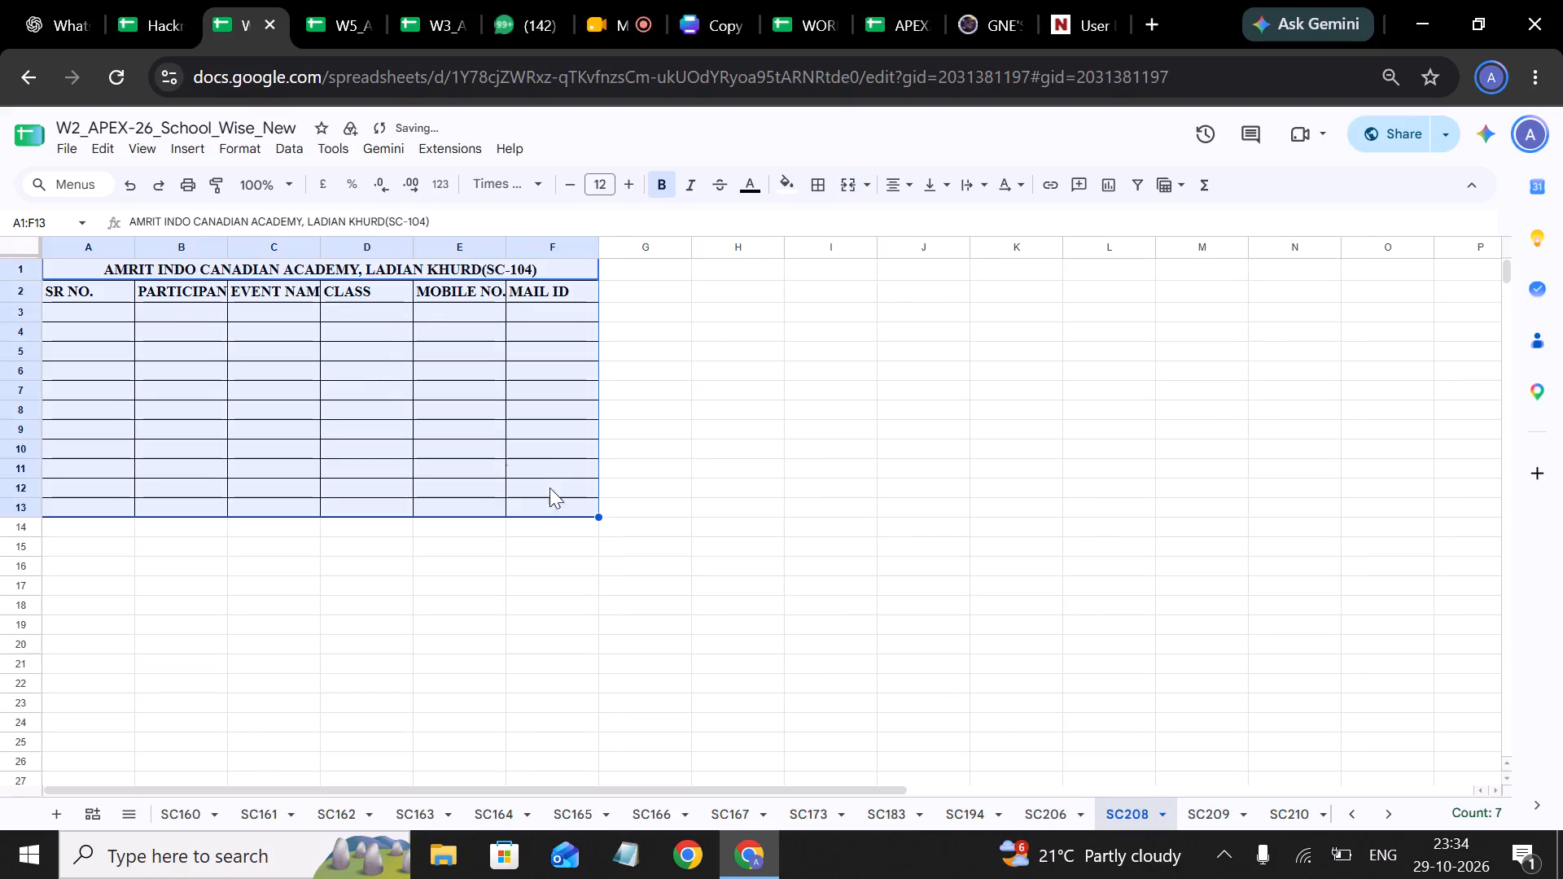
pyautogui.click(327, 19)
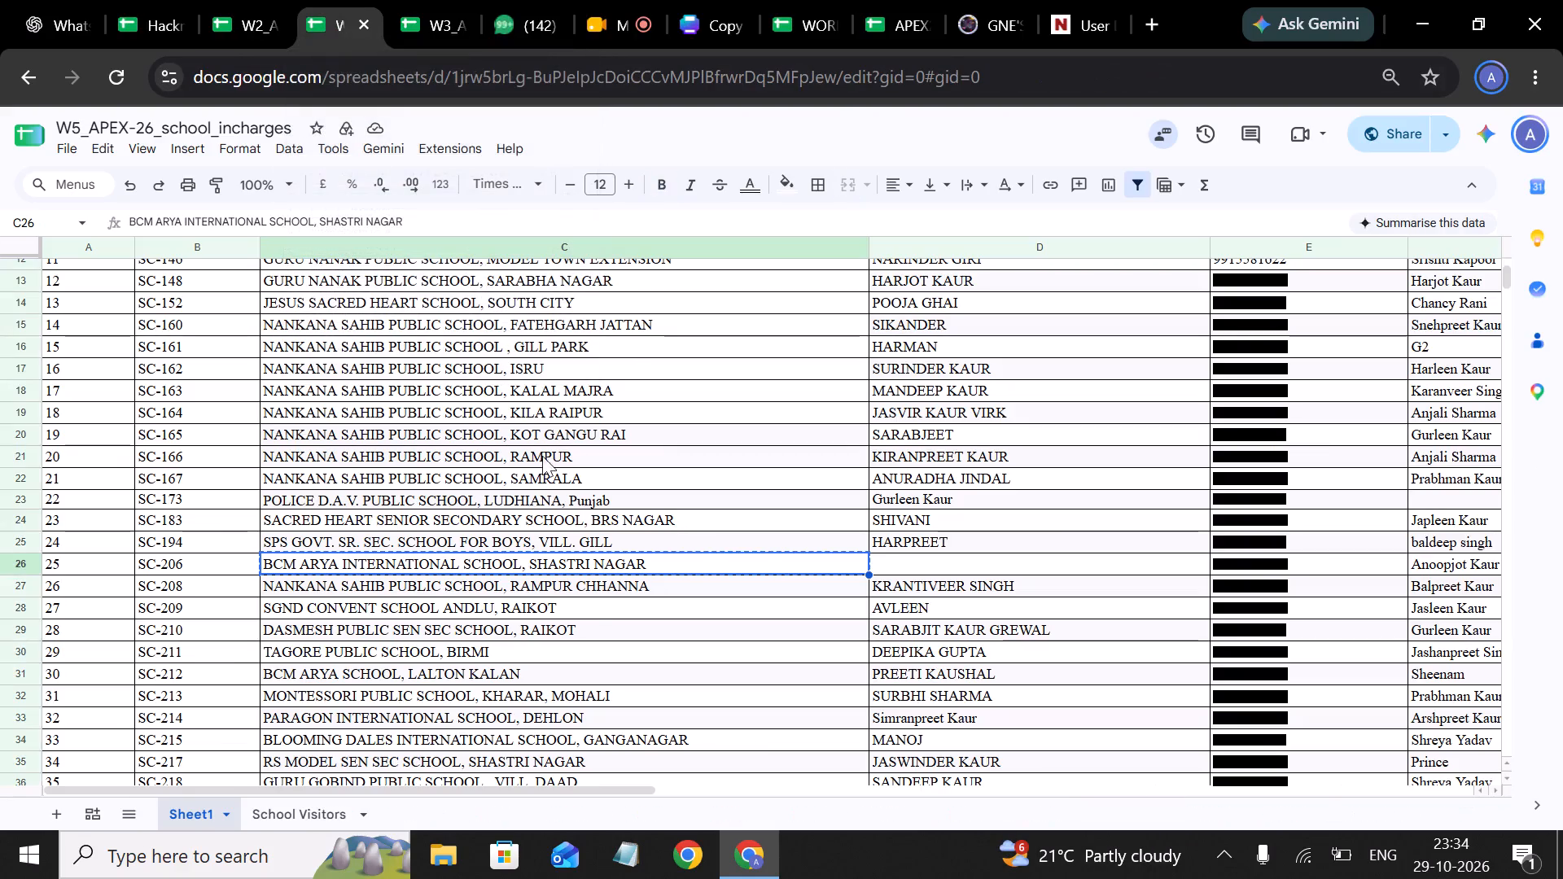
pyautogui.click(582, 583)
pyautogui.hotkey('ctrl', 'c')
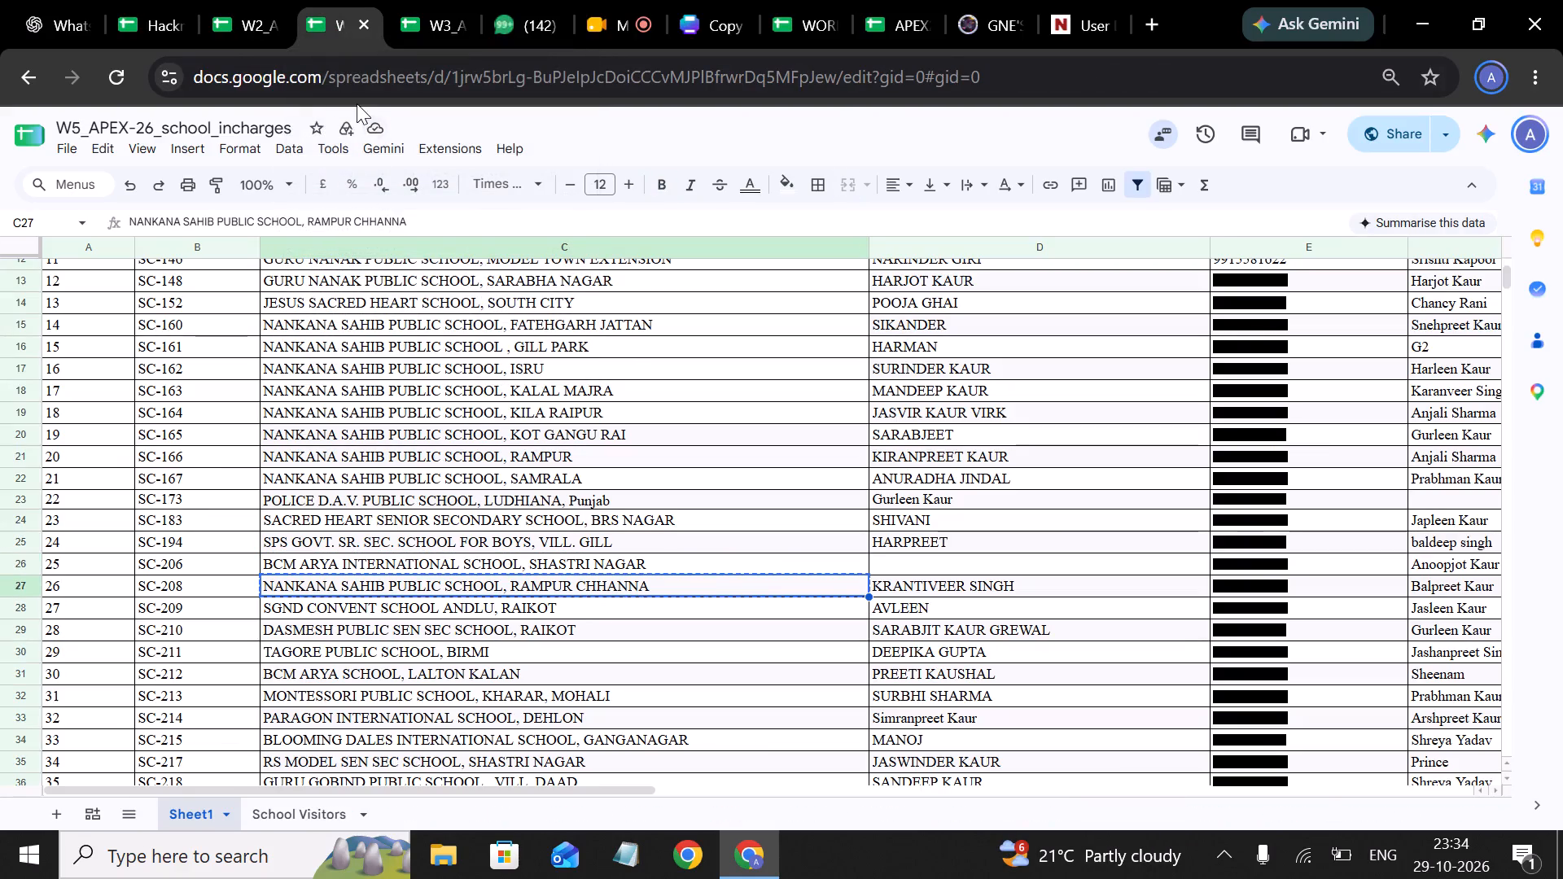
pyautogui.click(246, 18)
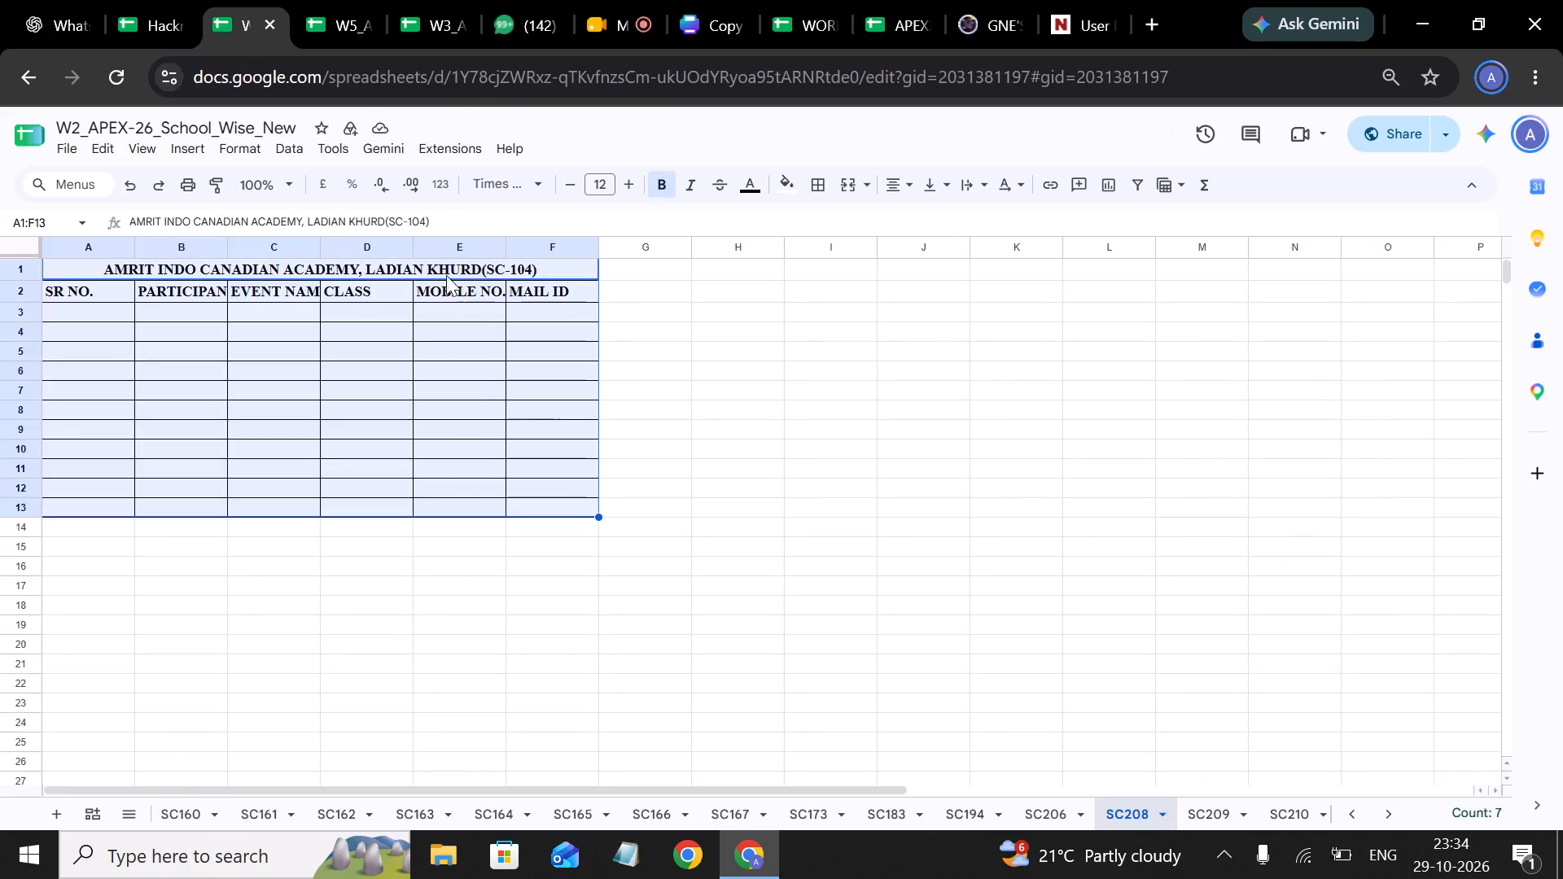
pyautogui.tripleClick(407, 270)
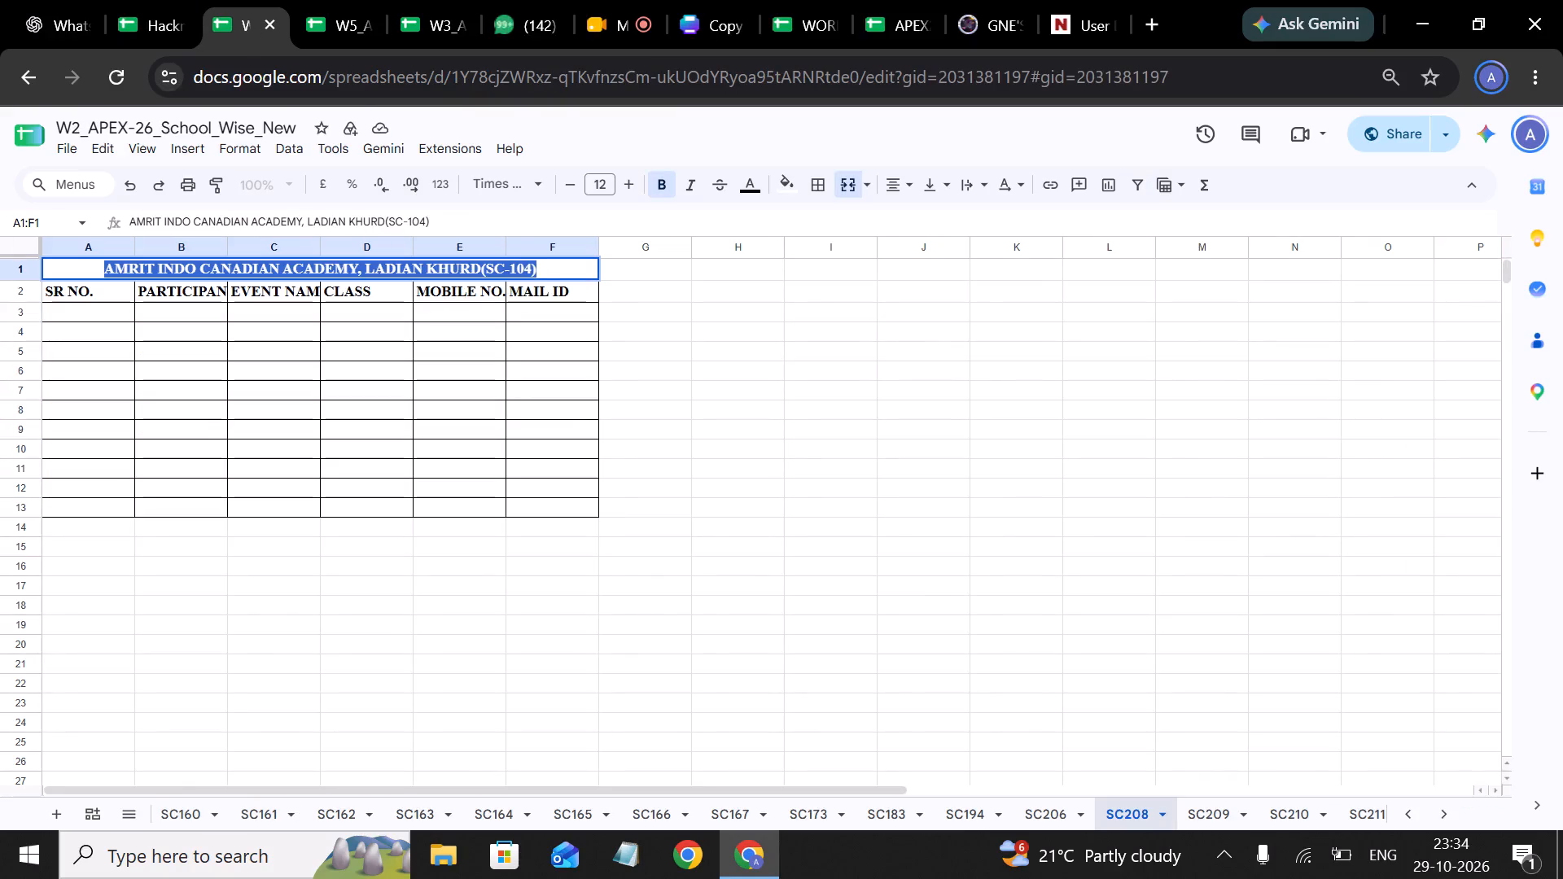
pyautogui.hotkey('ctrl', 'v')
# Replace sheet SC209's title in W2 with "SGND CONVENT SCHOOL ANDLU, RAIKOT", copied from the W5 SC-209 row.
pyautogui.click(1208, 807)
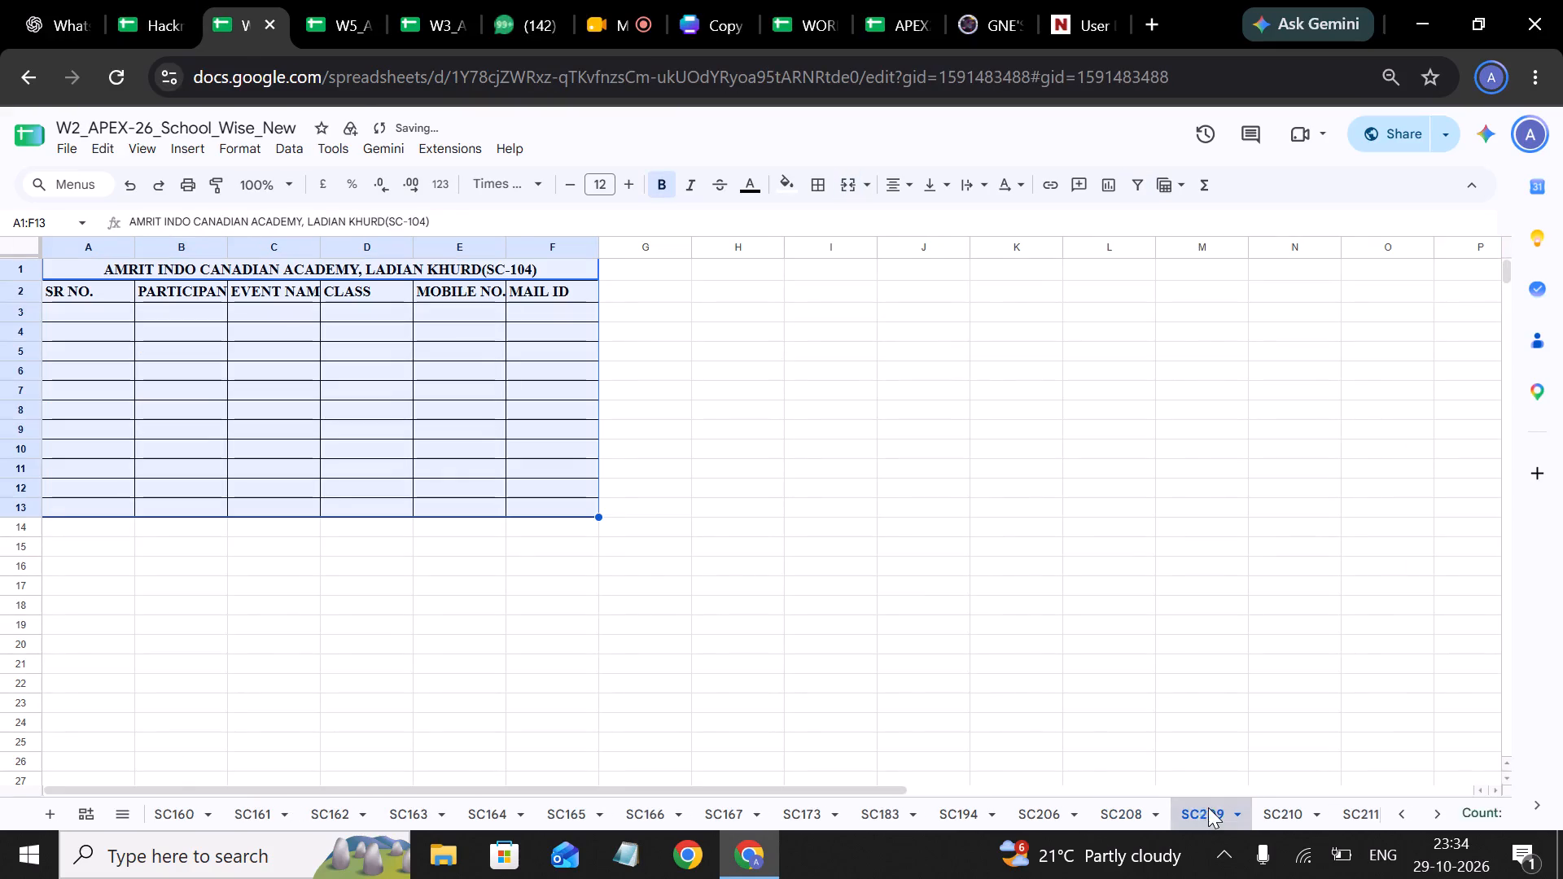
pyautogui.click(318, 24)
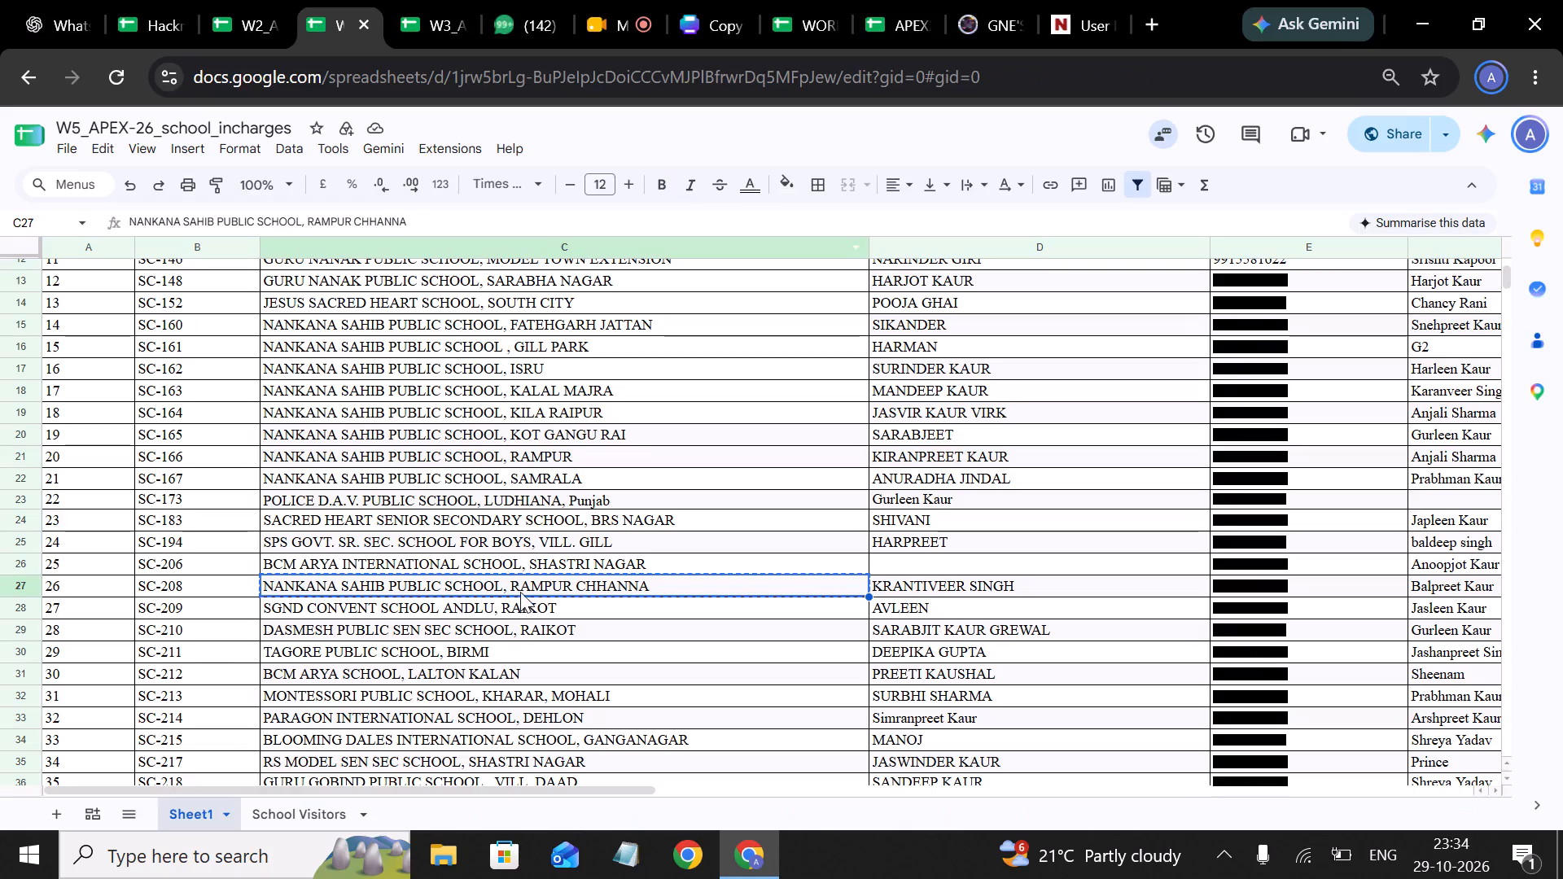
pyautogui.click(529, 611)
pyautogui.hotkey('ctrl', 'c')
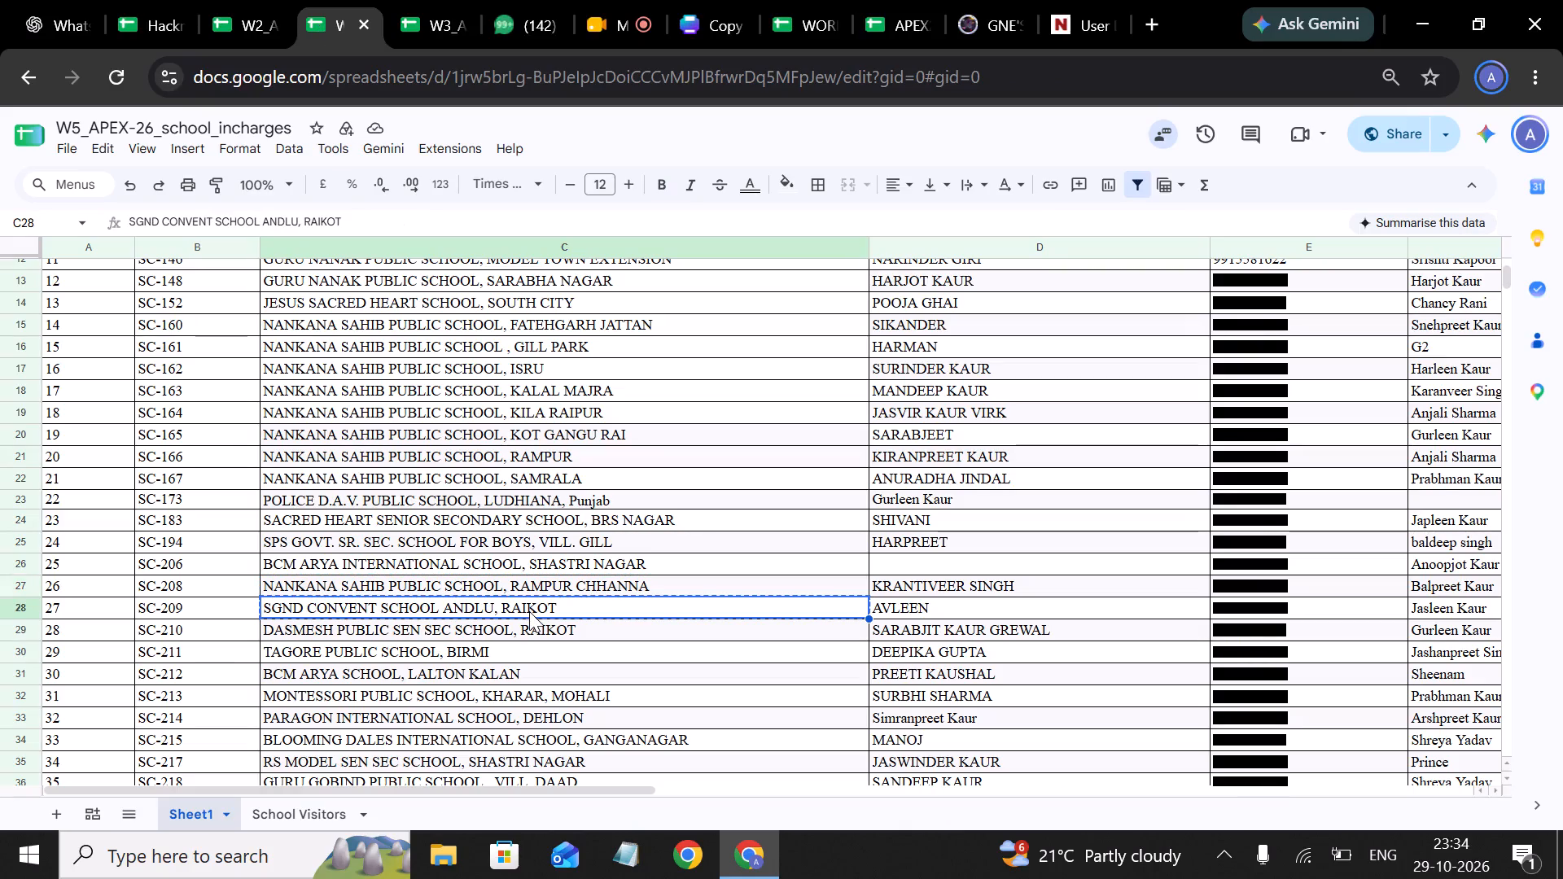
pyautogui.click(237, 15)
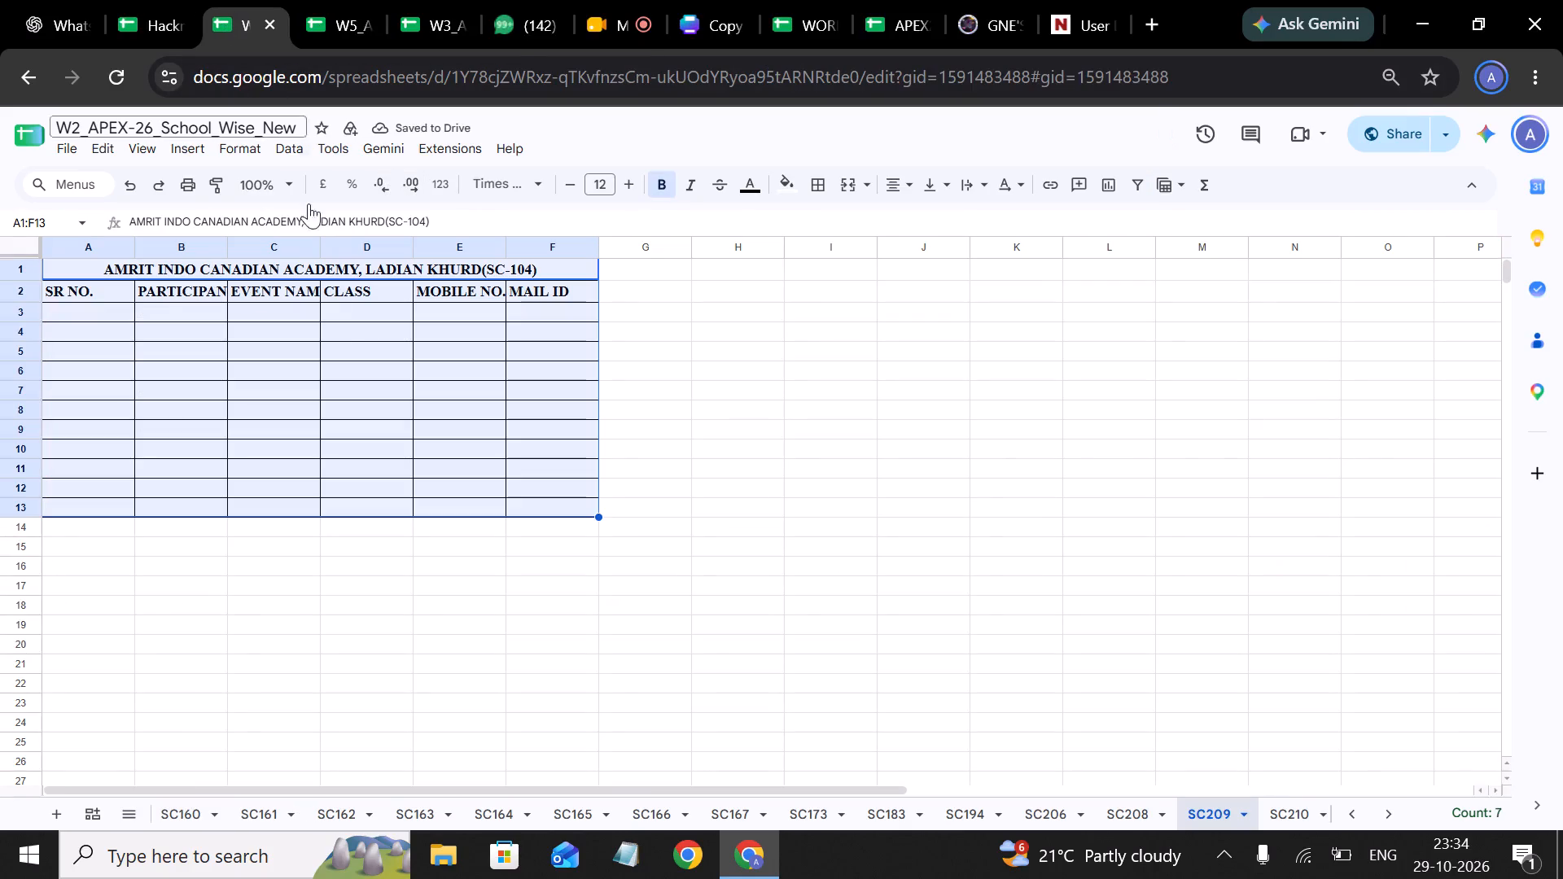
pyautogui.click(398, 268)
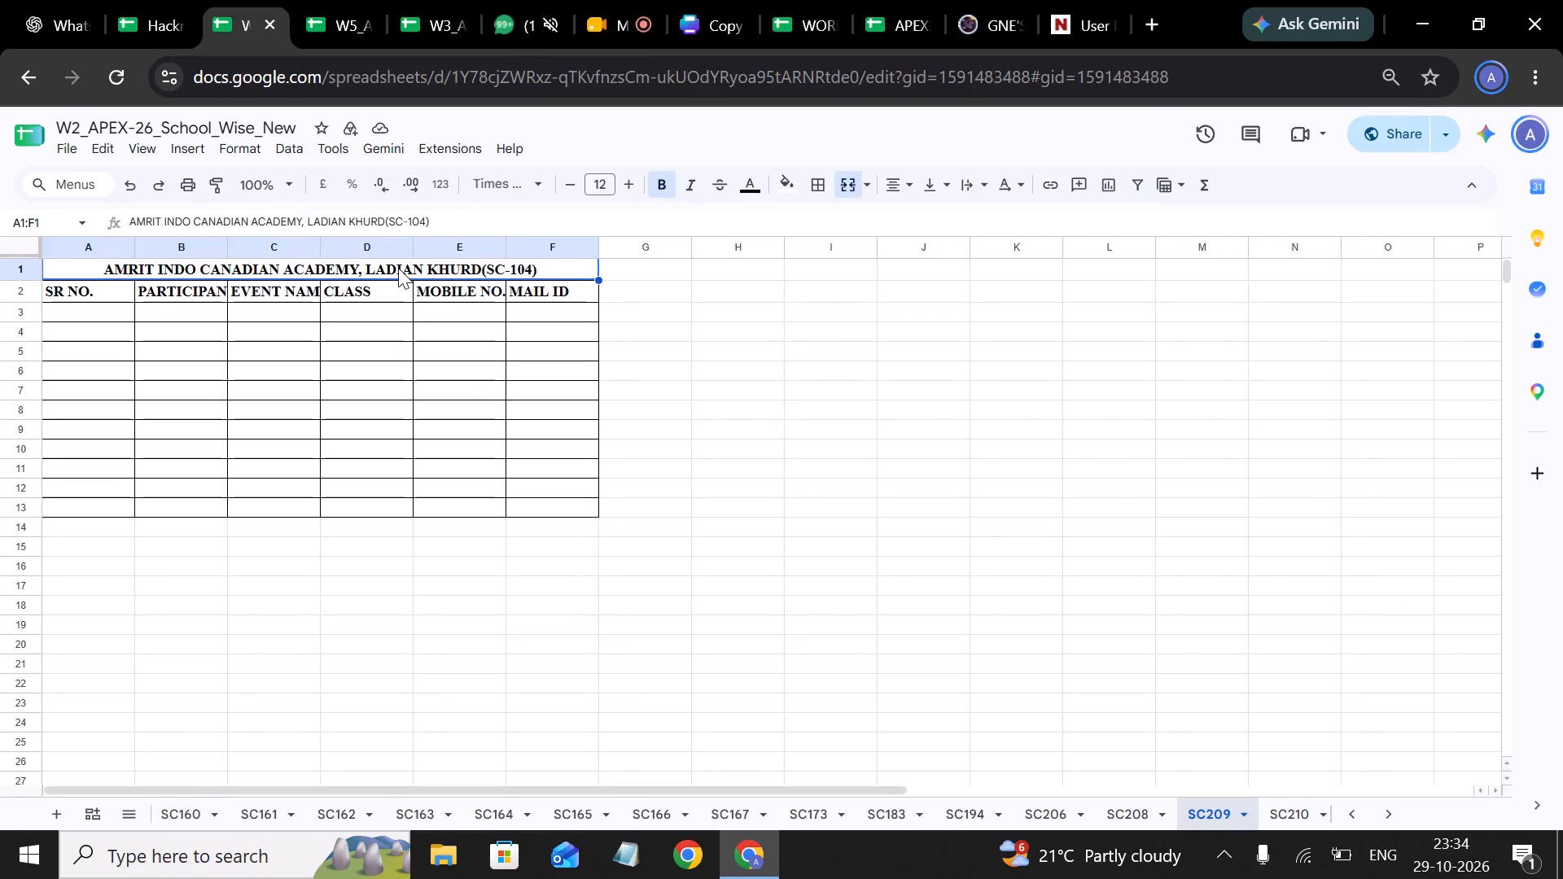
pyautogui.hotkey('ctrl', 'a')
pyautogui.doubleClick(398, 268)
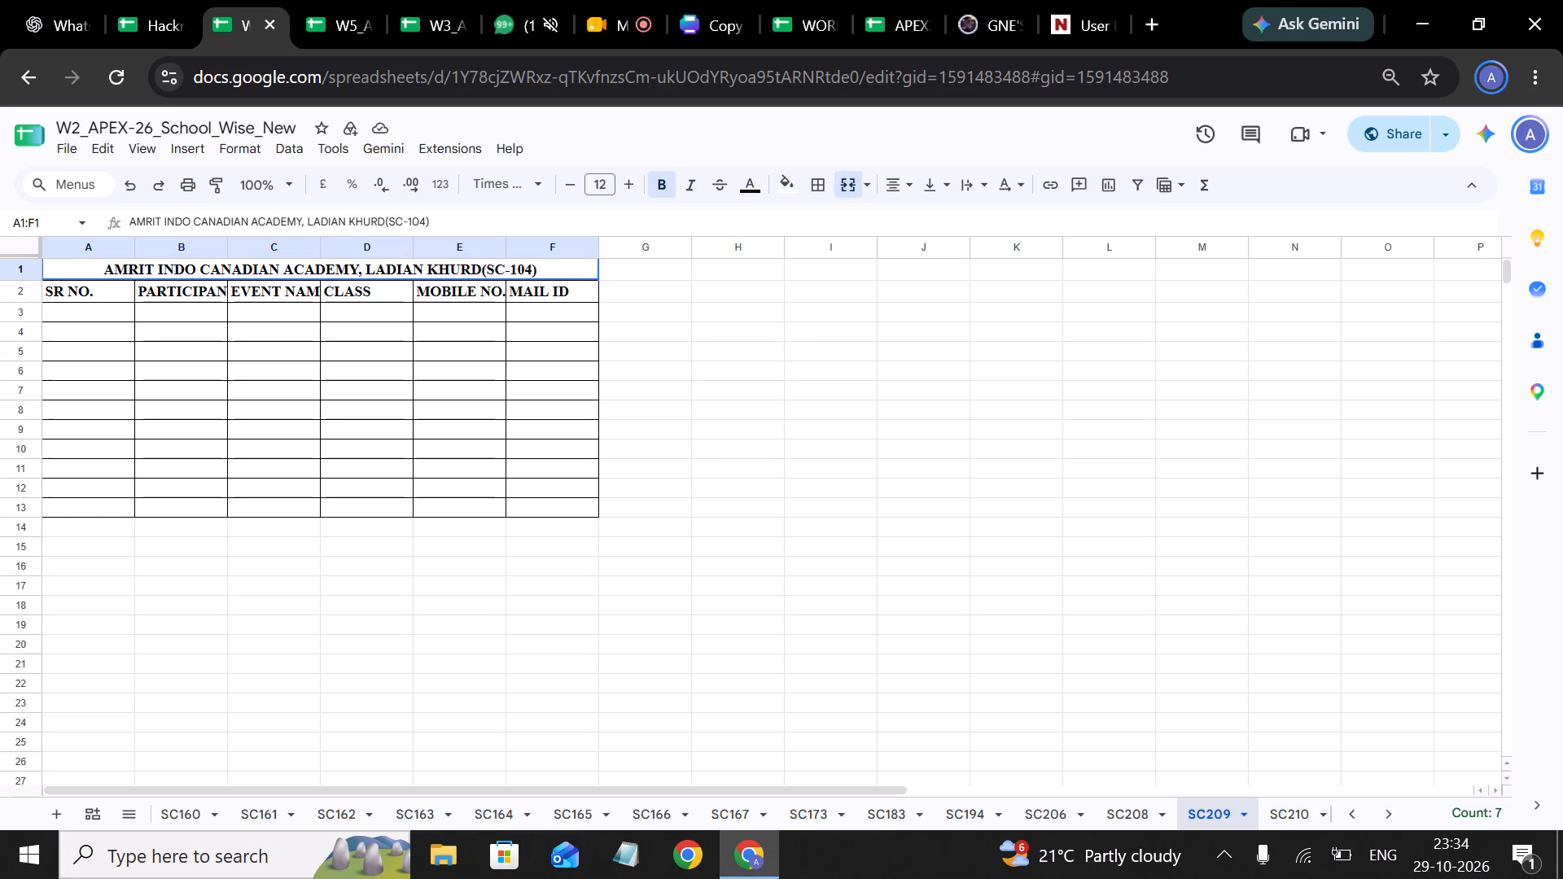
pyautogui.hotkey('ctrl', 'a')
pyautogui.press('v')
pyautogui.press('BackSpace')
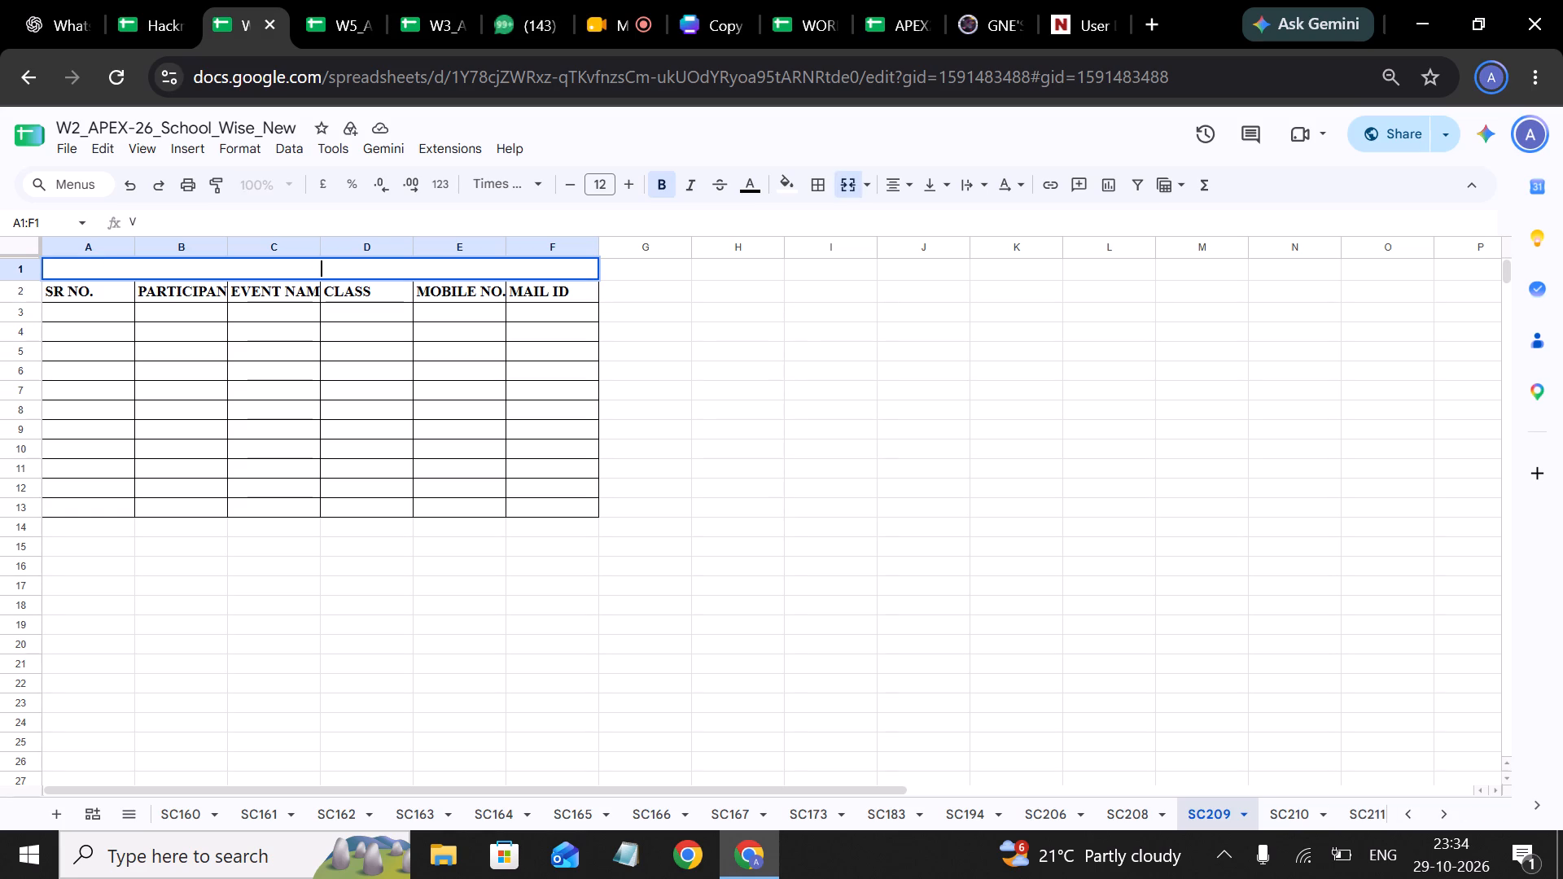
pyautogui.hotkey('ctrl', 'v')
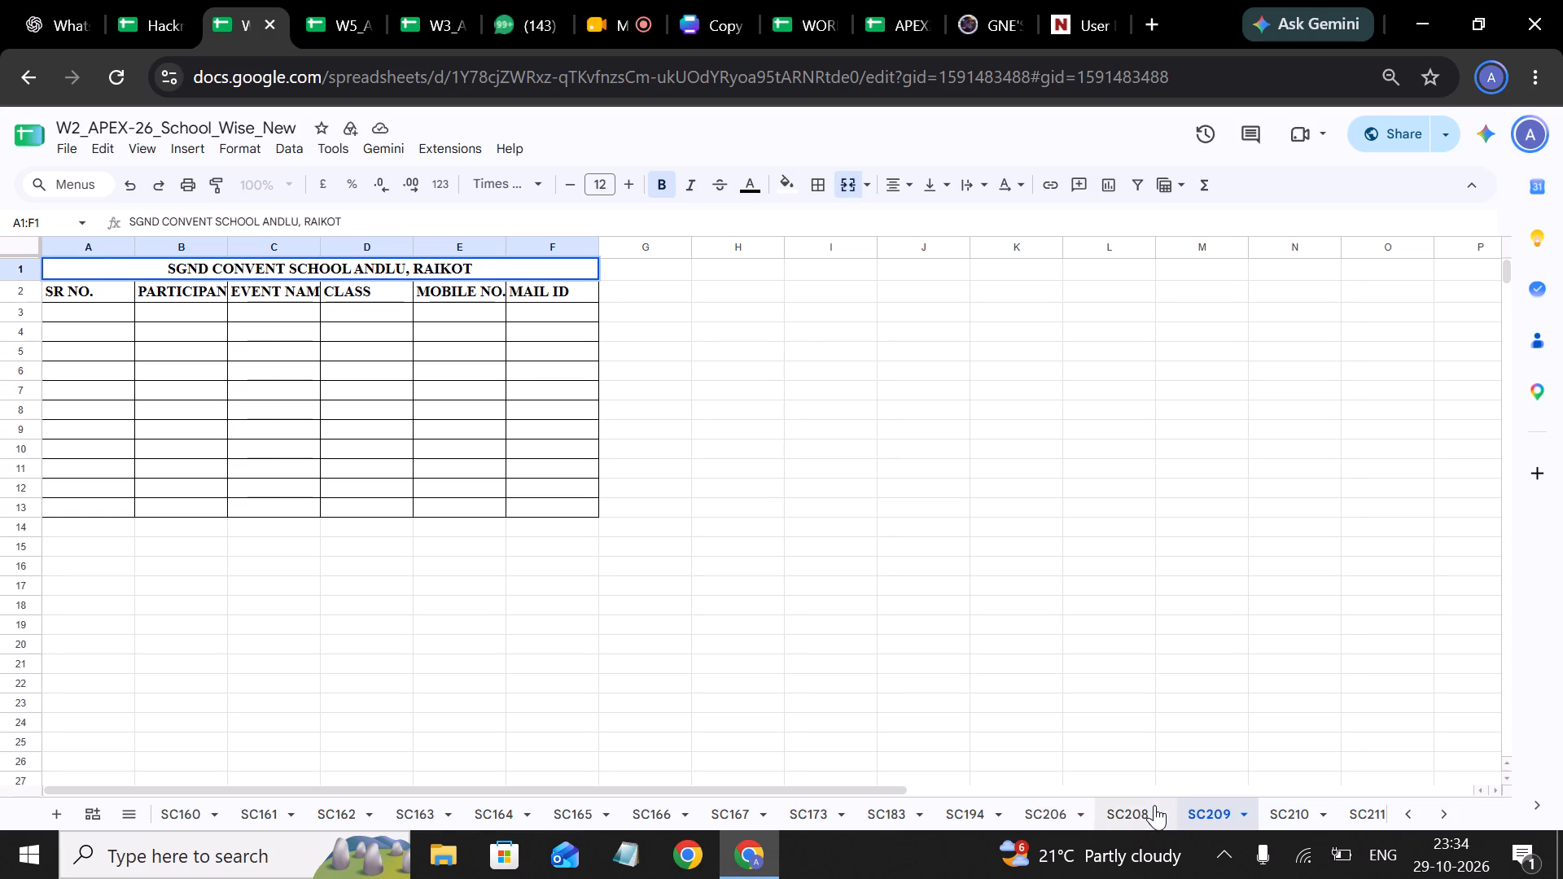
# Replace sheet SC210's title in W2 with "DASMESH PUBLIC SEN SEC SCHOOL, RAIKOT", copied from the W5 SC-210 row.
pyautogui.hscroll(-3, 1154, 805)
pyautogui.click(992, 818)
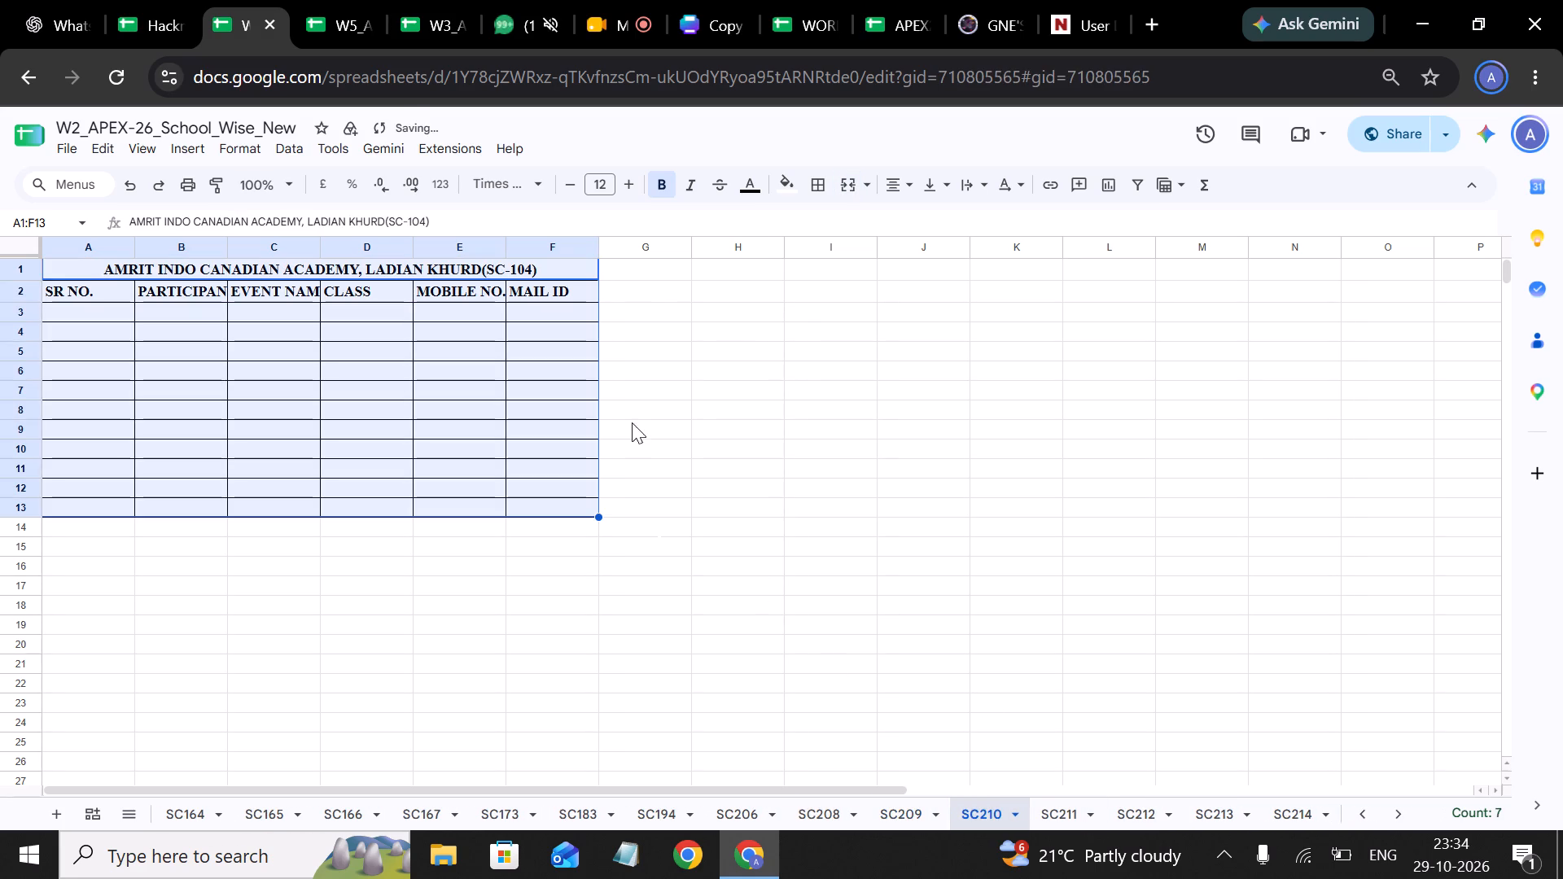
pyautogui.click(341, 20)
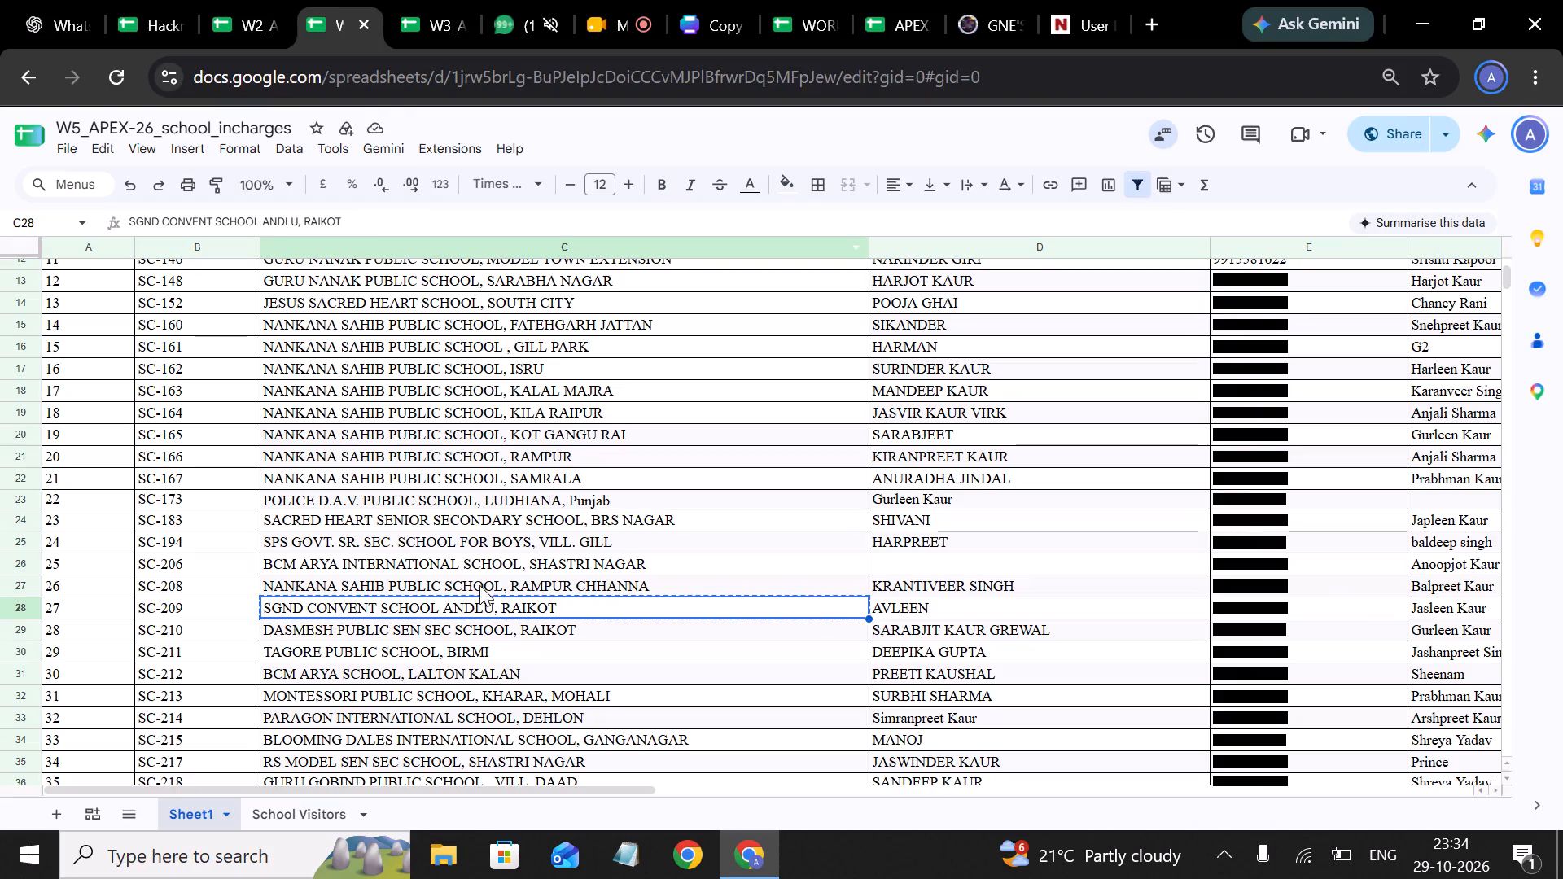
pyautogui.click(509, 626)
pyautogui.hotkey('ctrl', 'c')
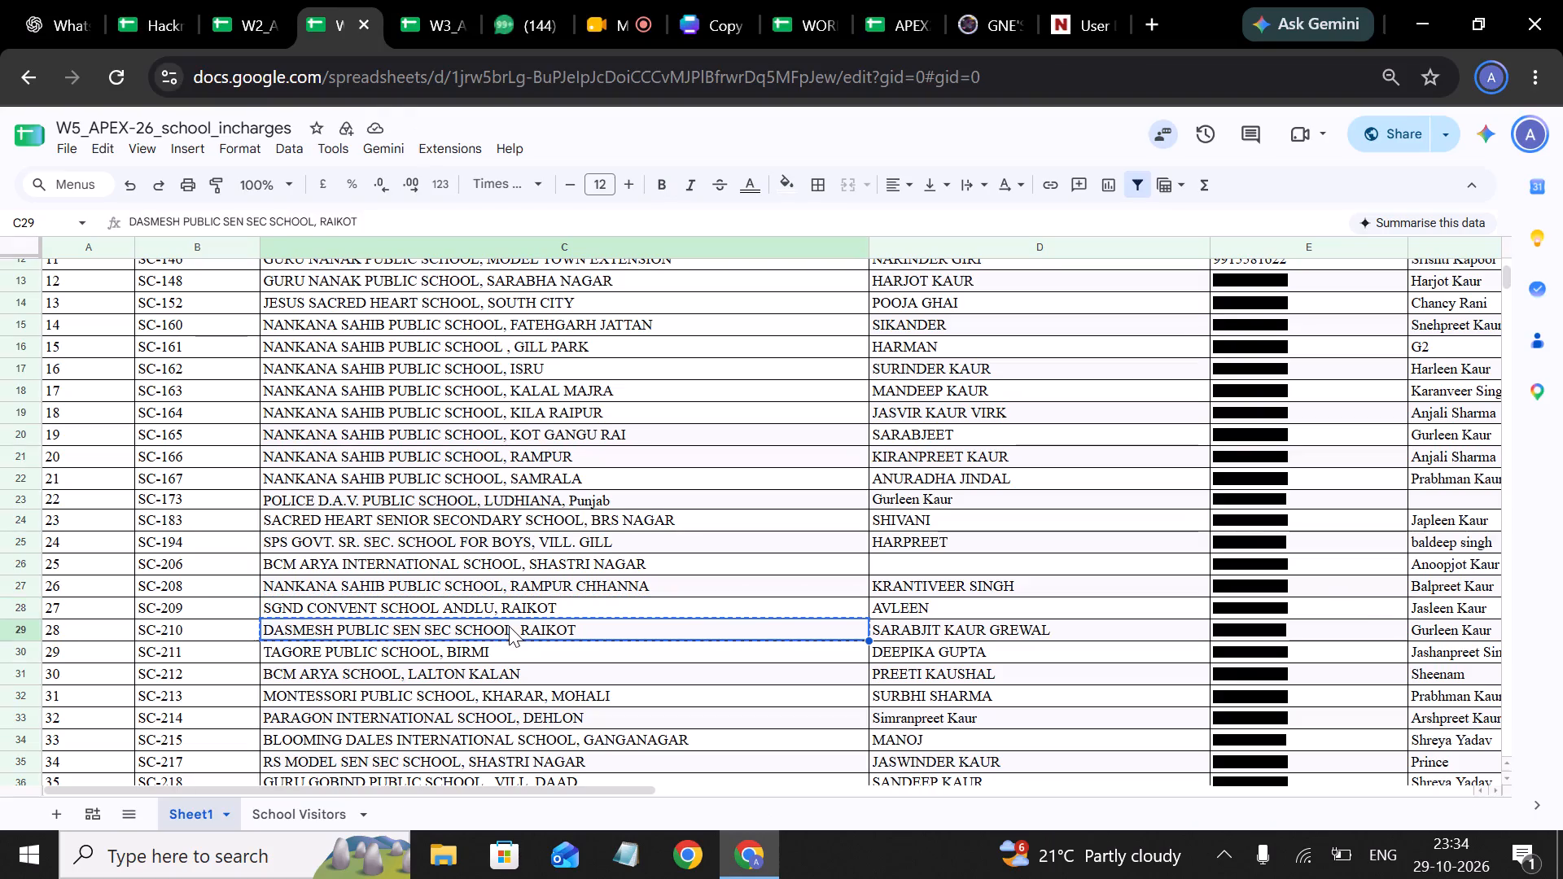
pyautogui.click(265, 17)
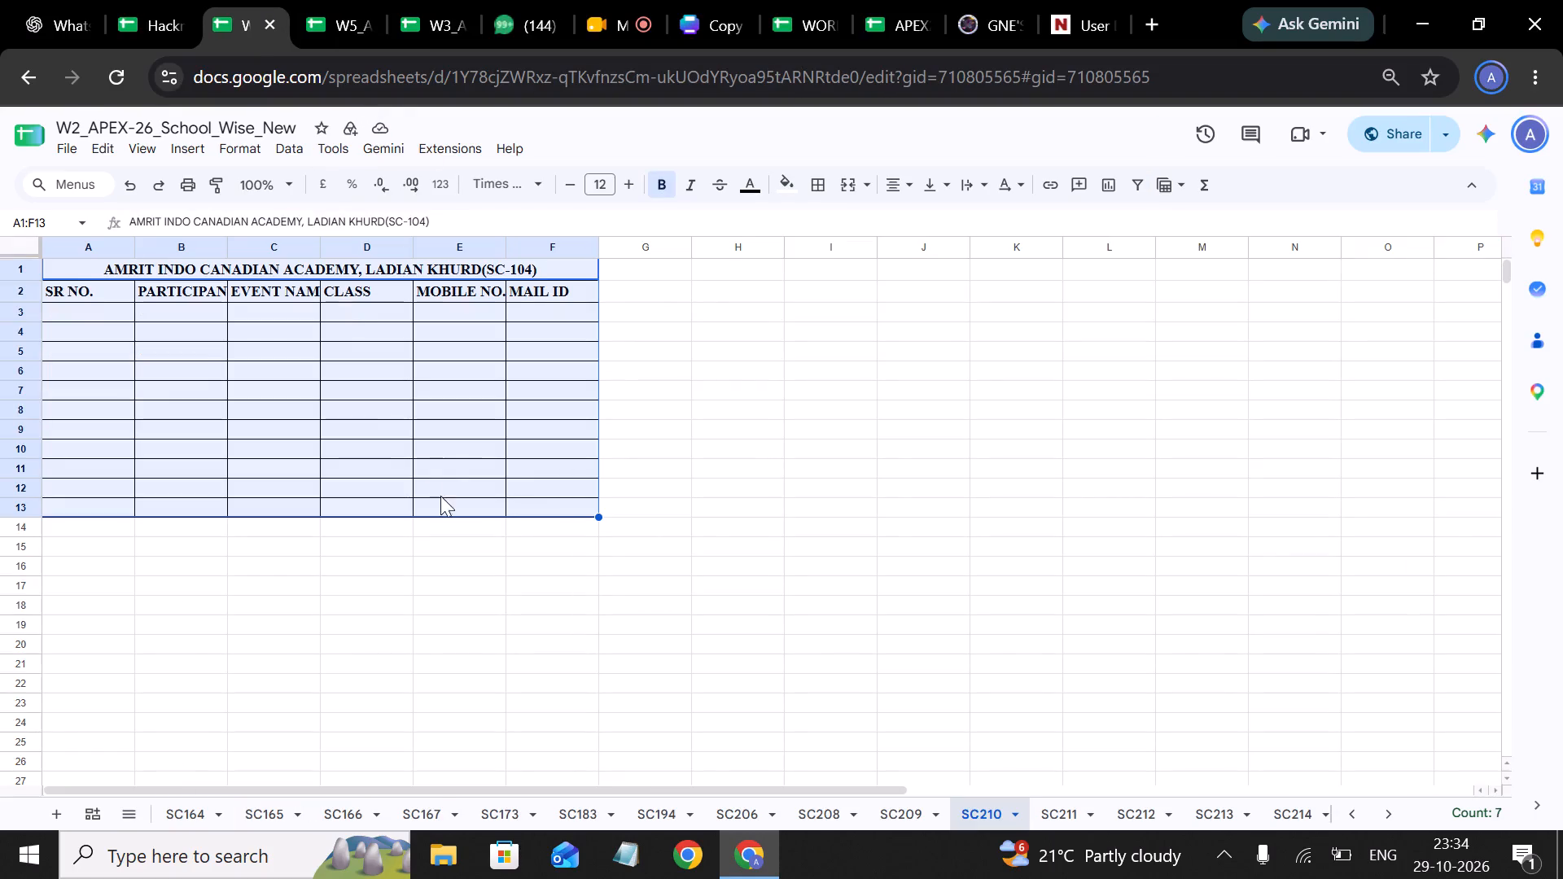
pyautogui.tripleClick(384, 263)
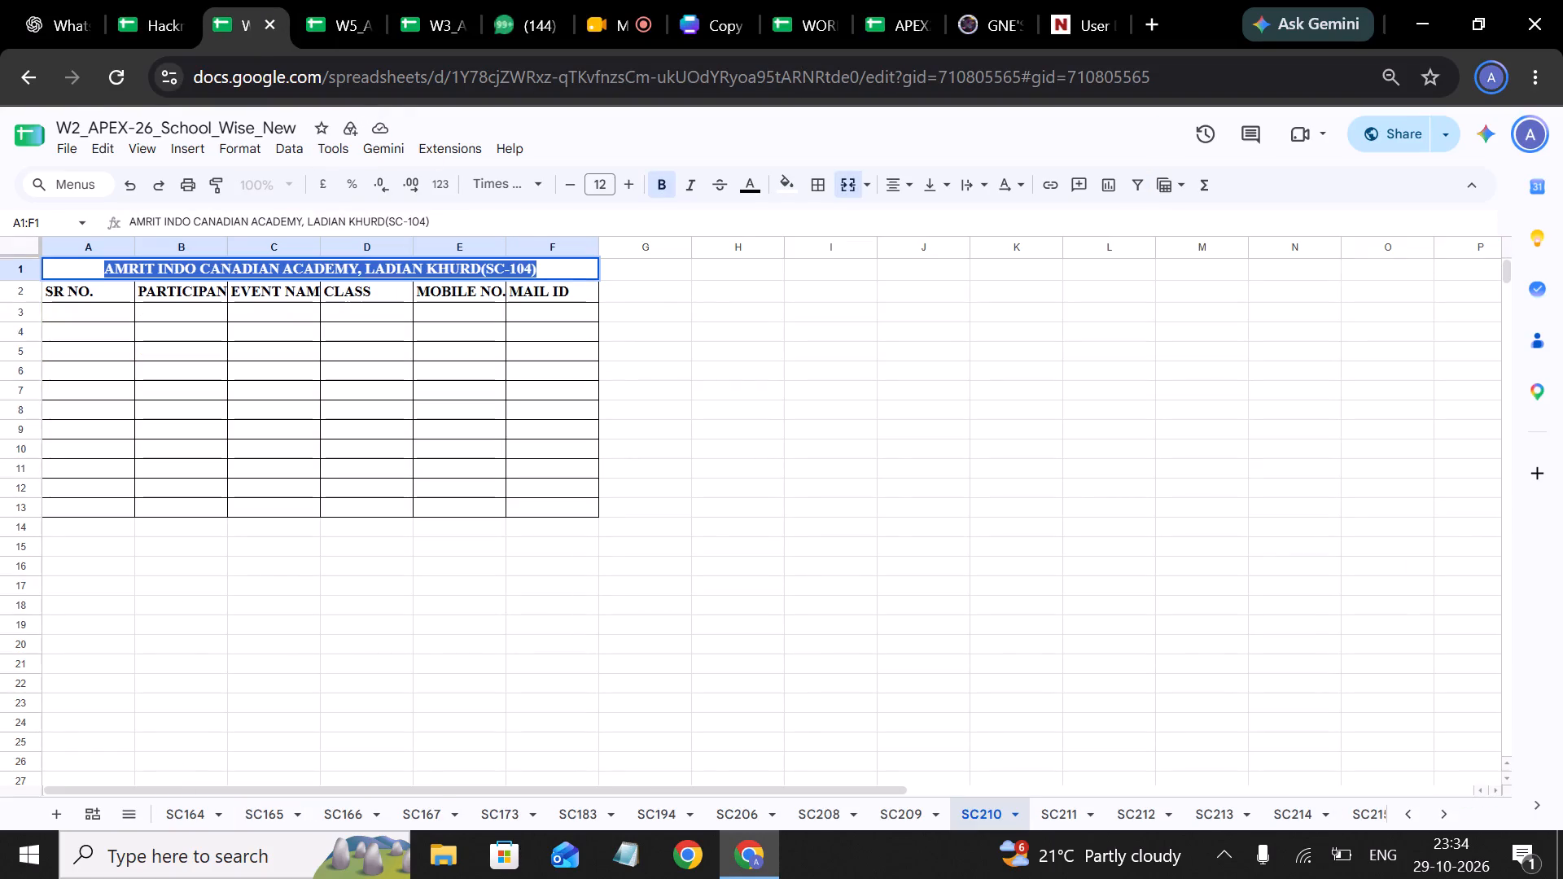
pyautogui.hotkey('ctrl', 'v')
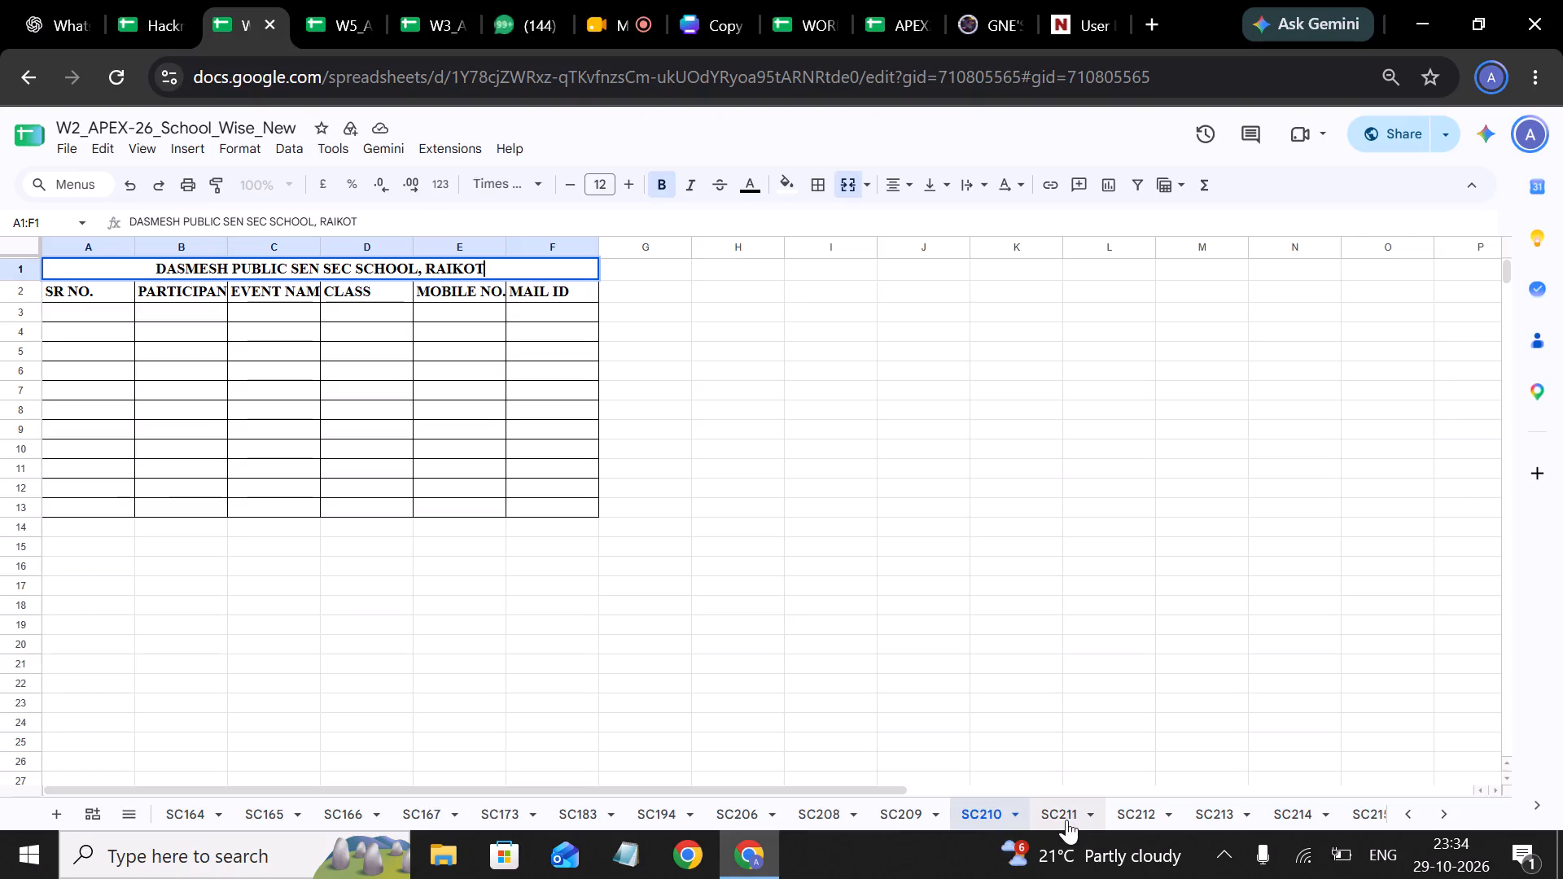
# Replace sheet SC211's title in W2 with "TAGORE PUBLIC SCHOOL, BIRMI", copied from the W5 SC-211 row.
pyautogui.click(1066, 820)
pyautogui.click(320, 3)
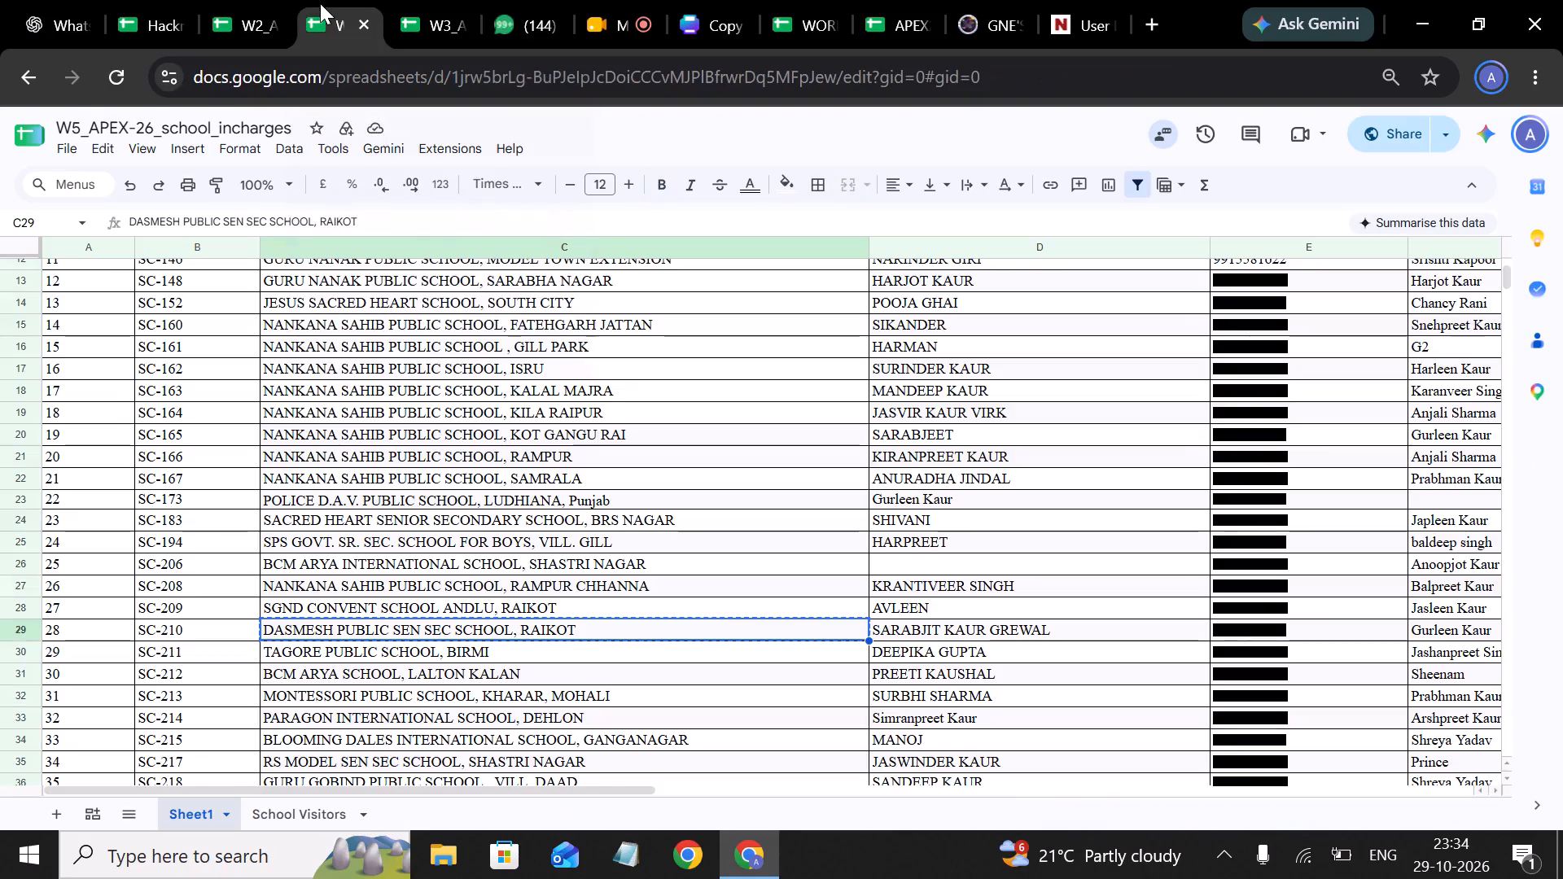
pyautogui.click(453, 652)
pyautogui.hotkey('ctrl', 'c')
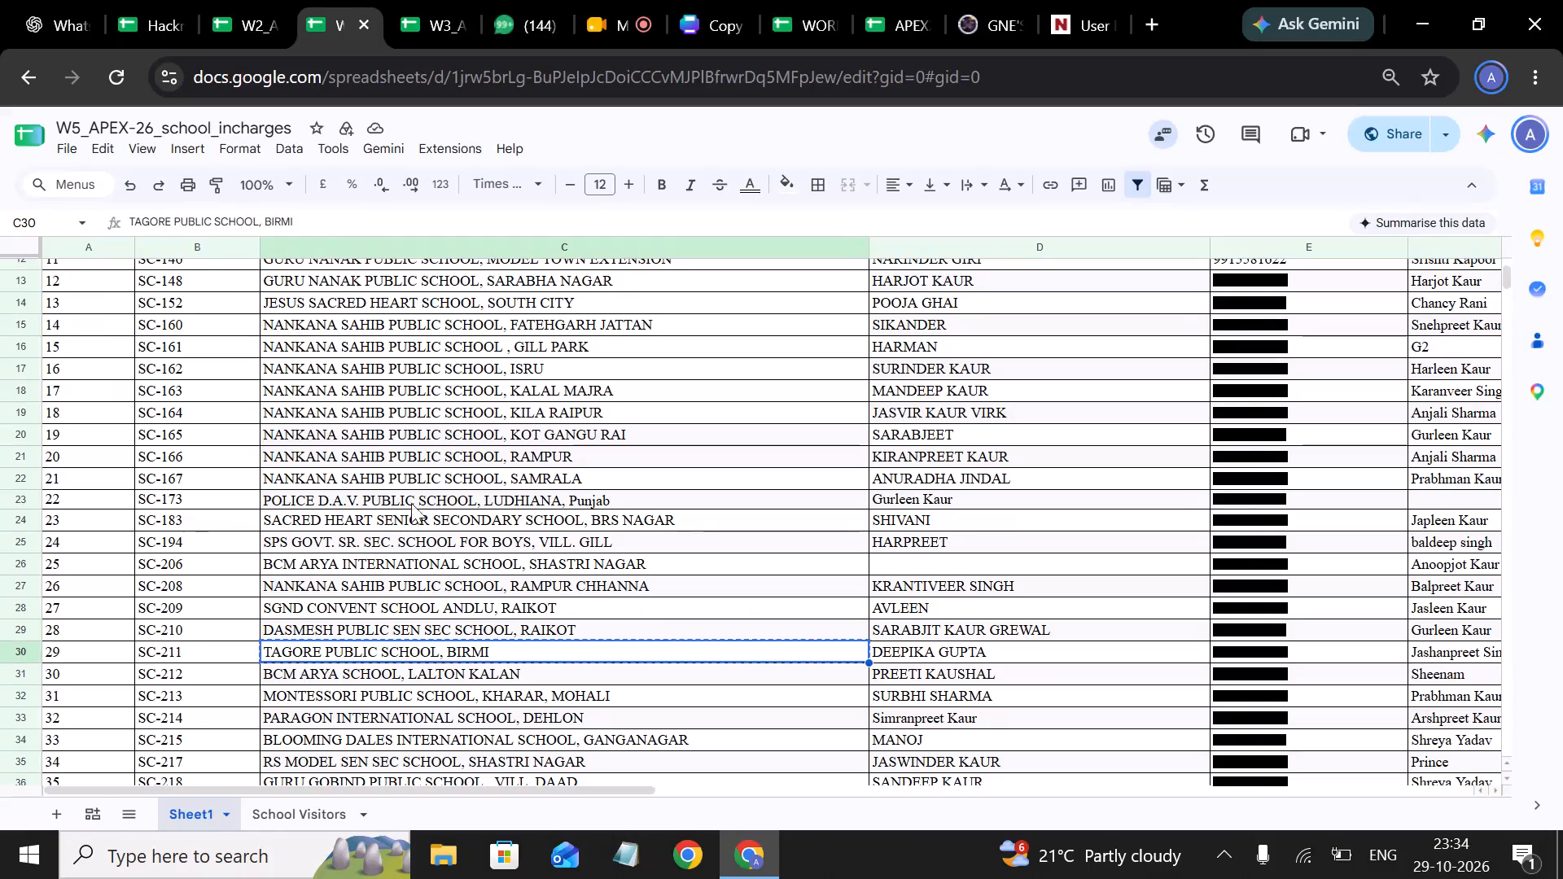
pyautogui.click(235, 12)
pyautogui.tripleClick(362, 275)
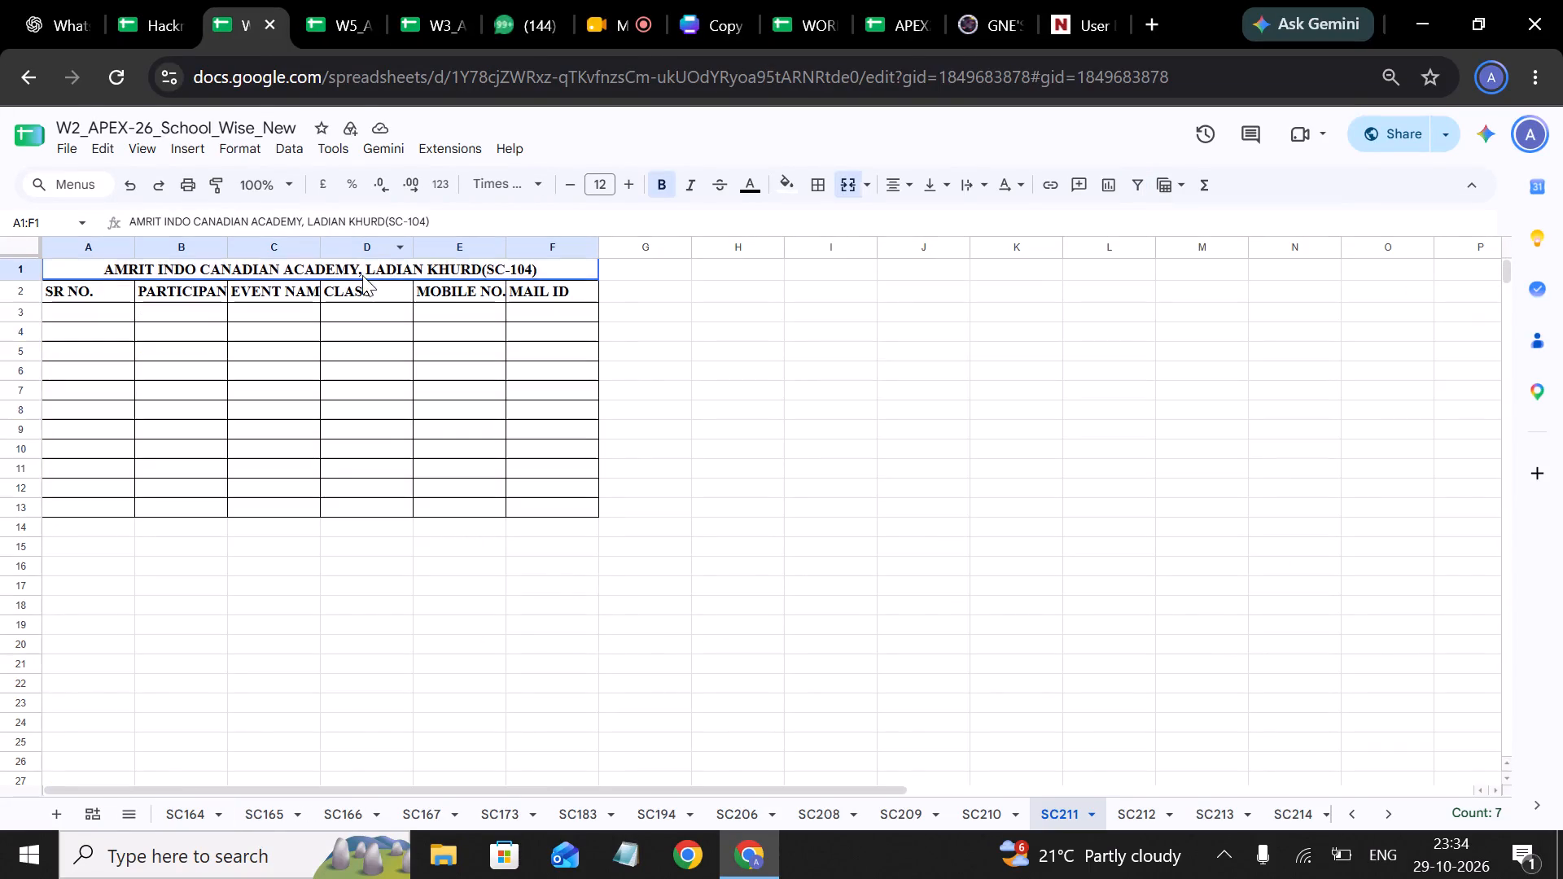
pyautogui.hotkey('ctrl', 'v')
pyautogui.keyDown('ctrl'); pyautogui.click(362, 275); pyautogui.keyUp('ctrl')
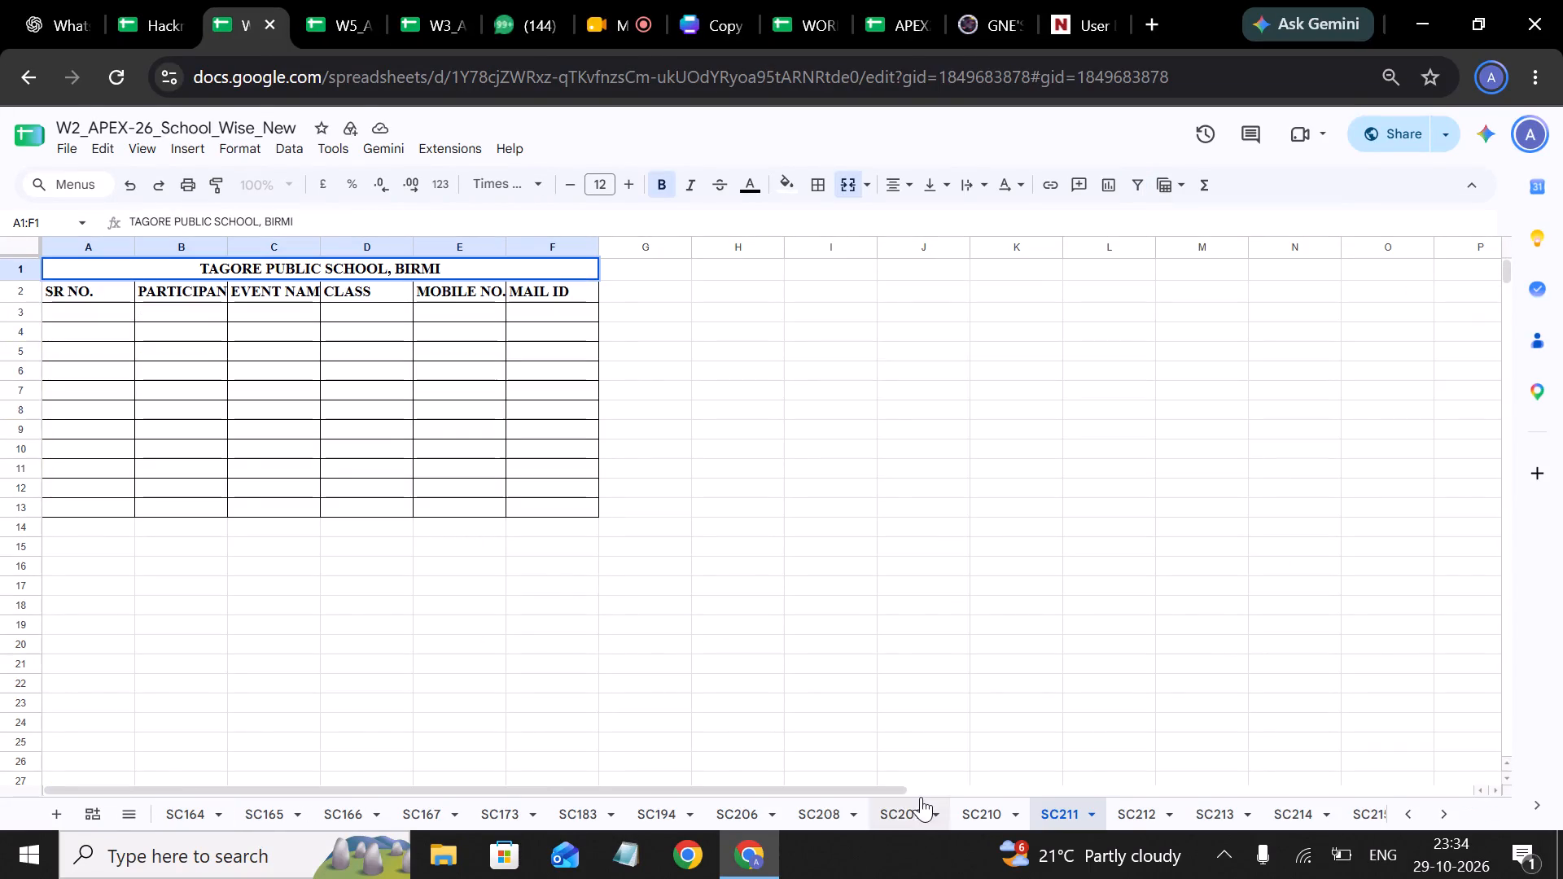
# Replace sheet SC212's title in W2 with "BCM ARYA SCHOOL, LALTON KALAN", copied from the W5 SC-212 row.
pyautogui.click(1127, 813)
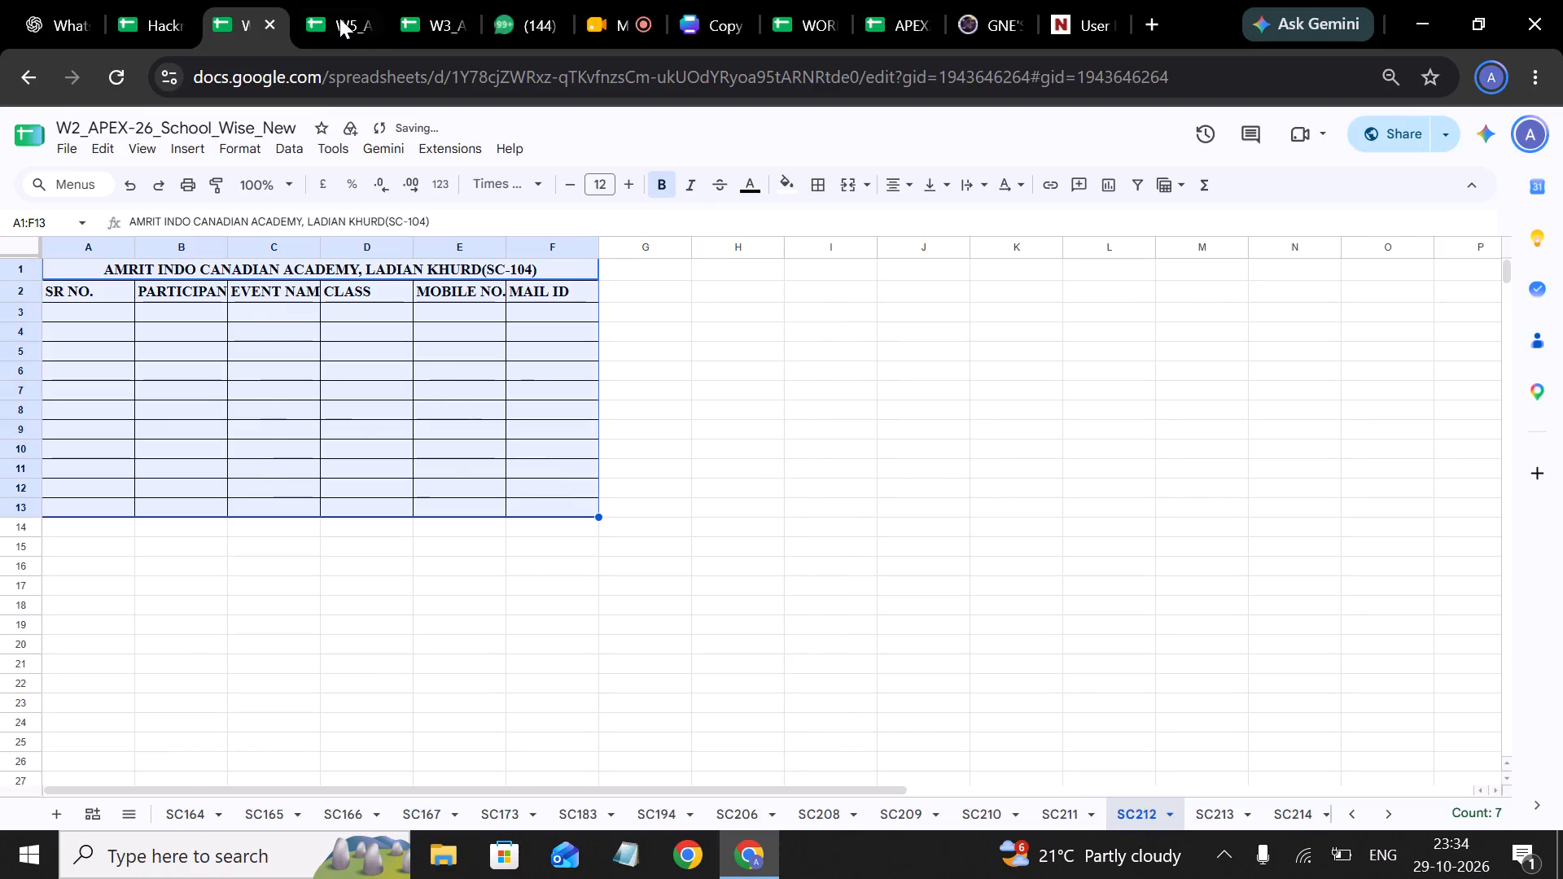
pyautogui.click(341, 20)
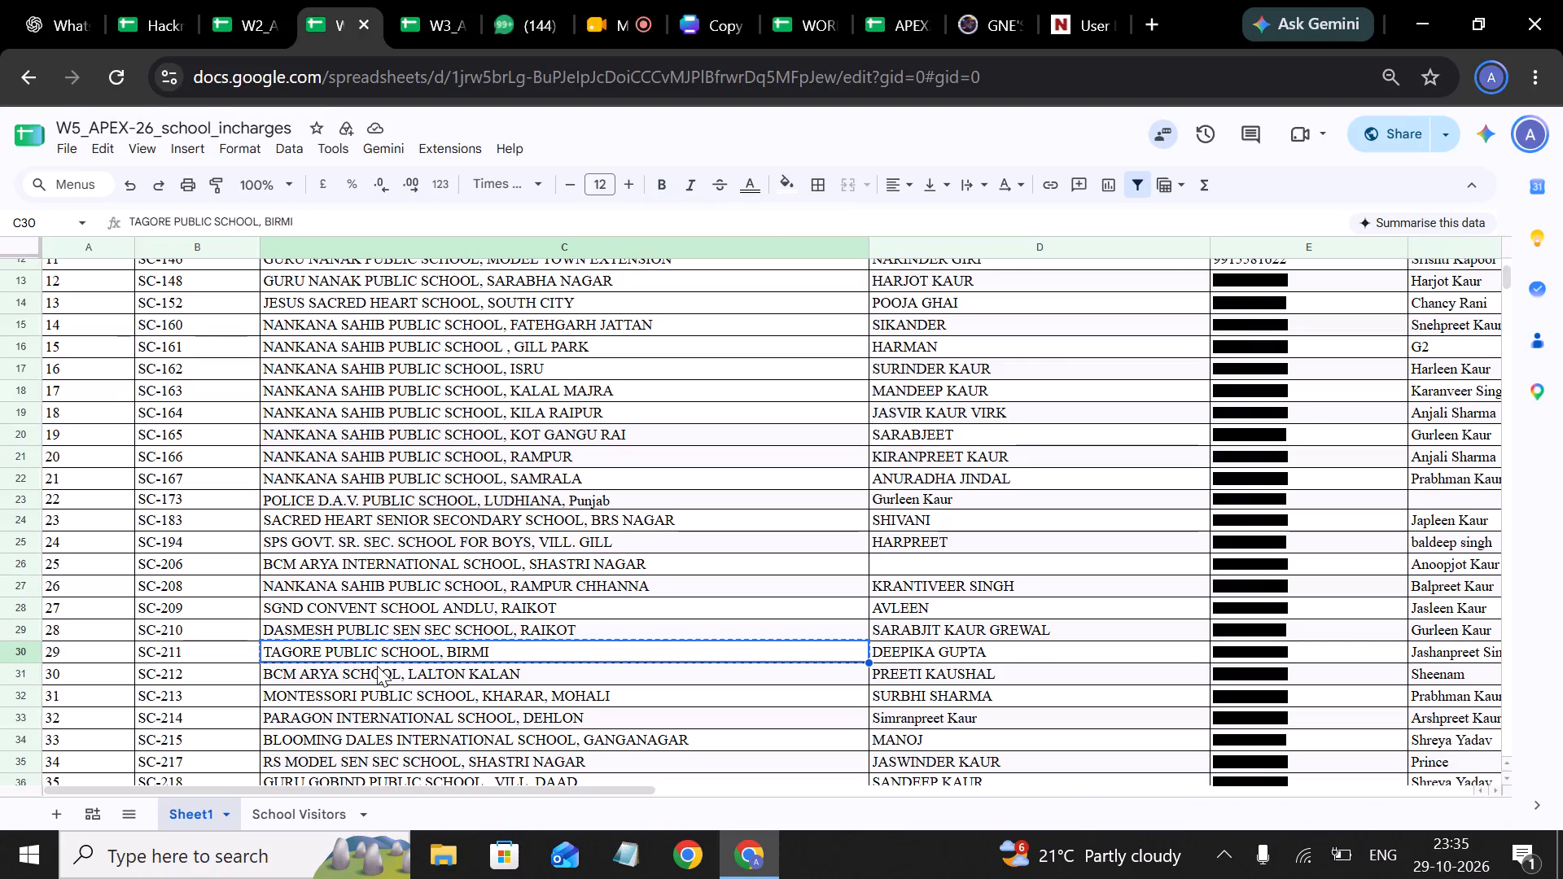
pyautogui.click(377, 666)
pyautogui.hotkey('ctrl', 'c')
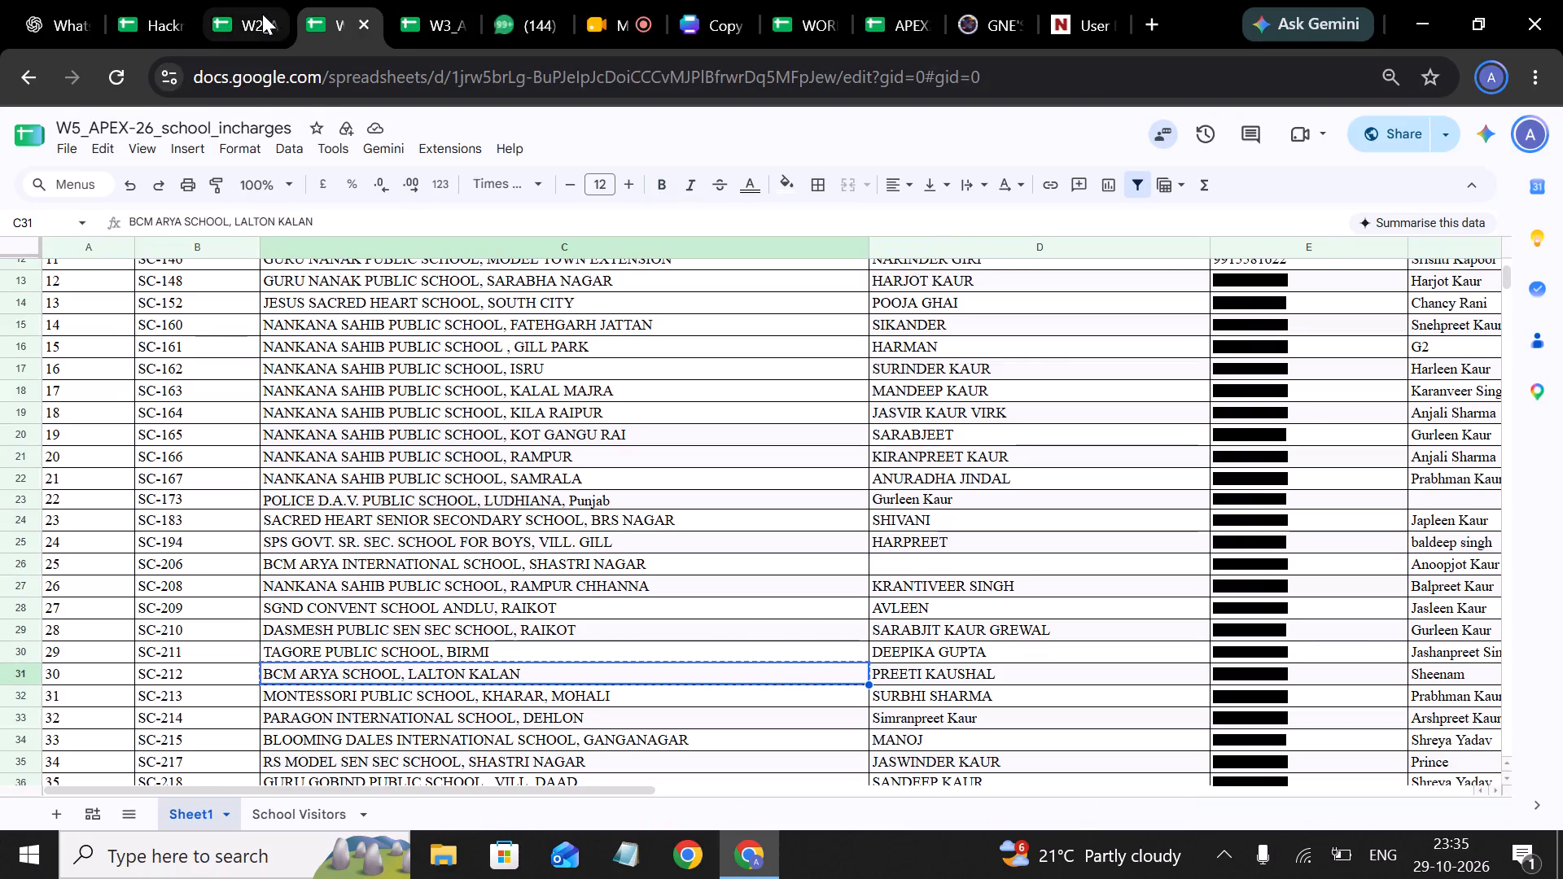
pyautogui.click(262, 14)
pyautogui.doubleClick(347, 273)
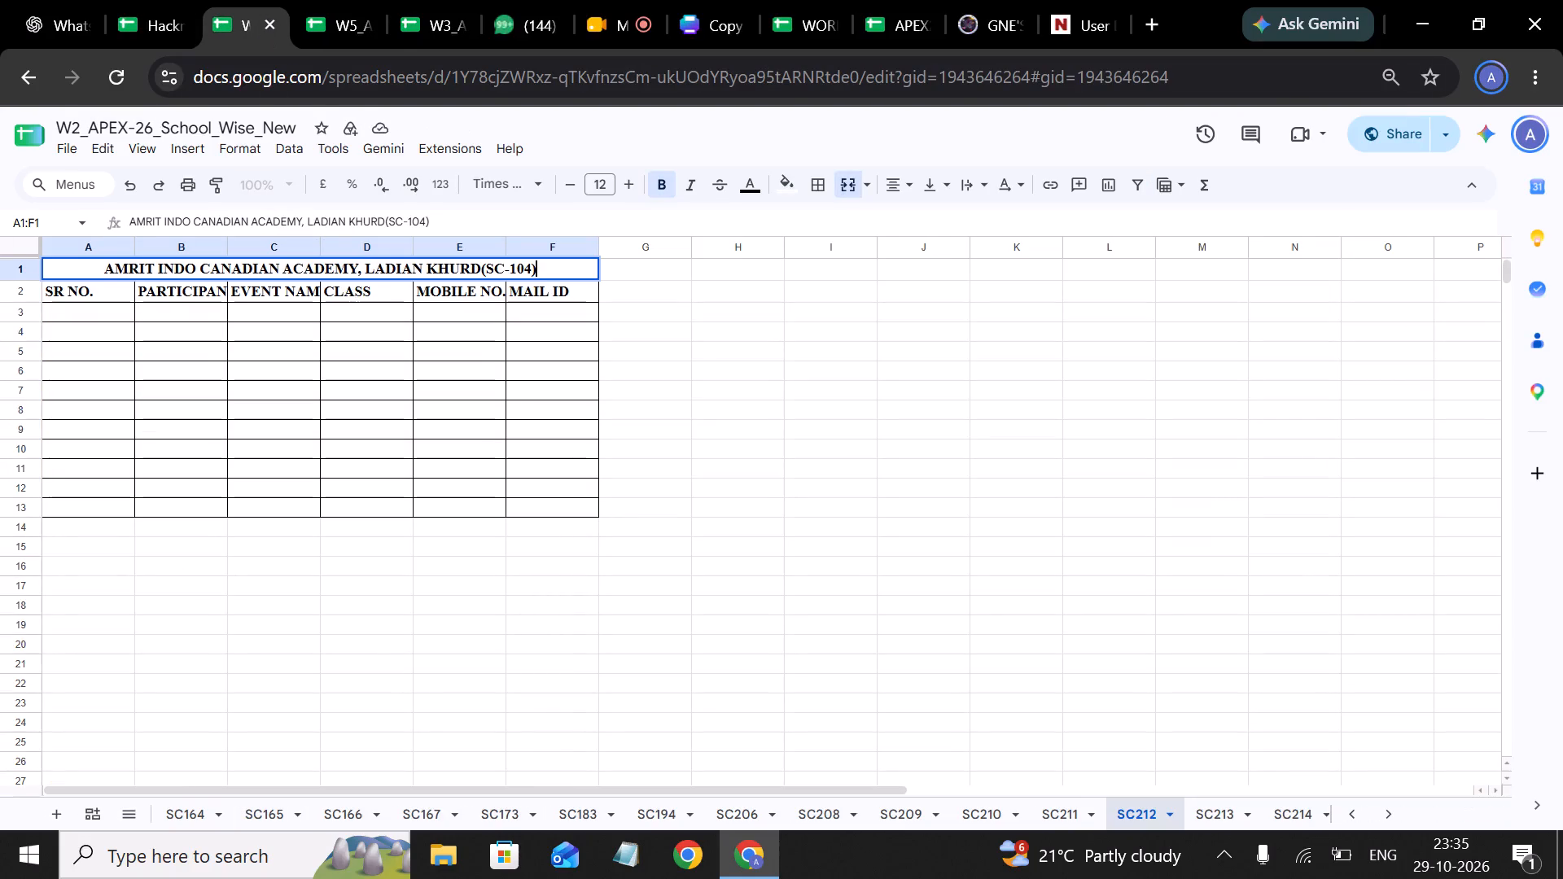
pyautogui.hotkey('ctrl', 'a')
pyautogui.hotkey('ctrl', 'v')
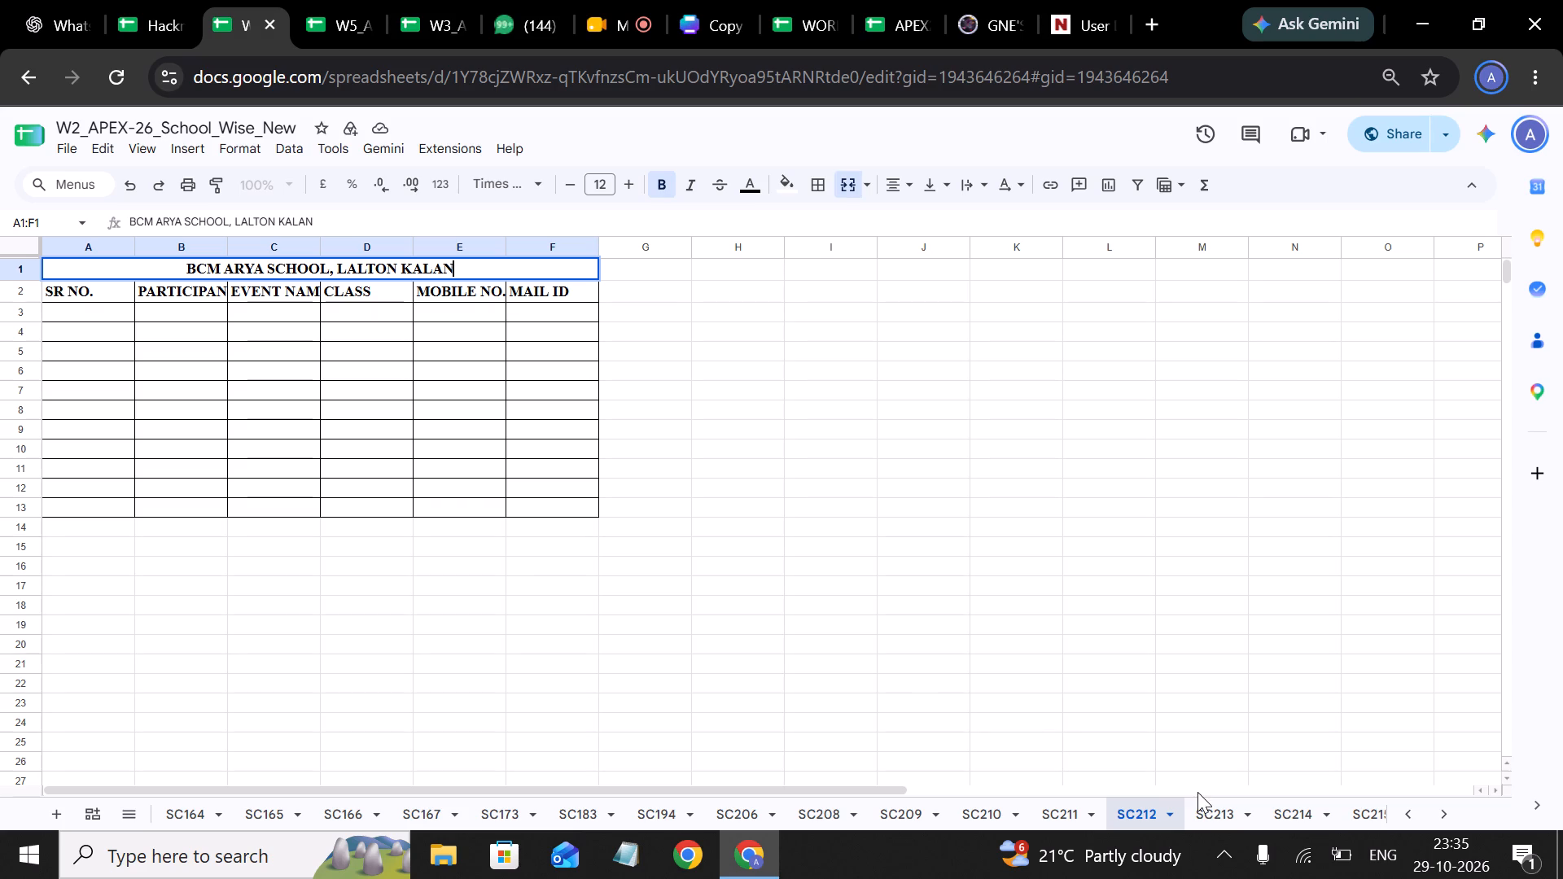
# Replace sheet SC213's title in W2 with "MONTESSORI PUBLIC SCHOOL, KHARAR, MOHALI", copied from the W5 SC-213 row.
pyautogui.click(1208, 807)
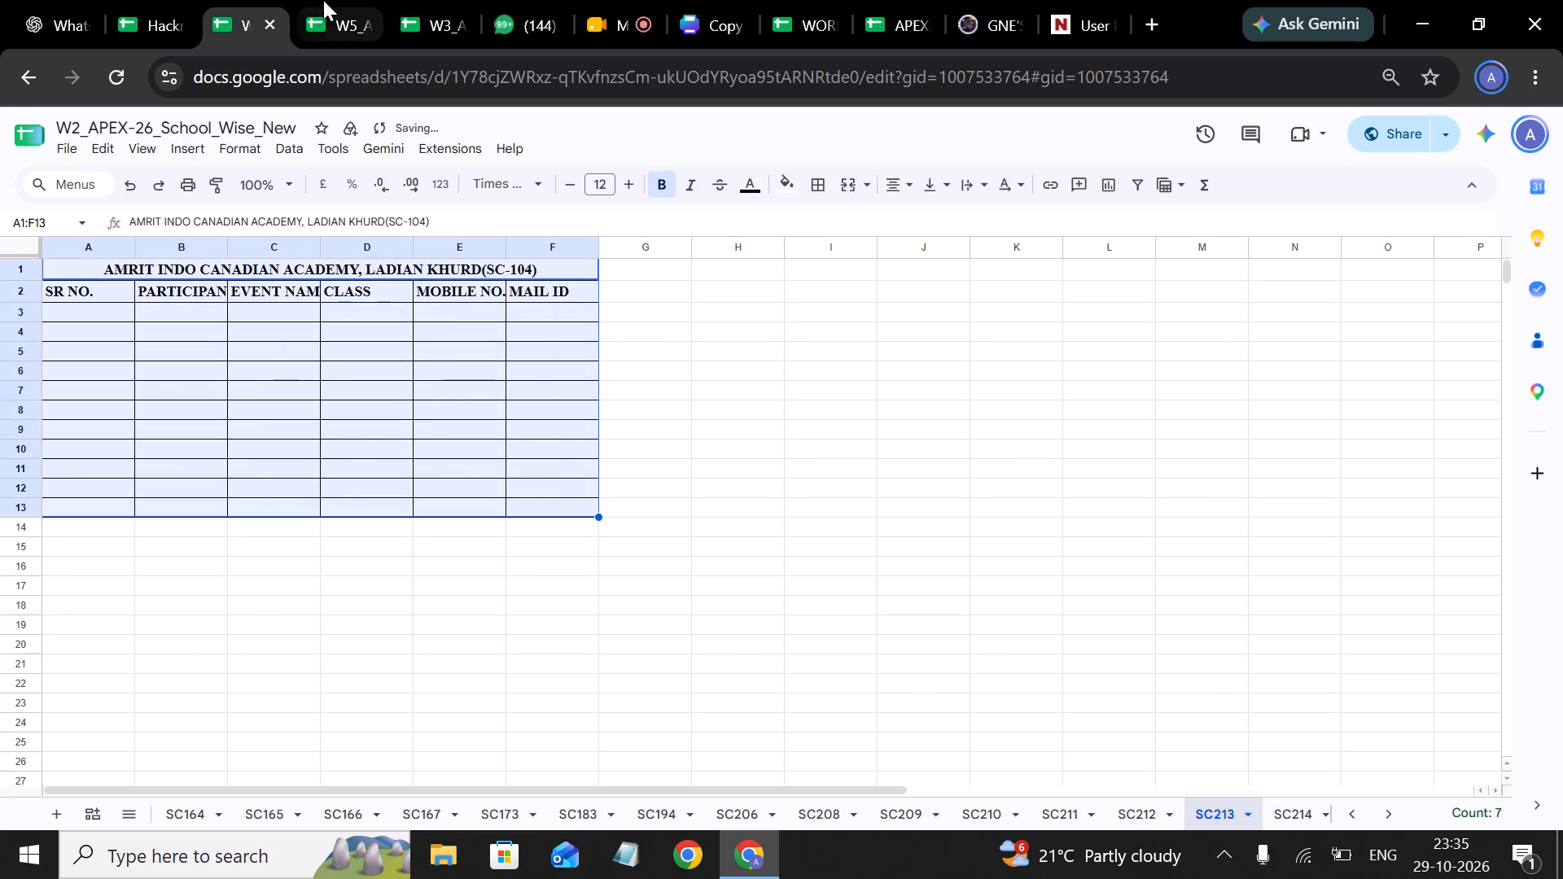
pyautogui.click(322, 0)
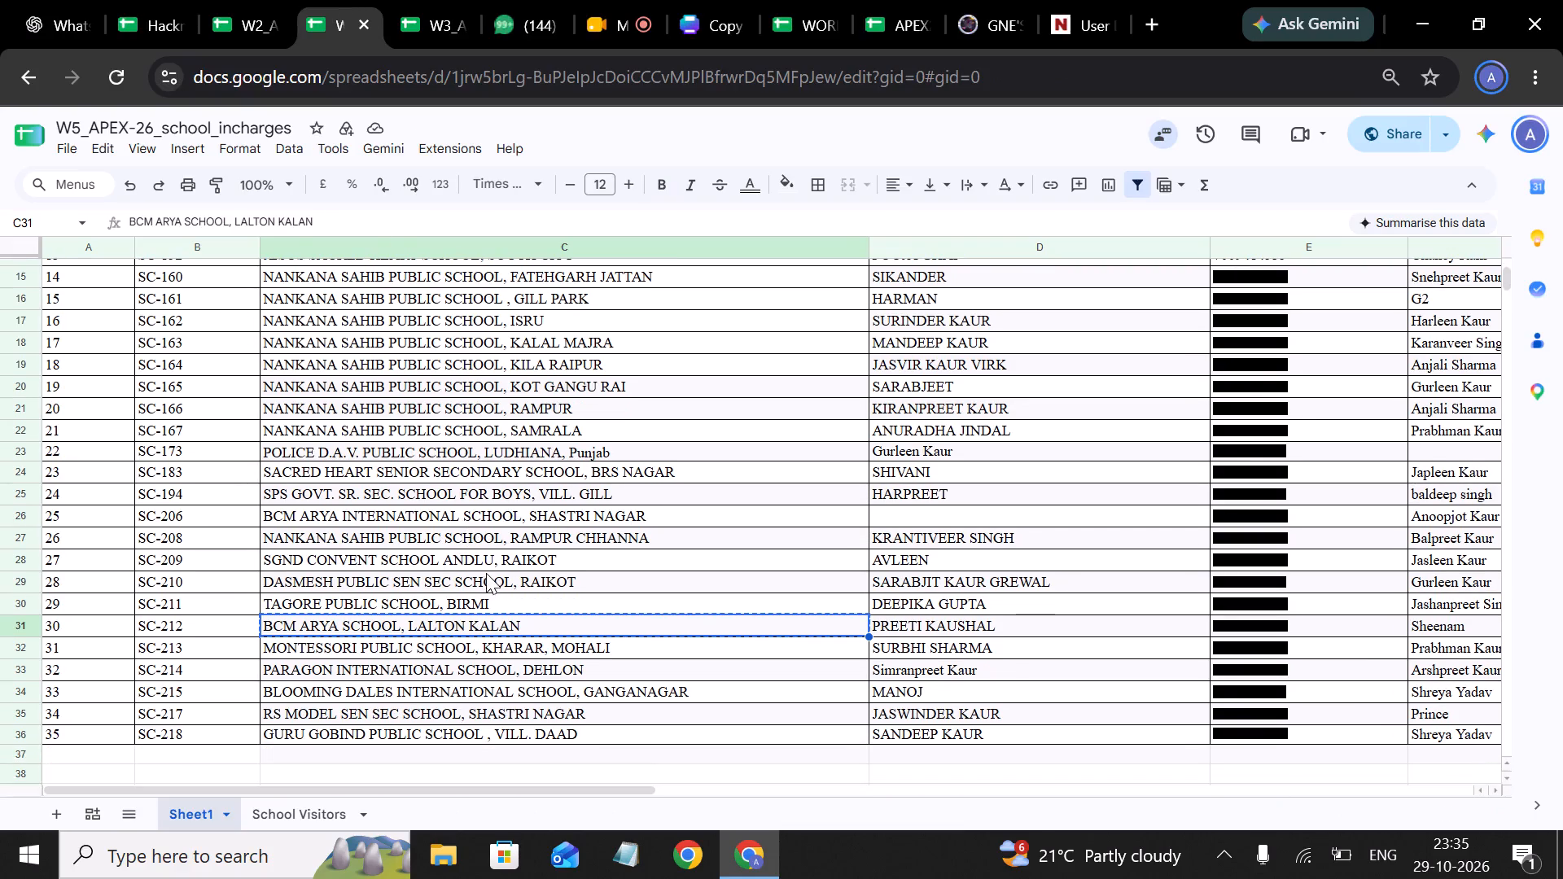
pyautogui.click(507, 645)
pyautogui.hotkey('ctrl', 'c')
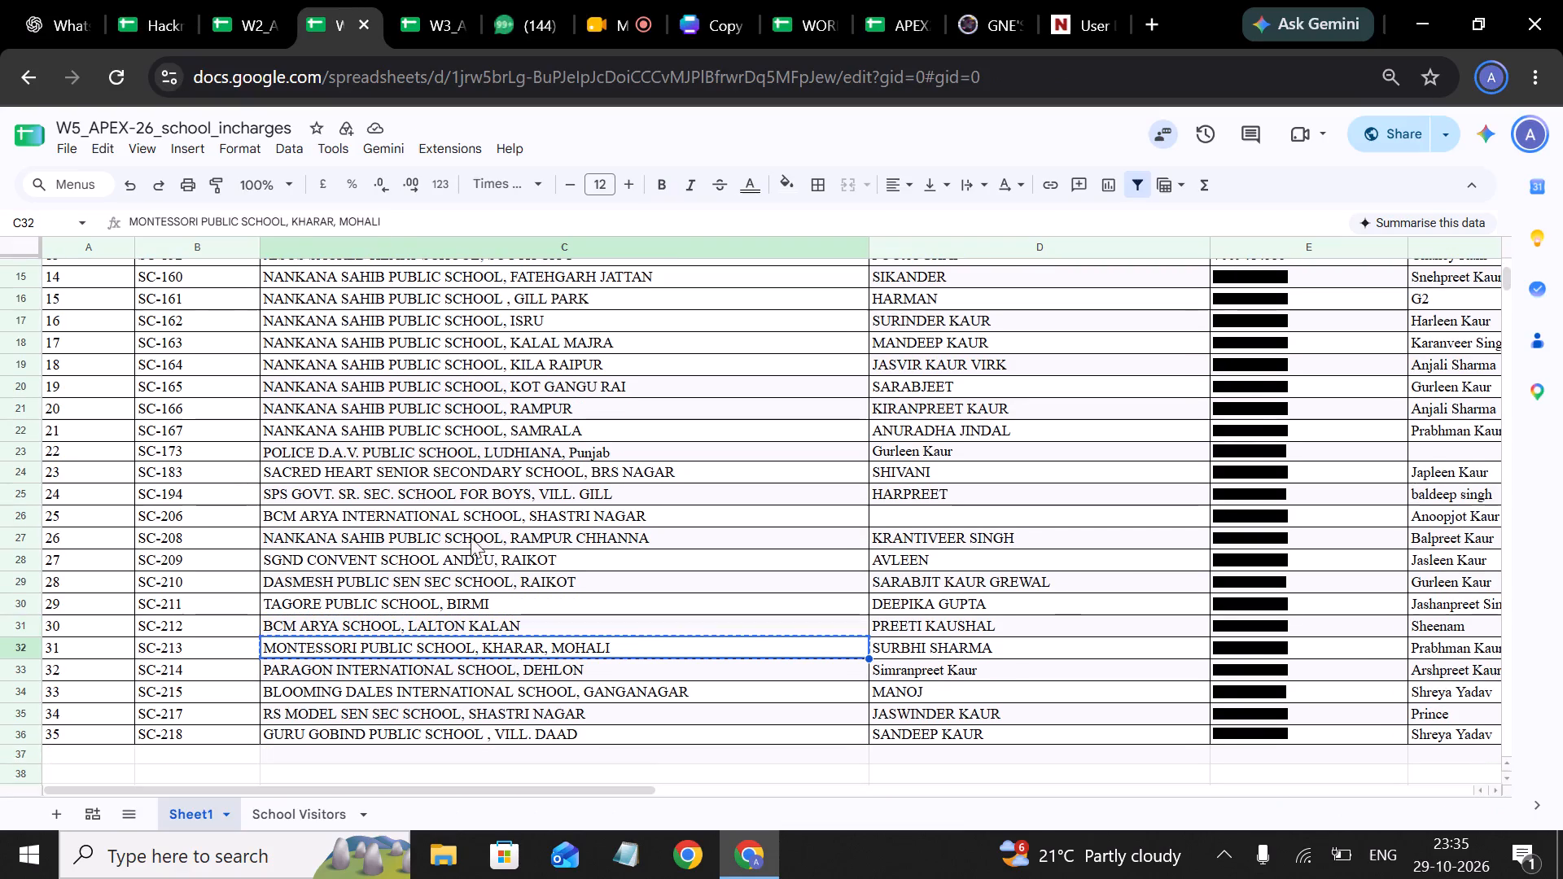
pyautogui.click(251, 30)
pyautogui.doubleClick(366, 265)
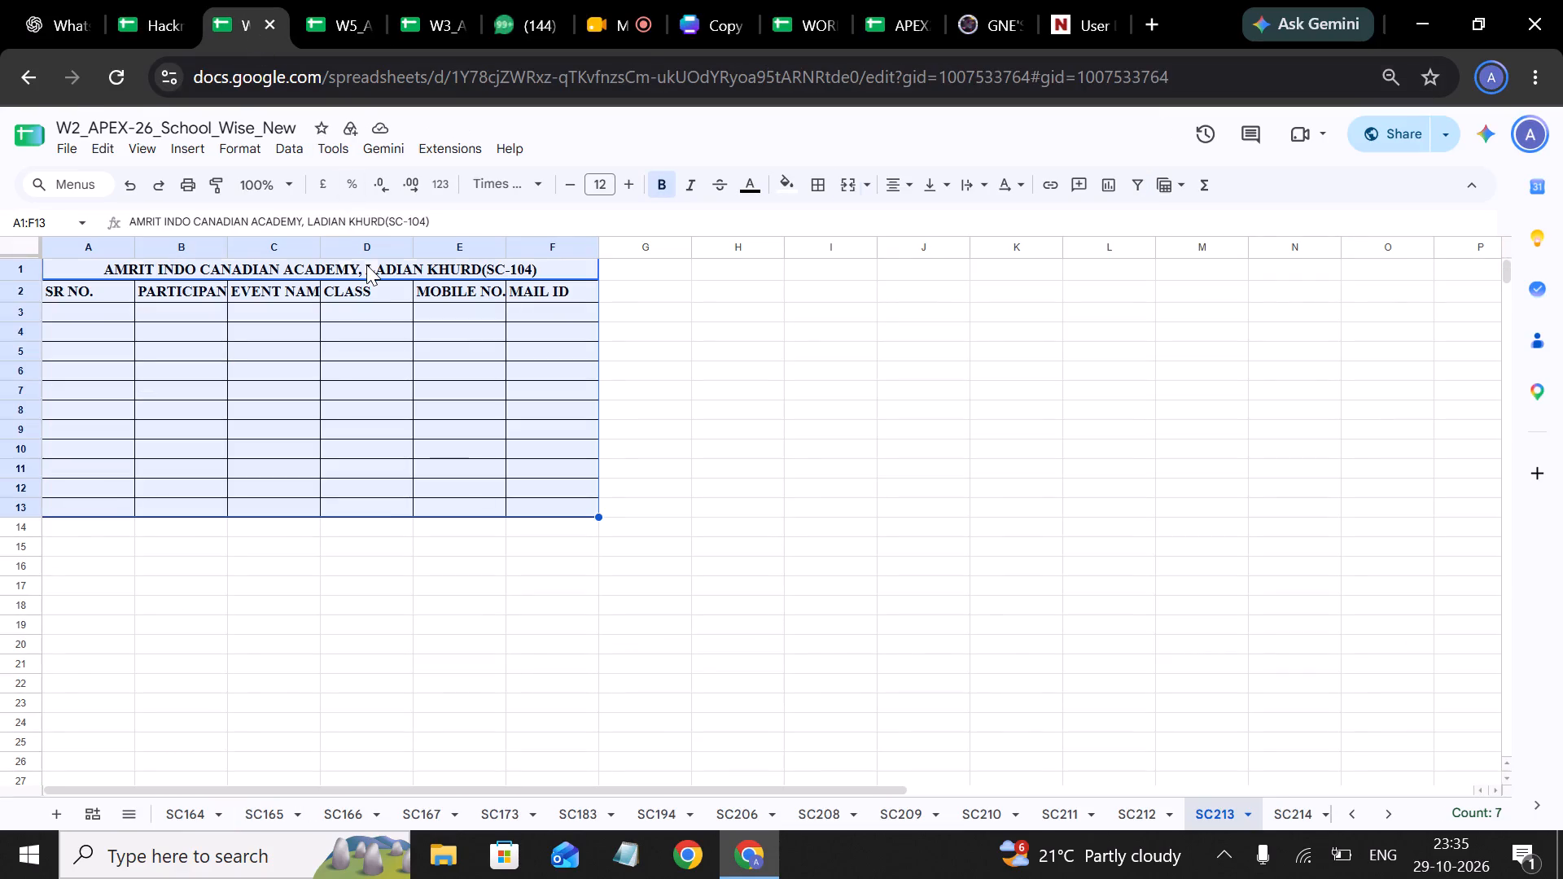
pyautogui.hotkey('ctrl', 'a')
pyautogui.hotkey('ctrl', 'v')
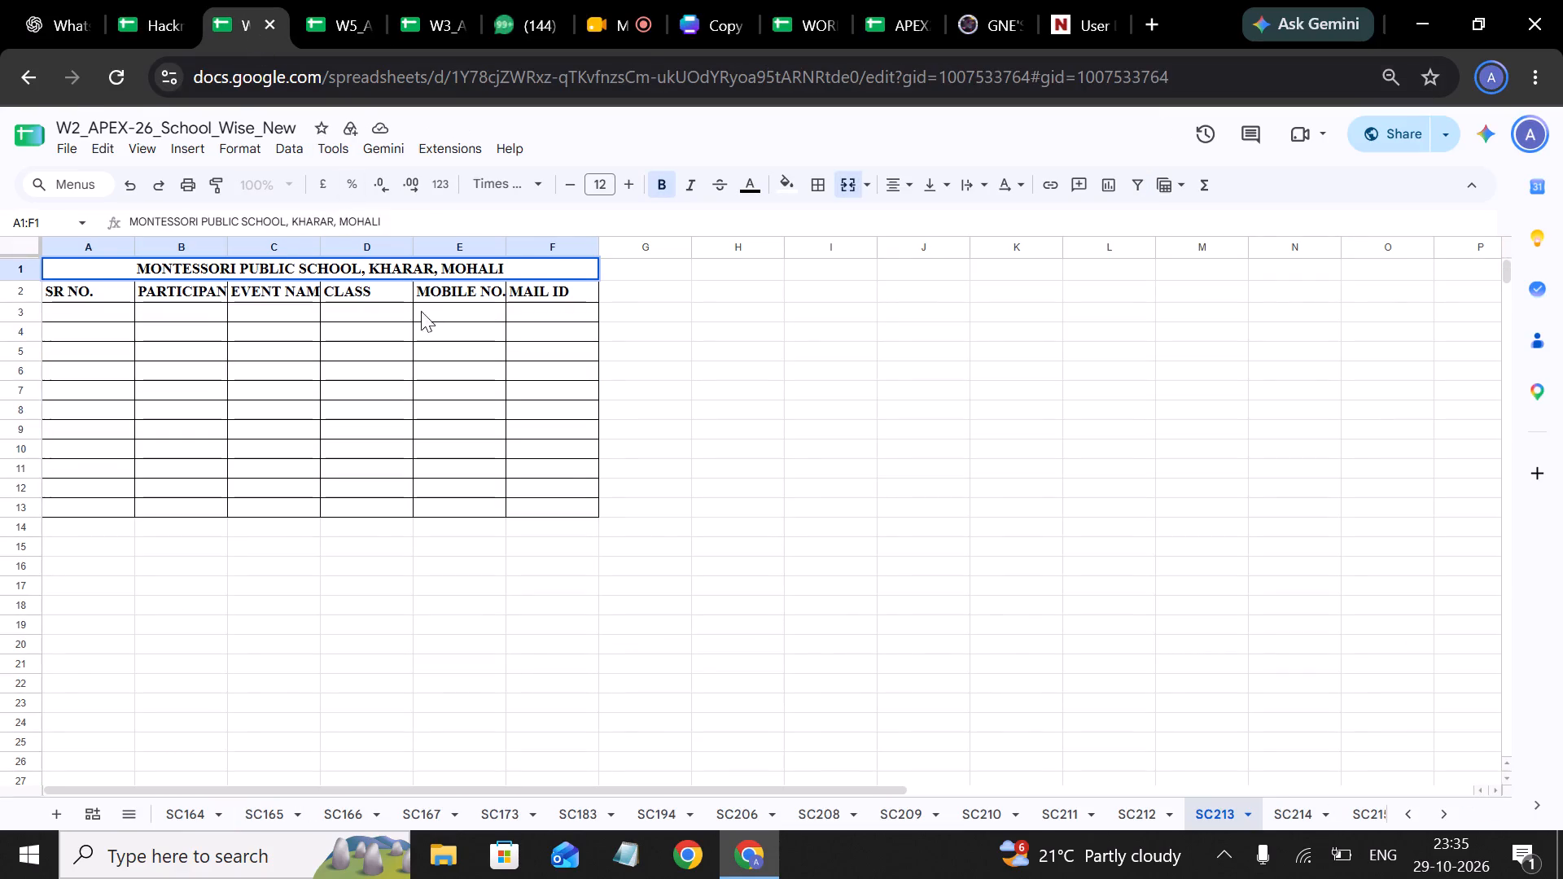
# Replace sheet SC214's title in W2 with "PARAGON INTERNATIONAL SCHOOL, DEHLON", copied from the W5 SC-214 row.
pyautogui.click(1288, 826)
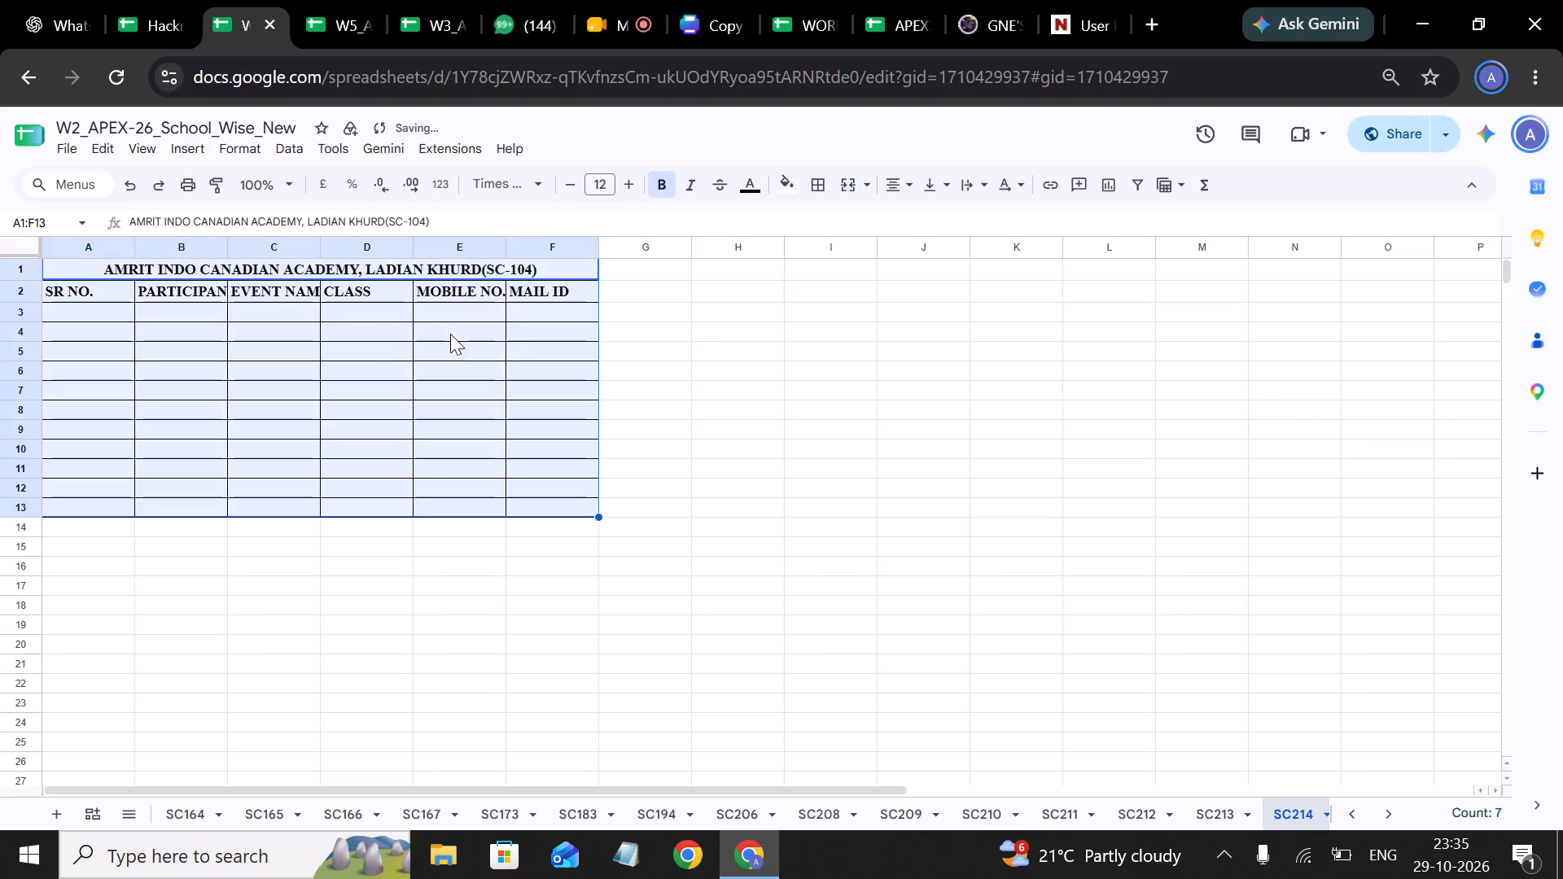
pyautogui.click(307, 18)
pyautogui.scroll(-1, 420, 564)
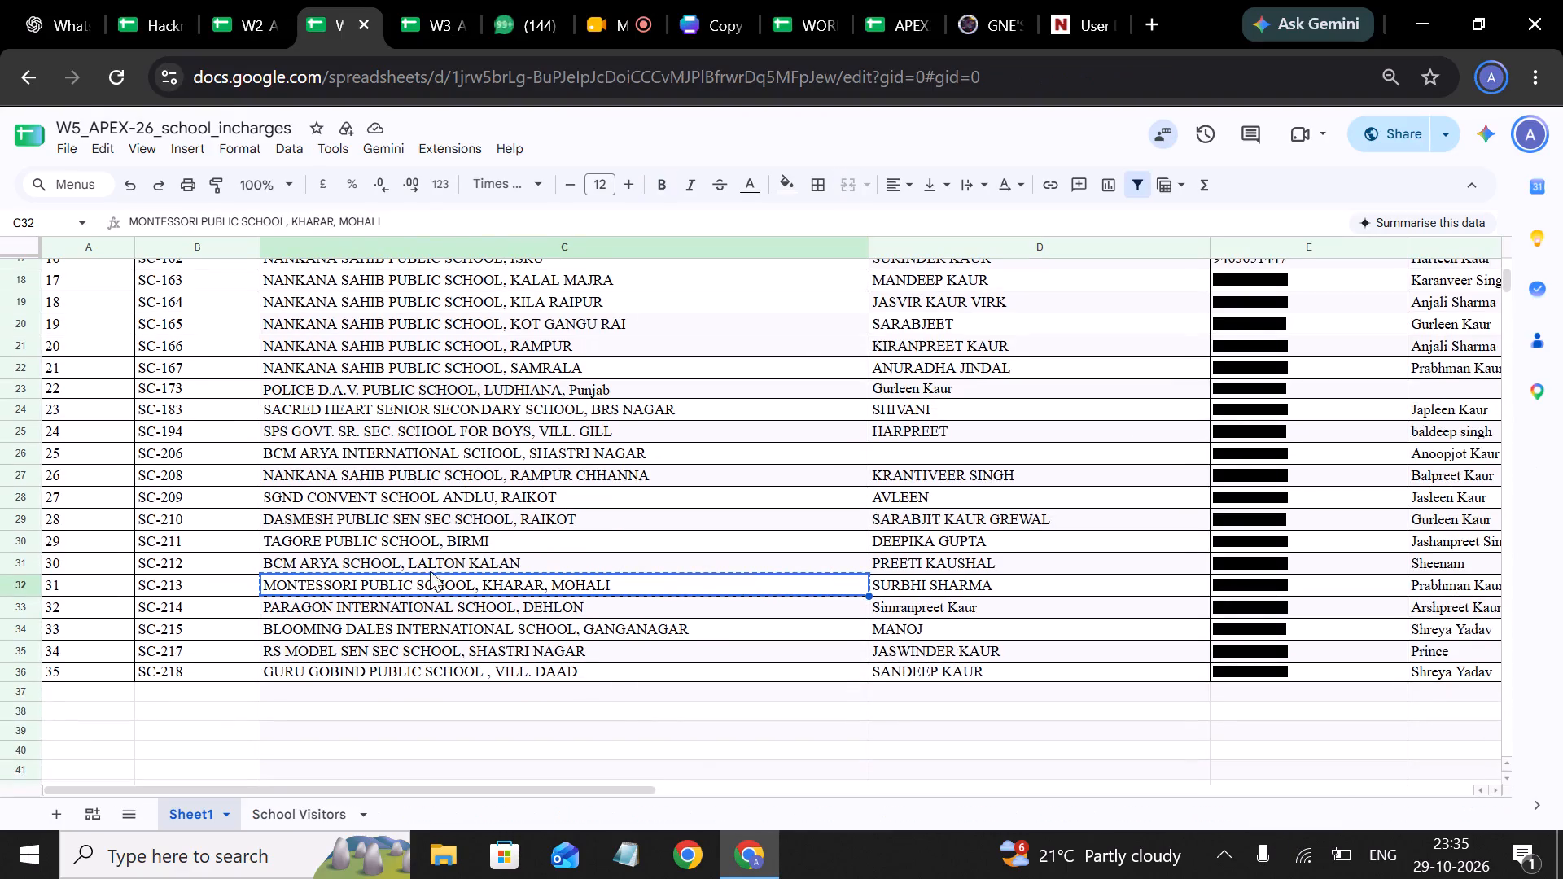
pyautogui.click(454, 605)
pyautogui.hotkey('ctrl', 'c')
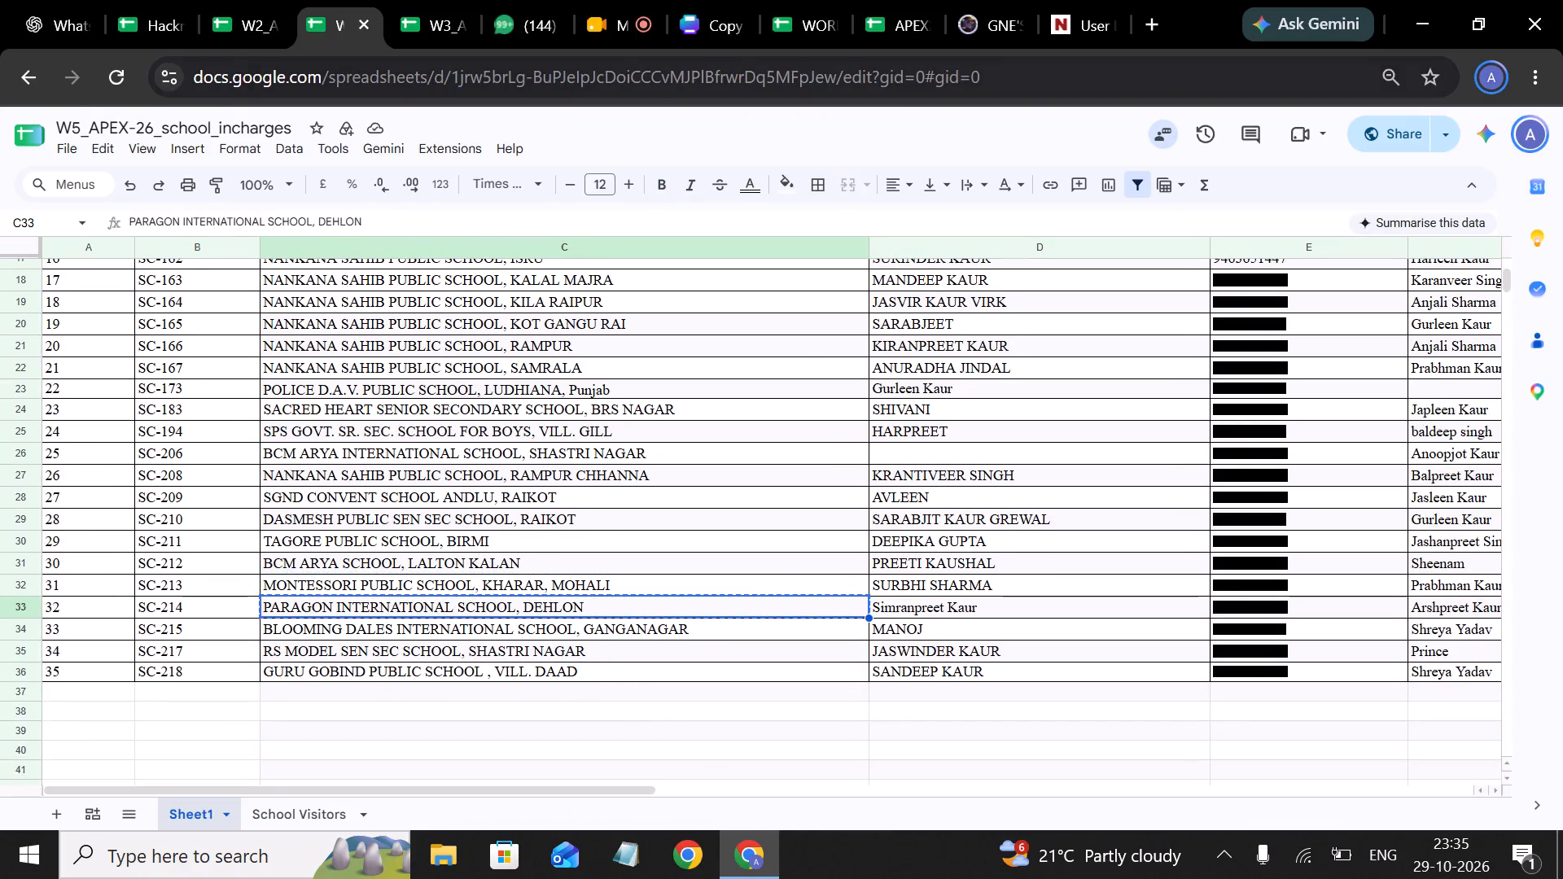
pyautogui.click(240, 29)
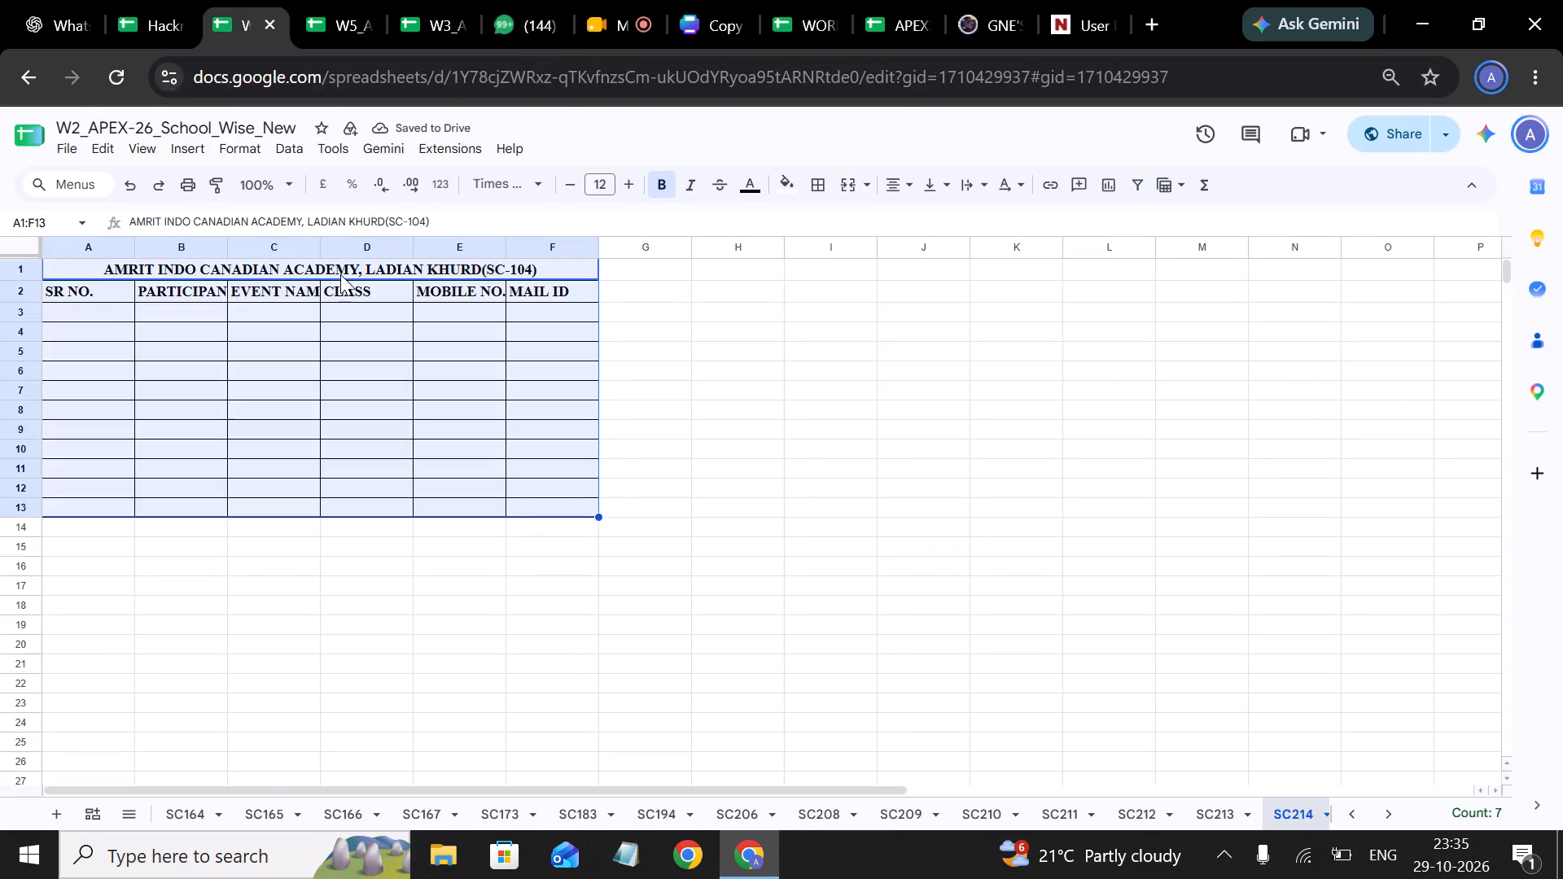
pyautogui.tripleClick(340, 274)
pyautogui.hotkey('ctrl', 'v')
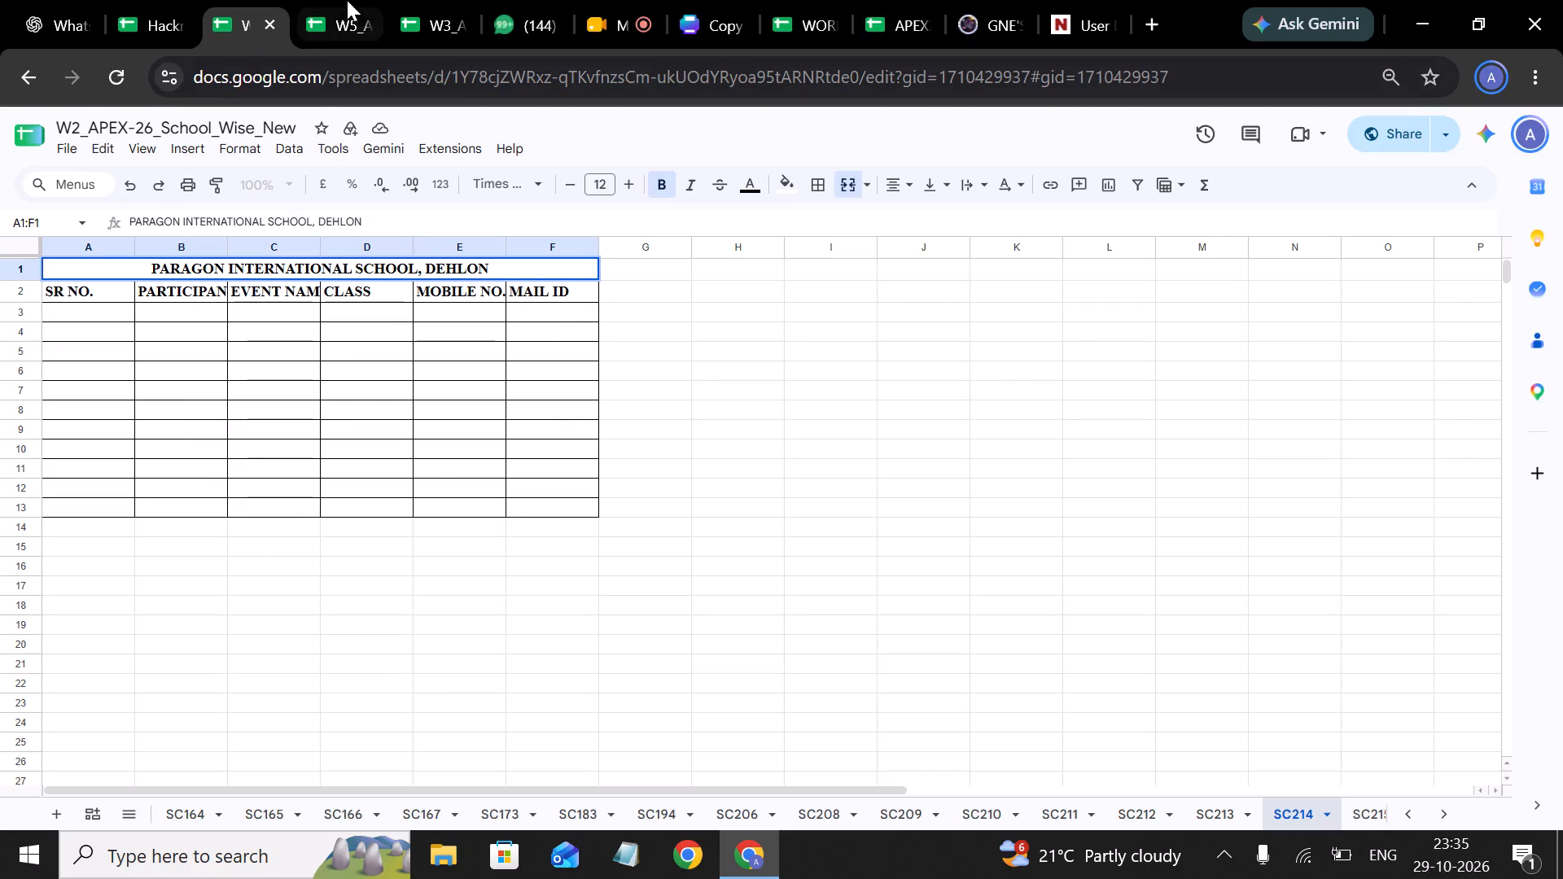
# Replace sheet SC215's title in W2 with "BLOOMING DALES INTERNATIONAL SCHOOL, GANGANAGAR", copied from the W5 SC-215 row.
pyautogui.click(347, 0)
pyautogui.click(578, 638)
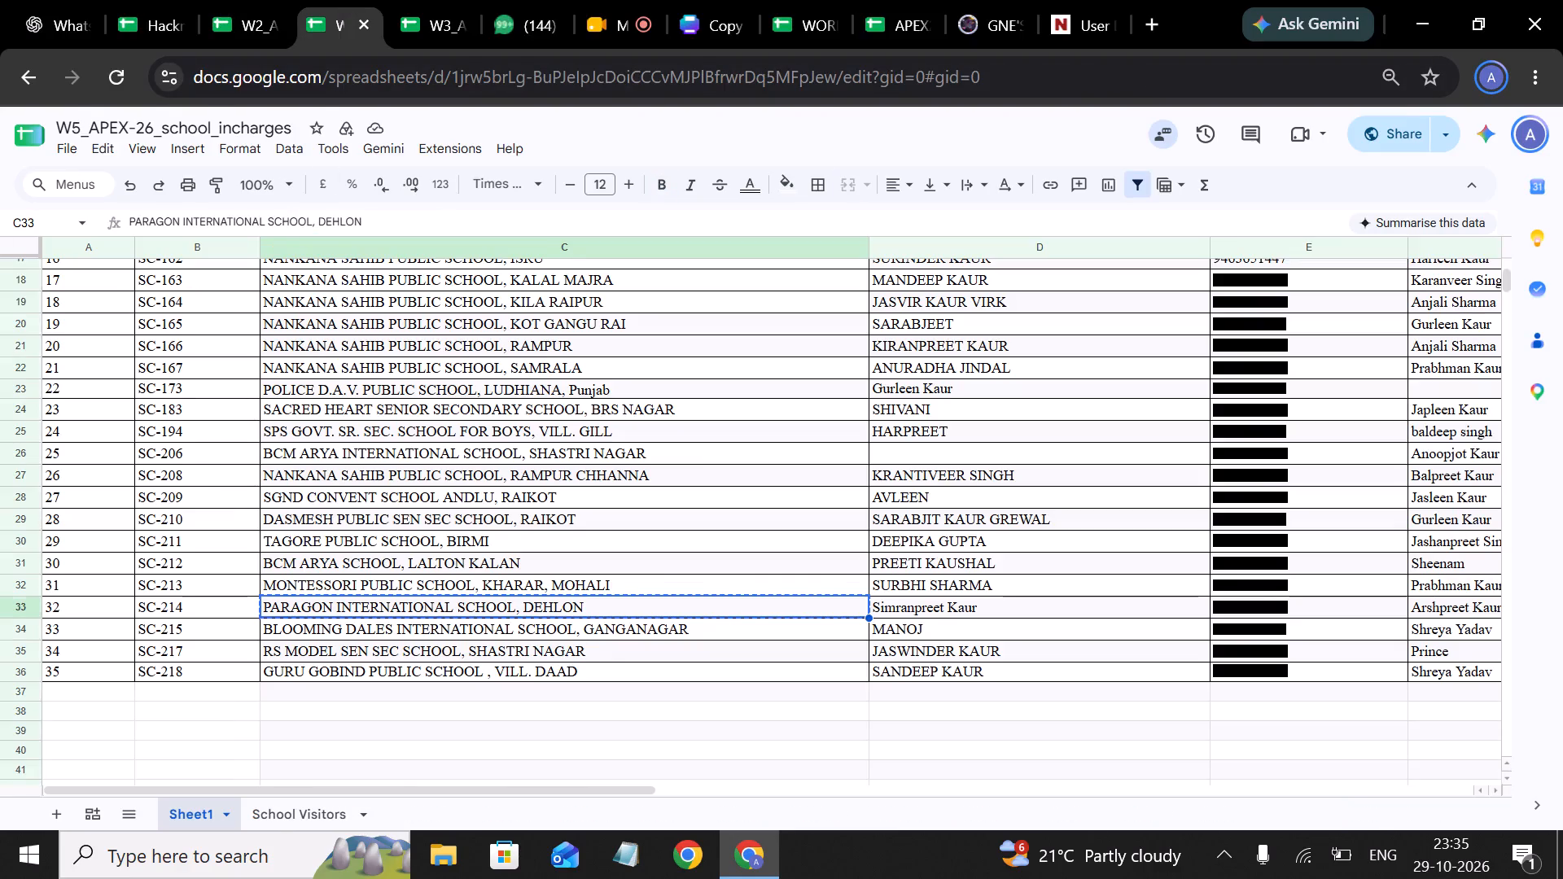
pyautogui.hotkey('ctrl', 'c')
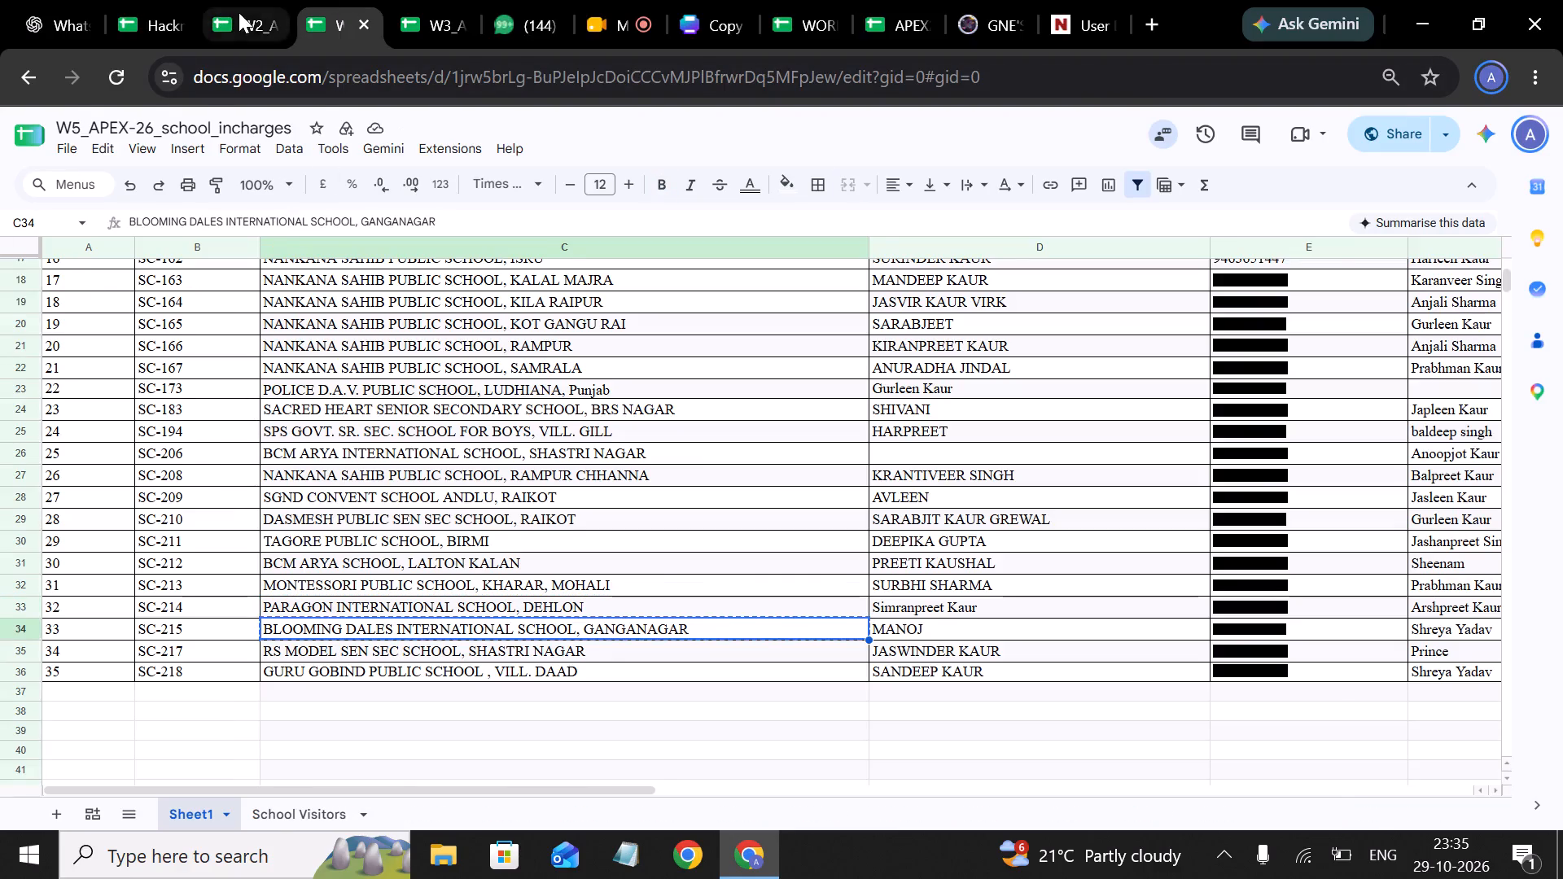
pyautogui.click(239, 12)
pyautogui.click(1361, 813)
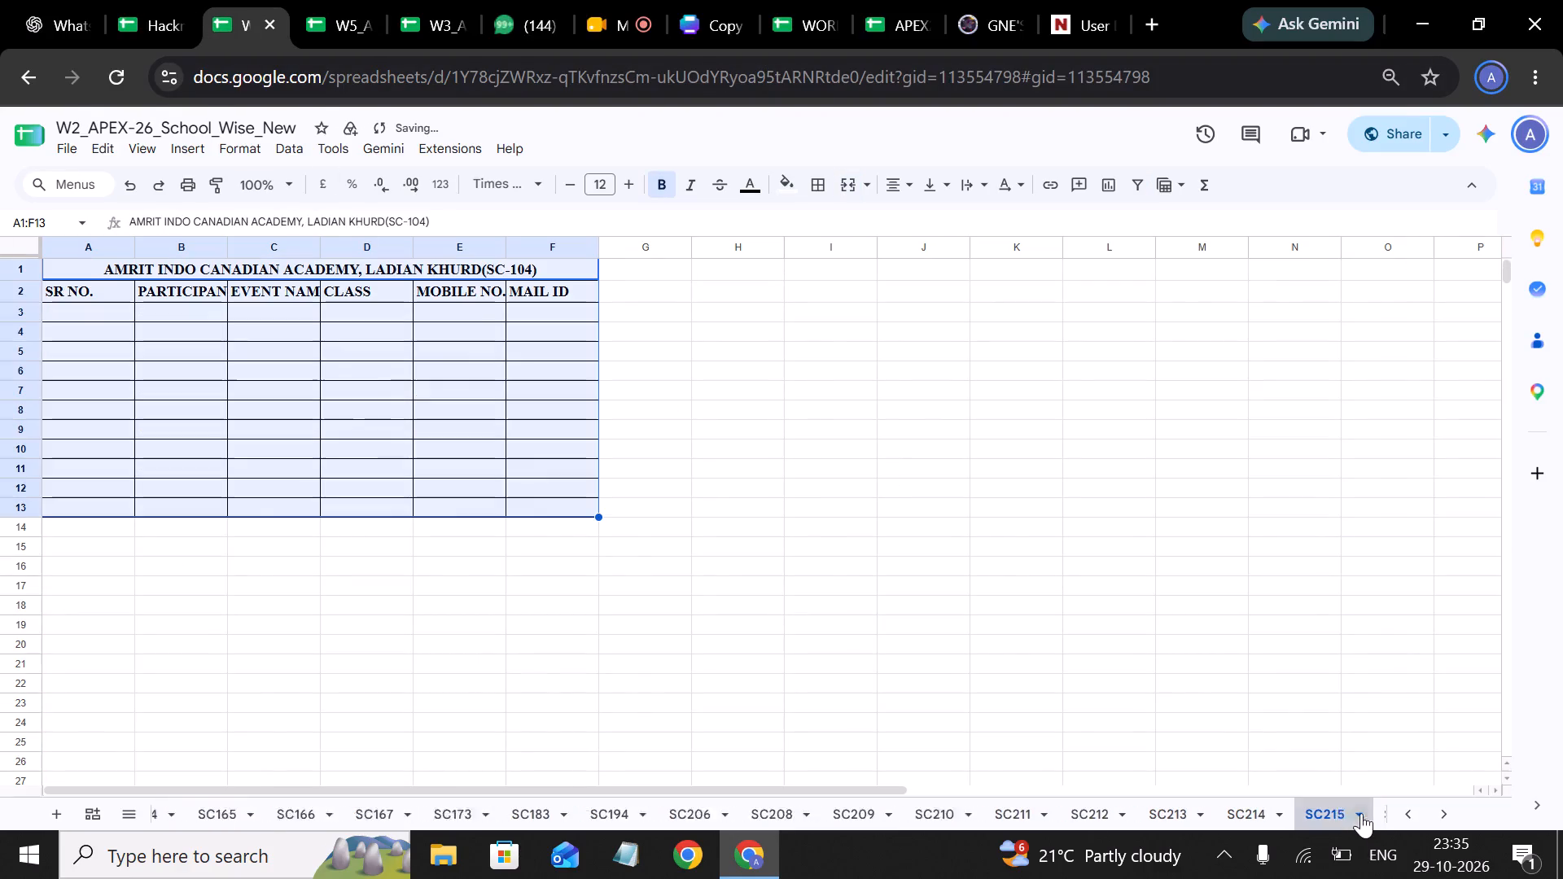
pyautogui.tripleClick(417, 273)
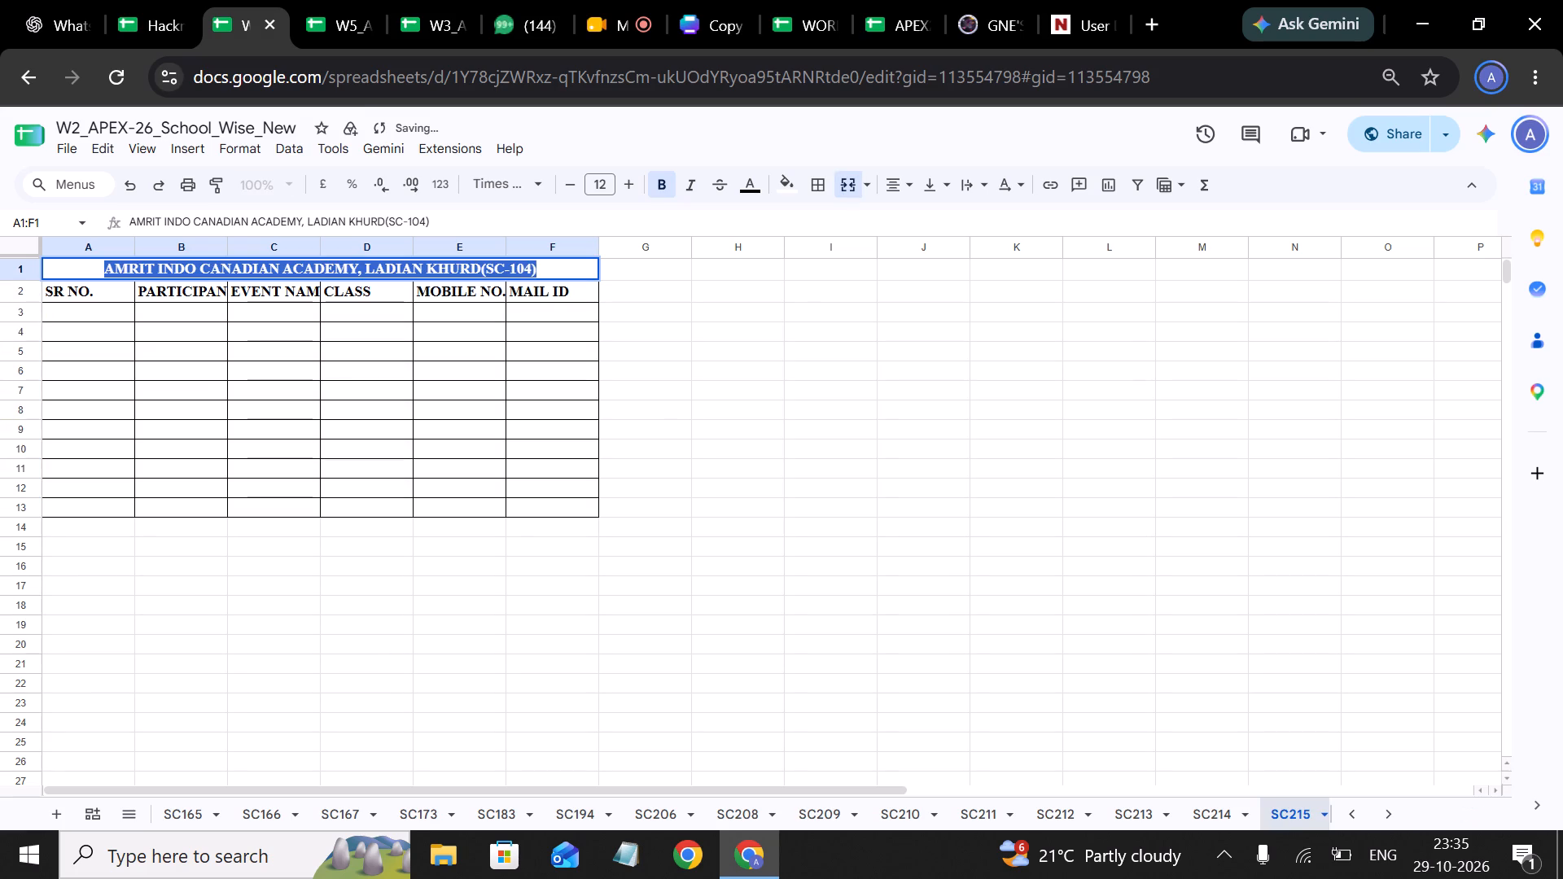
pyautogui.hotkey('ctrl', 'v')
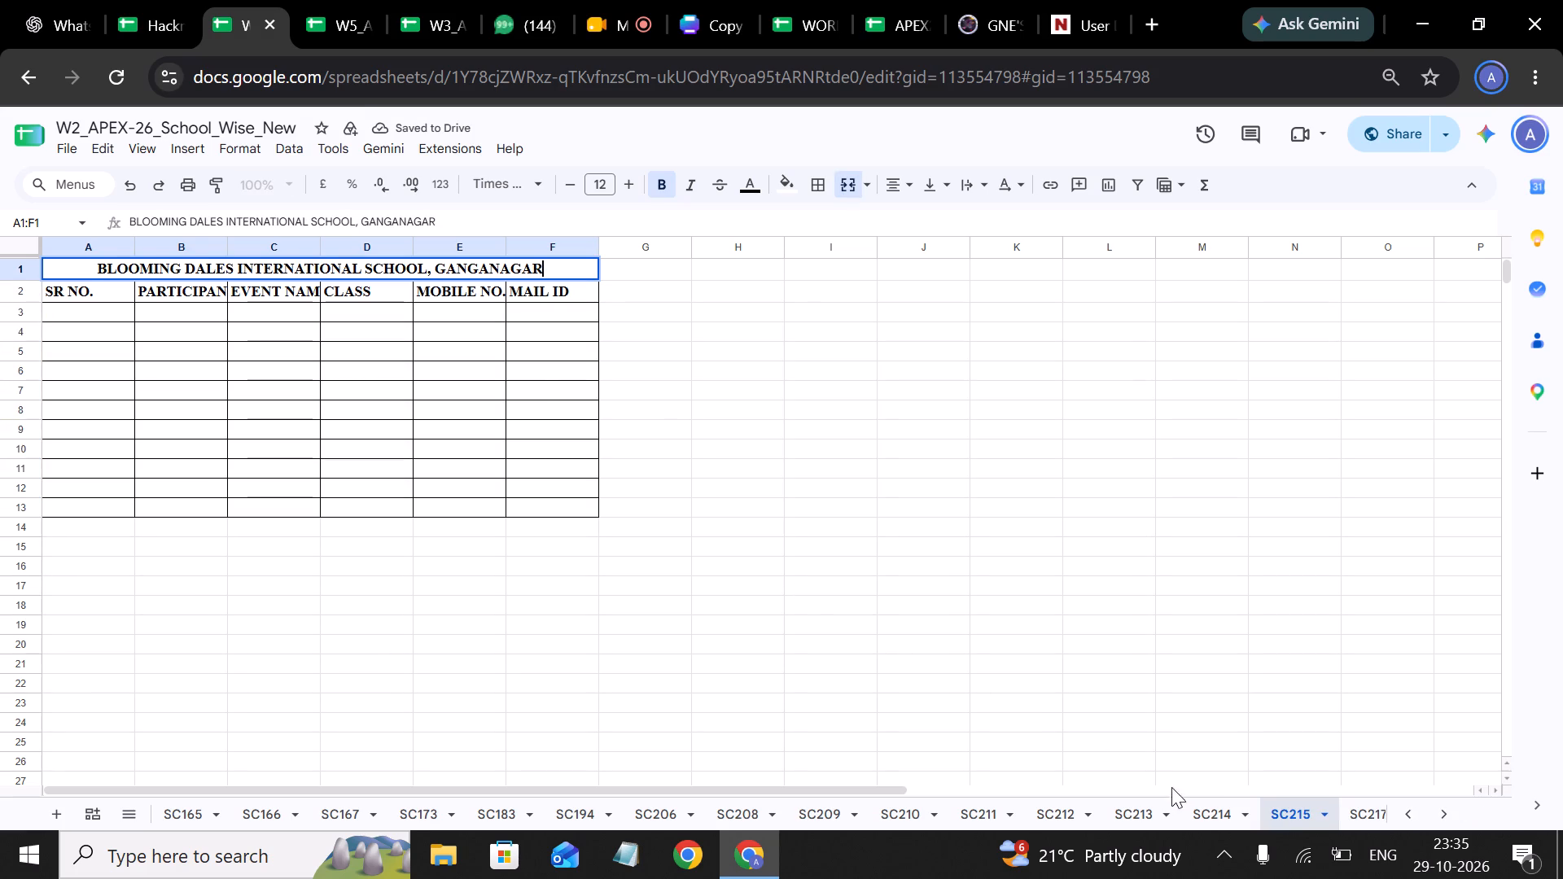
# Replace sheet SC217's title in W2 with "RS MODEL SEN SEC SCHOOL, SHASTRI NAGAR", copied from the W5 SC-217 row.
pyautogui.hscroll(-4, 1199, 816)
pyautogui.click(1268, 823)
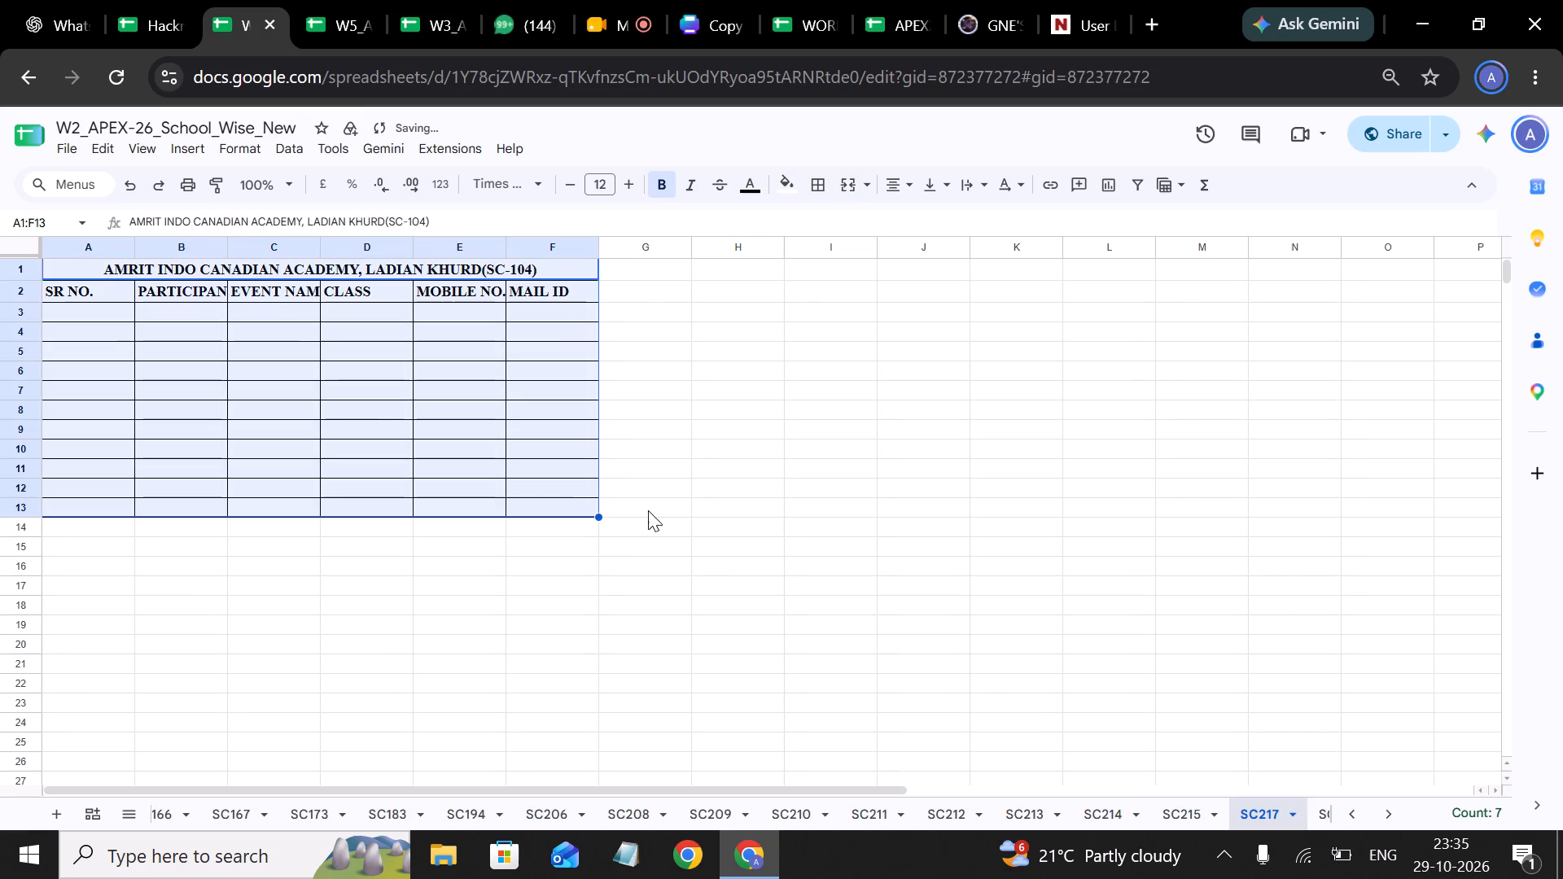
pyautogui.click(309, 28)
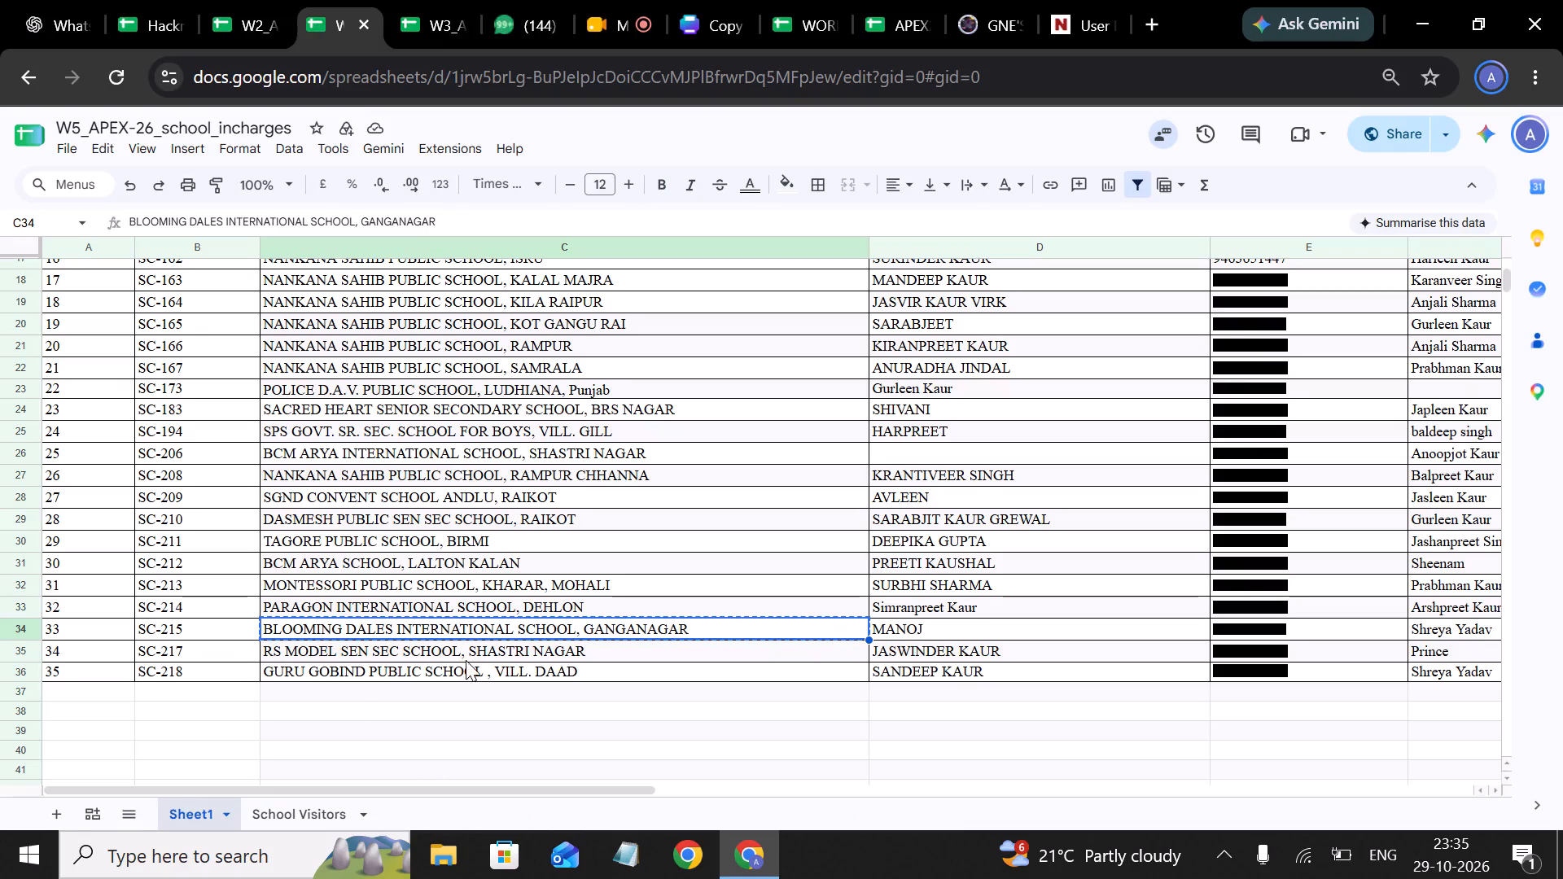
pyautogui.click(467, 654)
pyautogui.hotkey('ctrl', 'c')
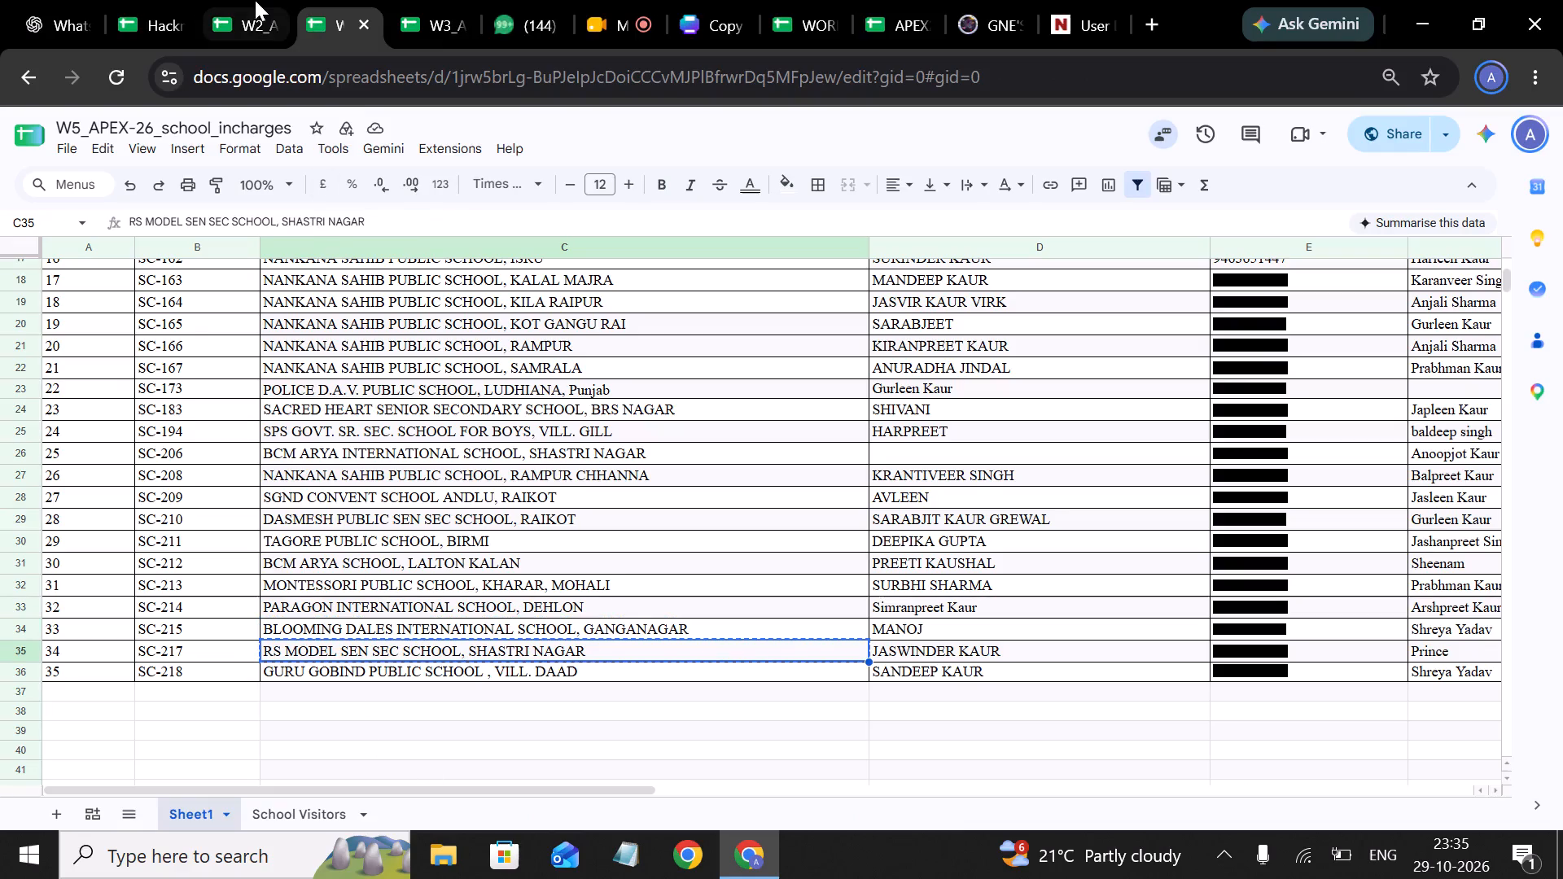
pyautogui.click(250, 4)
pyautogui.tripleClick(405, 266)
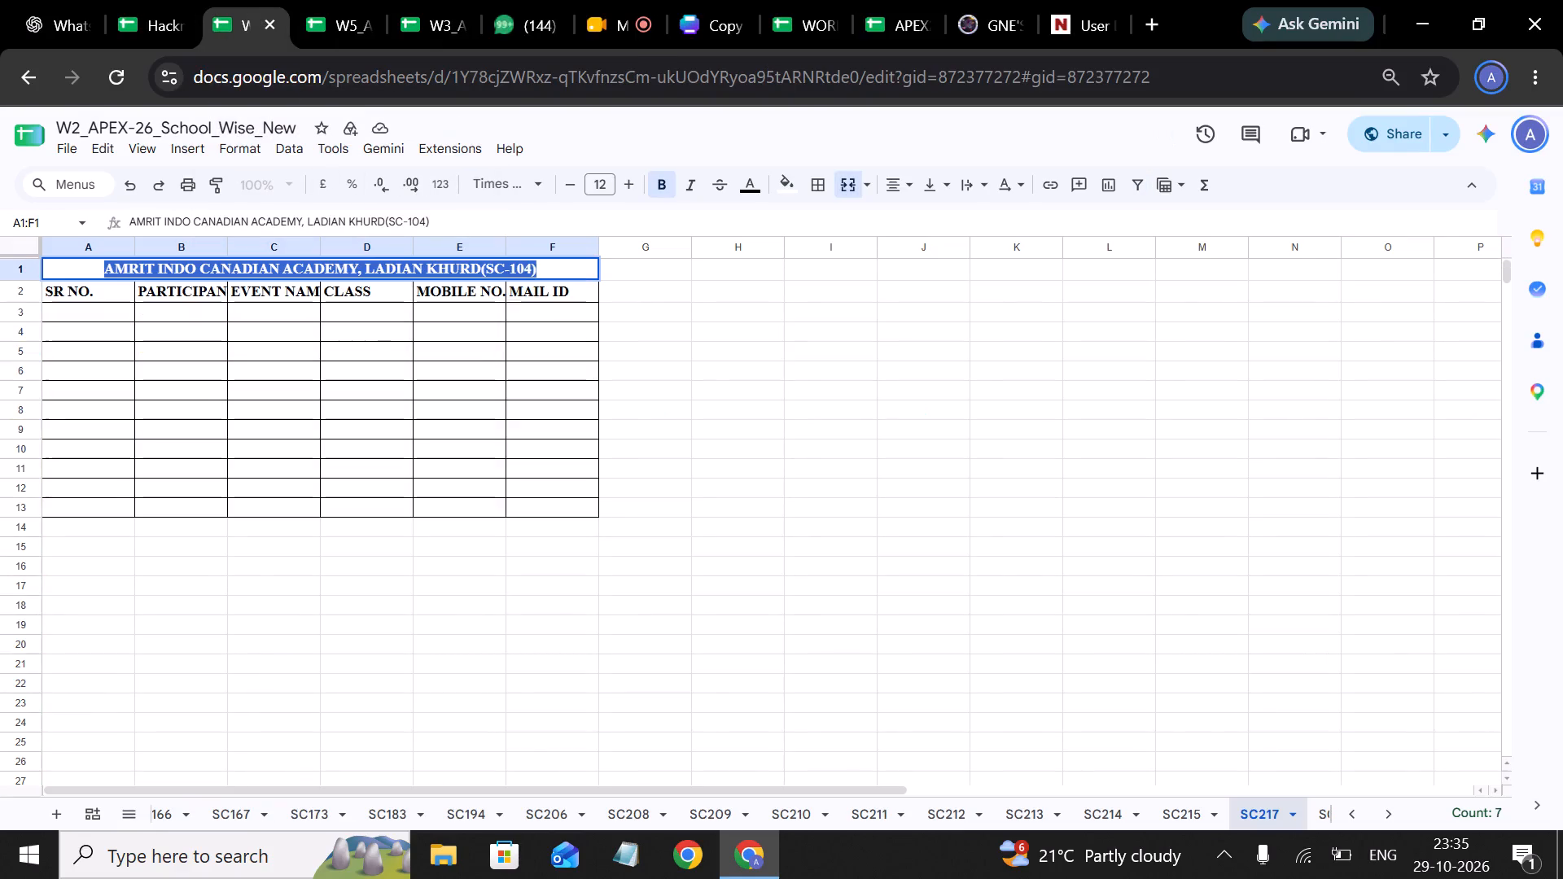
pyautogui.hotkey('ctrl', 'v')
pyautogui.keyDown('ctrl'); pyautogui.click(405, 266); pyautogui.keyUp('ctrl')
# Copy the school name "GURU GOBIND PUBLIC SCHOOL , VILL. DAAD" from the SC-218 row in W5.
pyautogui.click(327, 11)
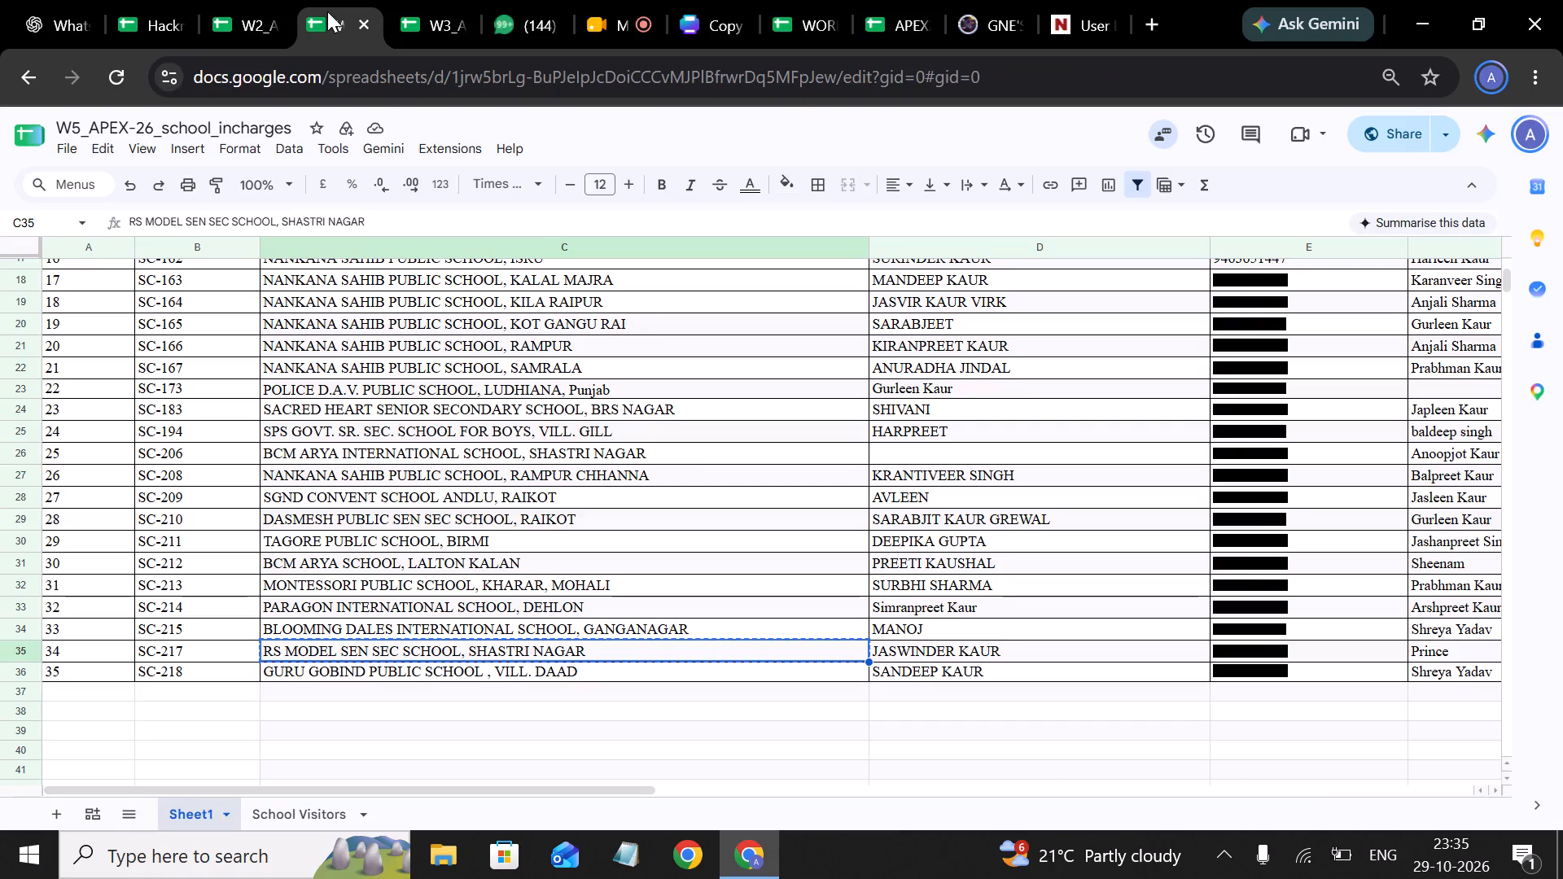
pyautogui.click(584, 670)
pyautogui.hotkey('ctrl', 'c')
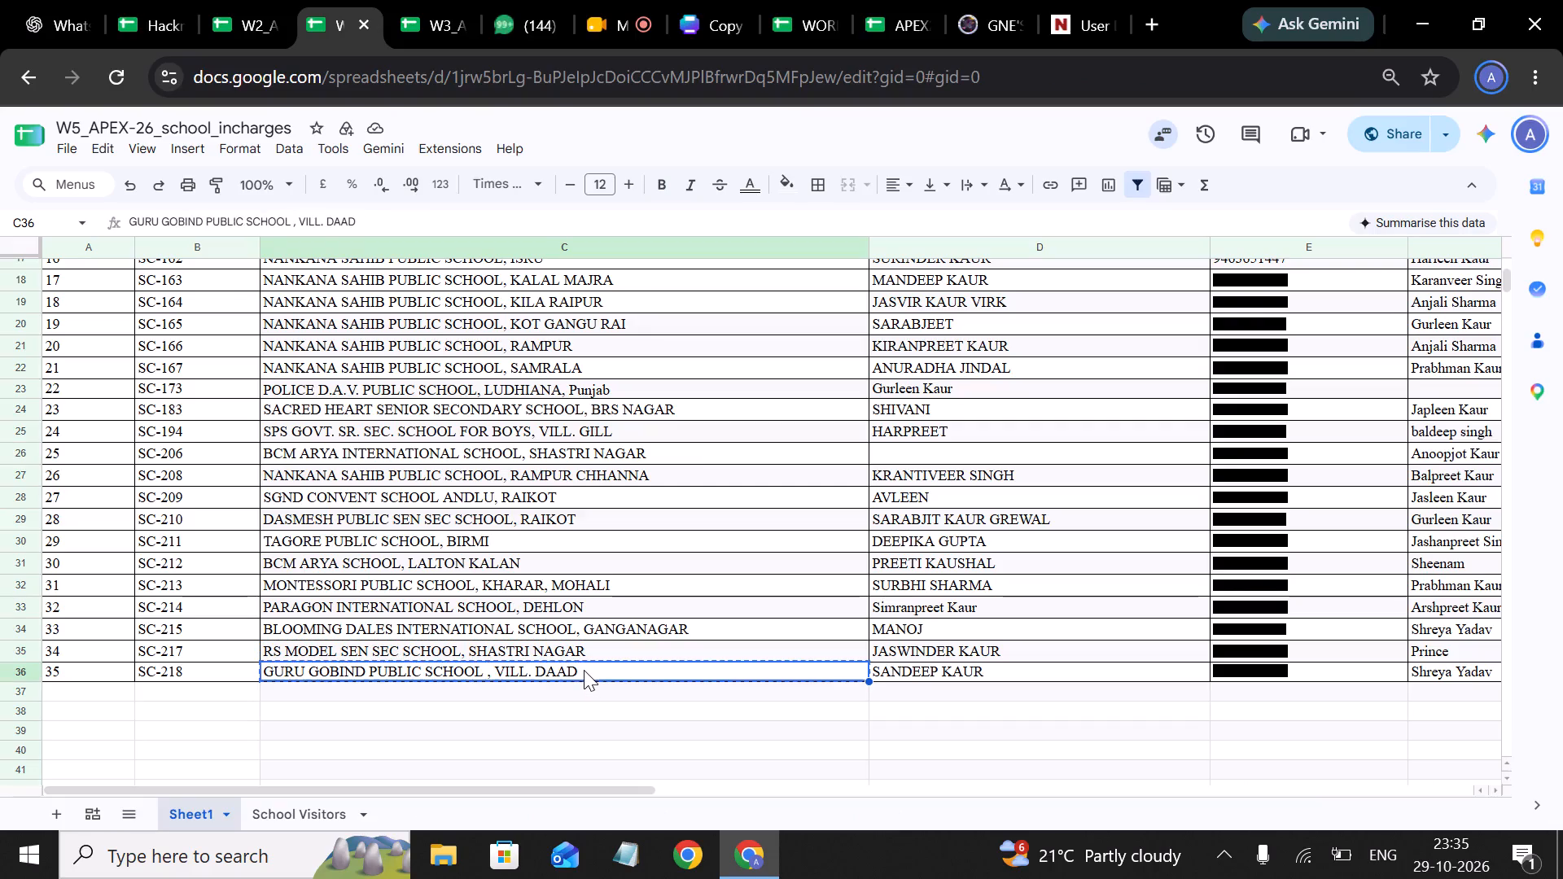
# Replace sheet SC218's title in W2 with the copied school name "GURU GOBIND PUBLIC SCHOOL , VILL. DAAD".
pyautogui.click(259, 26)
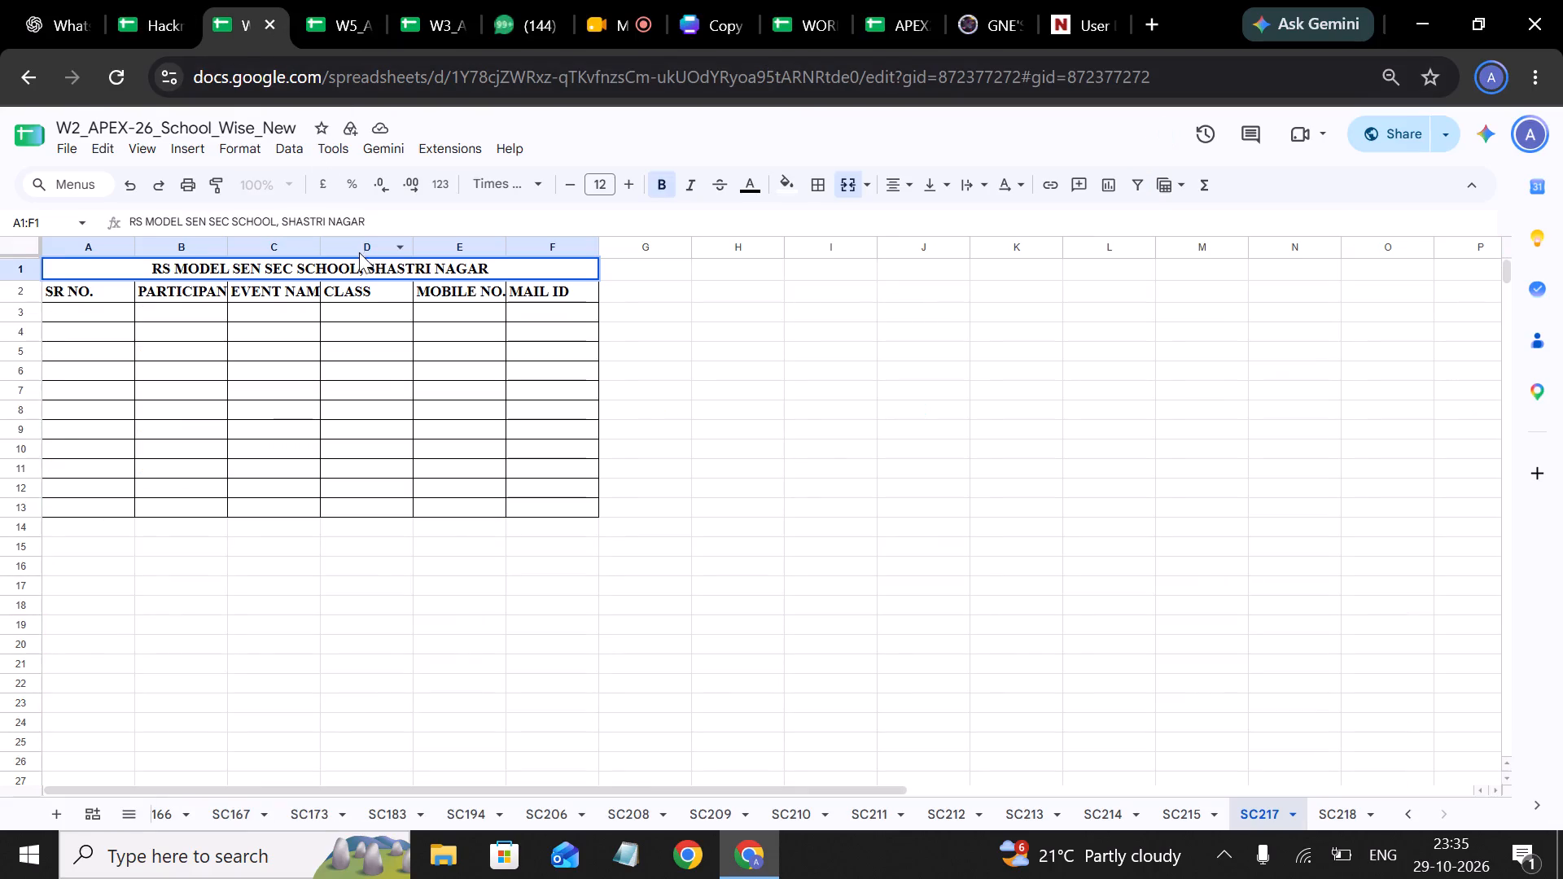
pyautogui.click(1322, 816)
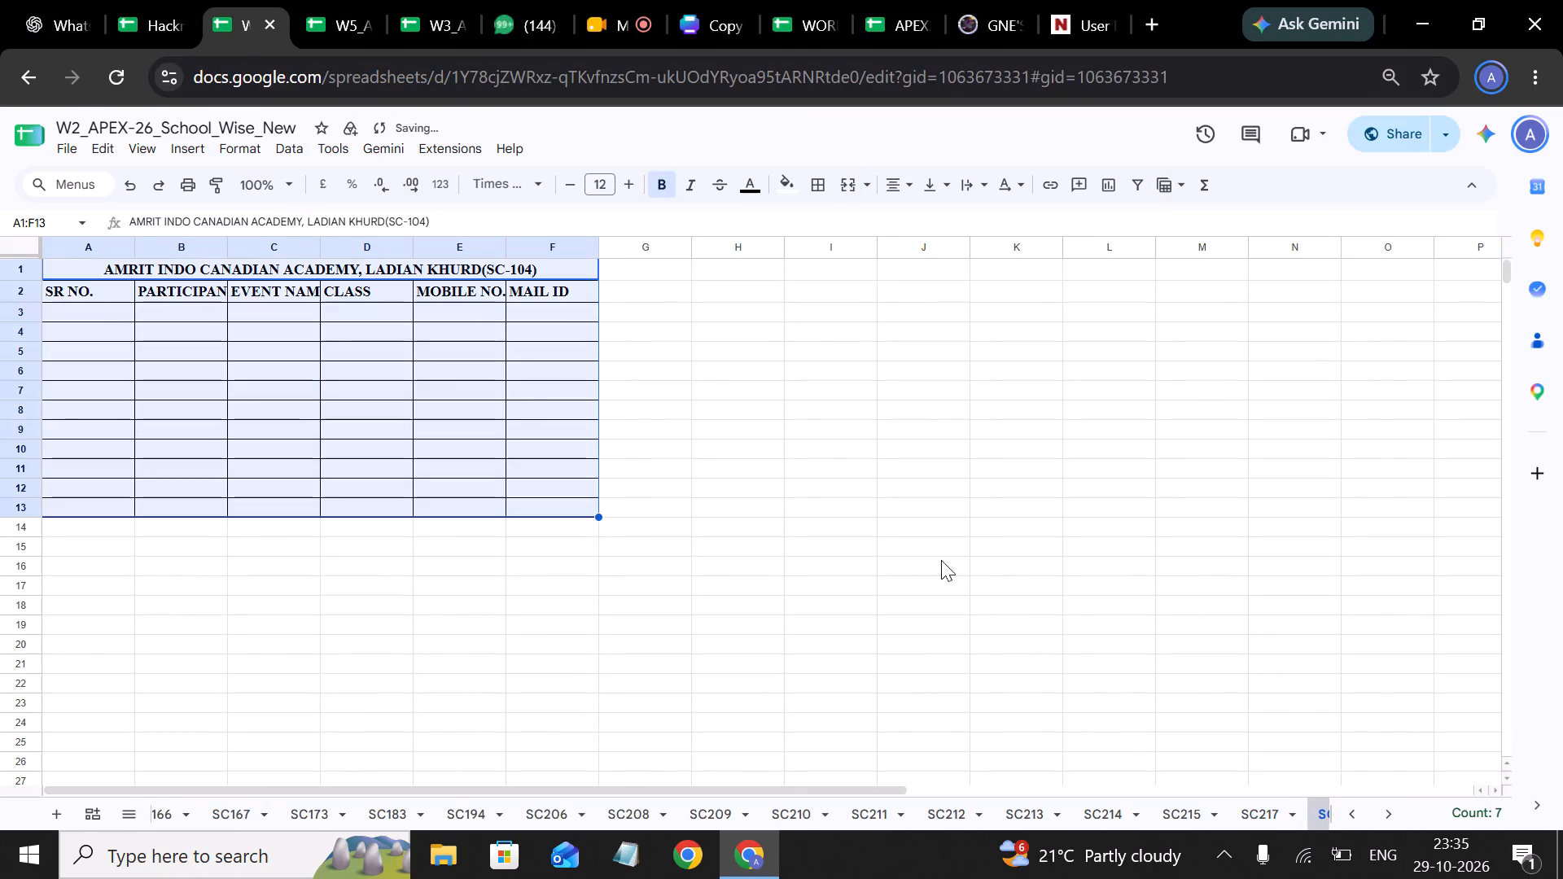
pyautogui.tripleClick(316, 269)
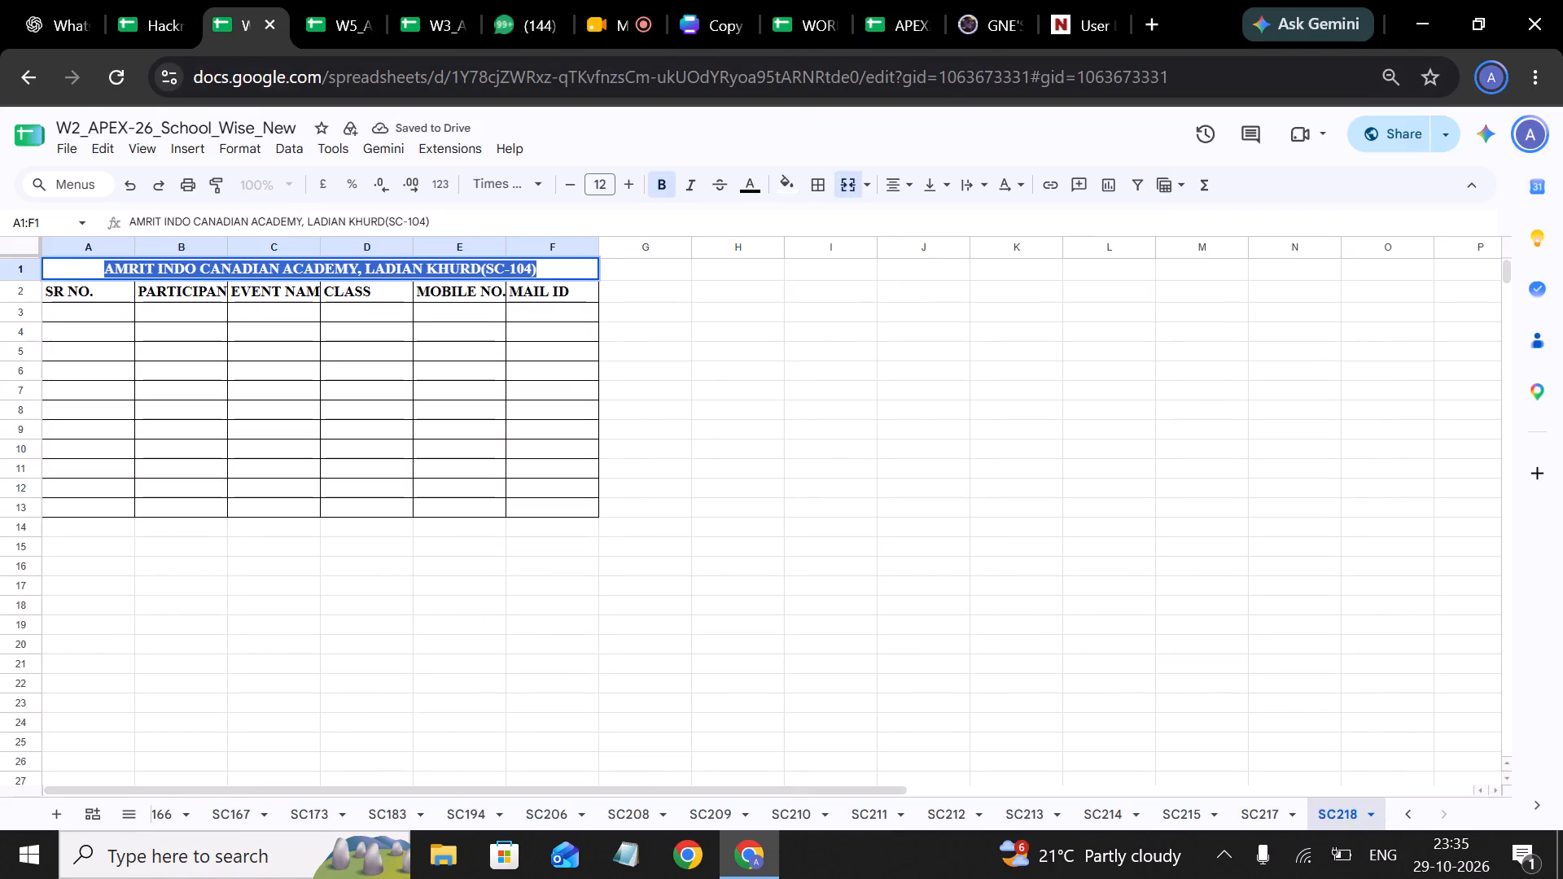
pyautogui.hotkey('ctrl', 'v')
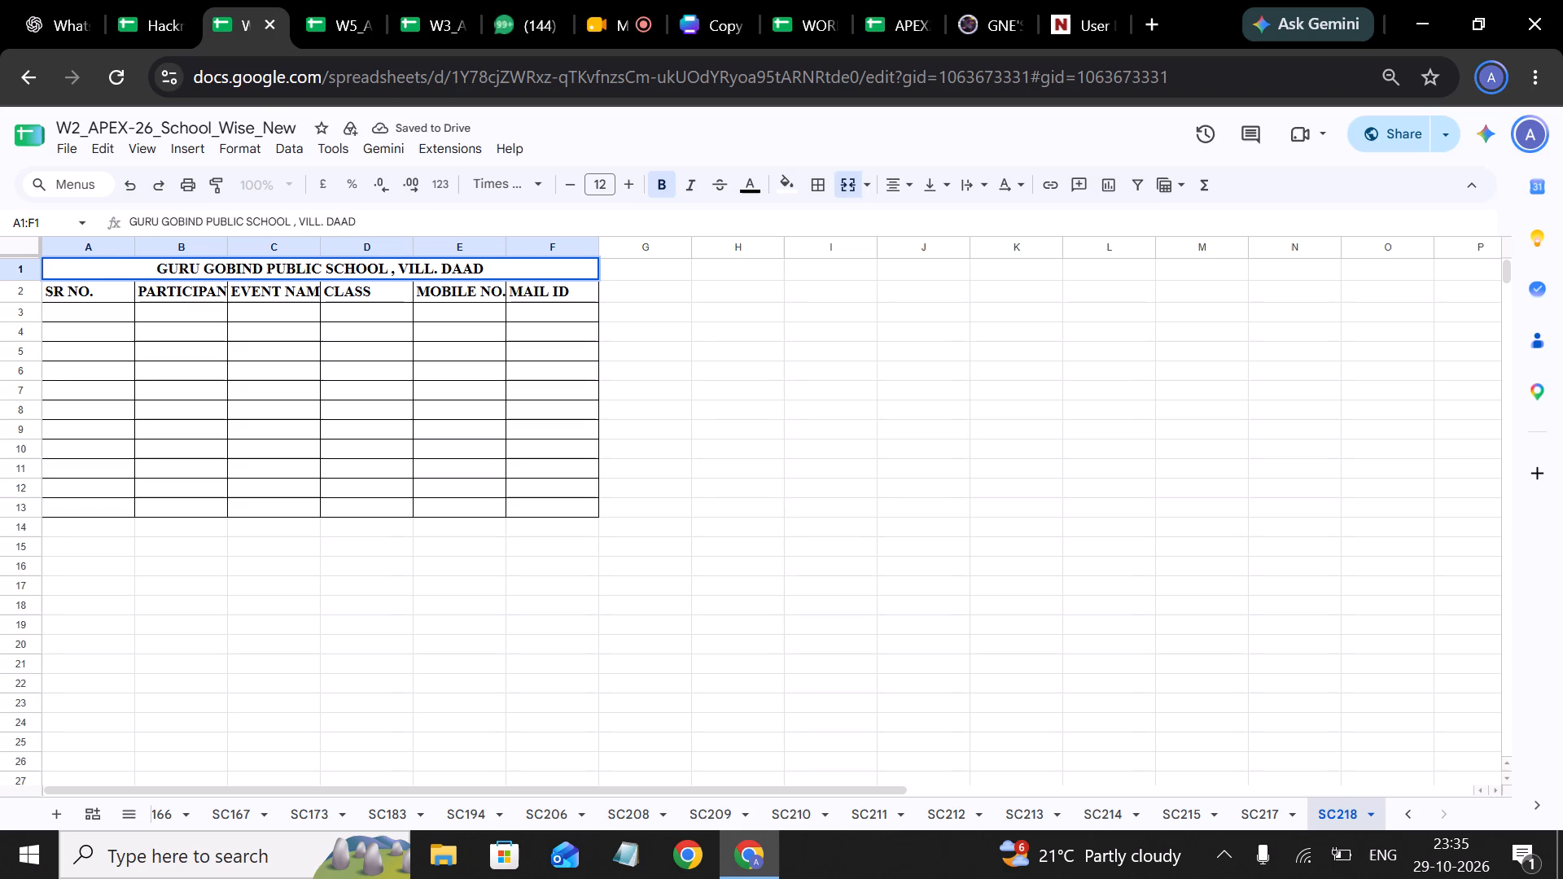
pyautogui.hscroll(3, 413, 541)
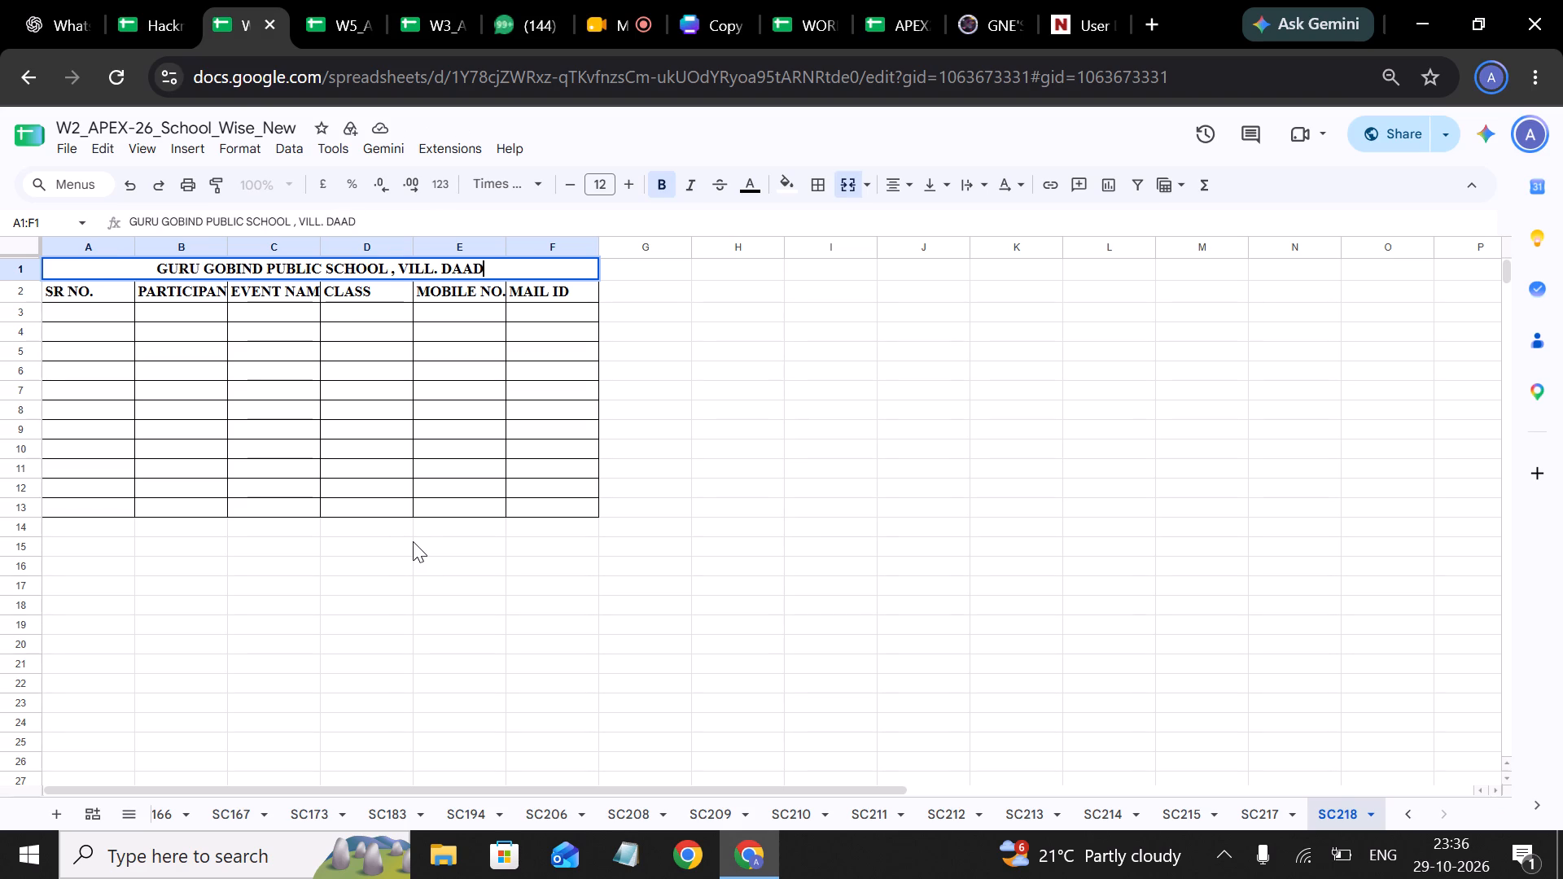
pyautogui.hscroll(7, 589, 556)
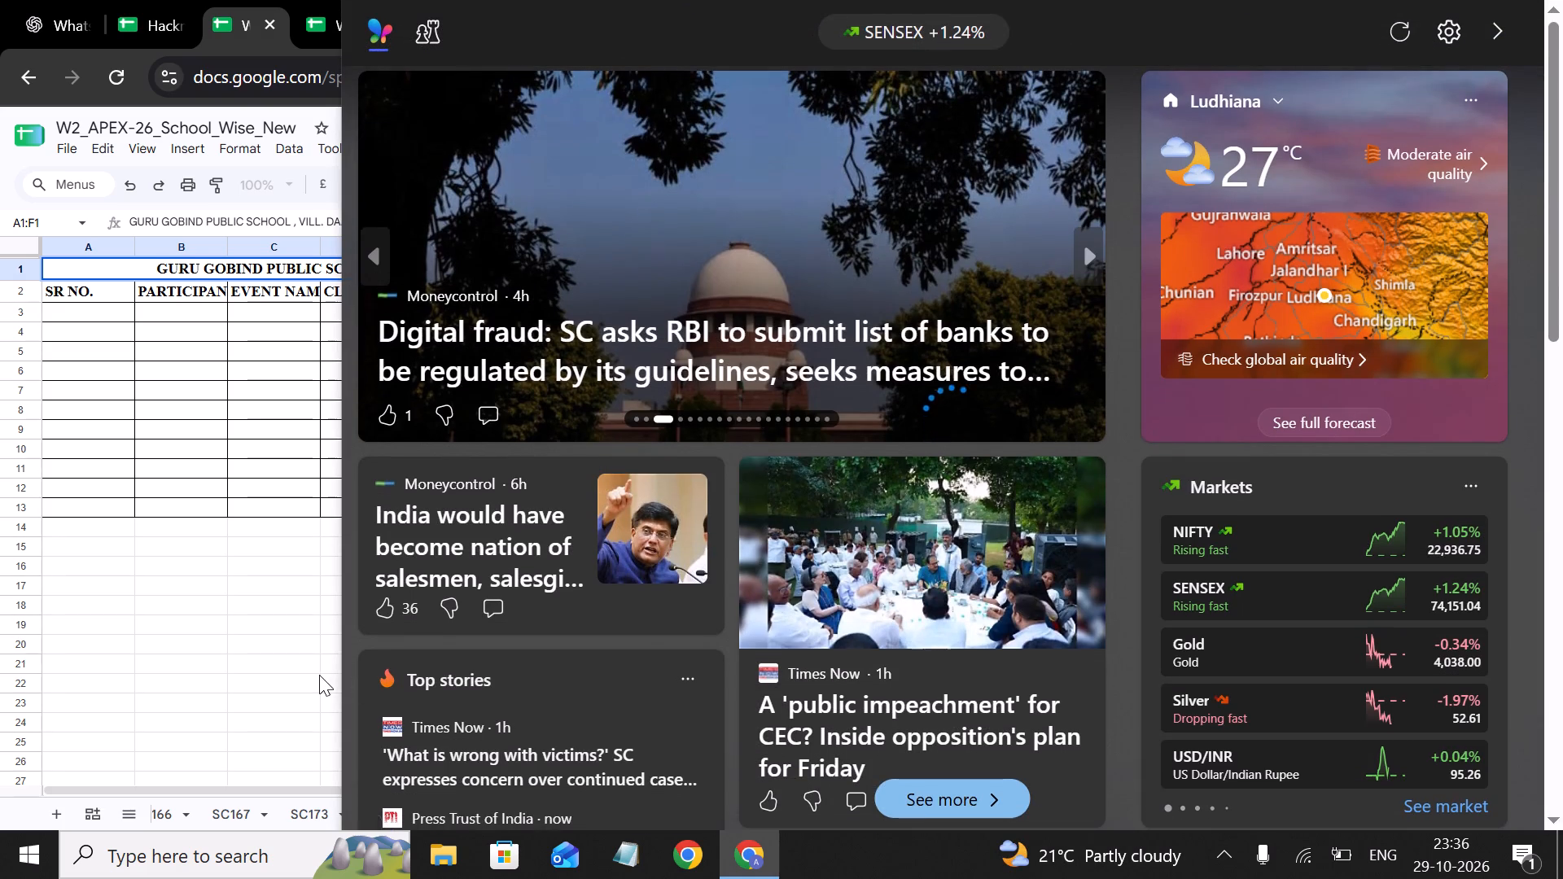
pyautogui.click(319, 675)
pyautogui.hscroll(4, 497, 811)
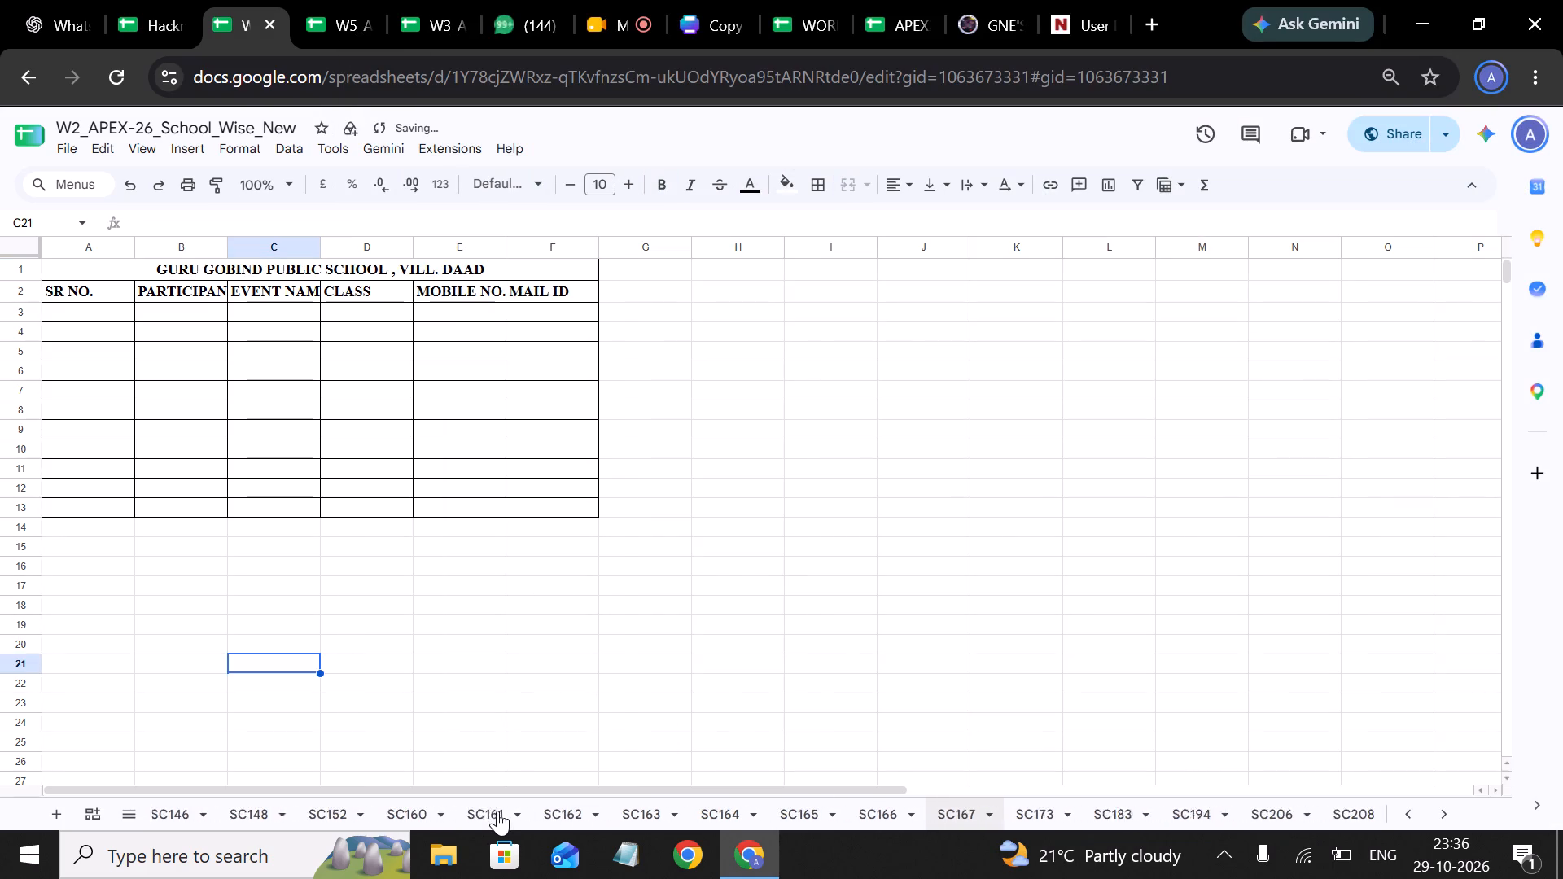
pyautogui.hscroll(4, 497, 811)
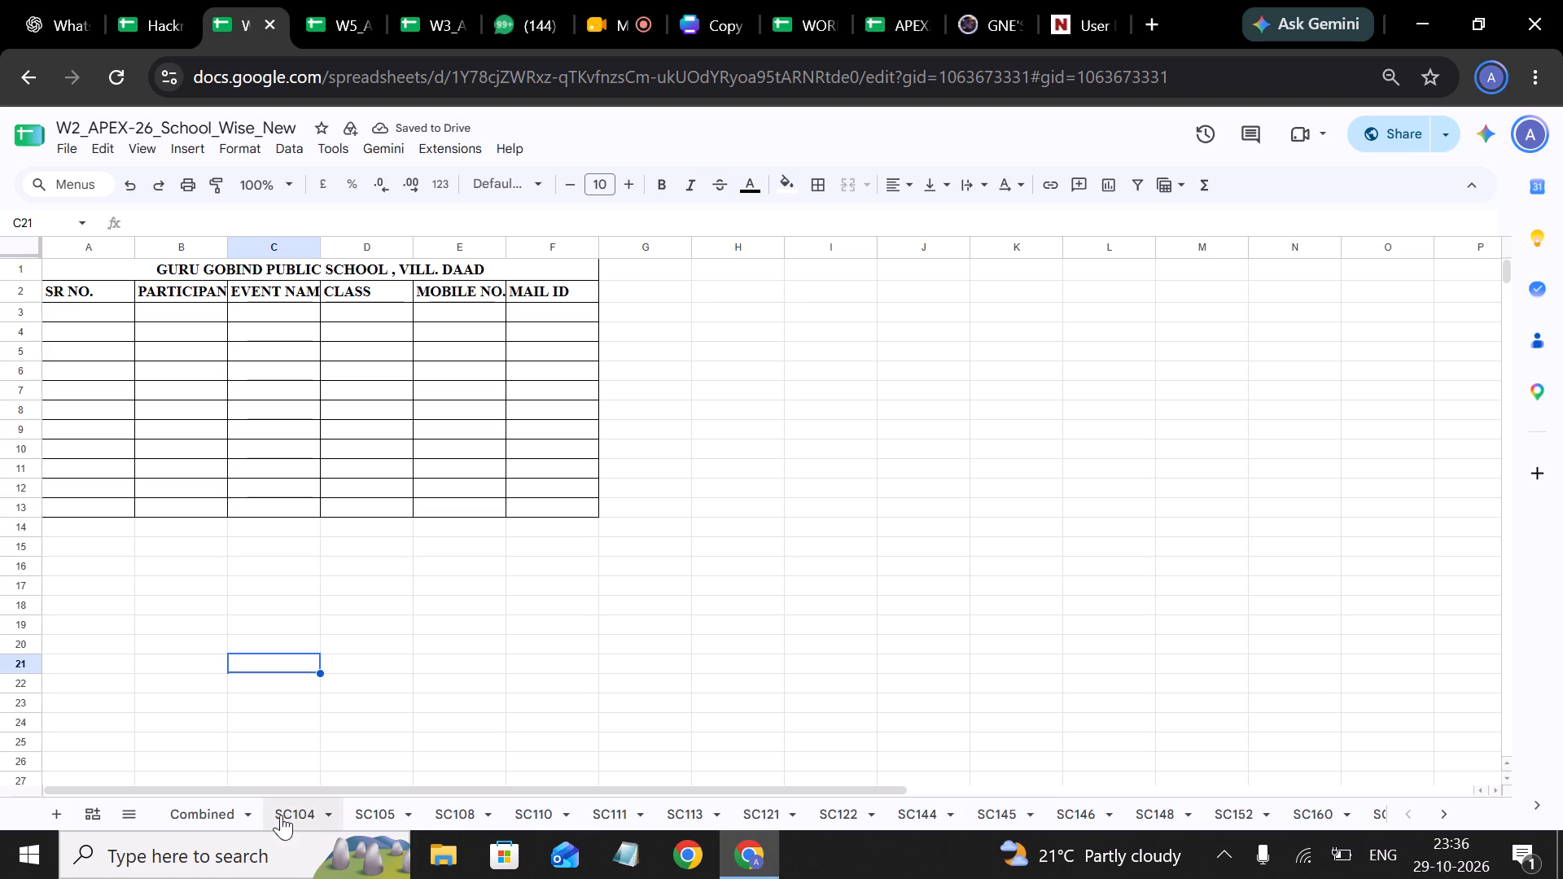
# Select the open "Student" network among the computer's available Wi-Fi networks.
pyautogui.click(1302, 860)
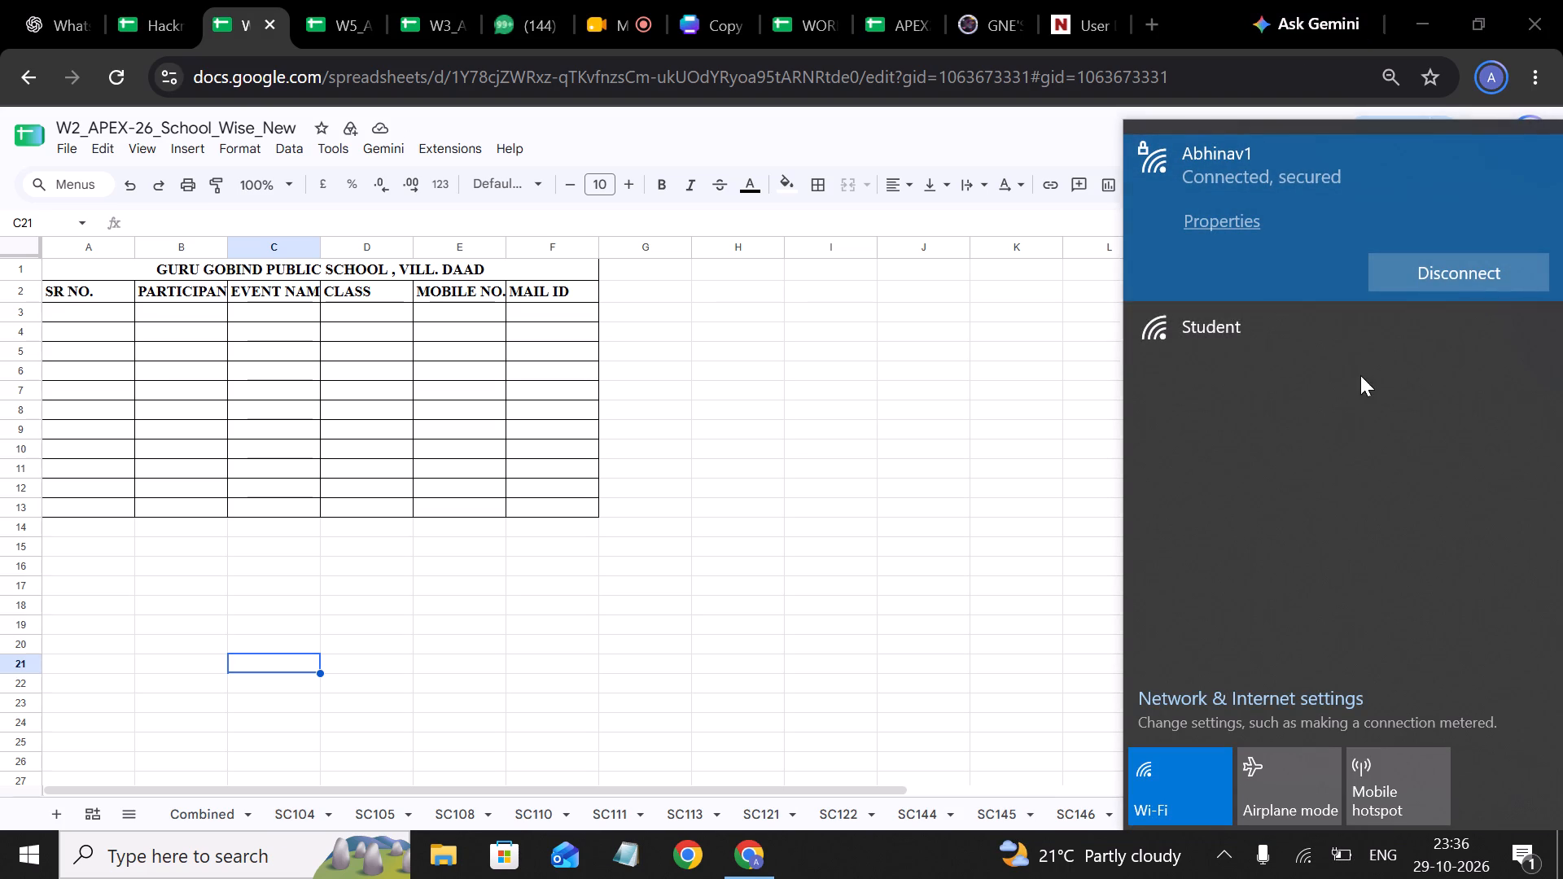
pyautogui.click(1333, 358)
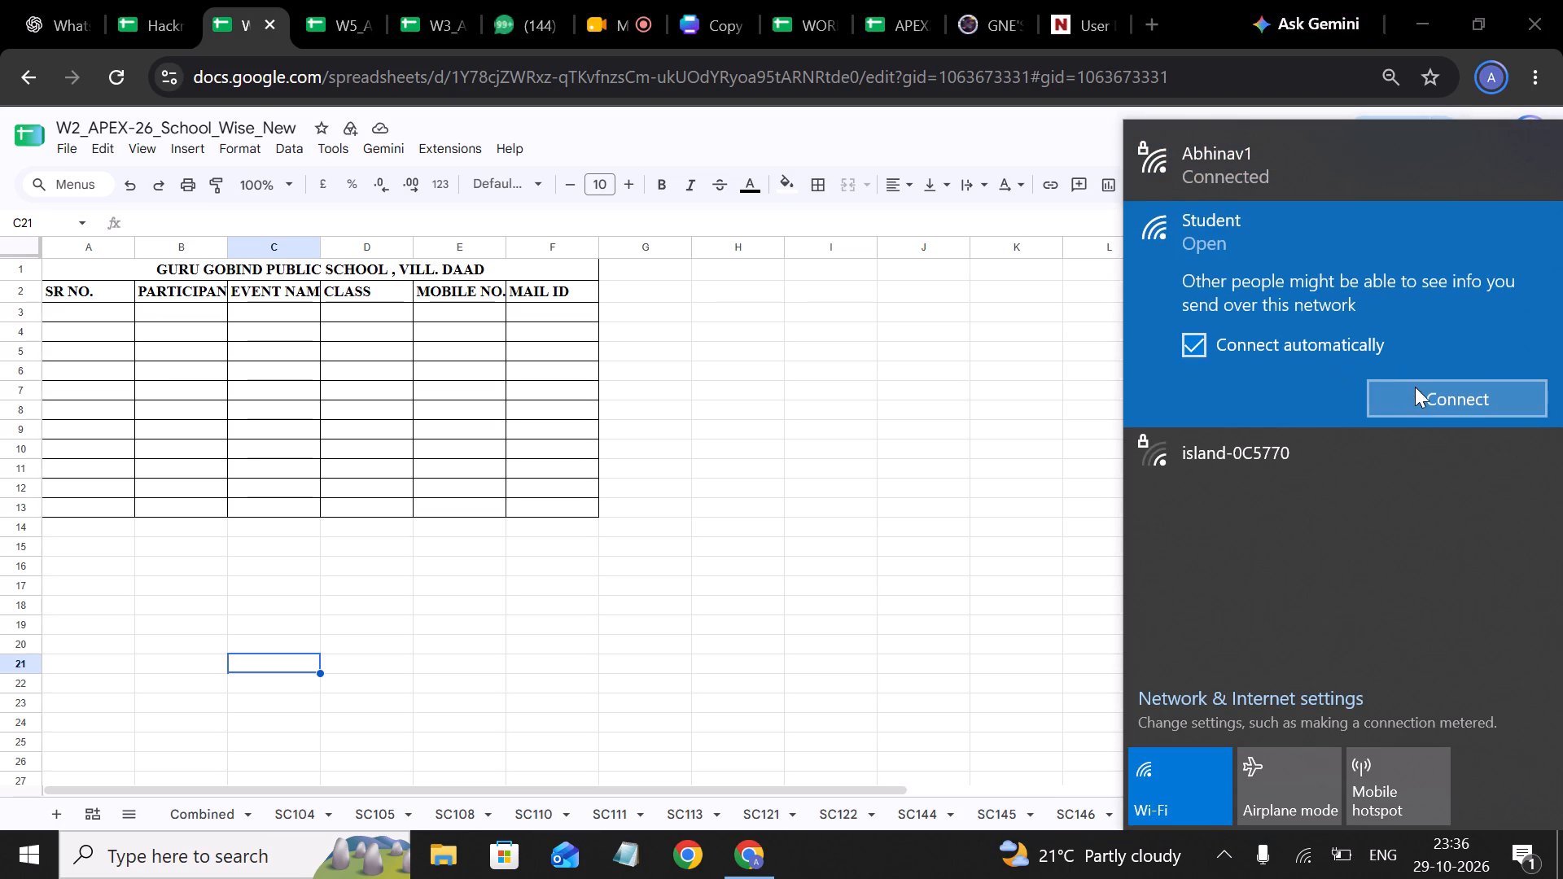
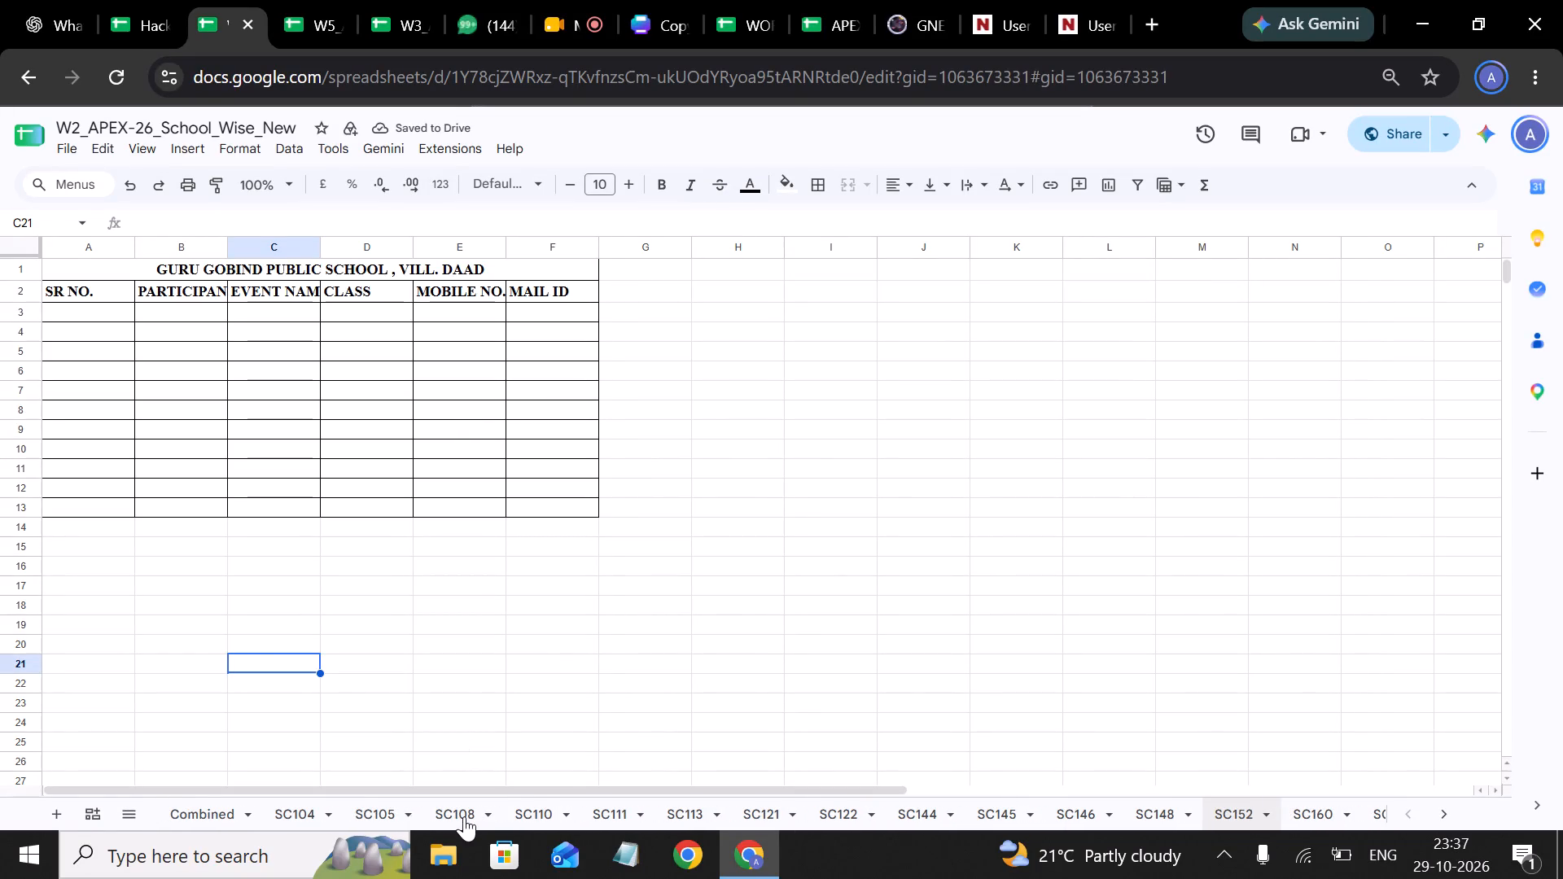
# Check the layout of the Combined sheet and of sheet SC104 in the W2 spreadsheet.
pyautogui.hscroll(1, 464, 816)
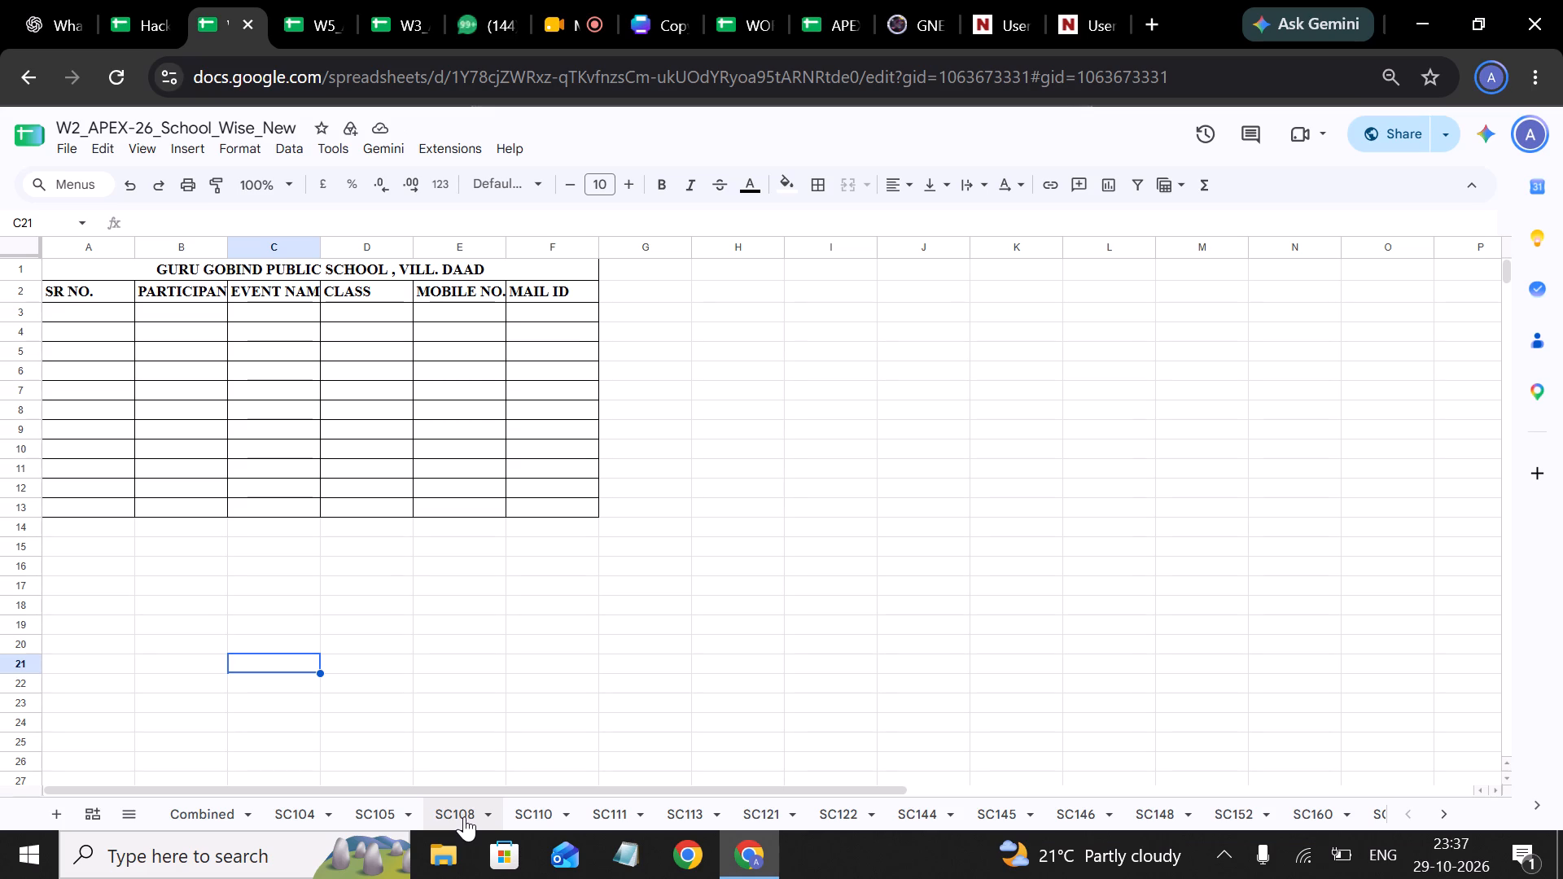
pyautogui.click(224, 807)
pyautogui.scroll(1, 381, 636)
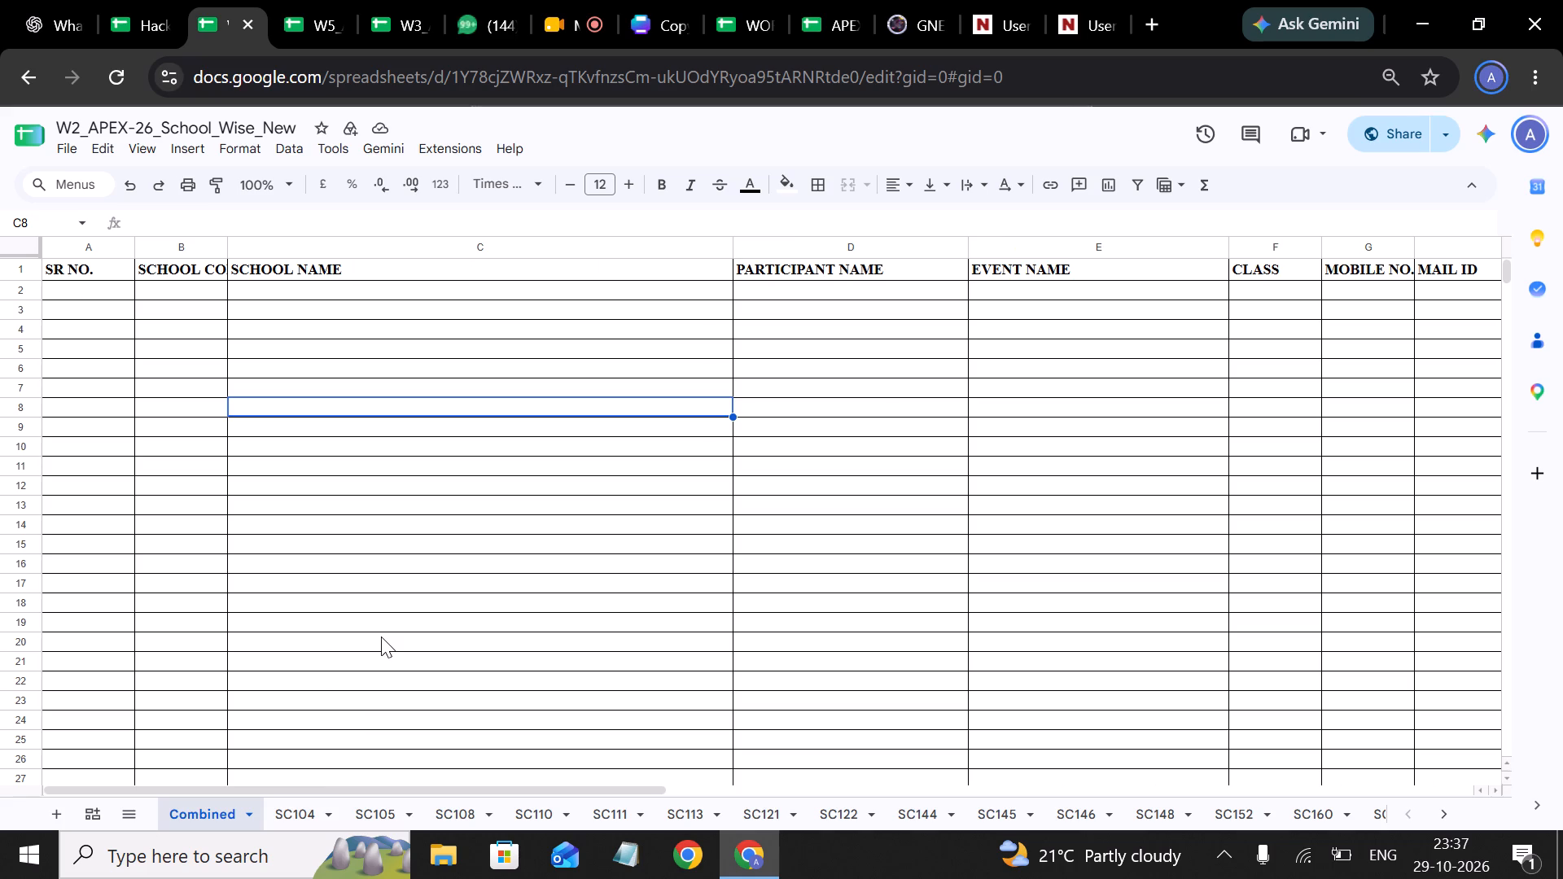
pyautogui.click(302, 807)
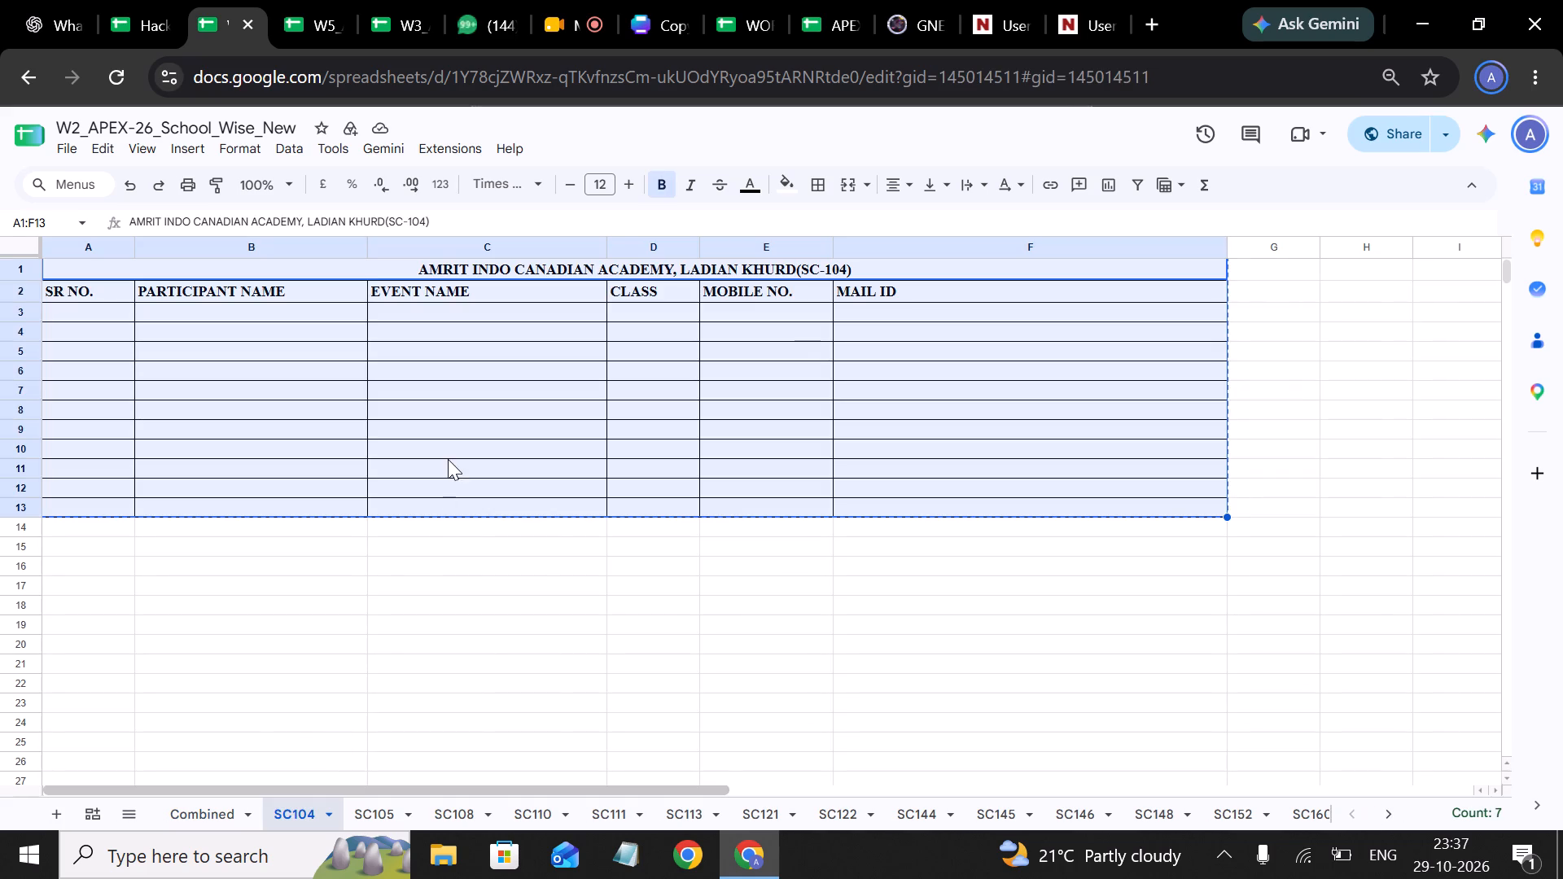
pyautogui.click(590, 558)
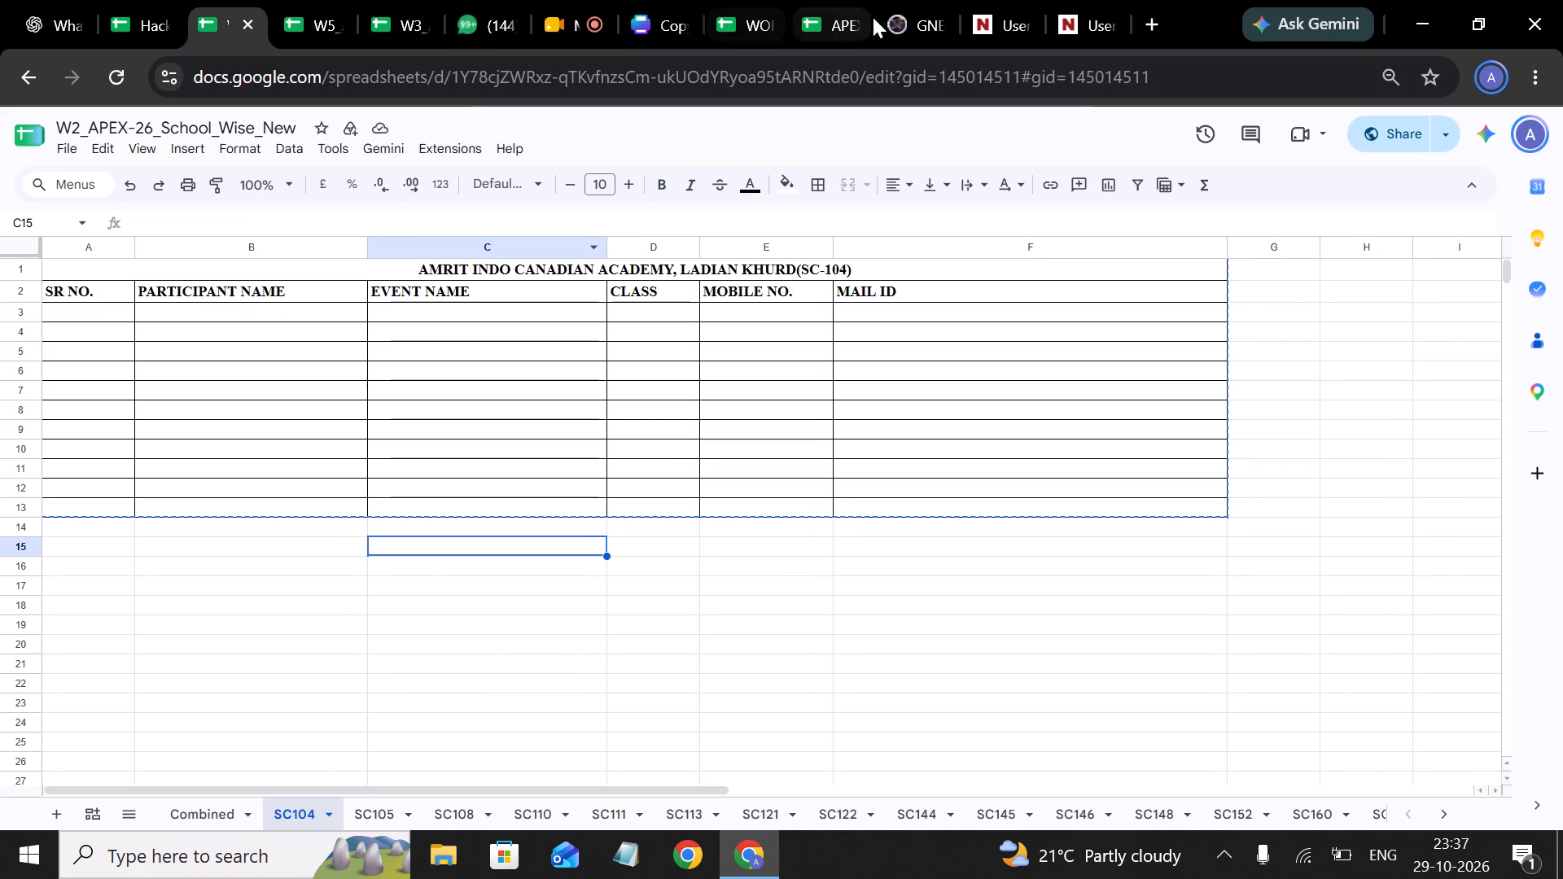
# Switch to the APEX registration portal's reports page and look through the global School filter's options for the SC-104 school.
pyautogui.click(900, 22)
pyautogui.scroll(1, 662, 305)
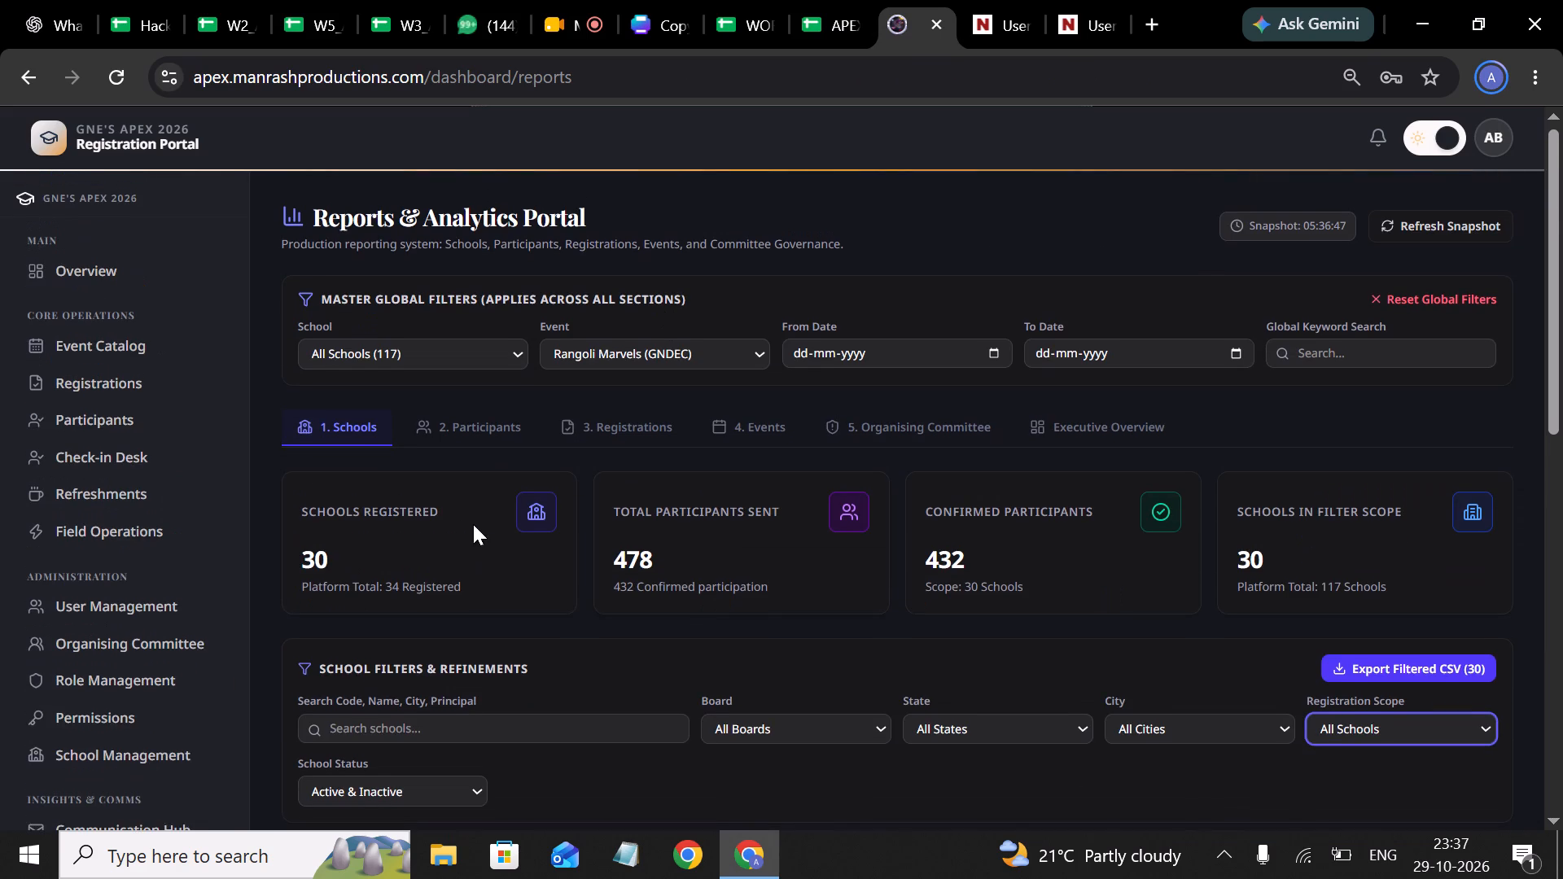
pyautogui.scroll(-1, 481, 531)
pyautogui.click(501, 332)
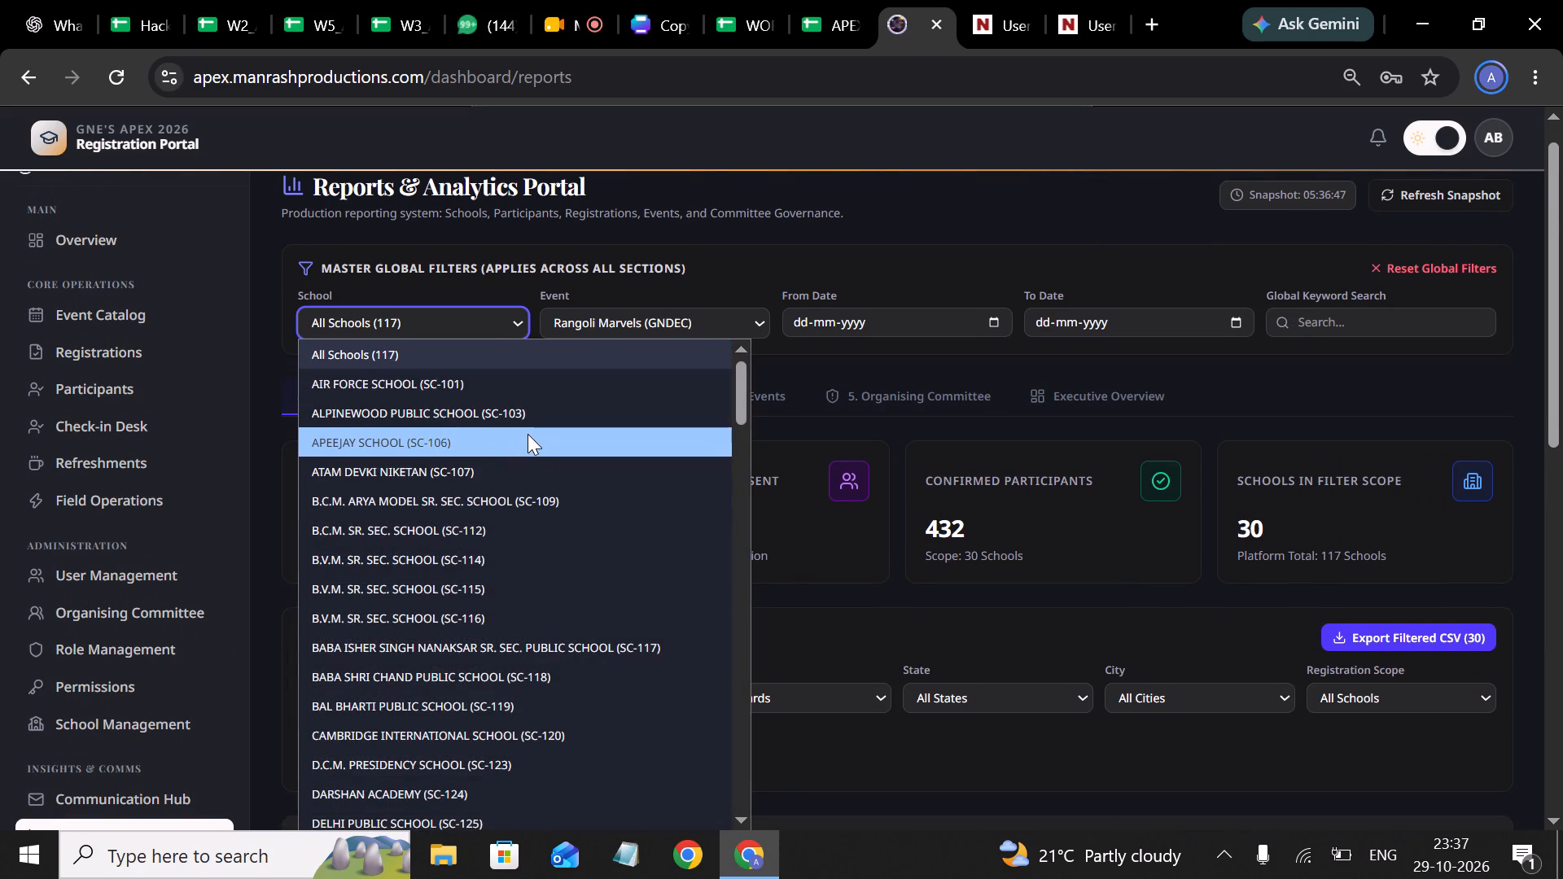
pyautogui.scroll(2, 528, 437)
pyautogui.scroll(-12, 545, 517)
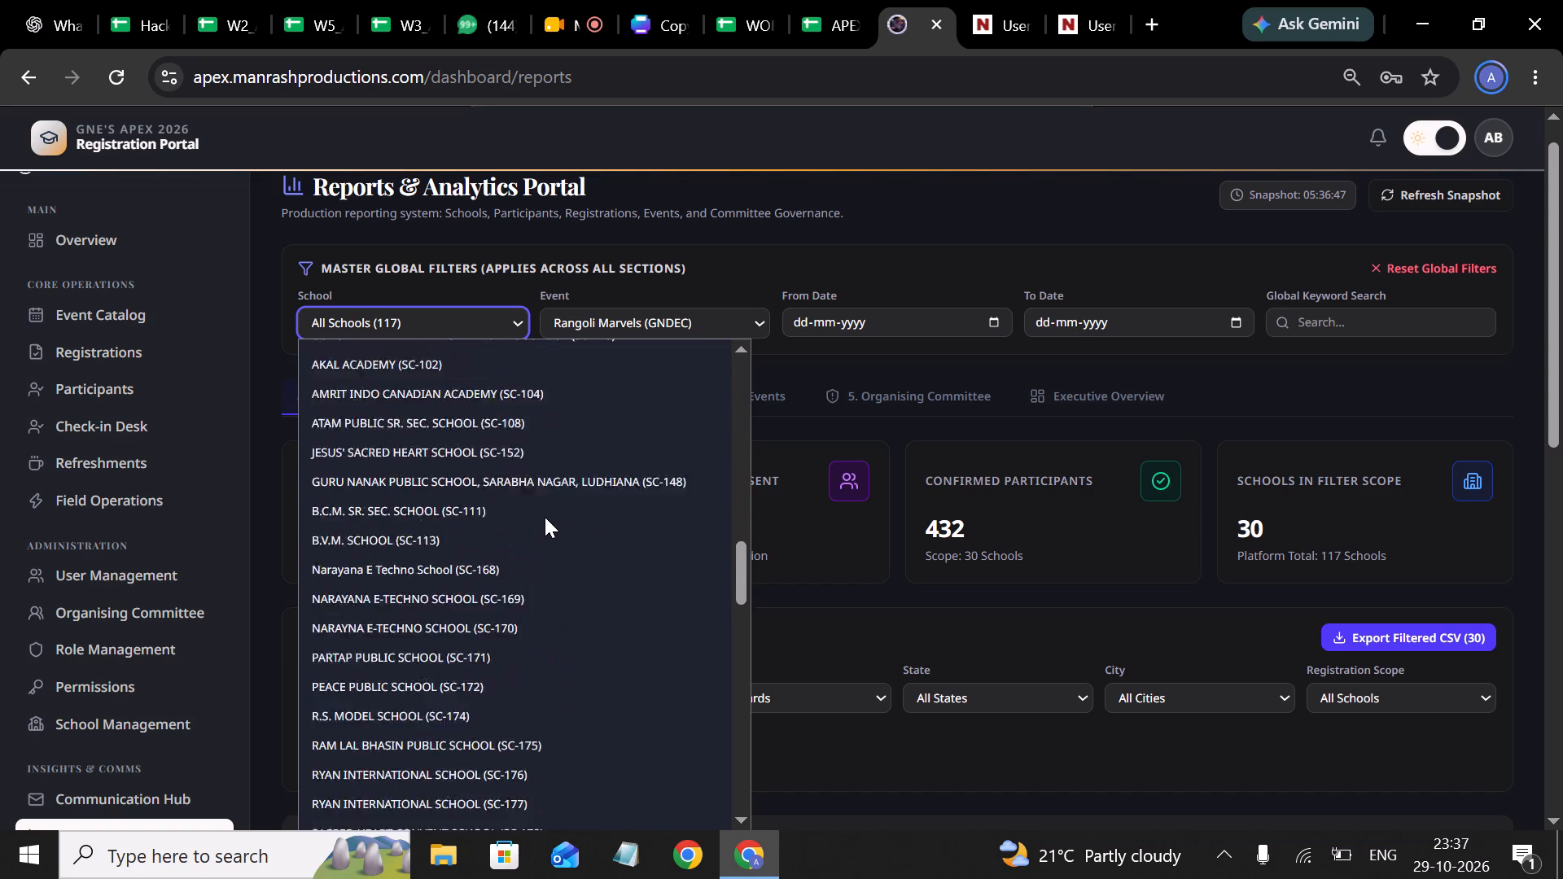
pyautogui.scroll(-11, 545, 517)
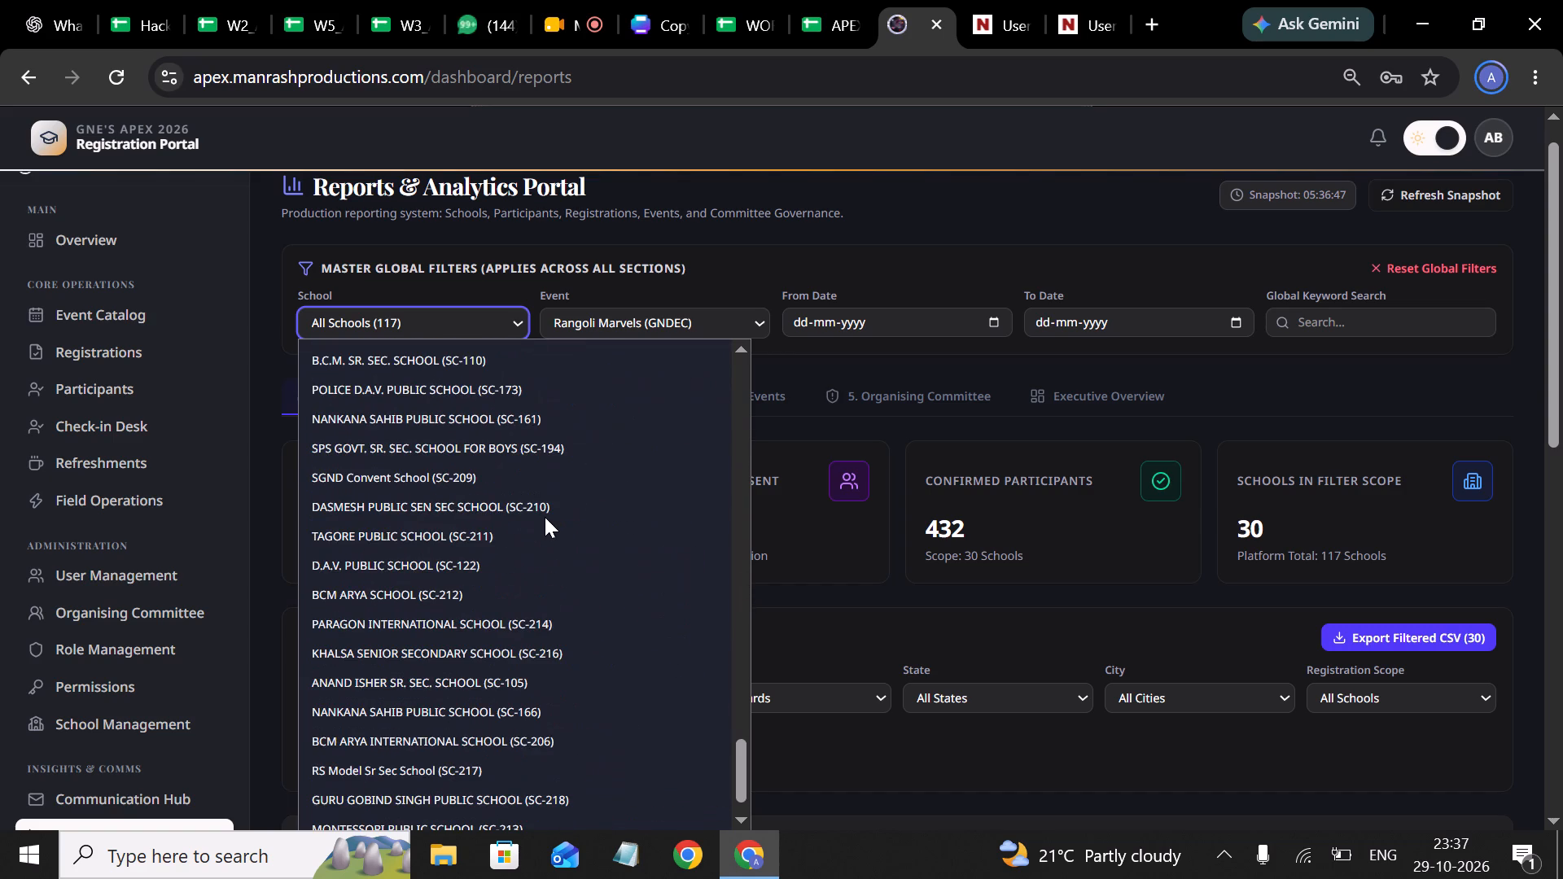
pyautogui.scroll(-2, 545, 517)
pyautogui.scroll(3, 620, 510)
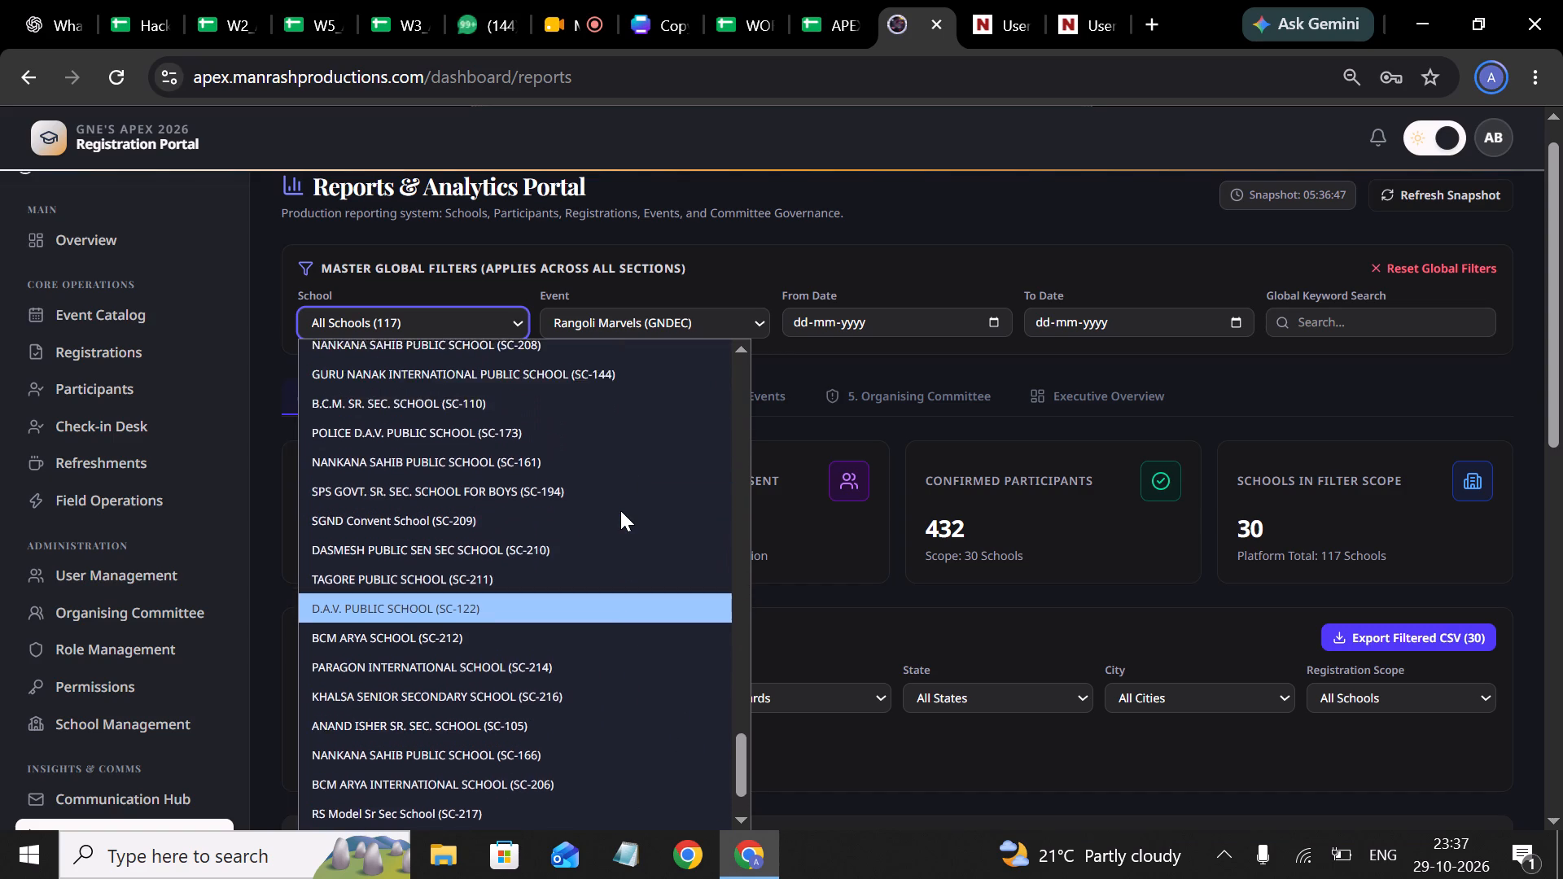
pyautogui.scroll(9, 620, 510)
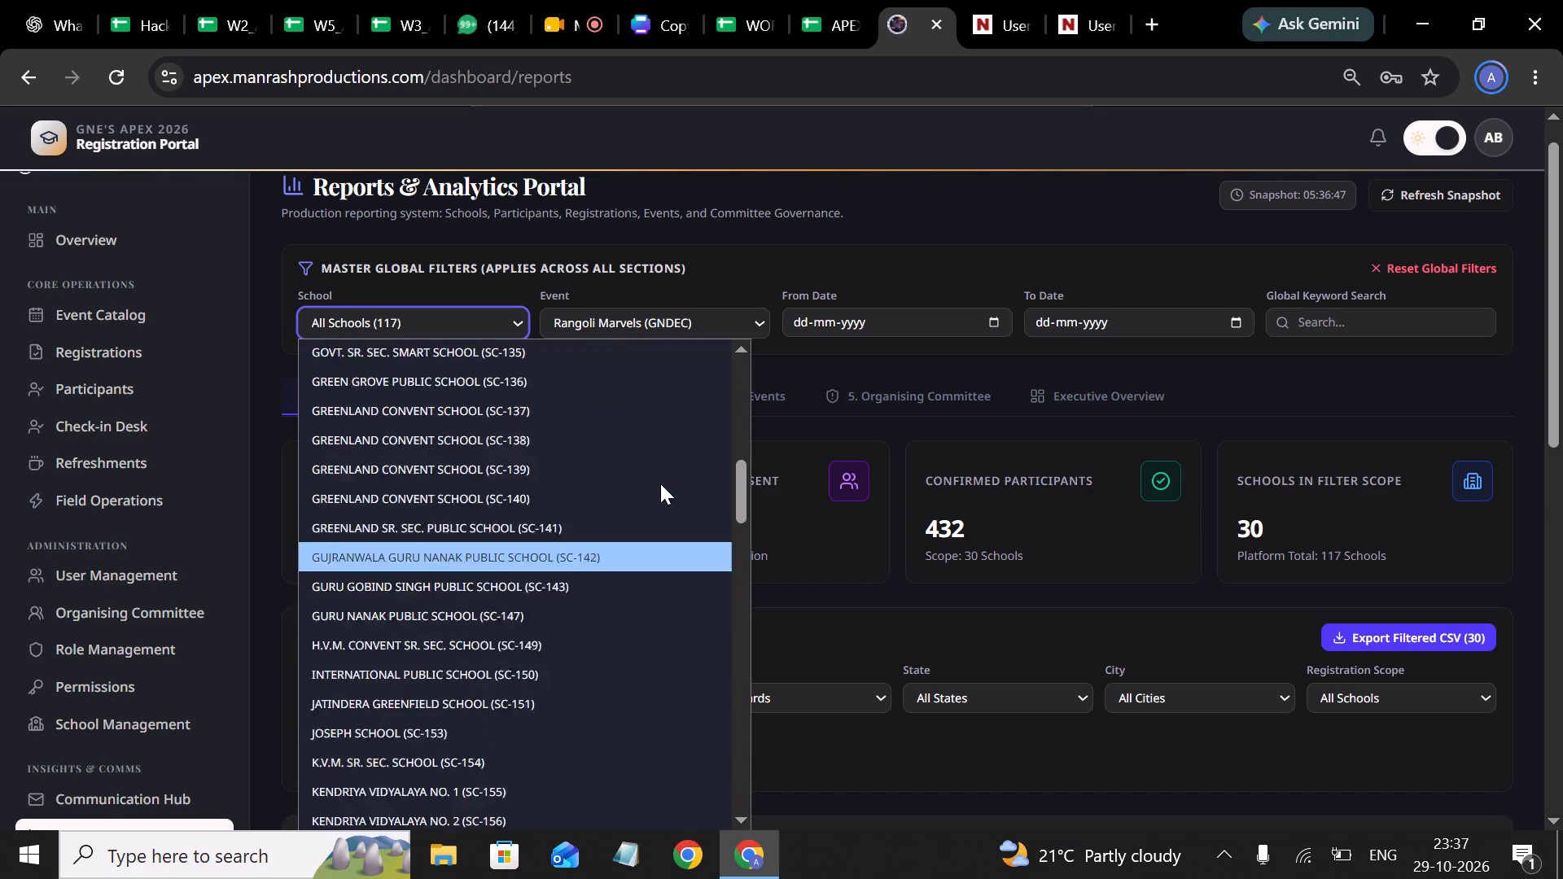
pyautogui.scroll(2, 660, 483)
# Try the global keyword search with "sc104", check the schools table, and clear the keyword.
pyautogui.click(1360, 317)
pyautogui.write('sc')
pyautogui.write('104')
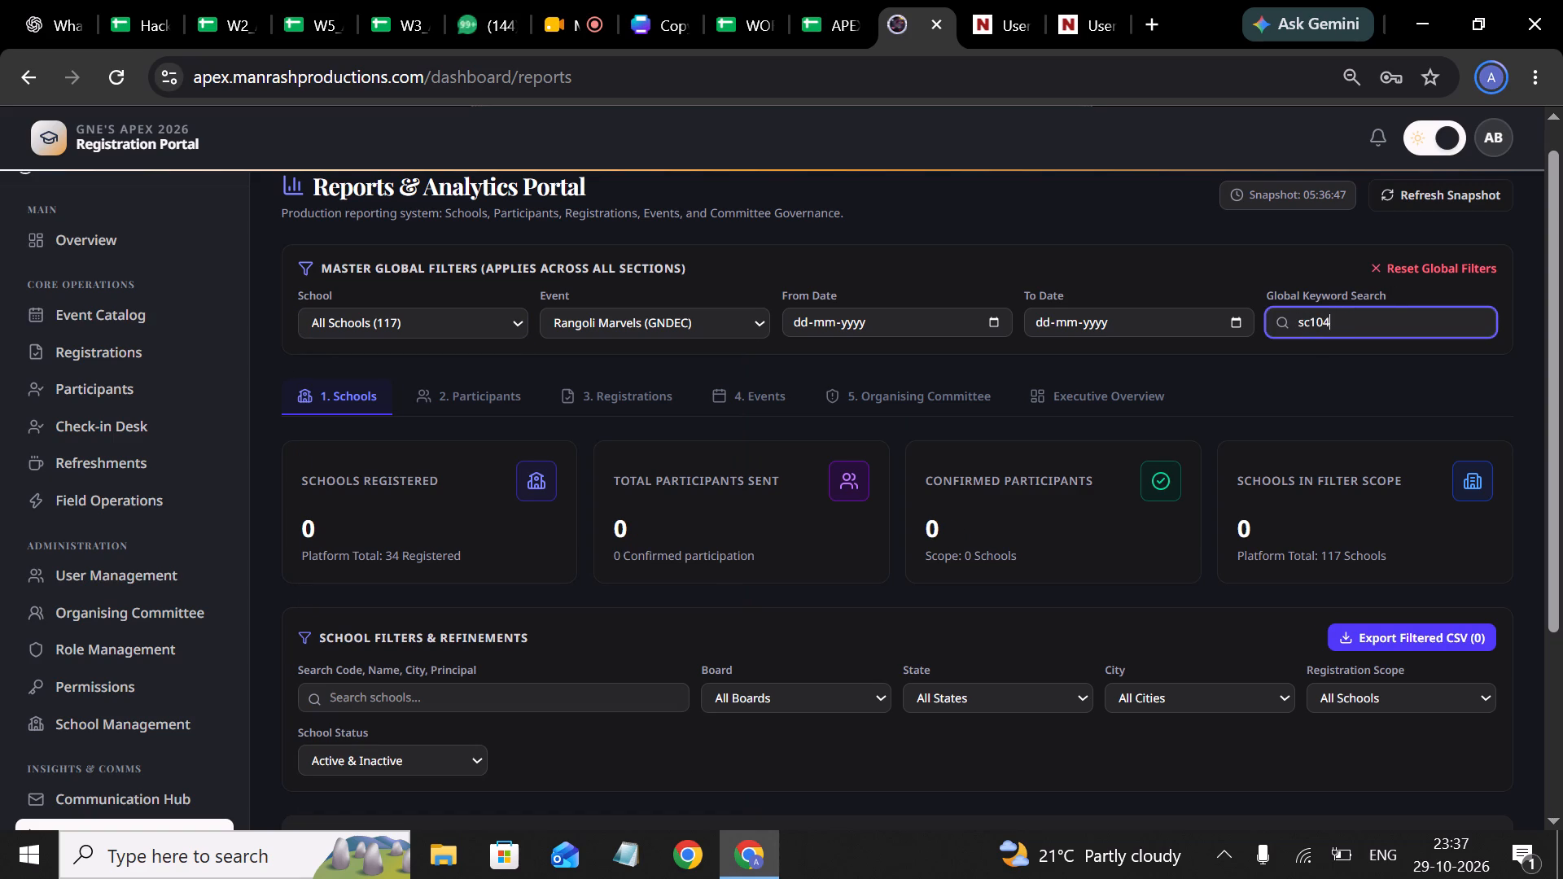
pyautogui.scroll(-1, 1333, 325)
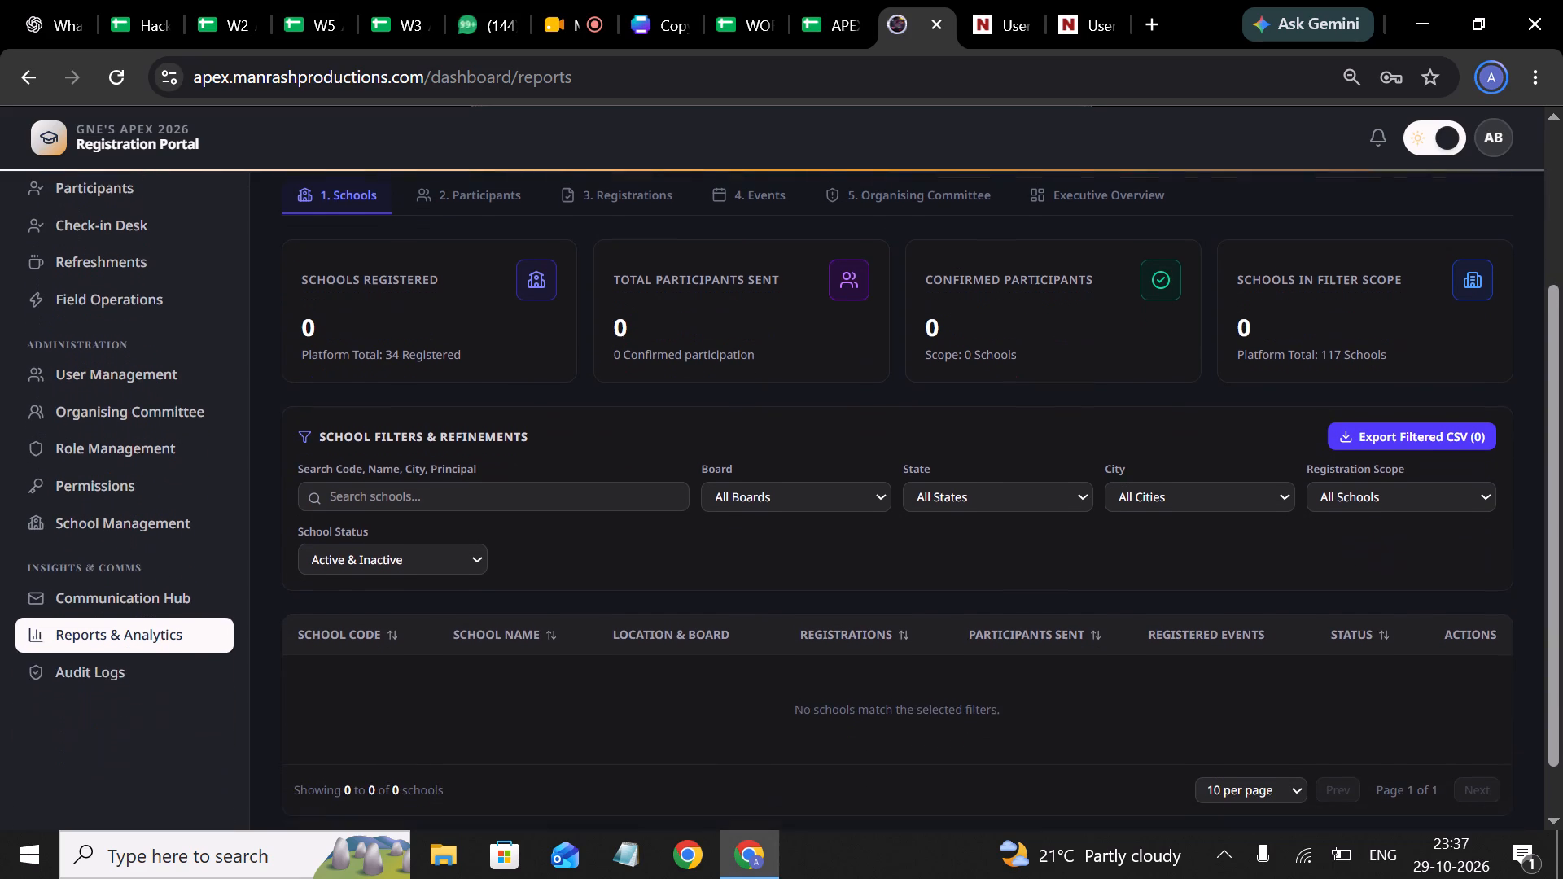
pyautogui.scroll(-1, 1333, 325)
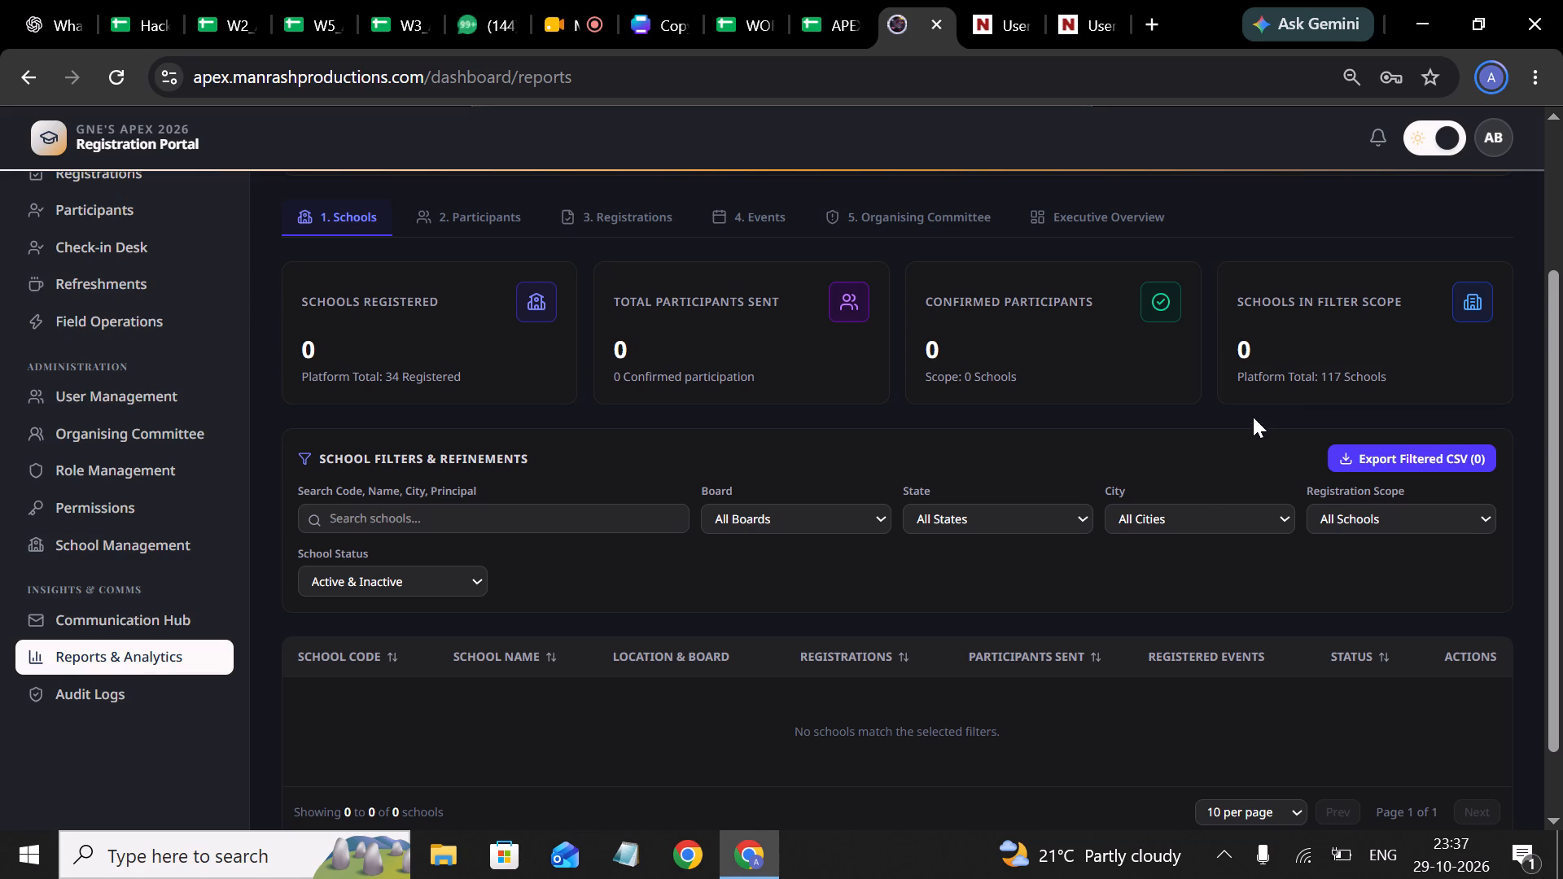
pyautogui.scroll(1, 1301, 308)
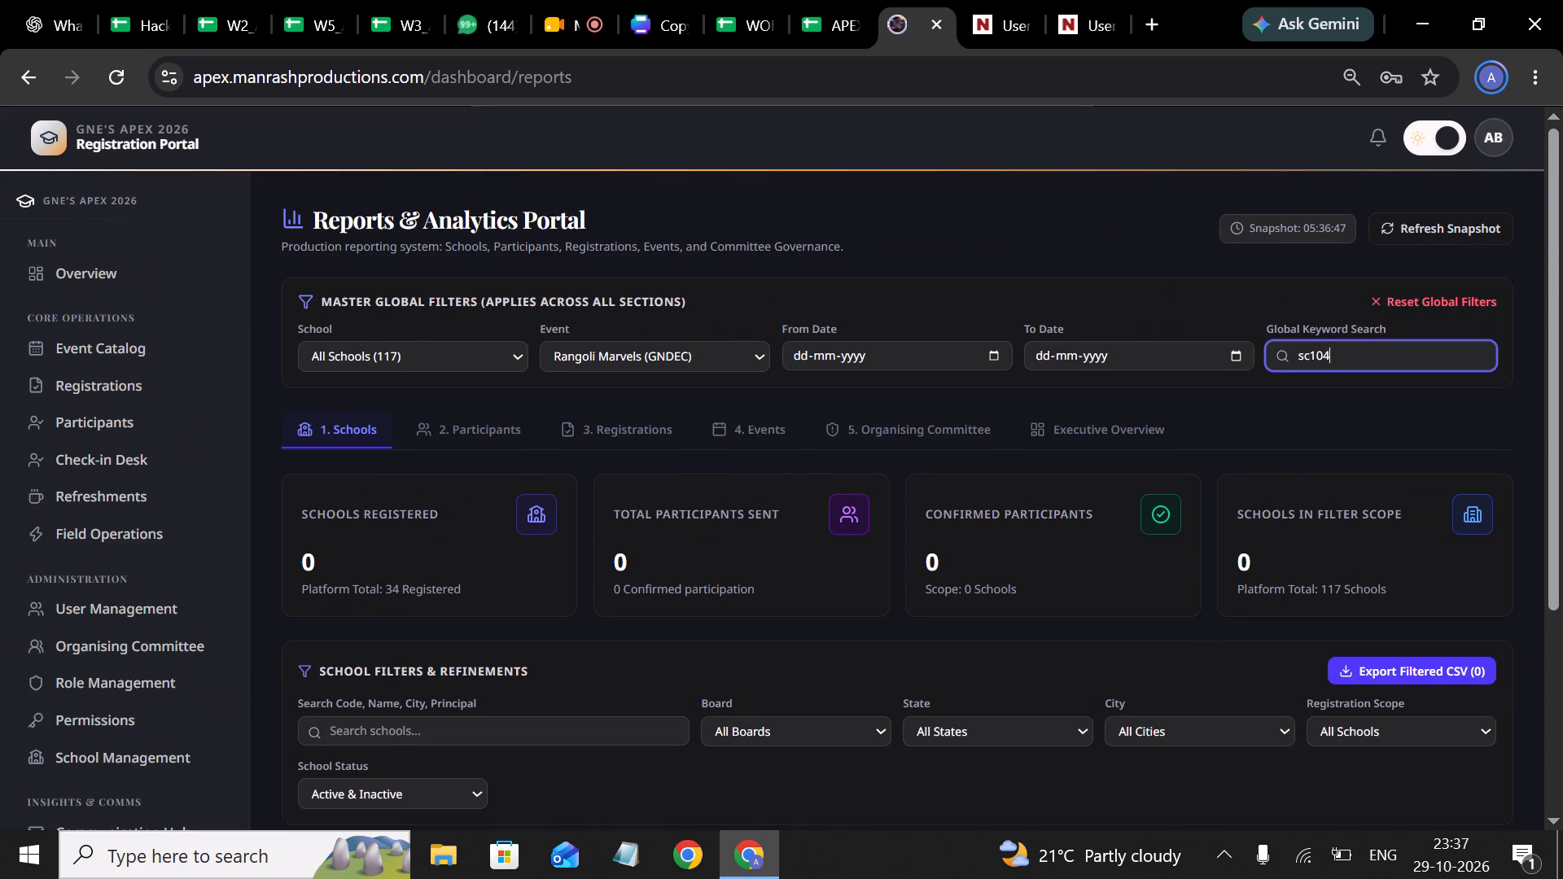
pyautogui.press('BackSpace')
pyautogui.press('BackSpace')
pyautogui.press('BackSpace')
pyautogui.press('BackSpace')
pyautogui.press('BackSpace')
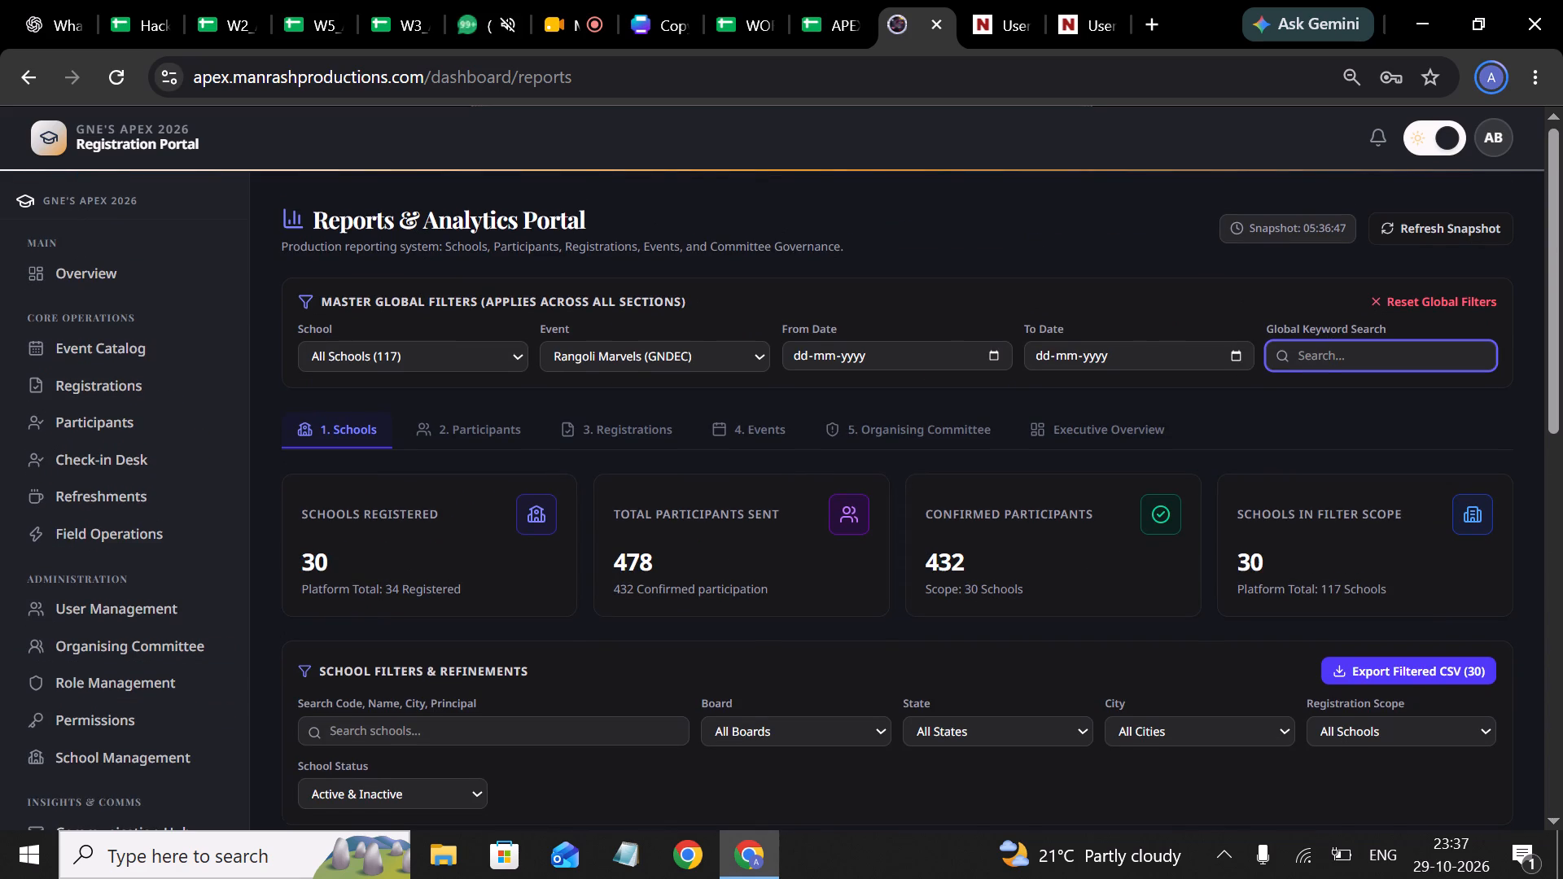
# Search the reports by the global keyword "SC-104" and examine the matching school and its participants report.
pyautogui.write('SC104')
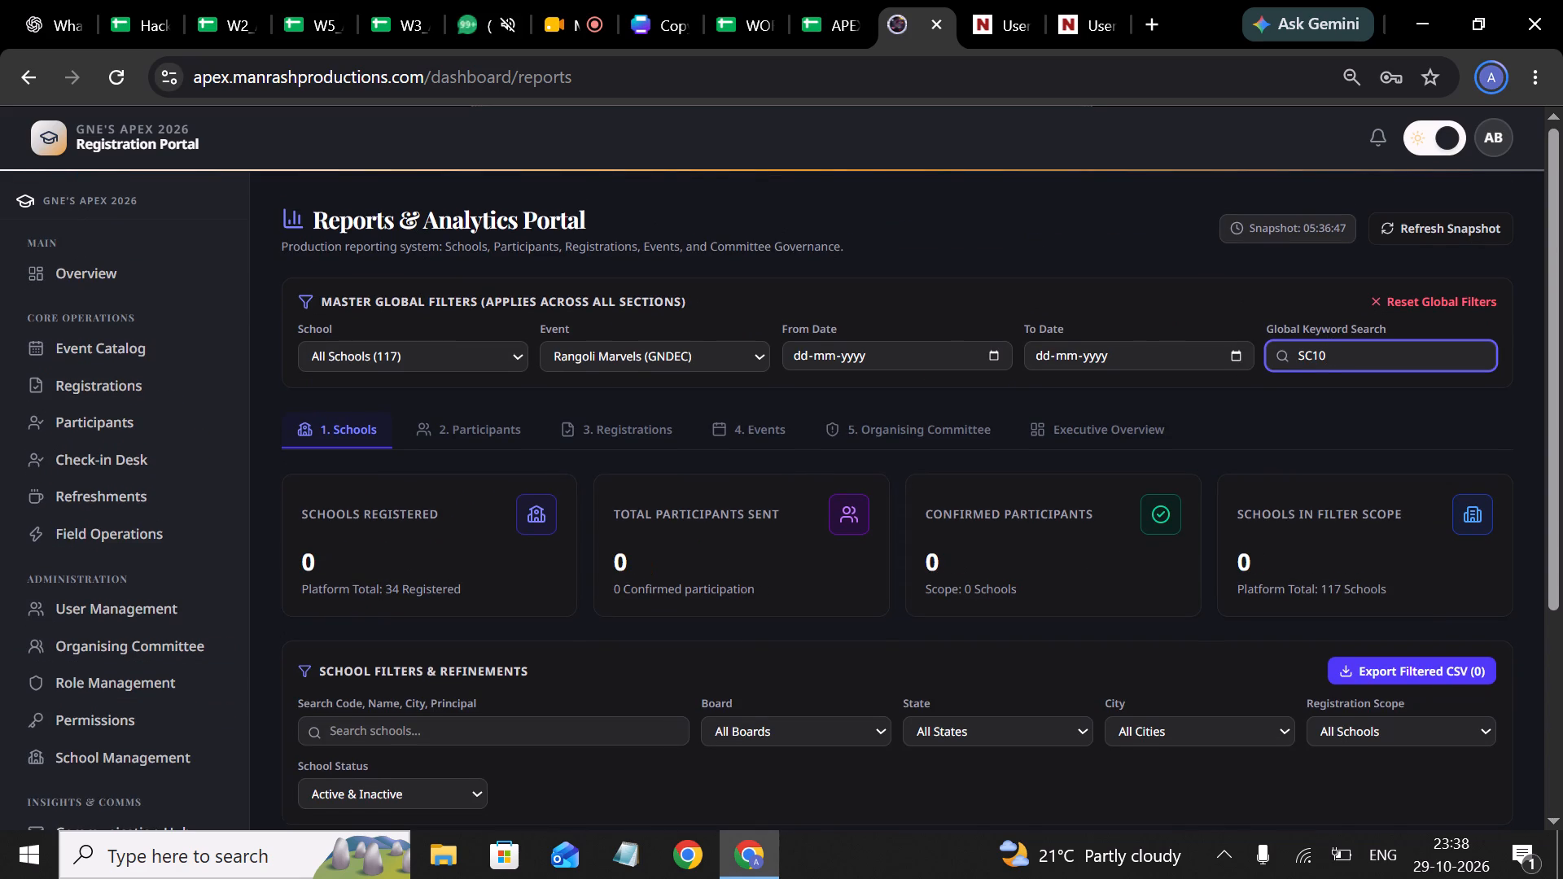
pyautogui.press('BackSpace')
pyautogui.press('BackSpace')
pyautogui.press('BackSpace')
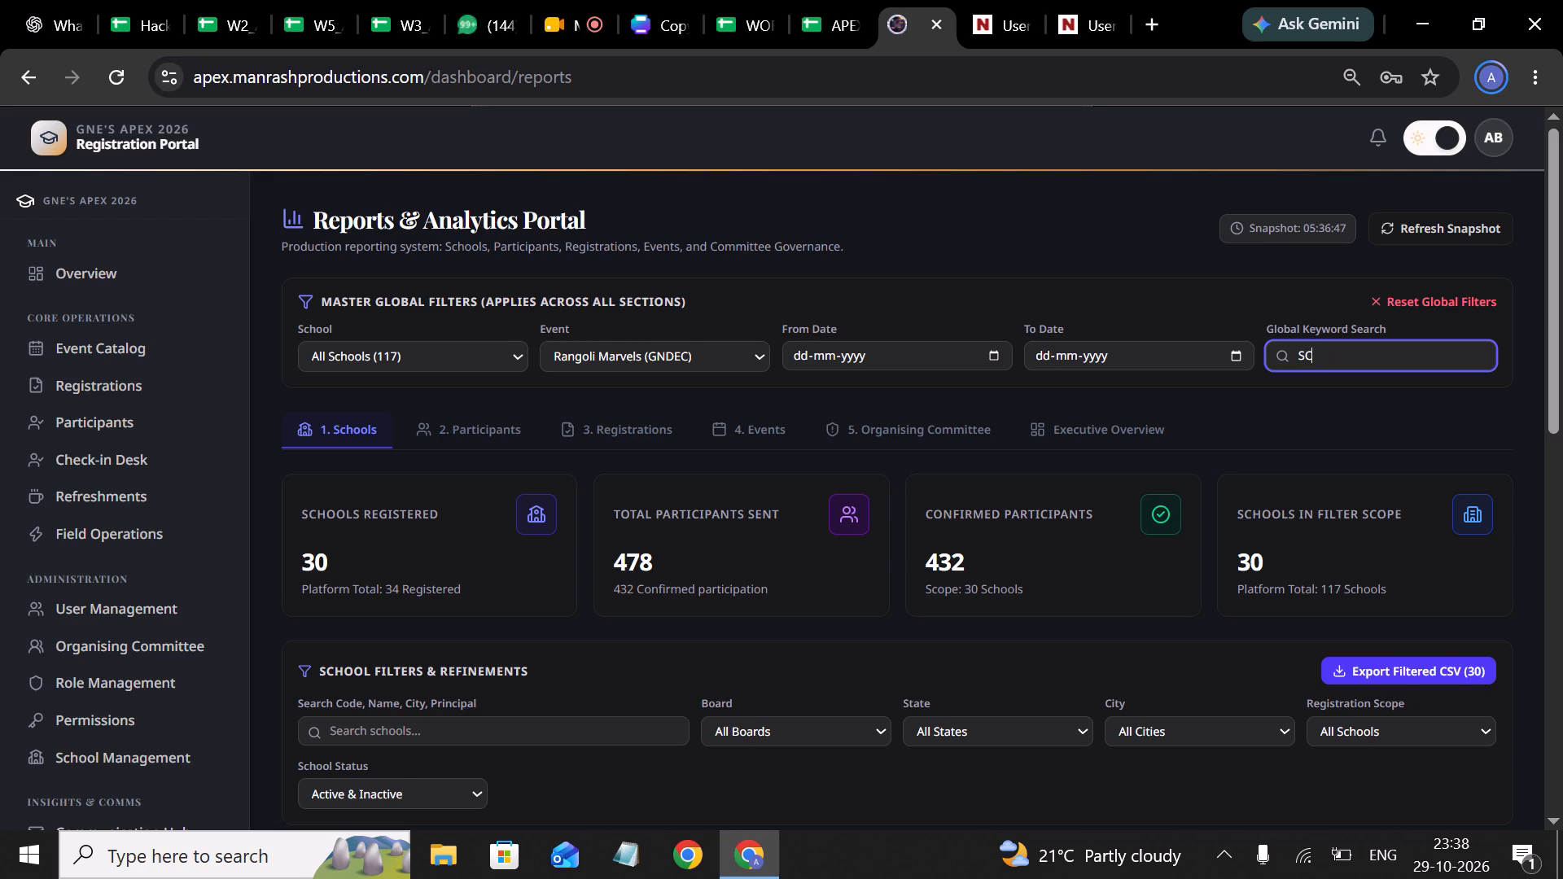
pyautogui.write('-1')
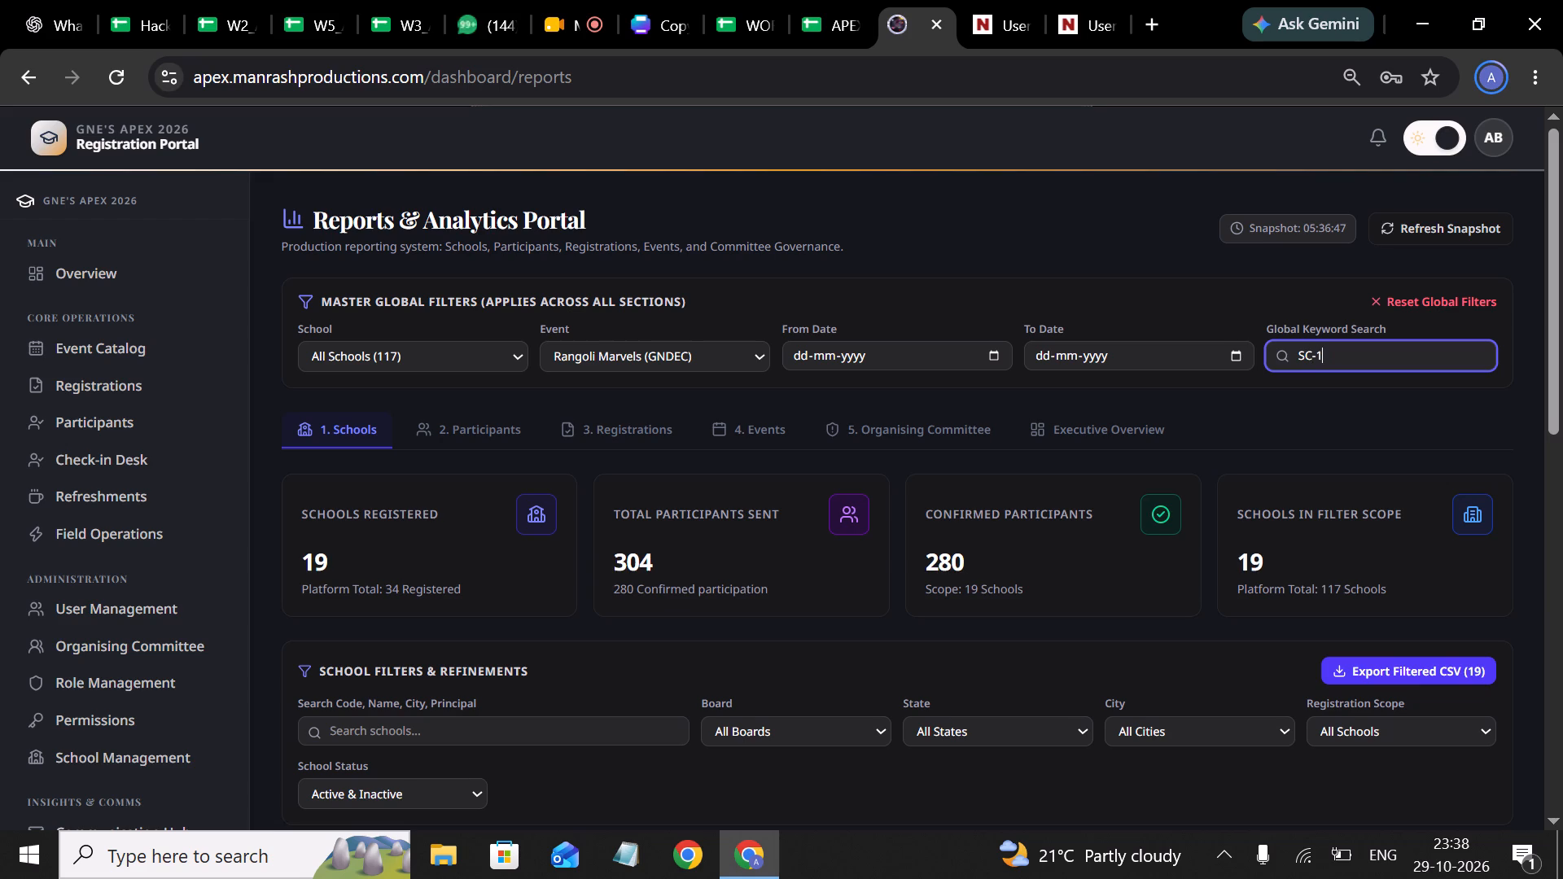
pyautogui.write('04')
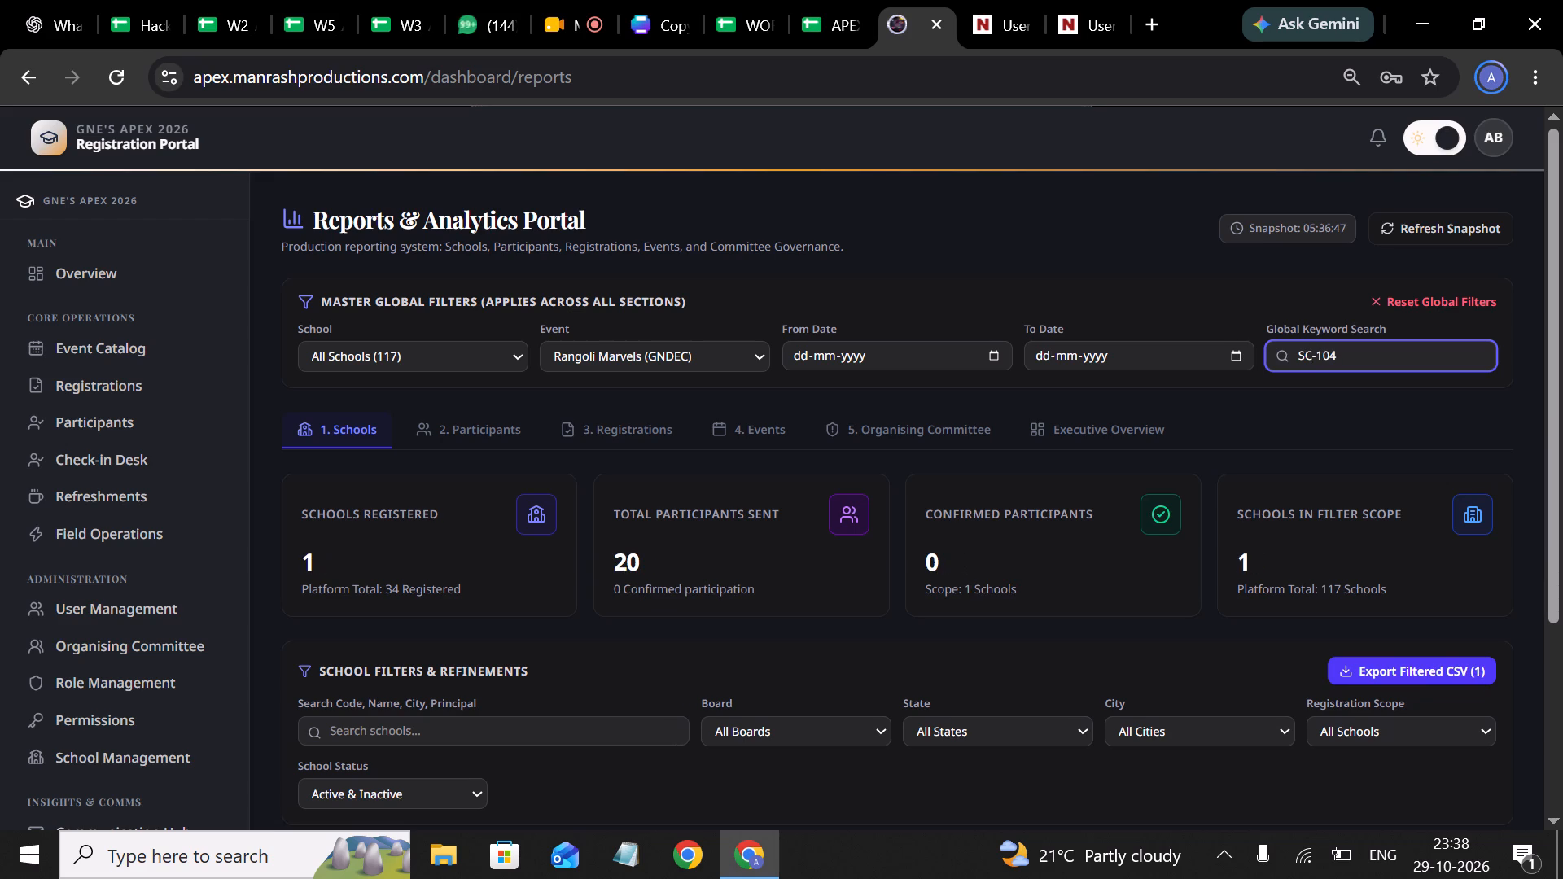
pyautogui.scroll(-3, 1053, 549)
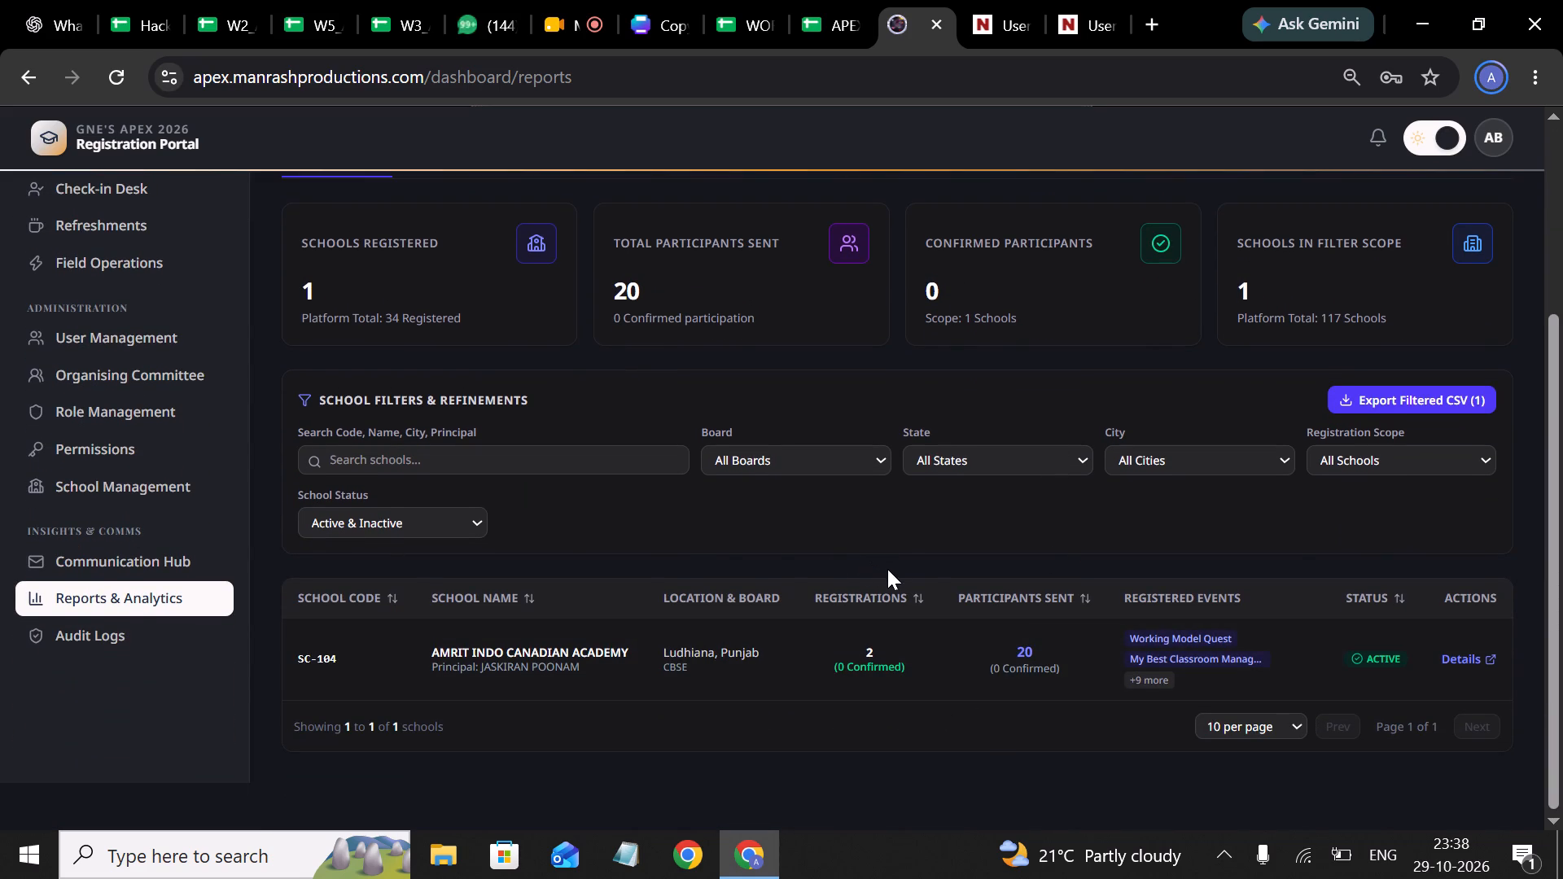
pyautogui.scroll(2, 677, 547)
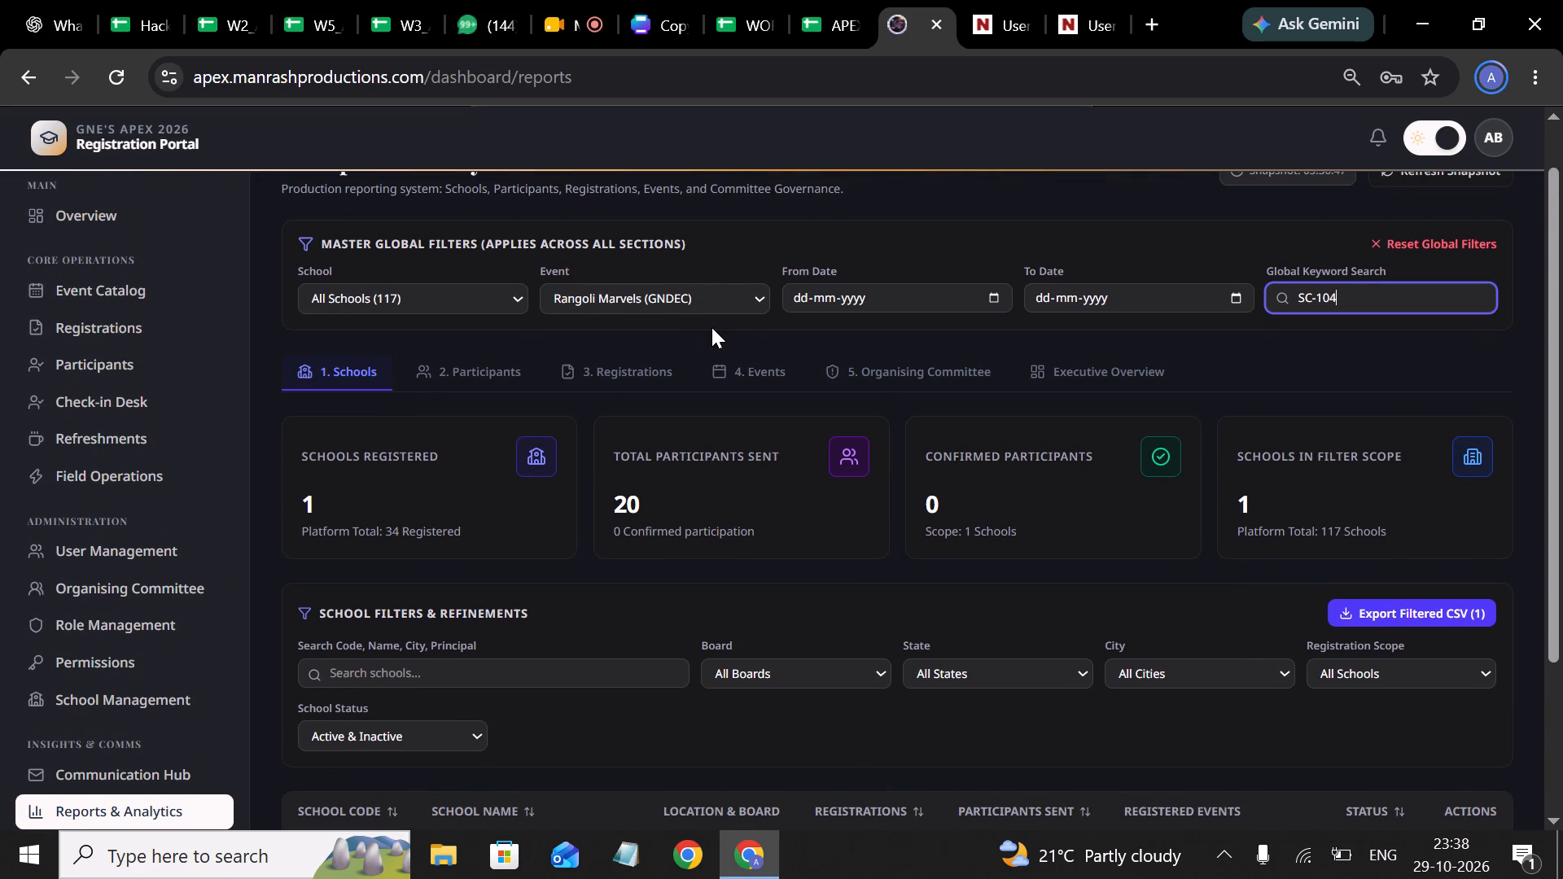
pyautogui.click(465, 380)
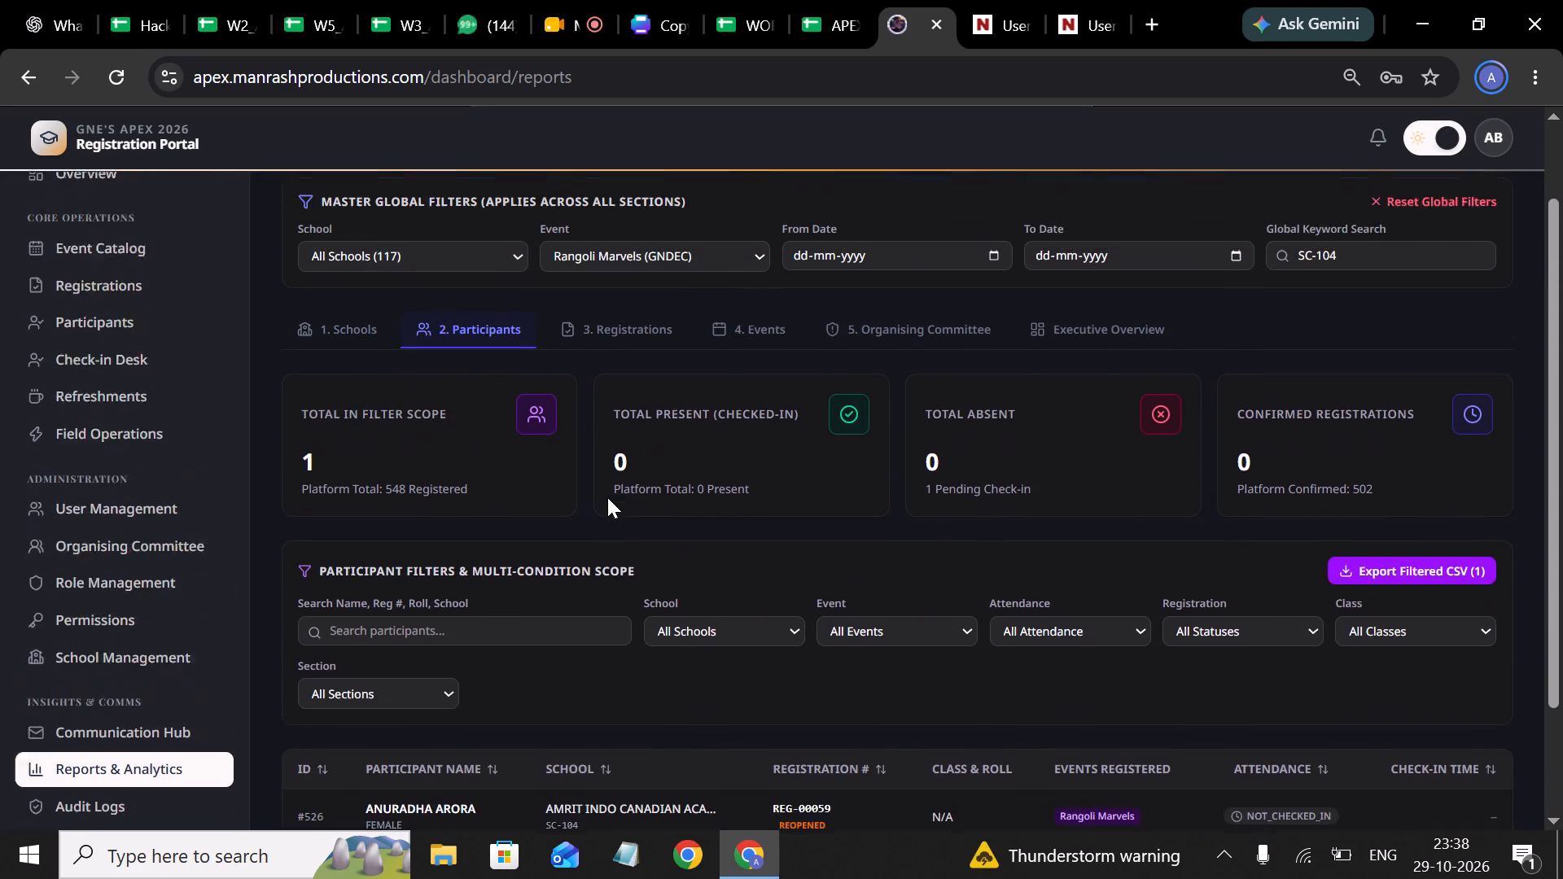
# Switch back to sheet SC104 in the W2 spreadsheet.
pyautogui.click(212, 15)
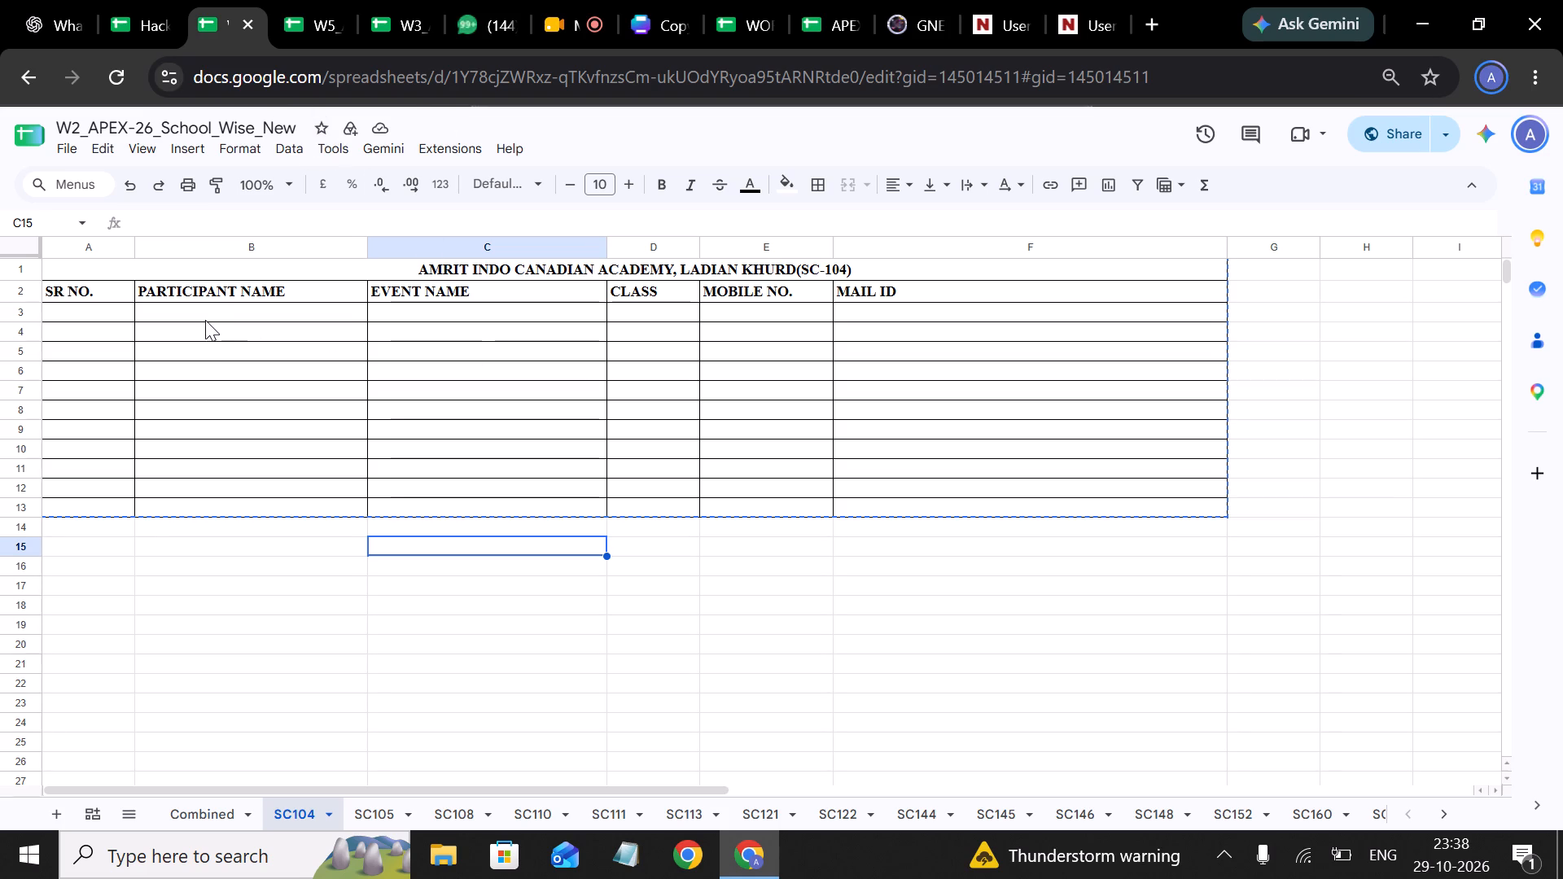
pyautogui.hscroll(1, 212, 326)
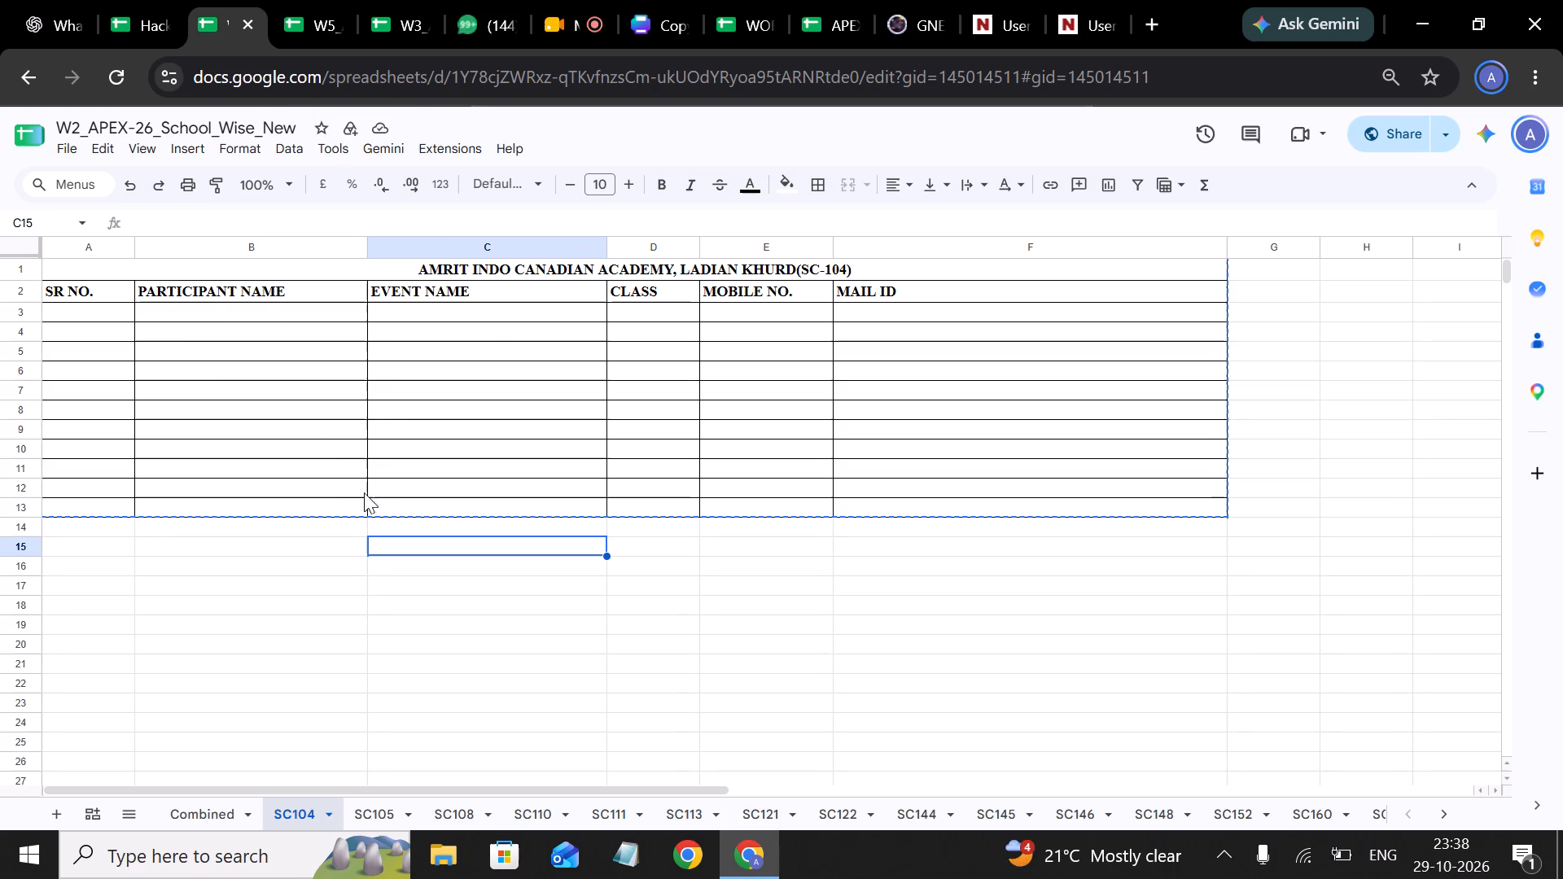
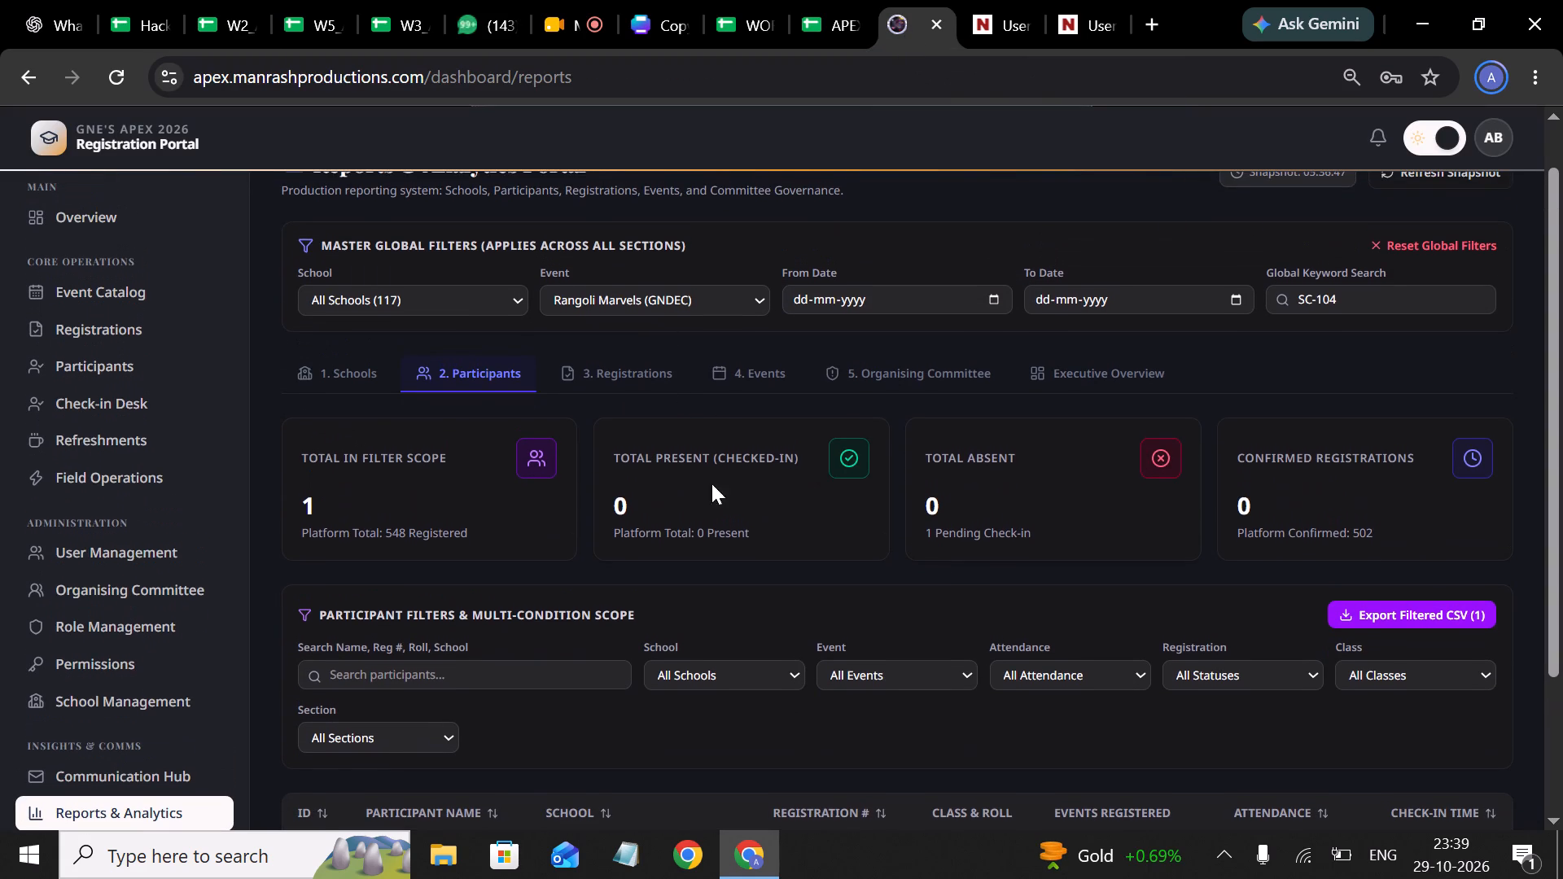
# Clear the "SC-104" keyword and reset the report's global filters to all schools and all events.
pyautogui.scroll(1, 615, 489)
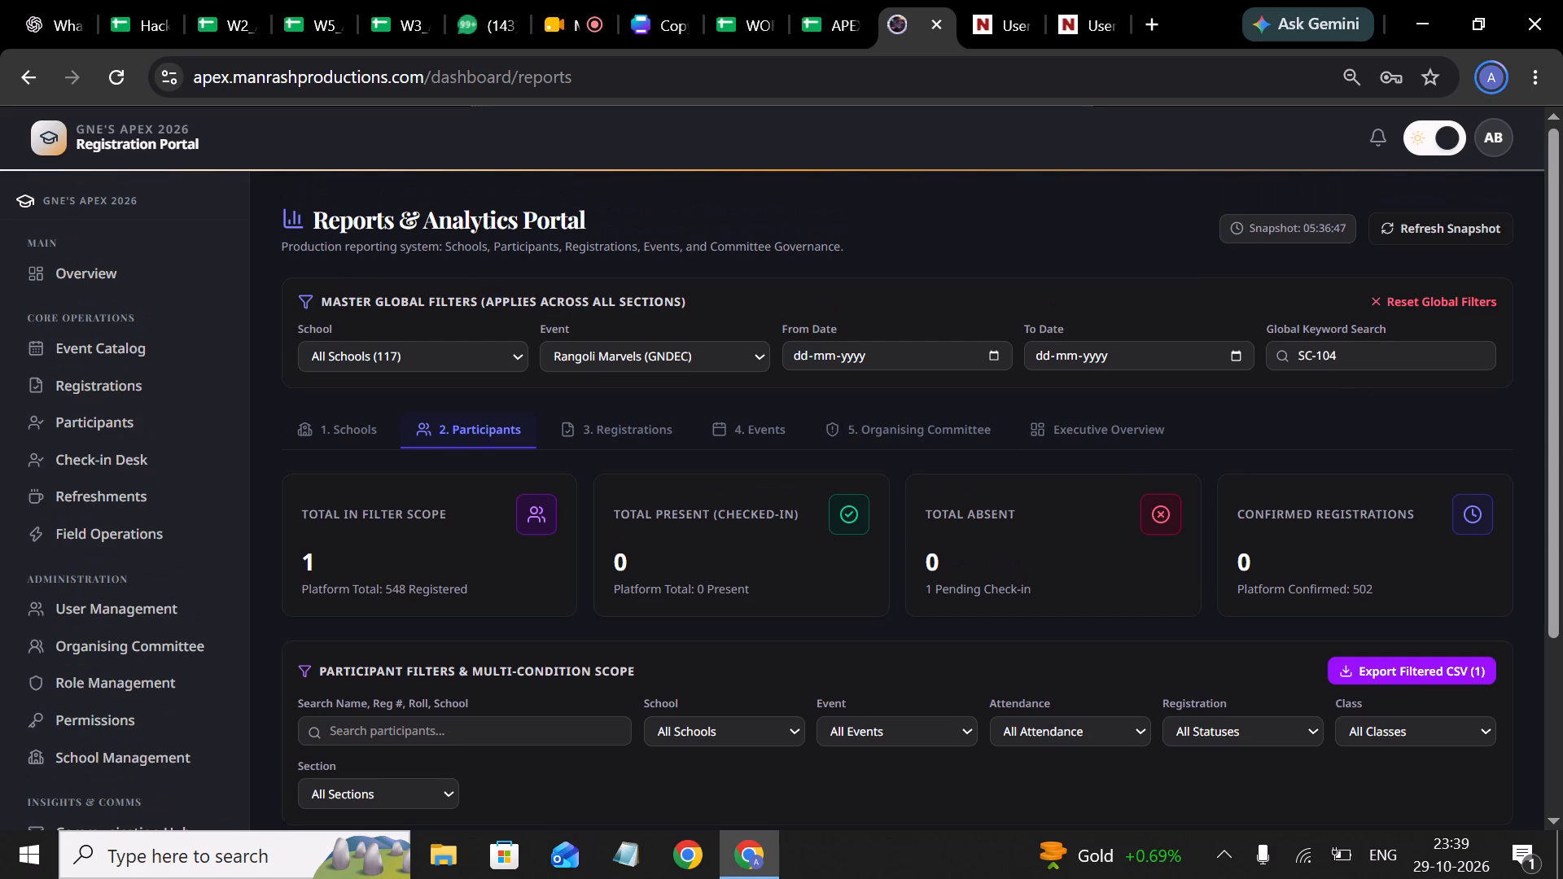
pyautogui.scroll(-2, 1001, 507)
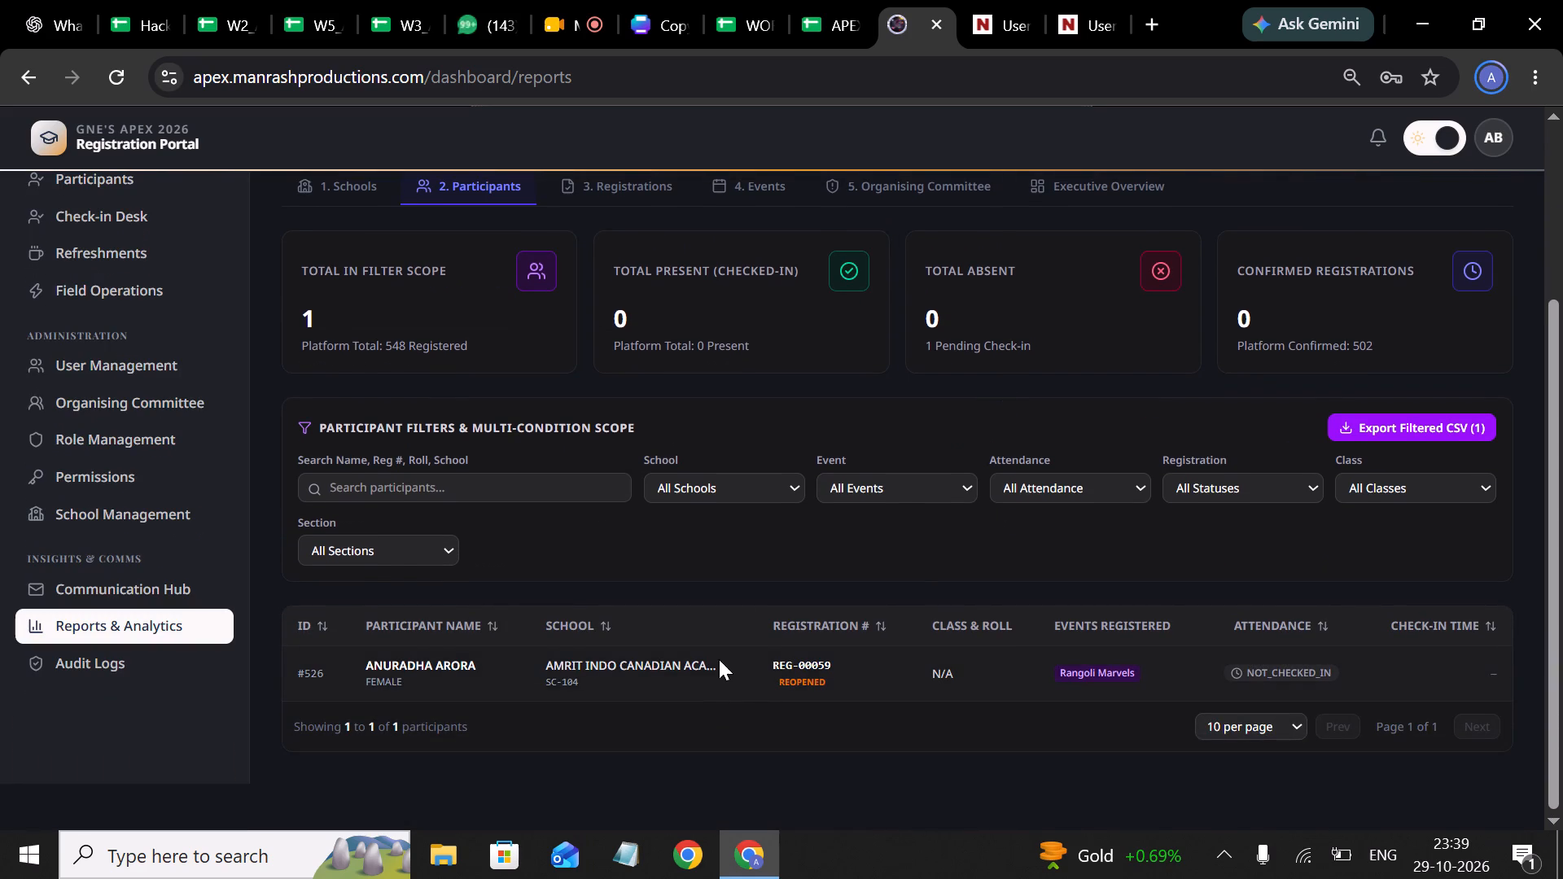
pyautogui.scroll(1, 785, 466)
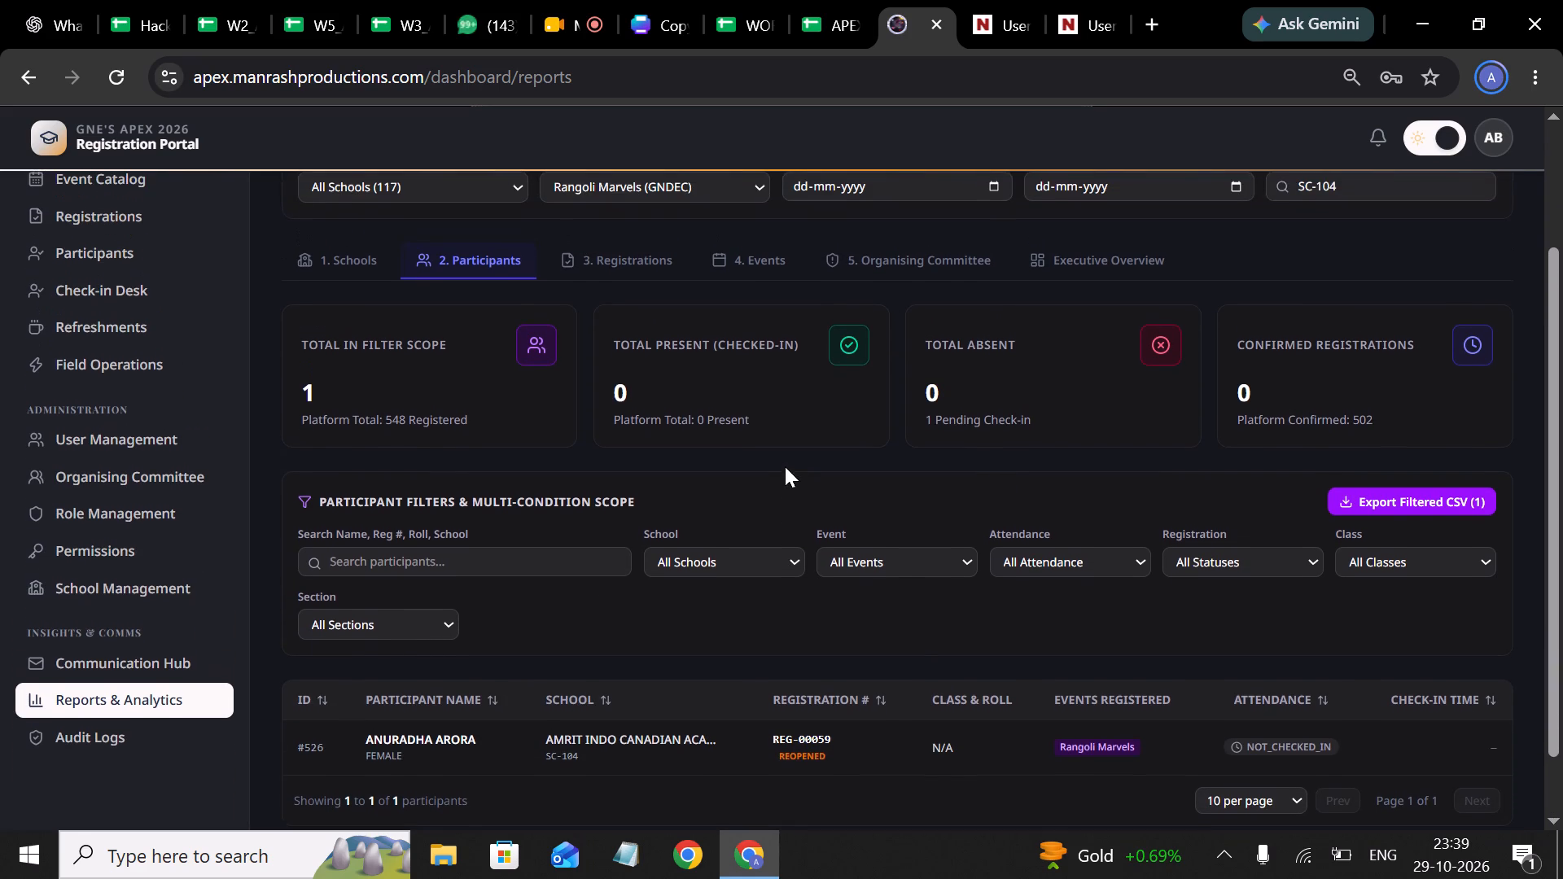
pyautogui.scroll(1, 785, 466)
pyautogui.scroll(1, 681, 417)
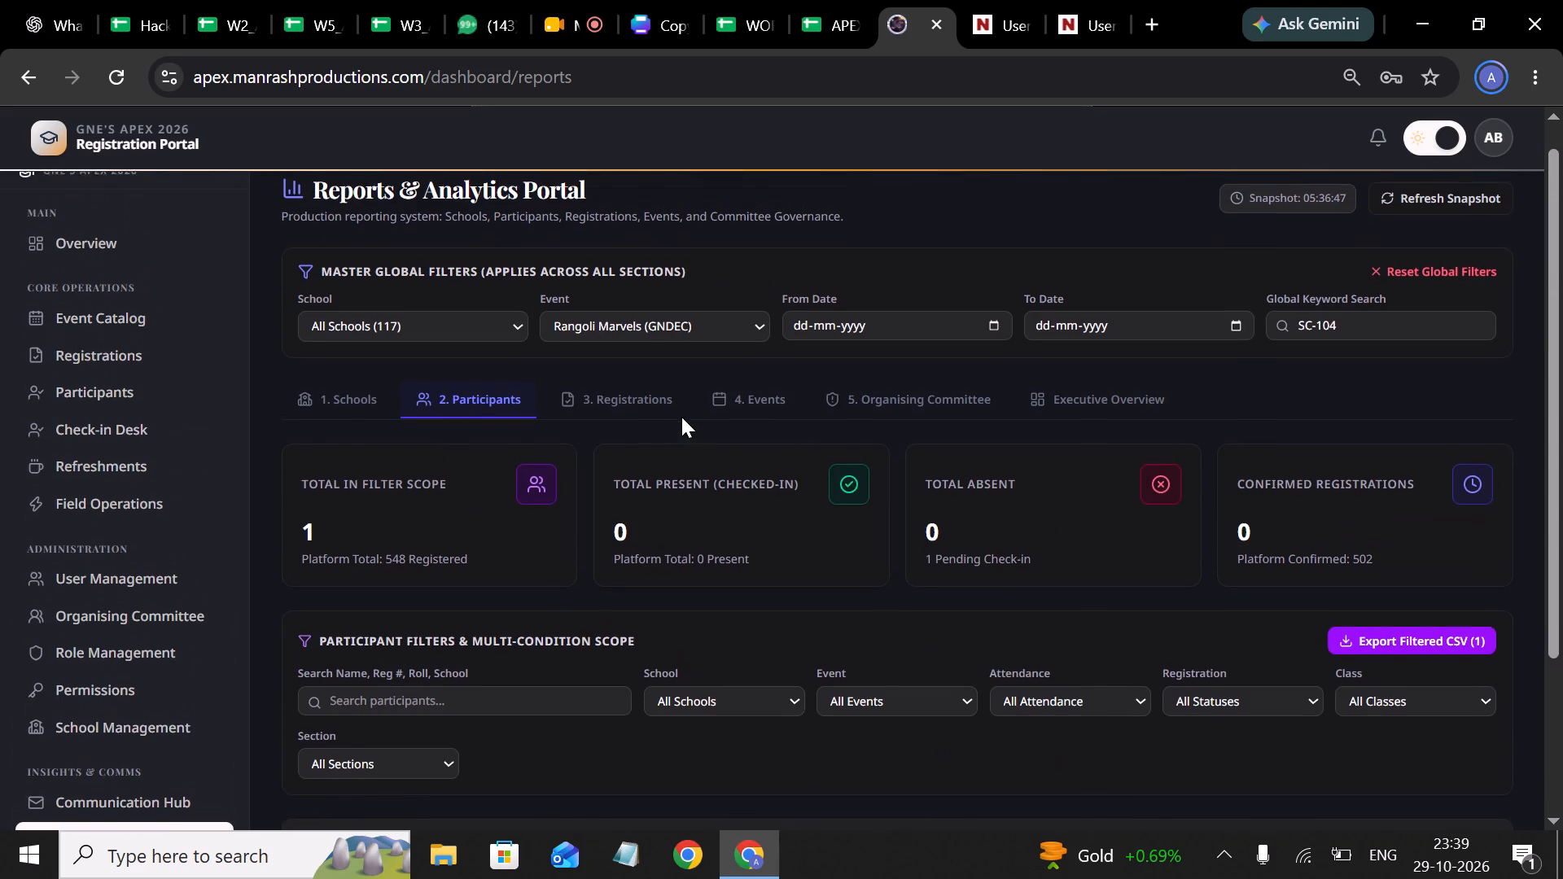
pyautogui.scroll(-1, 1036, 522)
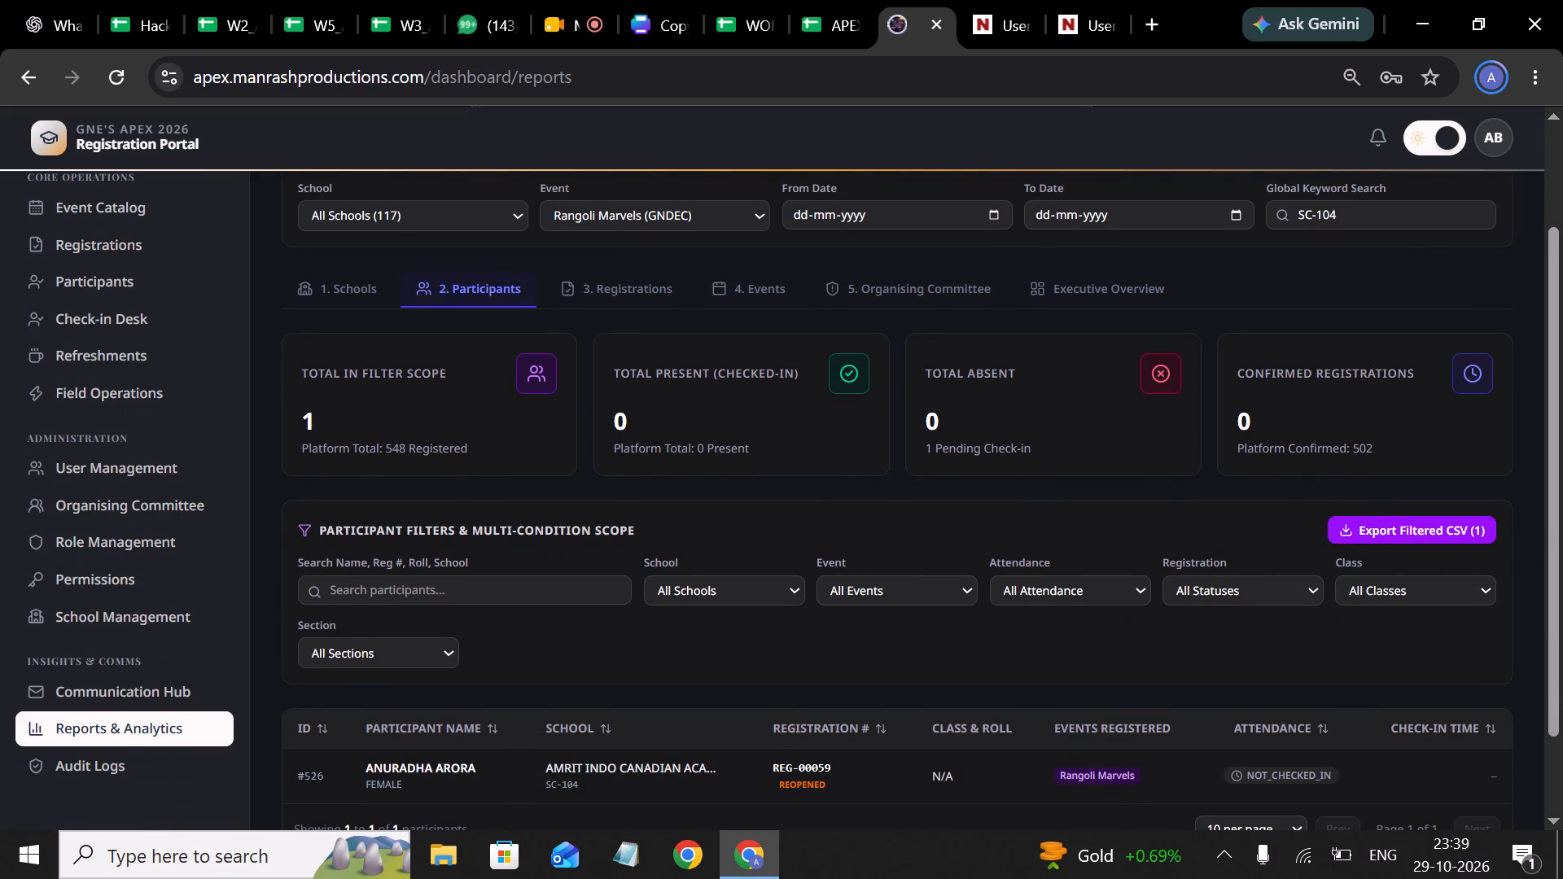
pyautogui.moveTo(1412, 228); pyautogui.dragTo(1298, 223)
pyautogui.press('BackSpace')
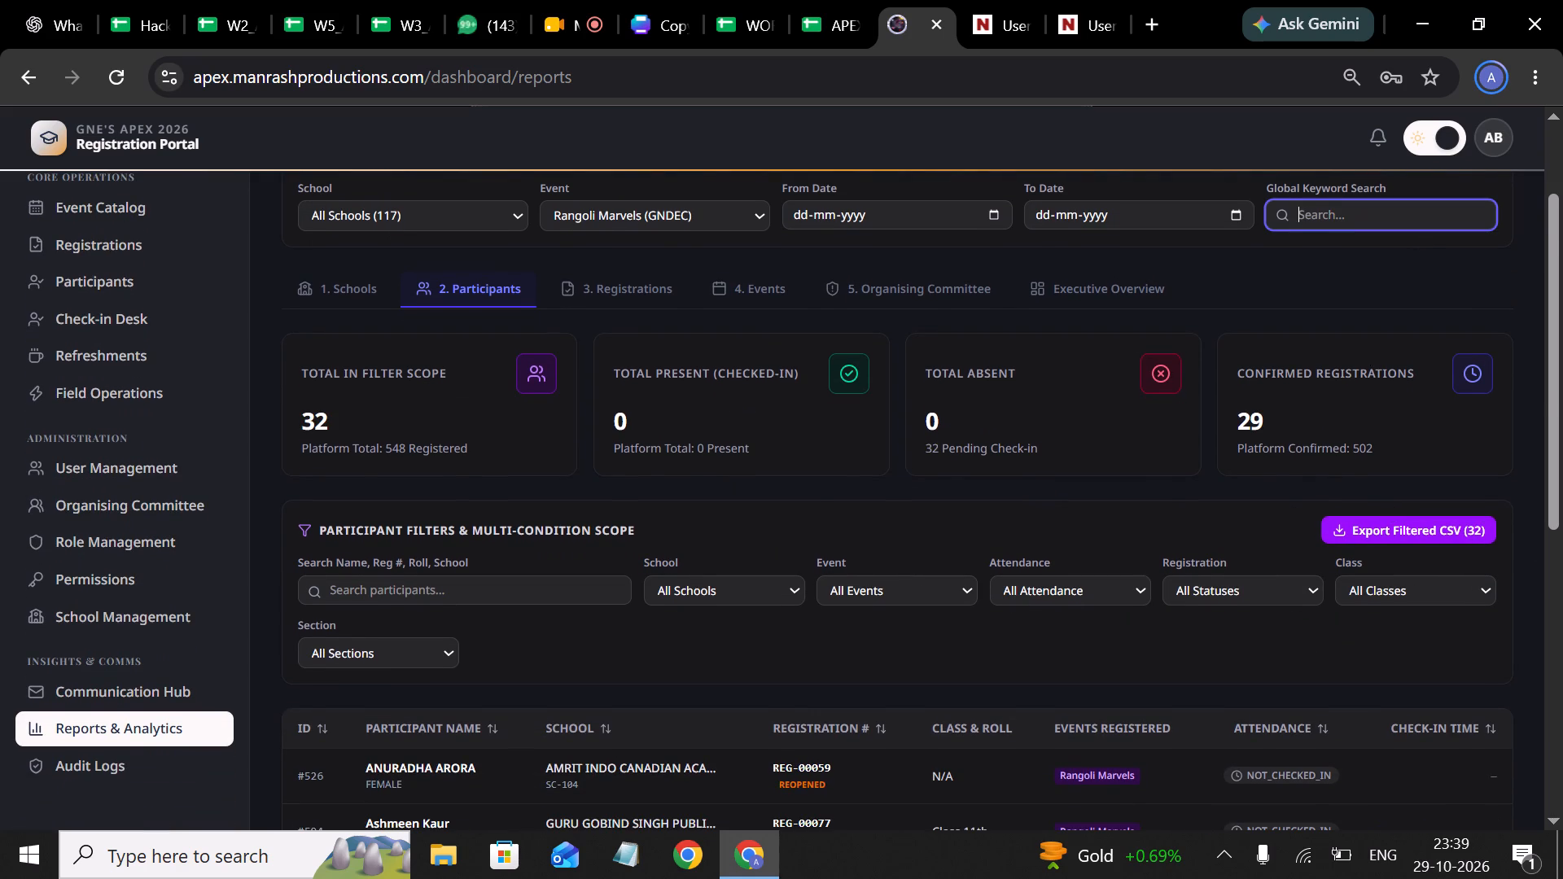
pyautogui.click(1119, 532)
pyautogui.scroll(3, 1119, 532)
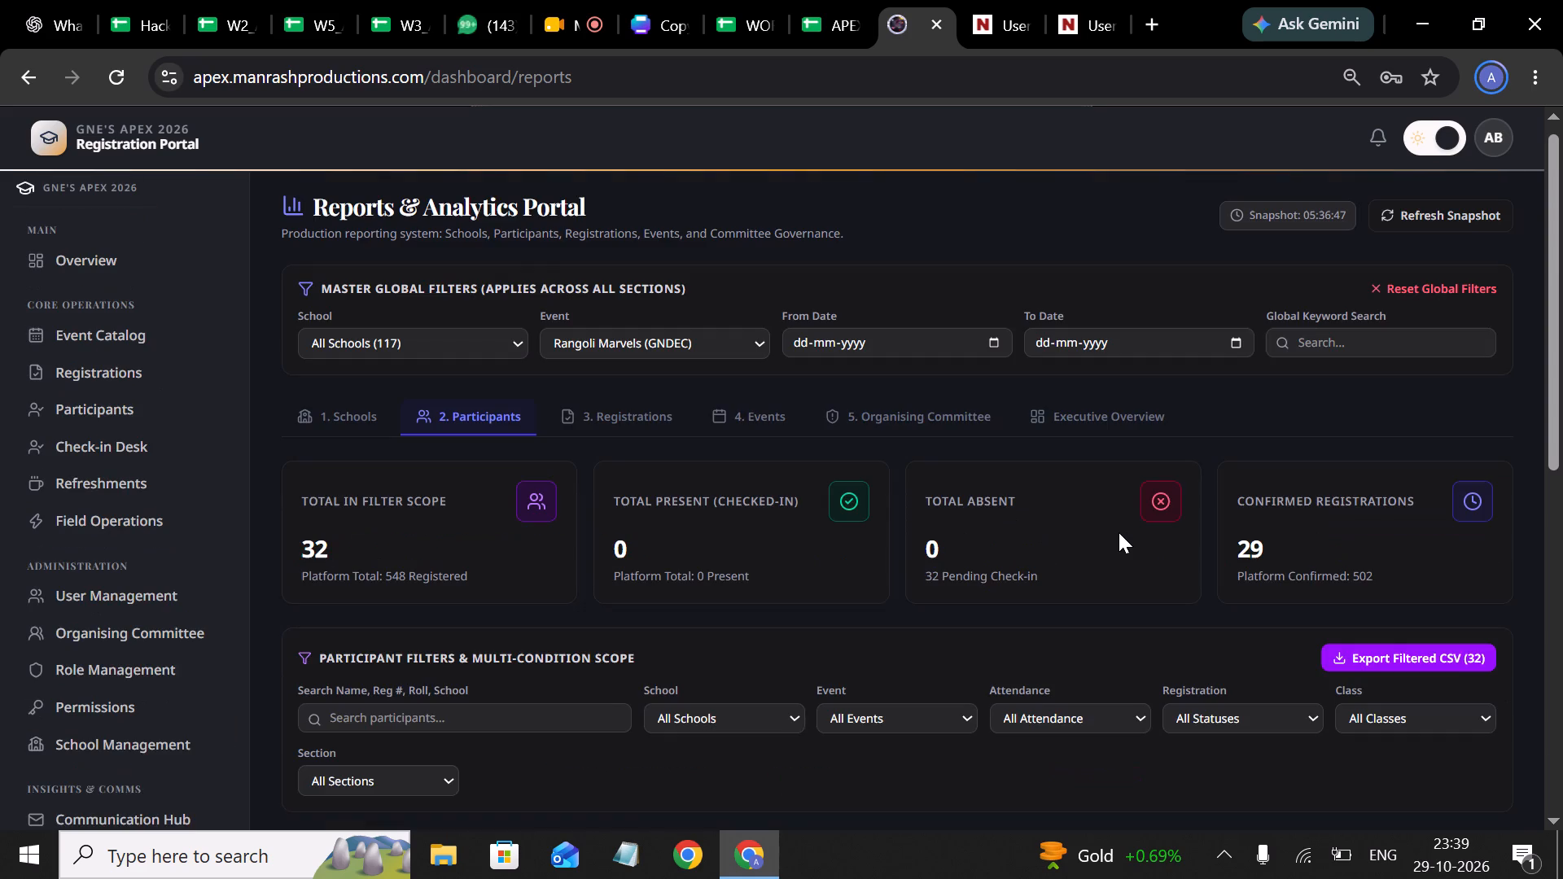
pyautogui.scroll(-2, 843, 590)
pyautogui.scroll(2, 843, 590)
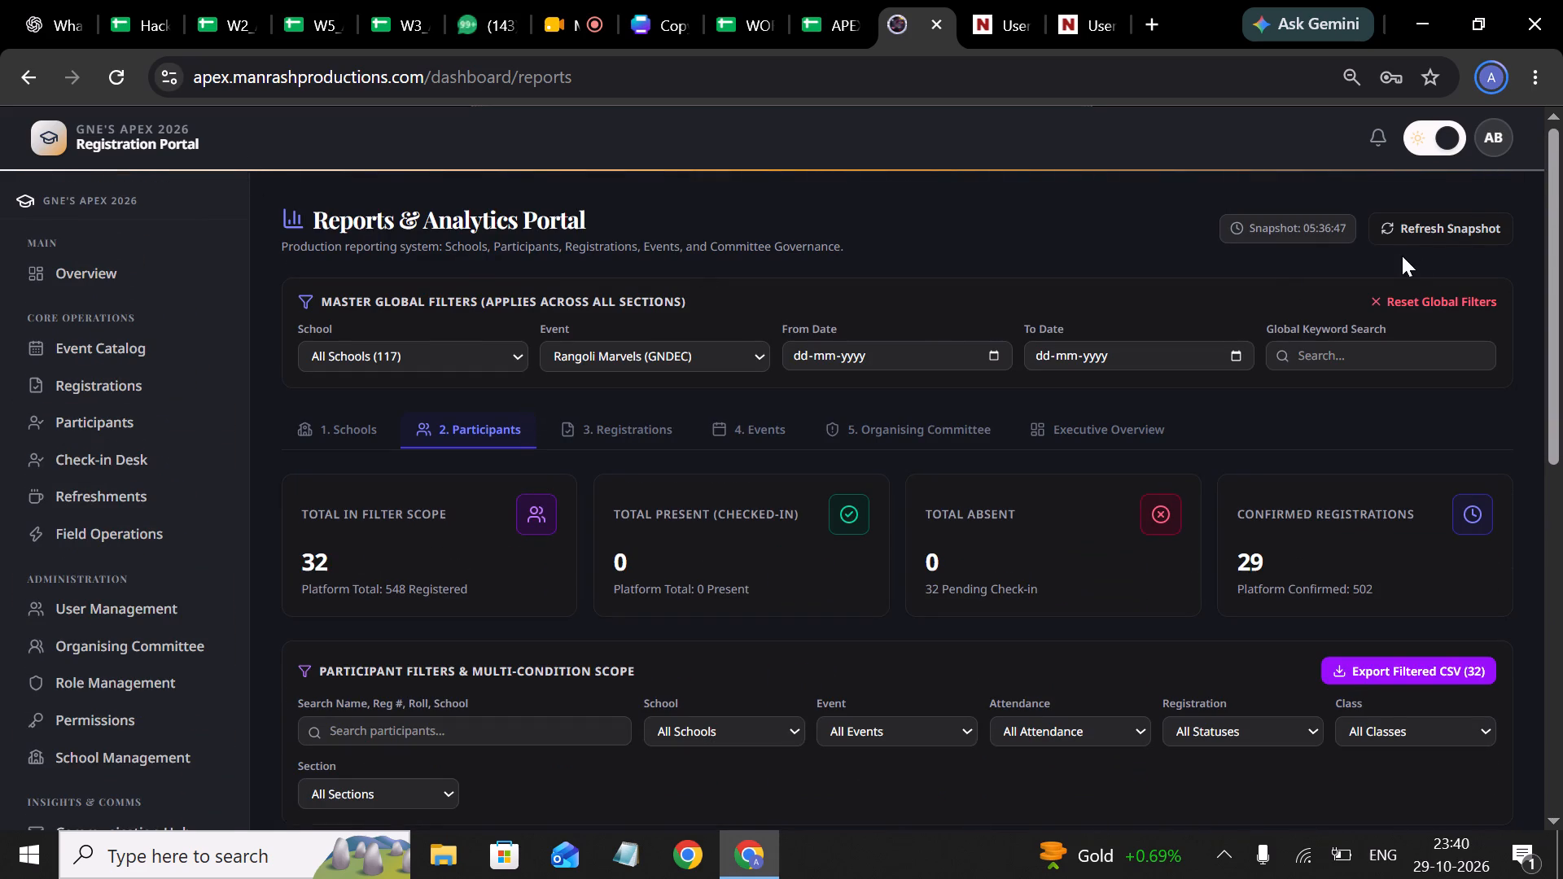
pyautogui.click(1407, 294)
# Filter the participants report by the school AMRIT INDO CANADIAN ACADEMY (SC-104).
pyautogui.scroll(-1, 1009, 483)
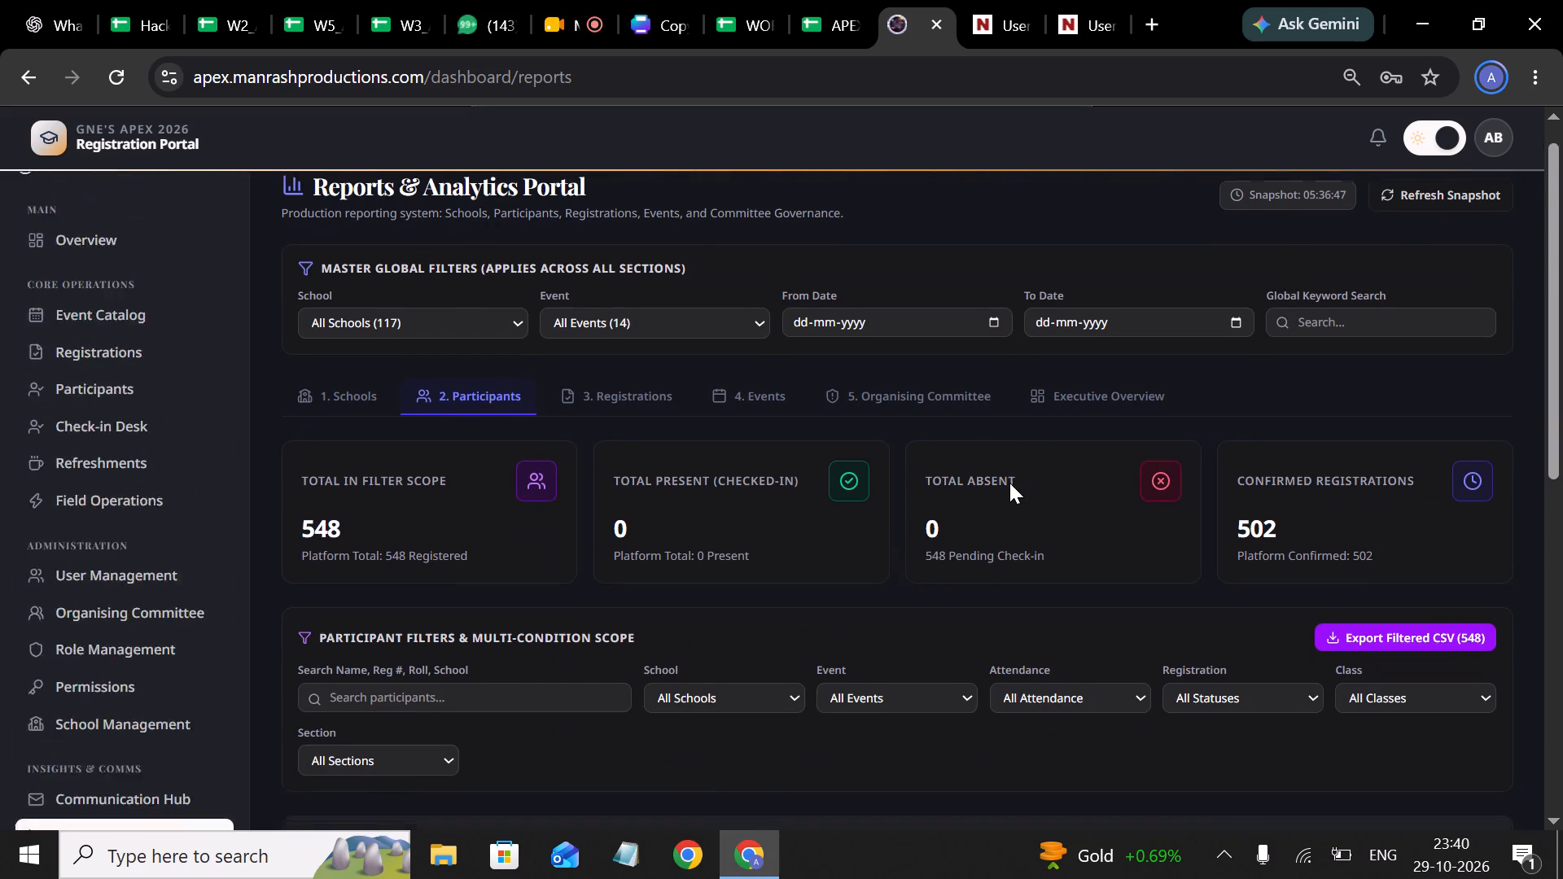
pyautogui.scroll(-1, 1009, 483)
pyautogui.scroll(1, 1009, 483)
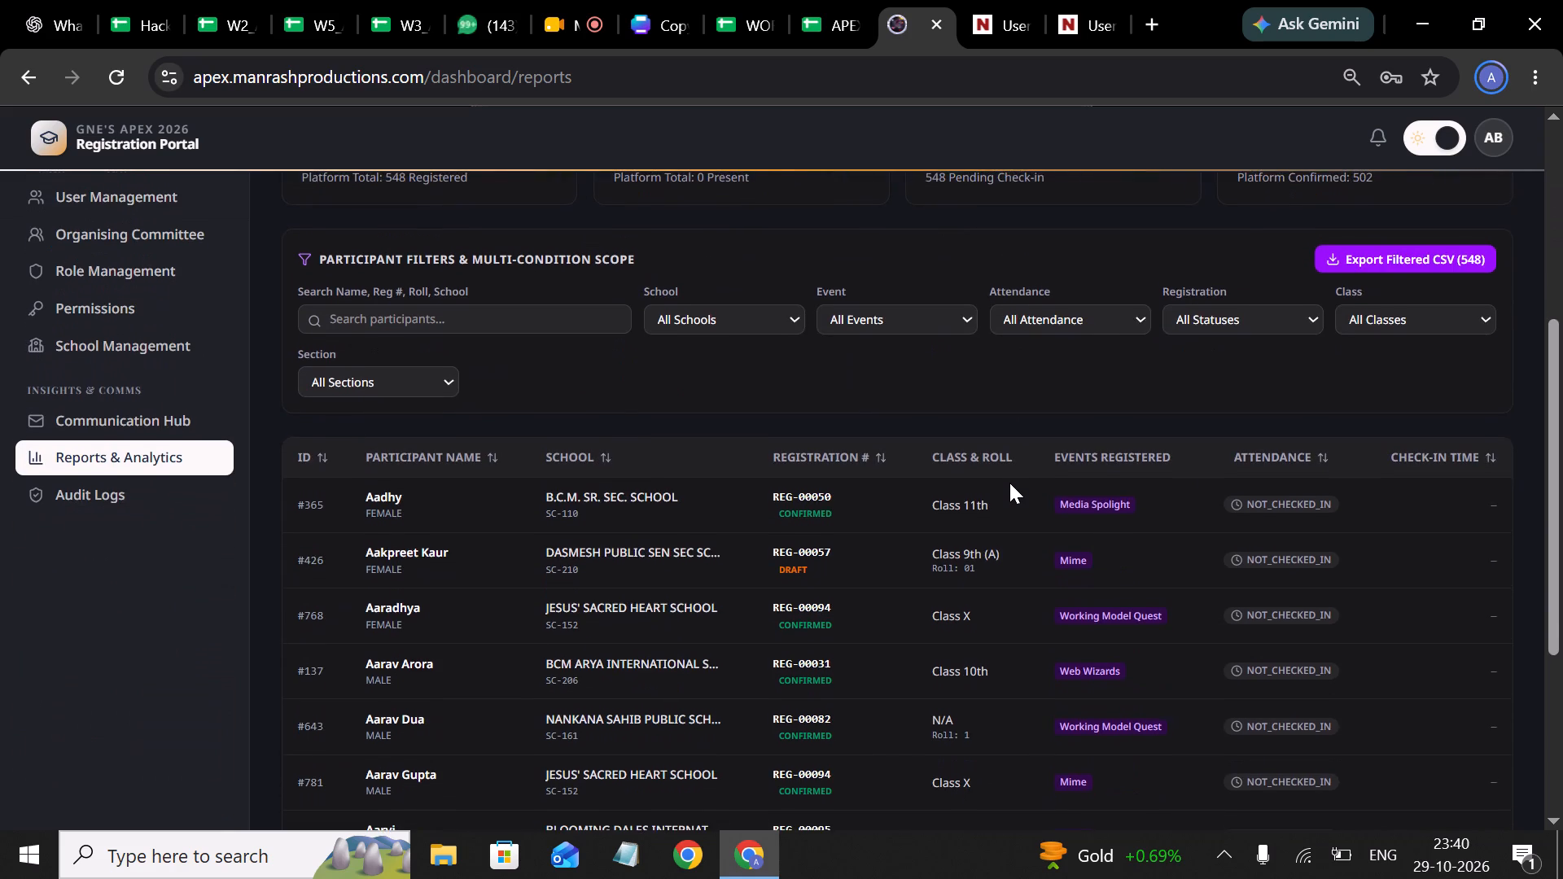
pyautogui.scroll(2, 1009, 483)
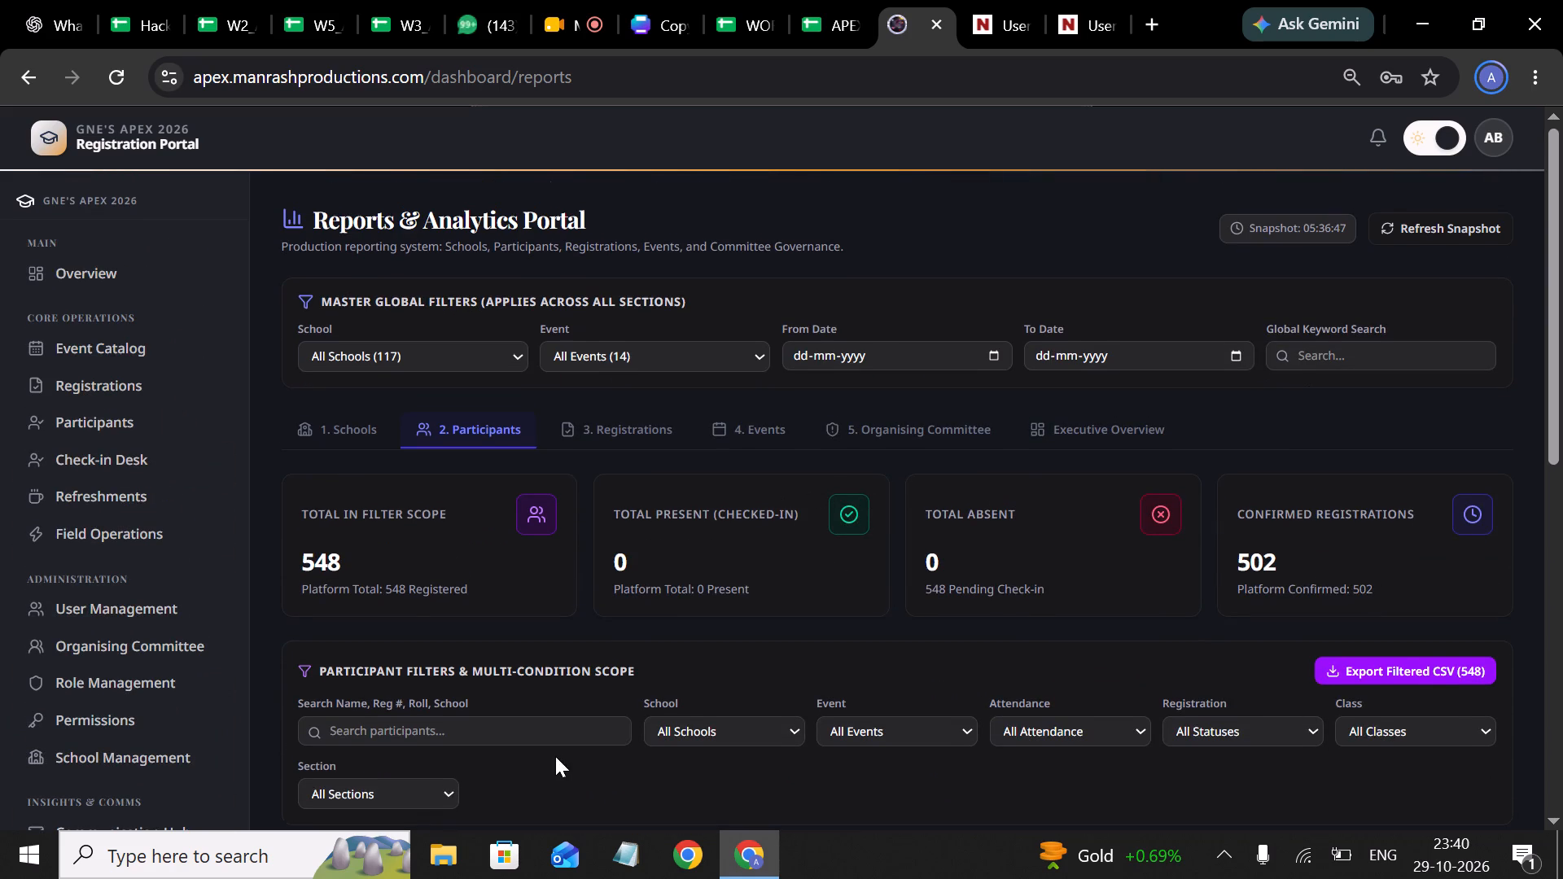
pyautogui.scroll(-1, 737, 711)
pyautogui.click(764, 700)
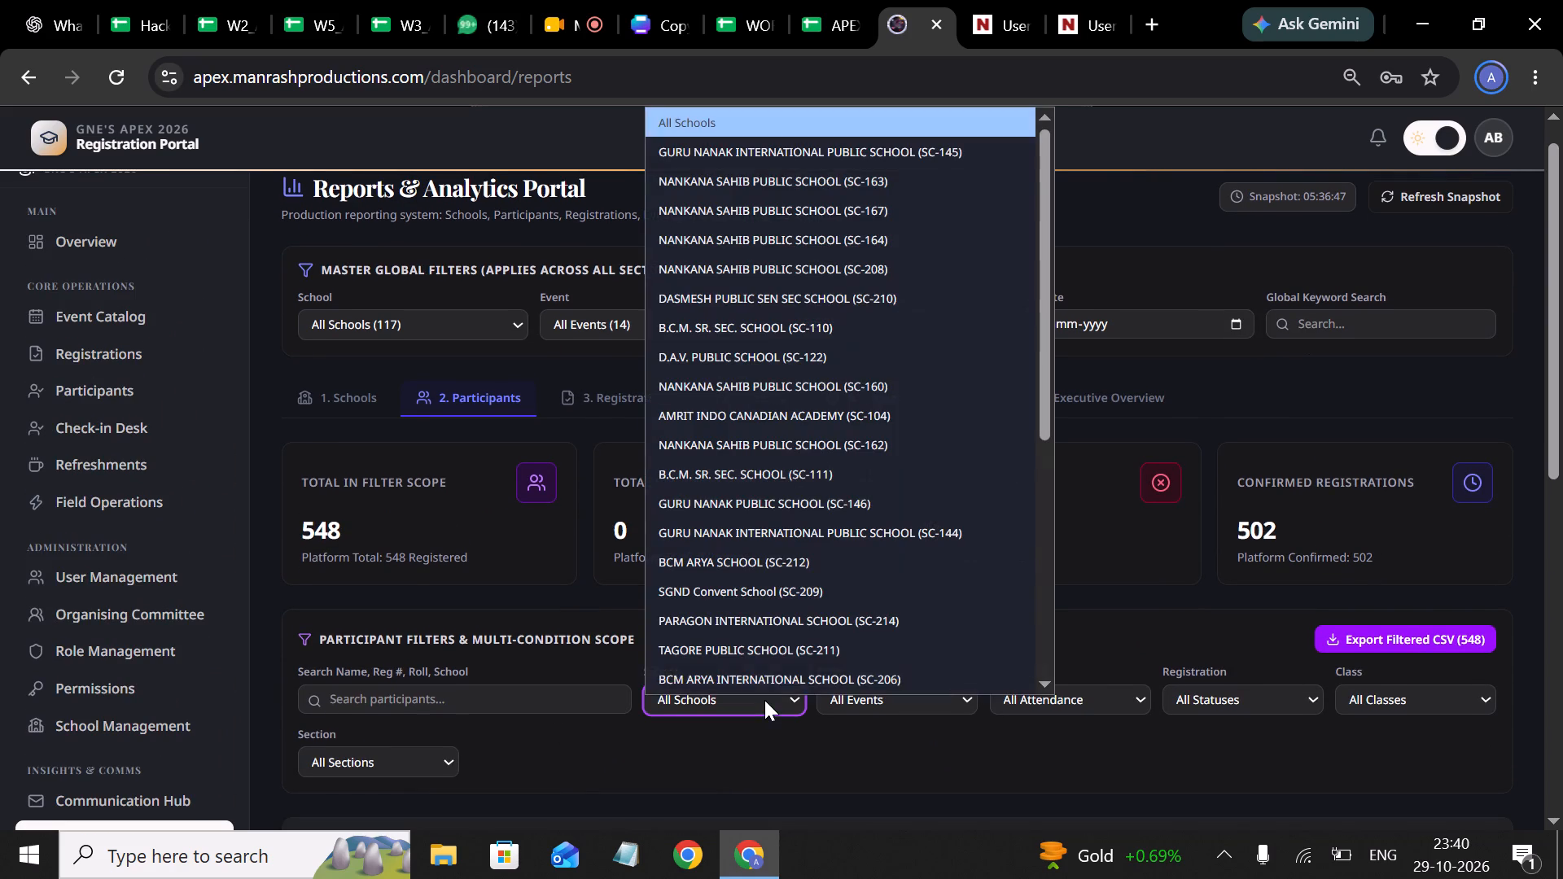
pyautogui.scroll(-1, 882, 275)
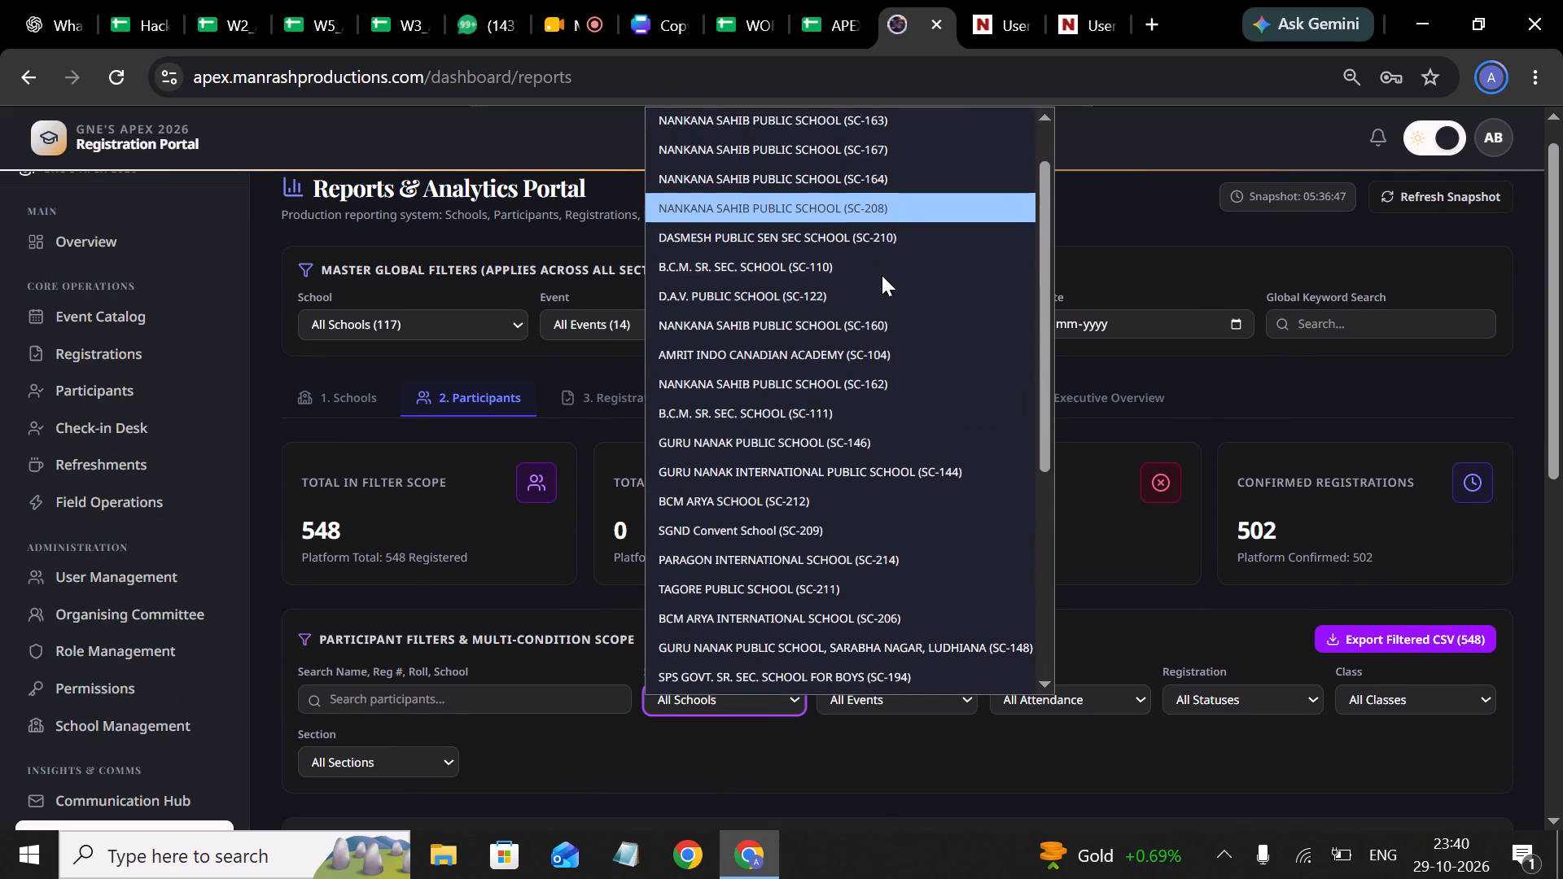
pyautogui.scroll(-1, 882, 275)
pyautogui.click(899, 282)
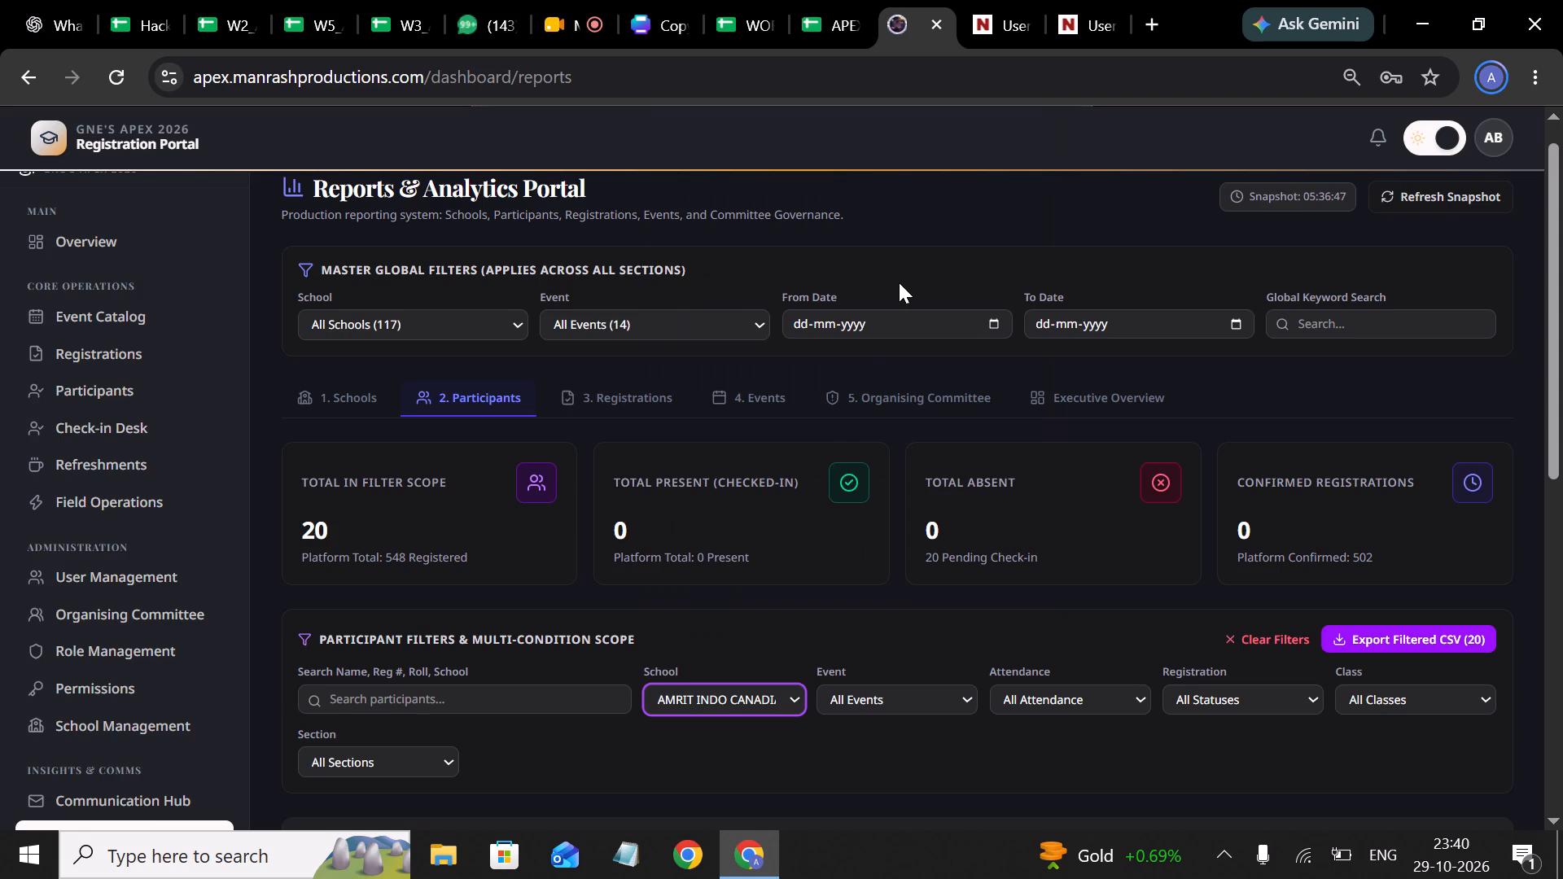
# Export the filtered participants as eventops-participants-2026-10-29 CSV to Downloads and open it maximized in Excel, dismissing the licence notice.
pyautogui.scroll(-3, 847, 452)
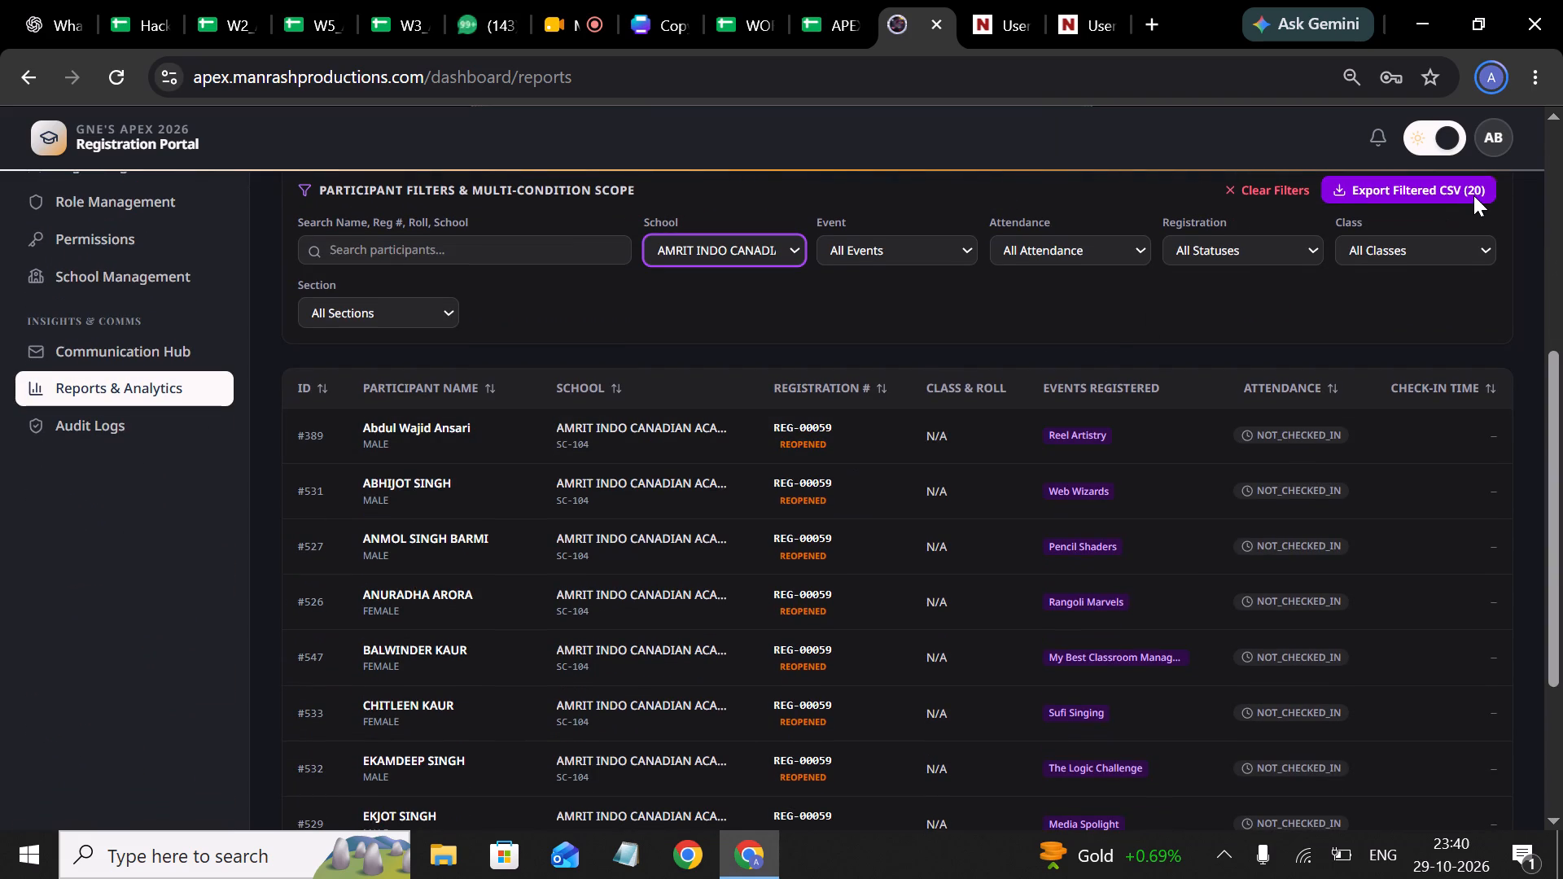
pyautogui.click(1473, 195)
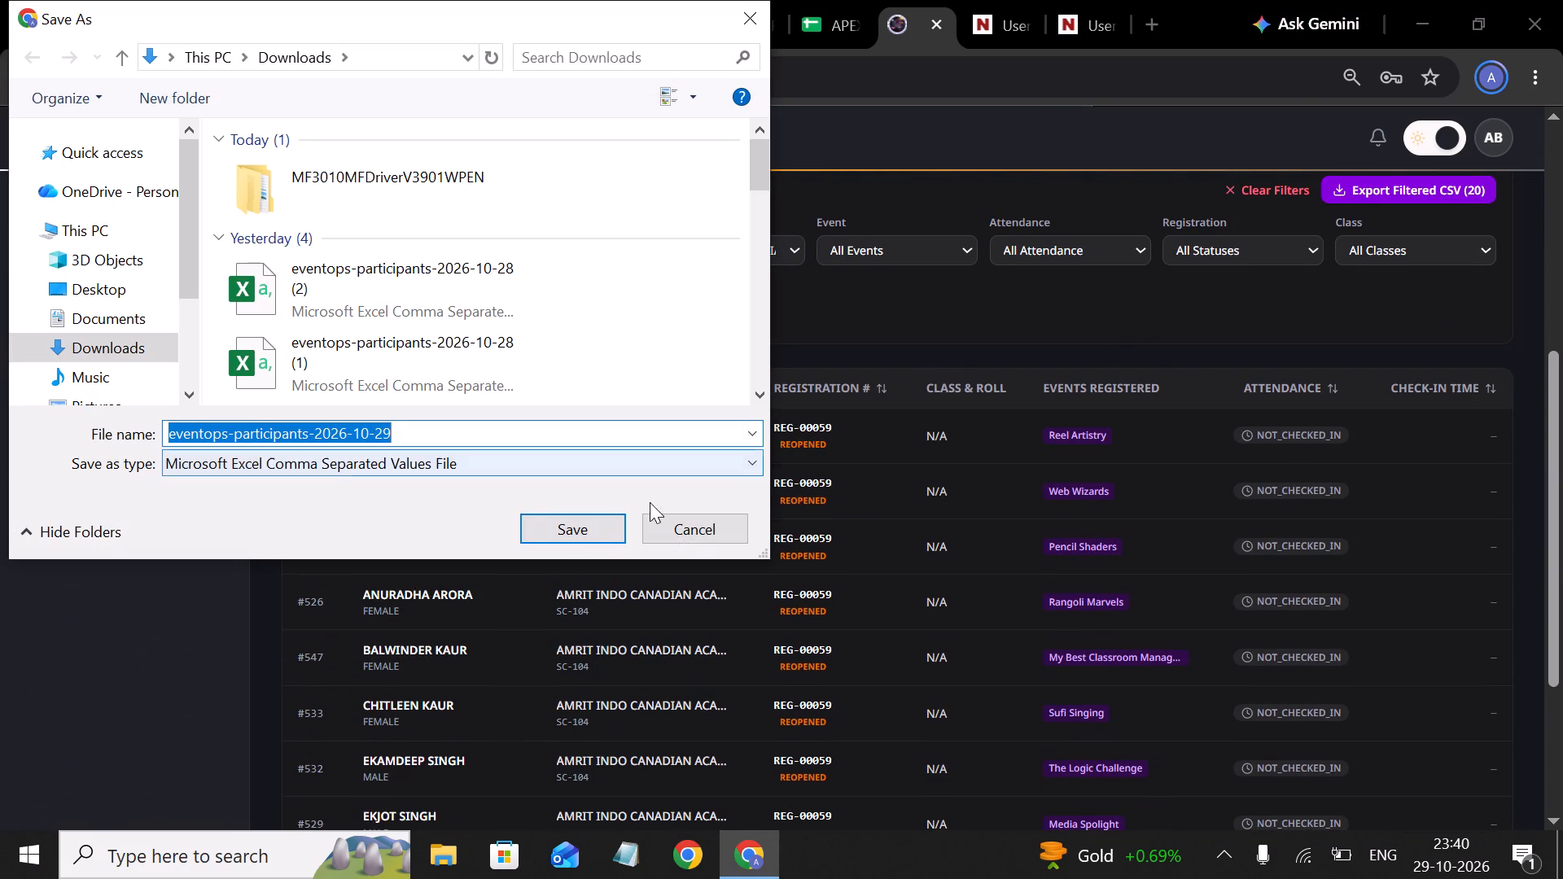
pyautogui.click(581, 530)
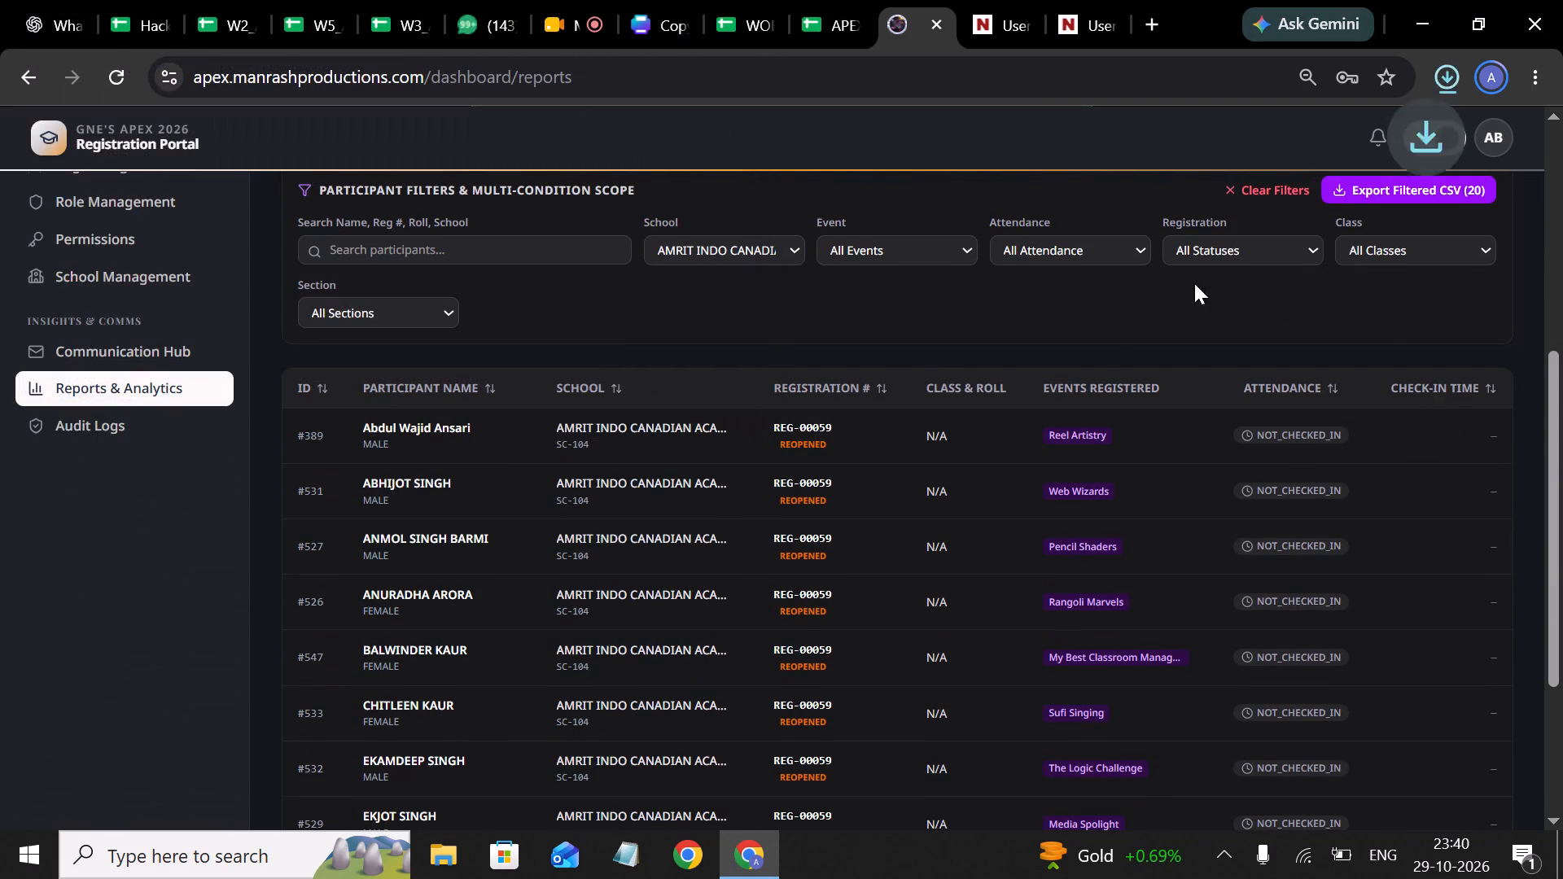
pyautogui.click(1430, 129)
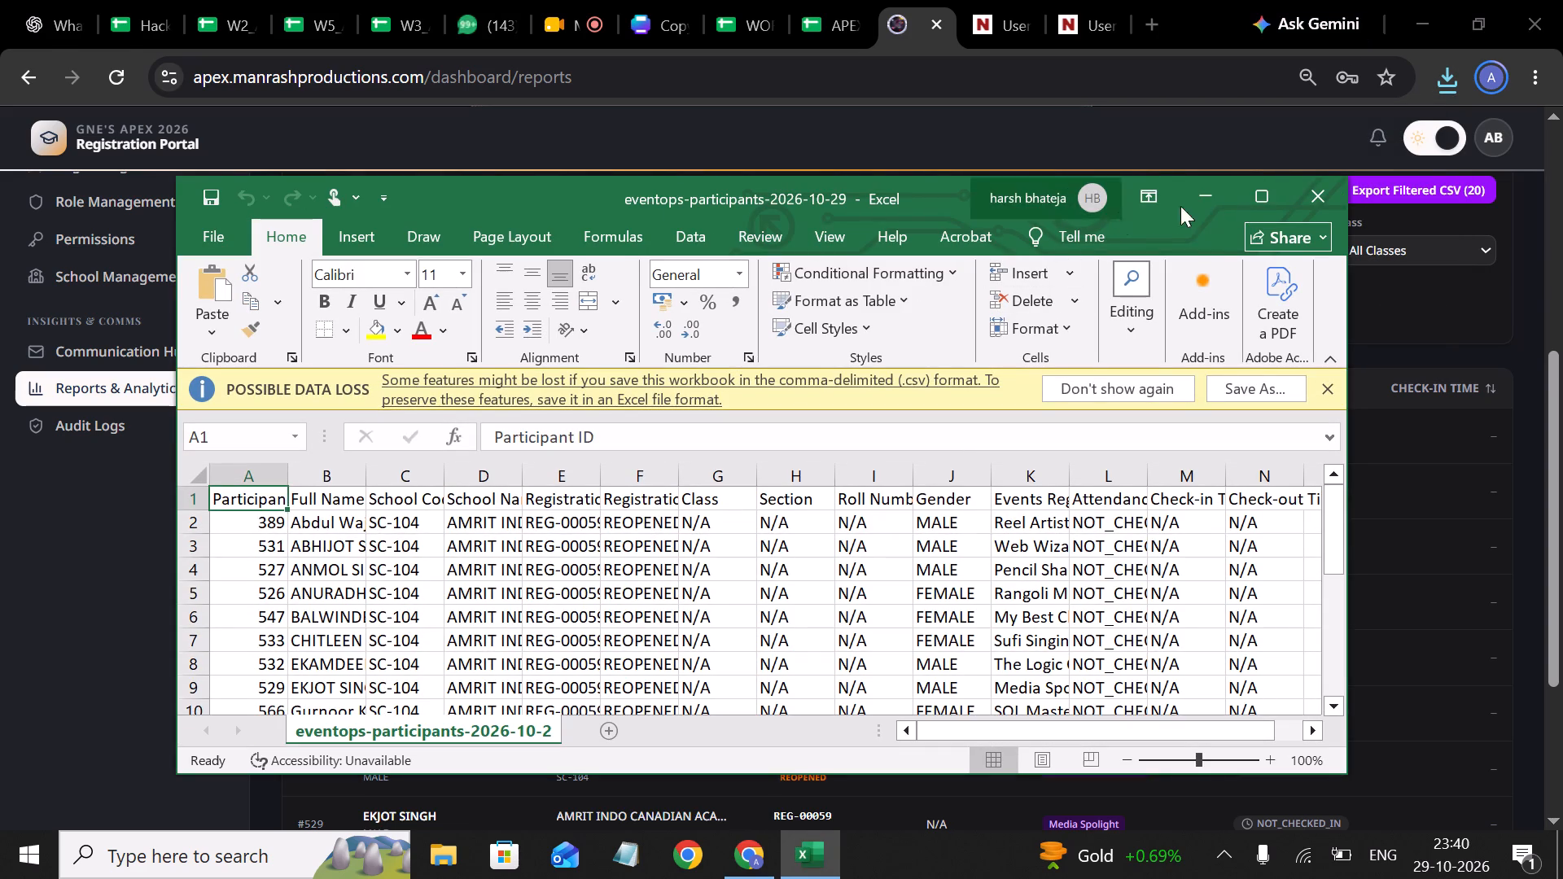
pyautogui.click(1243, 199)
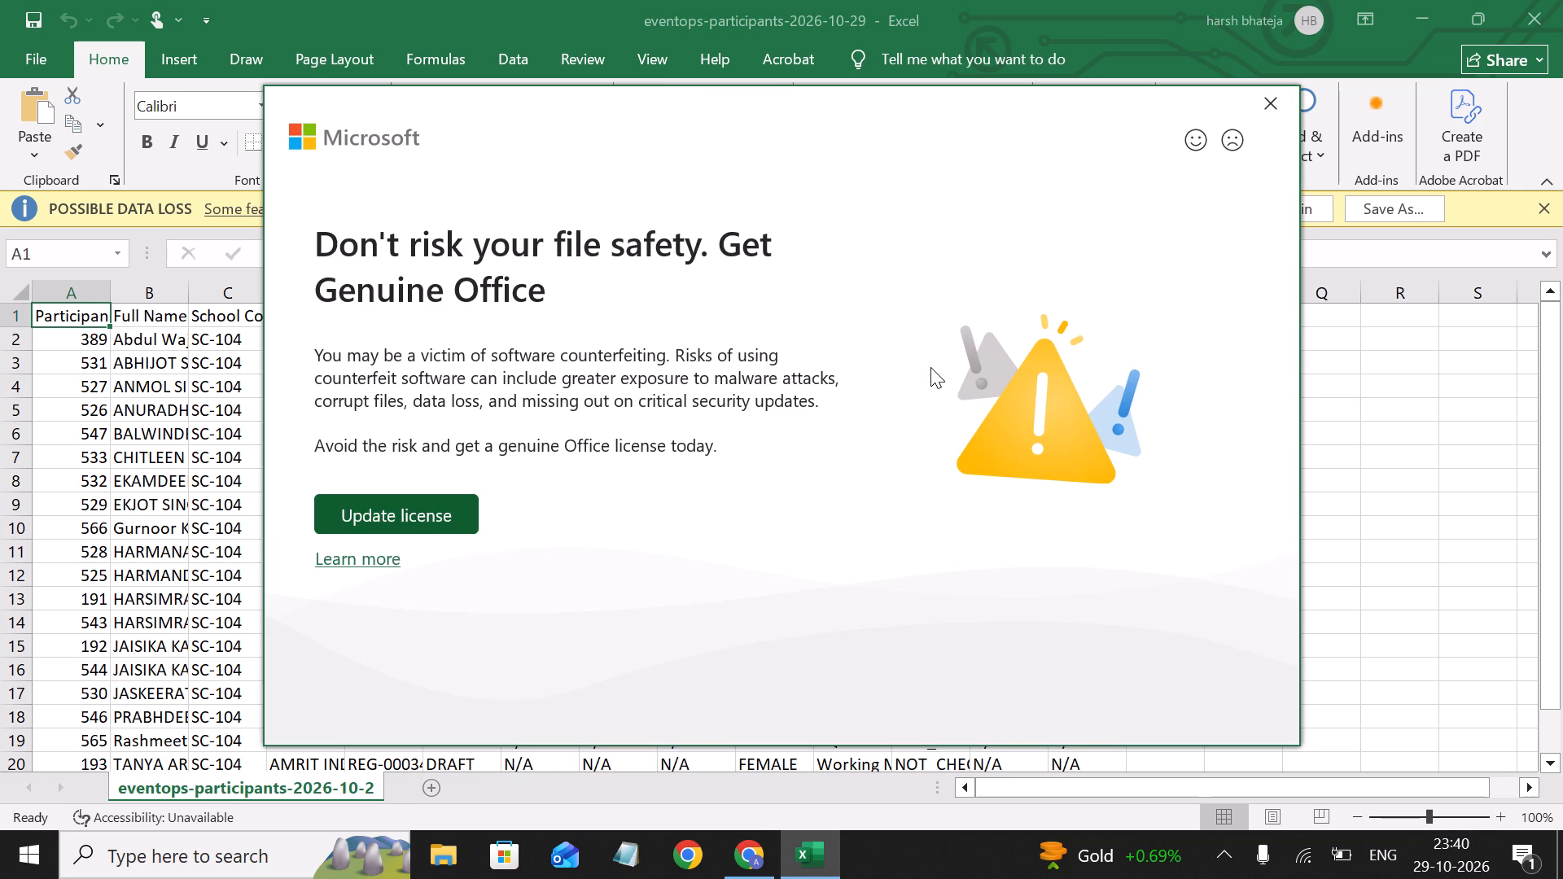
pyautogui.click(1273, 104)
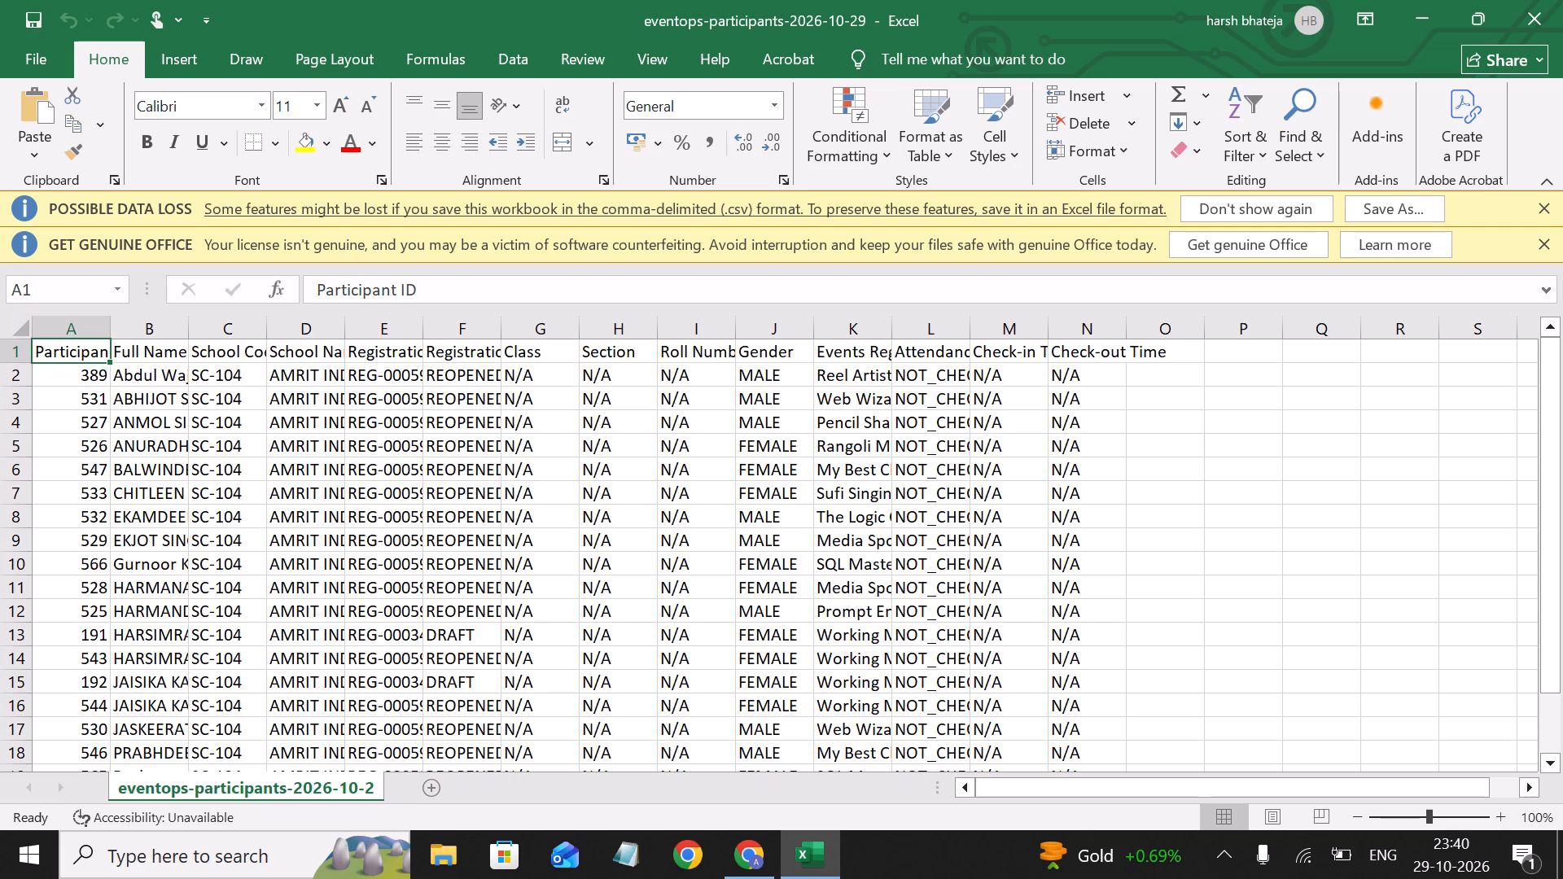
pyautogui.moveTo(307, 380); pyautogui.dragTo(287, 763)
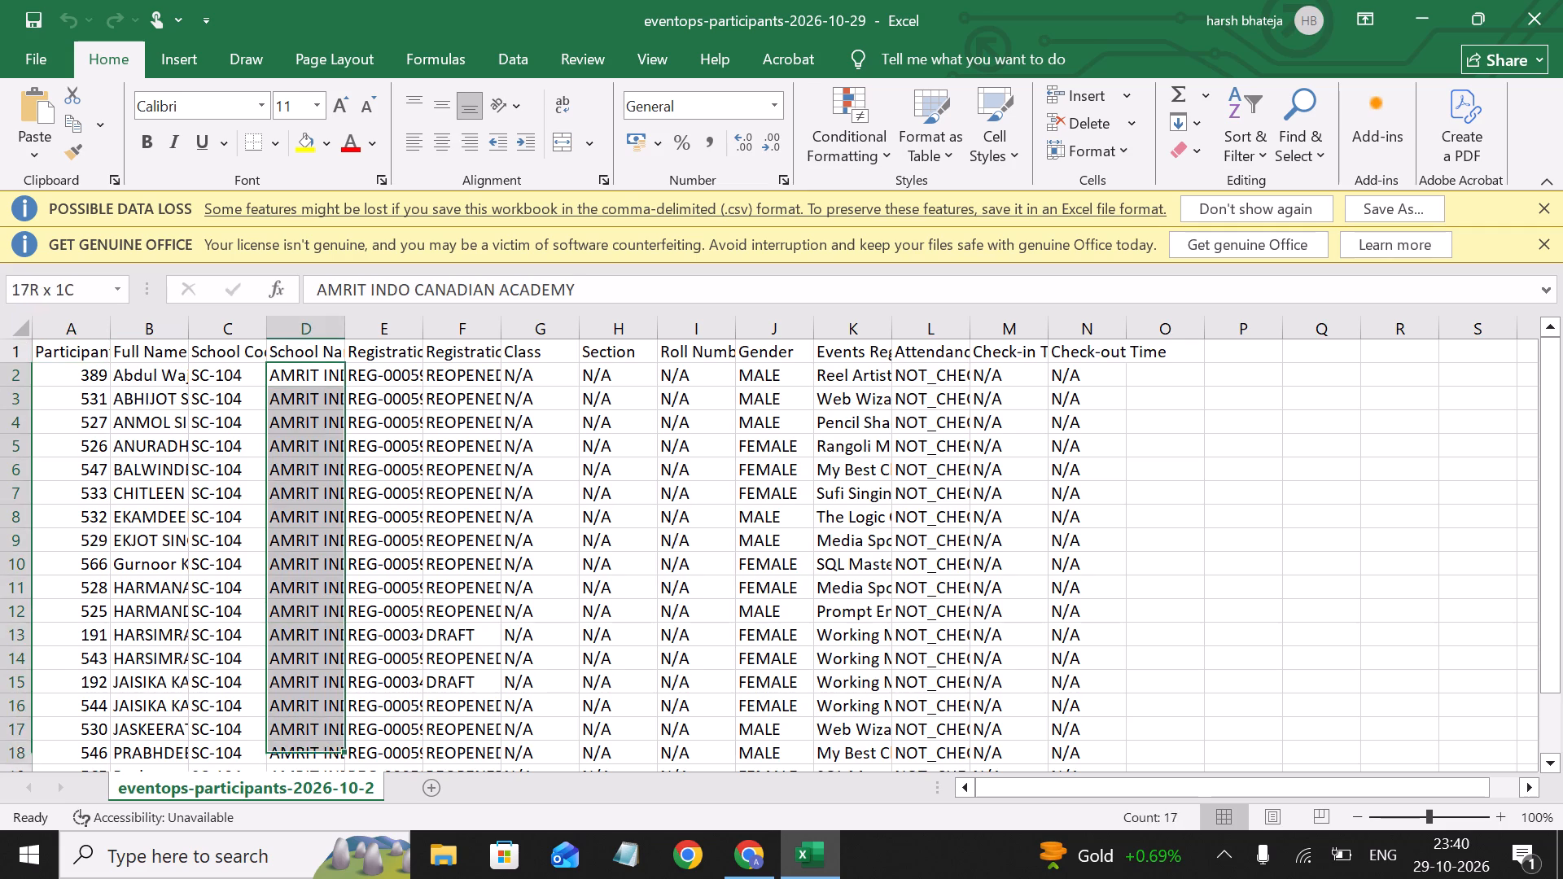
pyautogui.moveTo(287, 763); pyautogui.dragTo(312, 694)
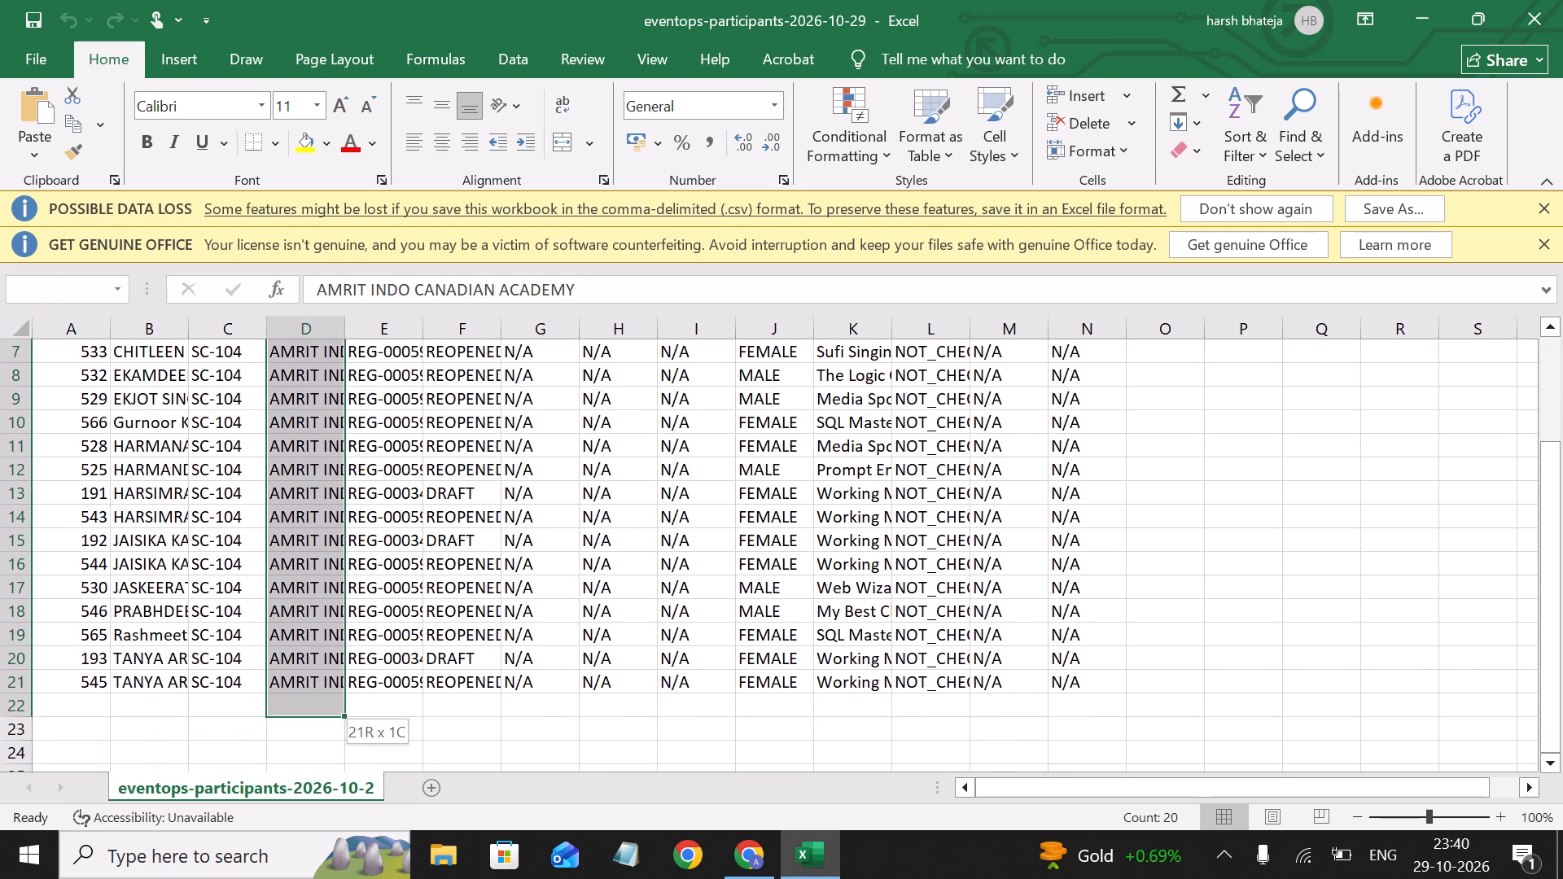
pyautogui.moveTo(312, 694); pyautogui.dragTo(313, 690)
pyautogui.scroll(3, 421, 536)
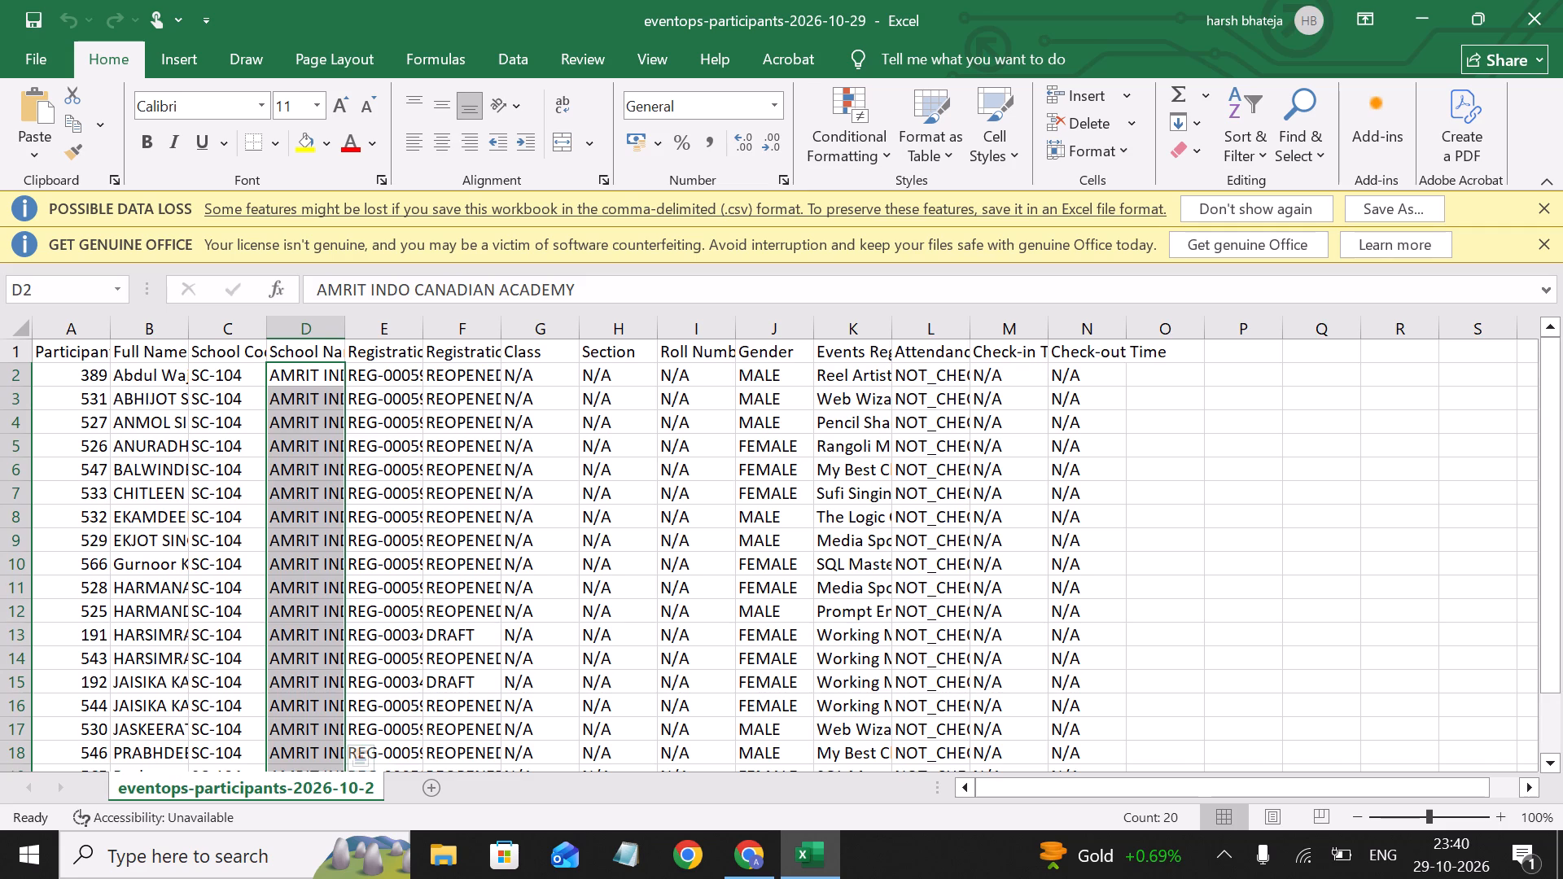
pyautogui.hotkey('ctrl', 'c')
# Copy all full names from the exported CSV into the W2 spreadsheet's SC104 sheet, under PARTICIPANT NAME starting at B3.
pyautogui.hotkey('alt', 'Tab')
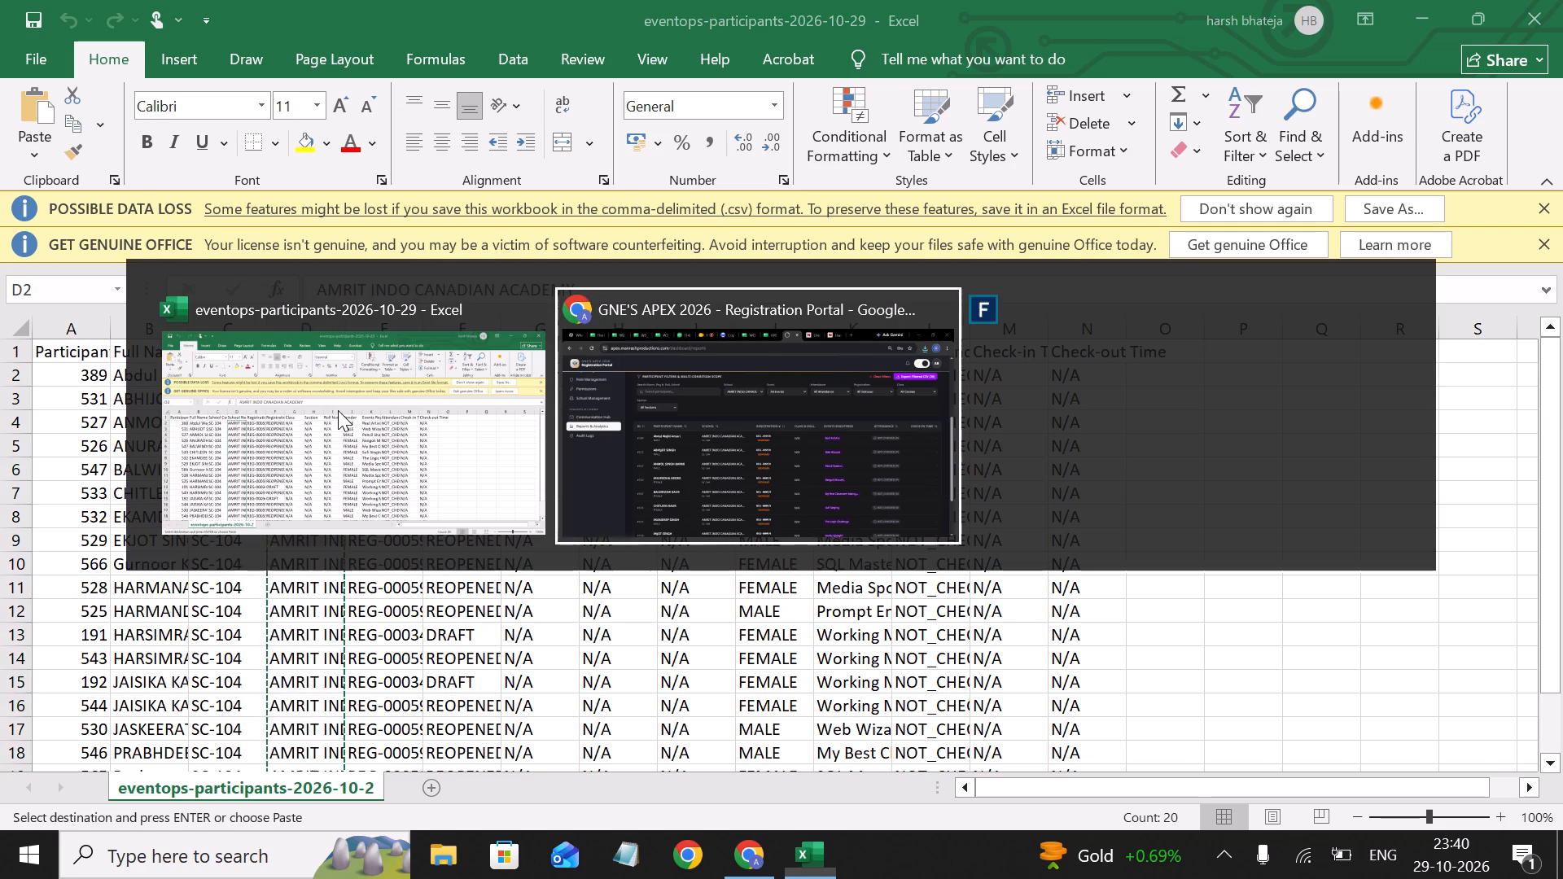
pyautogui.hotkey('alt', 'Tab')
pyautogui.hotkey('alt', 'Tab')
pyautogui.hotkey('alt', 'Tab')
pyautogui.hotkey('alt', 'Tab')
pyautogui.hotkey('alt', 'Tab')
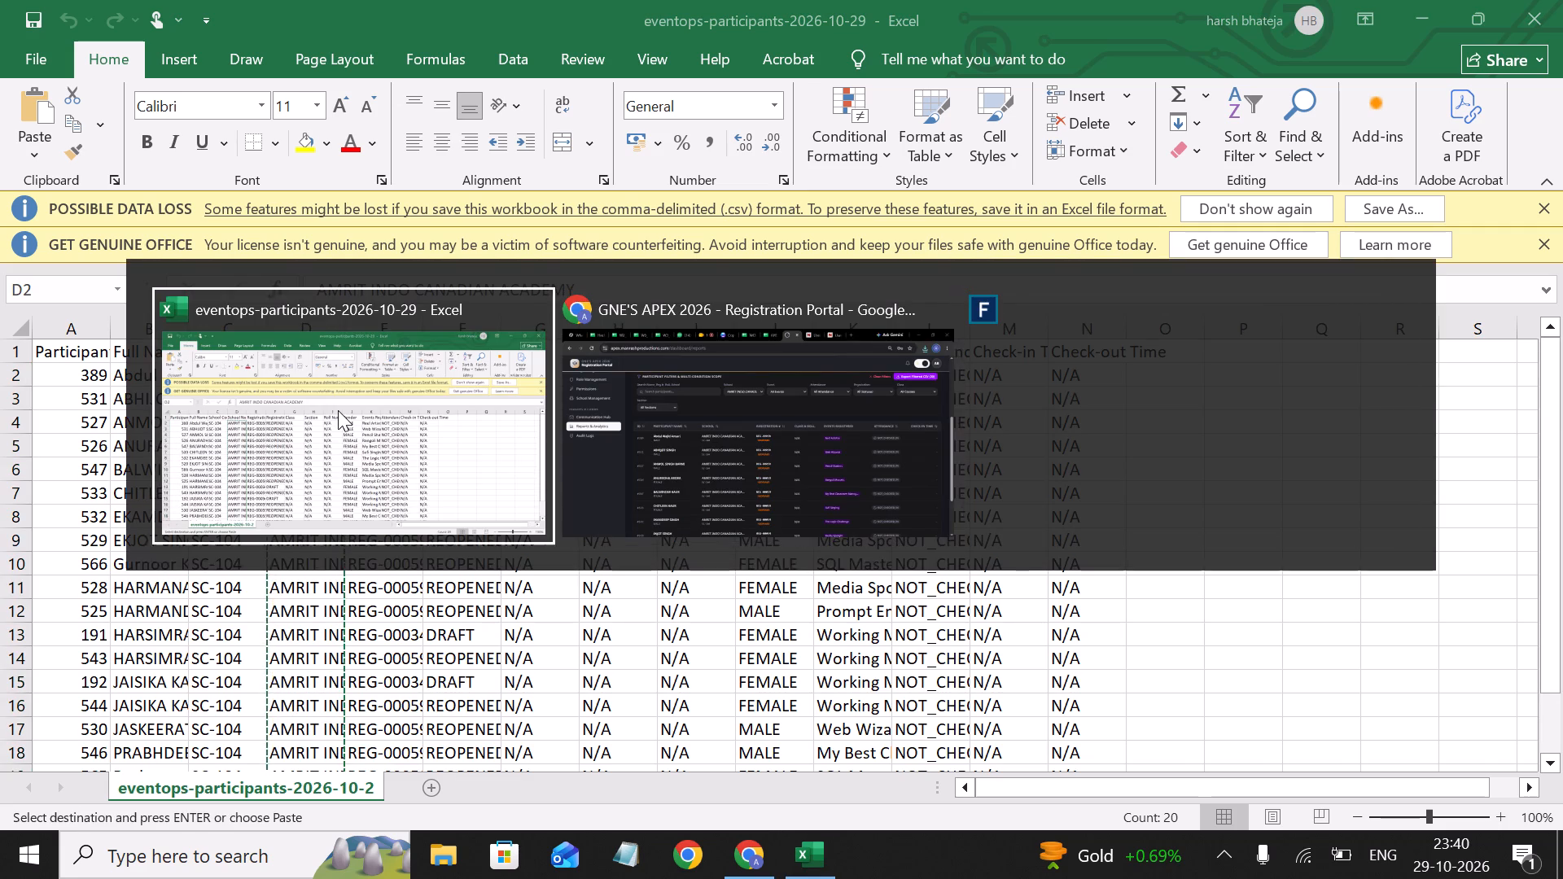
pyautogui.hotkey('alt', 'Tab')
pyautogui.click(209, 21)
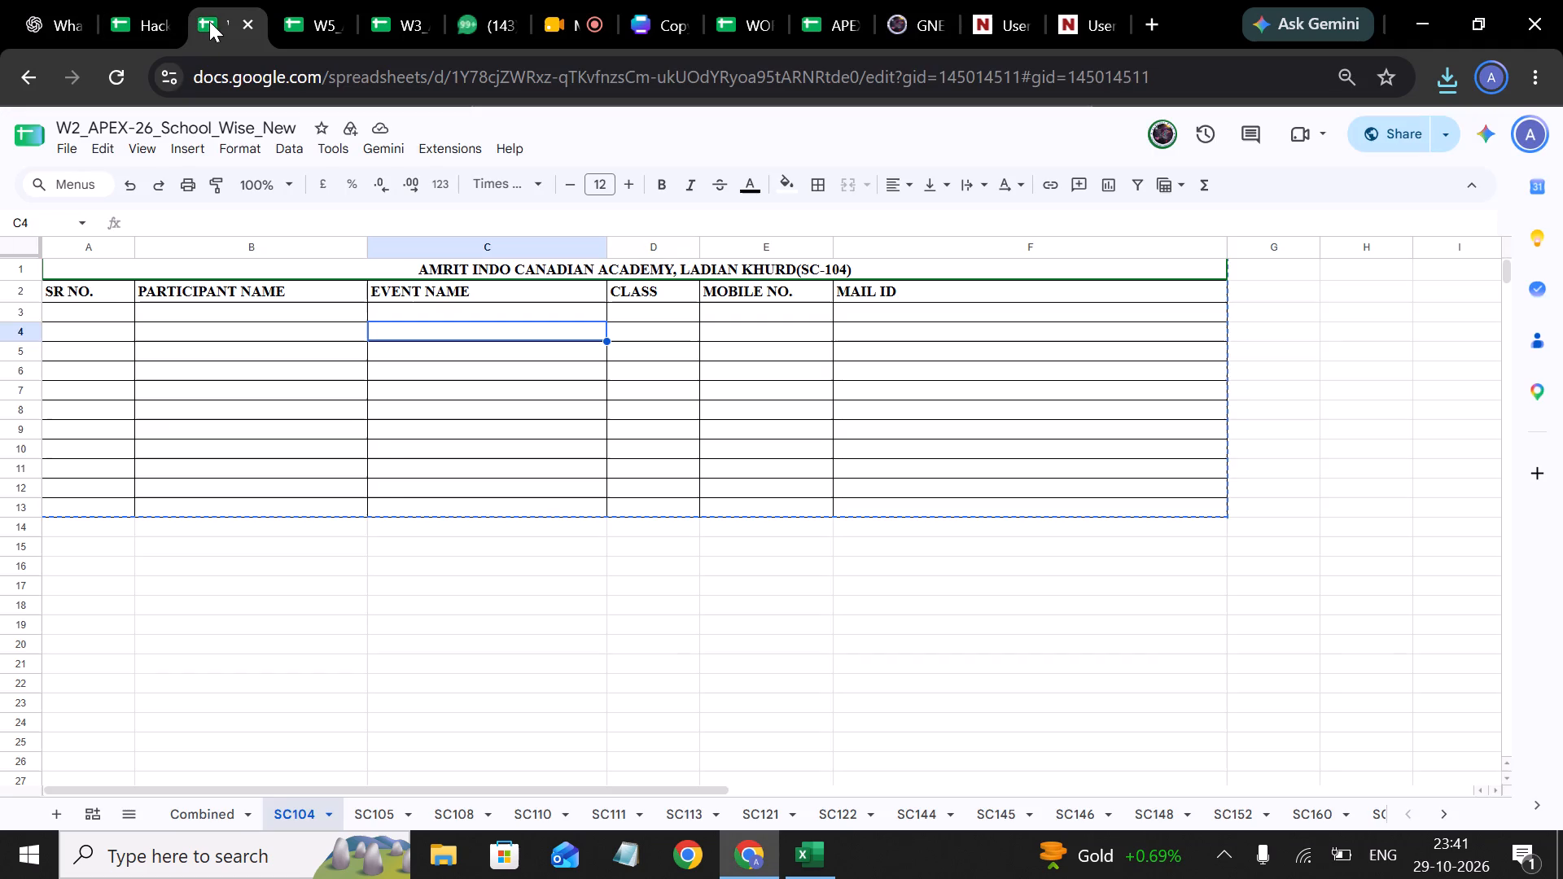
pyautogui.click(275, 304)
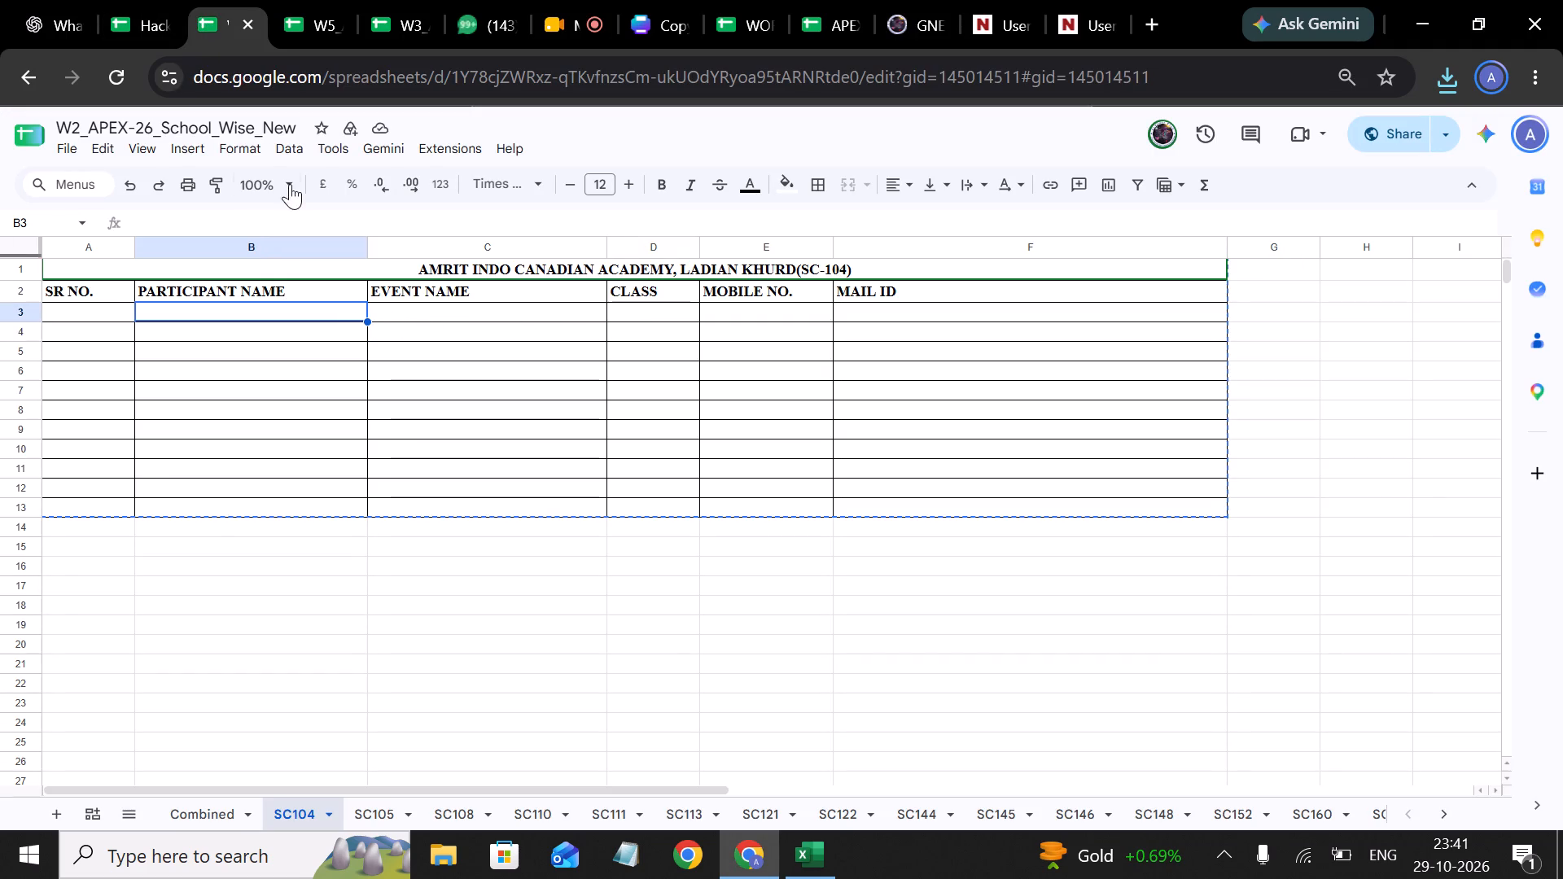
pyautogui.hotkey('alt', 'Tab')
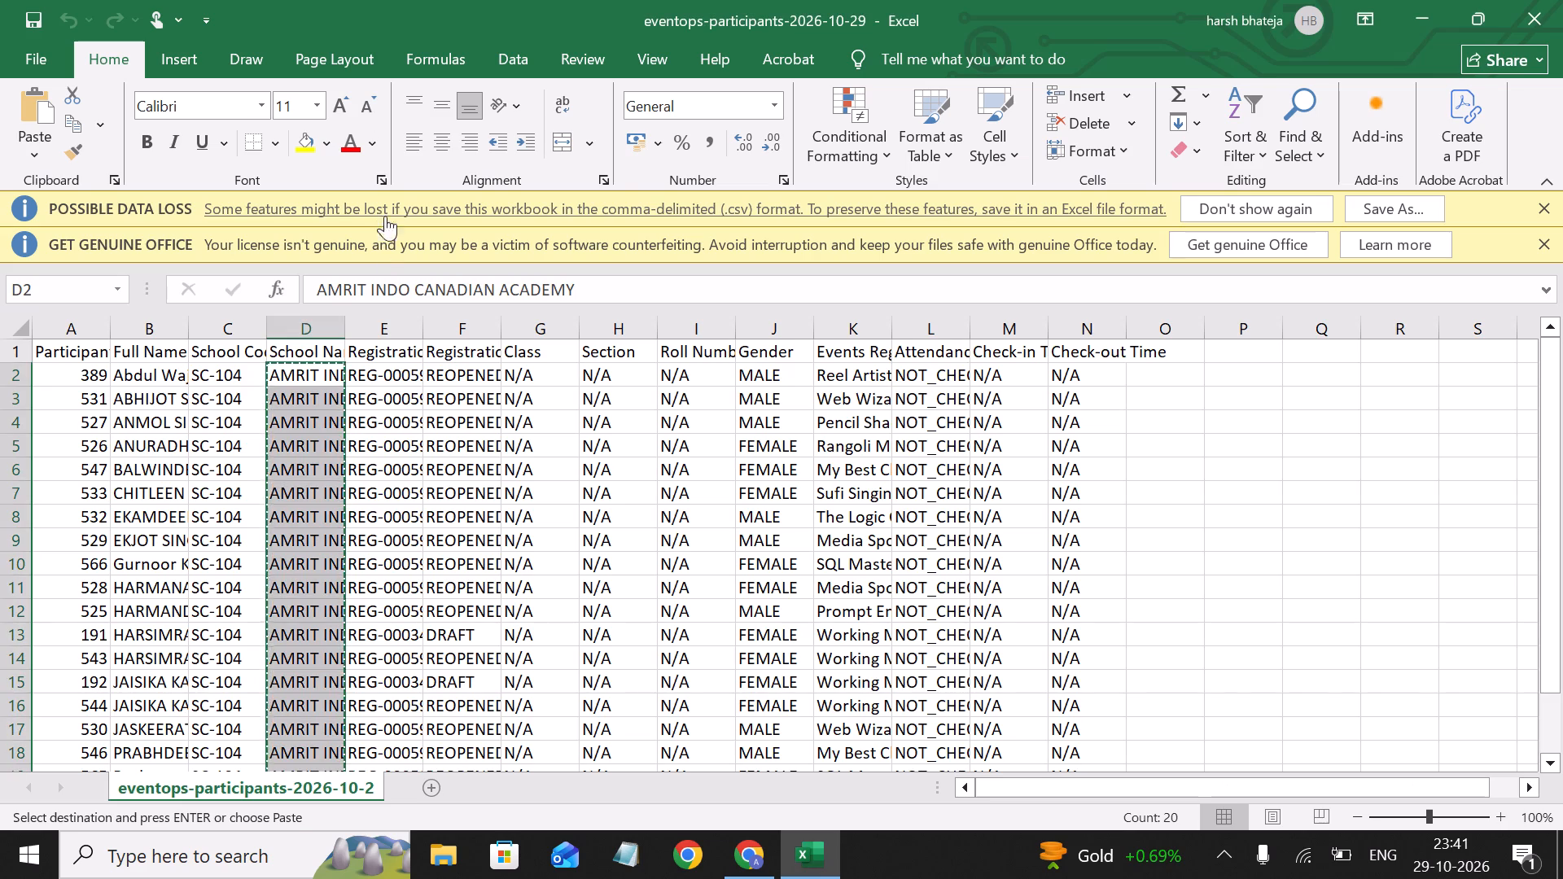
pyautogui.moveTo(163, 373); pyautogui.dragTo(194, 817)
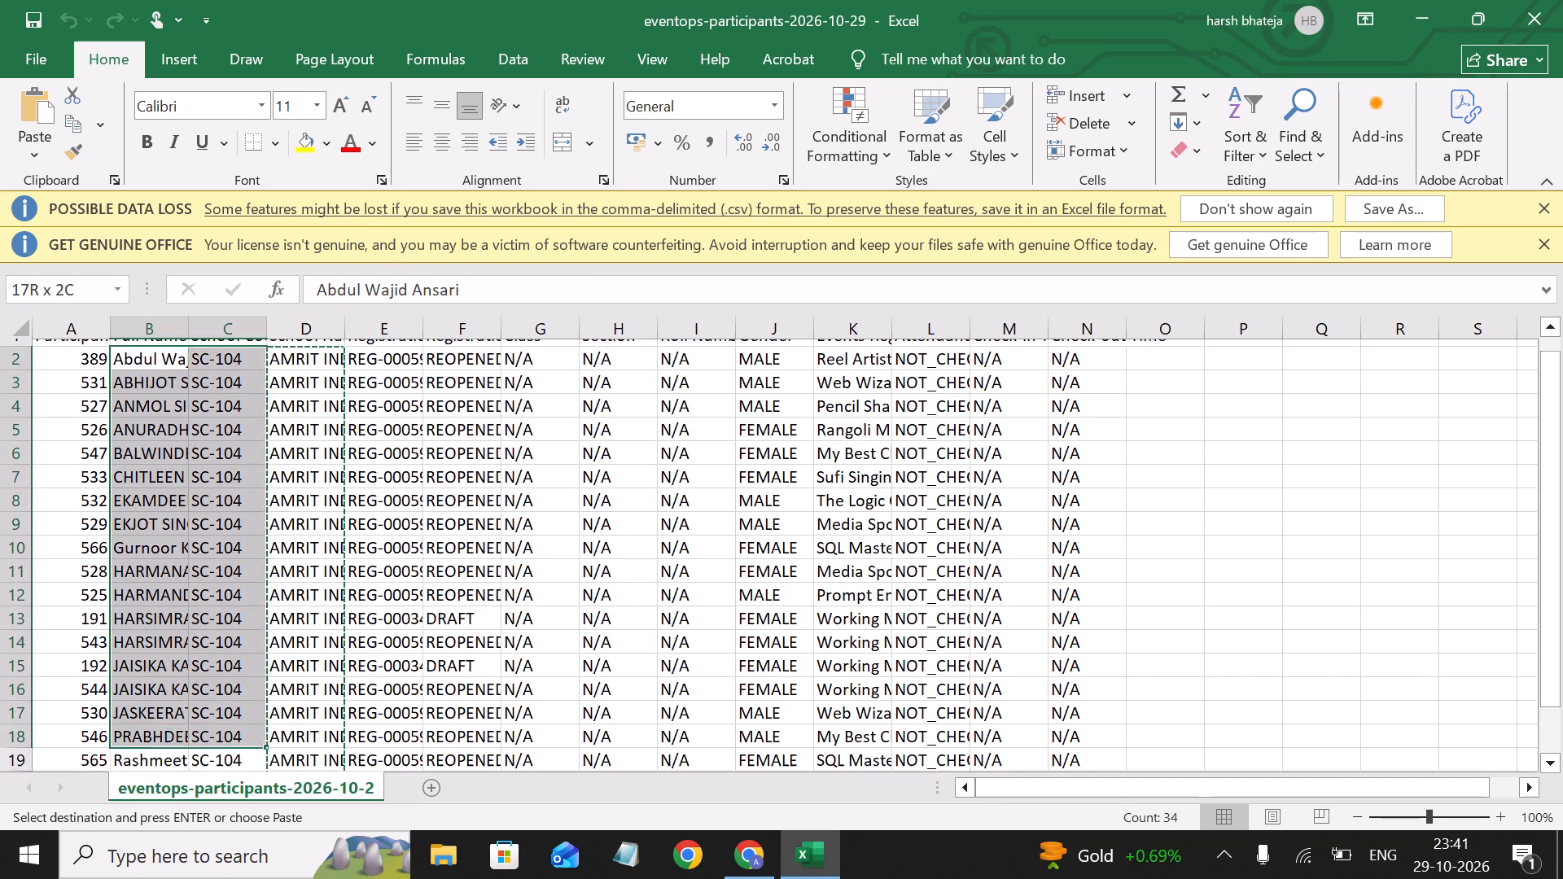
pyautogui.moveTo(194, 817); pyautogui.dragTo(178, 621)
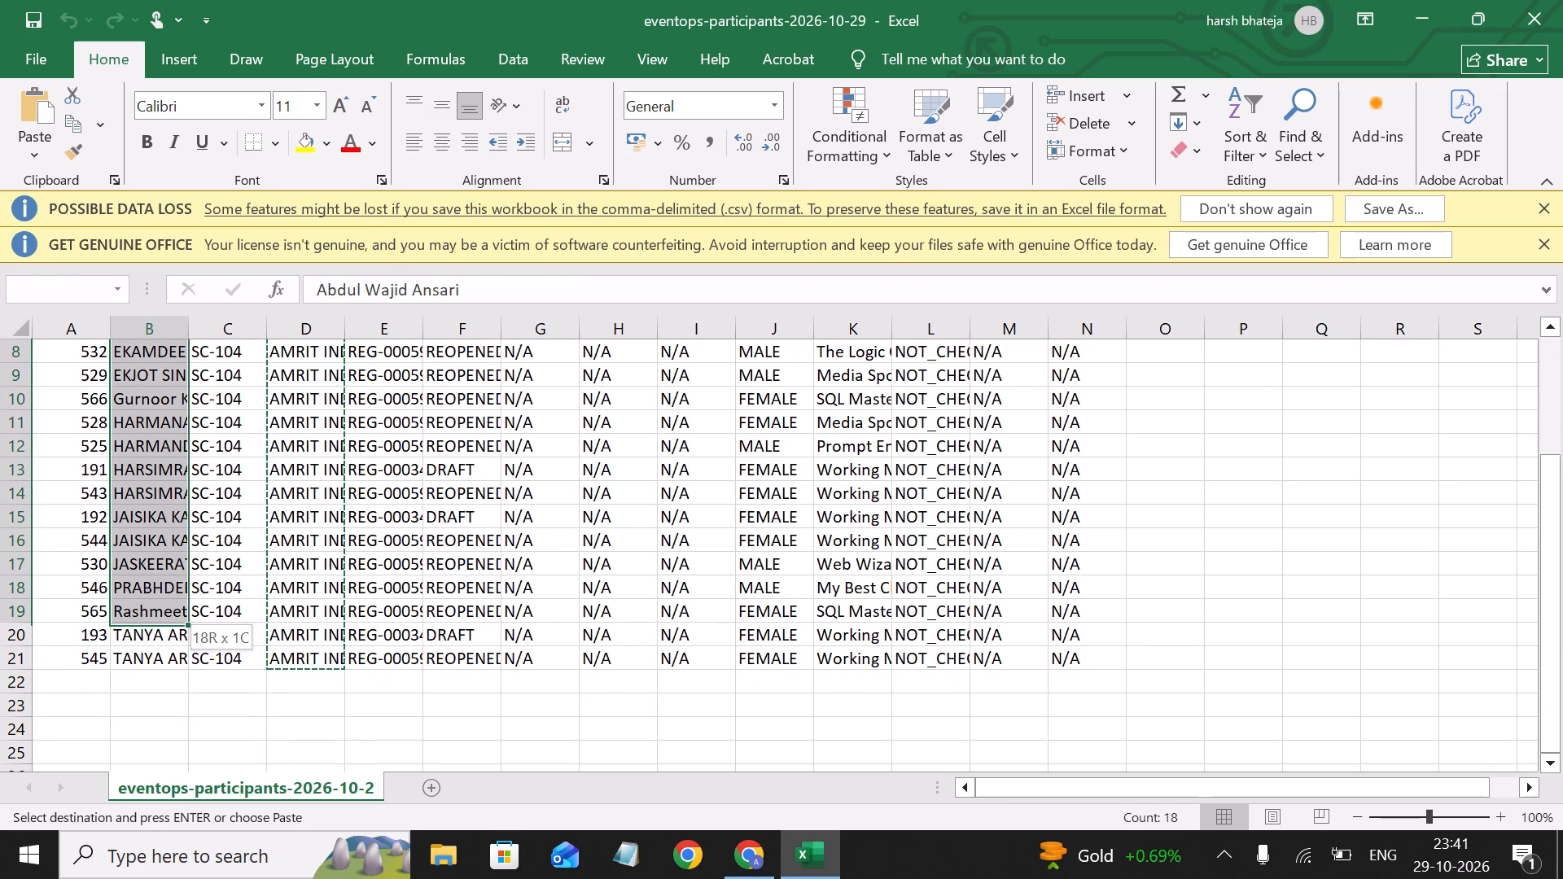
pyautogui.moveTo(178, 621); pyautogui.dragTo(177, 655)
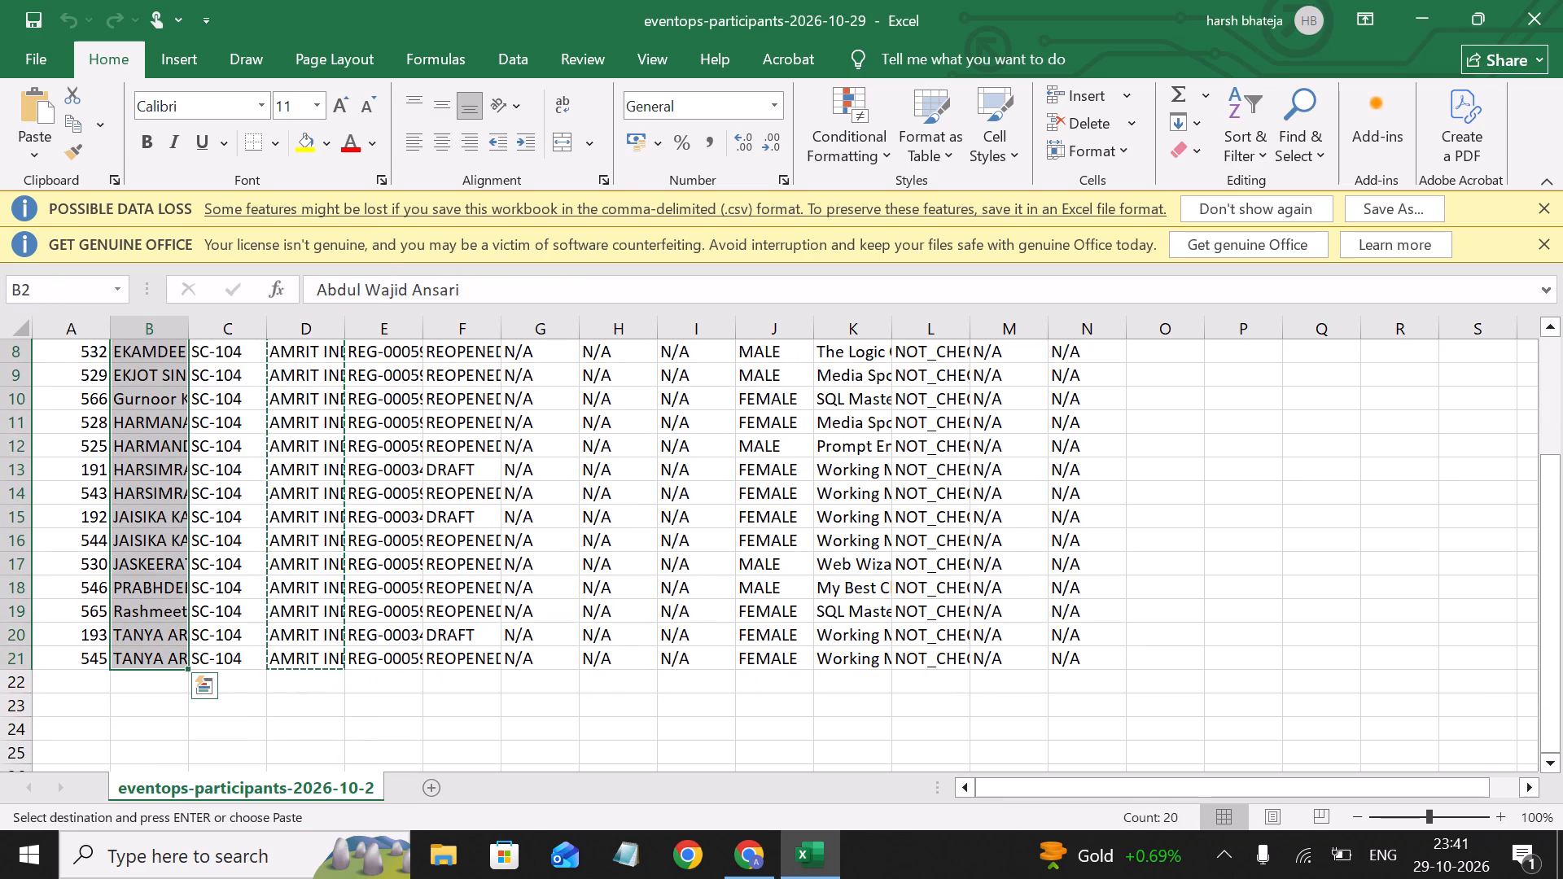
pyautogui.hotkey('ctrl', 'c')
pyautogui.hotkey('alt', 'Tab')
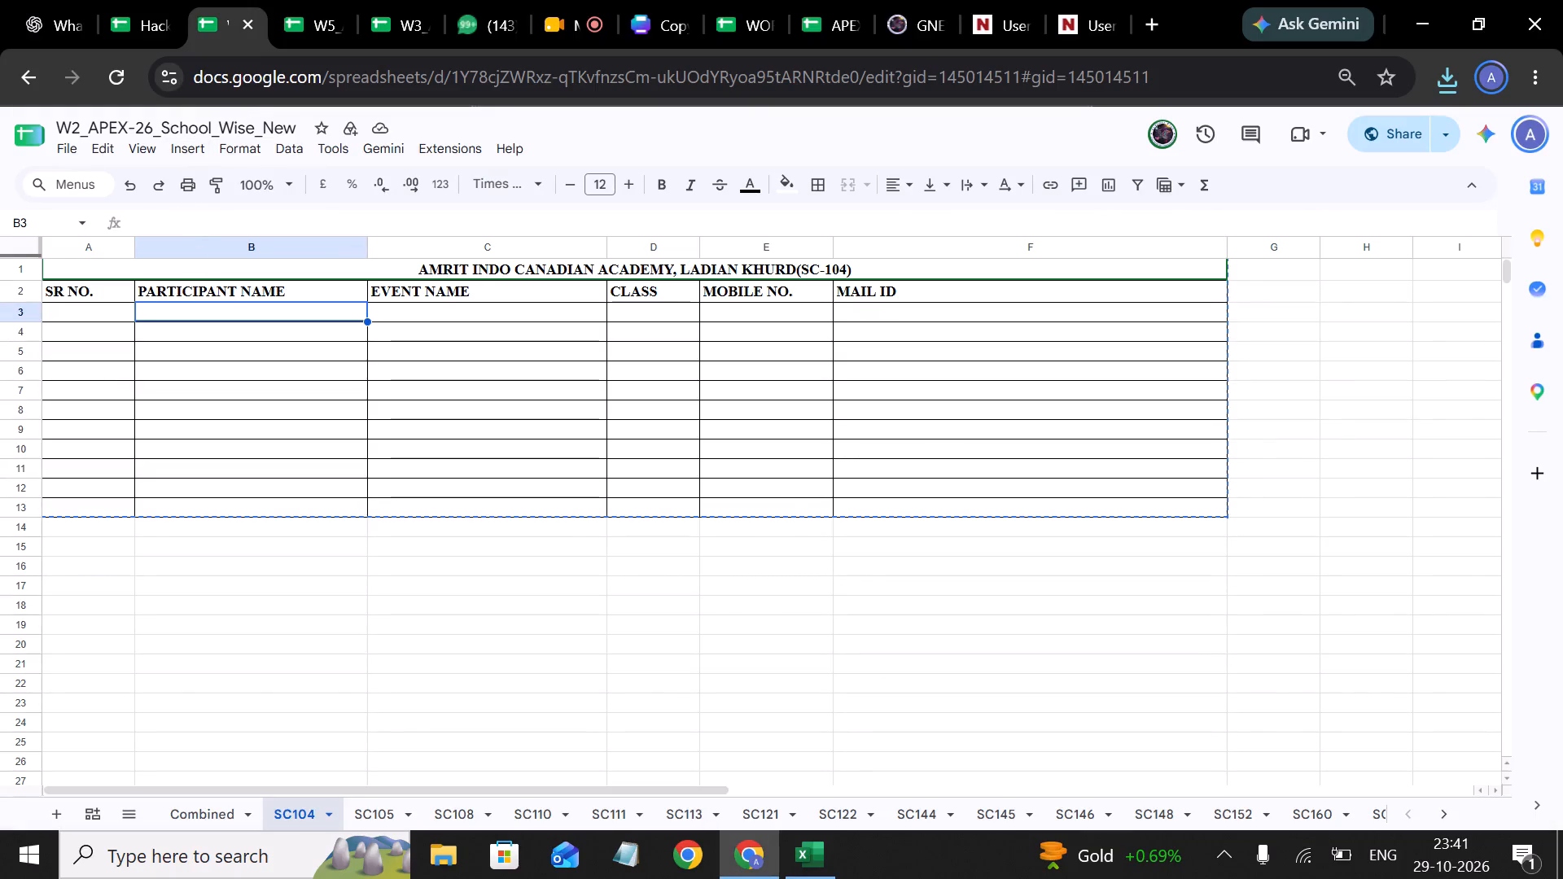
pyautogui.hotkey('ctrl', 'v')
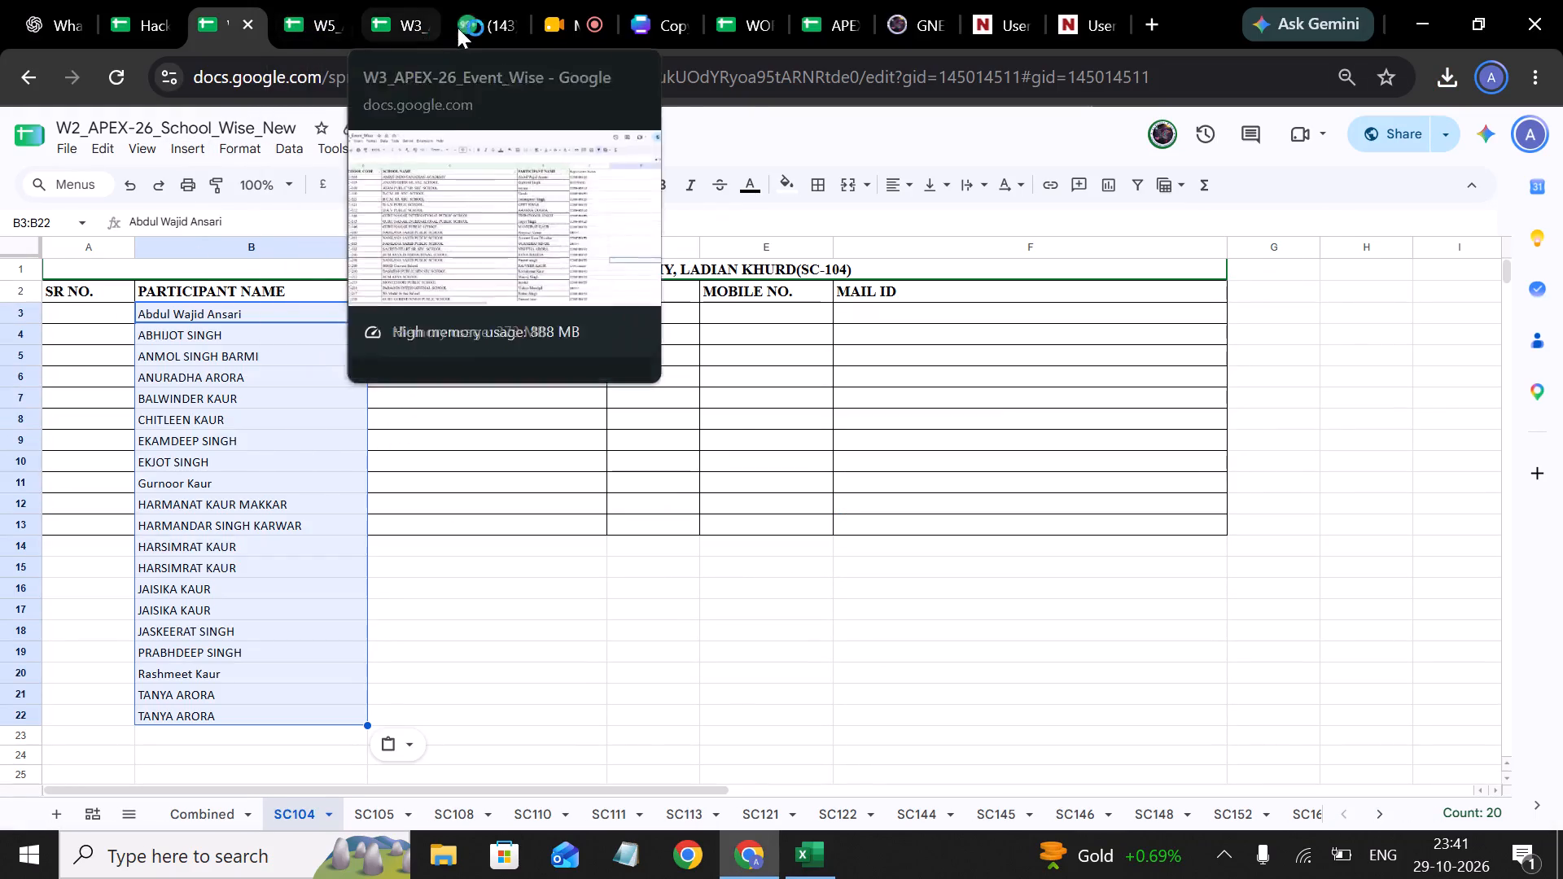
# Copy all registered events from the exported CSV in Excel into the W2 spreadsheet's SC104 sheet, under EVENT NAME starting at C3.
pyautogui.hotkey('alt', 'Tab')
pyautogui.scroll(2, 802, 516)
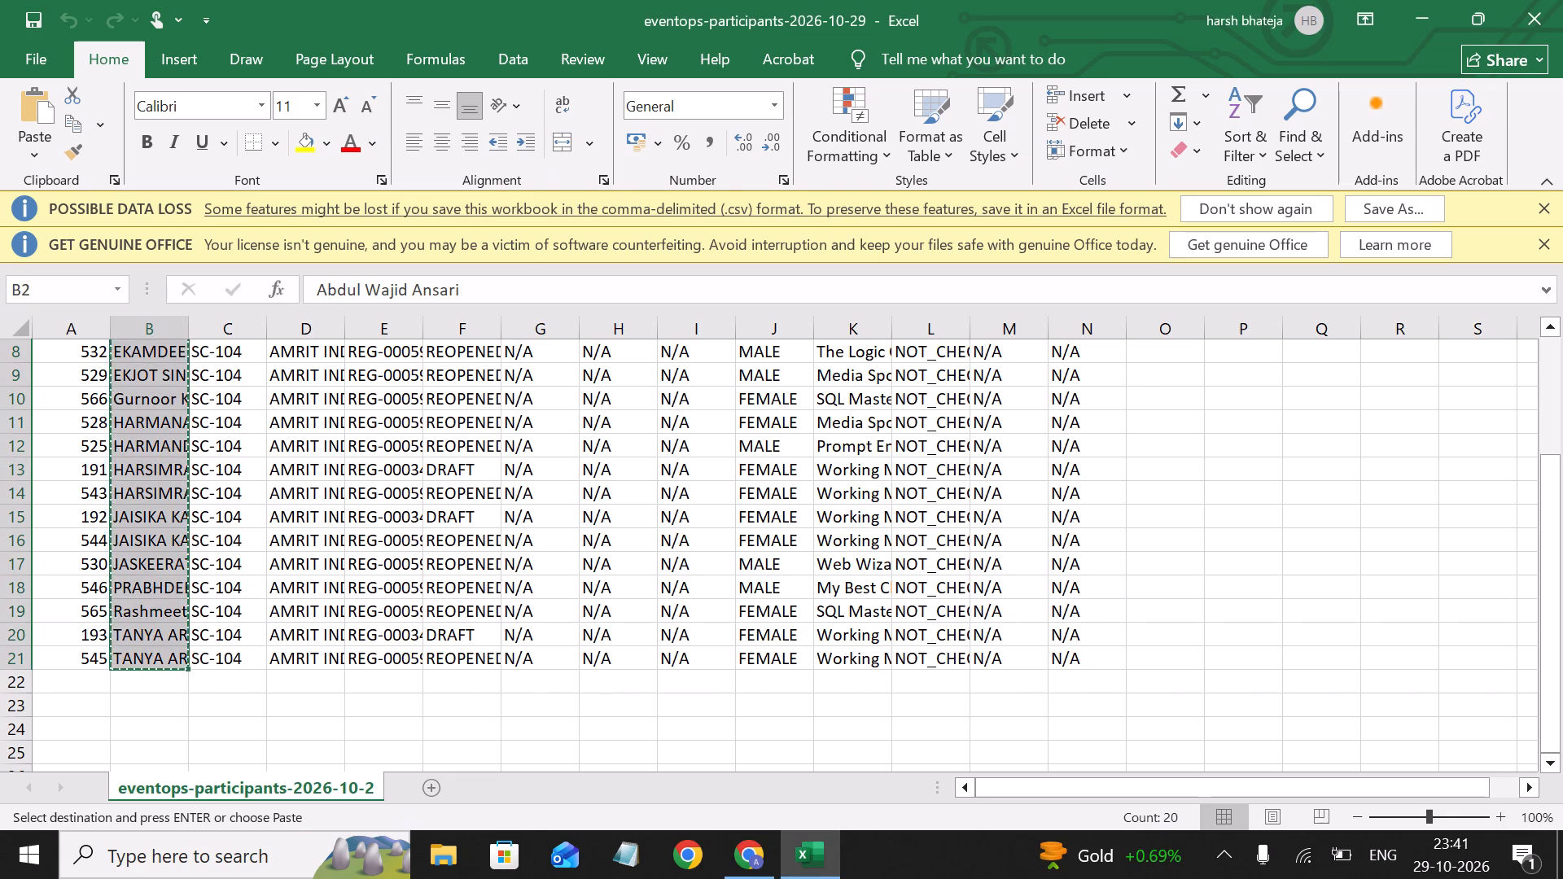
pyautogui.scroll(1, 802, 516)
pyautogui.moveTo(842, 387); pyautogui.dragTo(847, 592)
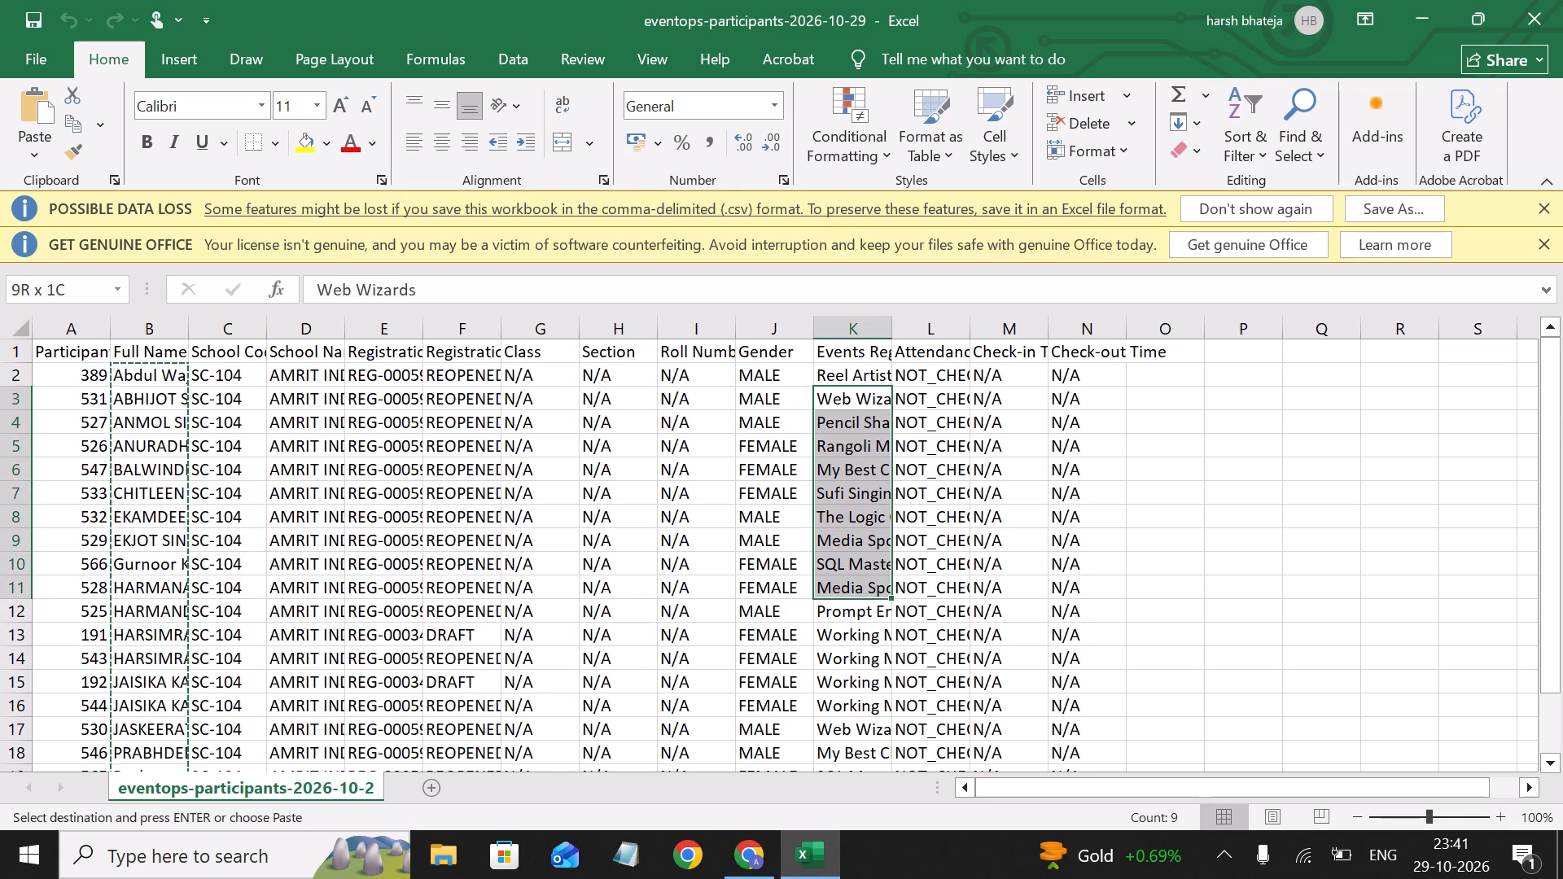
pyautogui.moveTo(852, 377); pyautogui.dragTo(847, 794)
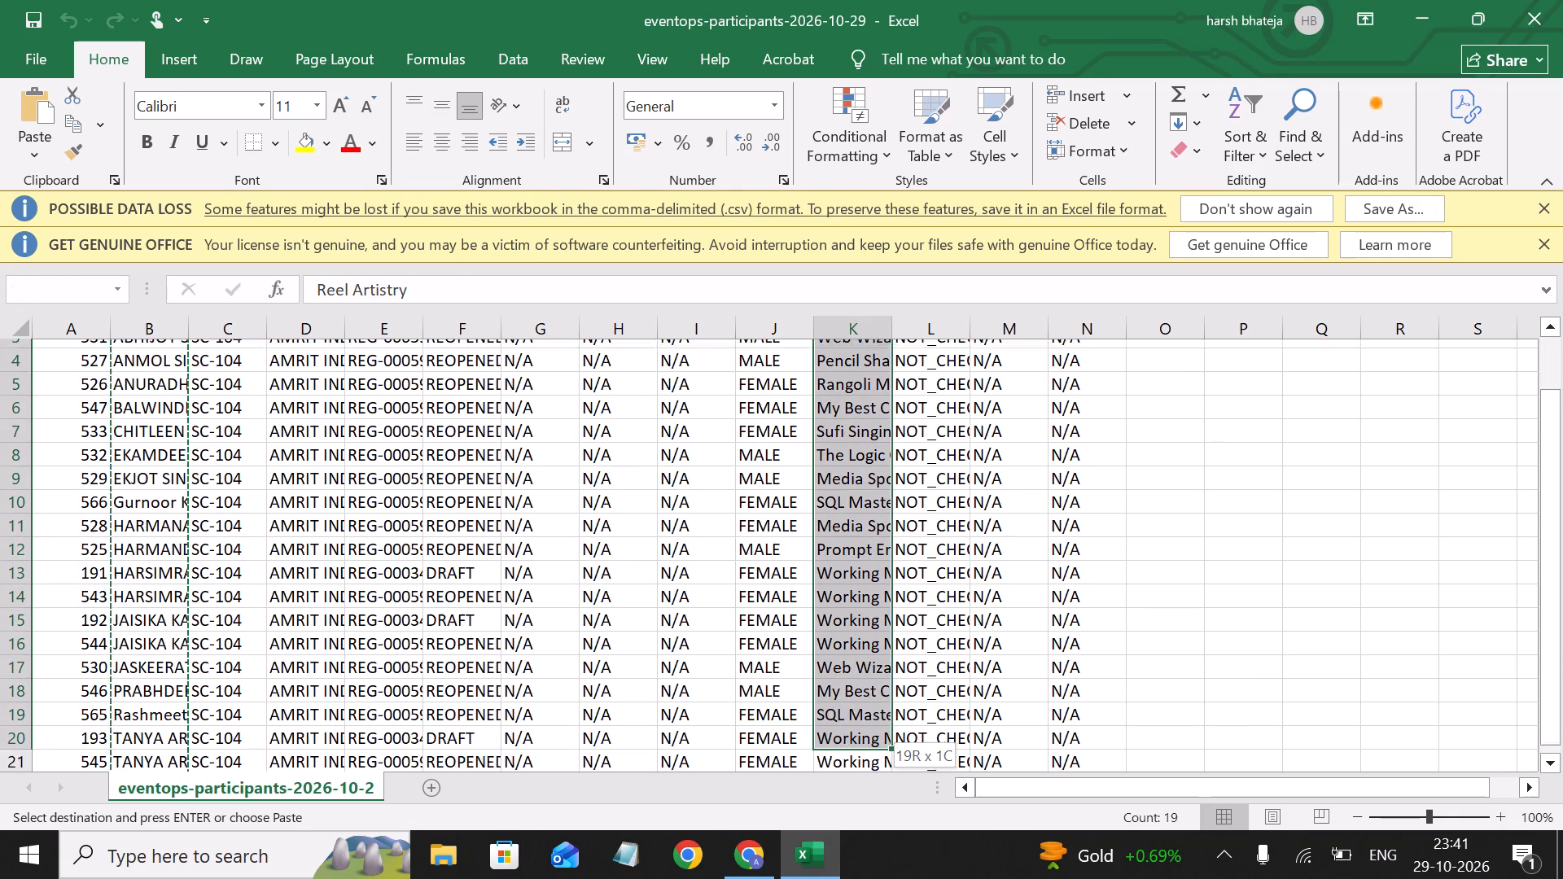
pyautogui.moveTo(847, 794); pyautogui.dragTo(860, 740)
pyautogui.hotkey('ctrl', 'c')
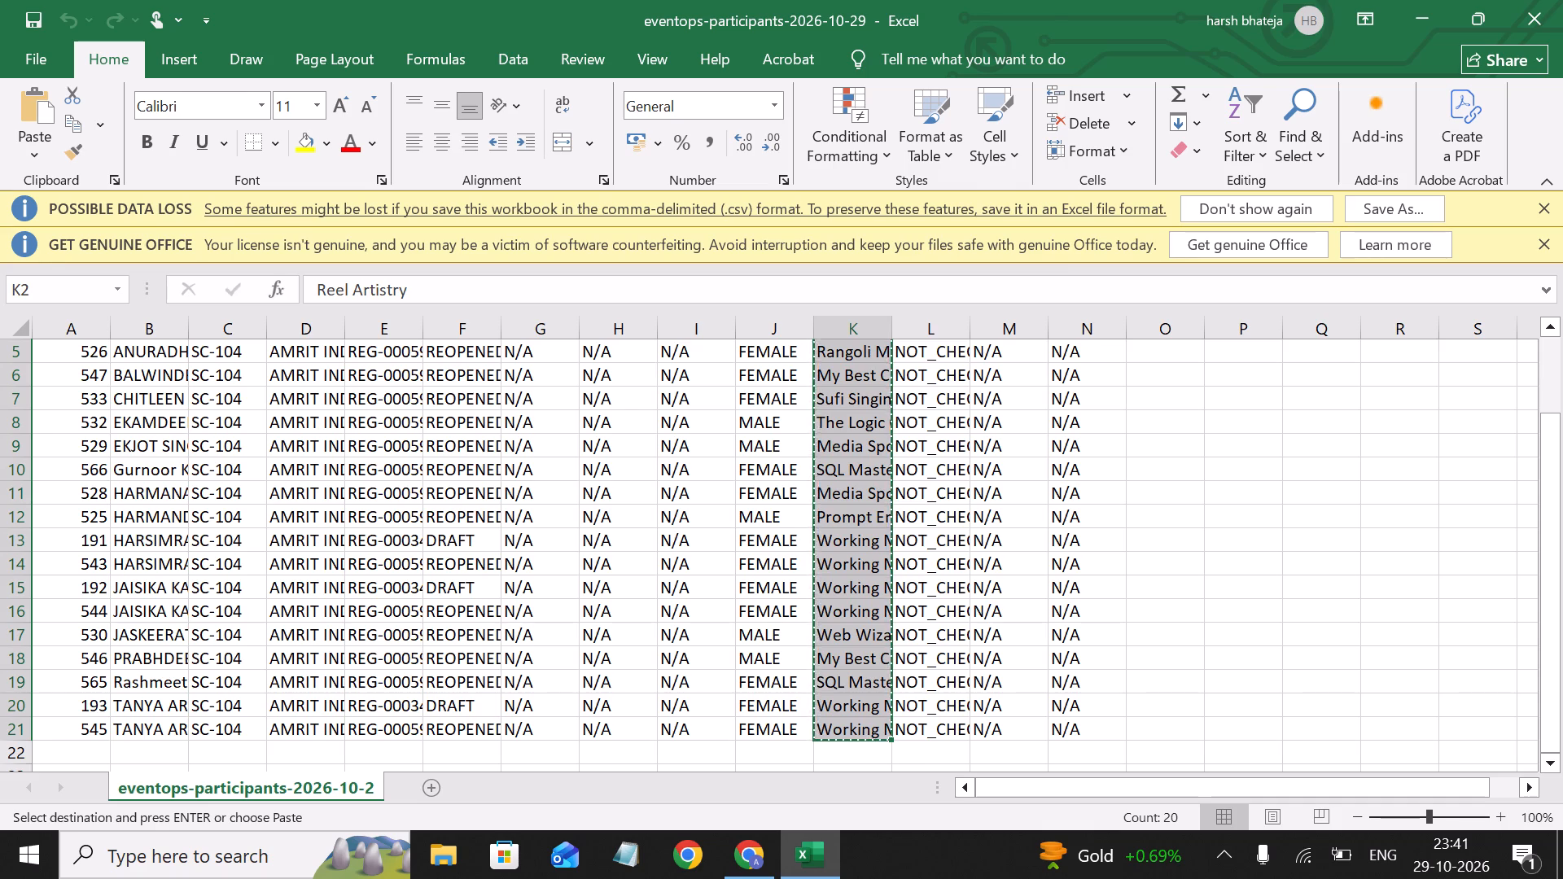
pyautogui.hotkey('alt', 'Tab')
pyautogui.click(481, 308)
pyautogui.hotkey('ctrl', 'v')
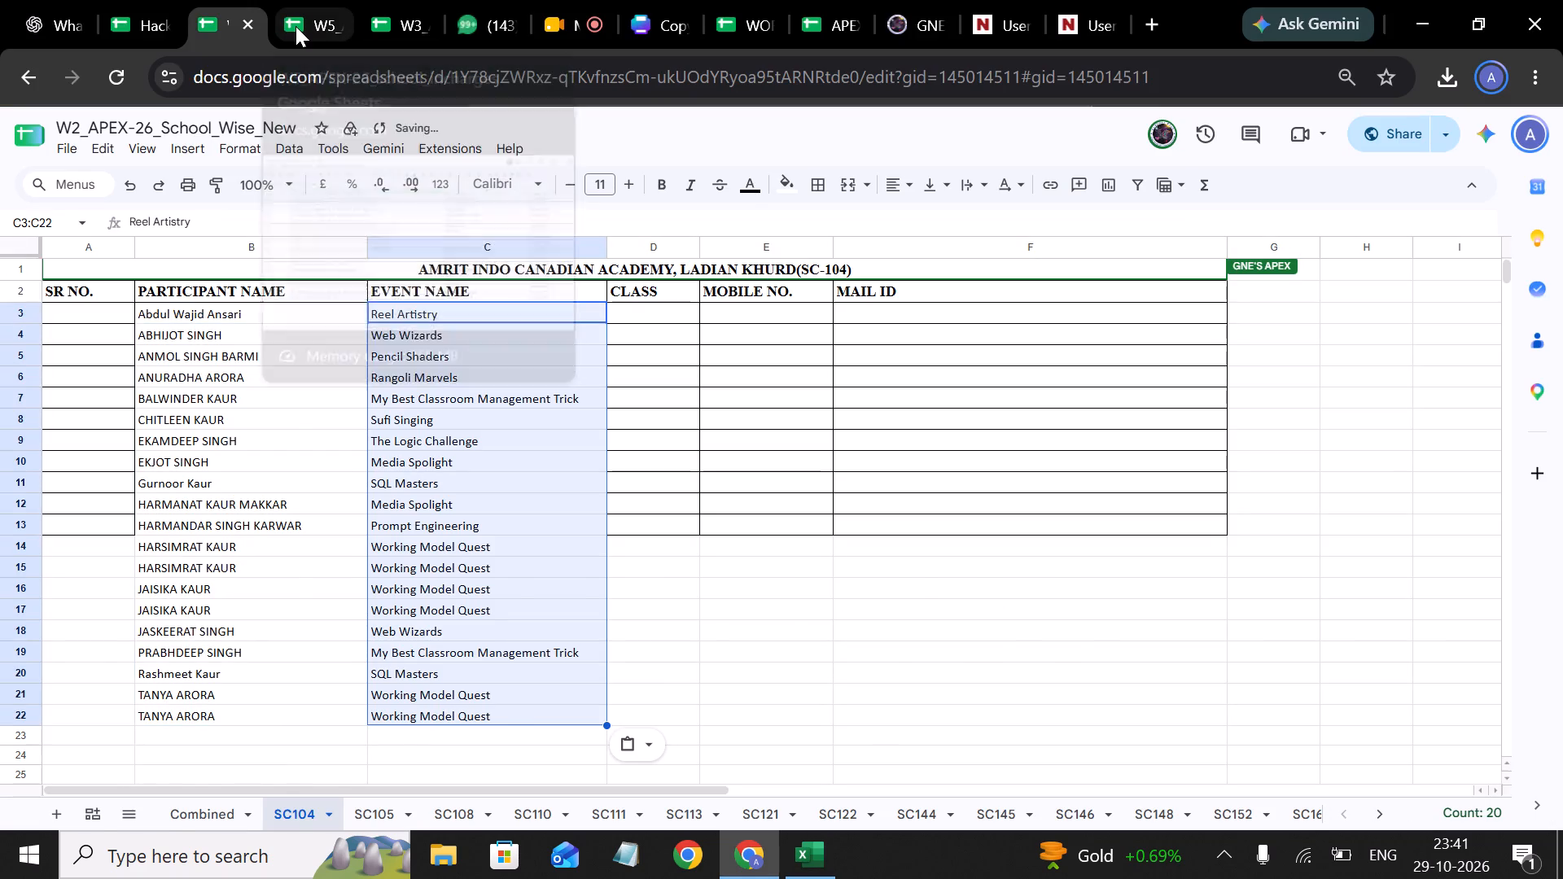
# Compare the exported CSV's participant rows, registration statuses and events with the SC104 sheet and the portal's filtered report.
pyautogui.hotkey('alt', 'Tab')
pyautogui.hotkey('alt', 'Tab')
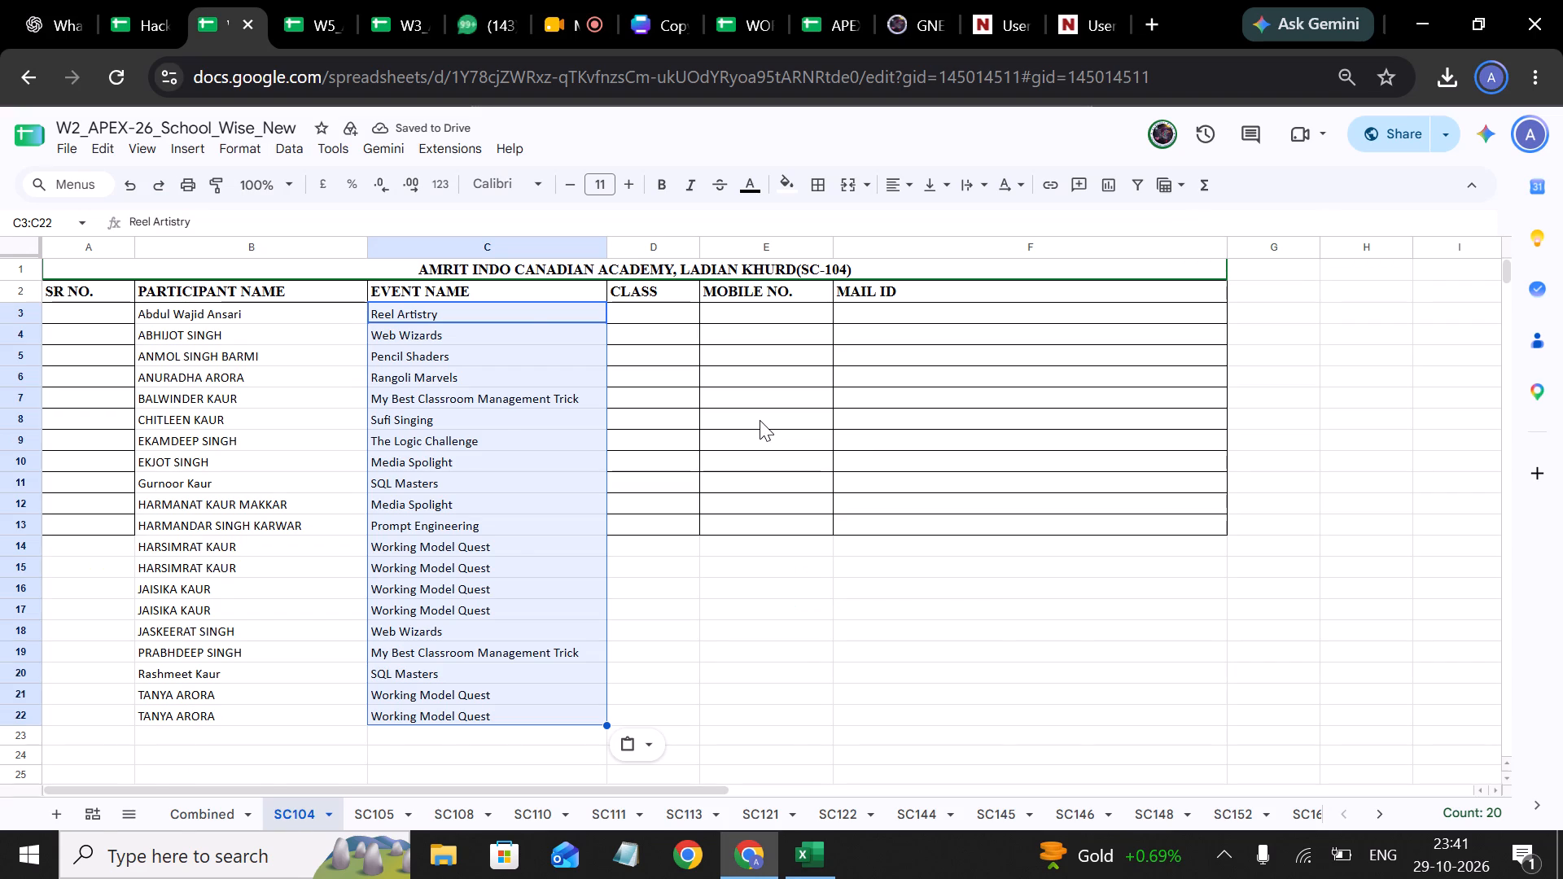
pyautogui.hotkey('alt', 'Tab')
pyautogui.scroll(2, 742, 429)
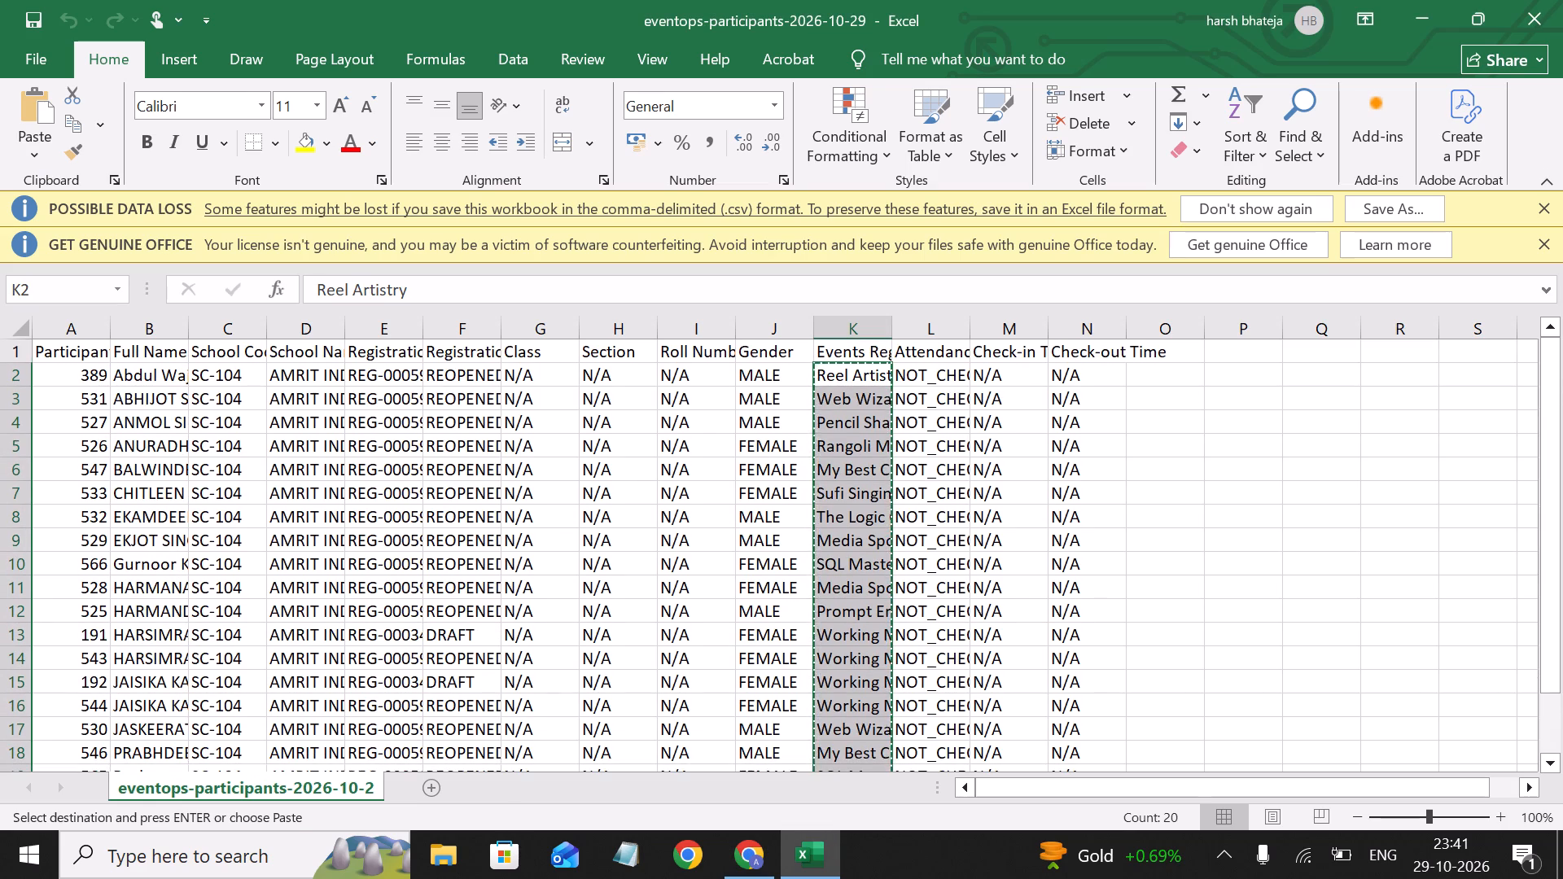
pyautogui.scroll(-1, 814, 488)
pyautogui.scroll(1, 814, 488)
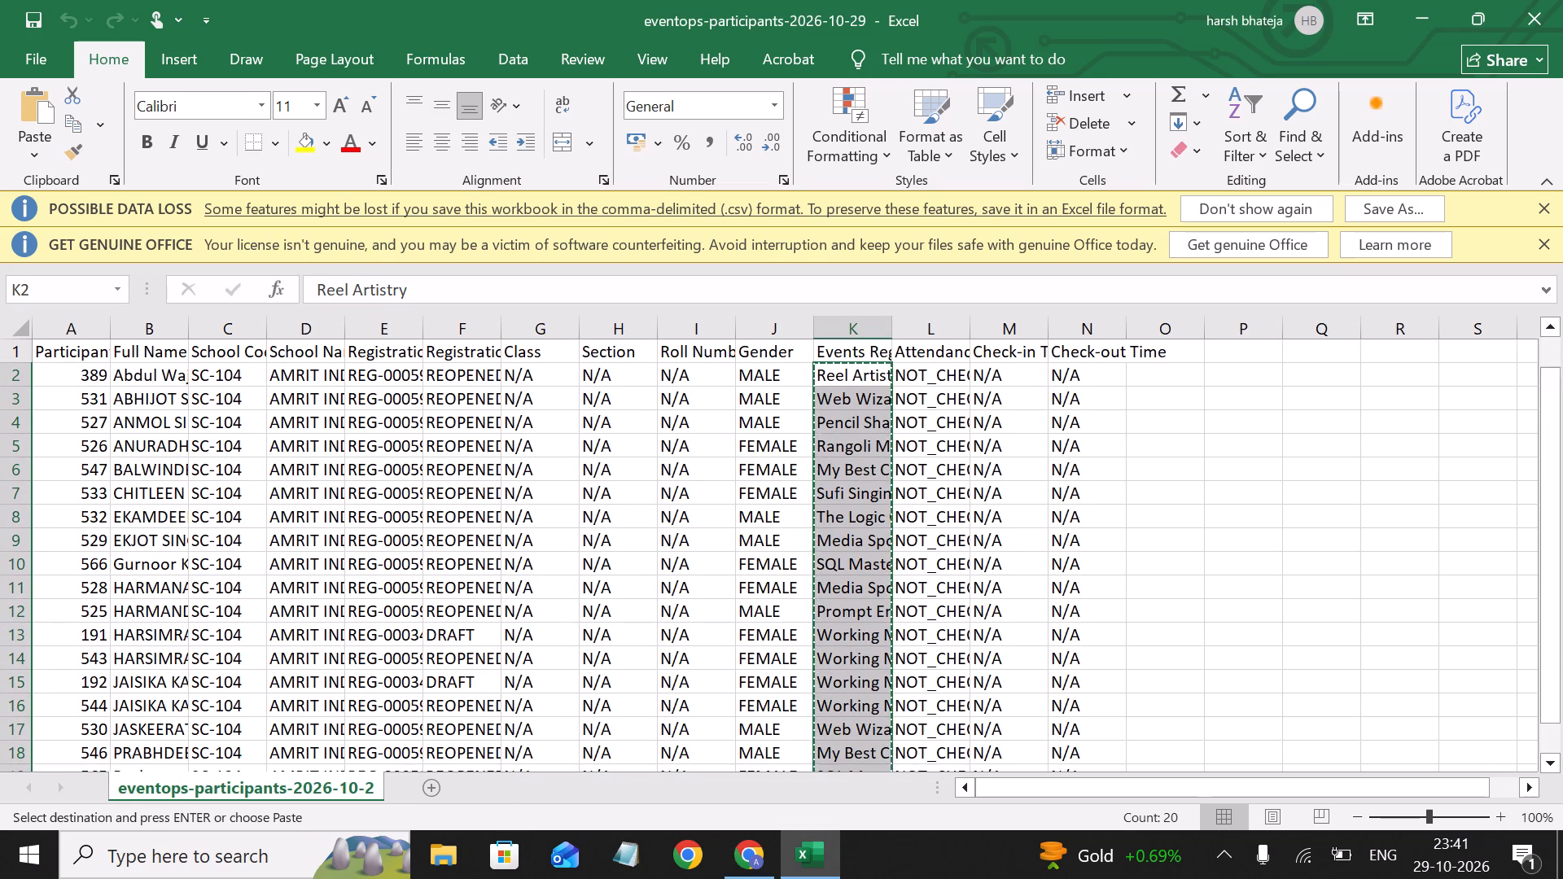
pyautogui.hotkey('alt', 'Tab')
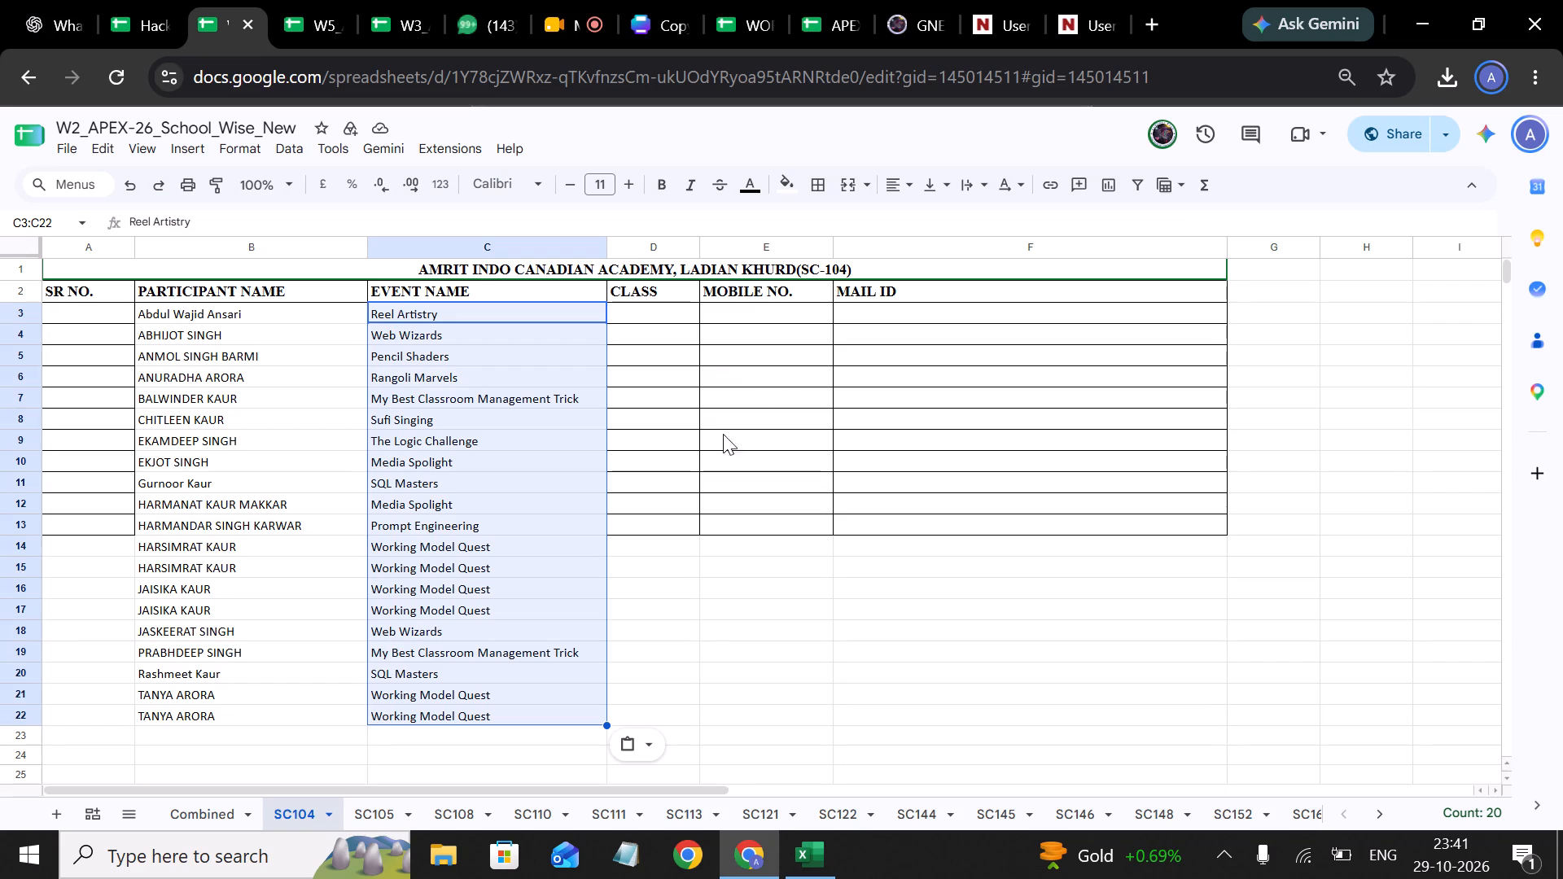
pyautogui.hotkey('alt', 'Tab')
pyautogui.scroll(1, 696, 518)
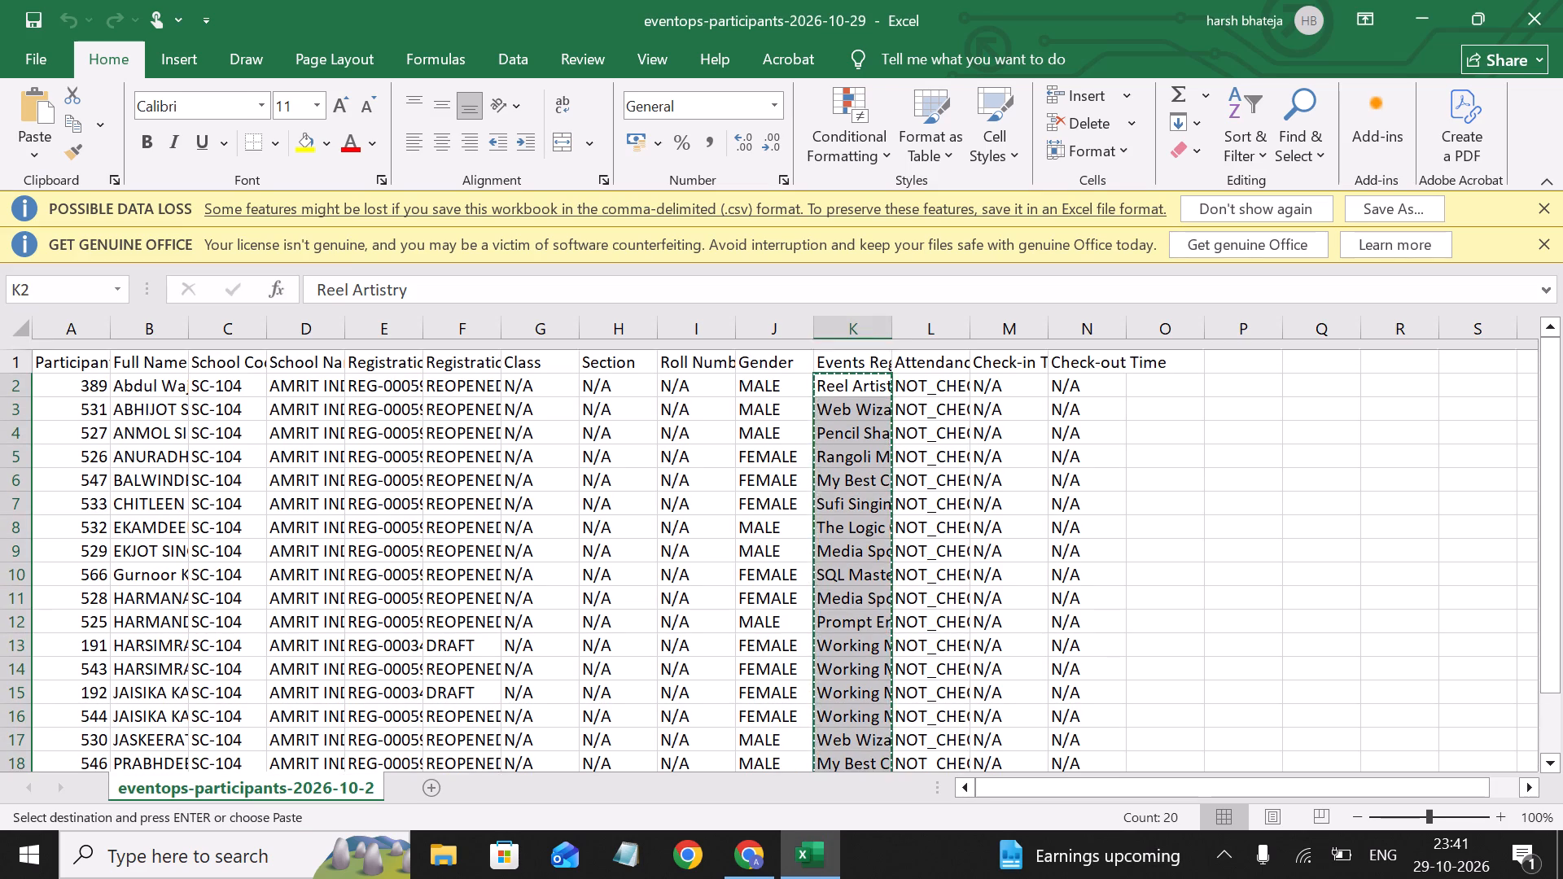
pyautogui.scroll(1, 696, 518)
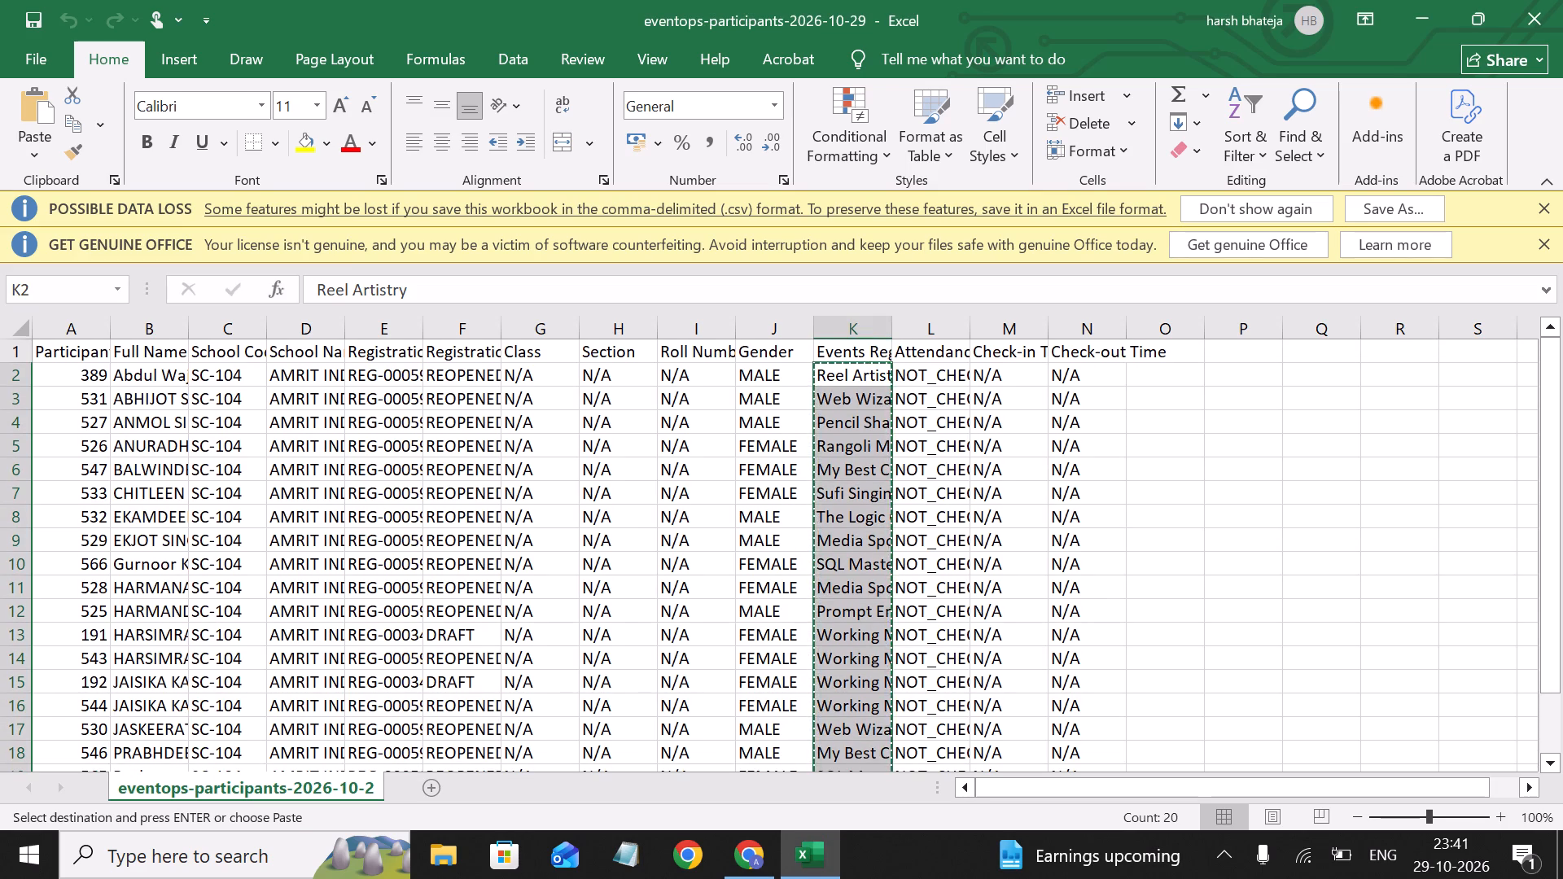
pyautogui.hotkey('alt', 'Tab')
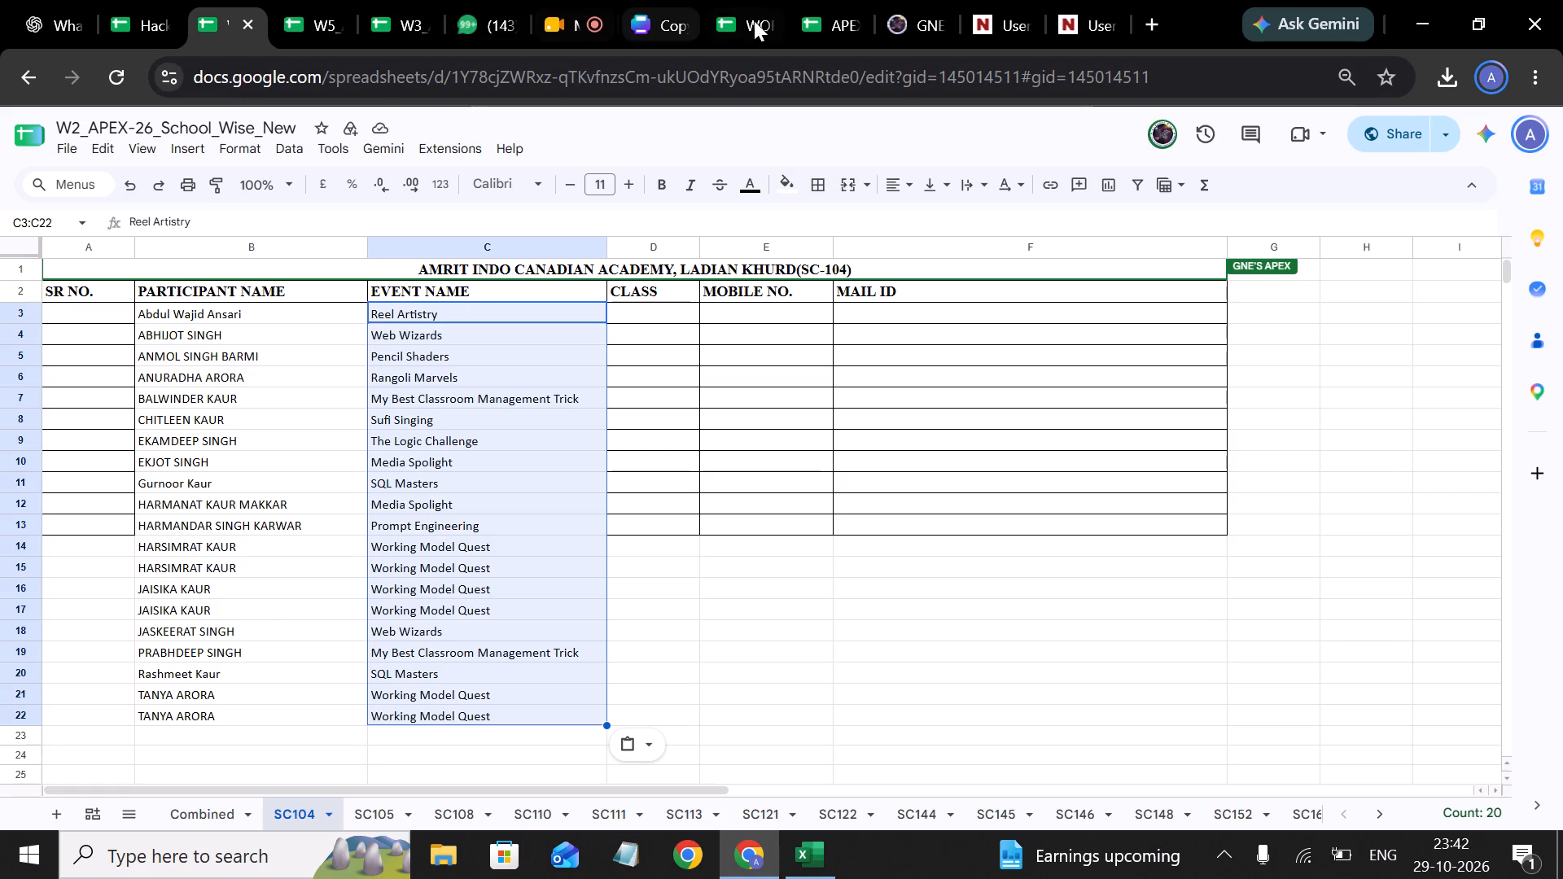
pyautogui.click(924, 26)
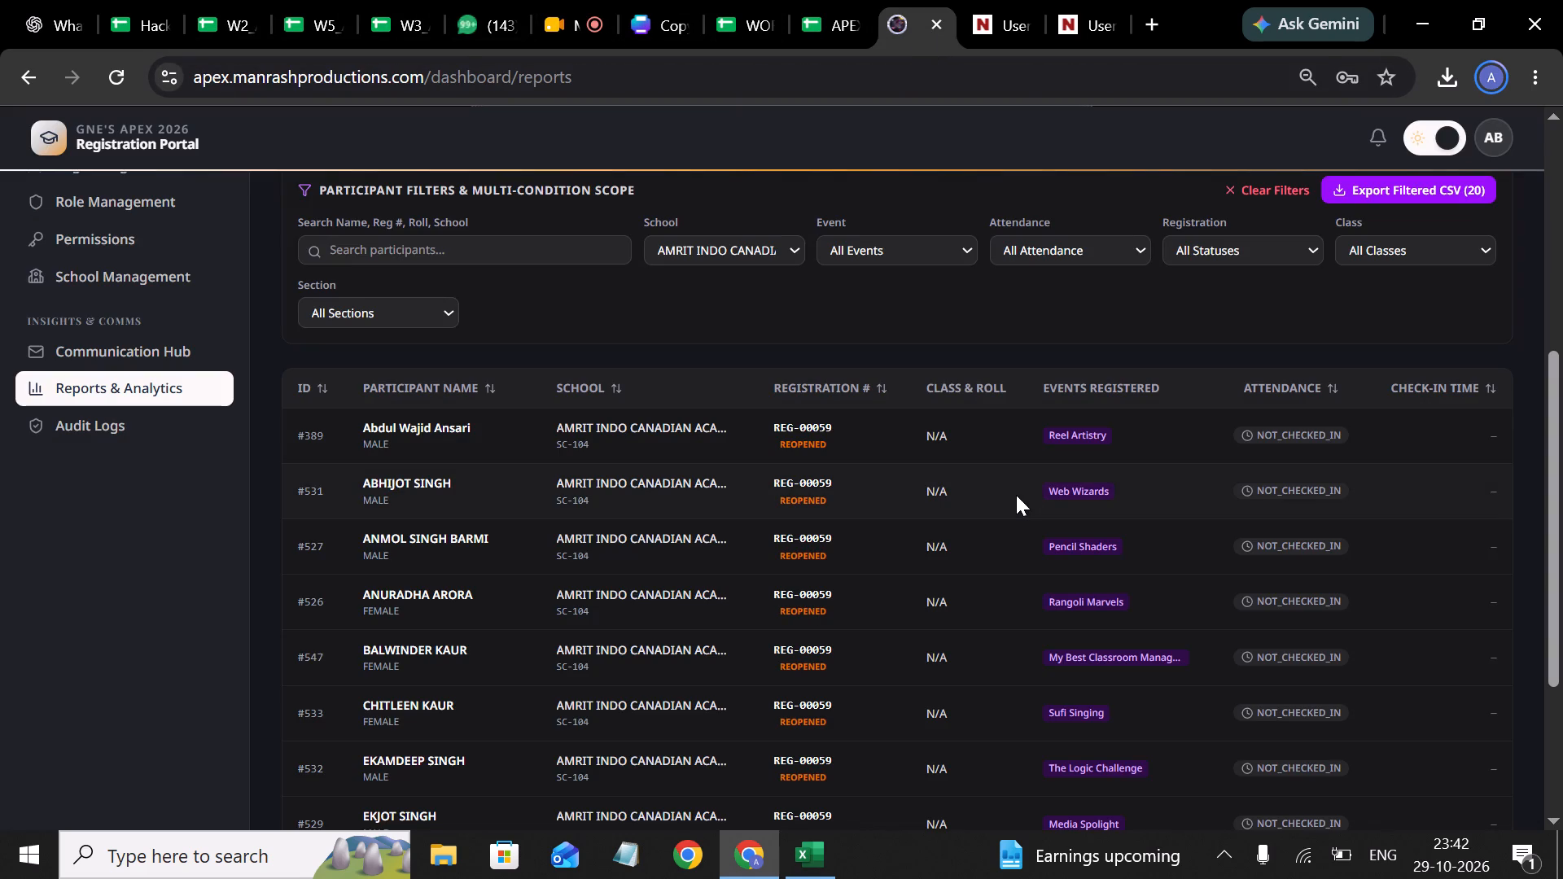
pyautogui.click(199, 20)
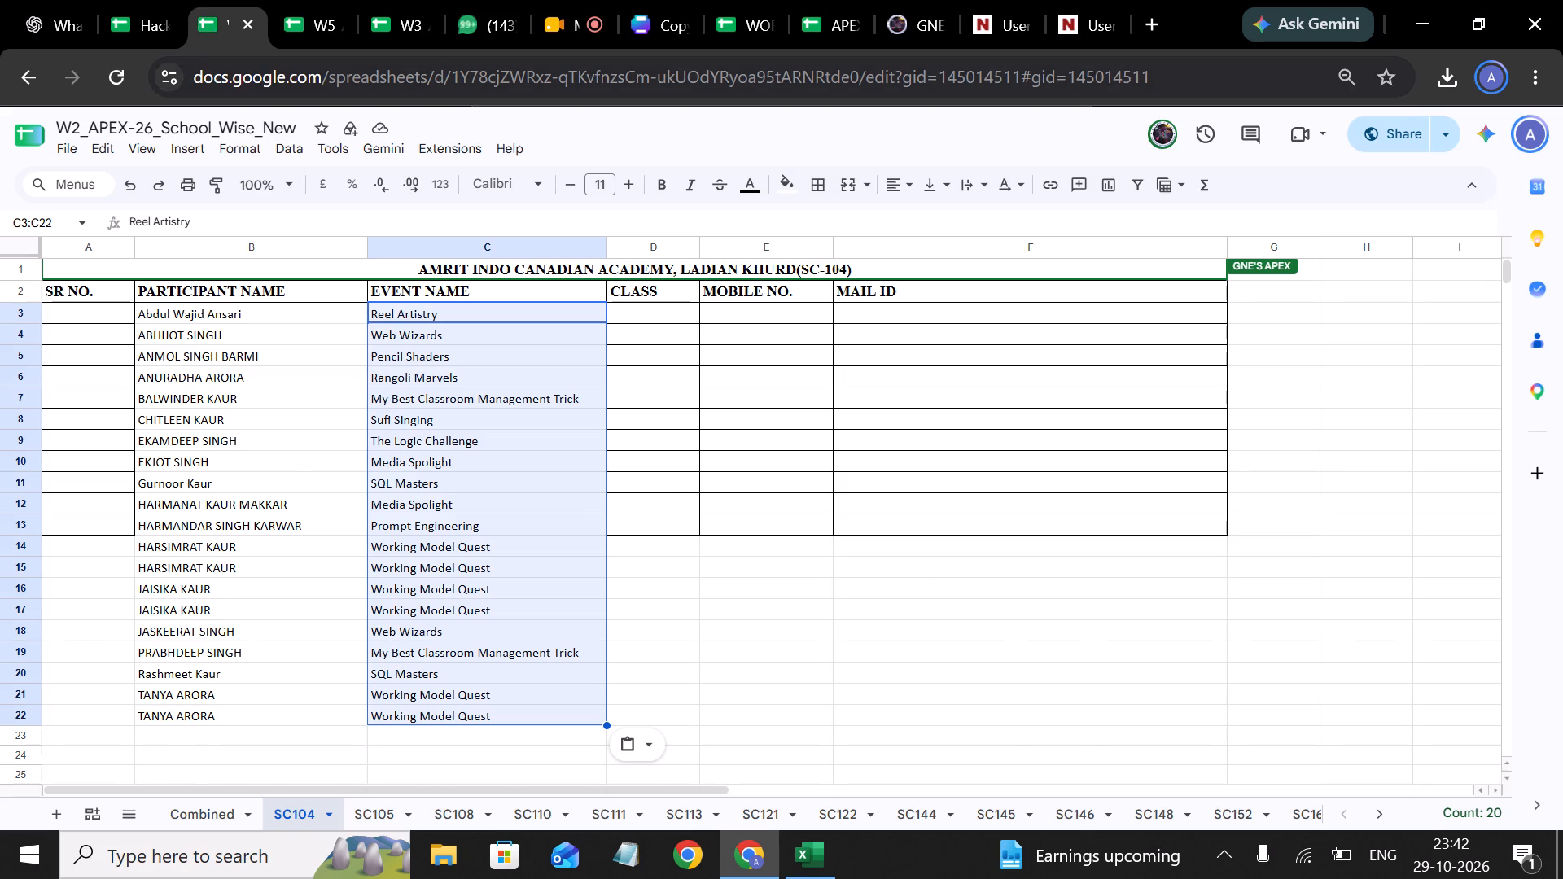
pyautogui.hotkey('alt', 'Tab')
pyautogui.scroll(-1, 699, 565)
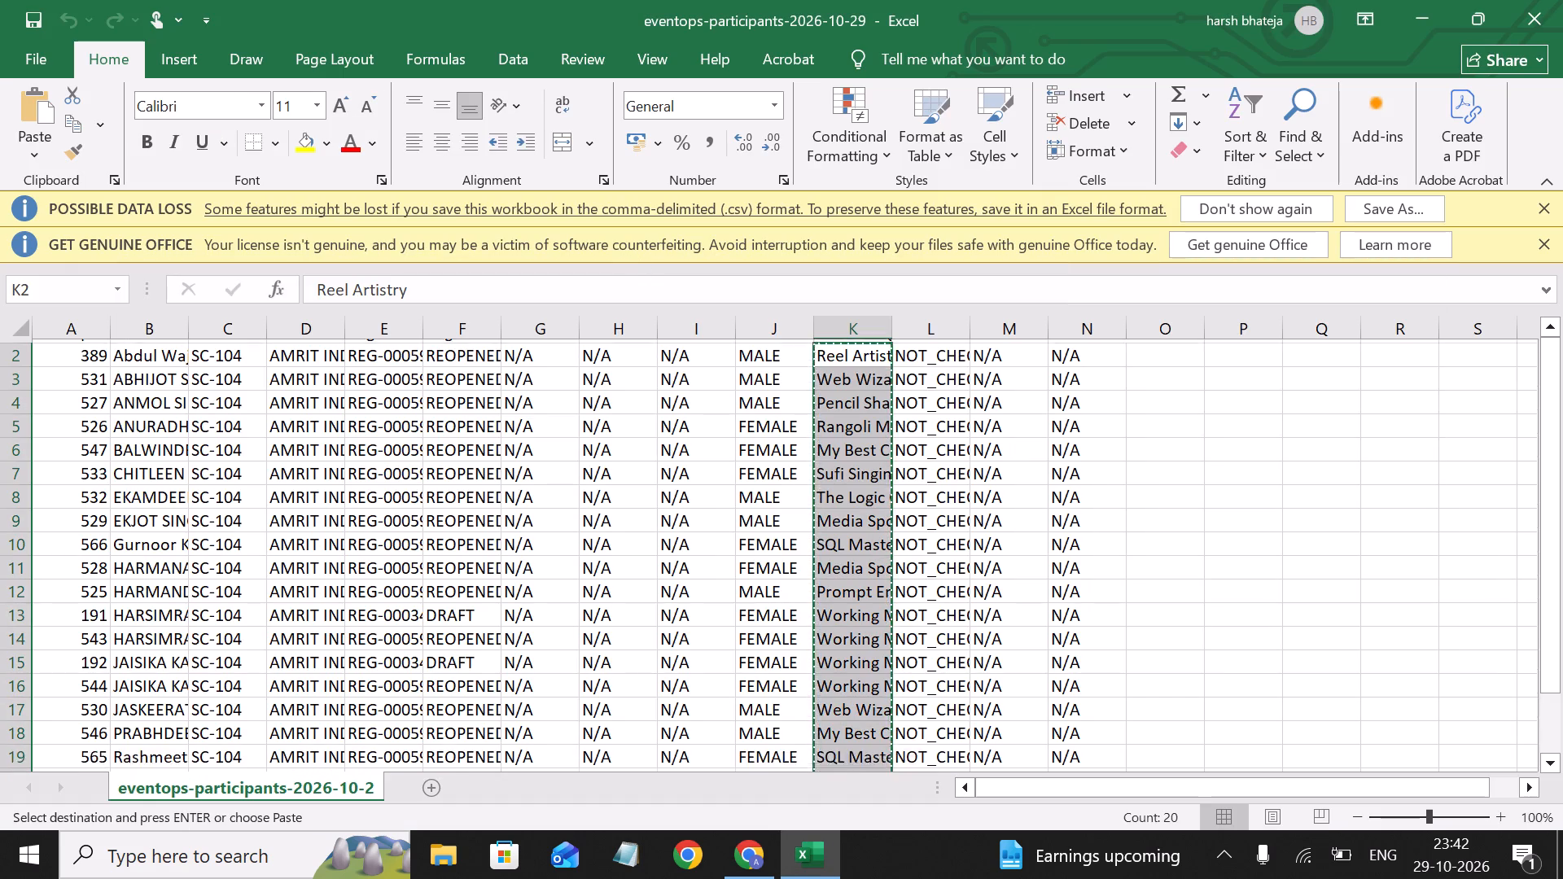
pyautogui.scroll(-1, 699, 565)
pyautogui.scroll(-1, 992, 614)
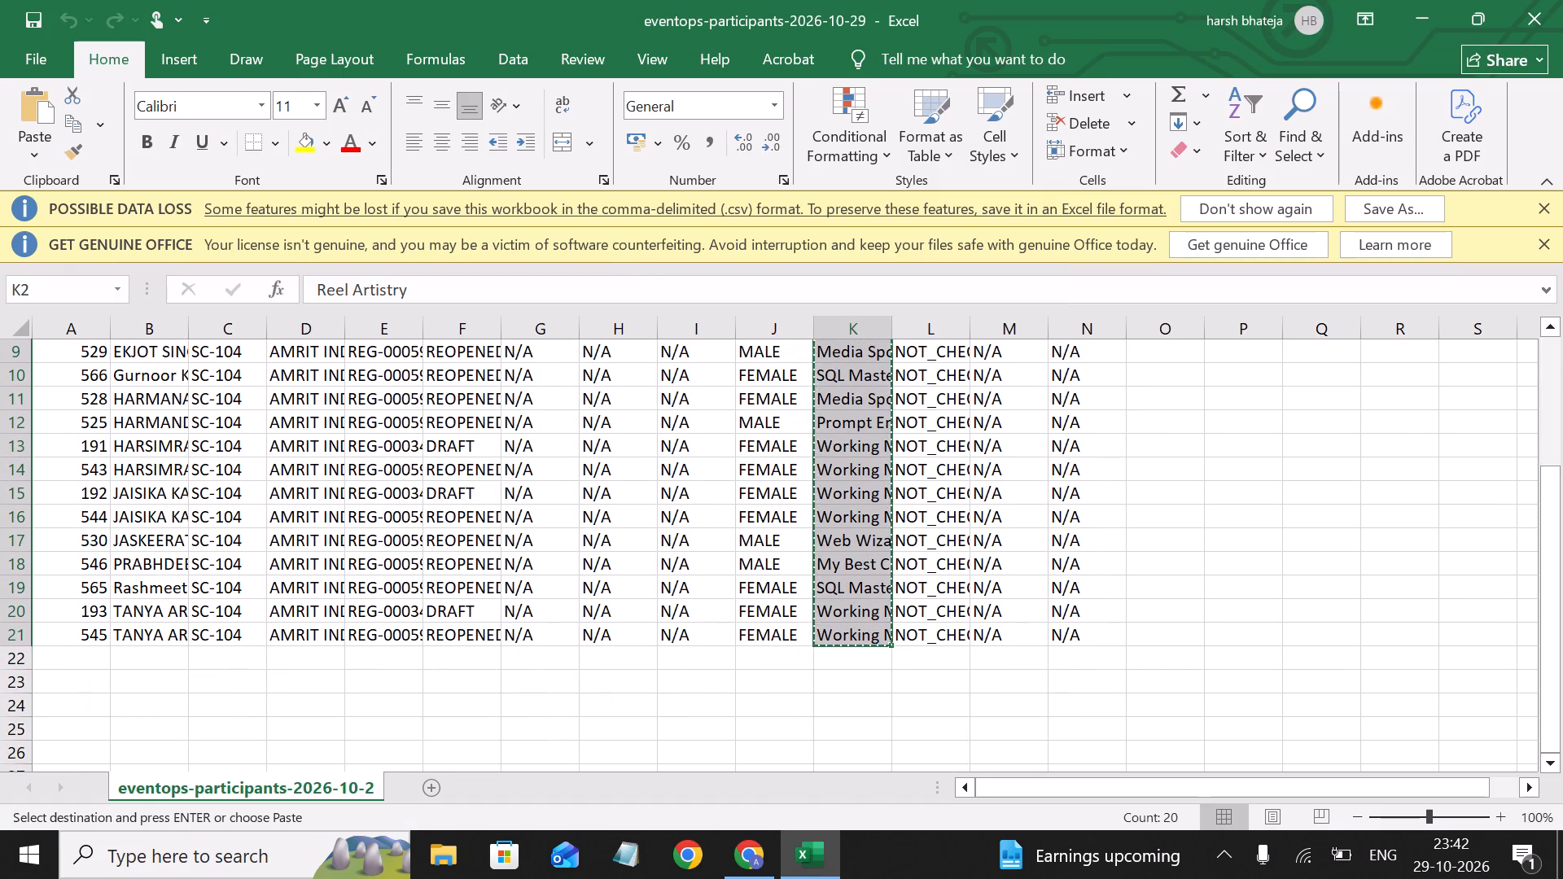
pyautogui.scroll(1, 559, 482)
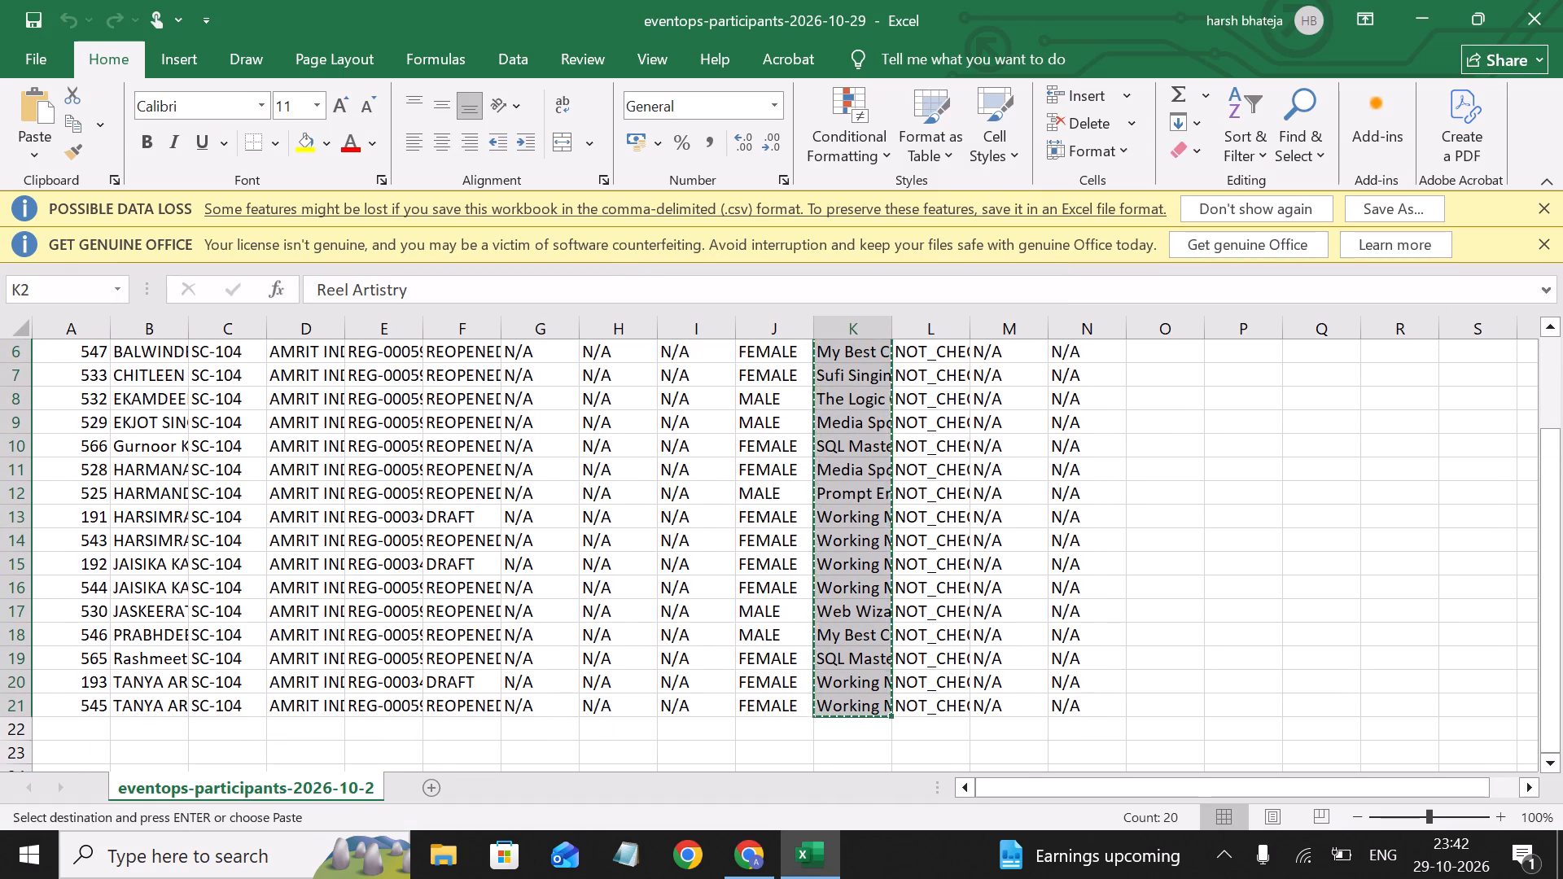
pyautogui.scroll(2, 559, 482)
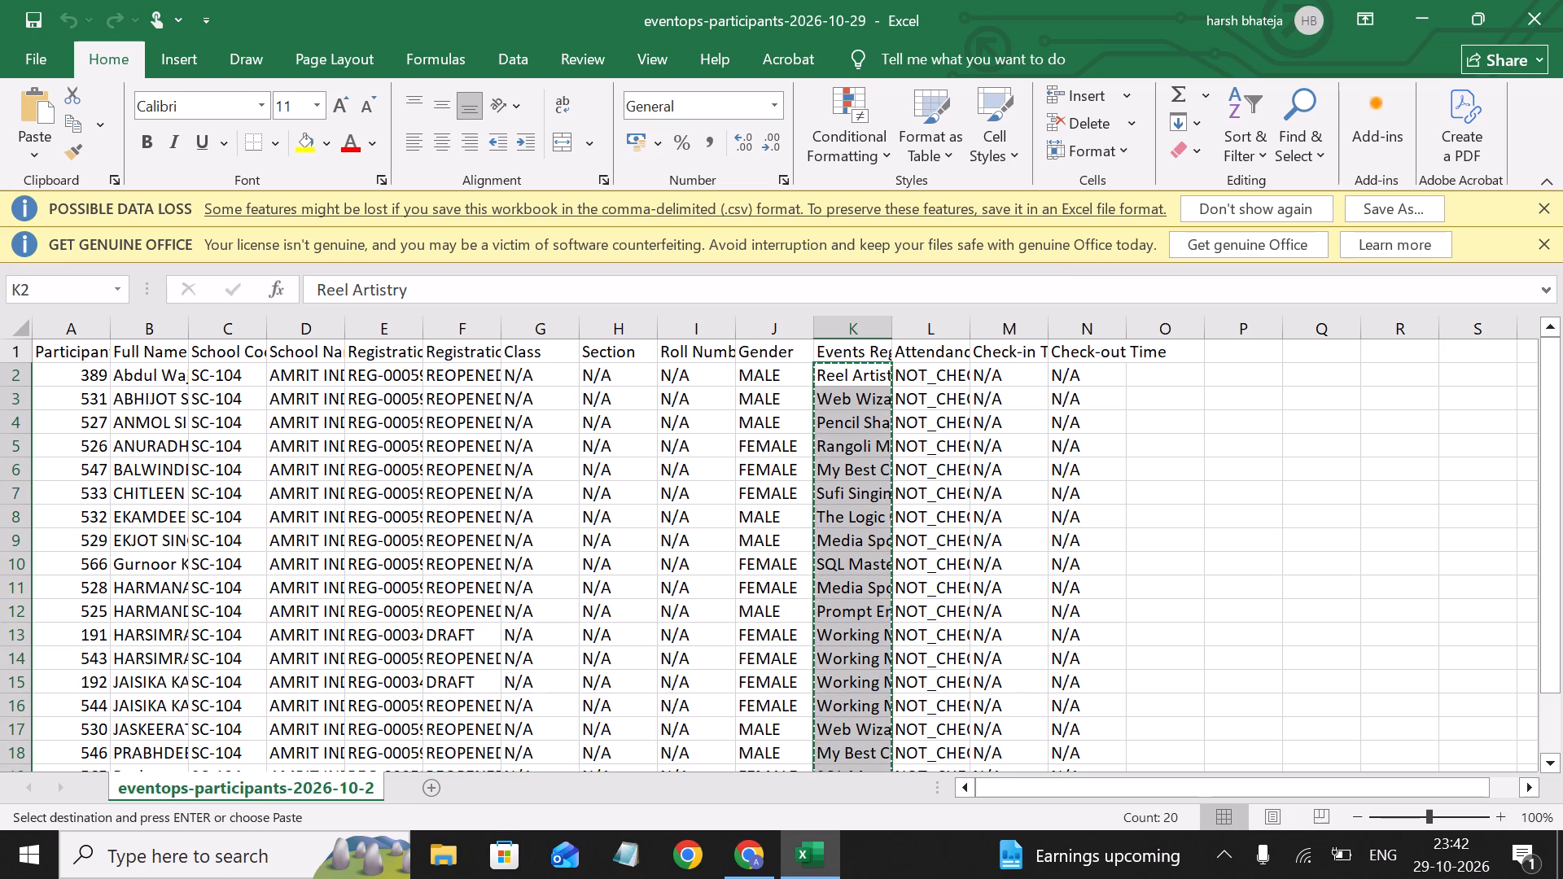
pyautogui.scroll(-1, 490, 570)
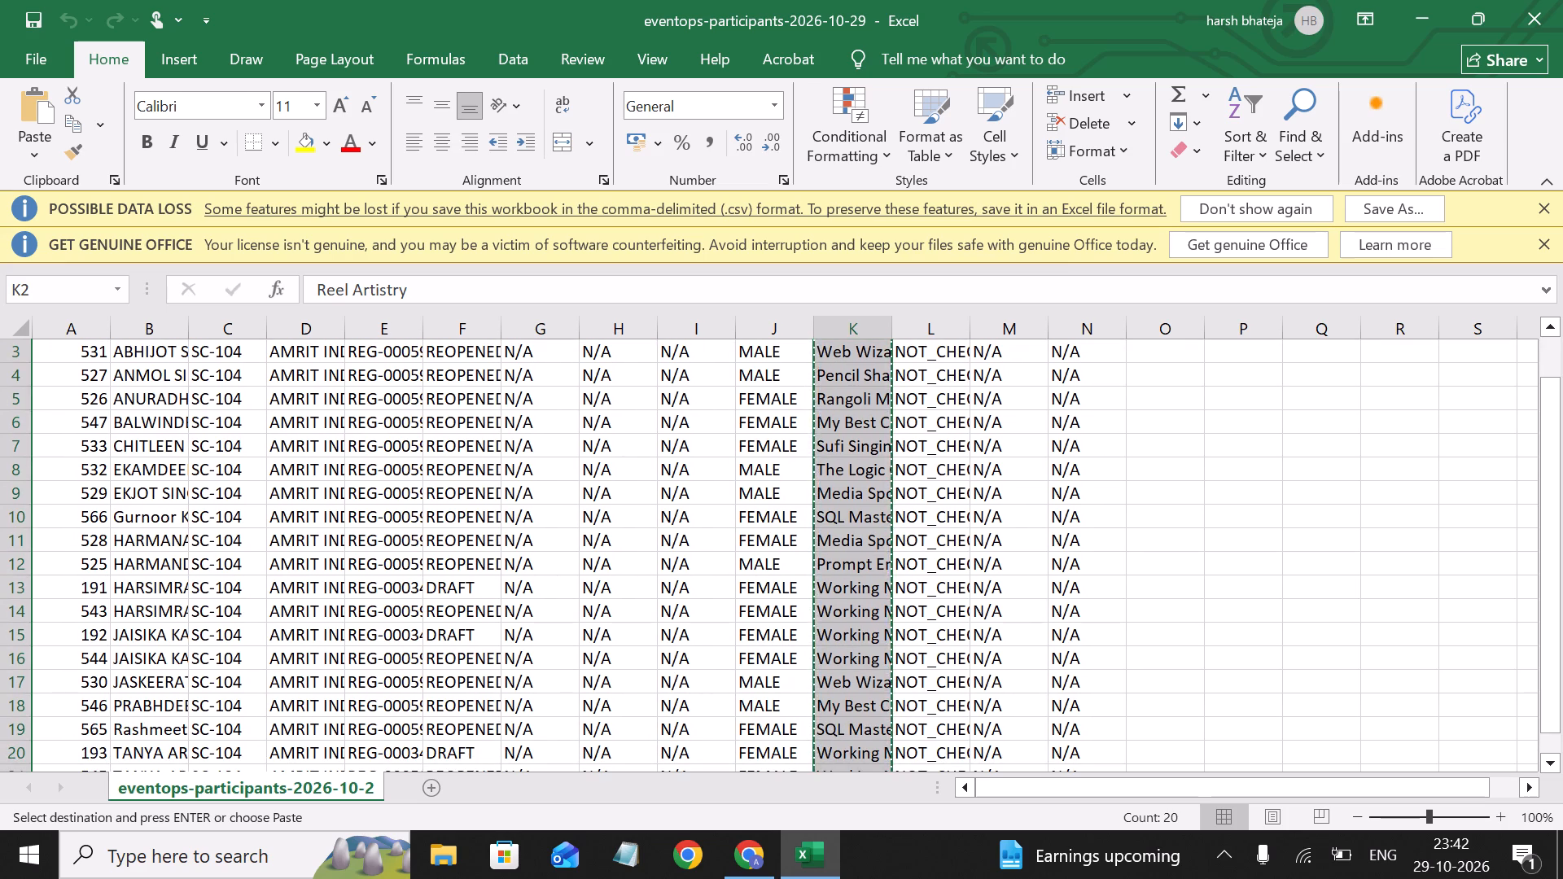
pyautogui.scroll(-1, 483, 654)
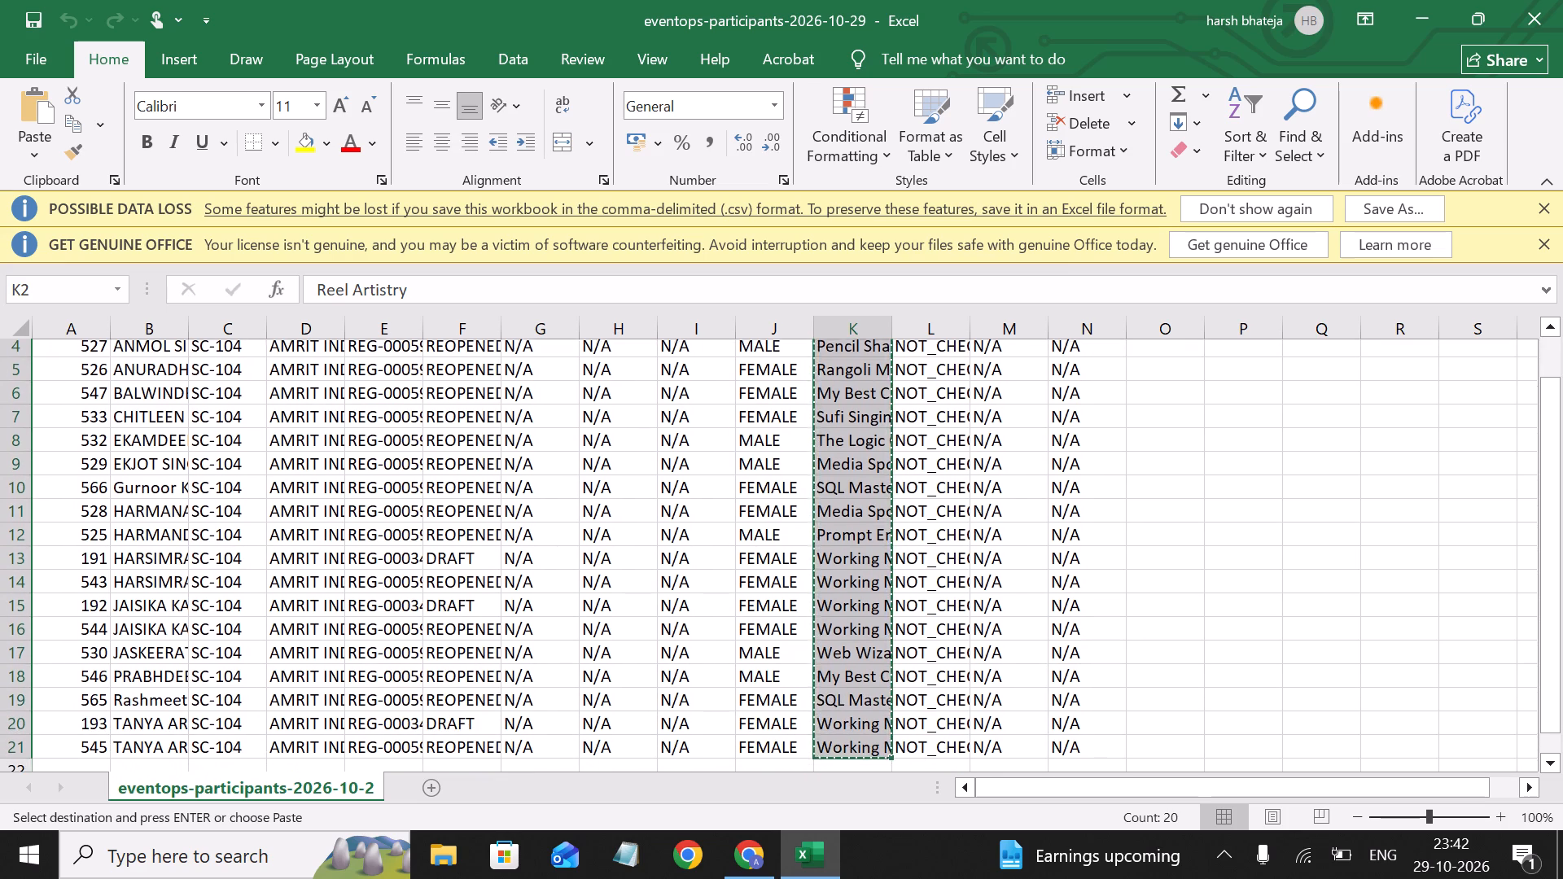
pyautogui.scroll(-1, 483, 654)
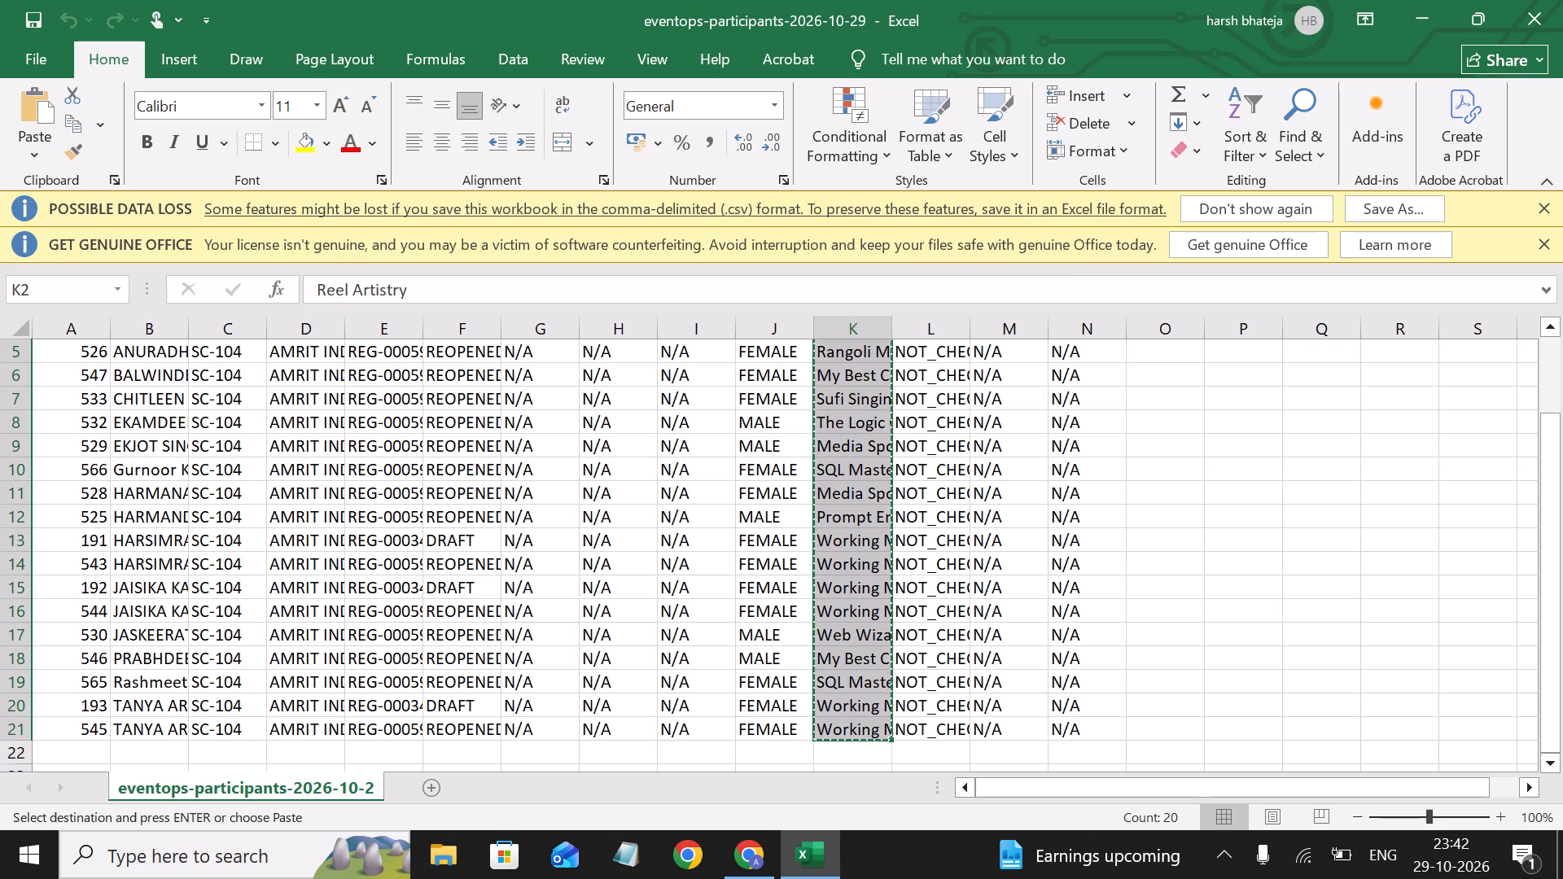
pyautogui.scroll(1, 491, 667)
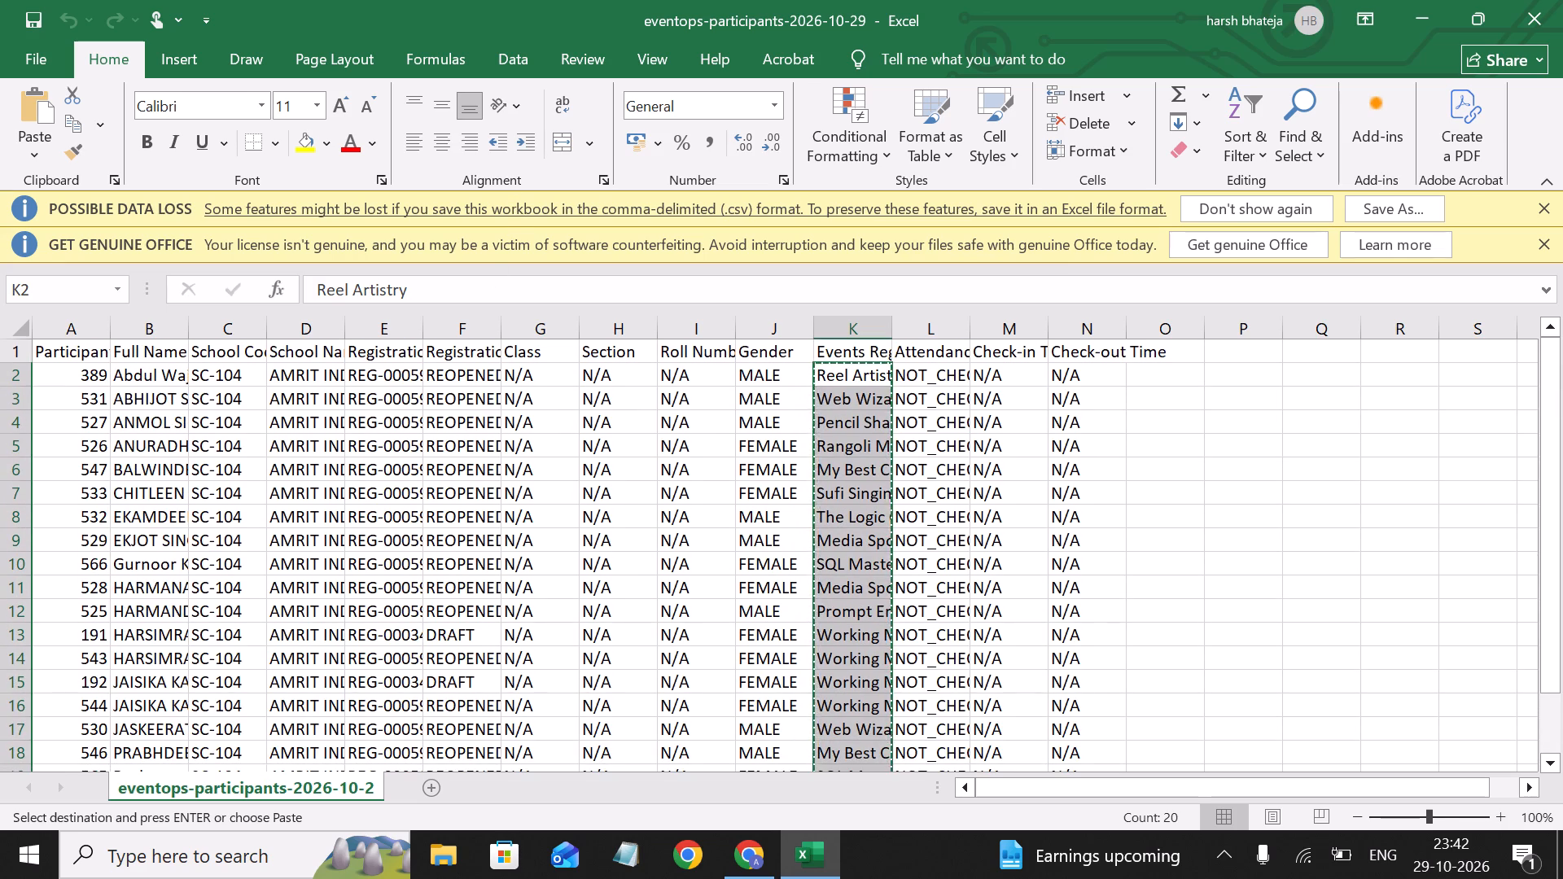
pyautogui.hotkey('alt', 'Tab')
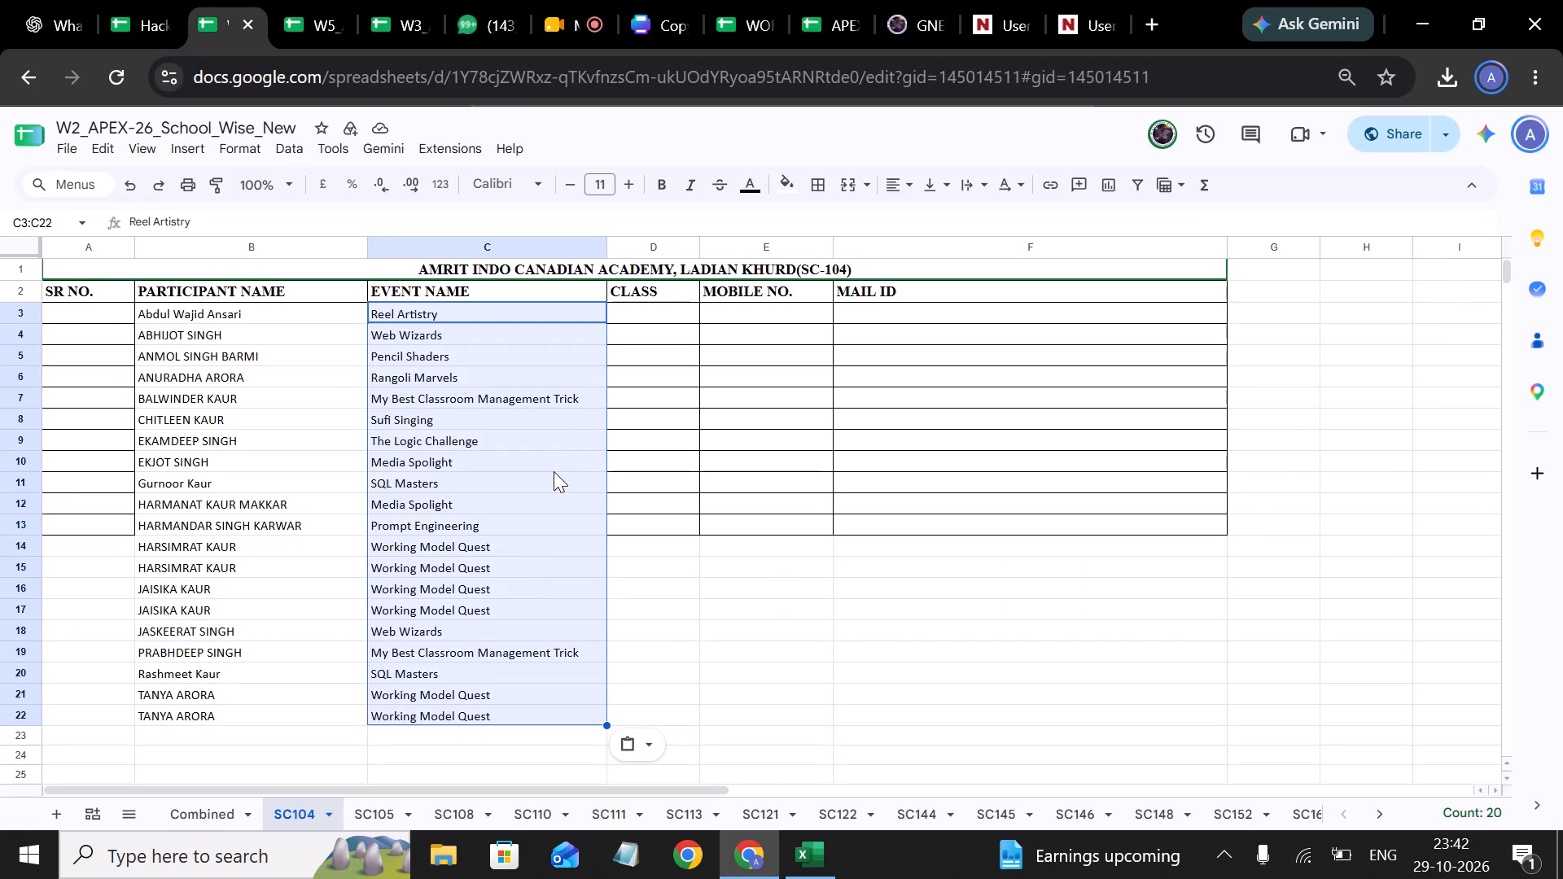
pyautogui.scroll(-1, 554, 471)
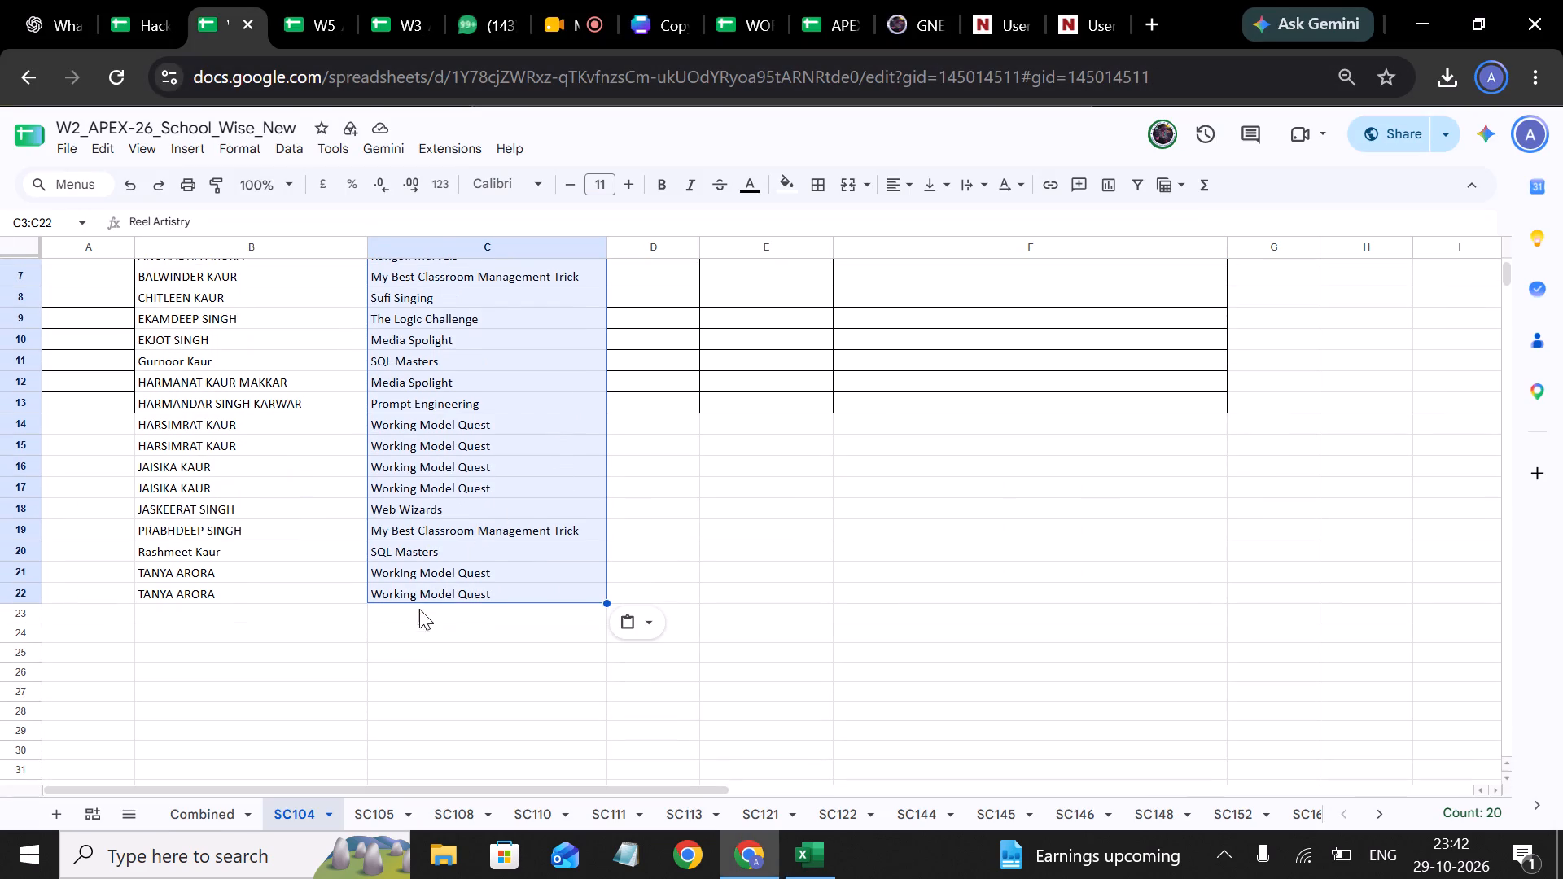
pyautogui.scroll(1, 523, 426)
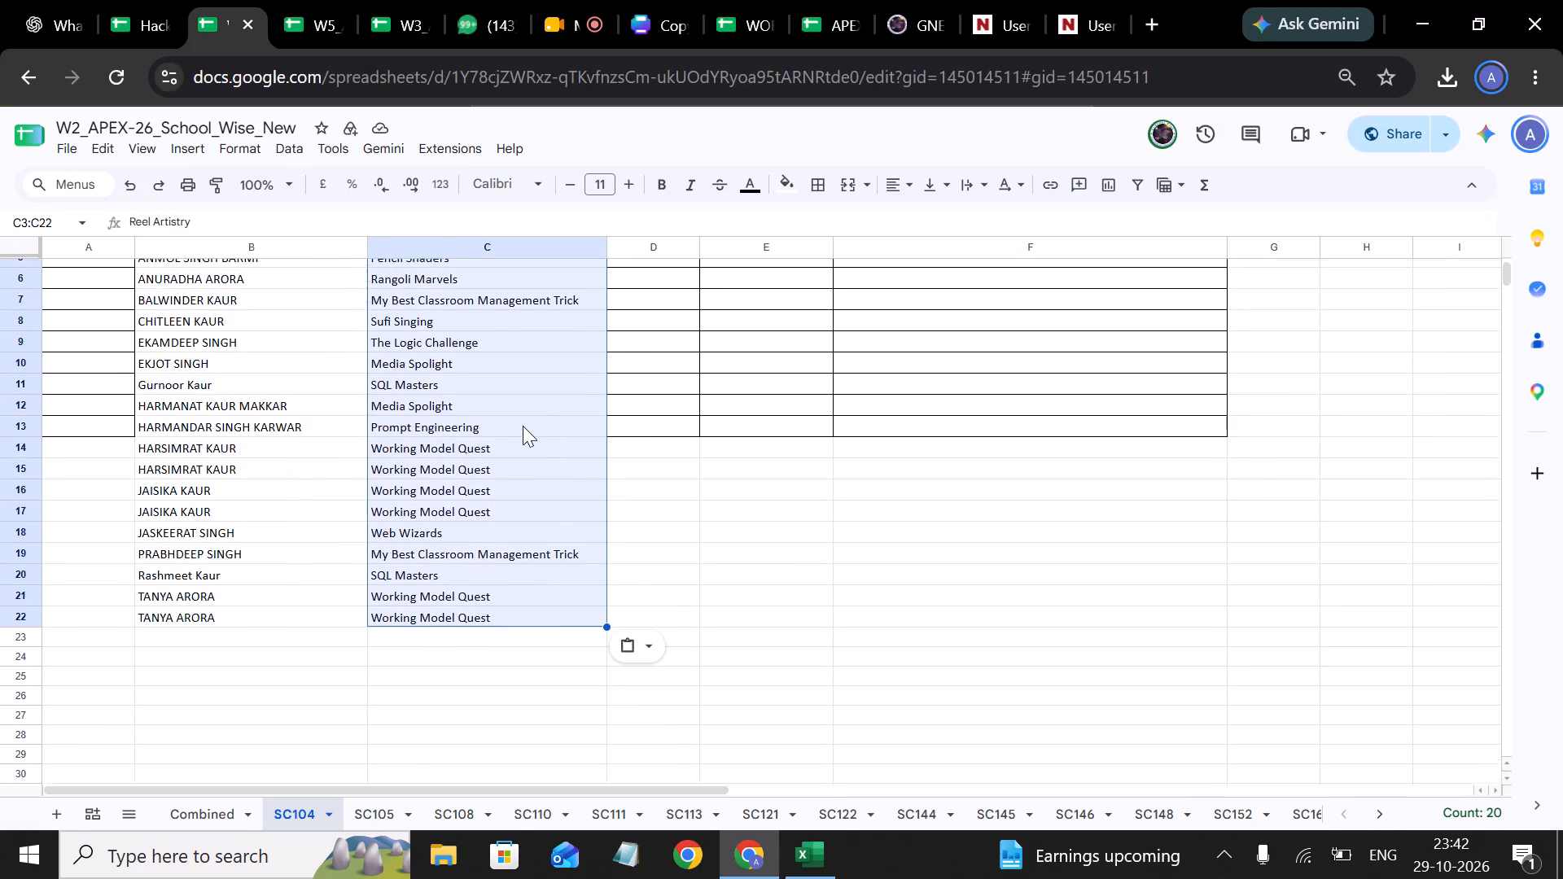
pyautogui.scroll(2, 523, 426)
pyautogui.hotkey('alt', 'Tab')
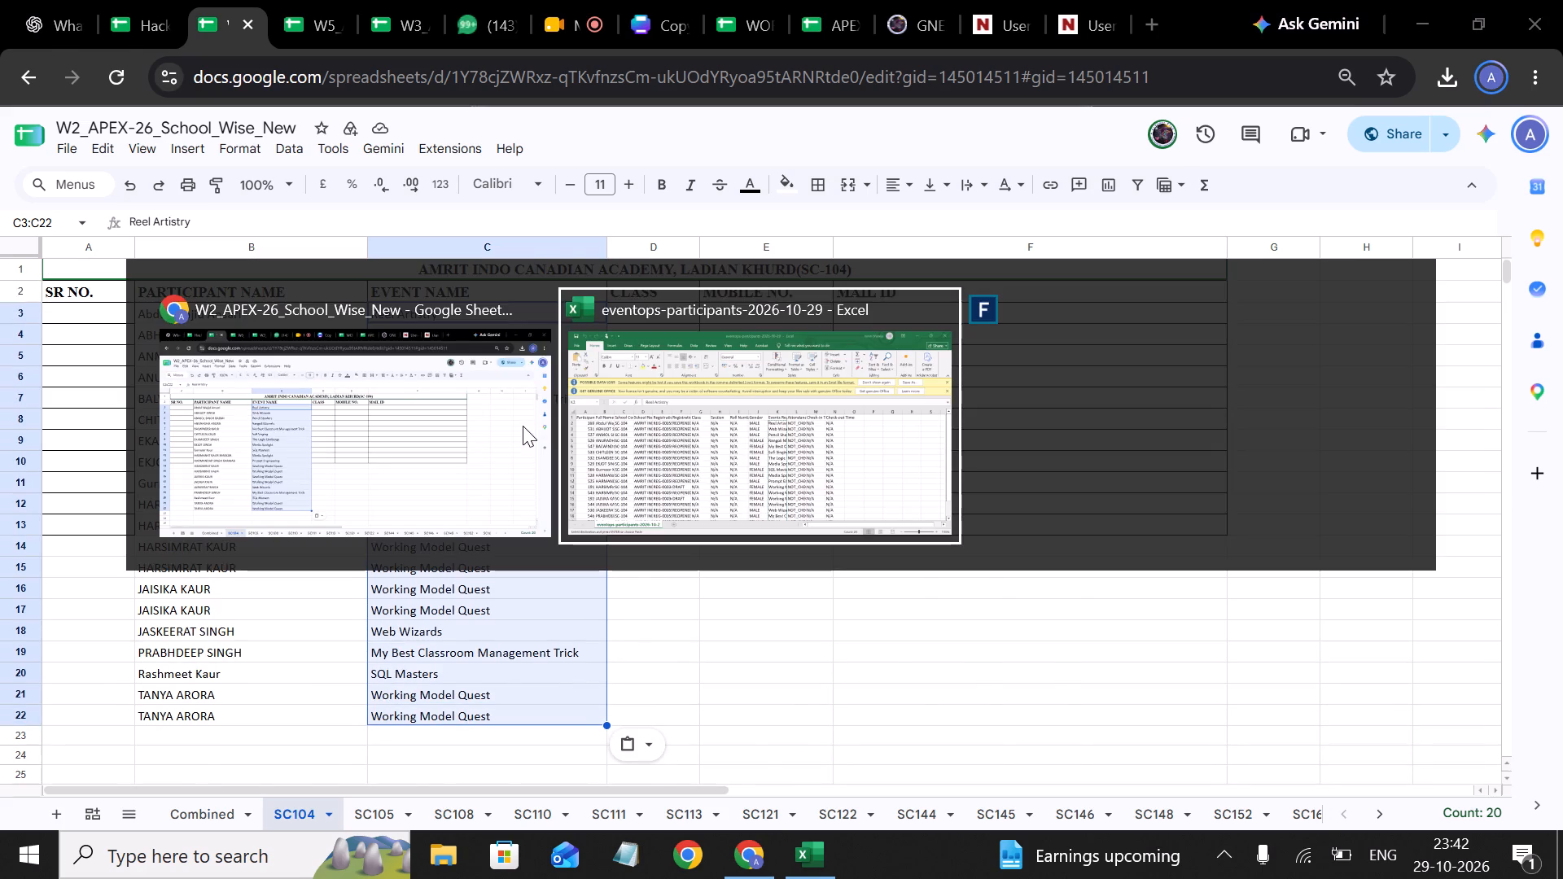
pyautogui.scroll(2, 536, 447)
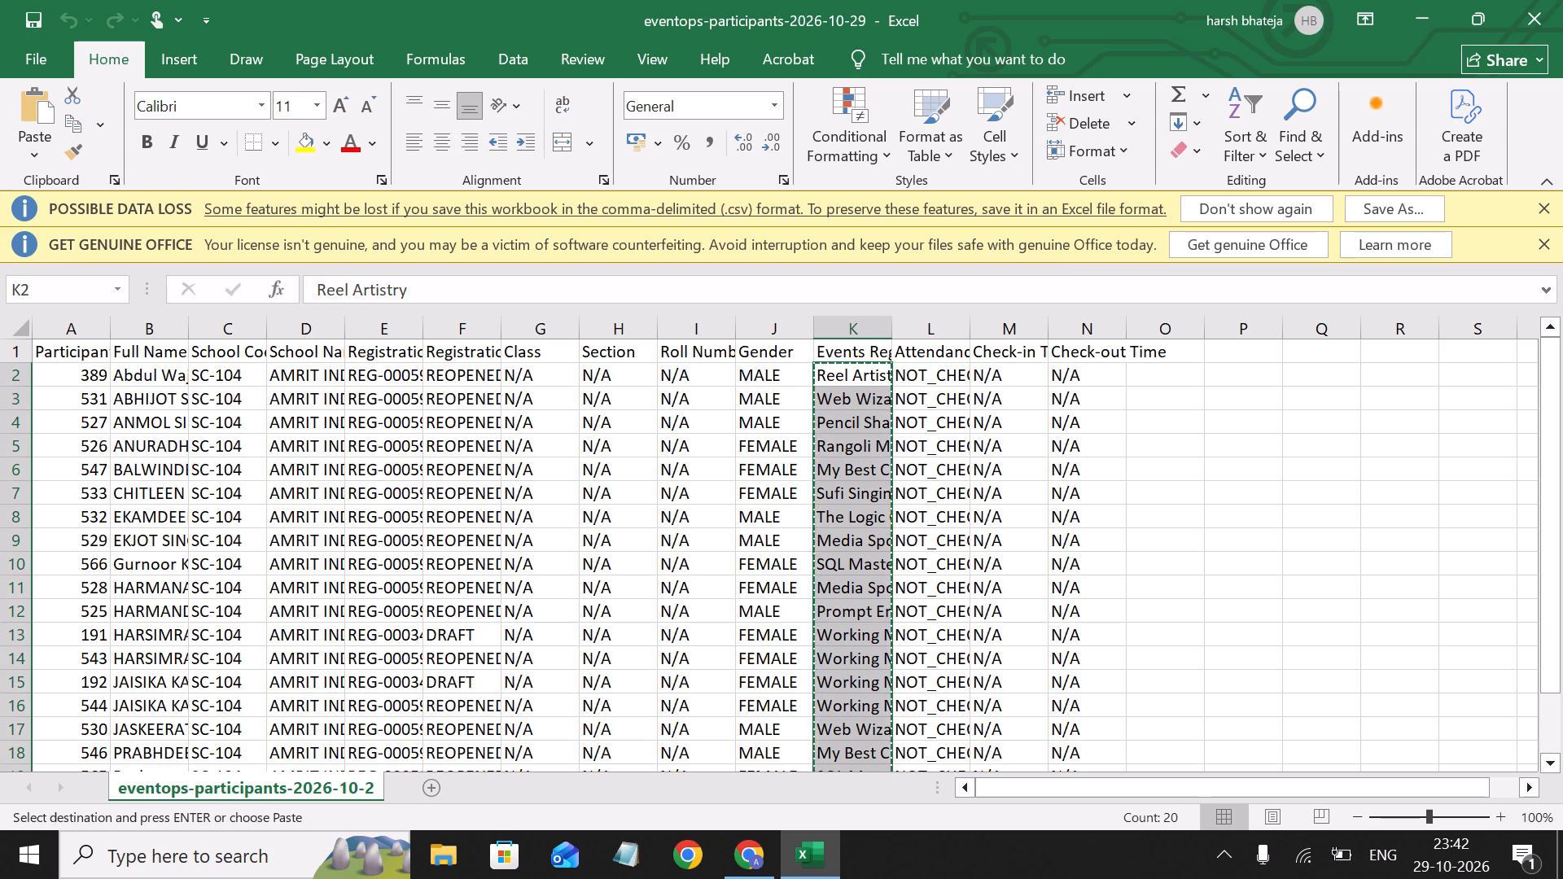
# Bring up Excel's data tools and select the entire participants table in the exported CSV, including its header row.
pyautogui.click(1202, 496)
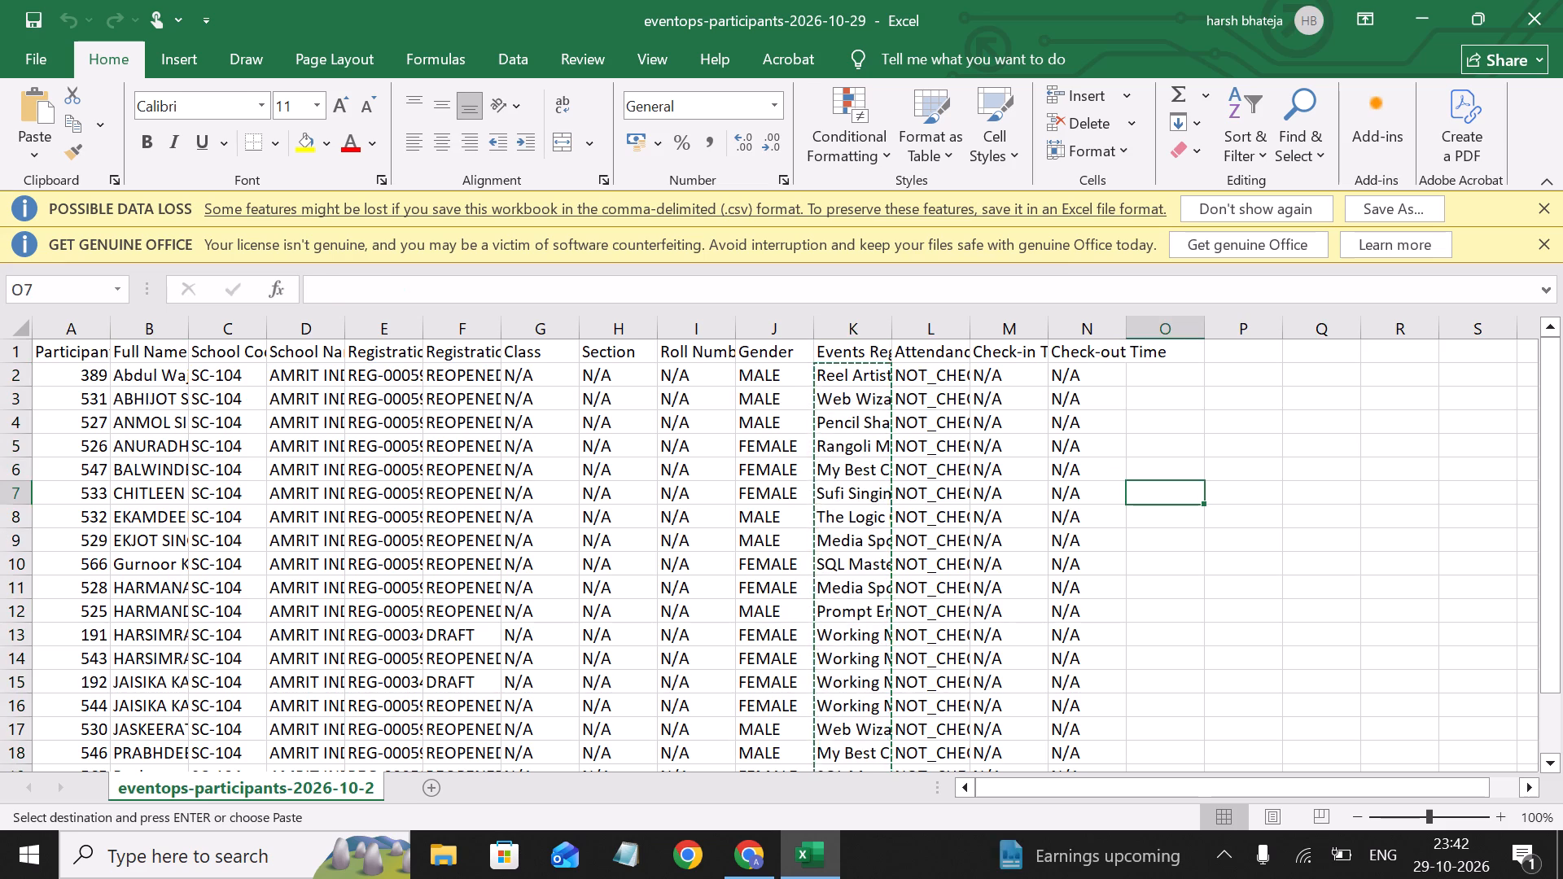
pyautogui.hscroll(1, 732, 552)
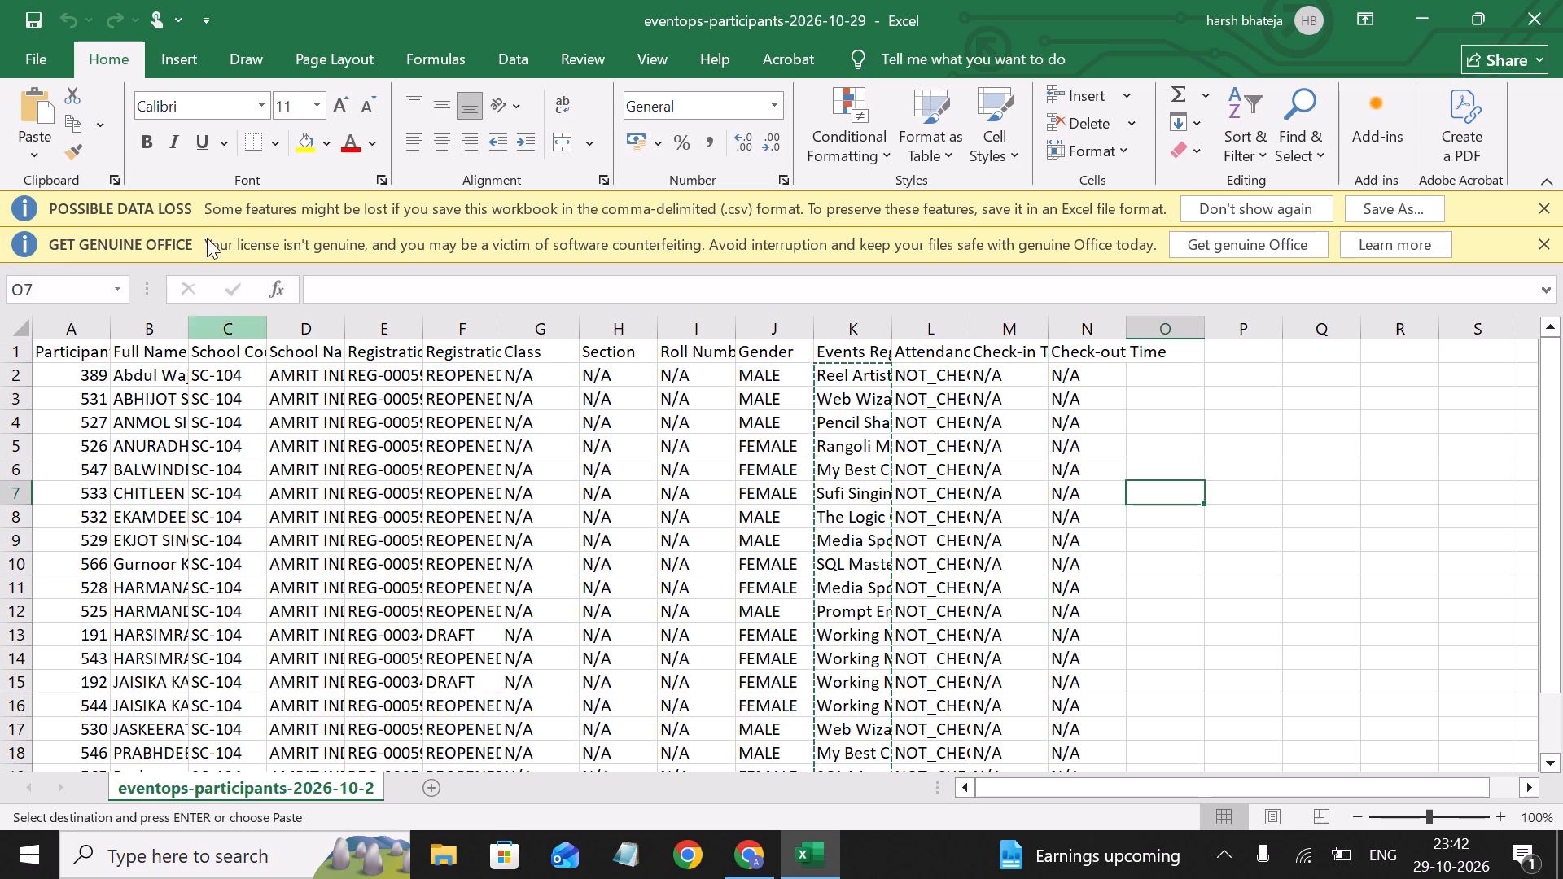
pyautogui.click(523, 69)
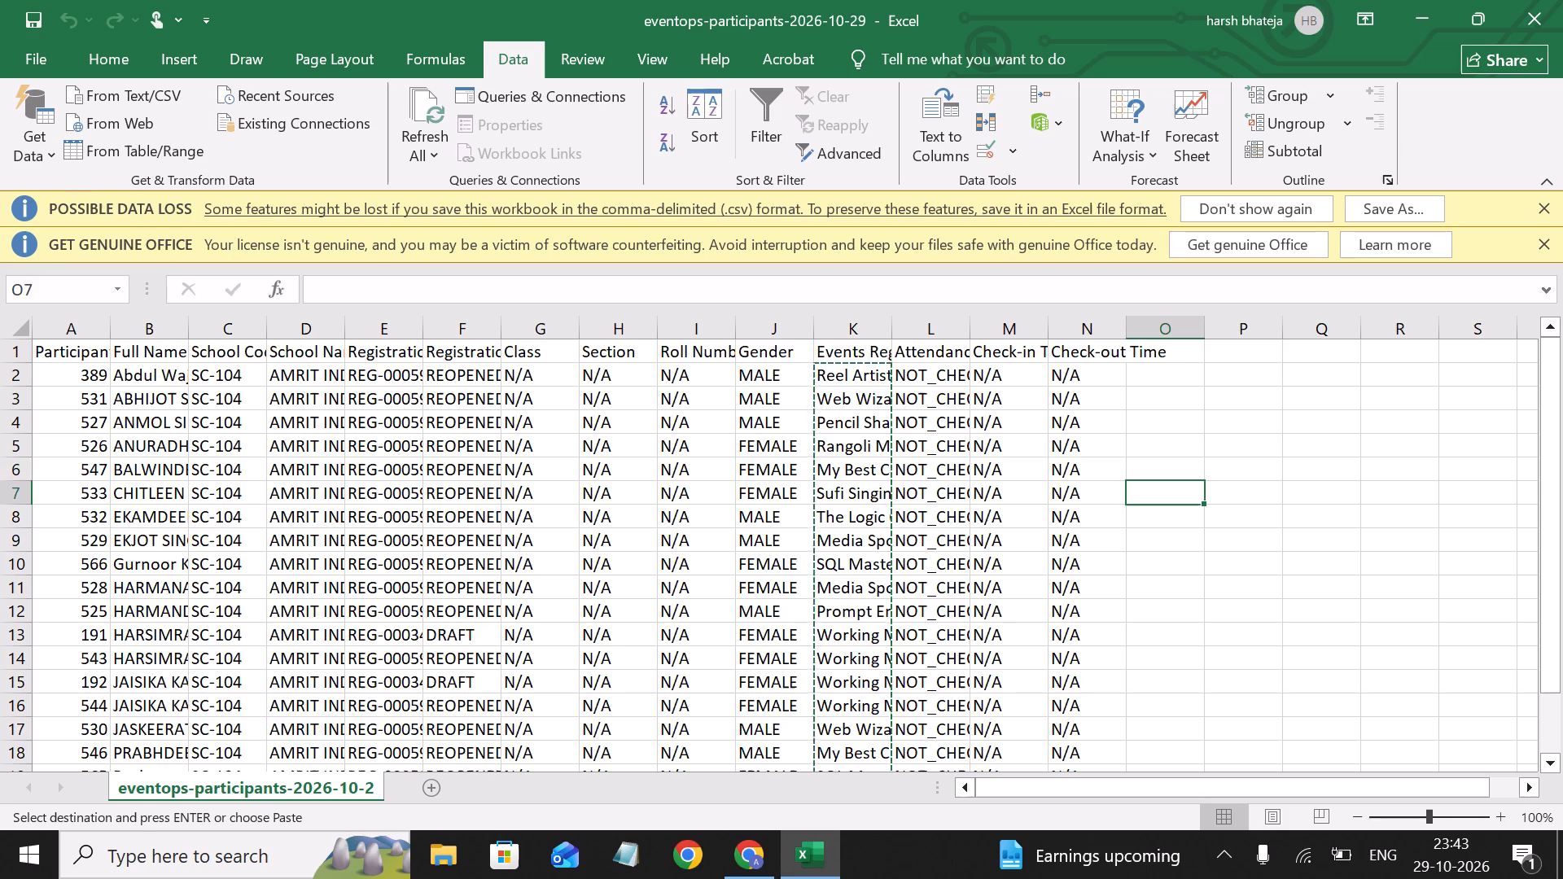
pyautogui.moveTo(80, 356); pyautogui.dragTo(198, 426)
pyautogui.hotkey('ctrl', 'a')
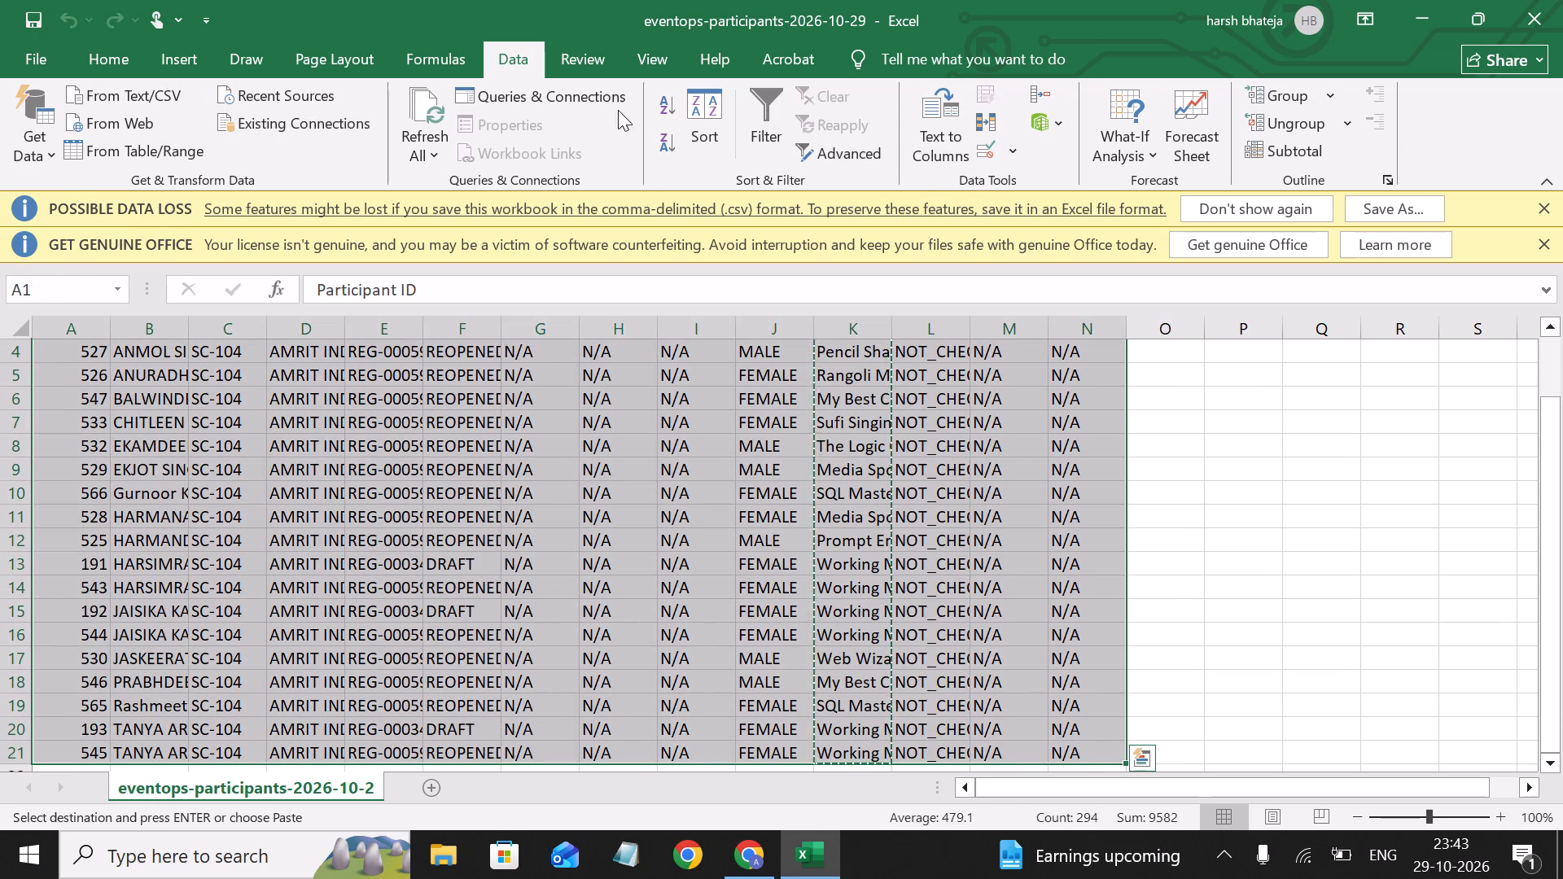
pyautogui.hscroll(1, 481, 367)
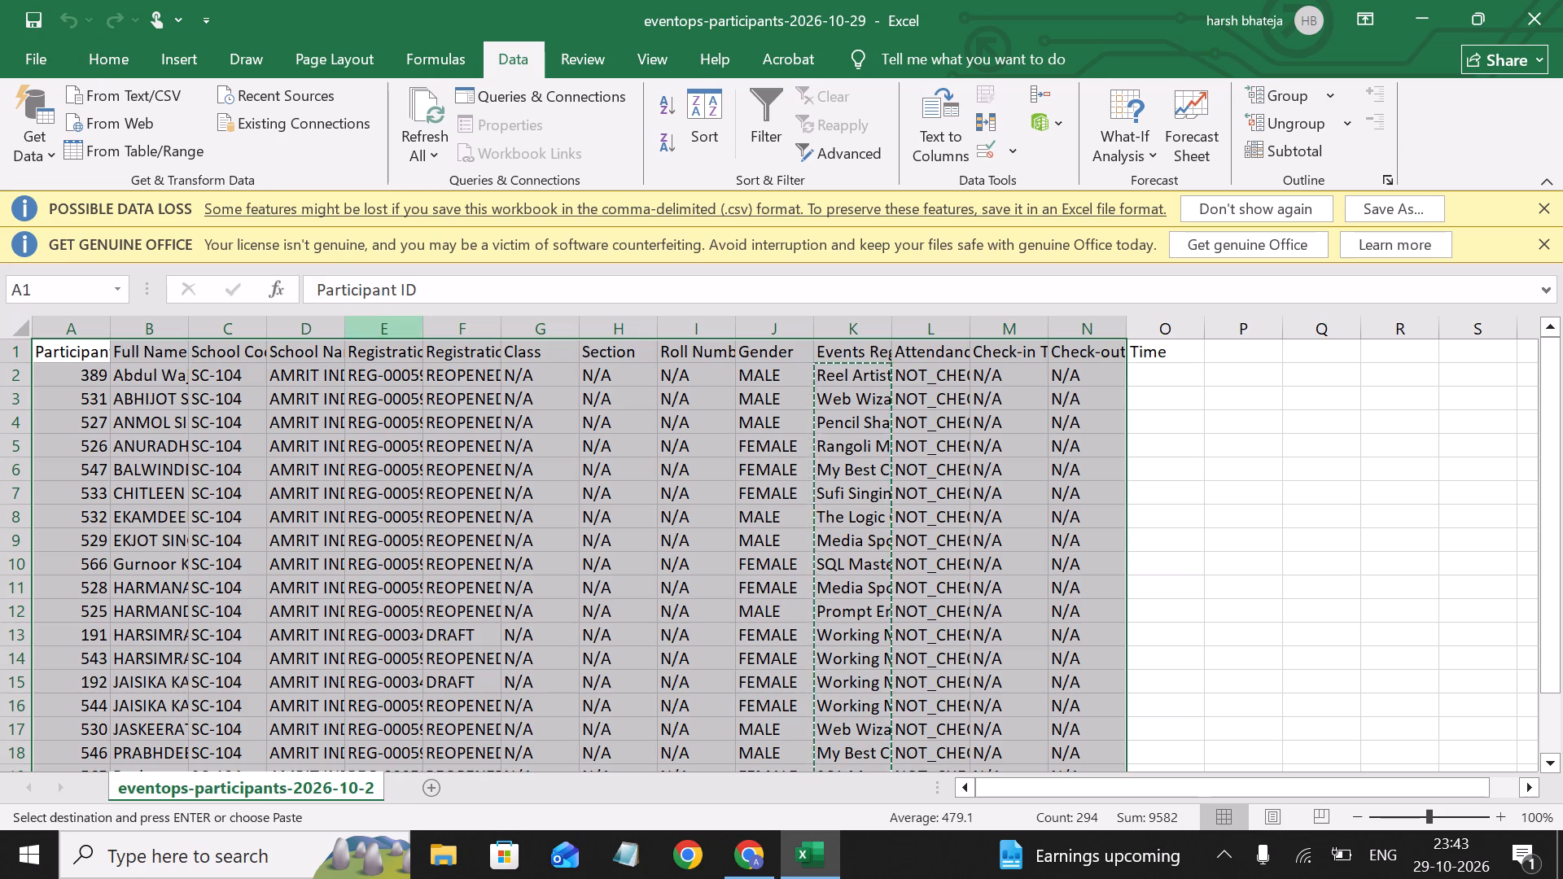
# Dismiss the genuine Office and possible data loss notices above the exported participants table.
pyautogui.click(1543, 250)
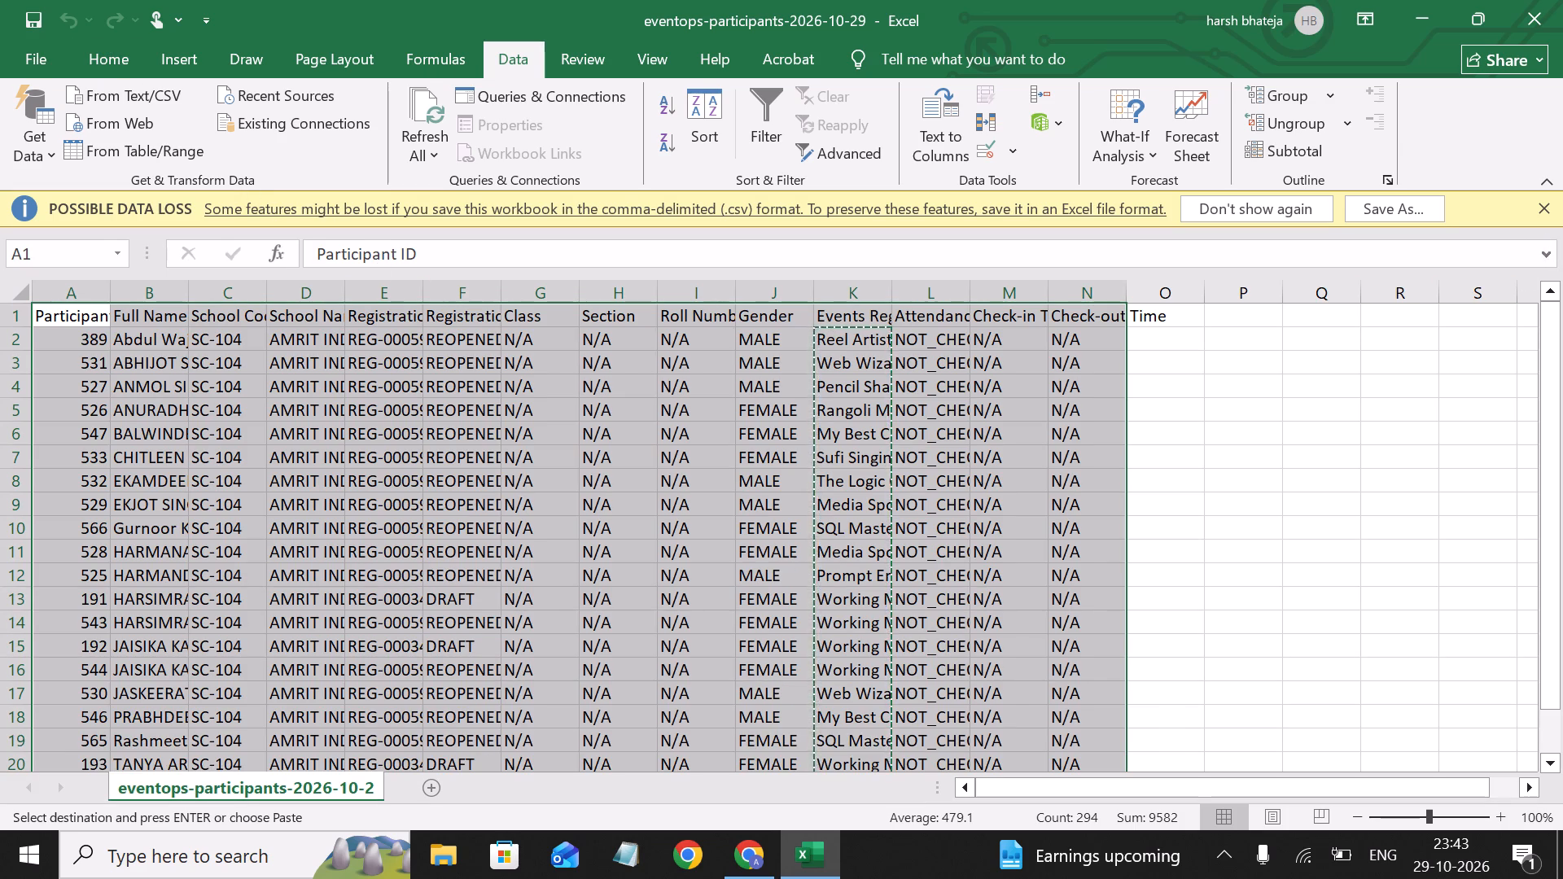
pyautogui.click(1547, 207)
pyautogui.scroll(1, 1062, 317)
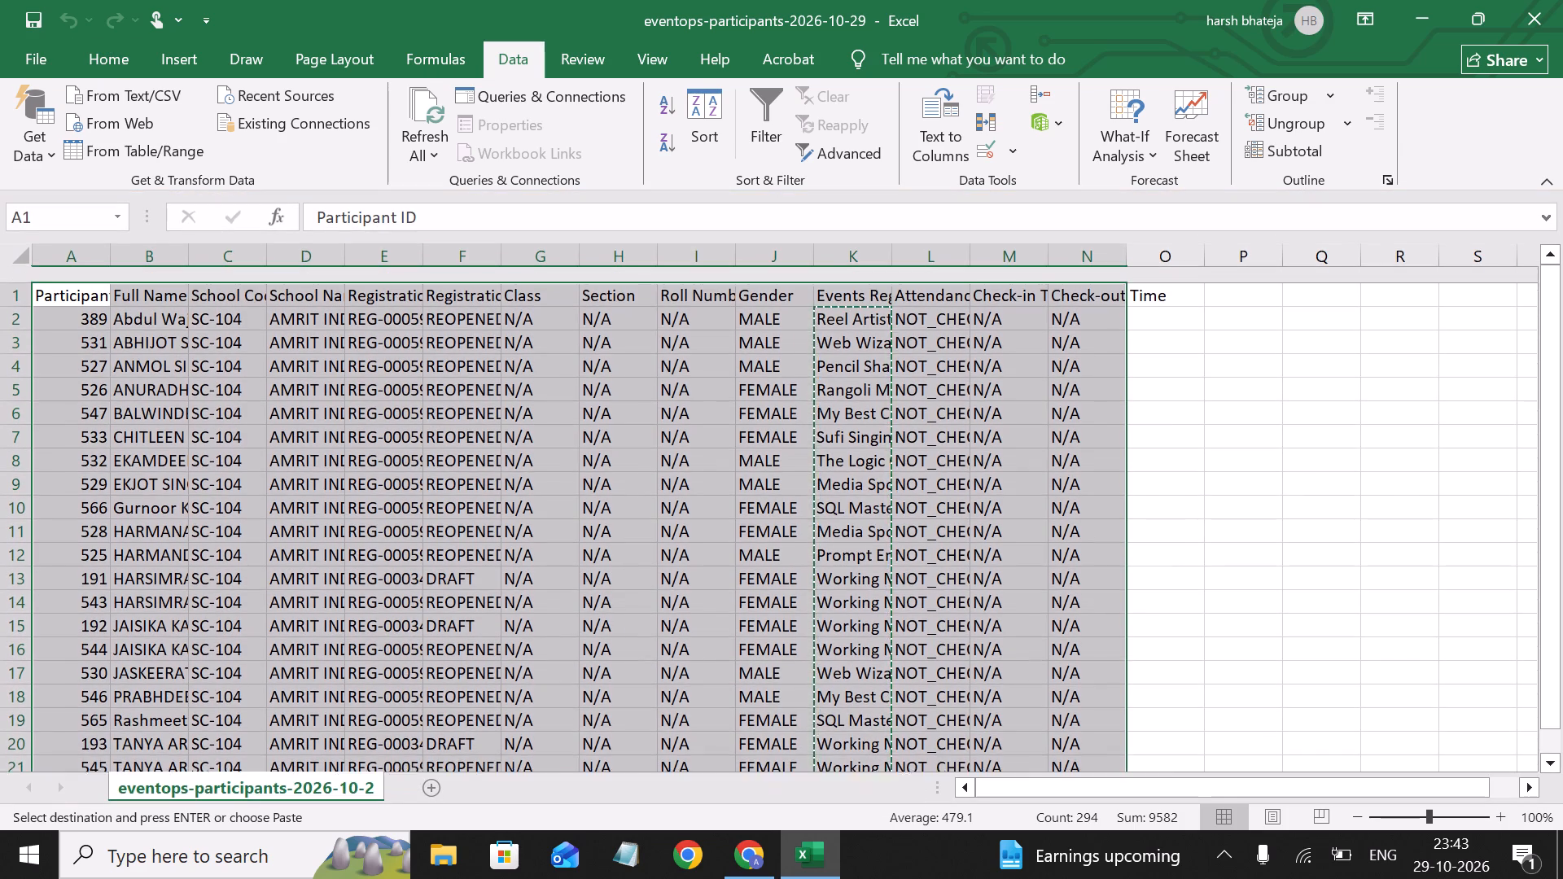
pyautogui.scroll(2, 1062, 317)
pyautogui.scroll(-1, 1062, 317)
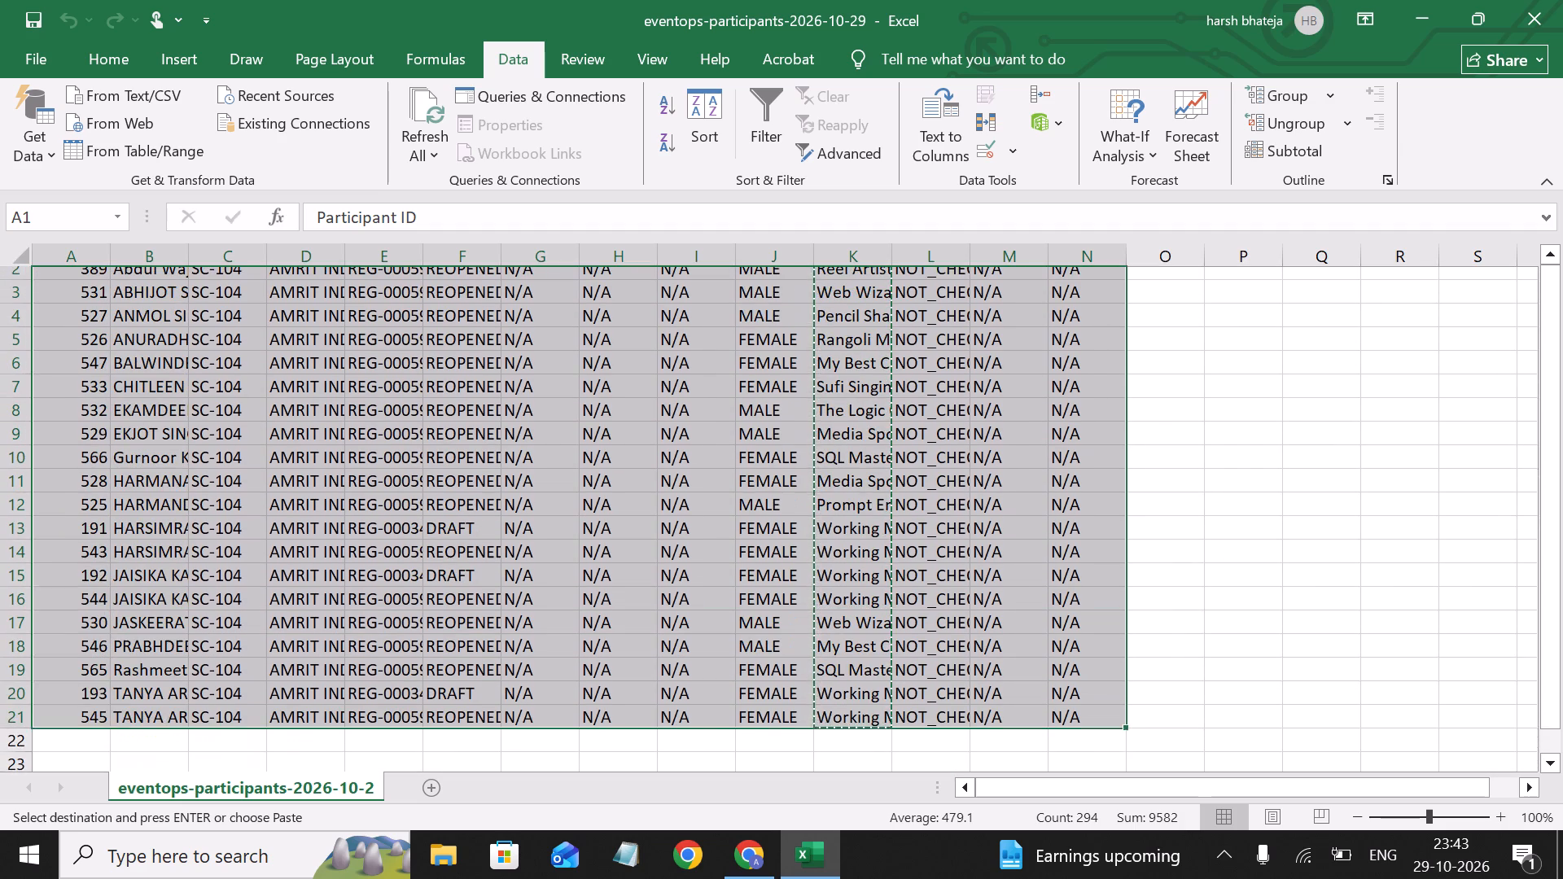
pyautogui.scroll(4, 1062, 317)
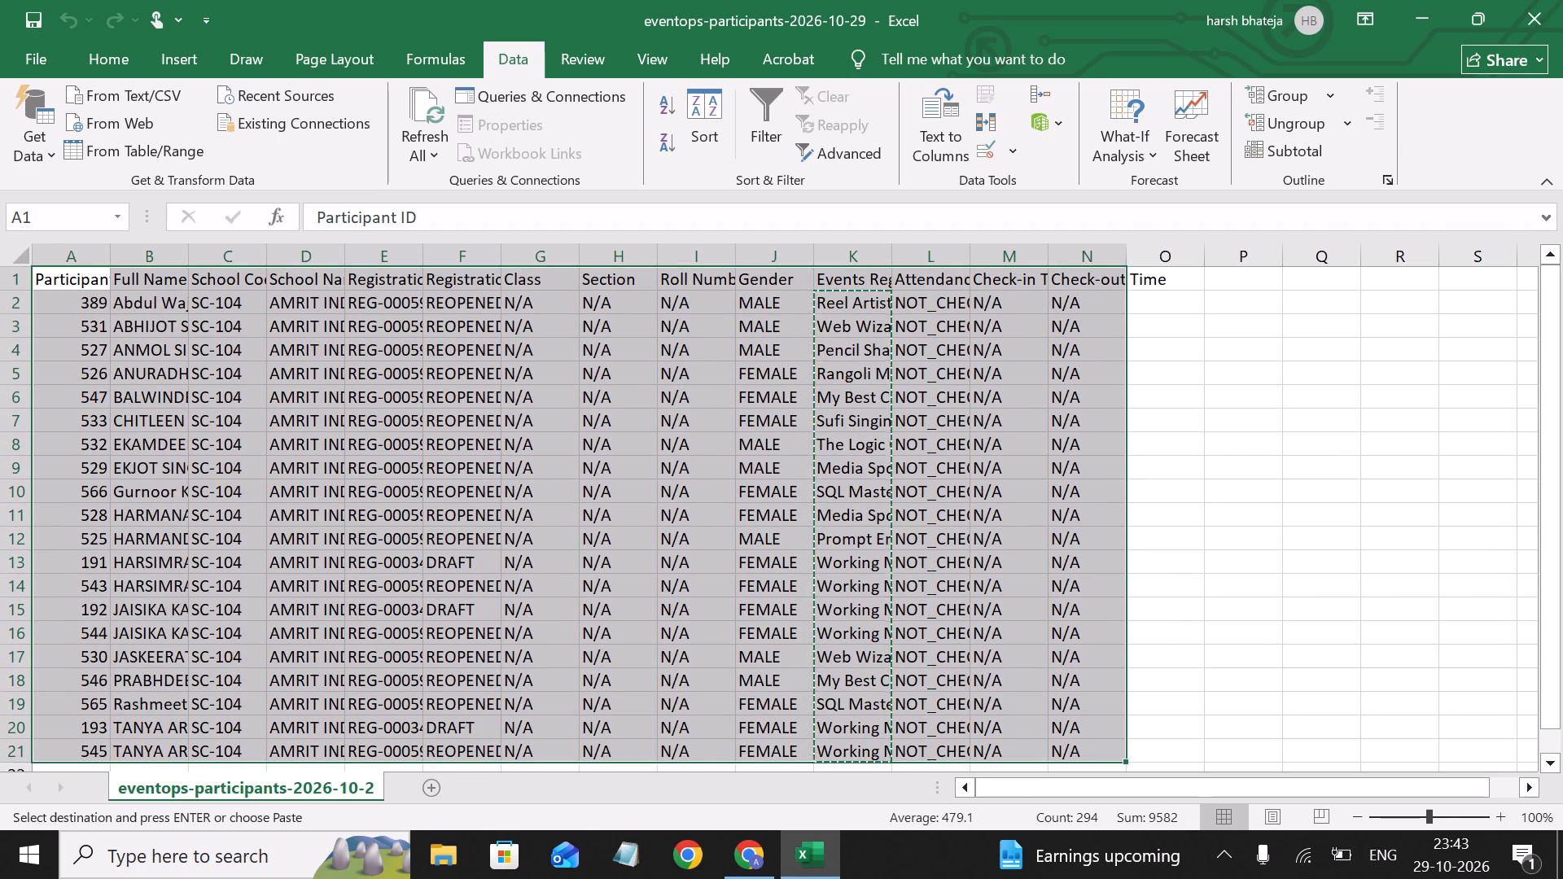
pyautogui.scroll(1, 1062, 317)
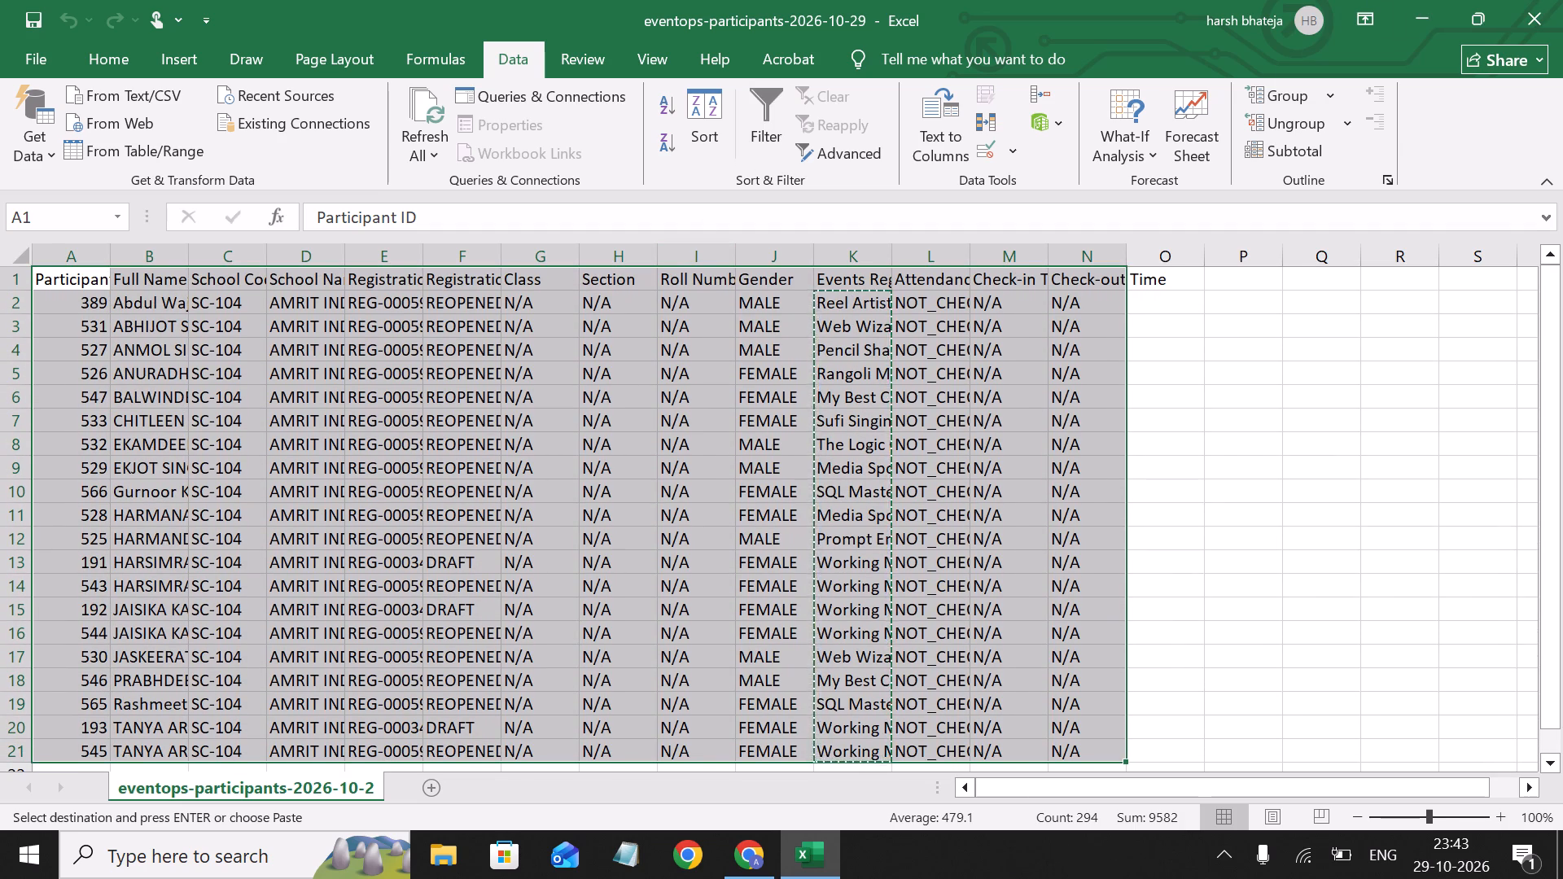
# Switch to the W2 spreadsheet in Chrome and open the Remove duplicates settings for the SC104 sheet's participant and event data.
pyautogui.hotkey('alt', 'Tab')
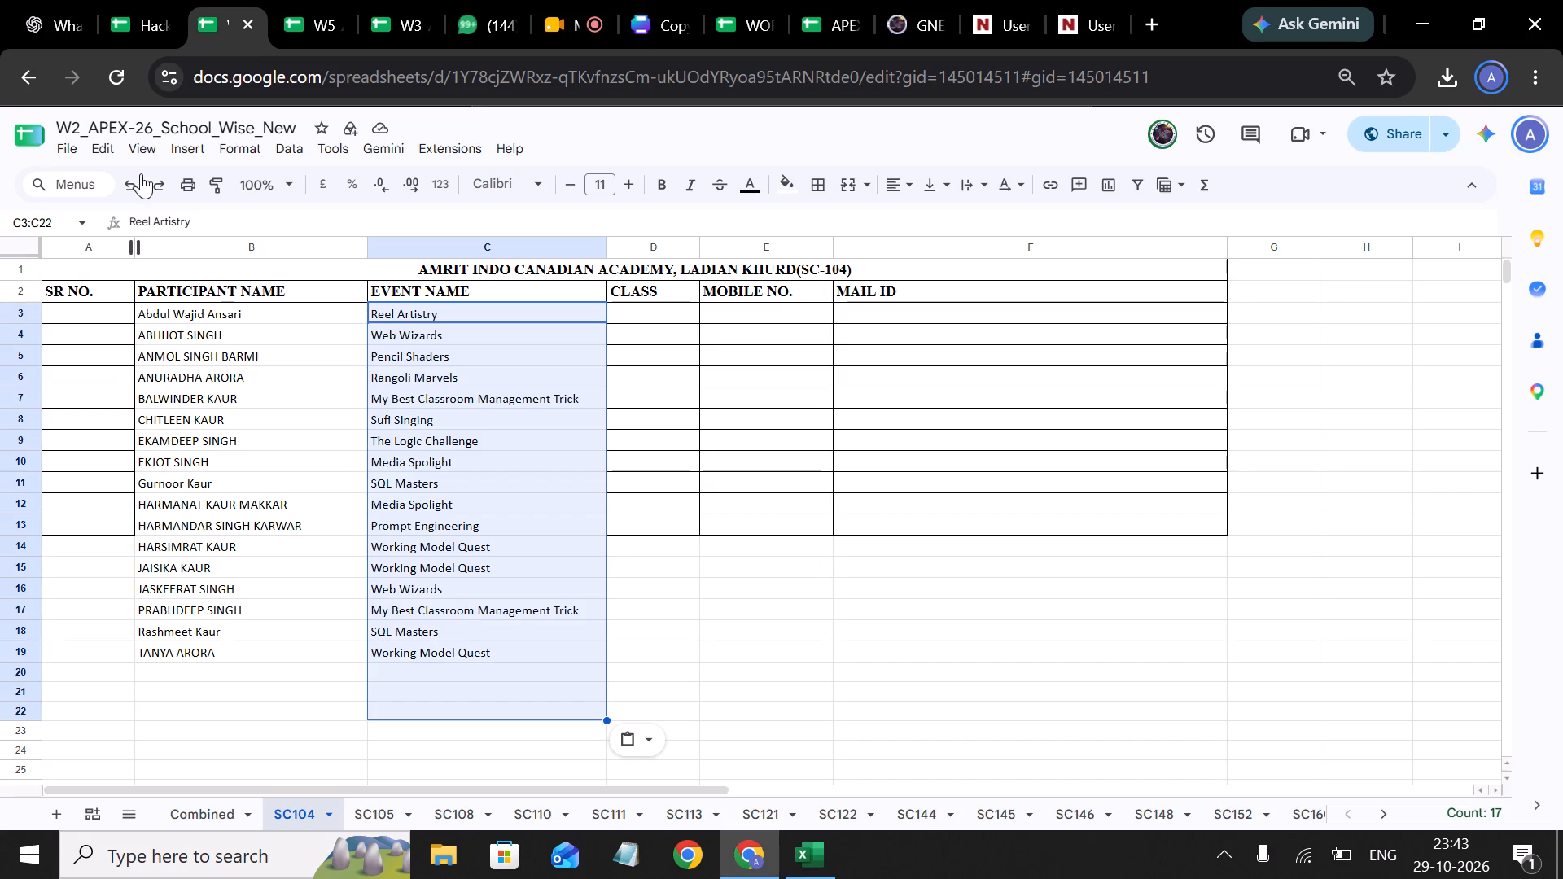
pyautogui.click(230, 418)
pyautogui.click(285, 145)
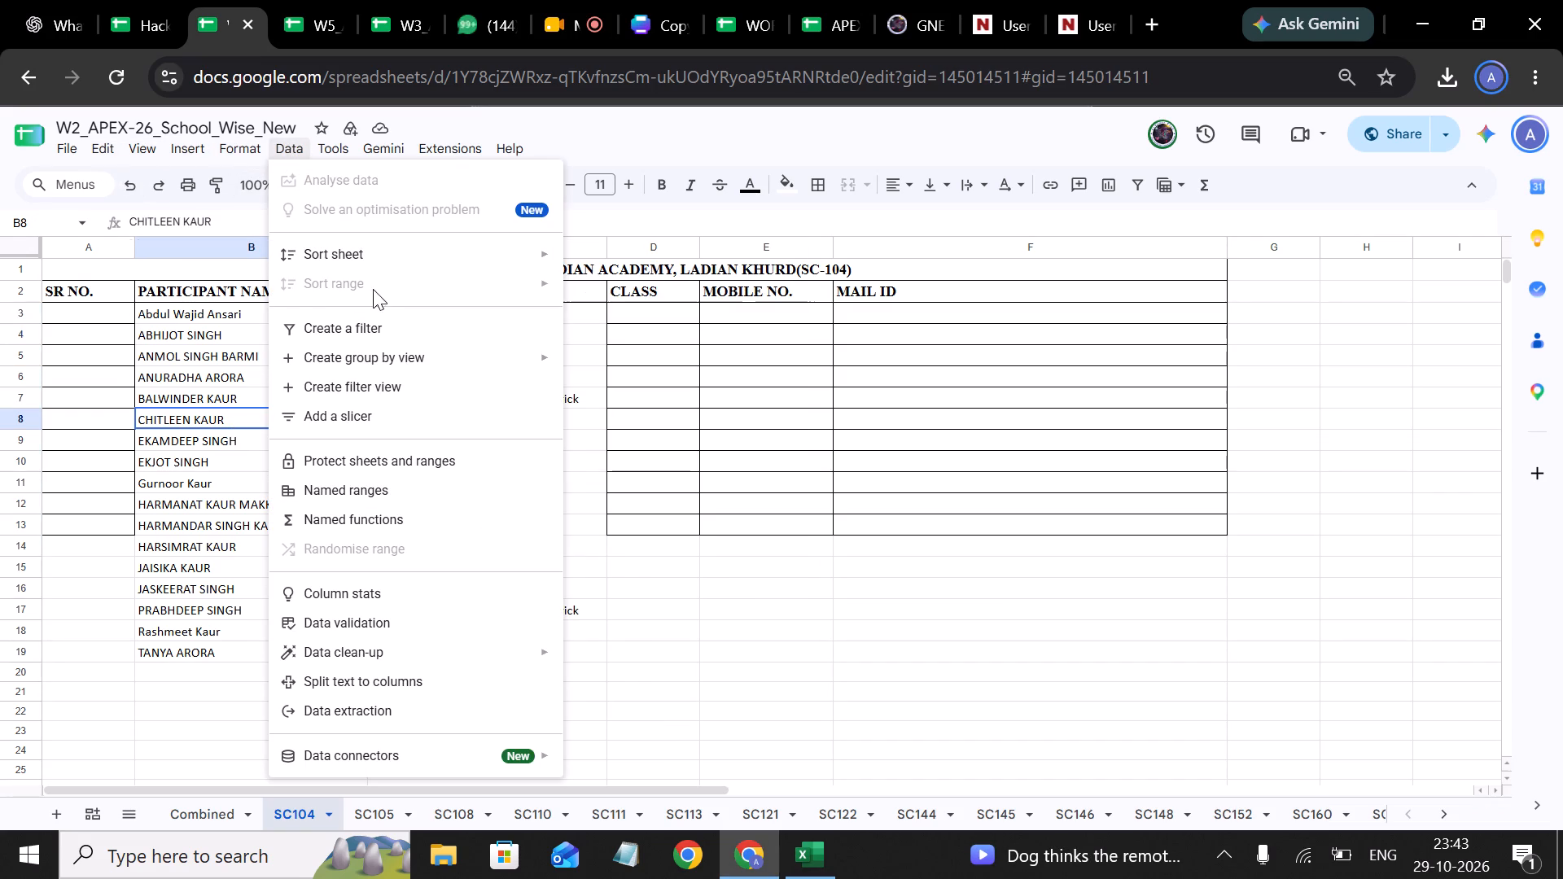
pyautogui.scroll(-1, 401, 450)
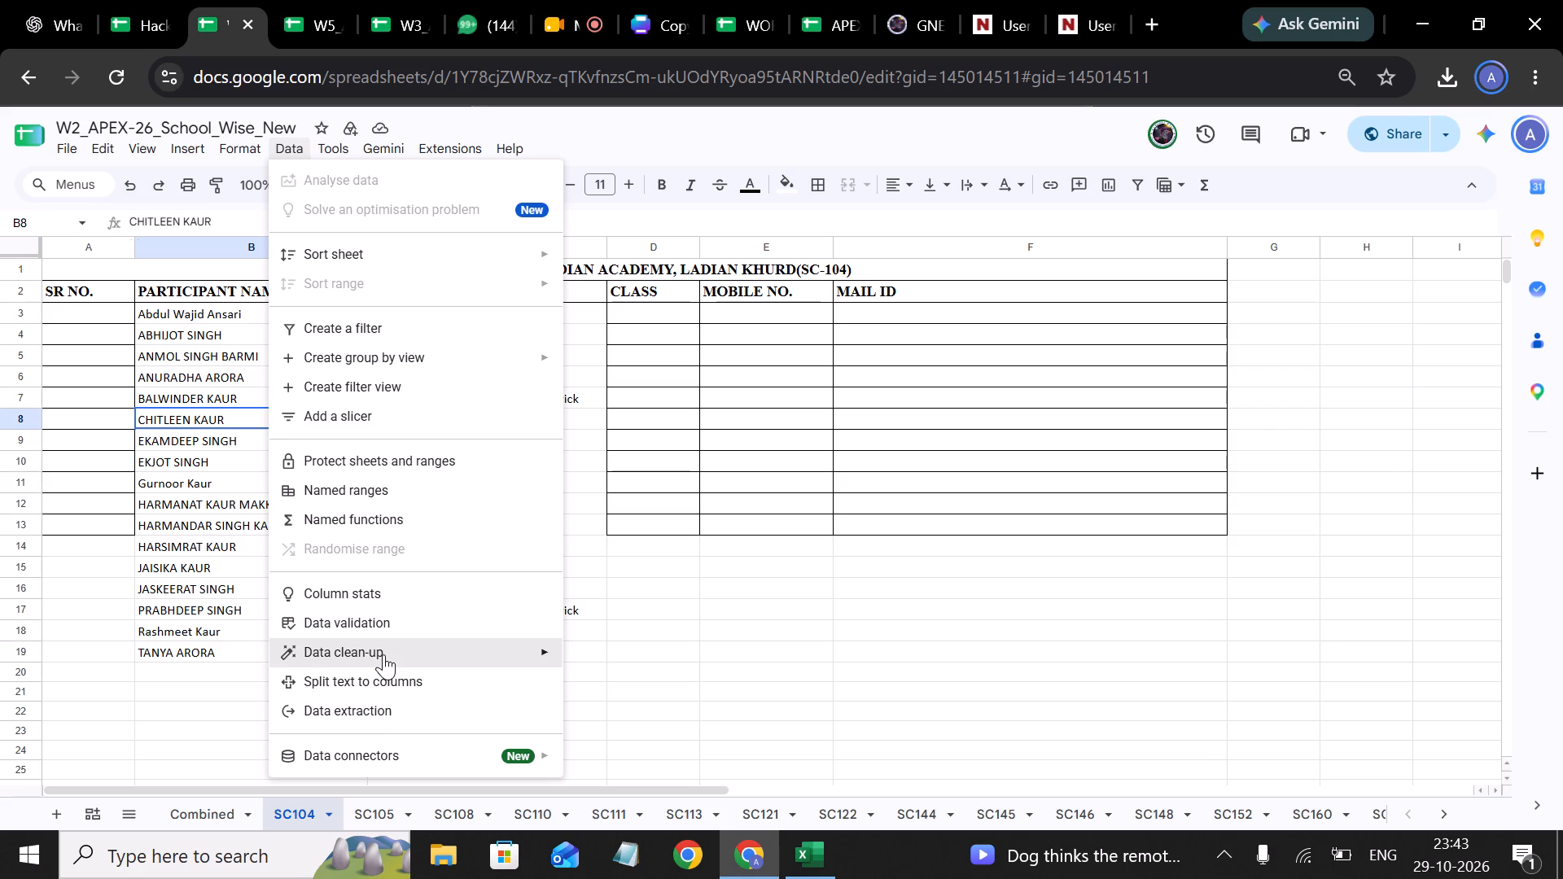
pyautogui.click(383, 654)
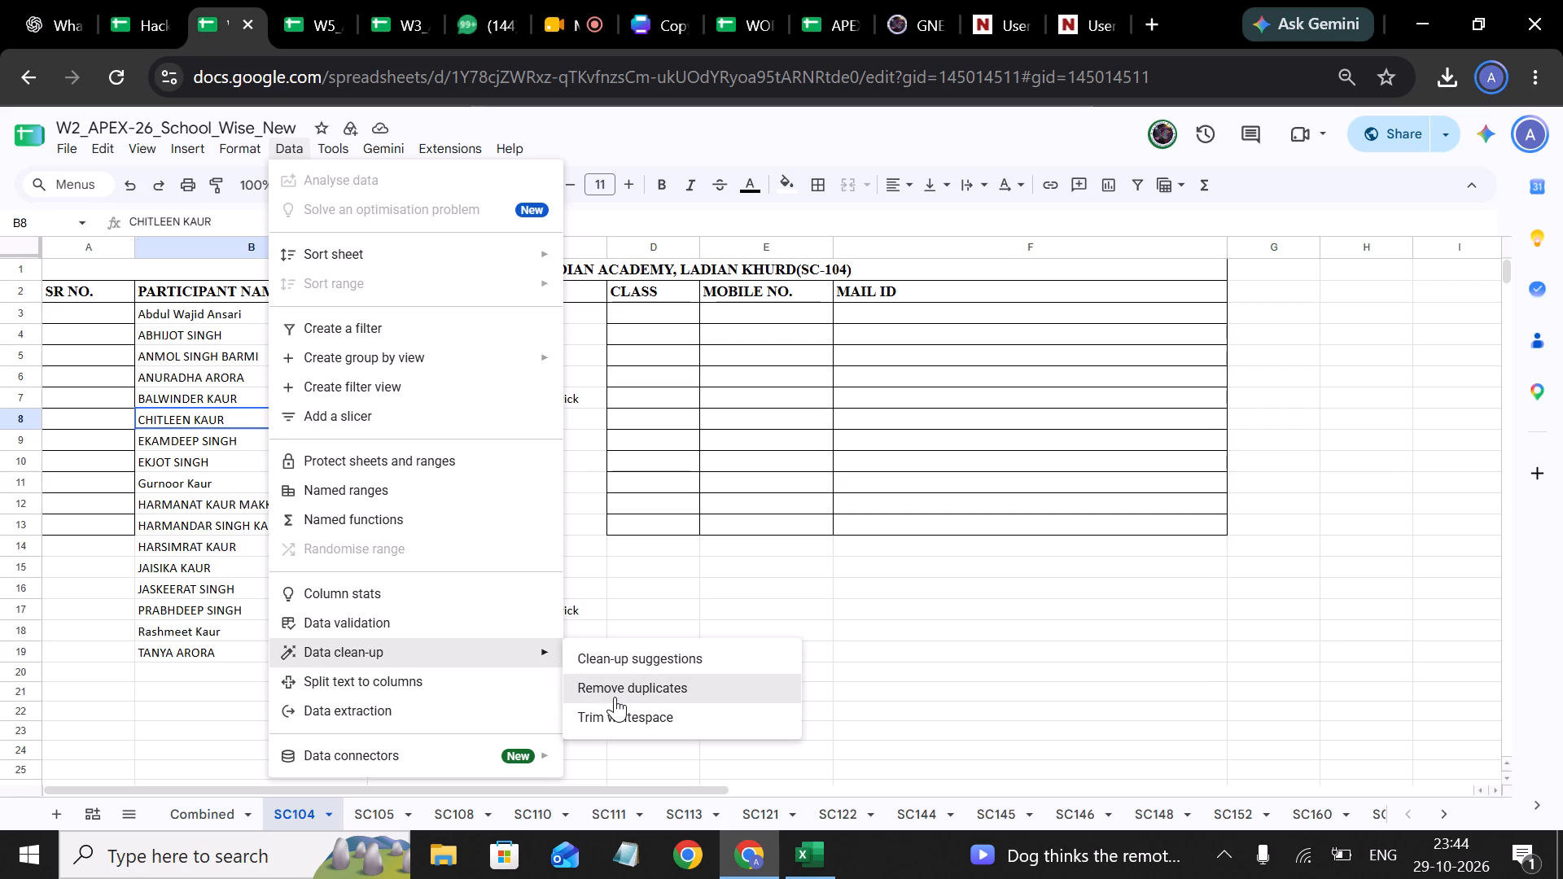
pyautogui.click(671, 695)
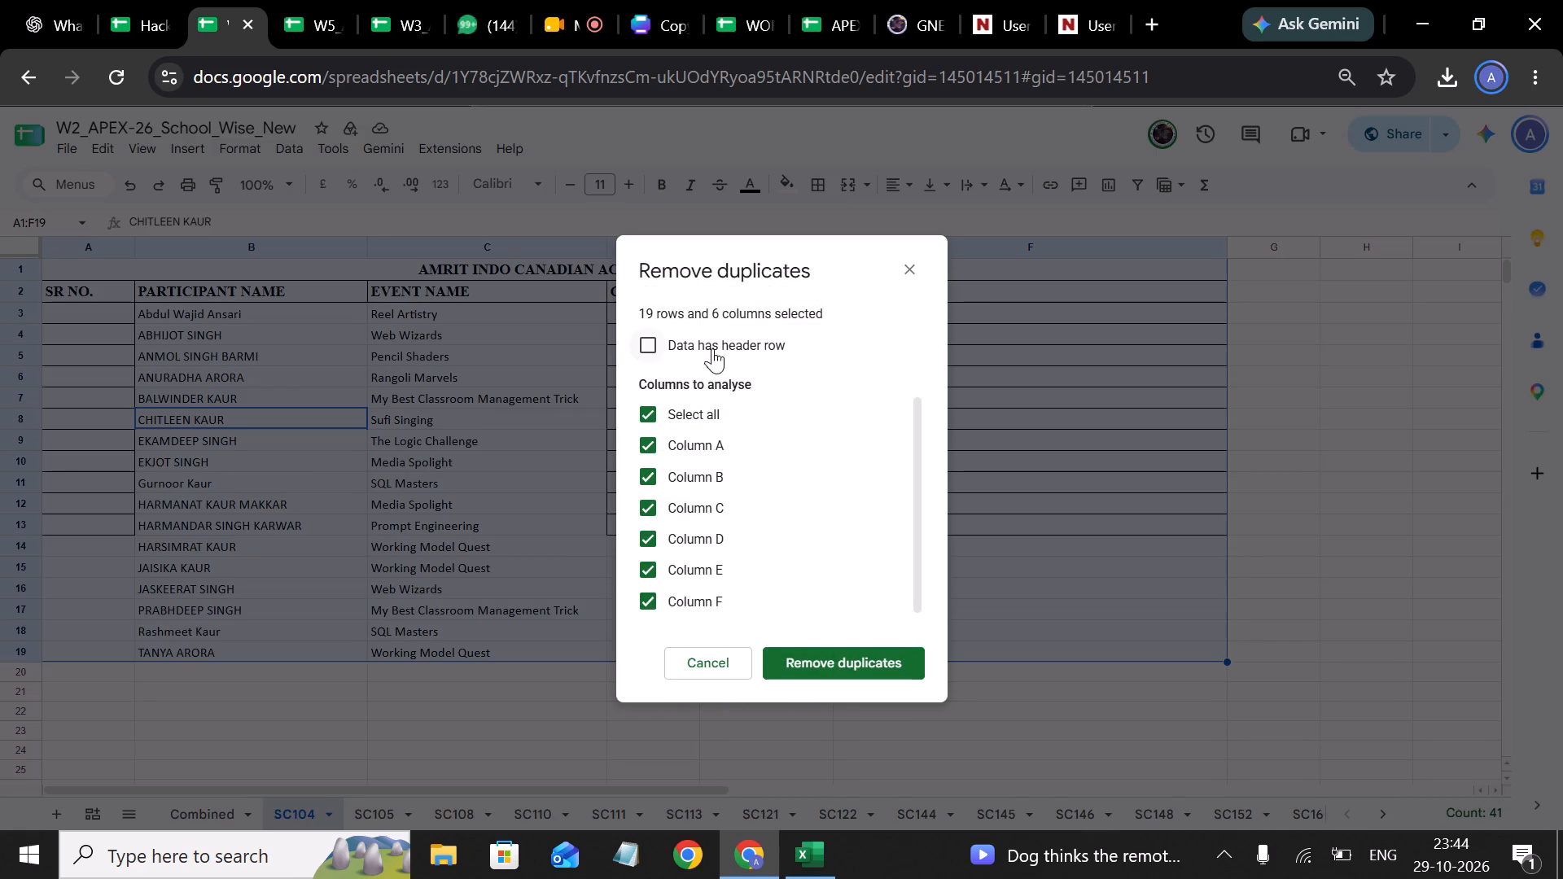
pyautogui.scroll(-2, 764, 534)
pyautogui.scroll(1, 764, 534)
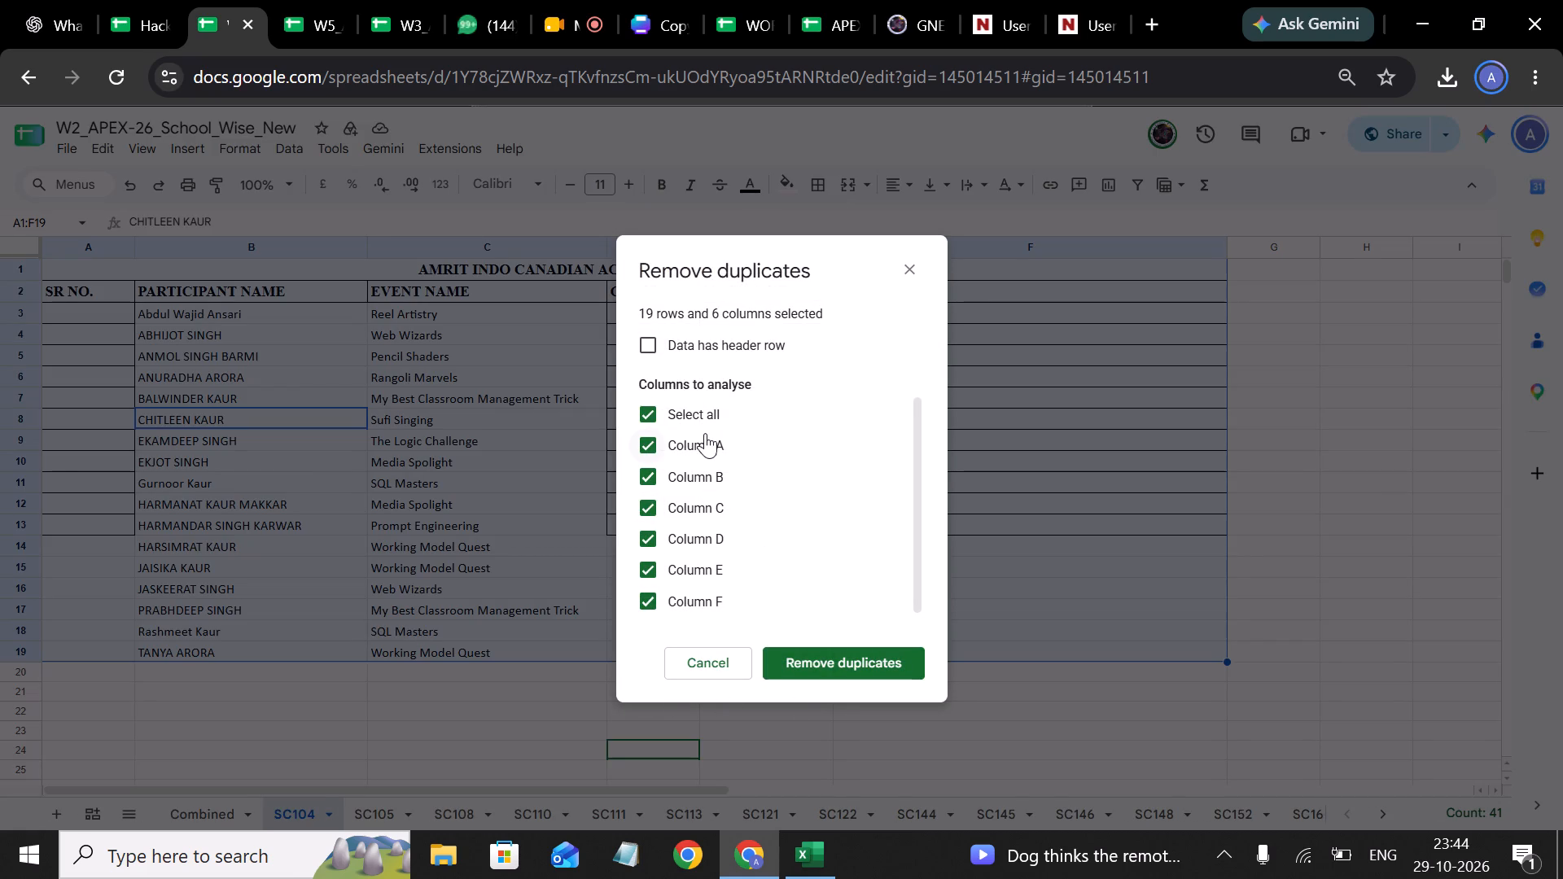
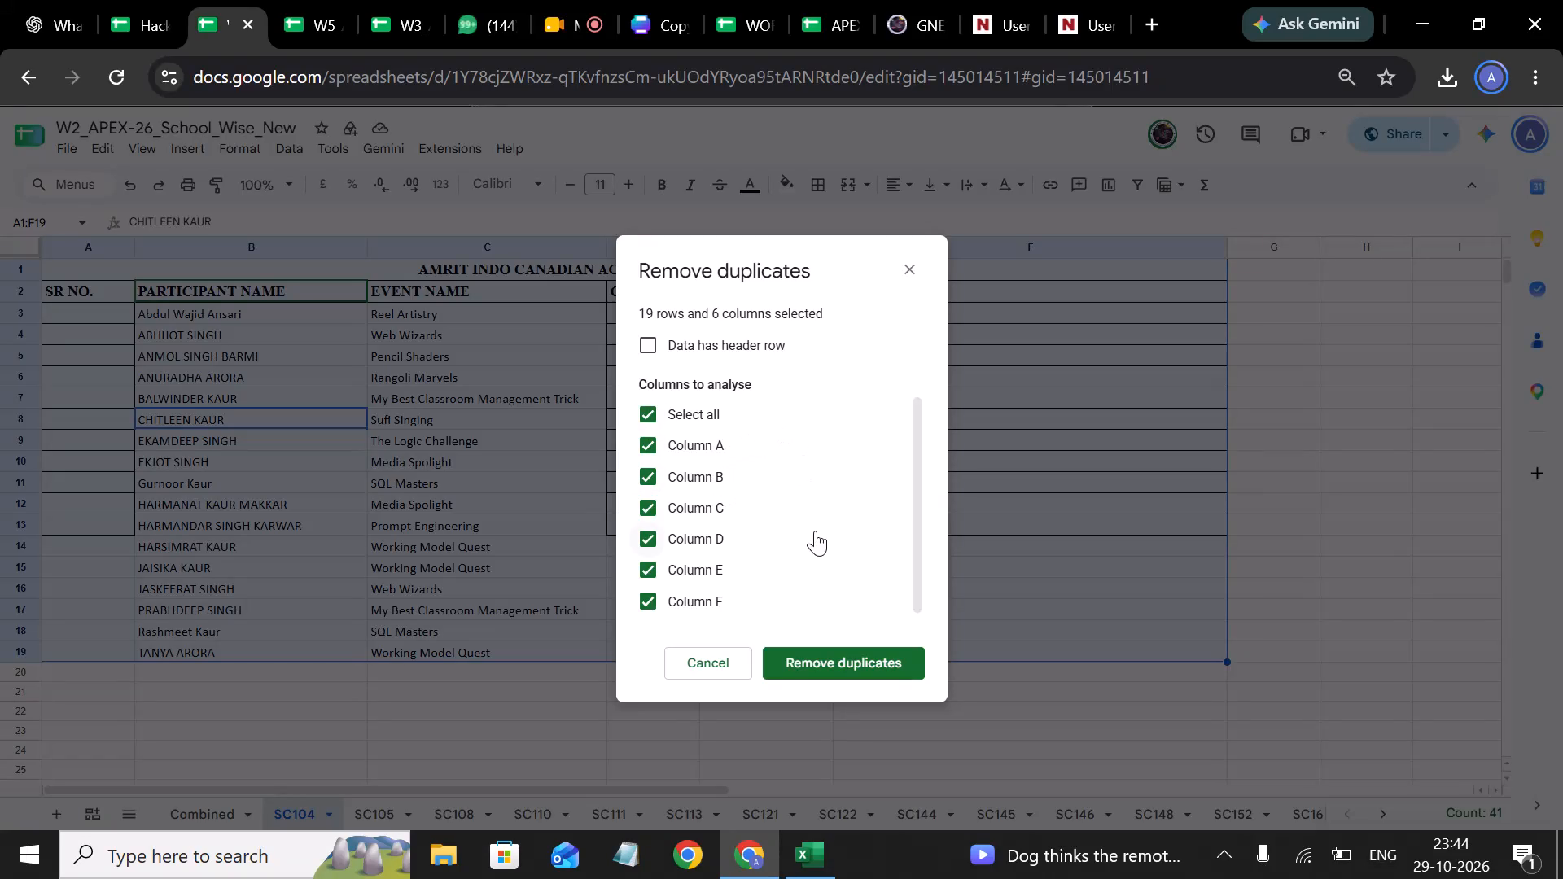
# Close the Remove duplicates settings and look over the SC104 sheet's participant names and events for repeated entries.
pyautogui.click(917, 264)
pyautogui.moveTo(307, 314); pyautogui.dragTo(451, 368)
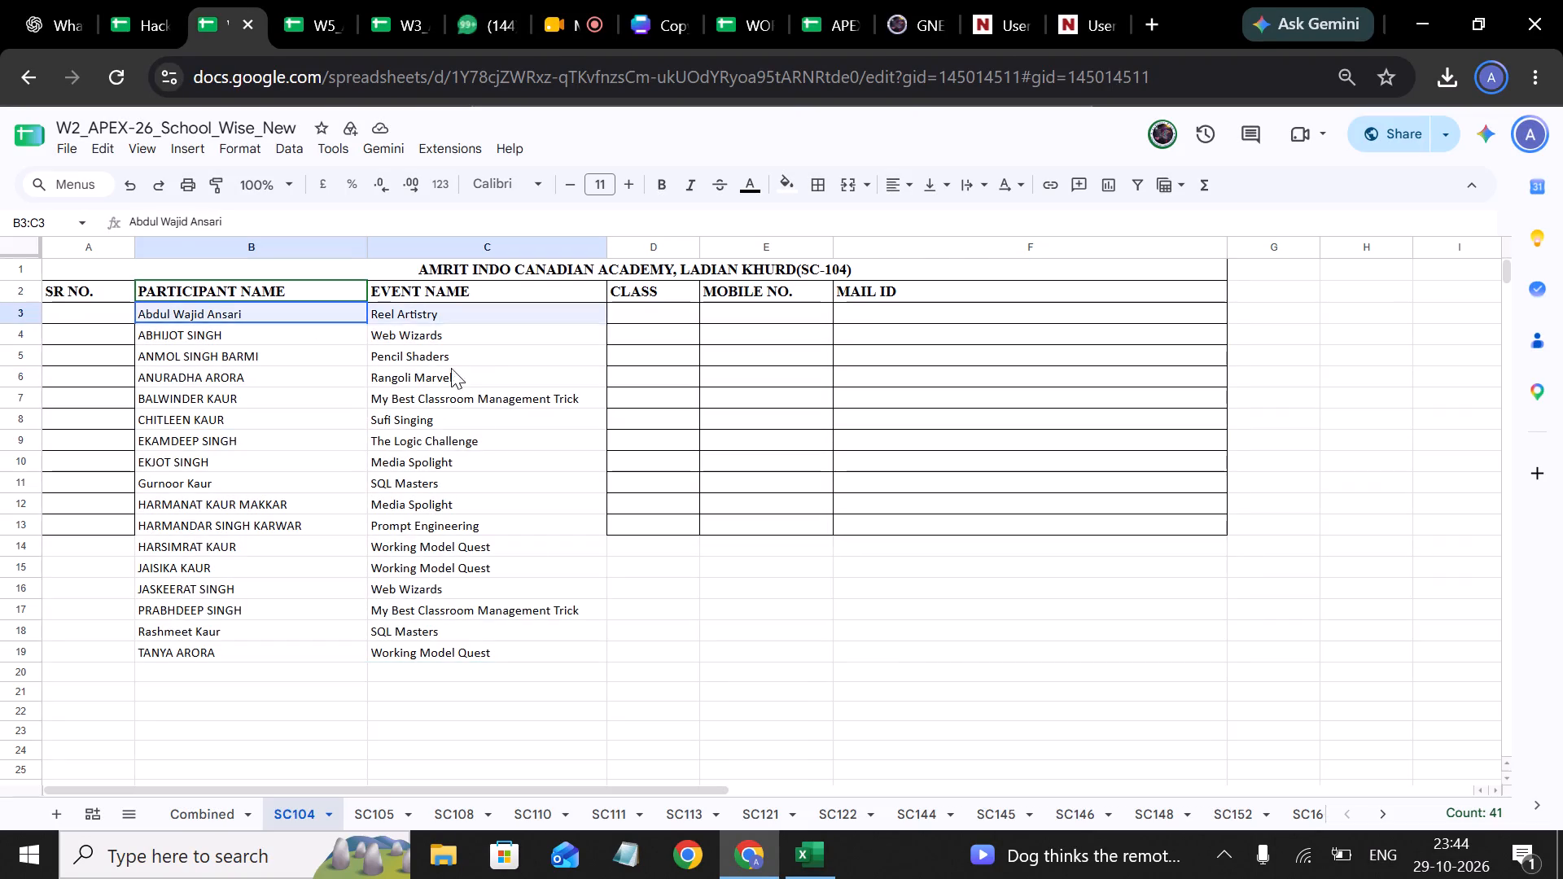
pyautogui.moveTo(451, 368); pyautogui.dragTo(567, 656)
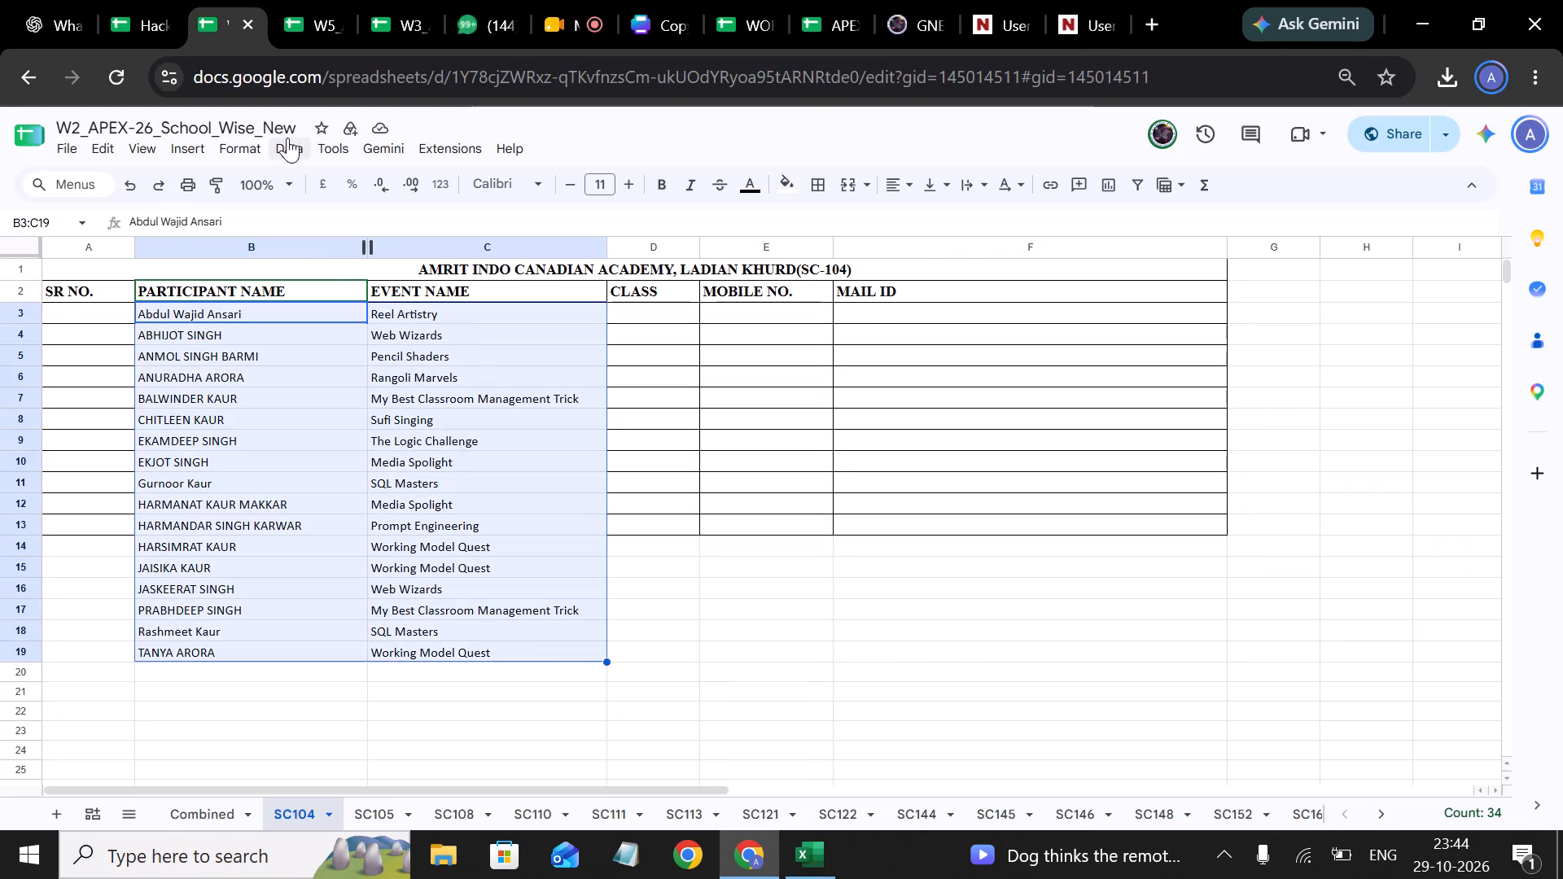
pyautogui.click(686, 404)
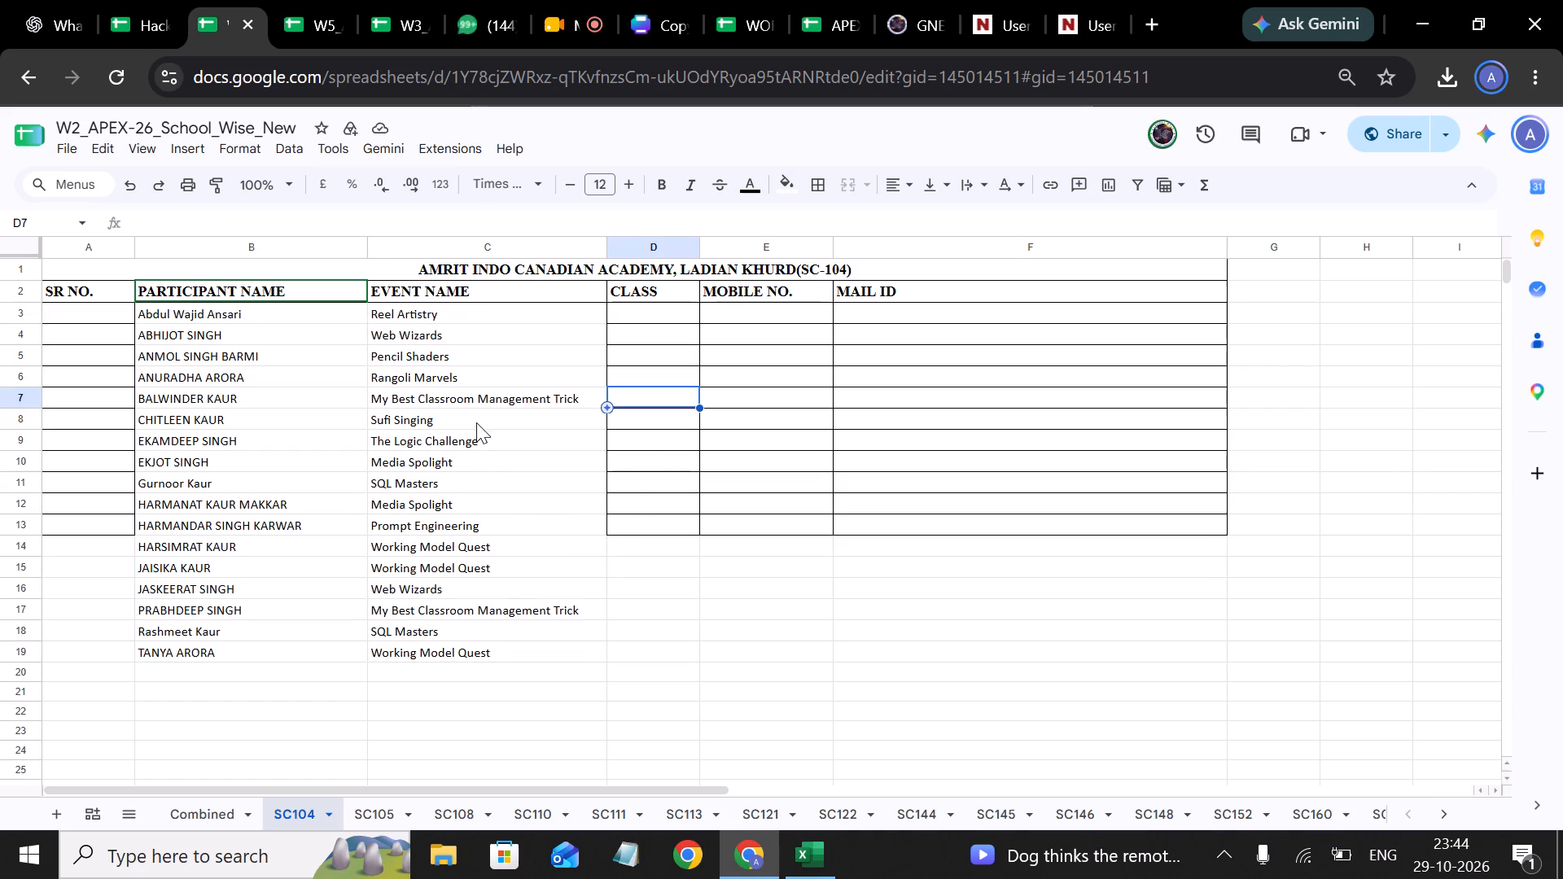
pyautogui.scroll(-1, 493, 591)
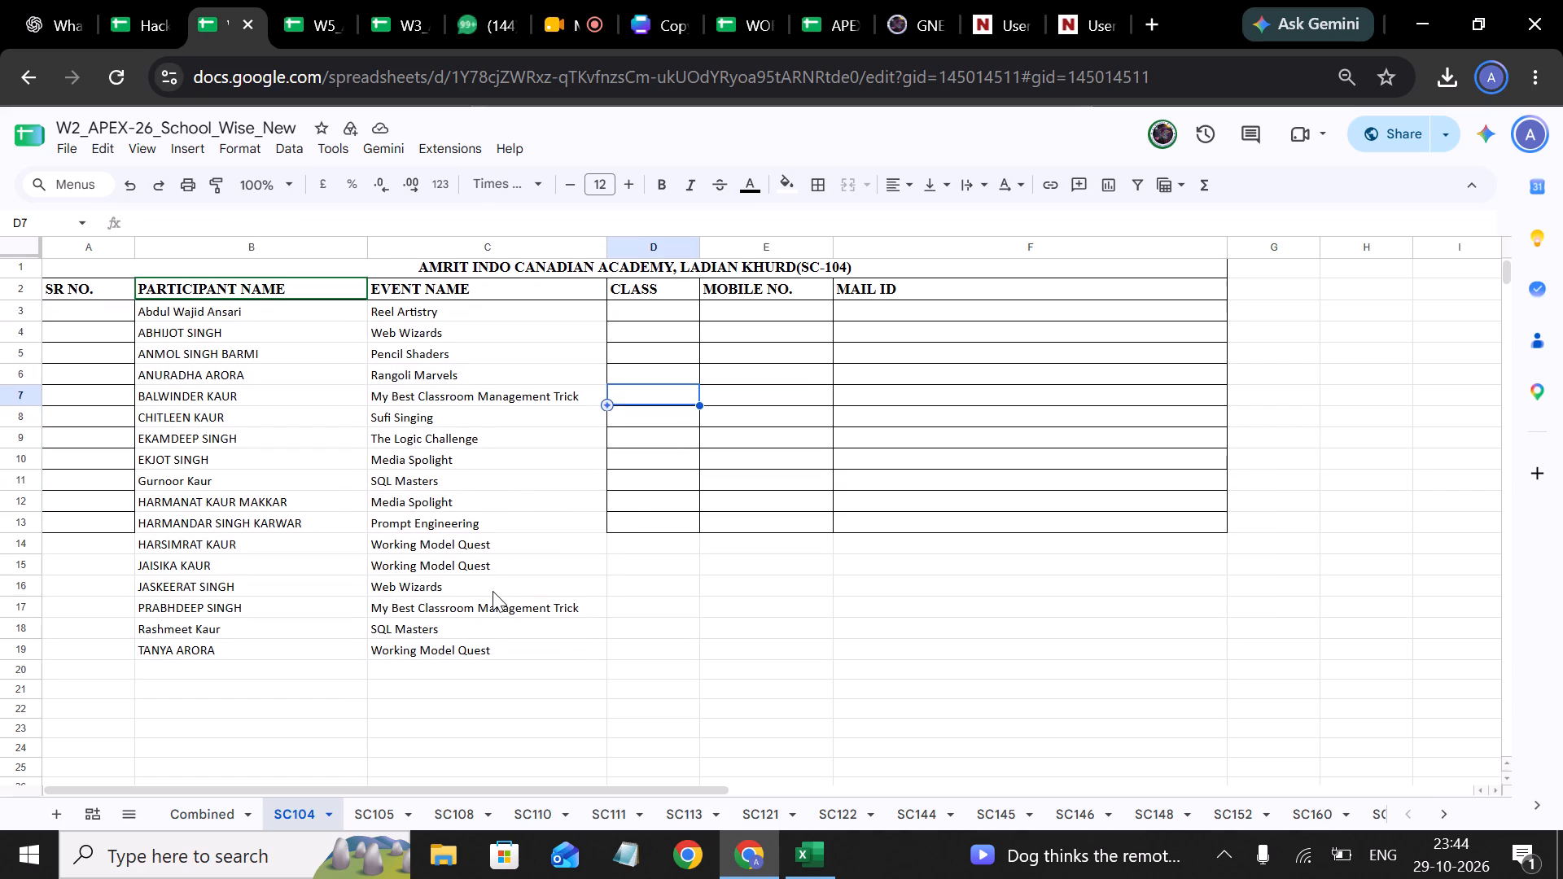
pyautogui.scroll(-1, 493, 591)
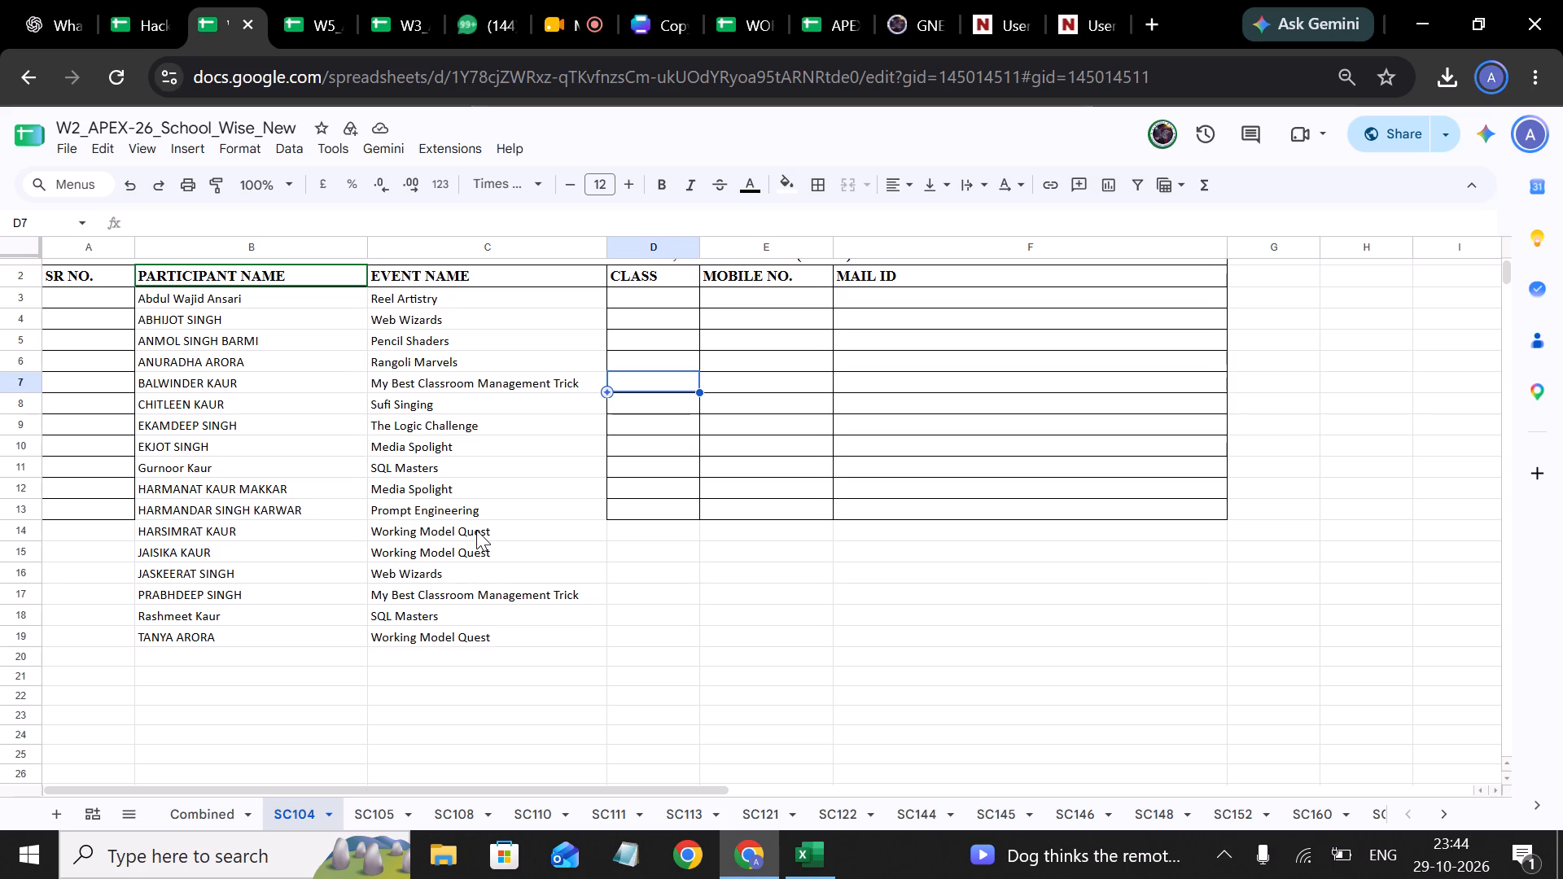
pyautogui.click(476, 528)
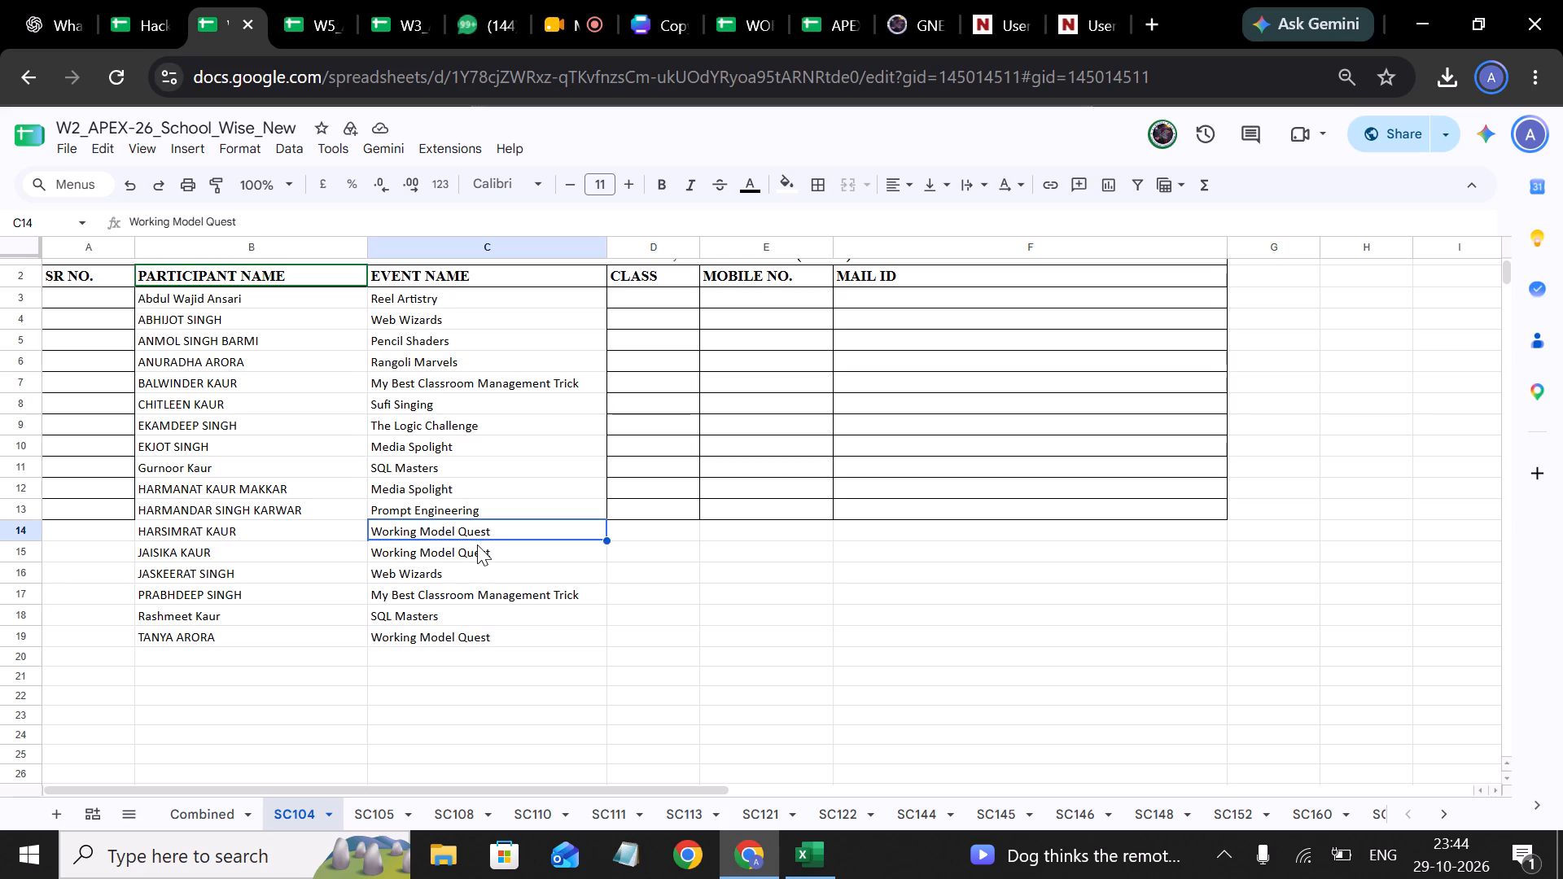
pyautogui.click(477, 544)
pyautogui.click(488, 633)
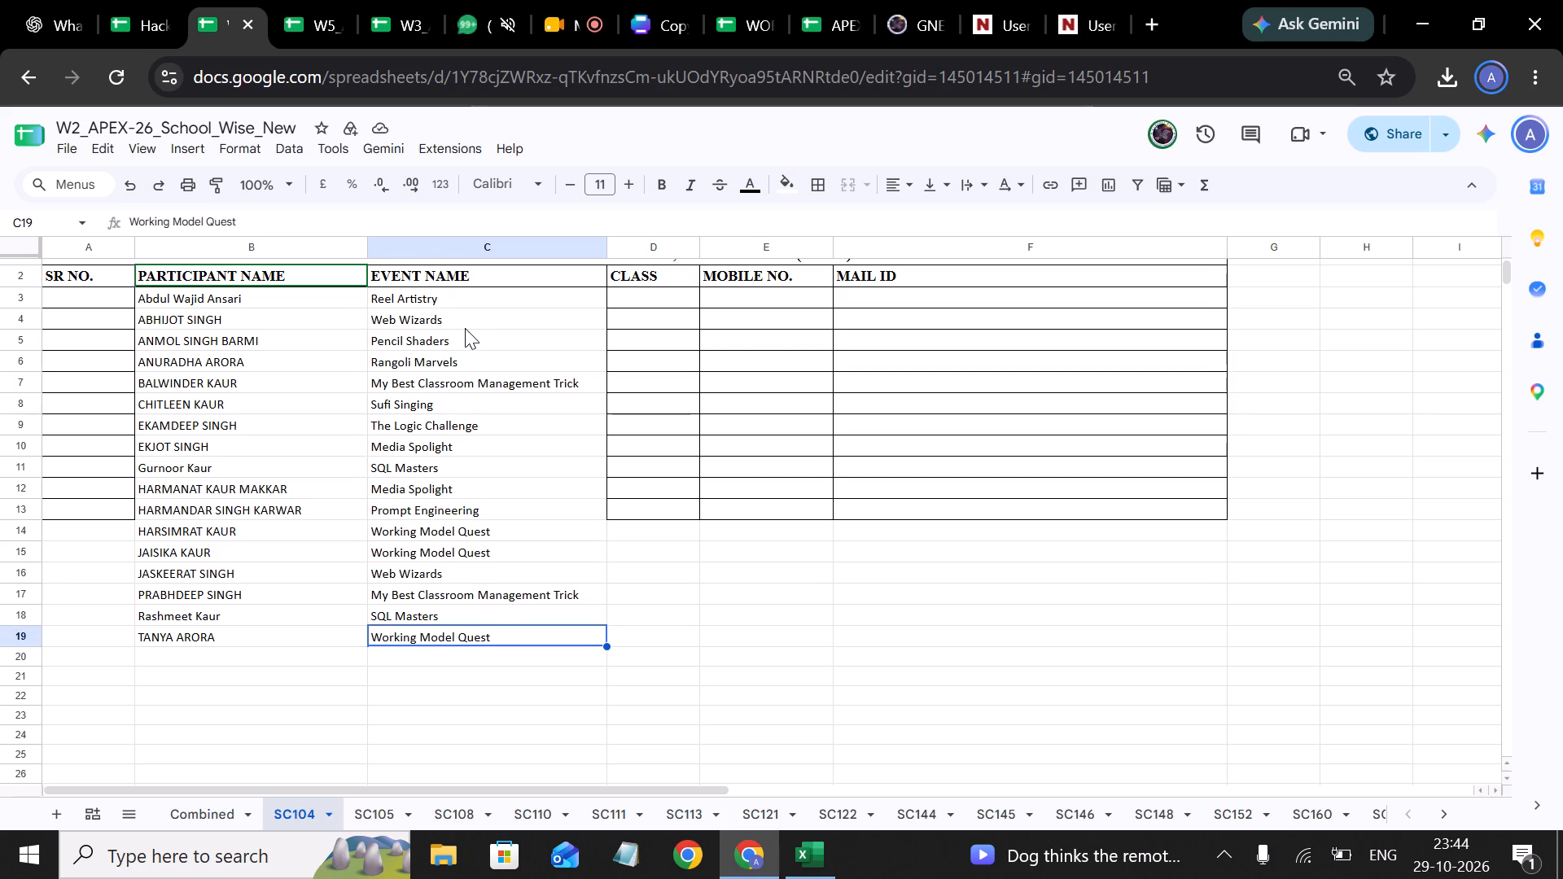
pyautogui.scroll(1, 463, 333)
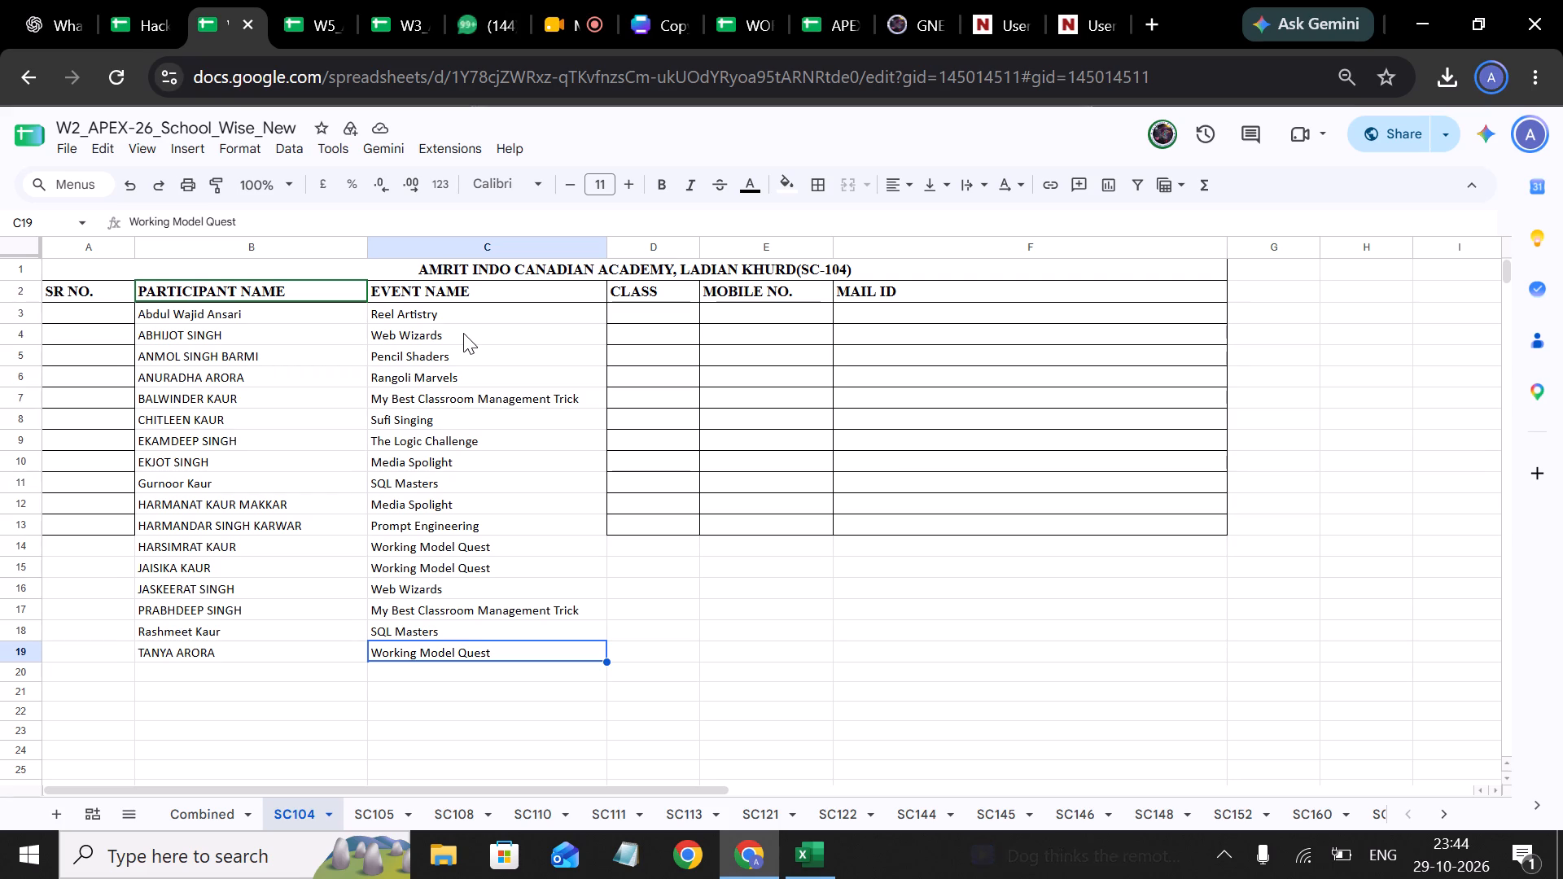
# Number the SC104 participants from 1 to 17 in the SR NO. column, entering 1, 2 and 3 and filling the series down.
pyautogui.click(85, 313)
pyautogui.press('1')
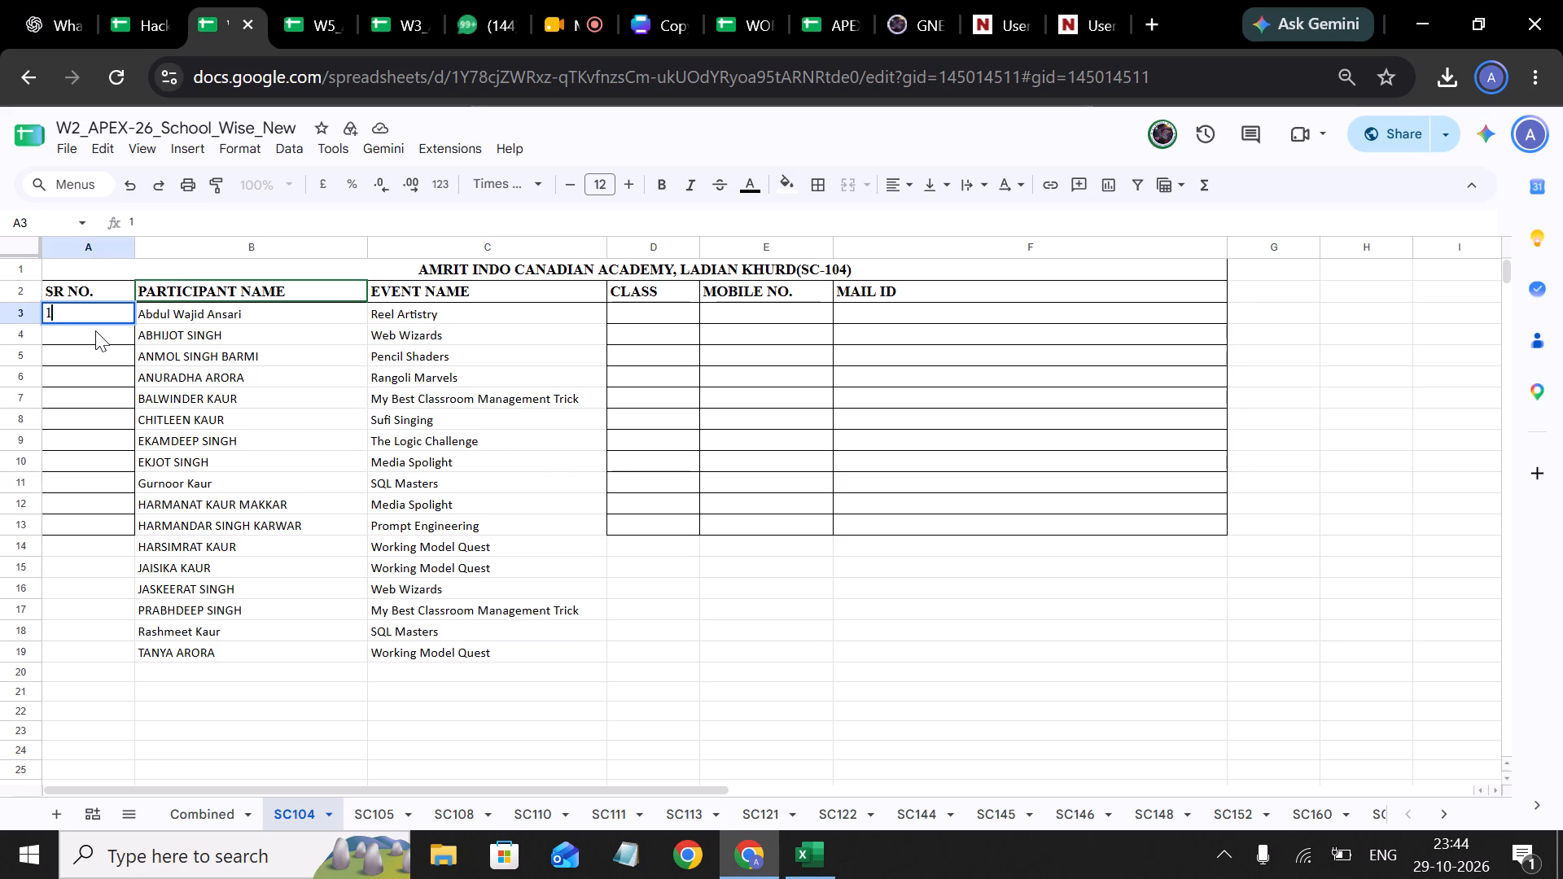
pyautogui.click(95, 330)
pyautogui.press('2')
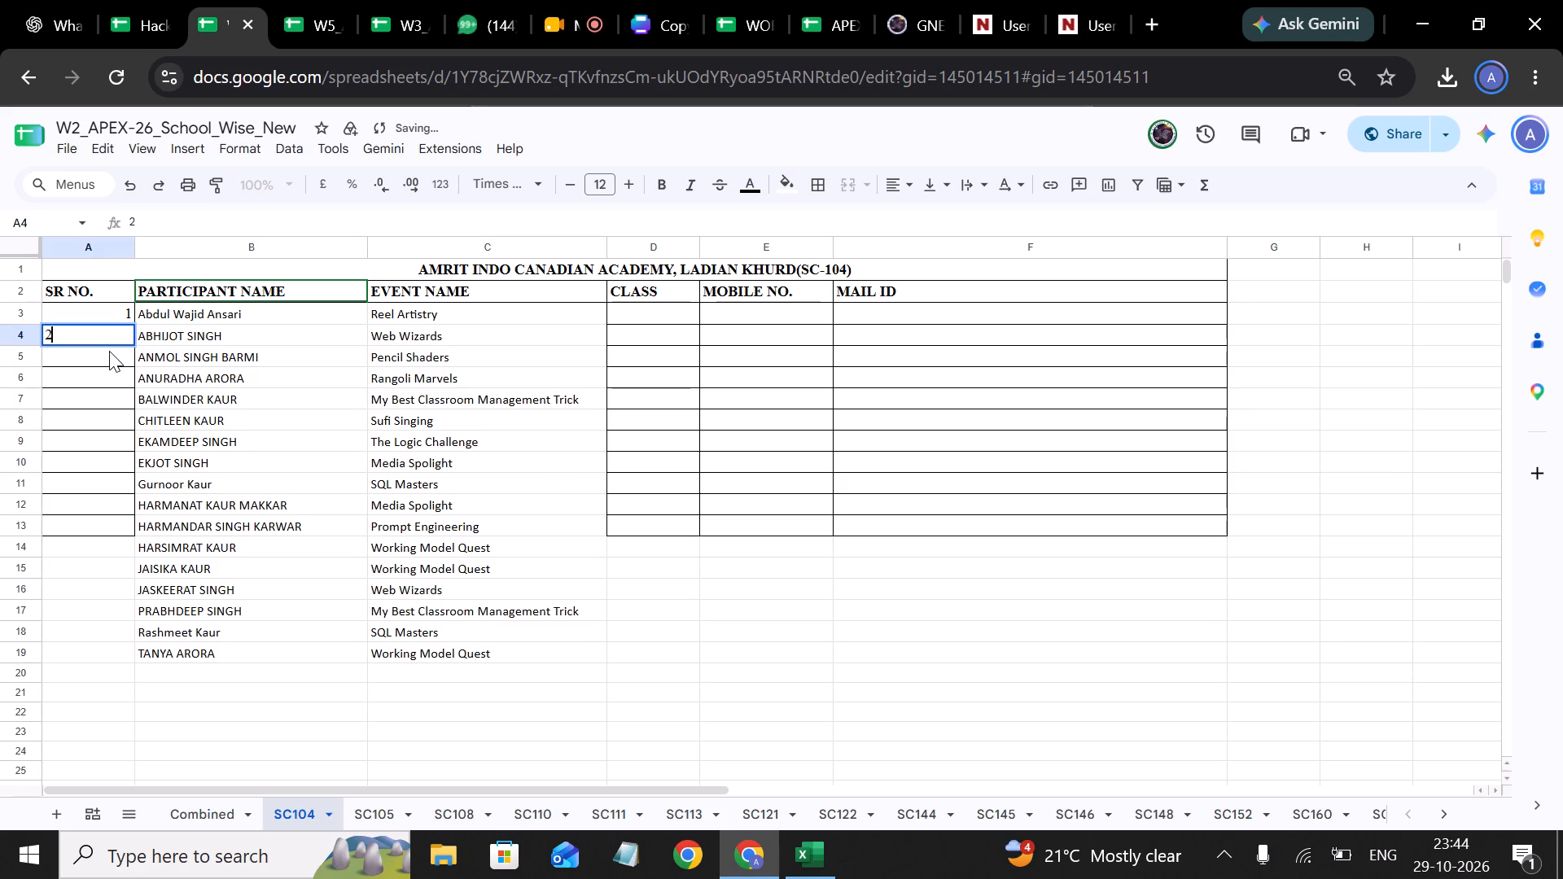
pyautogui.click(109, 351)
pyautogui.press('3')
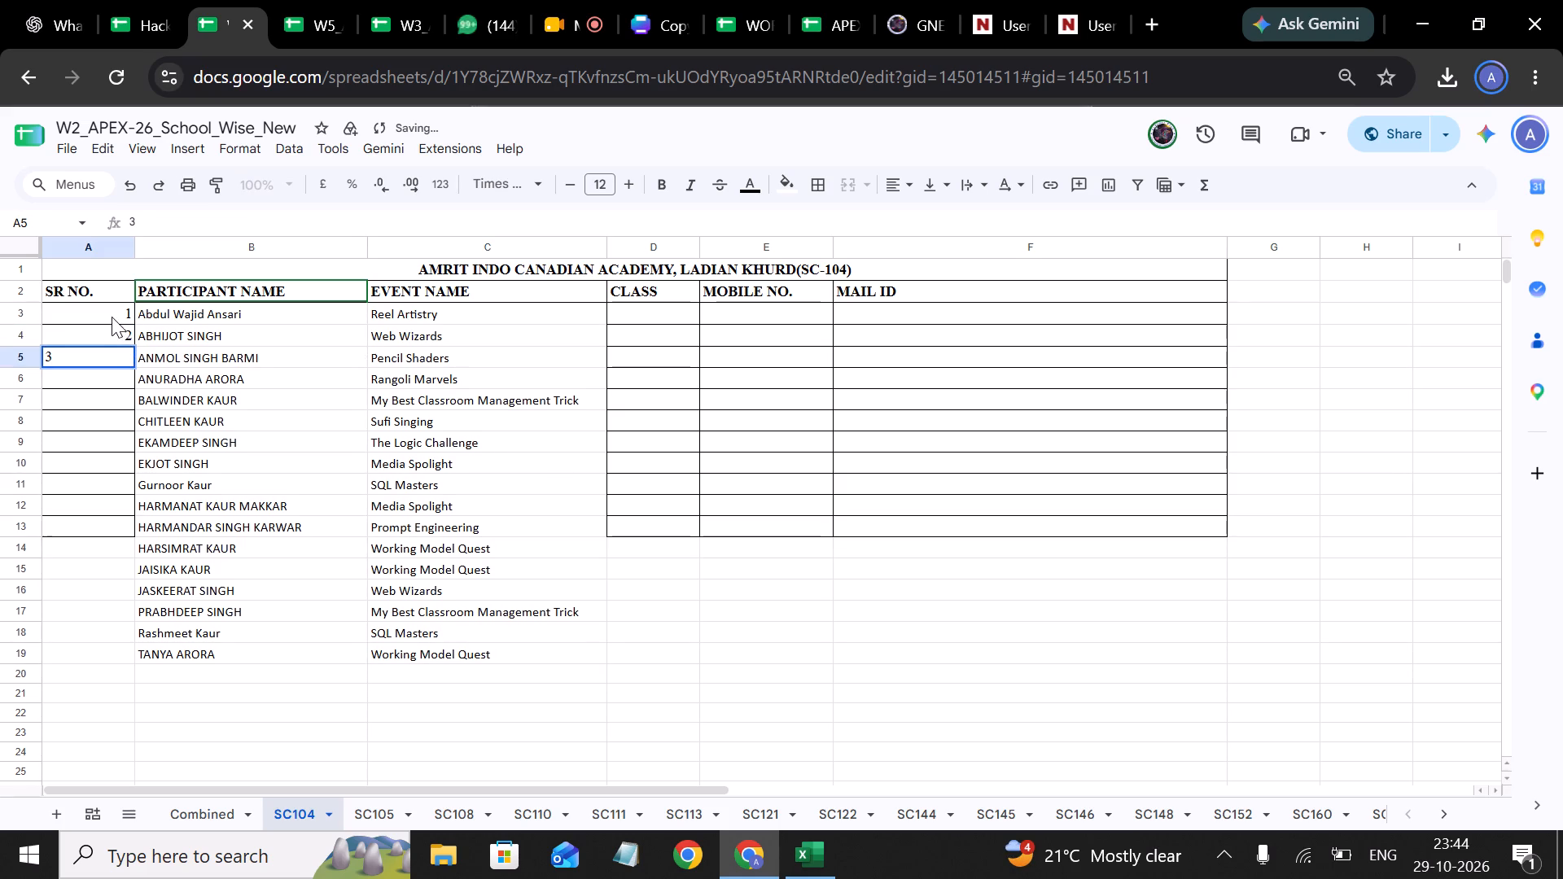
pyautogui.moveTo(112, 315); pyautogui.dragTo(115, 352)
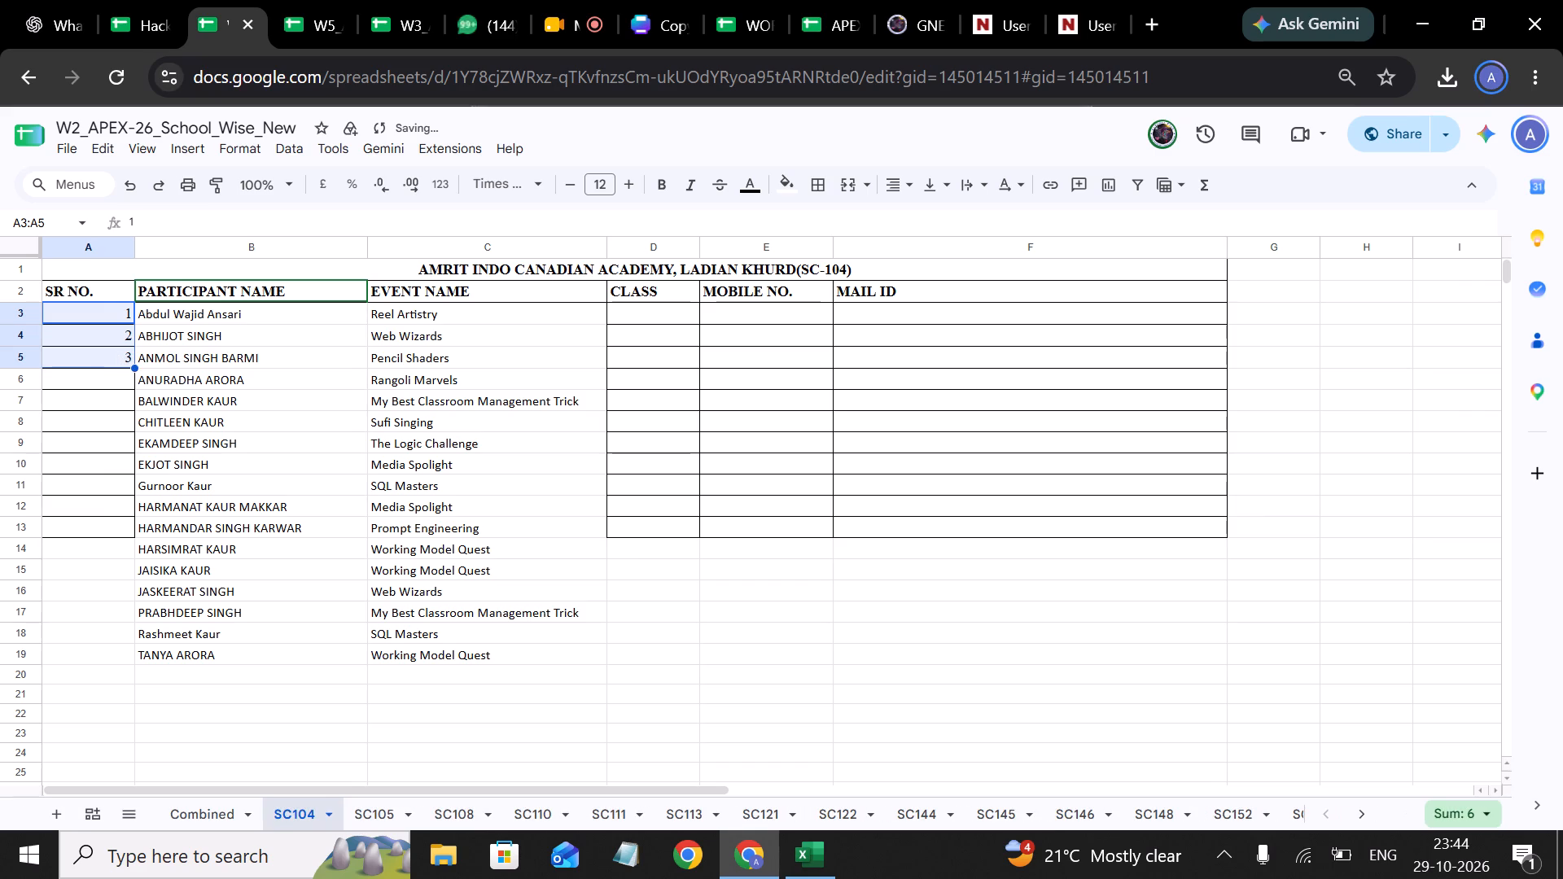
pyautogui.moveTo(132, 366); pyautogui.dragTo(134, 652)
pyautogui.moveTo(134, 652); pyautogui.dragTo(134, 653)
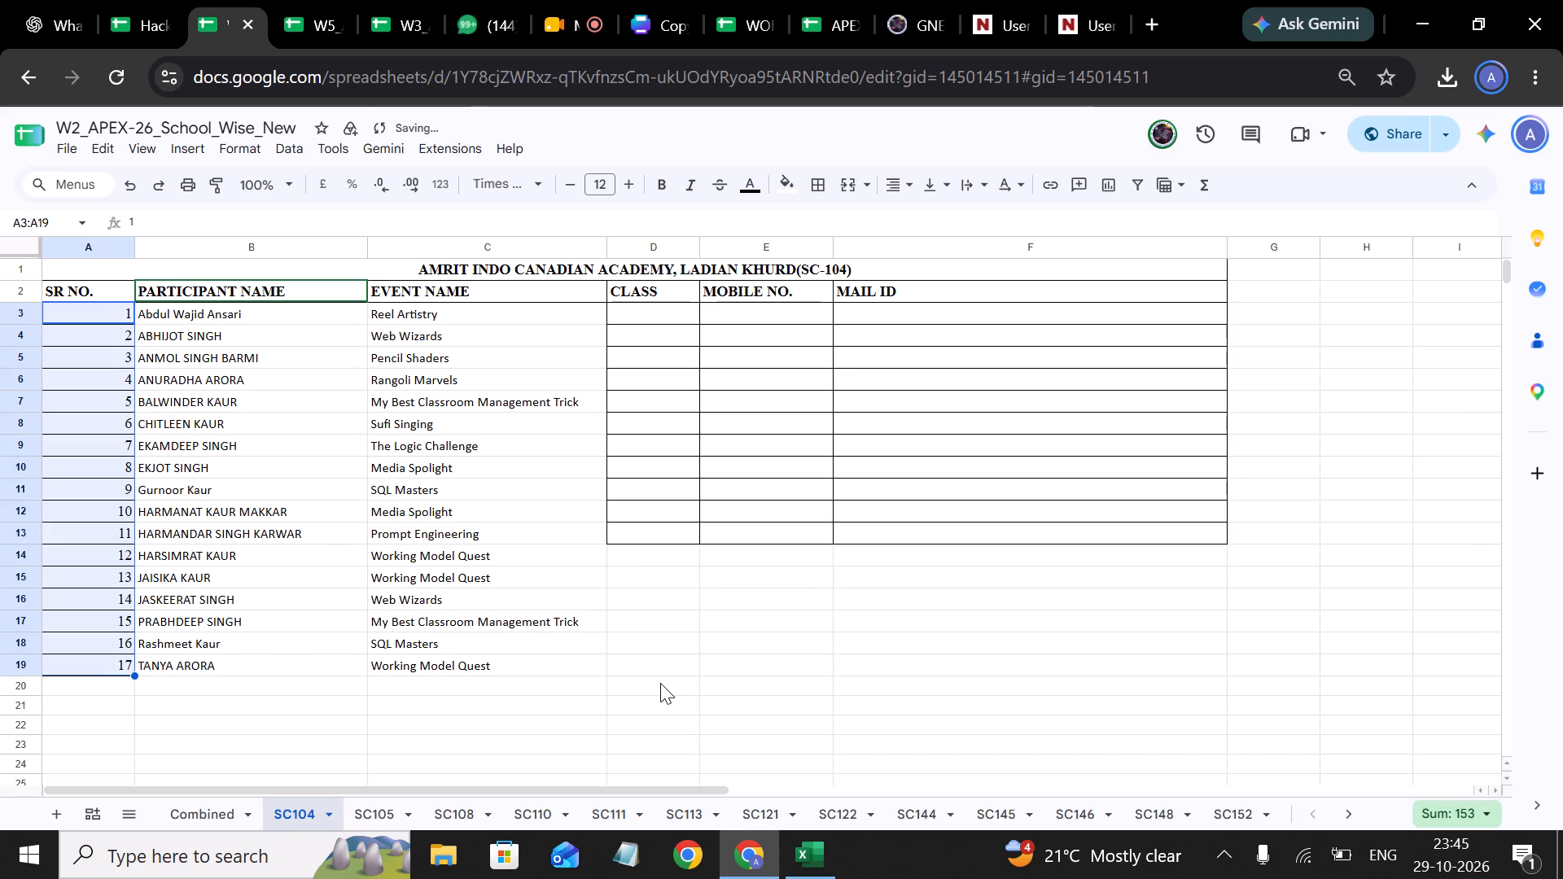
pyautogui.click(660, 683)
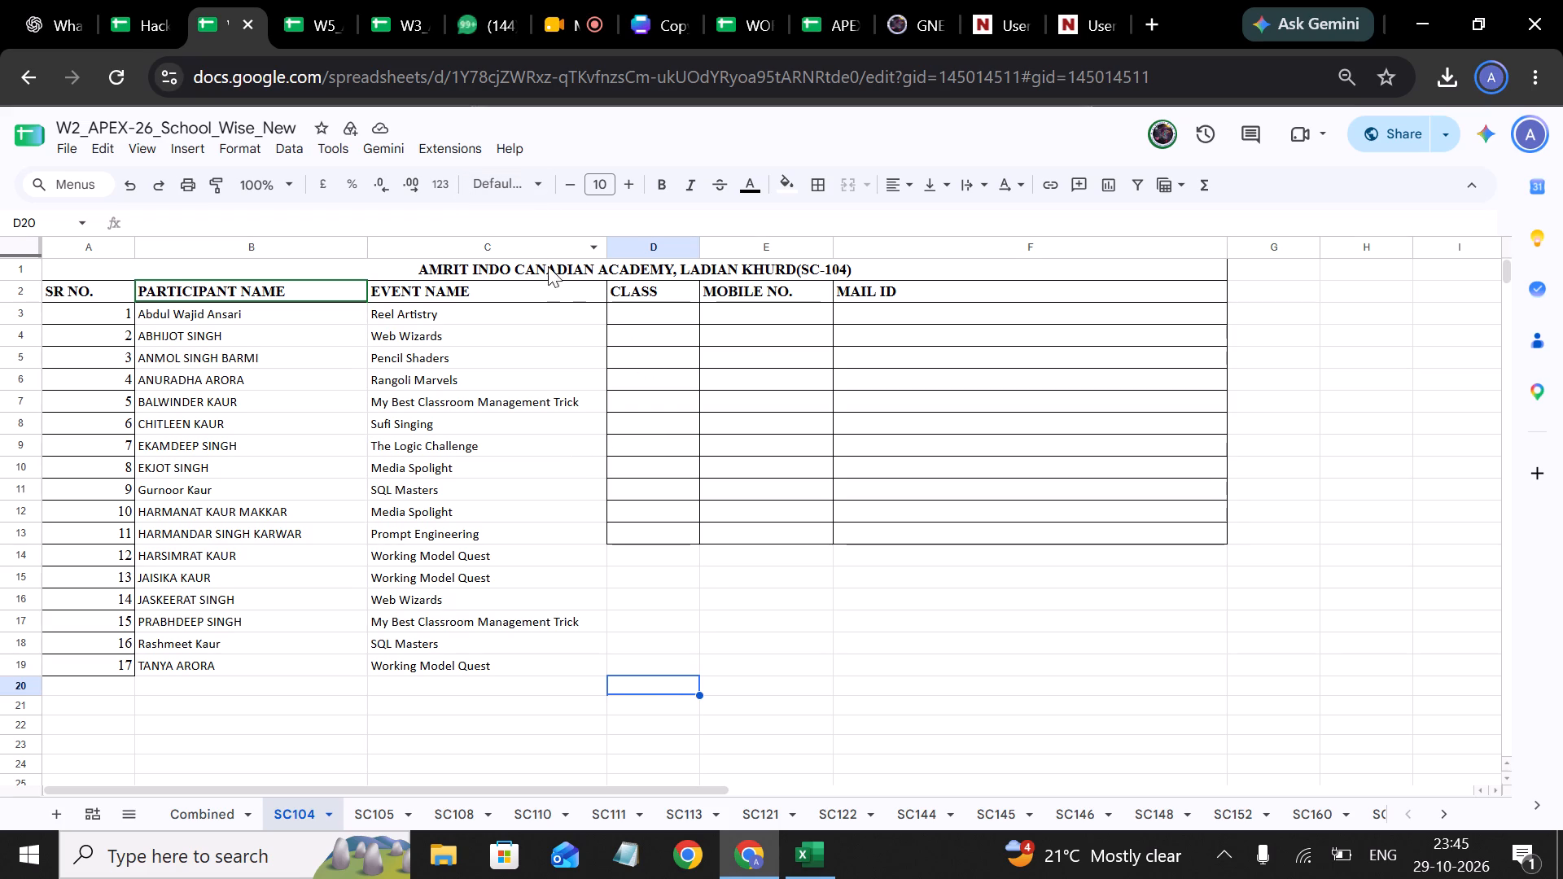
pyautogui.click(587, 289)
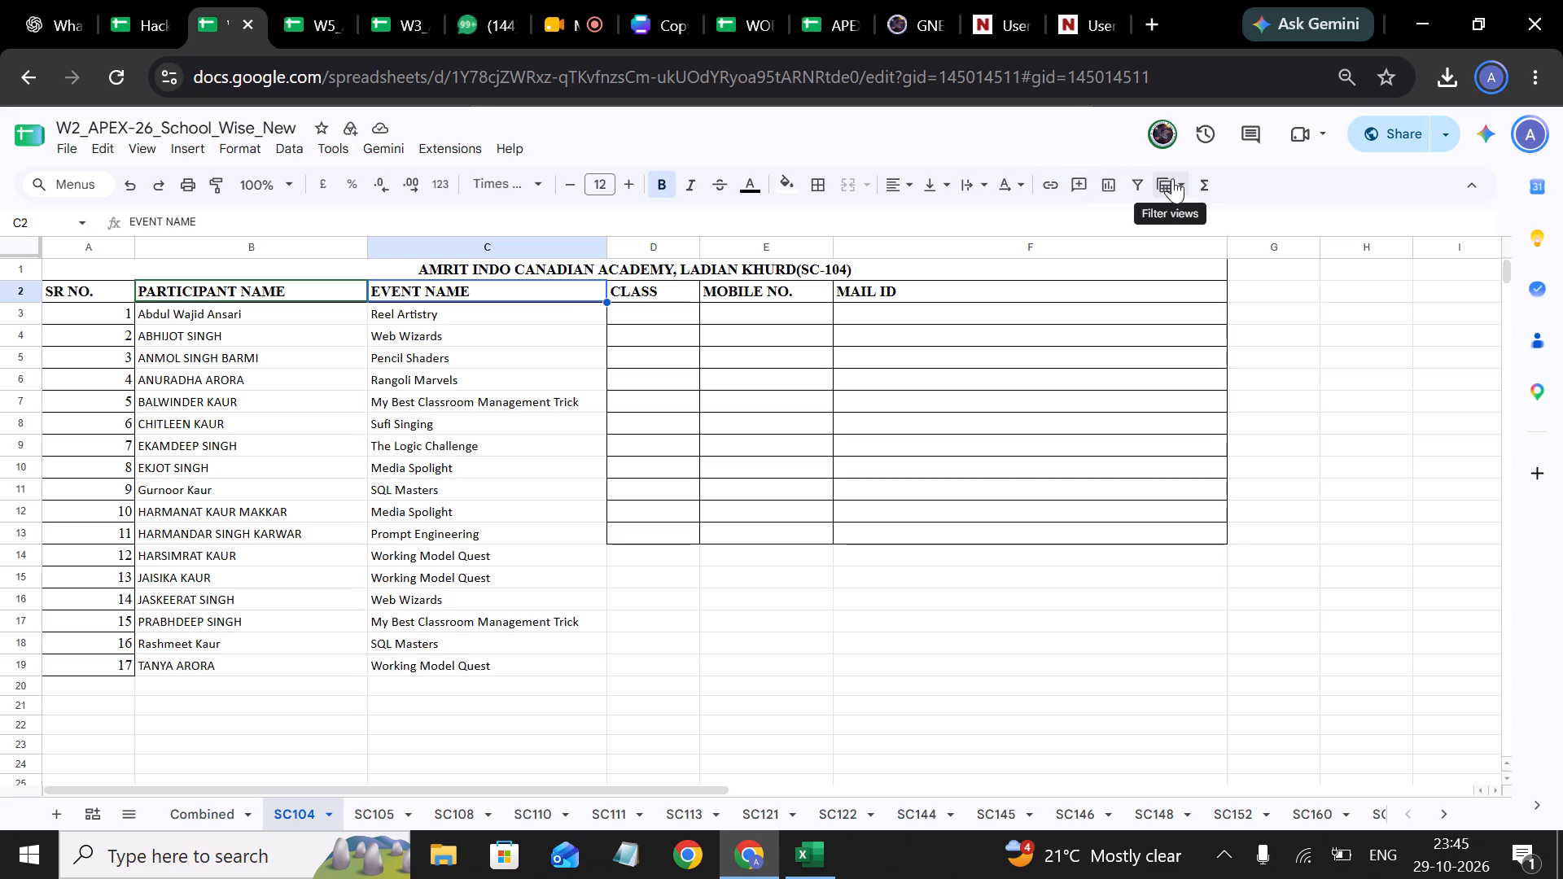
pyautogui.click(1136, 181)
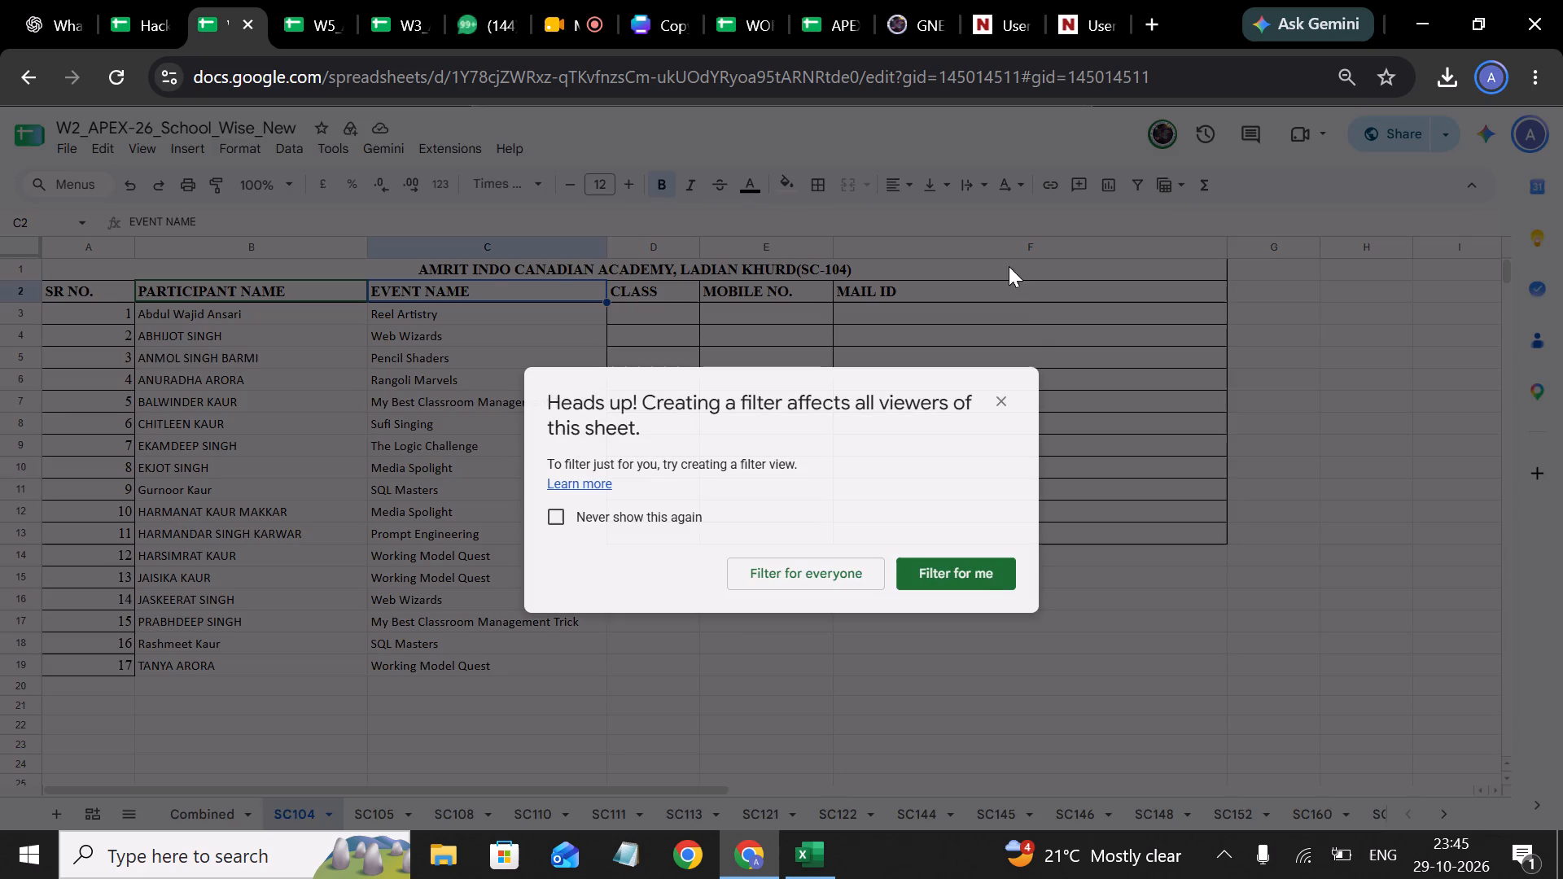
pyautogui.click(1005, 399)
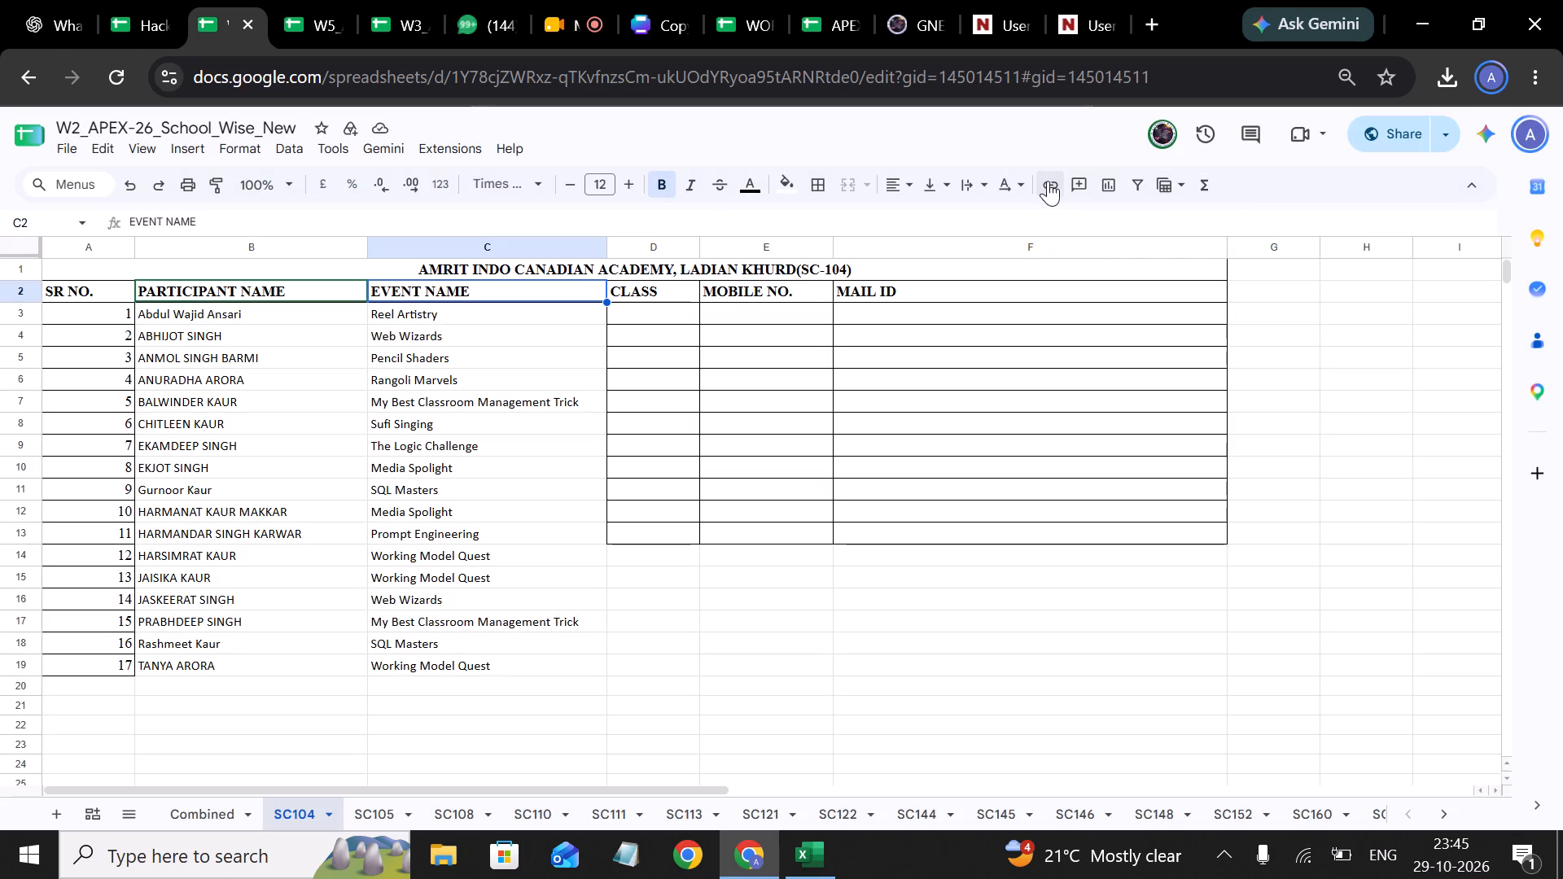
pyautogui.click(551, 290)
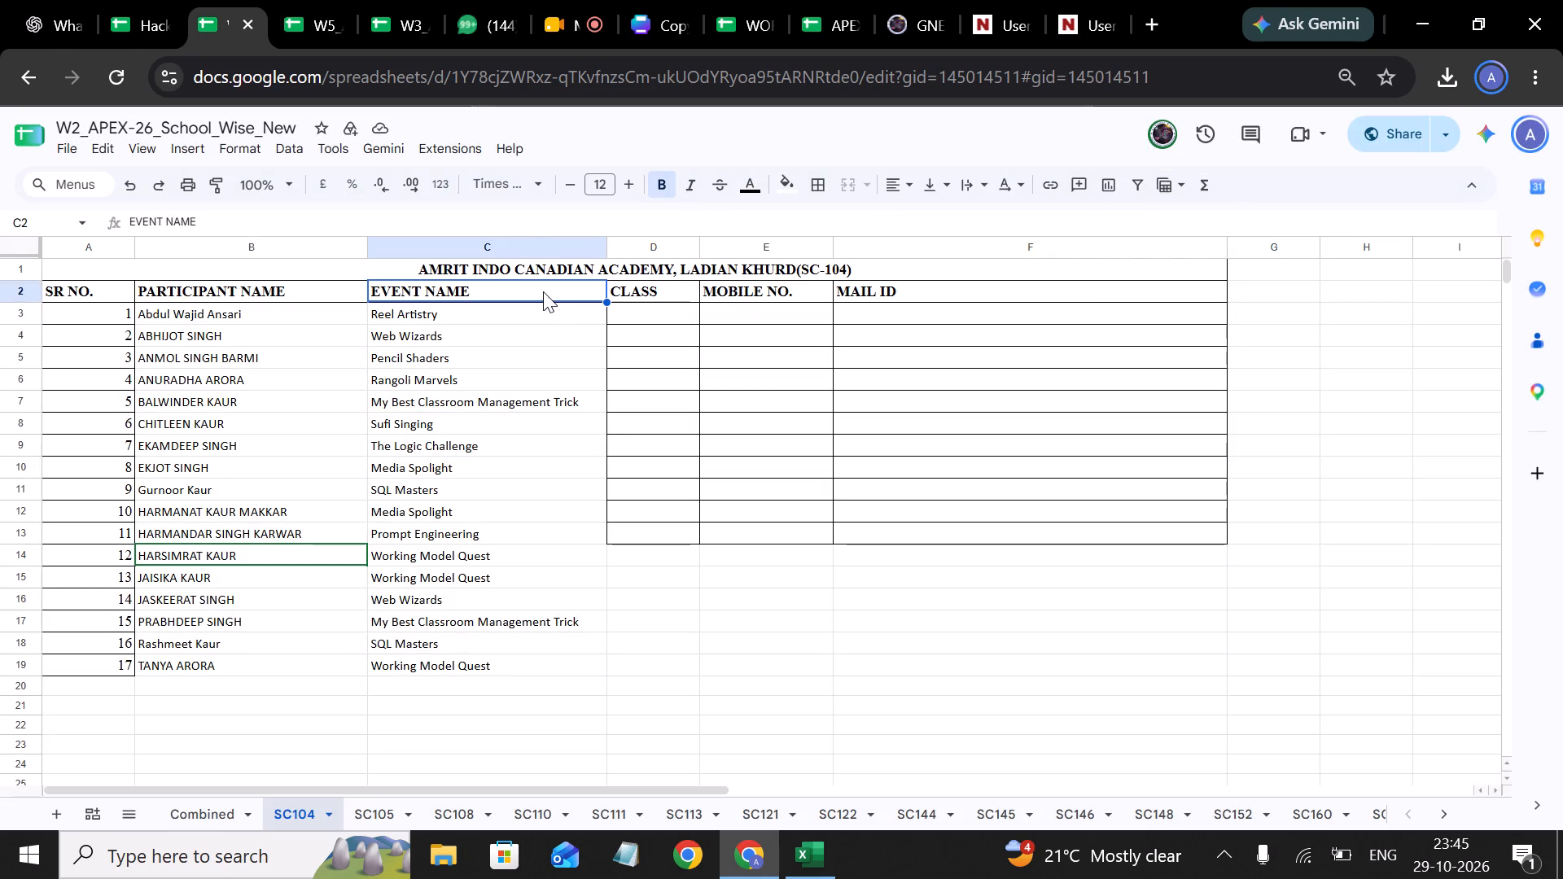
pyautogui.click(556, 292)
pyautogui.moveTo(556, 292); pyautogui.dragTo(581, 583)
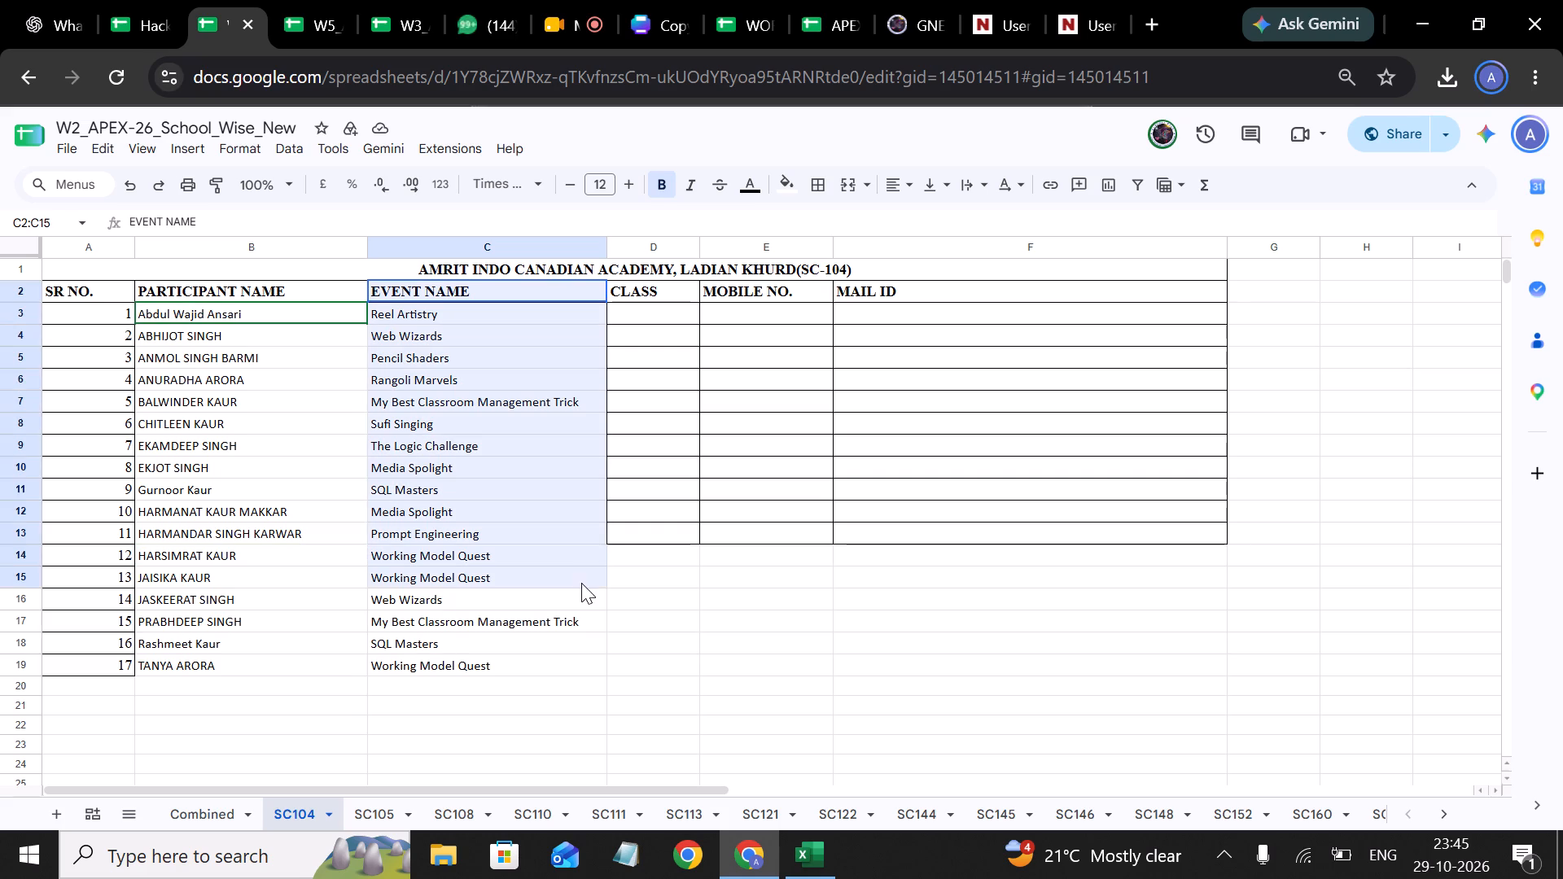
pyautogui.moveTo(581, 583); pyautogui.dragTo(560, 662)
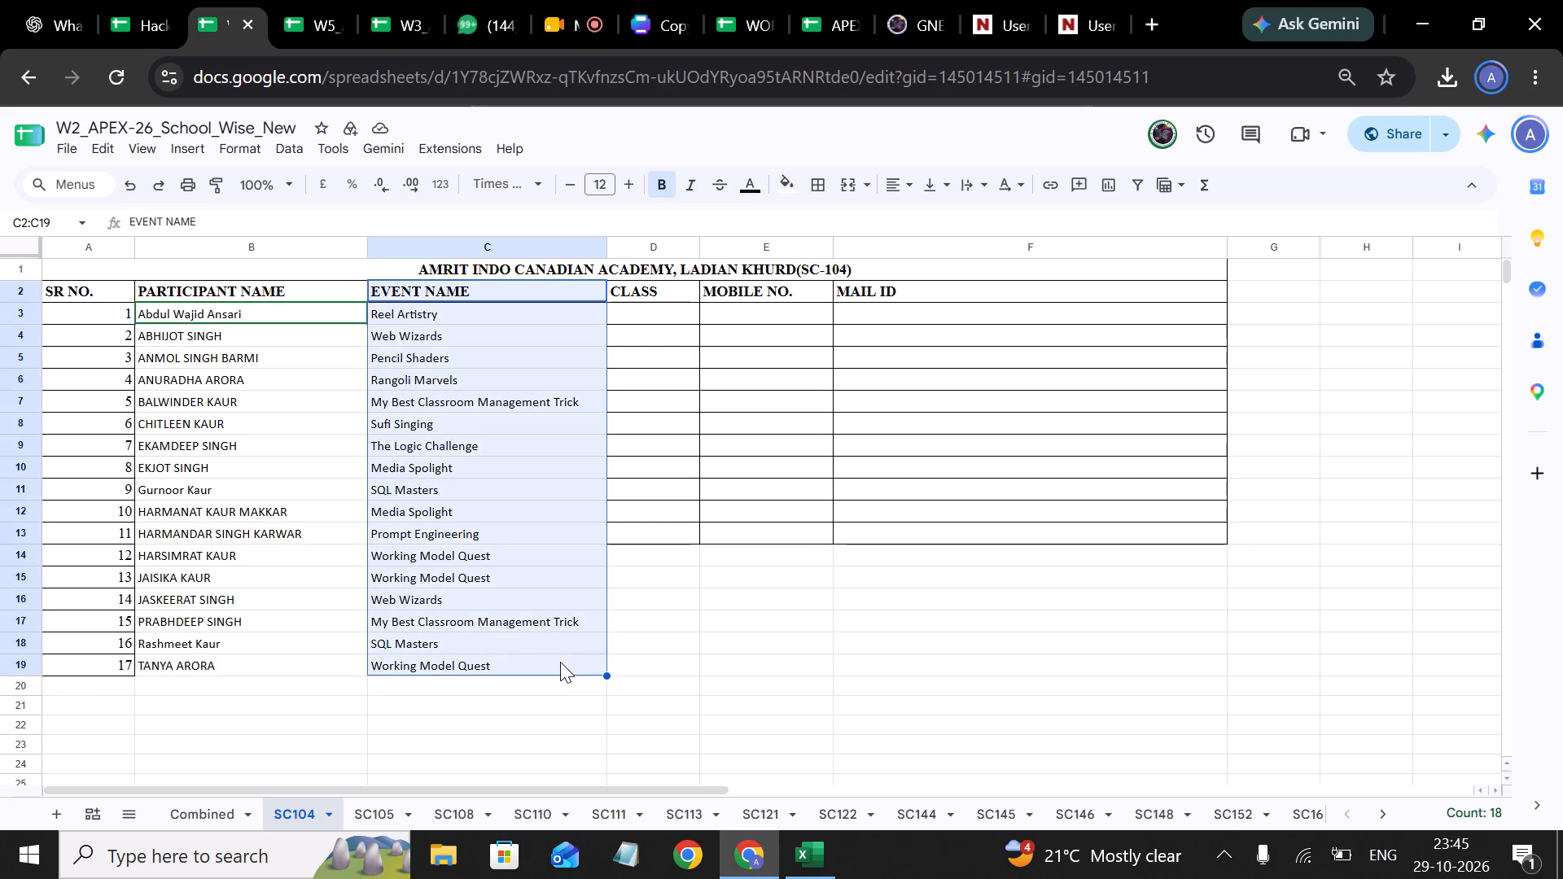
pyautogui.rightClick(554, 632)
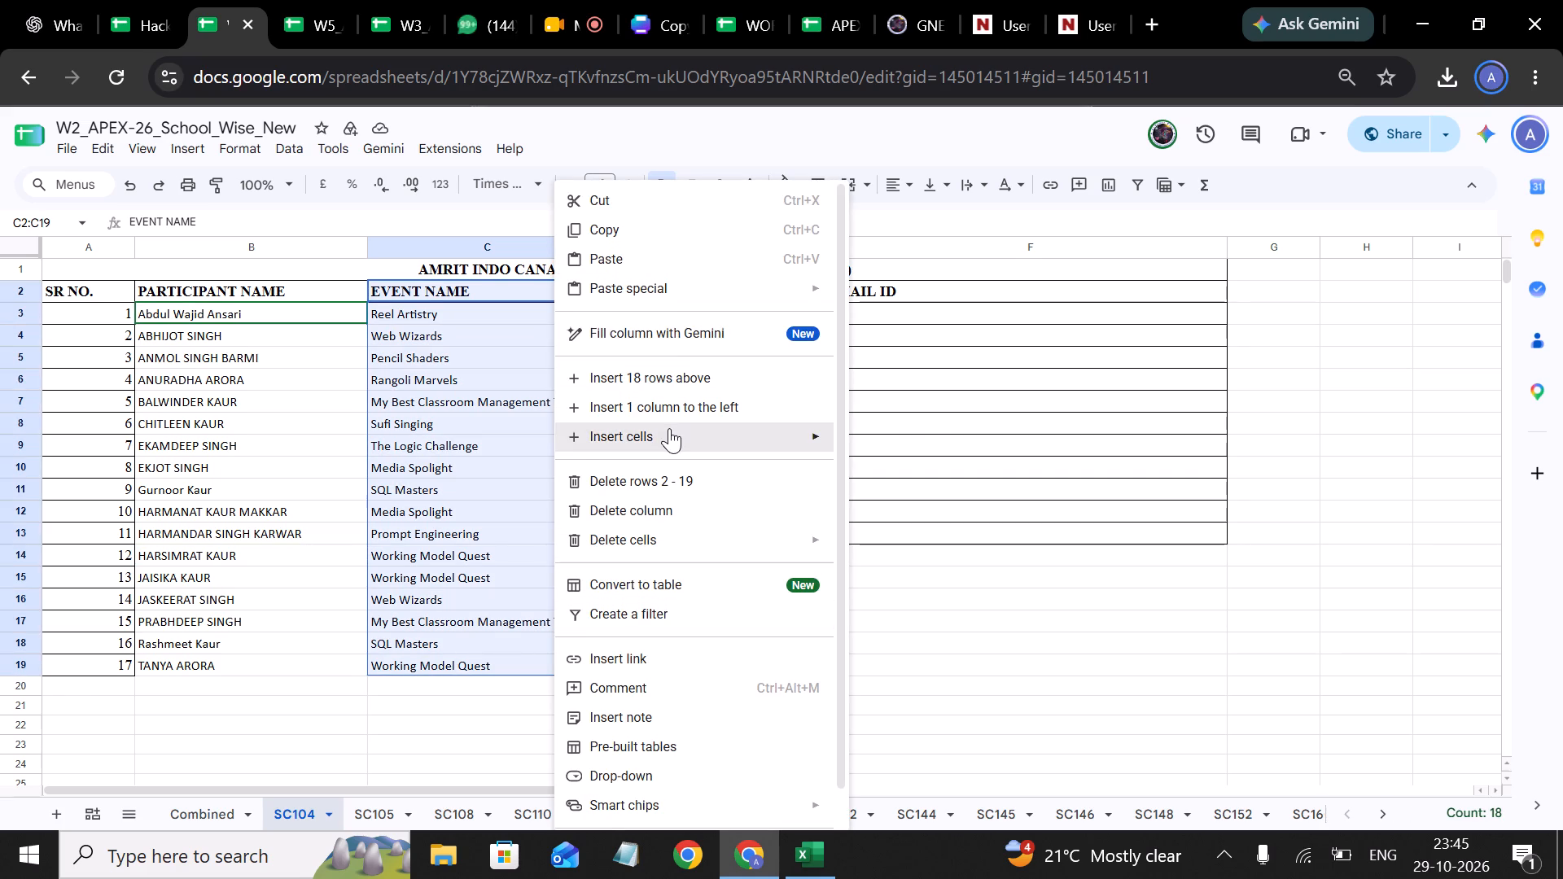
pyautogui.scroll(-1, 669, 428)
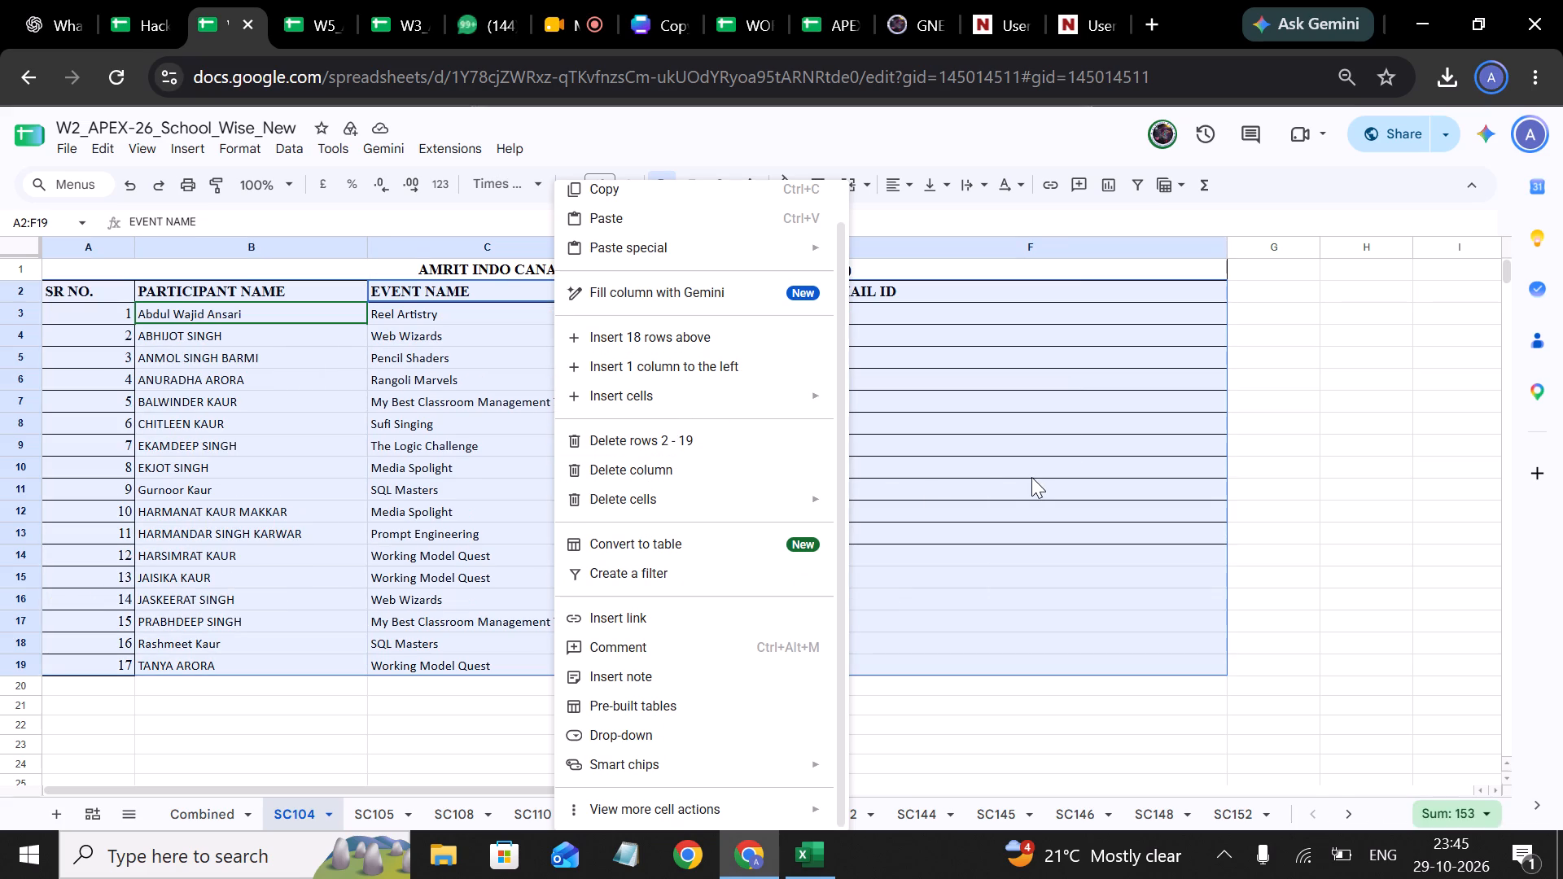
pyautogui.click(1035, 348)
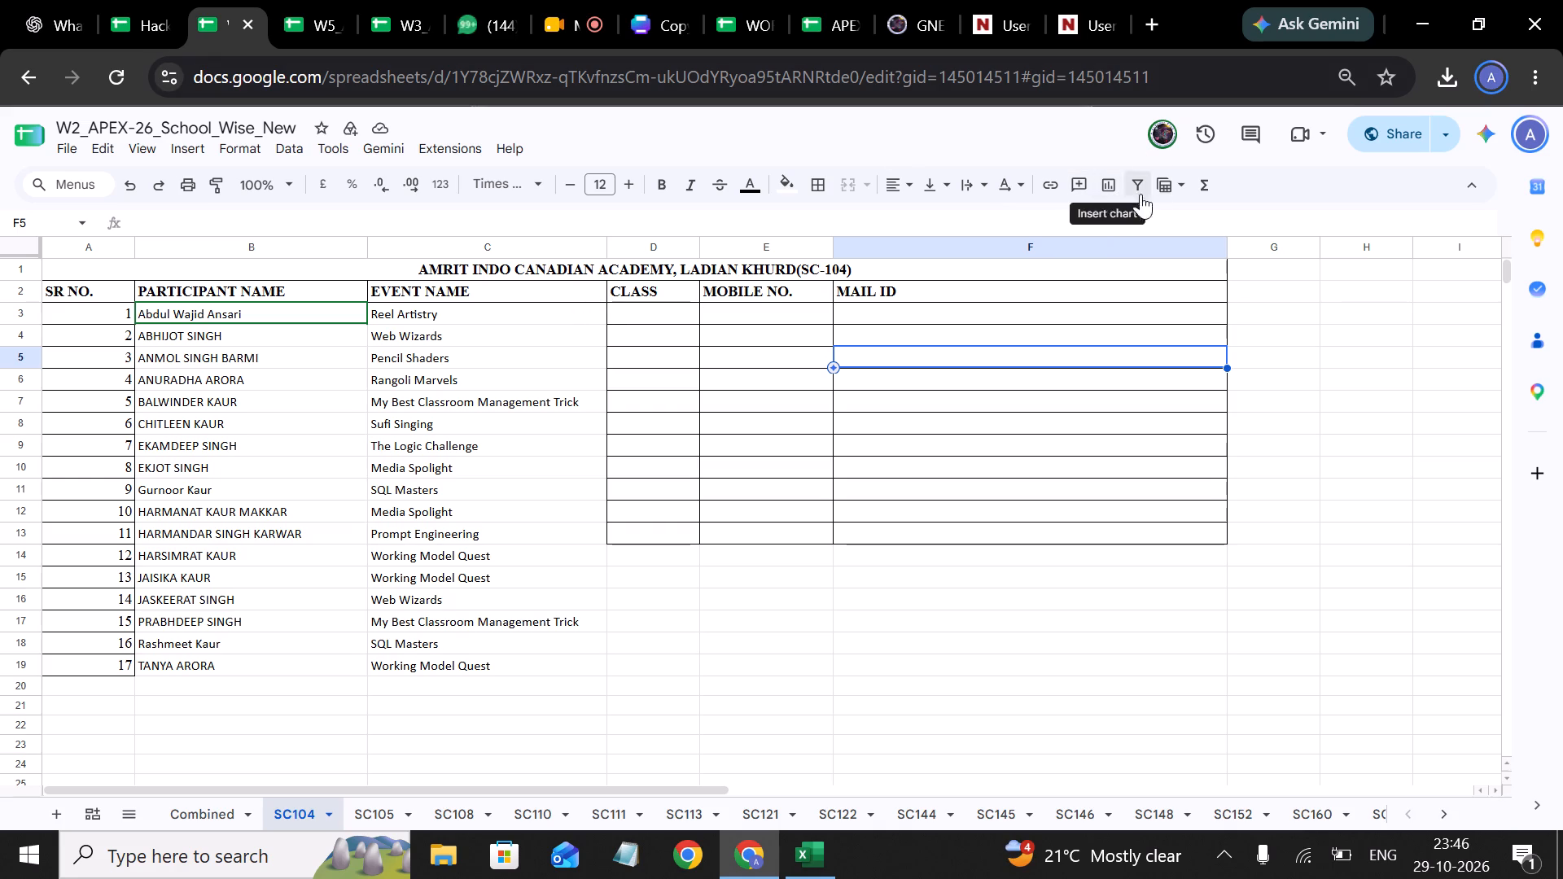
# Sort the SC104 sheet A to Z by the EVENT NAME column.
pyautogui.scroll(5, 507, 350)
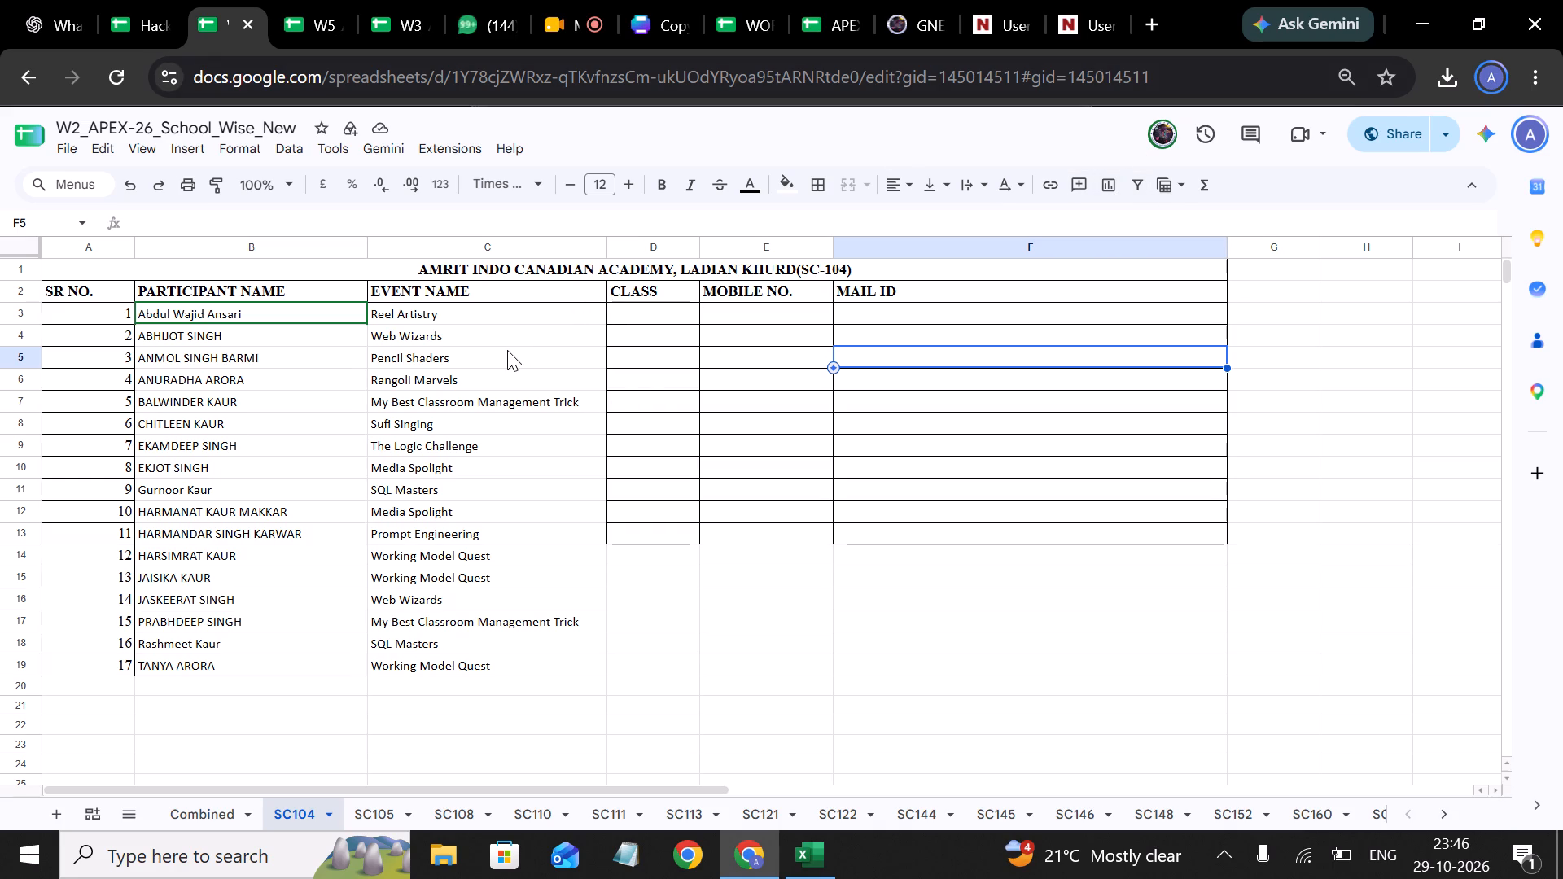
pyautogui.scroll(1, 507, 350)
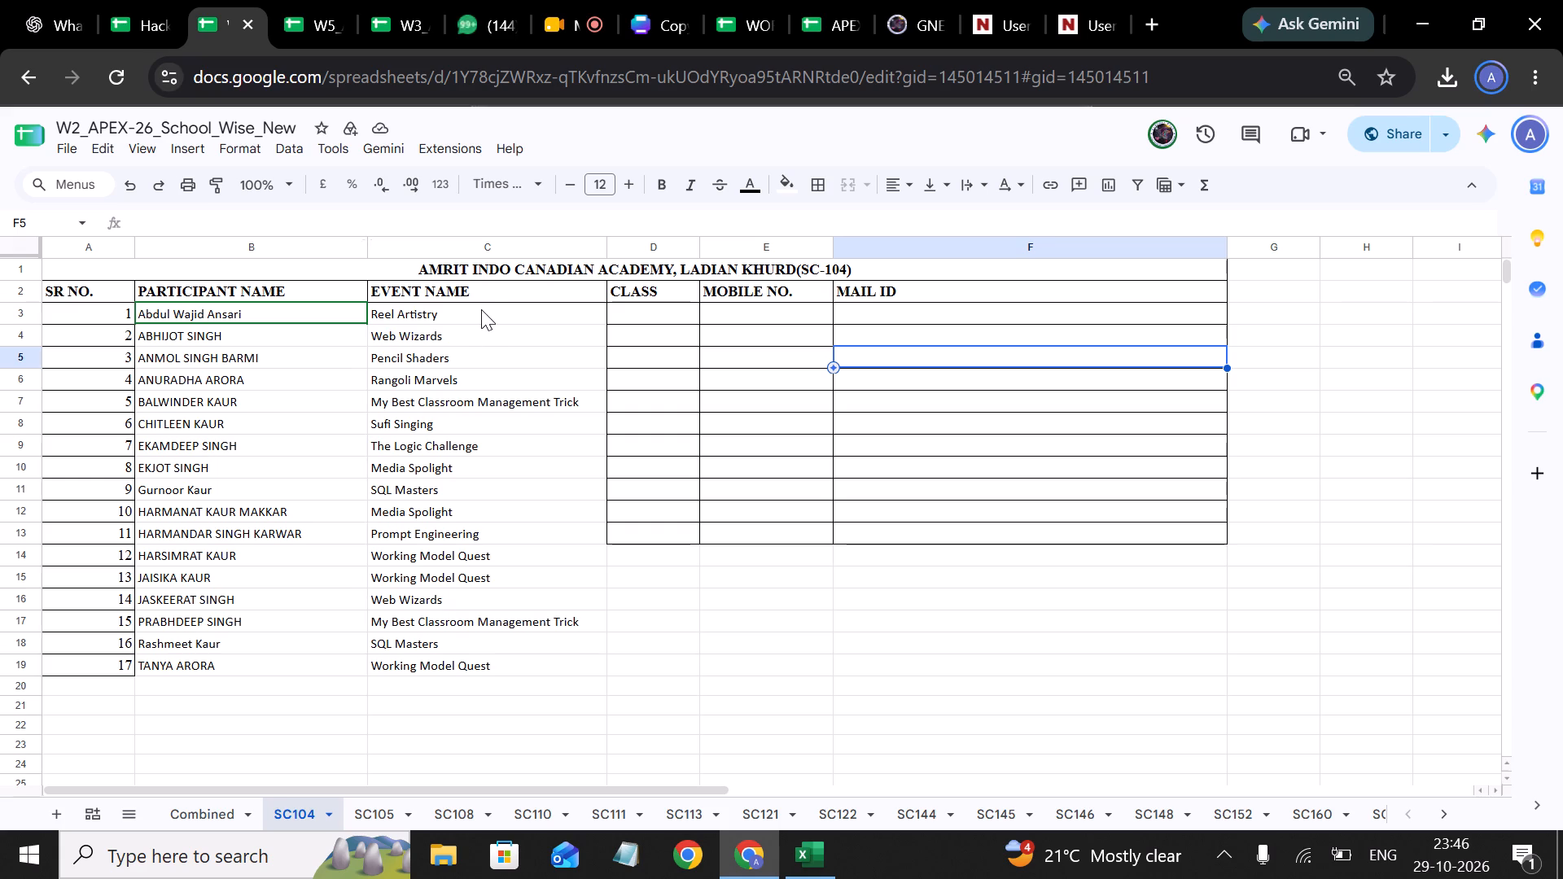
pyautogui.scroll(1, 479, 364)
pyautogui.click(531, 282)
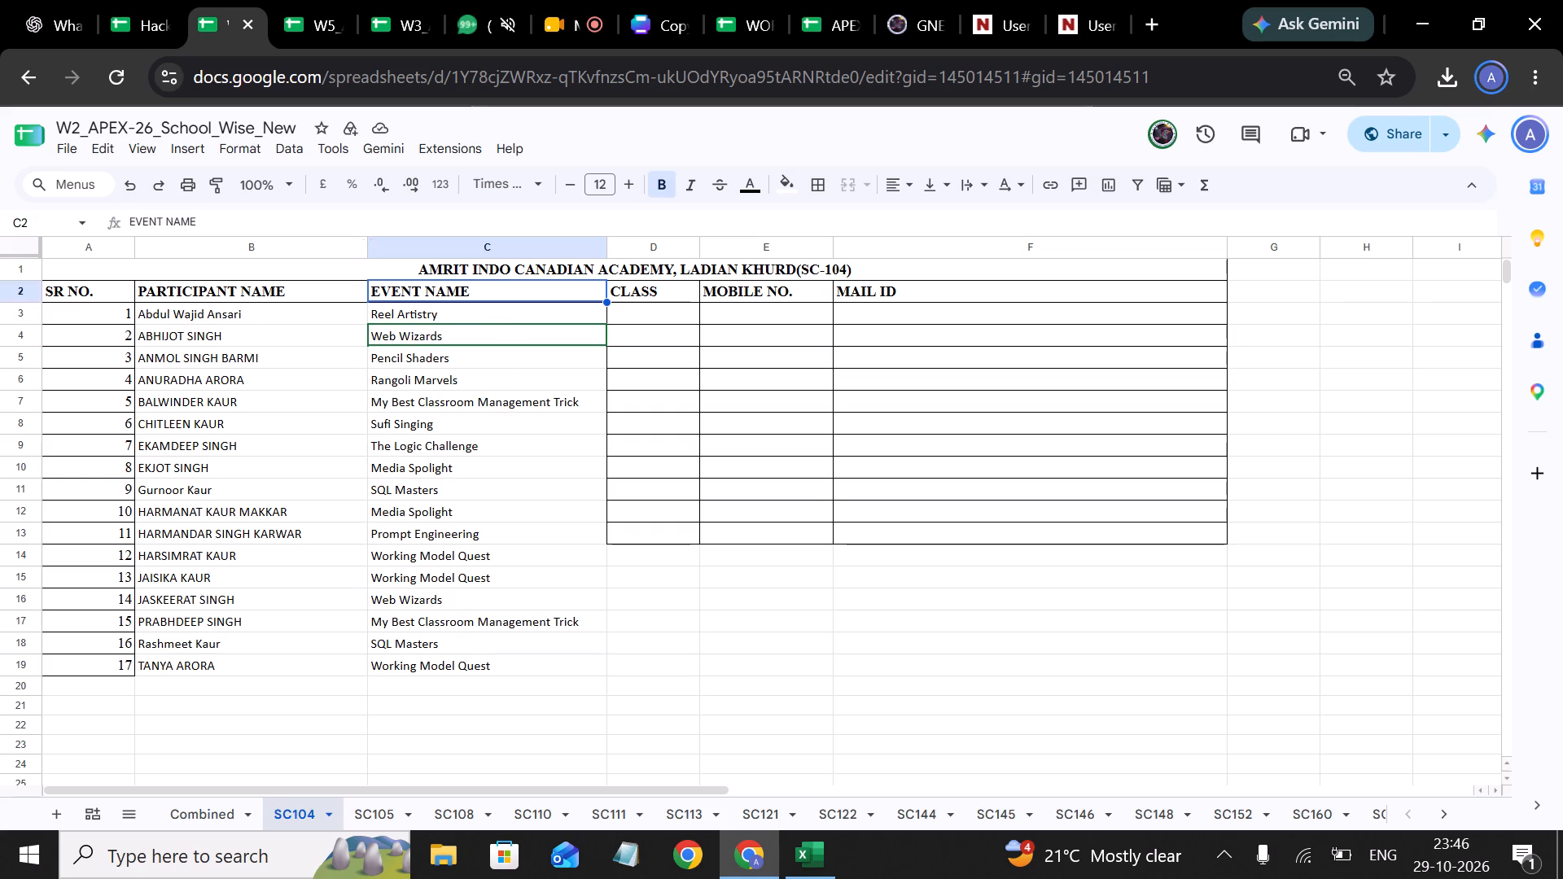
pyautogui.click(532, 251)
pyautogui.click(541, 285)
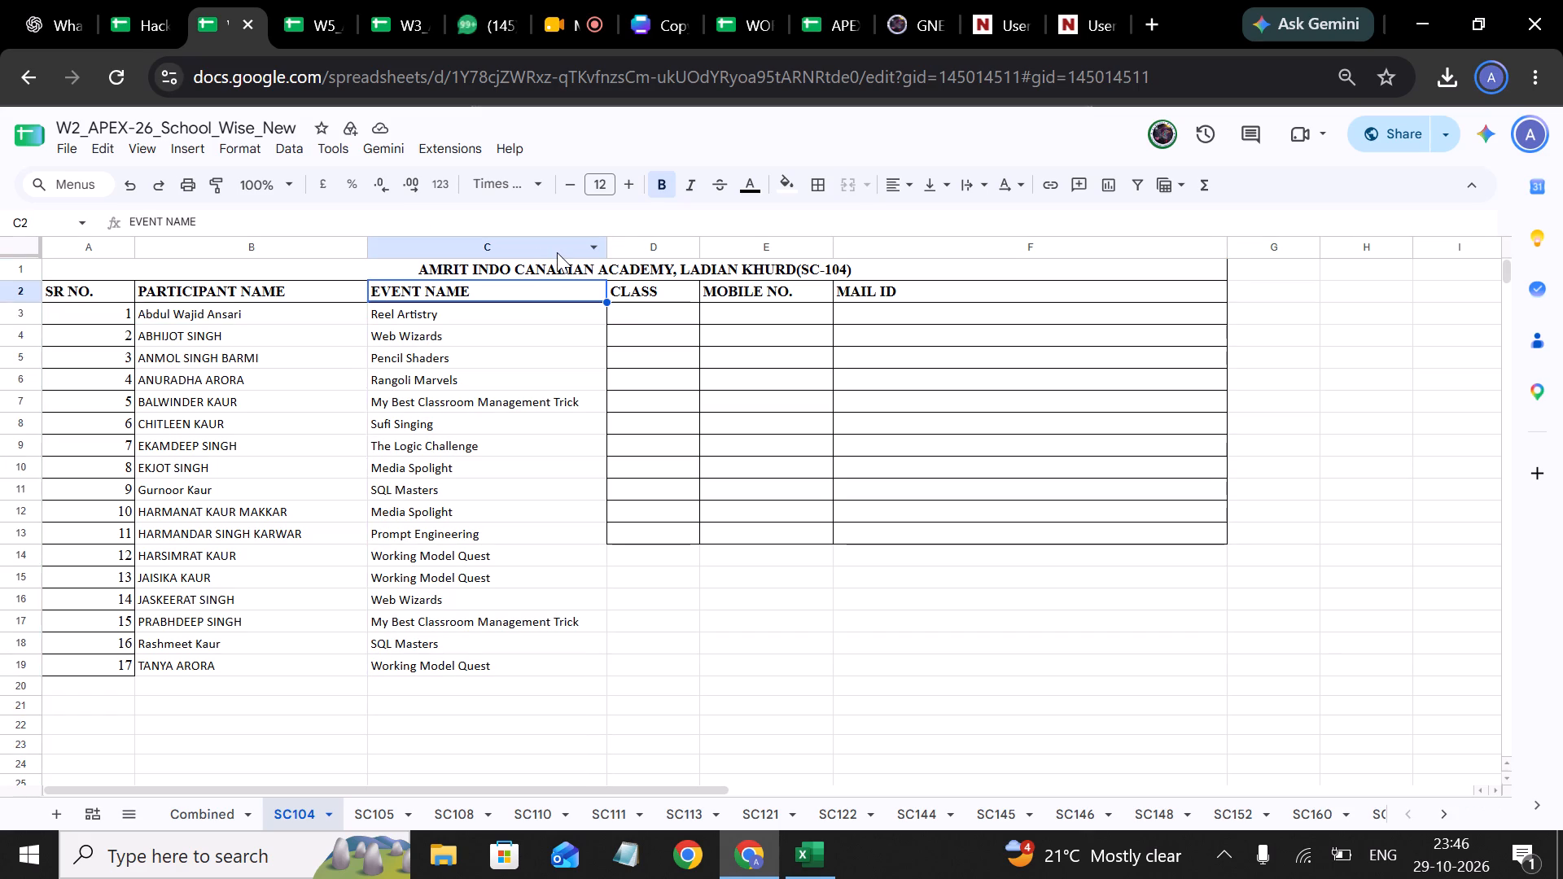
pyautogui.click(557, 252)
pyautogui.rightClick(557, 252)
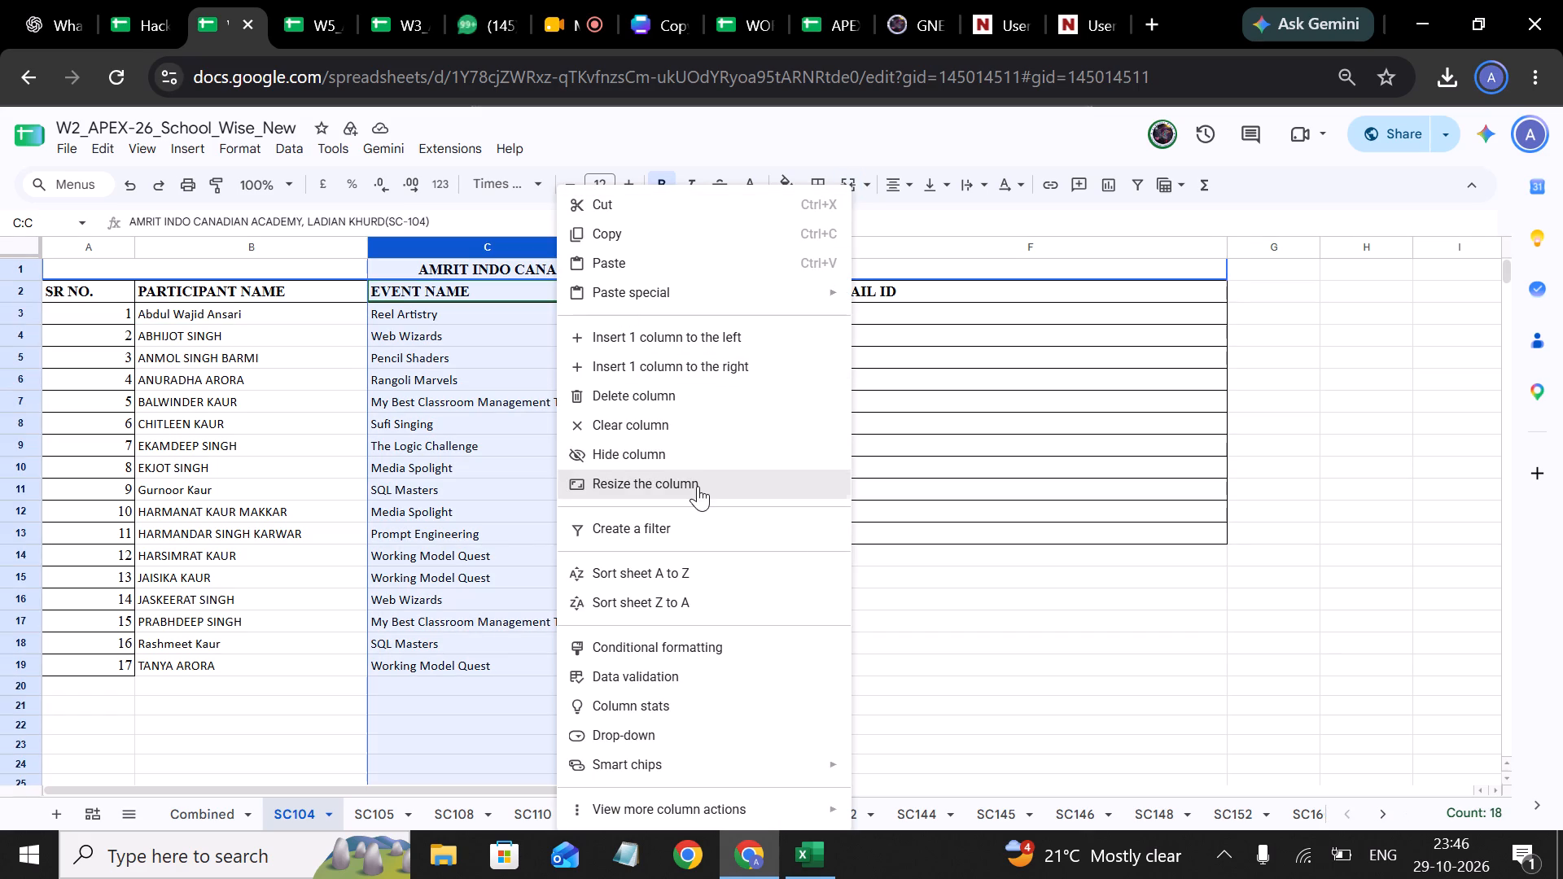
pyautogui.click(695, 579)
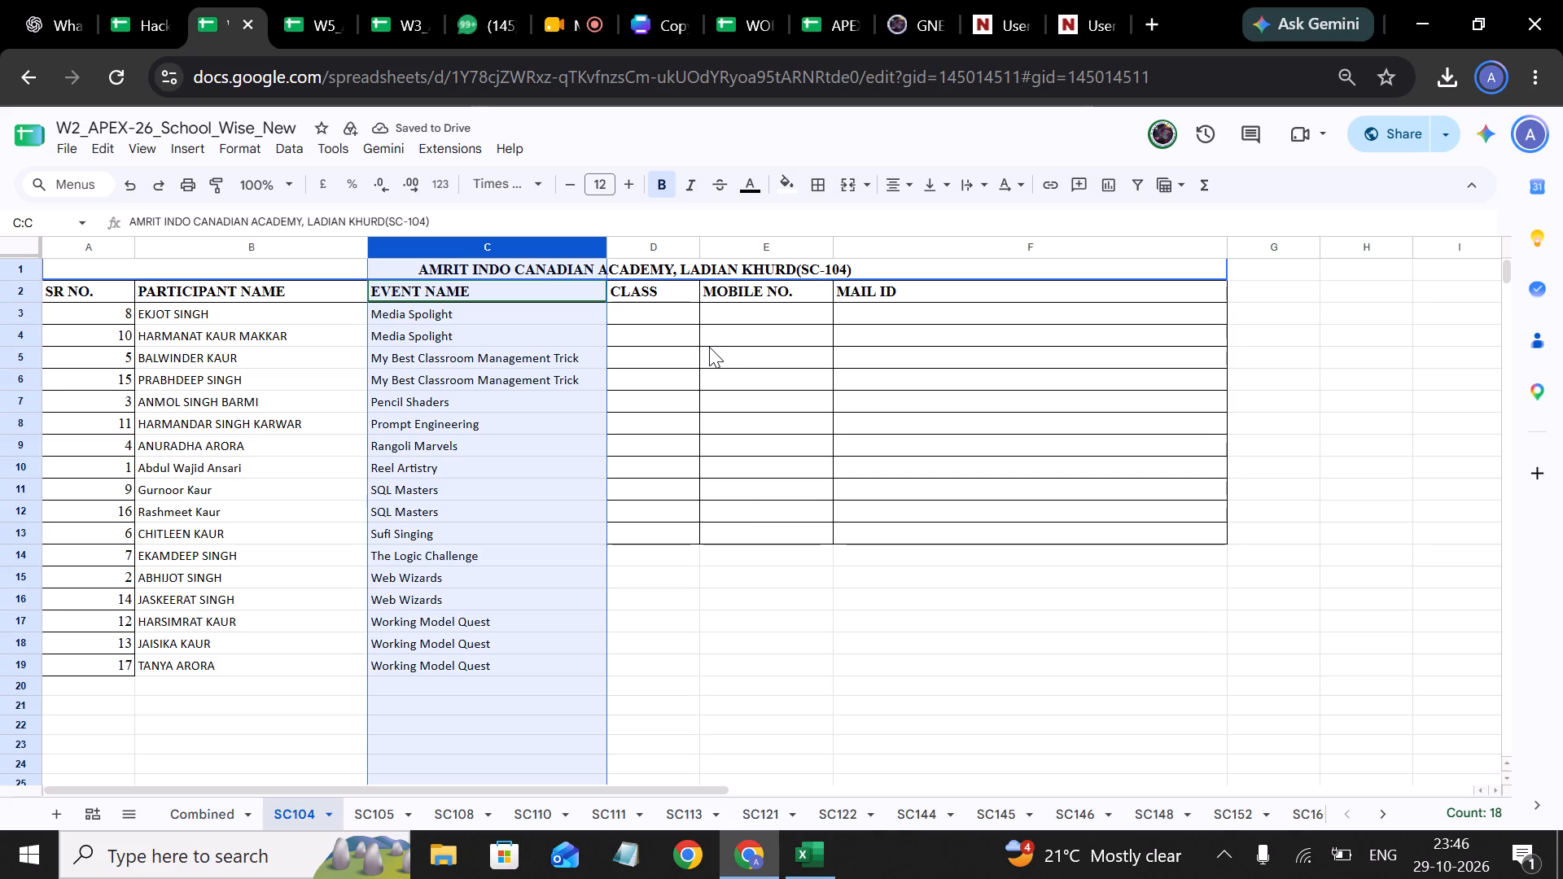
pyautogui.click(673, 361)
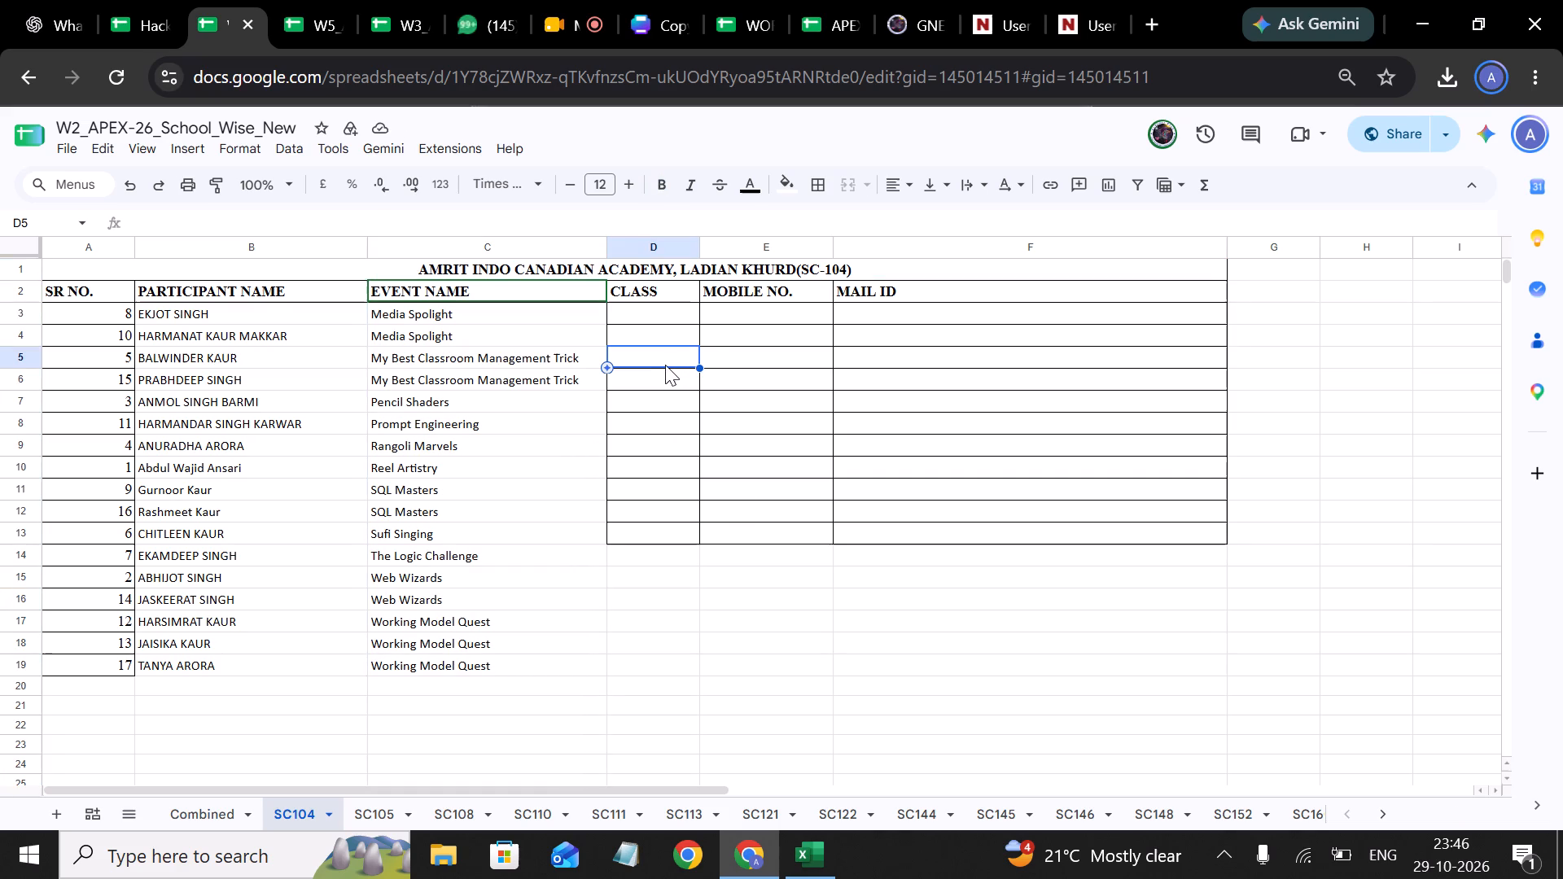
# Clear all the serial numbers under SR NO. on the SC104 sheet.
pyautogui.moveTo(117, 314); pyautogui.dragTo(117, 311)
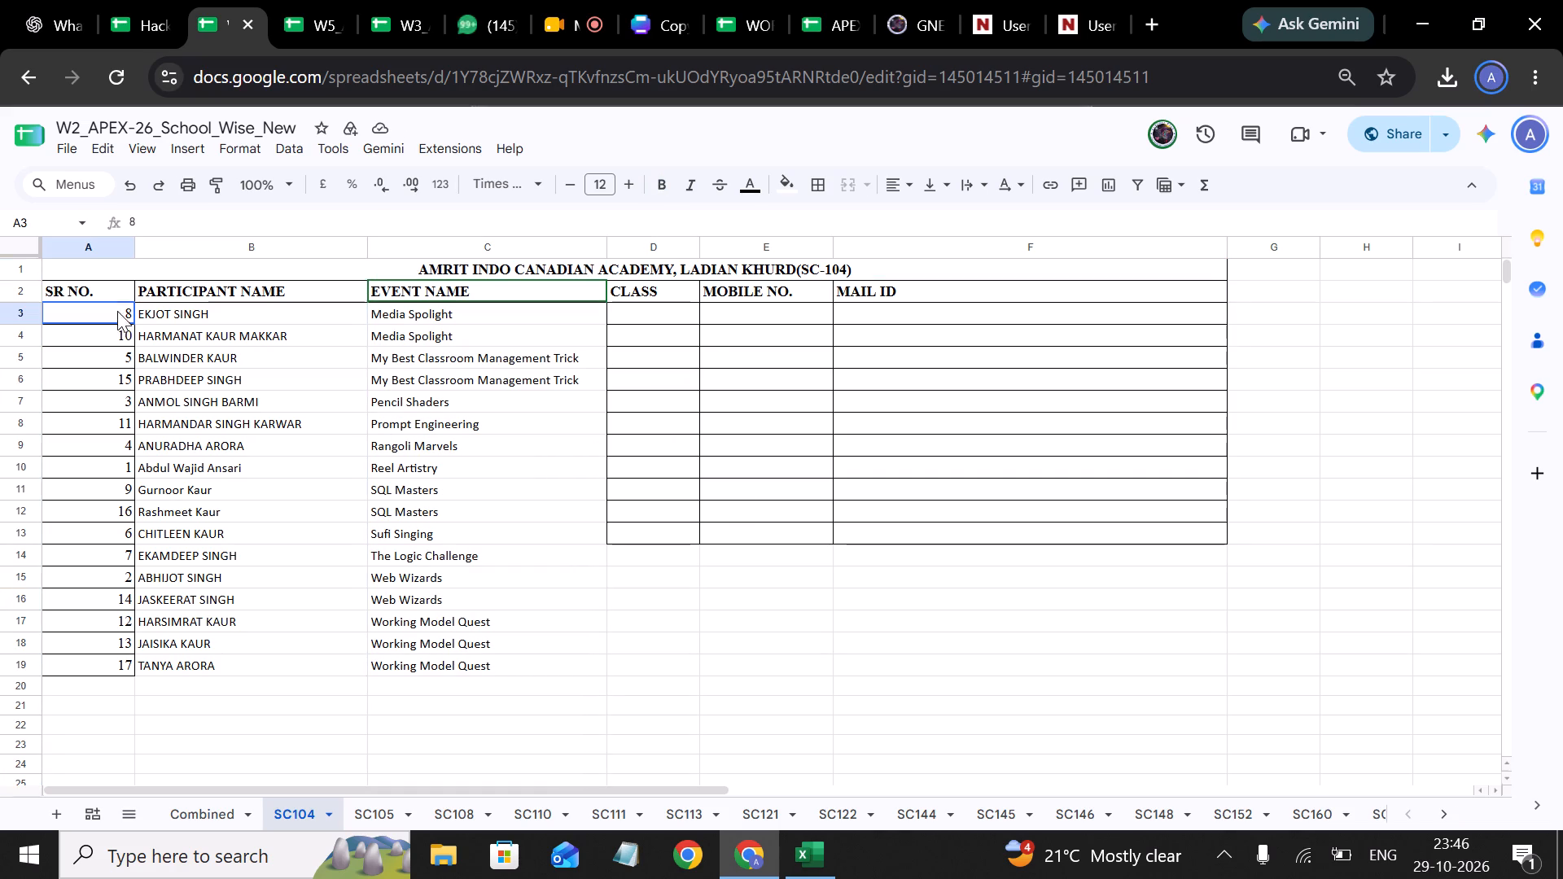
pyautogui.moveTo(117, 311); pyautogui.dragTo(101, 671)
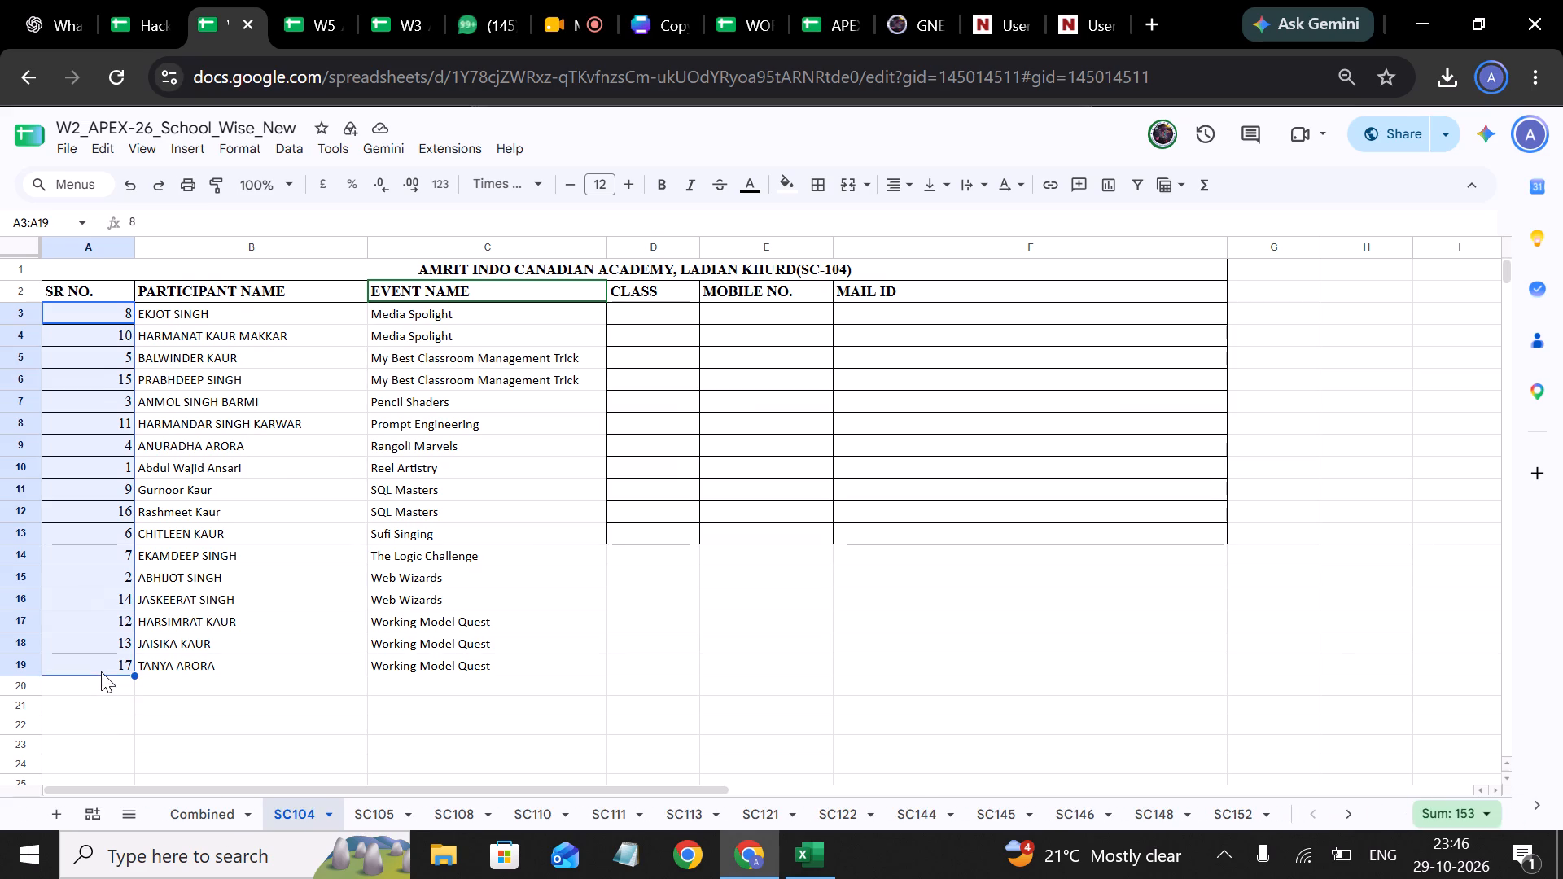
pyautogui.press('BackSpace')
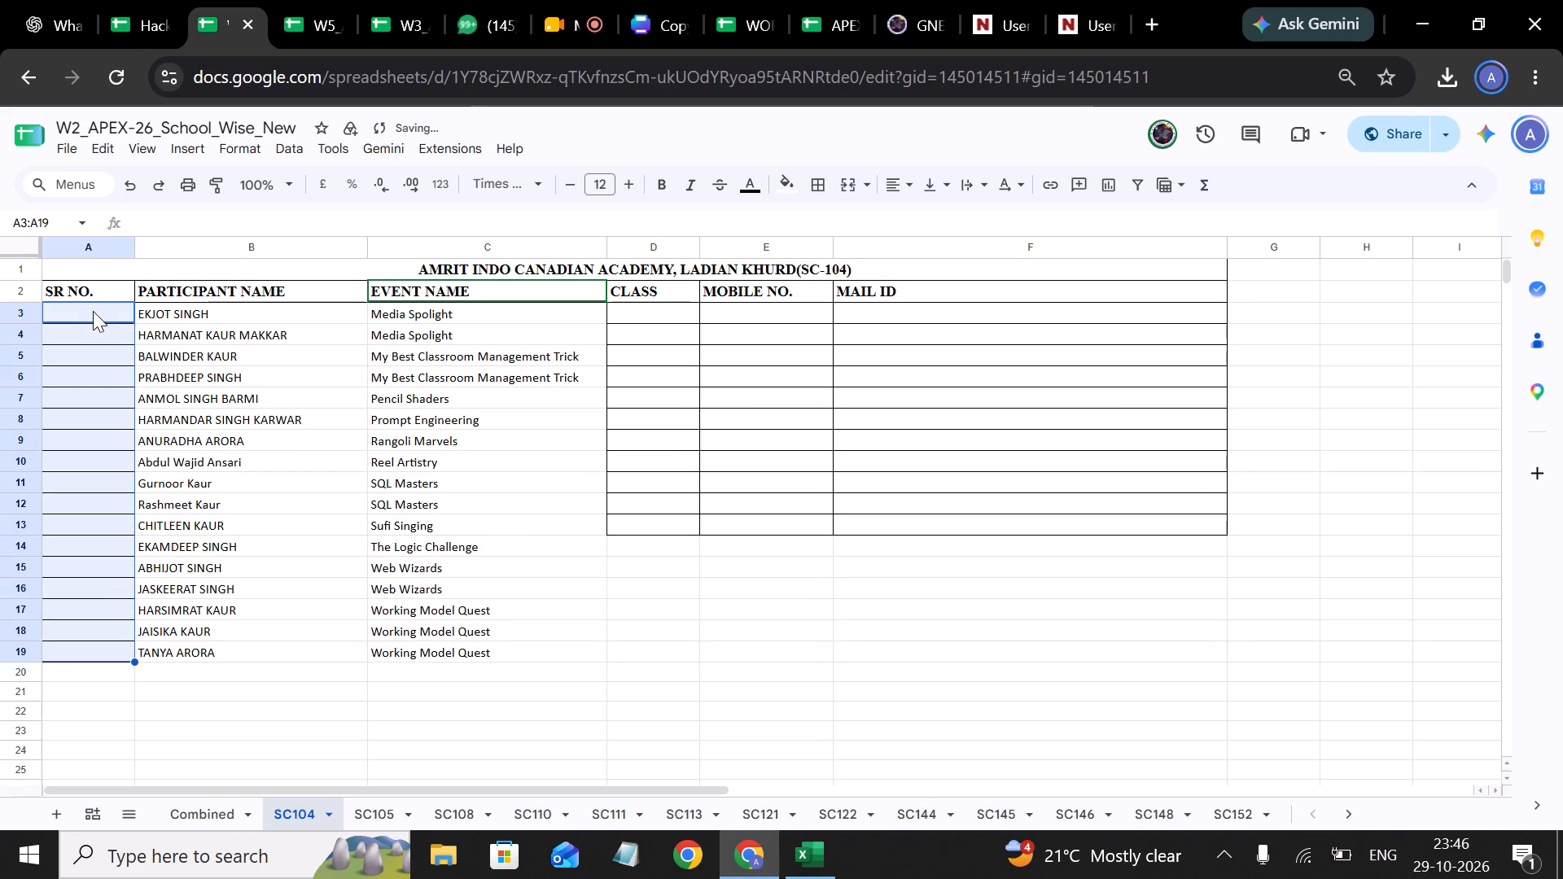
# Number the SC104 participants from 1 to 17 under SR NO., entering 1, 2 and 3 and filling the series down.
pyautogui.click(93, 311)
pyautogui.press('1')
pyautogui.click(102, 332)
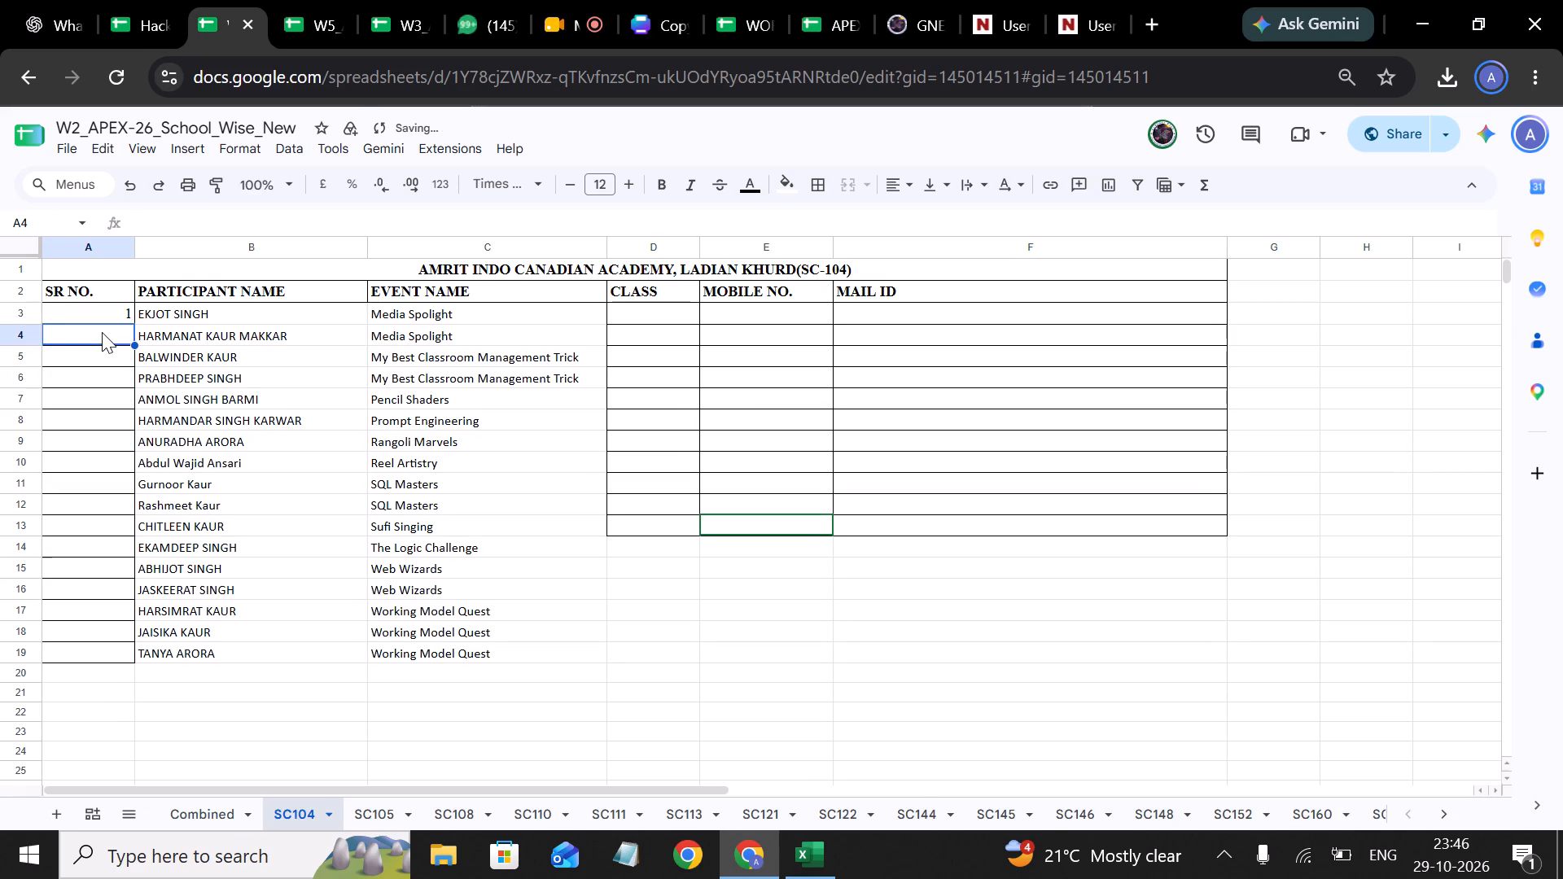
pyautogui.press('2')
pyautogui.click(124, 357)
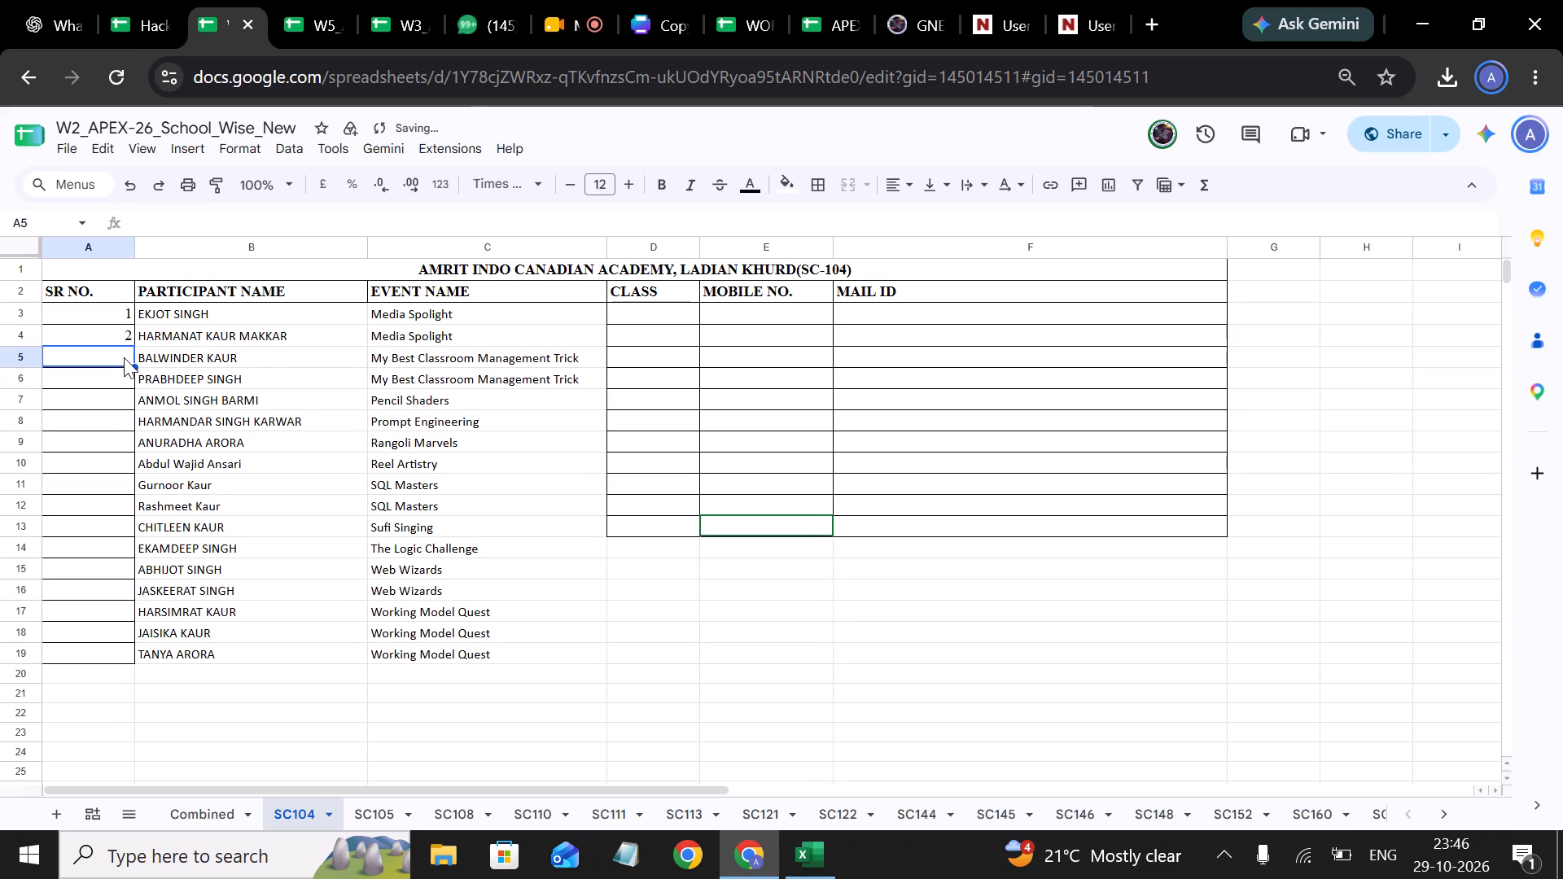
pyautogui.press('3')
pyautogui.moveTo(112, 313); pyautogui.dragTo(120, 343)
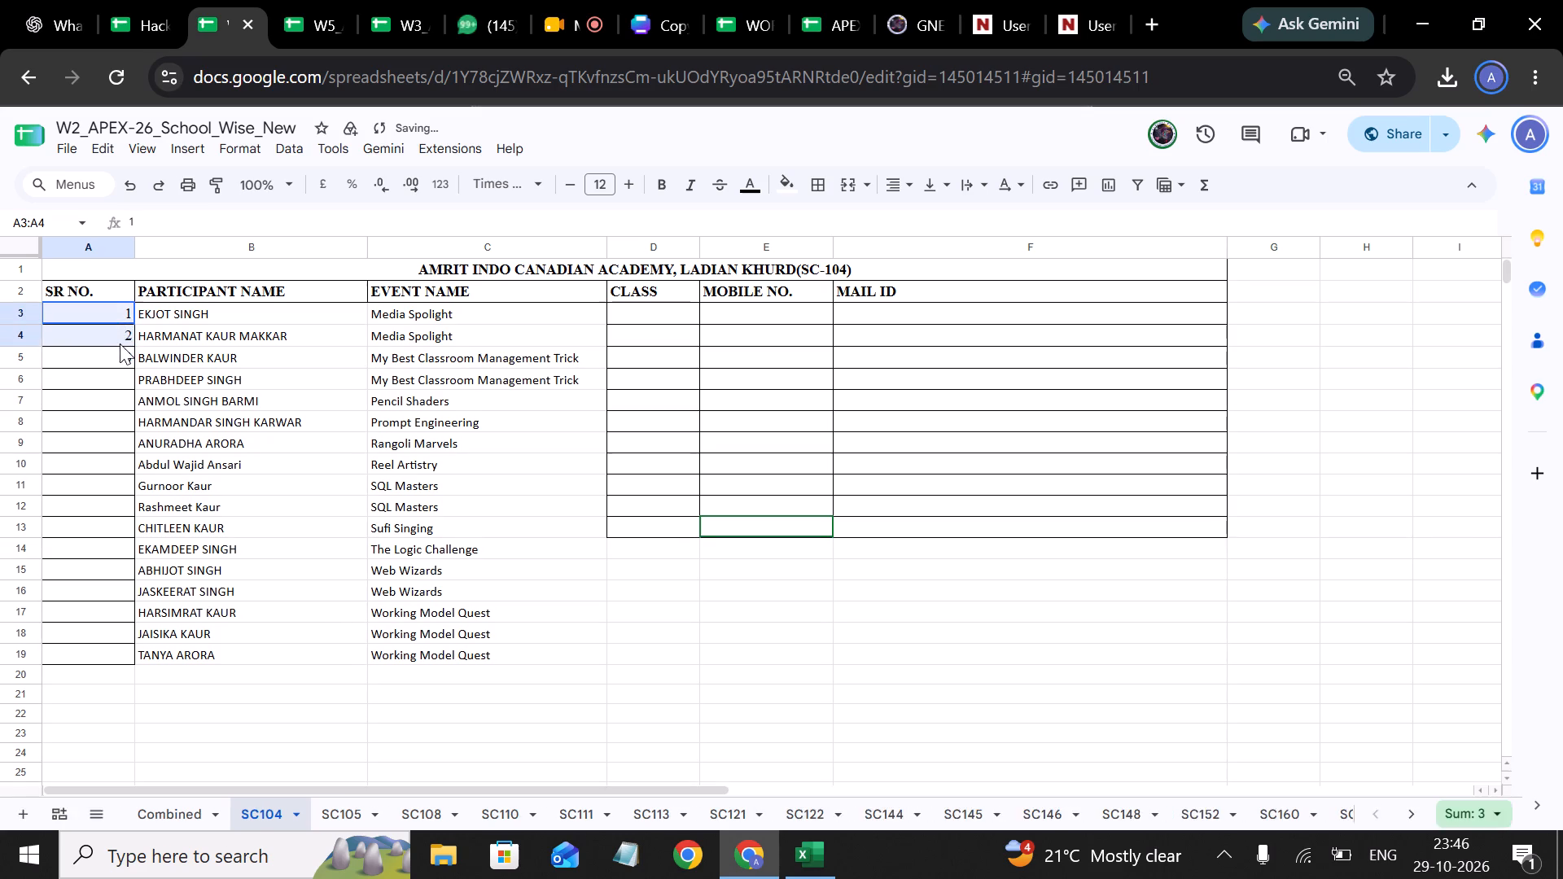
pyautogui.moveTo(120, 343); pyautogui.dragTo(123, 352)
pyautogui.moveTo(134, 368); pyautogui.dragTo(120, 653)
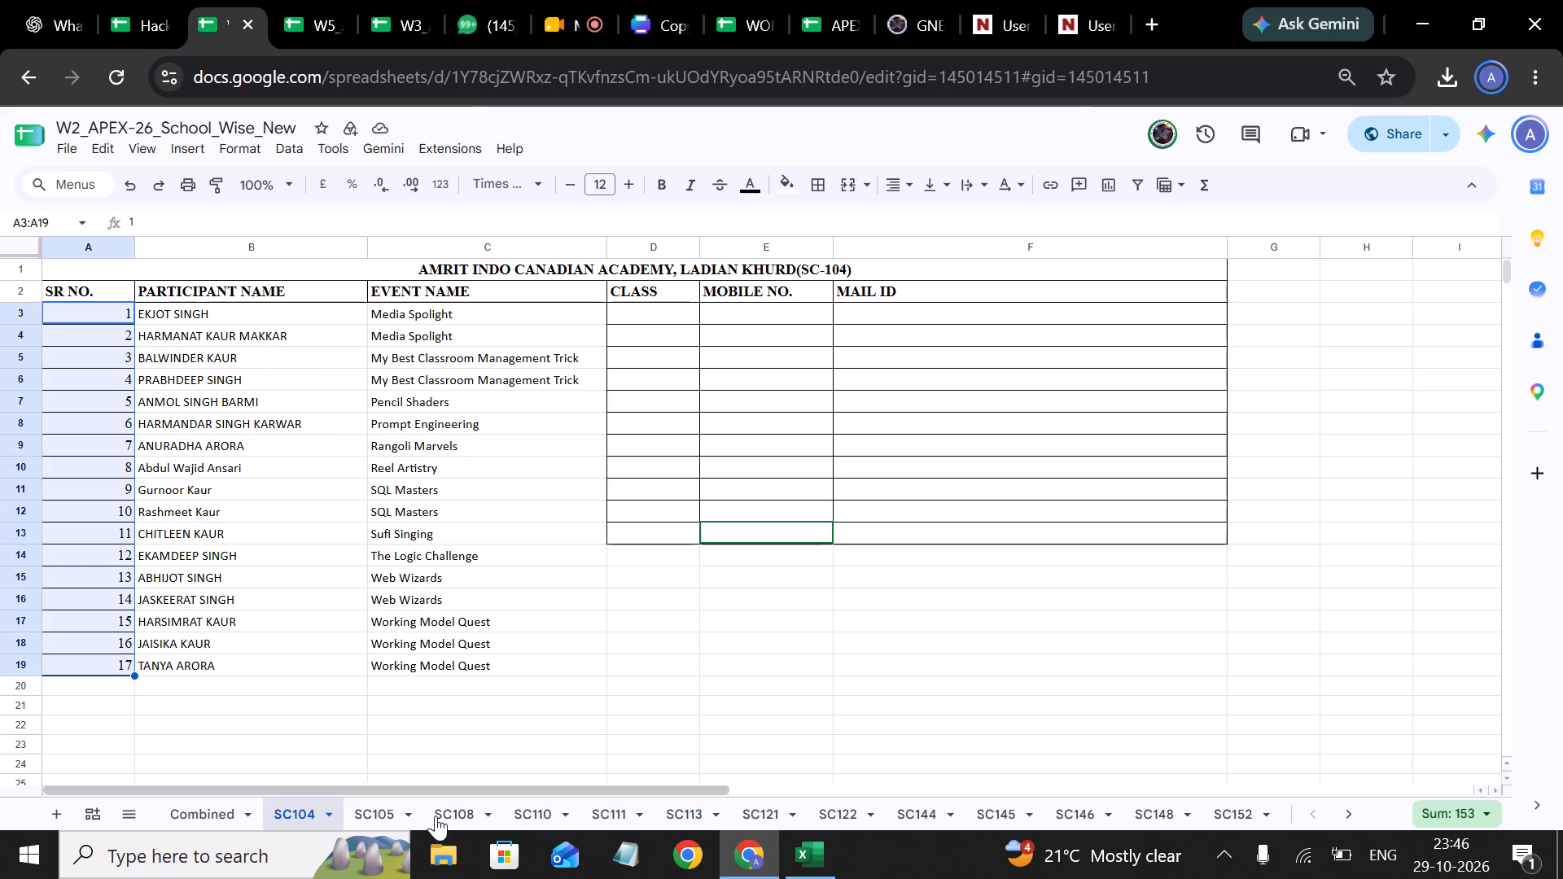
# Open the SC105 sheet, switch to Excel and close the exported SC-104 participants workbook.
pyautogui.click(389, 807)
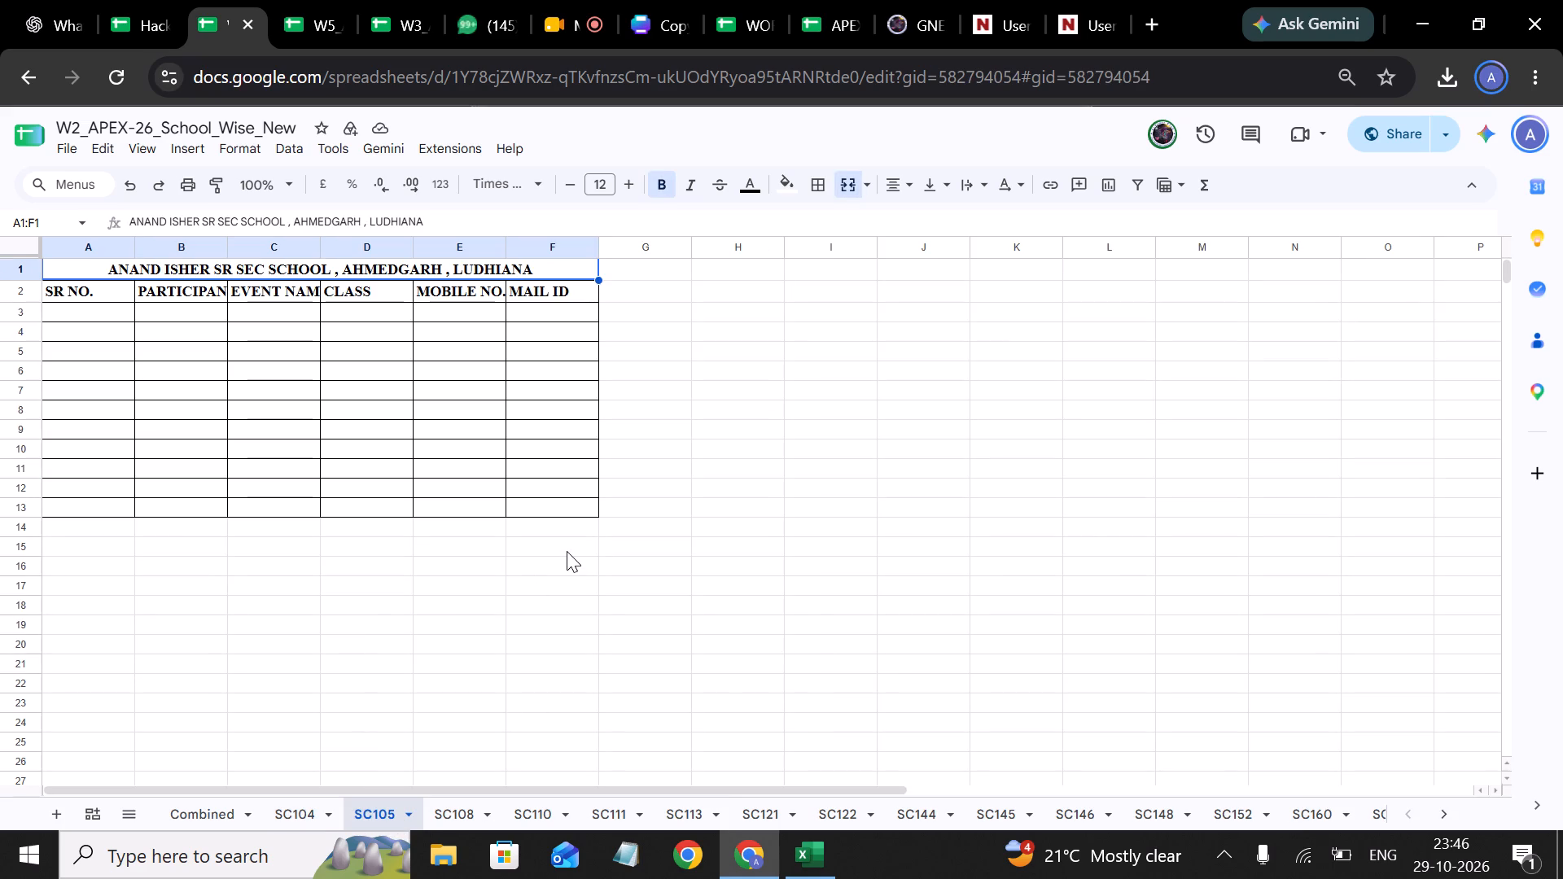
pyautogui.hotkey('alt', 'Tab')
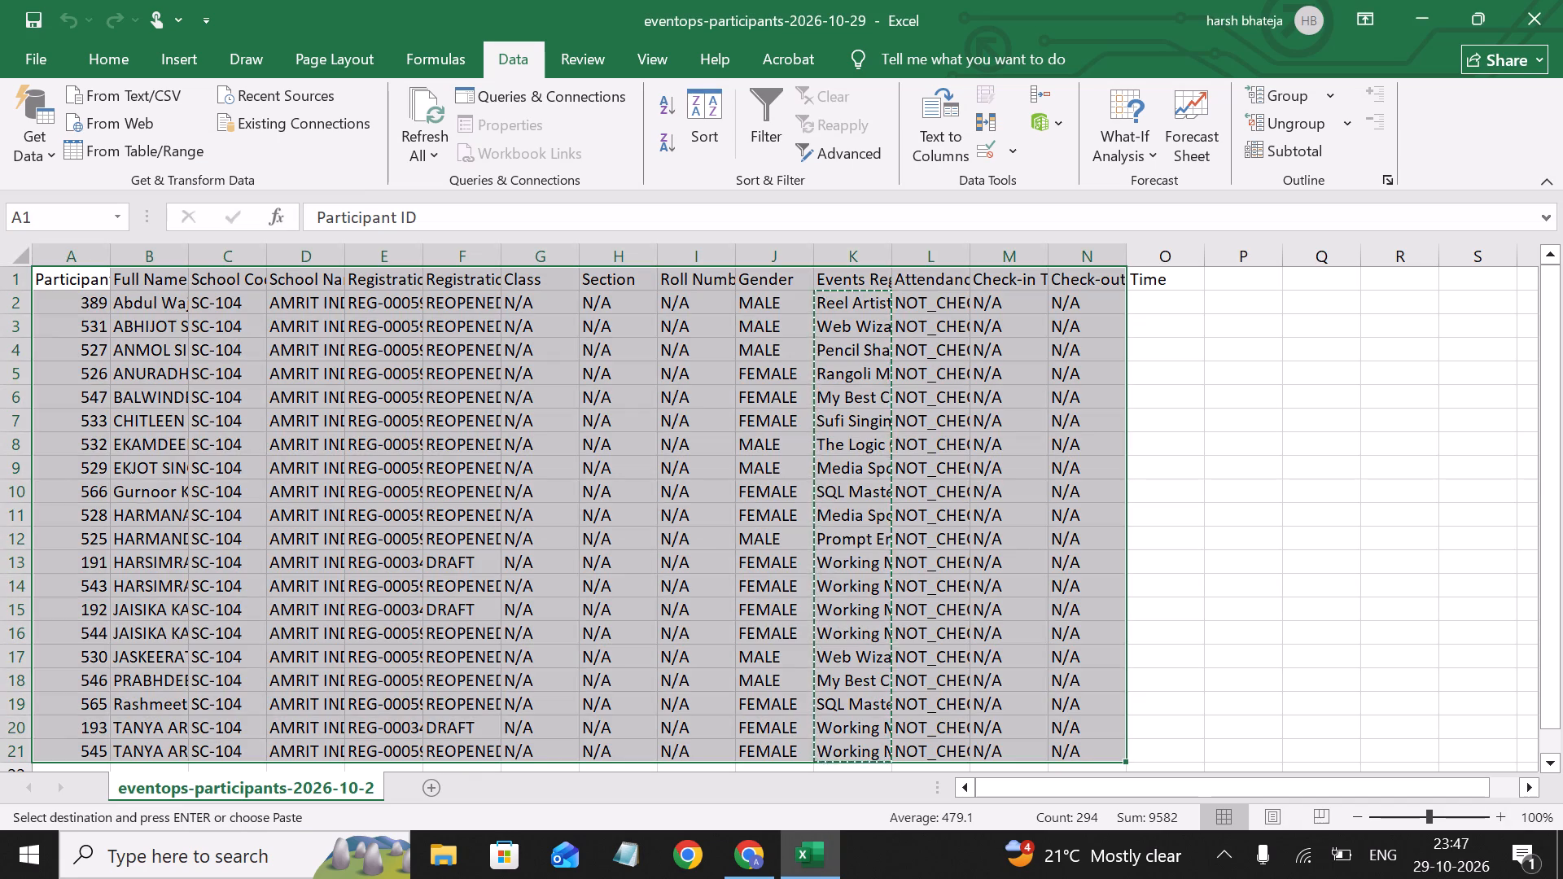
pyautogui.click(1547, 4)
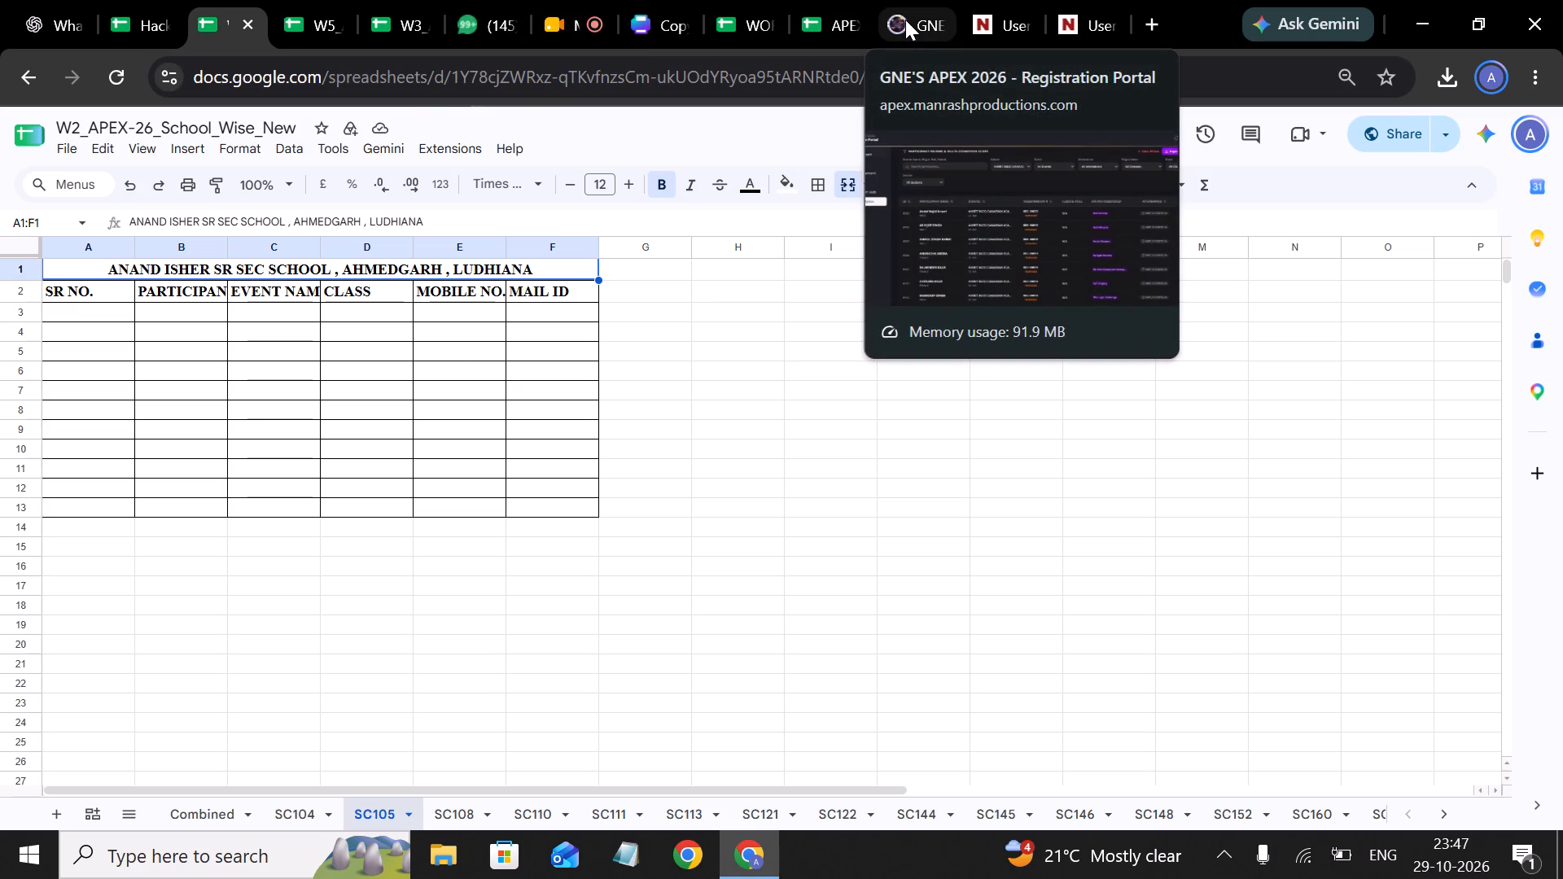
# Open the SC108 sheet, and in the Registration Portal filter the participants report by school ATAM PUBLIC SR. SEC. SCHOOL (SC-108).
pyautogui.click(452, 804)
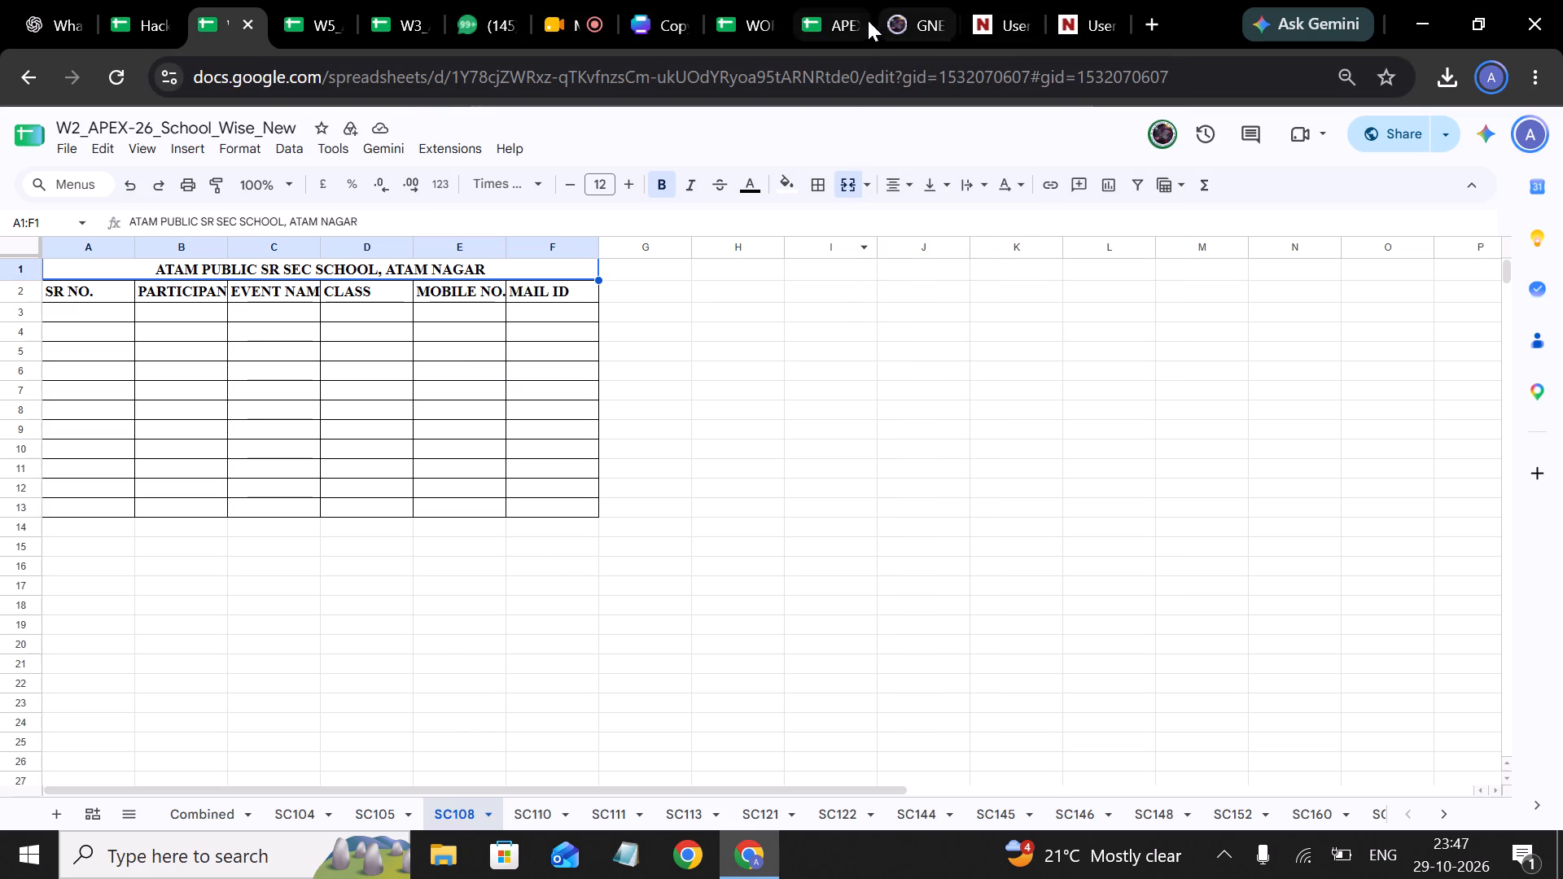
pyautogui.click(900, 19)
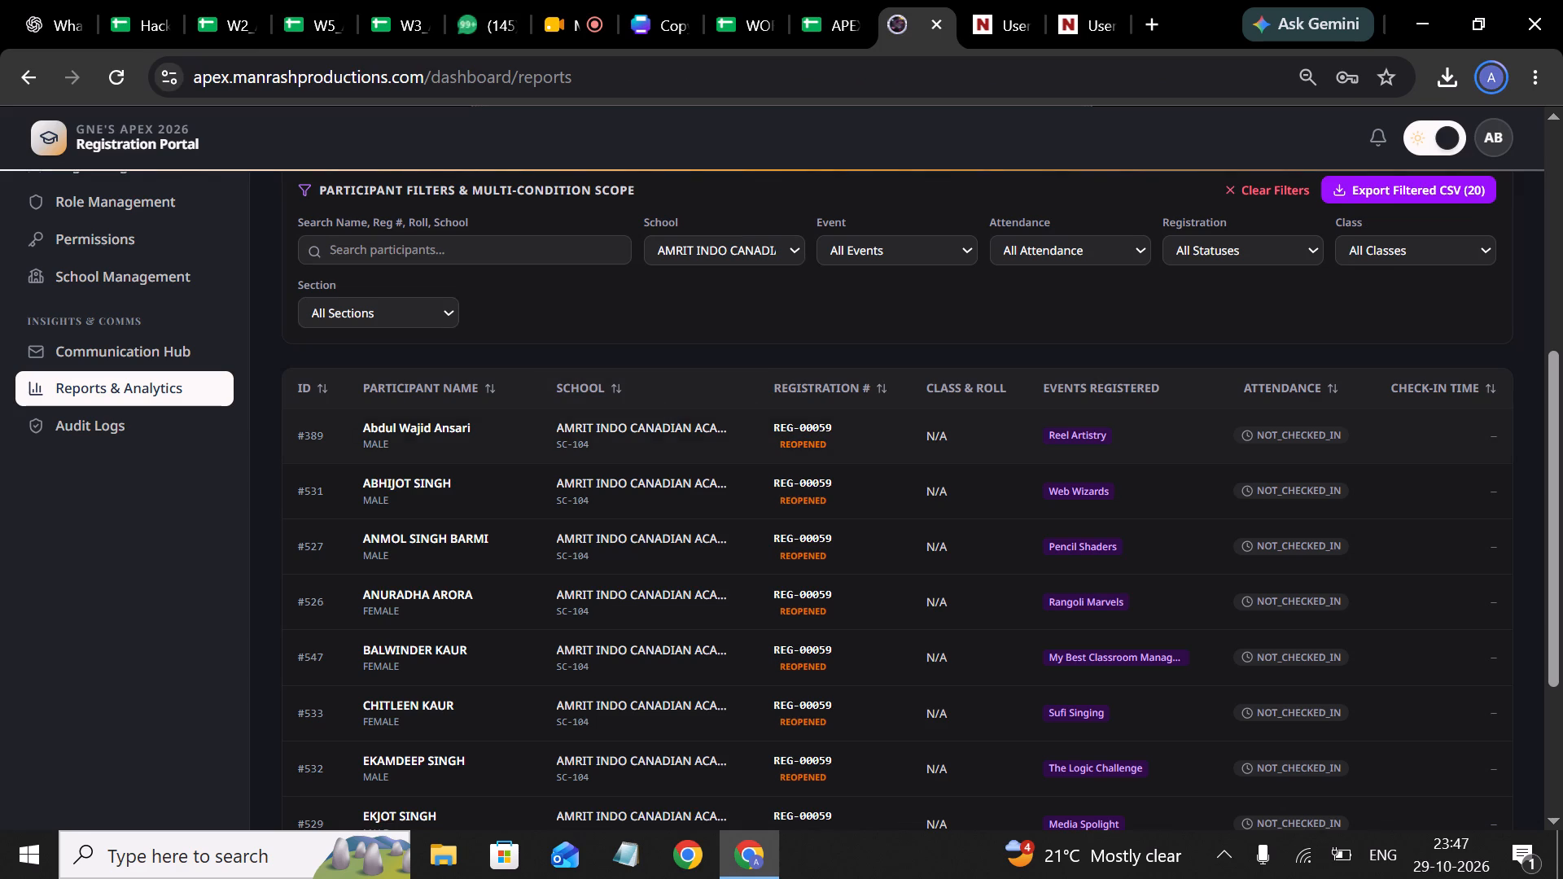
pyautogui.scroll(1, 665, 421)
pyautogui.click(740, 374)
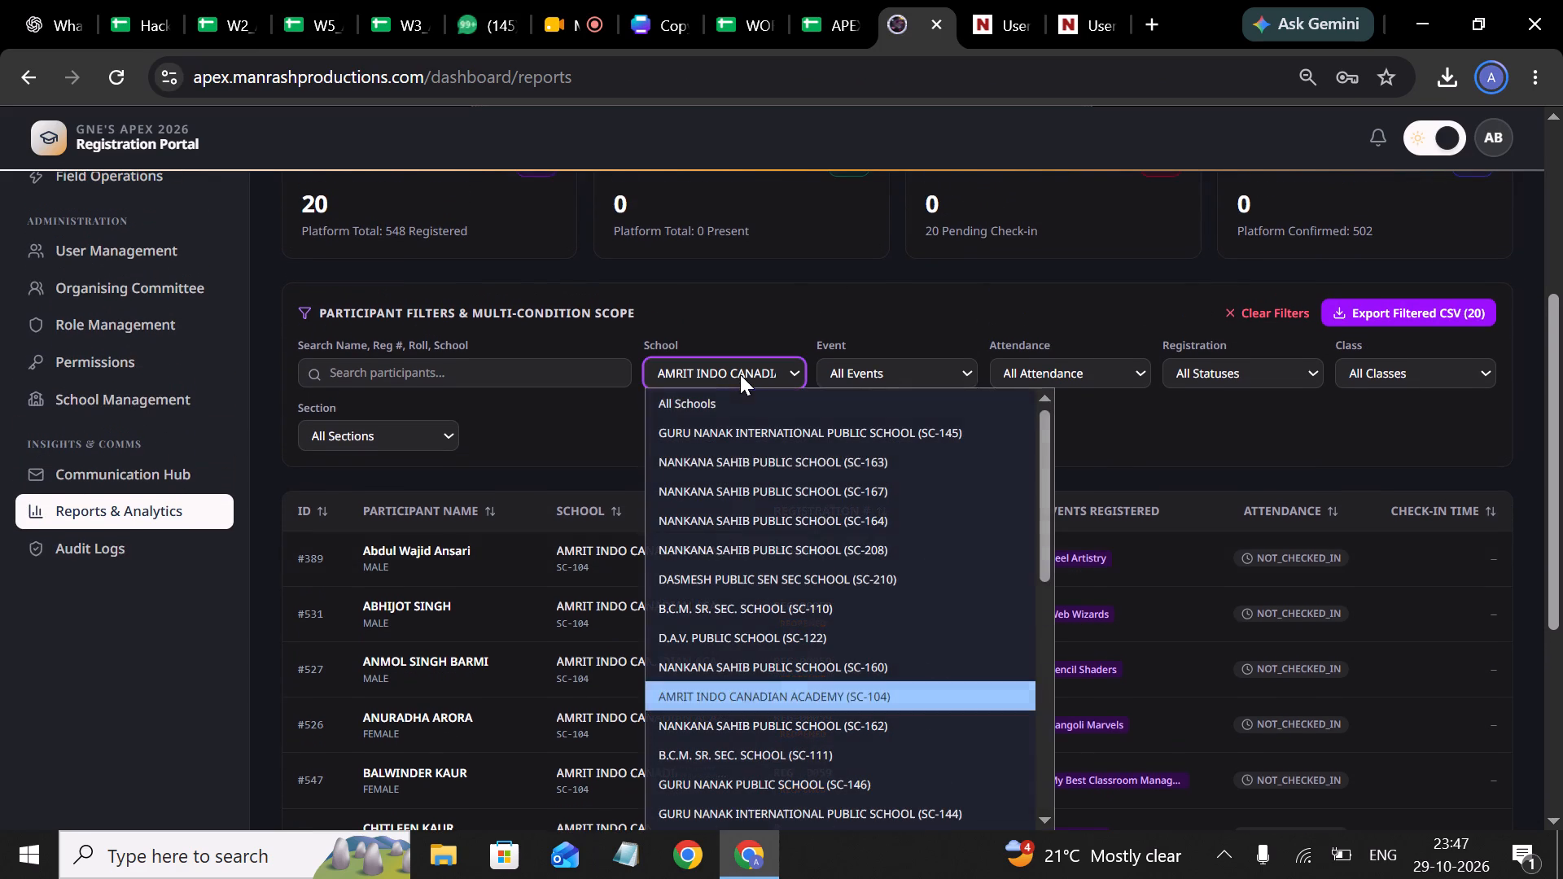
pyautogui.scroll(-1, 838, 558)
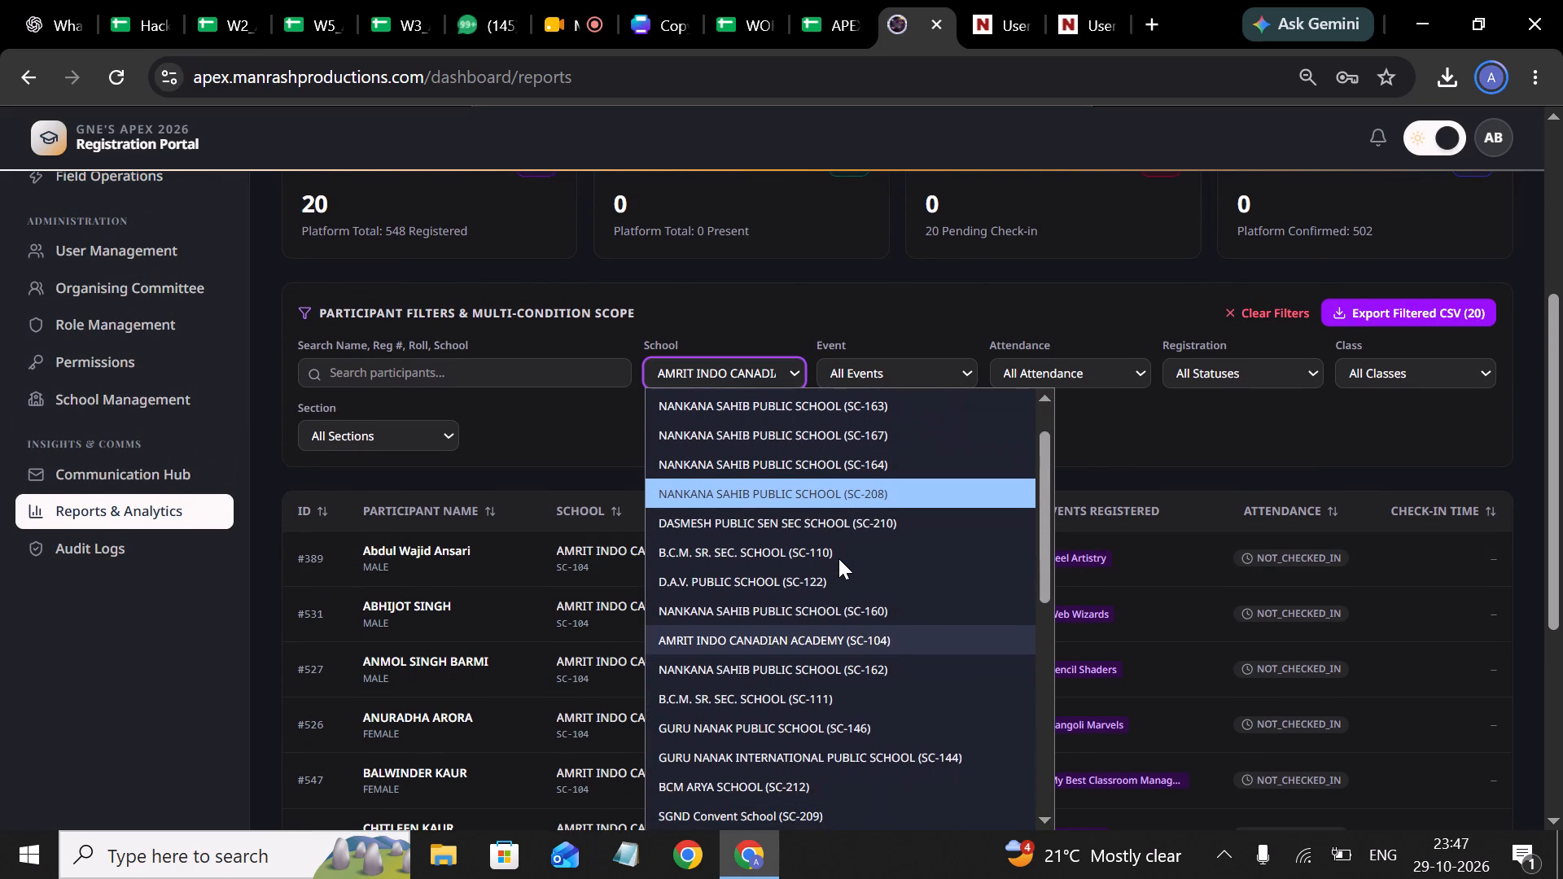
pyautogui.scroll(-2, 838, 558)
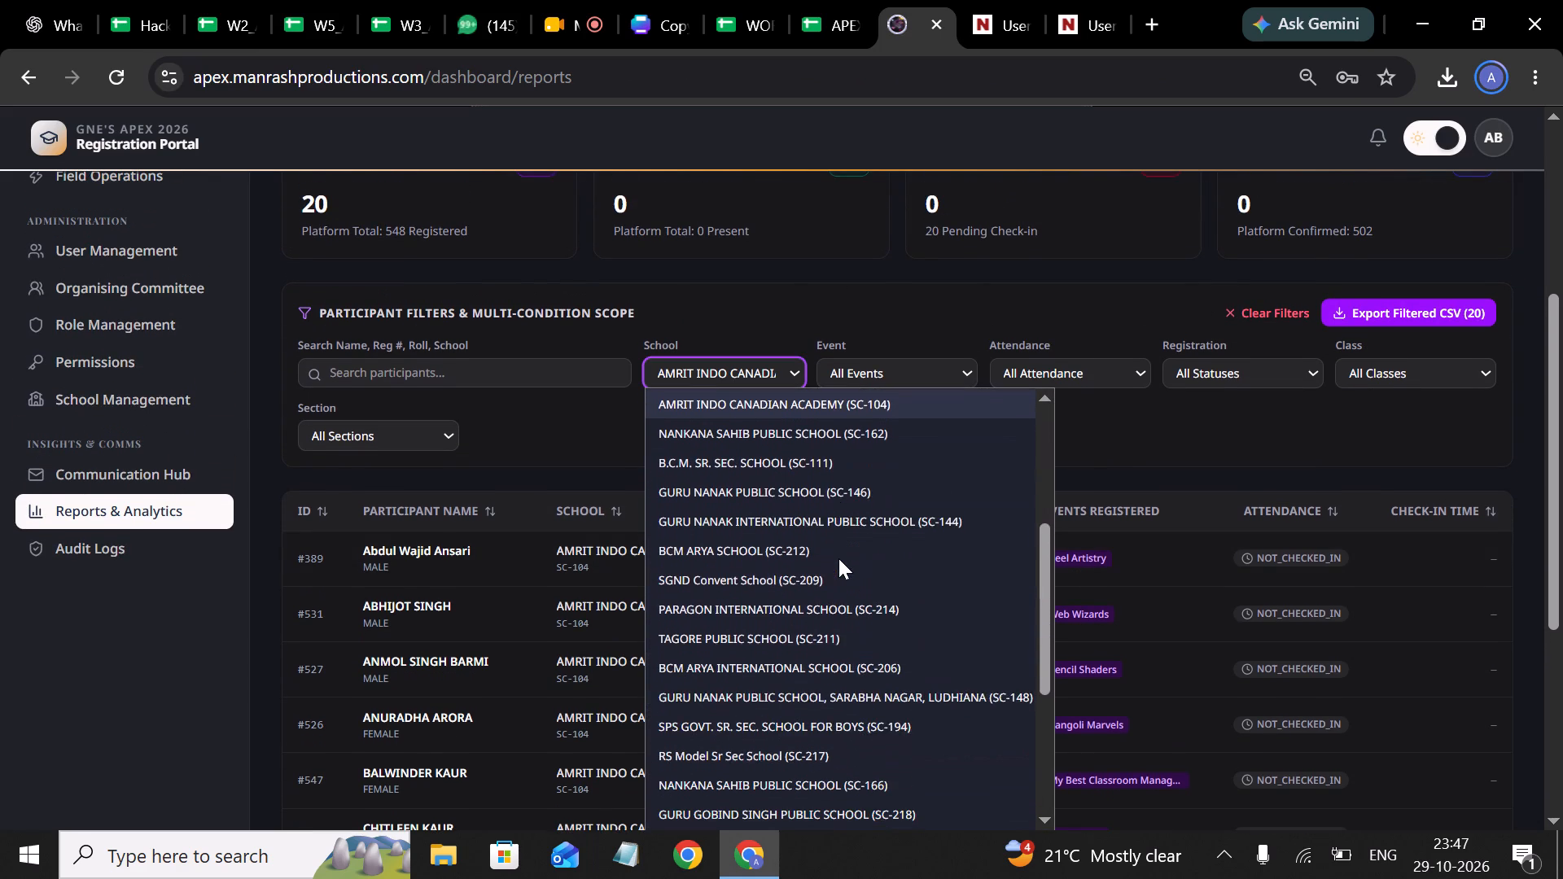
pyautogui.scroll(-3, 838, 558)
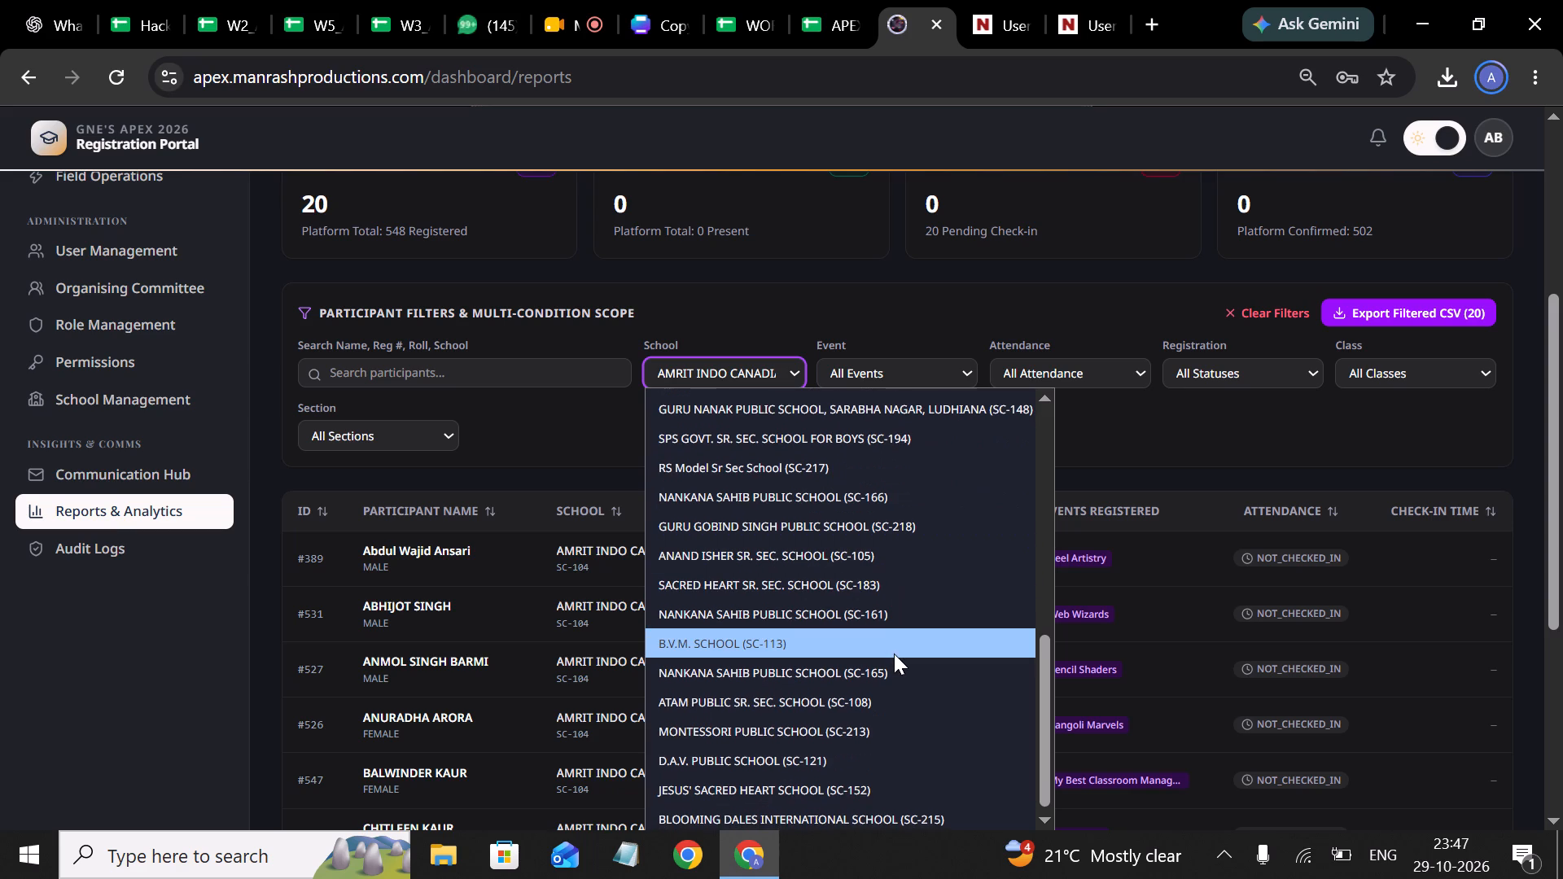
pyautogui.scroll(-1, 894, 654)
pyautogui.click(881, 695)
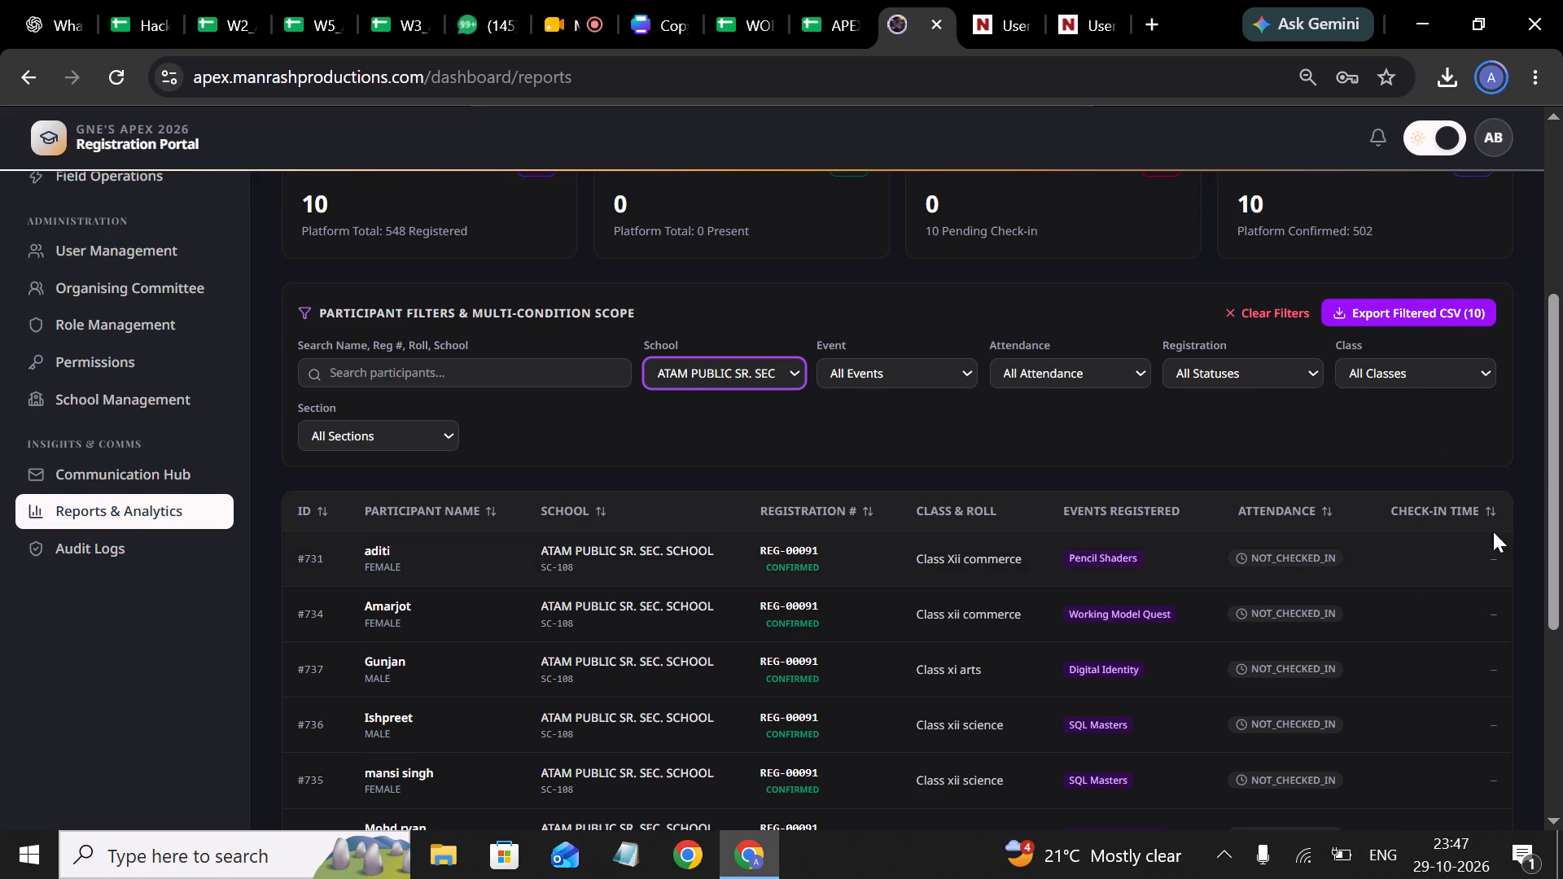
# Export the filtered participants as CSV, save it as eventops-participants-2026-10-29 (1) in Downloads and open it in Excel.
pyautogui.scroll(2, 1171, 425)
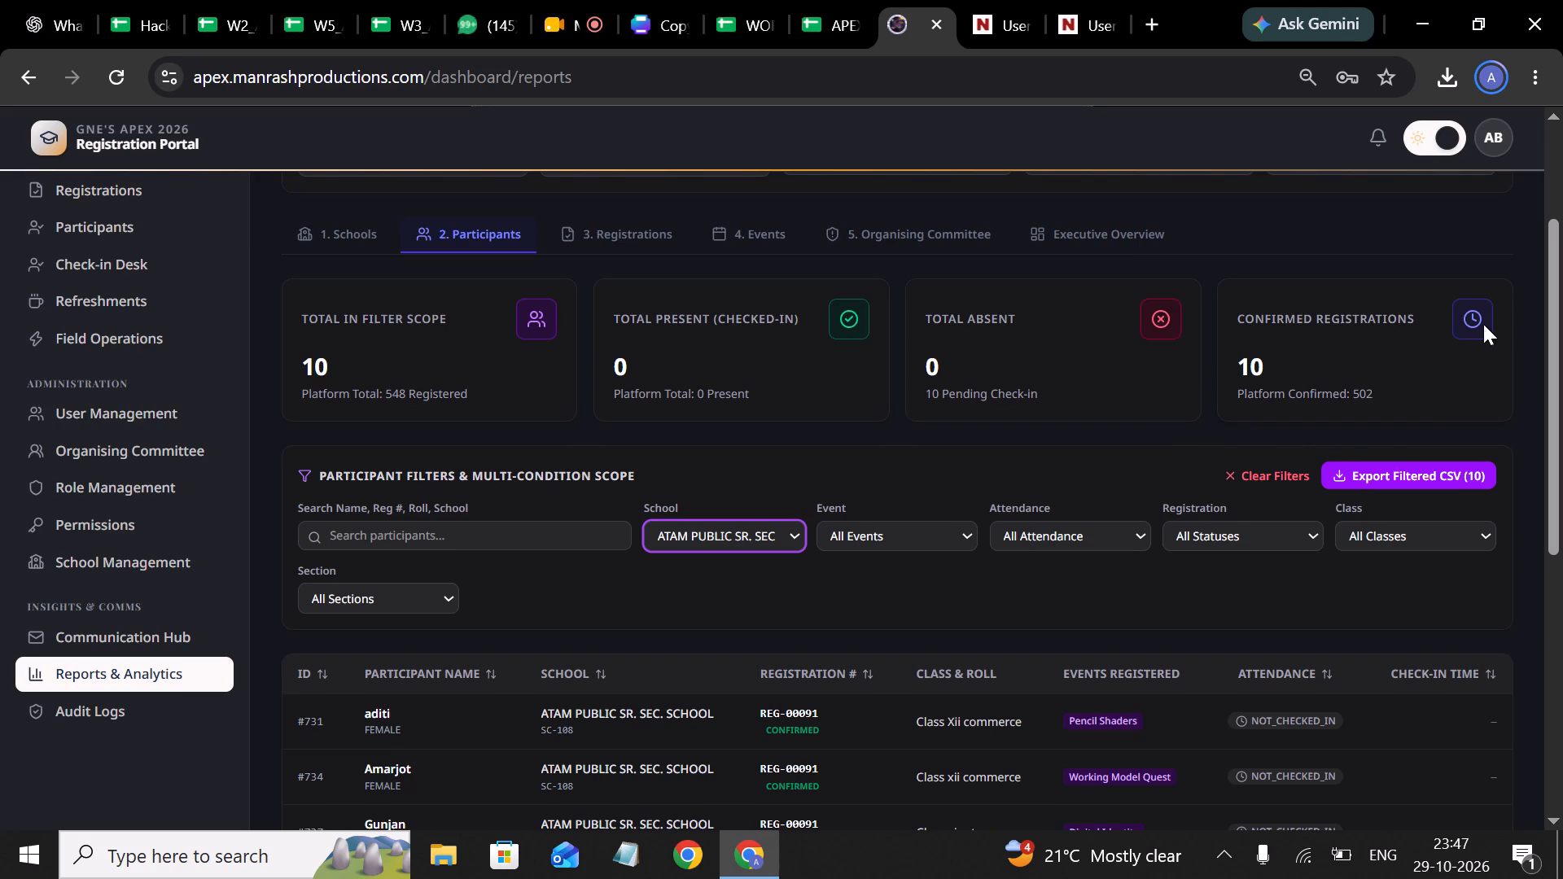
pyautogui.click(1412, 482)
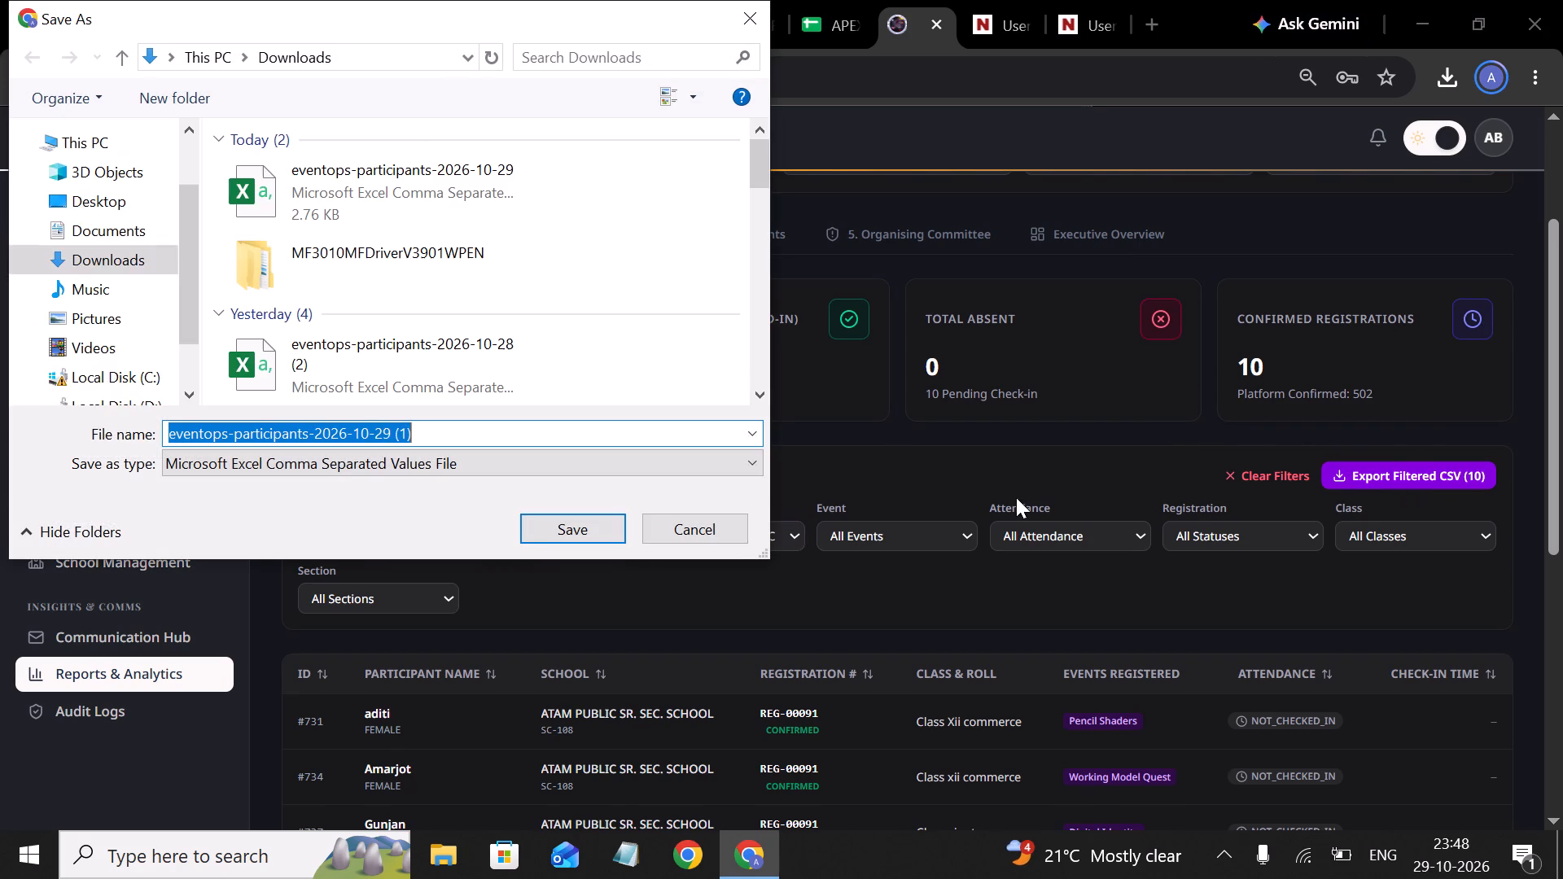
pyautogui.click(609, 536)
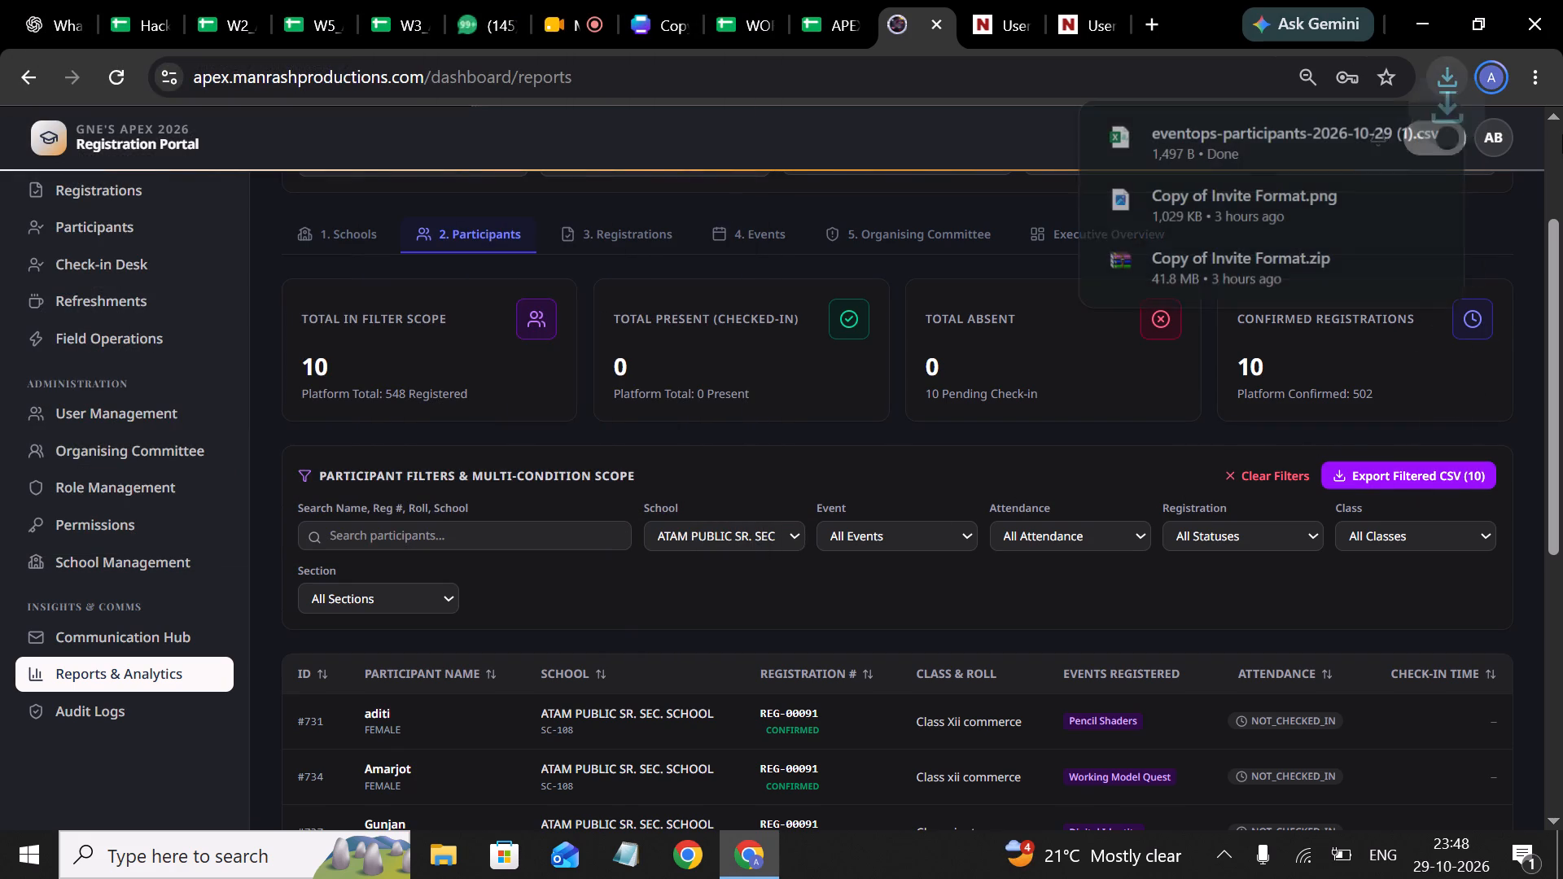
pyautogui.click(1430, 131)
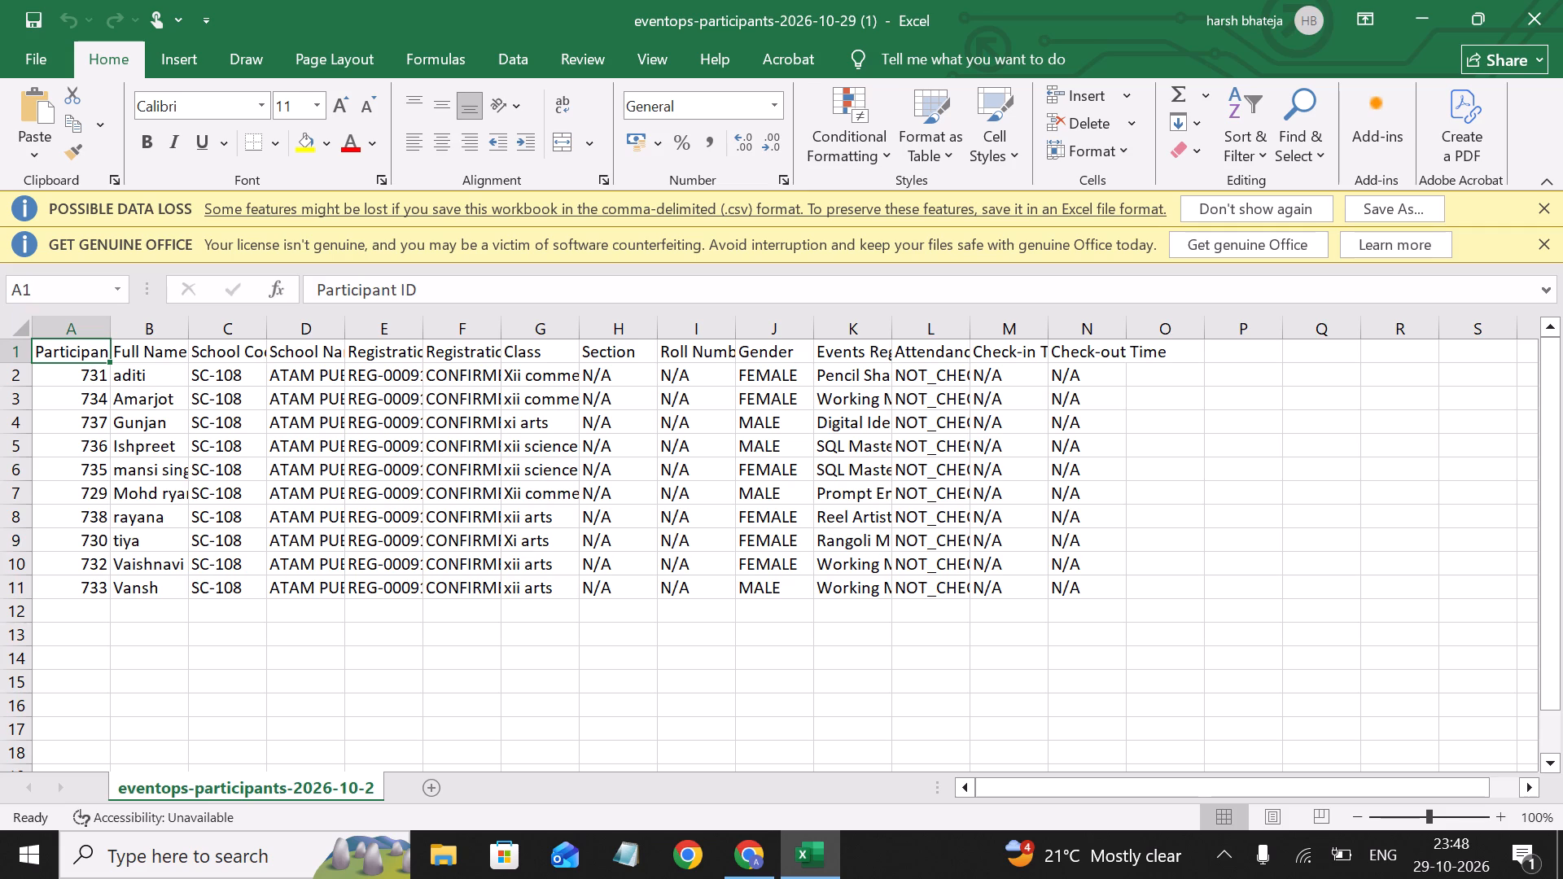
# Copy all the participants' full names from the Excel export into the PARTICIPANT NAME column of the SC108 sheet, starting at row 3.
pyautogui.moveTo(133, 374); pyautogui.dragTo(177, 584)
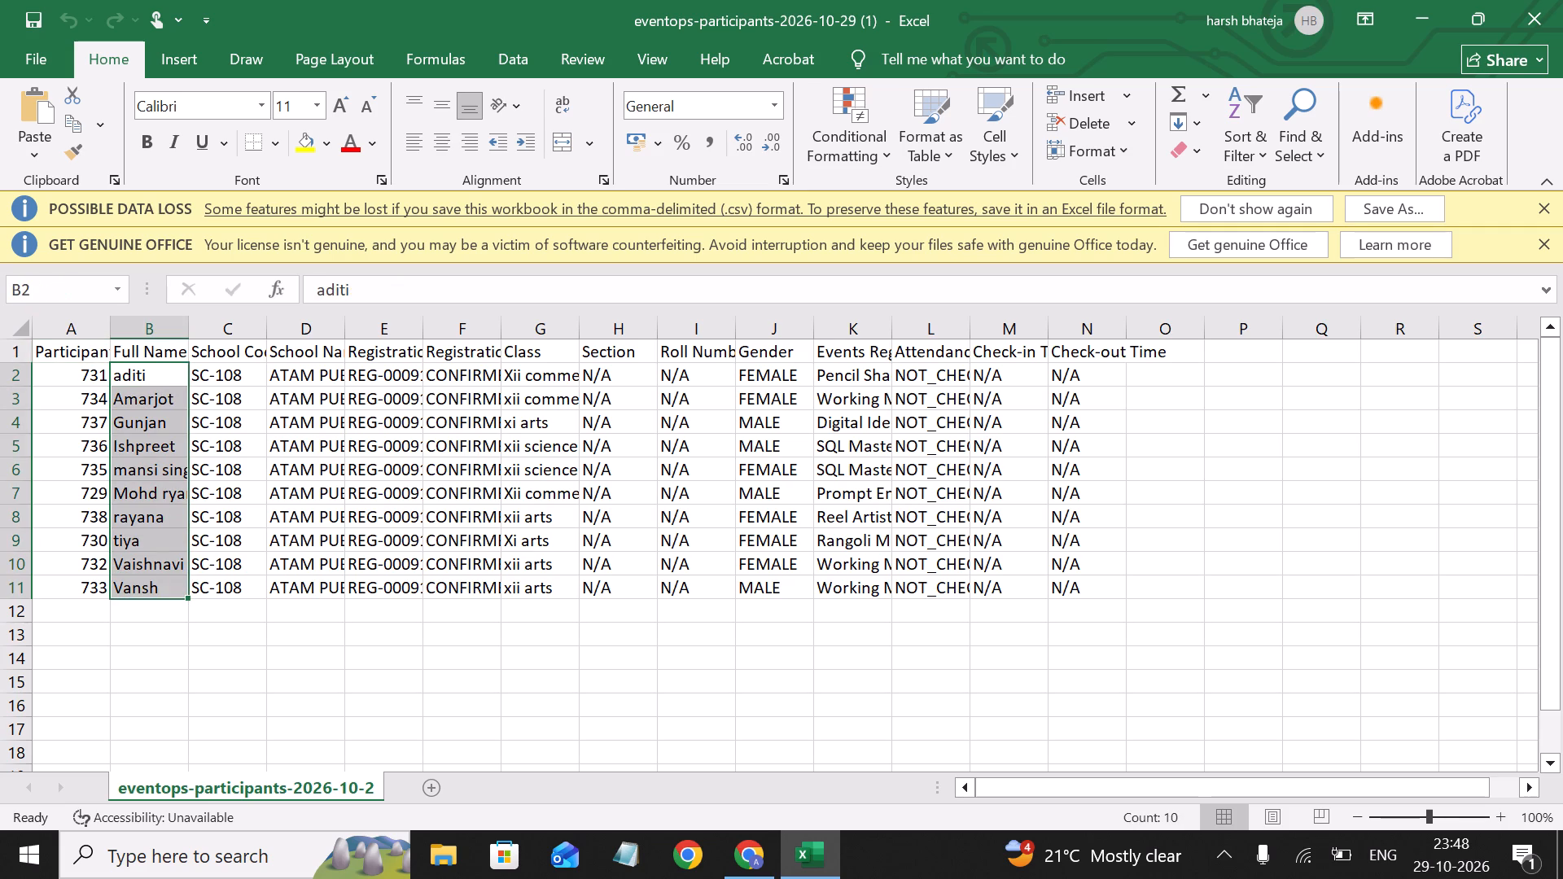
pyautogui.hotkey('ctrl', 'c')
pyautogui.hotkey('alt', 'Tab')
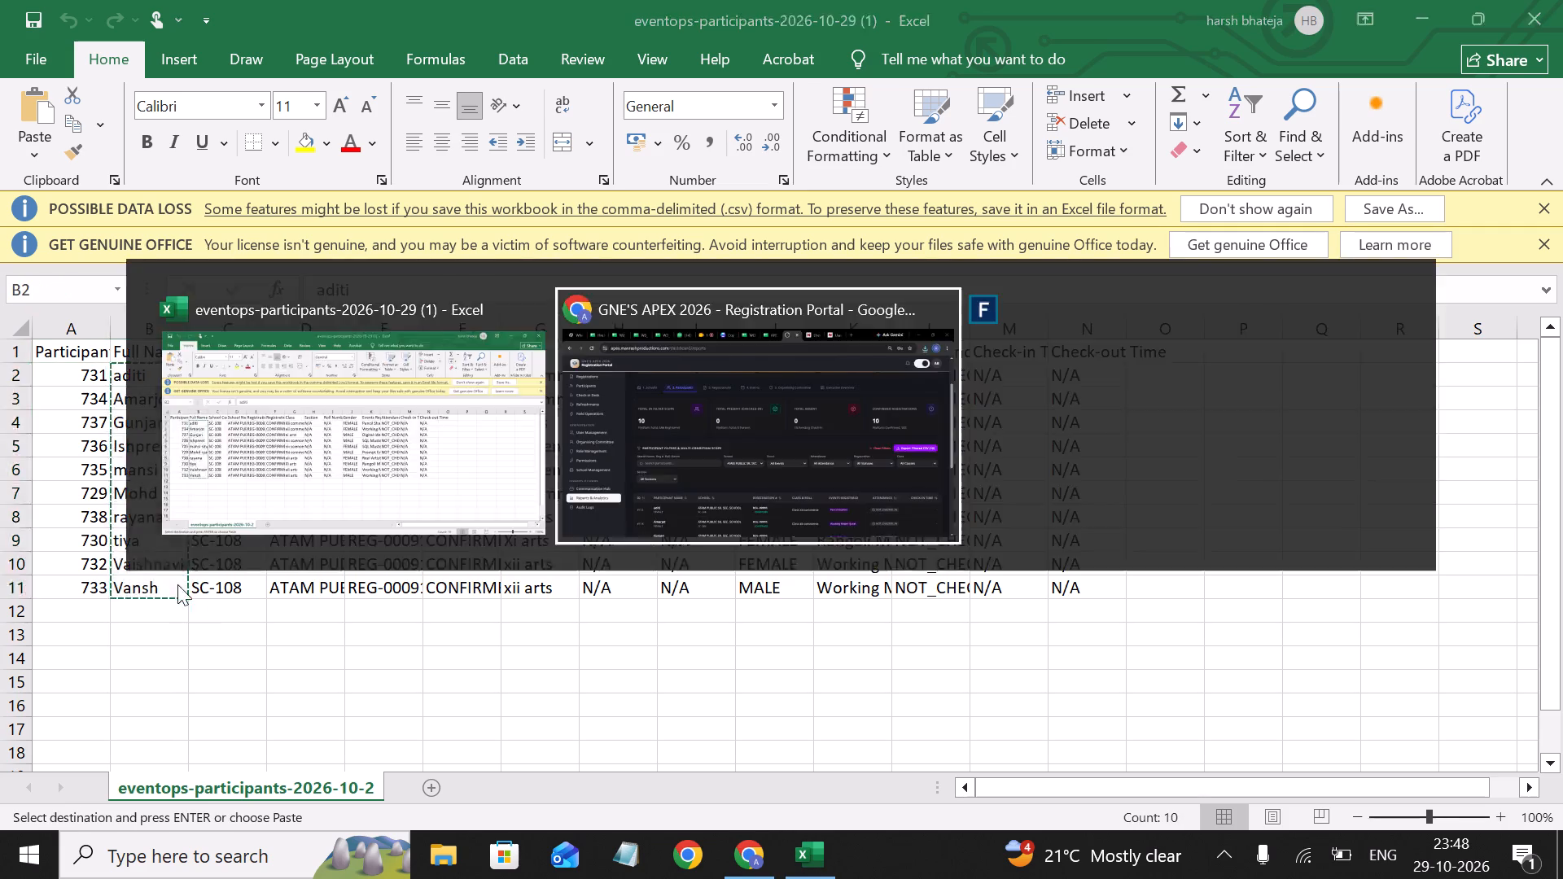
pyautogui.click(245, 26)
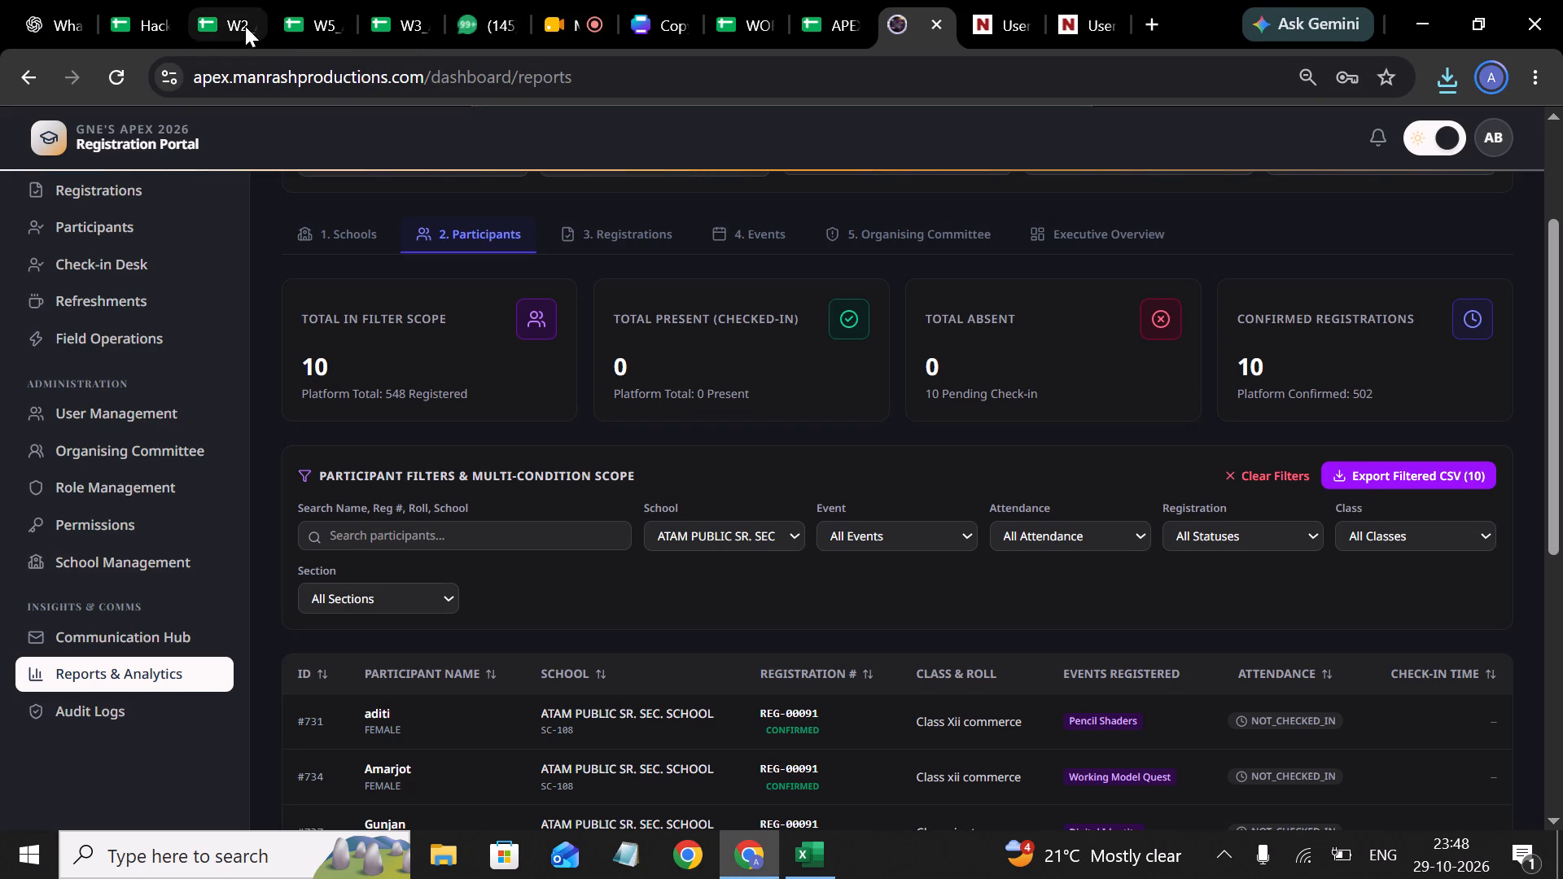
pyautogui.click(154, 309)
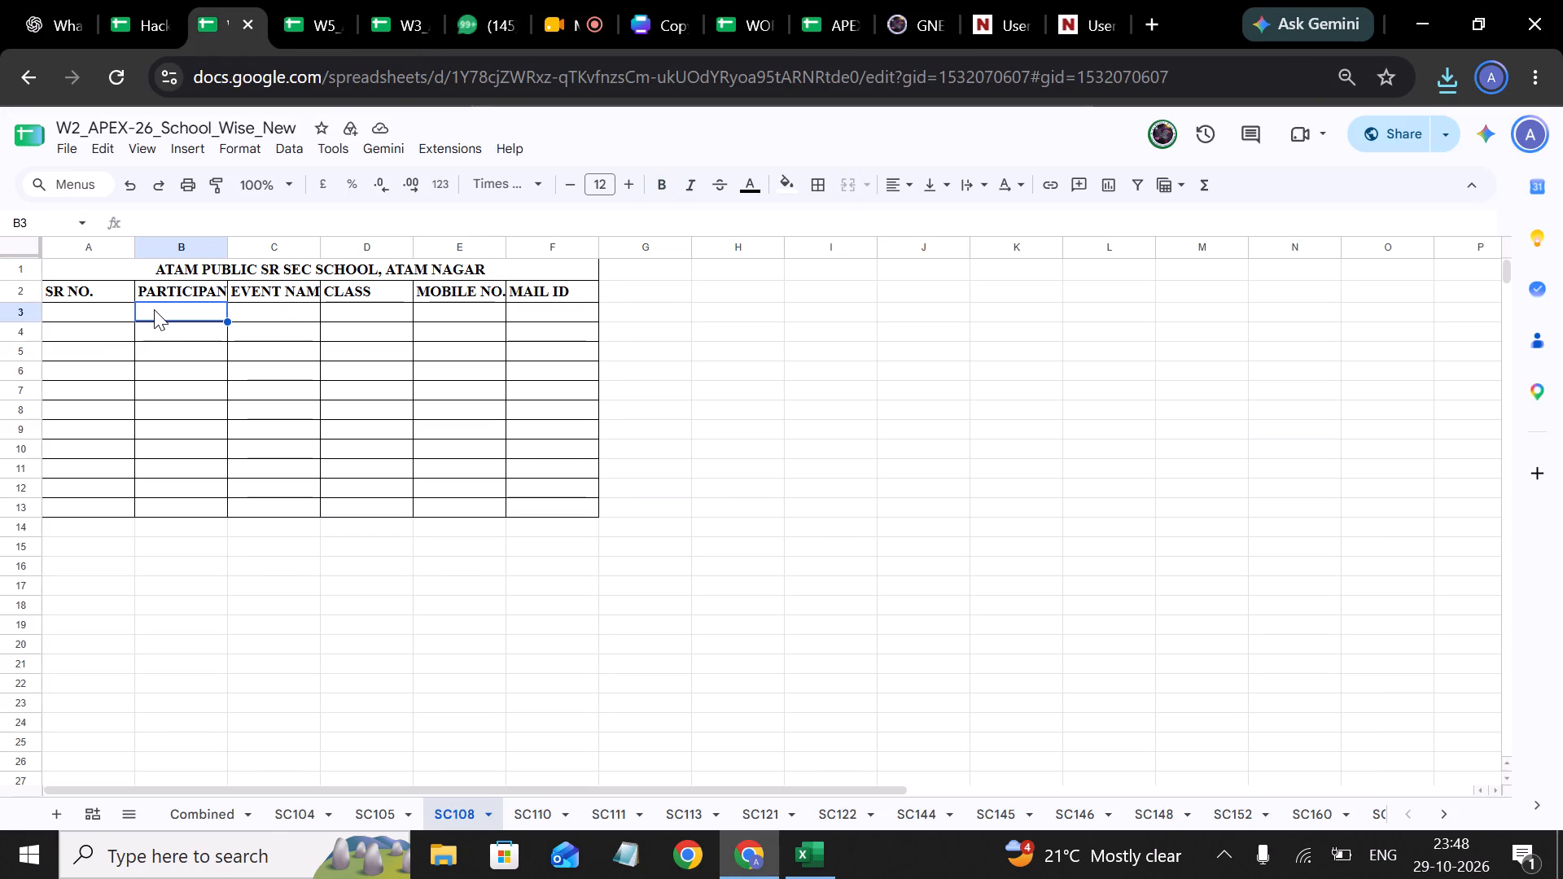
pyautogui.hotkey('ctrl', 'v')
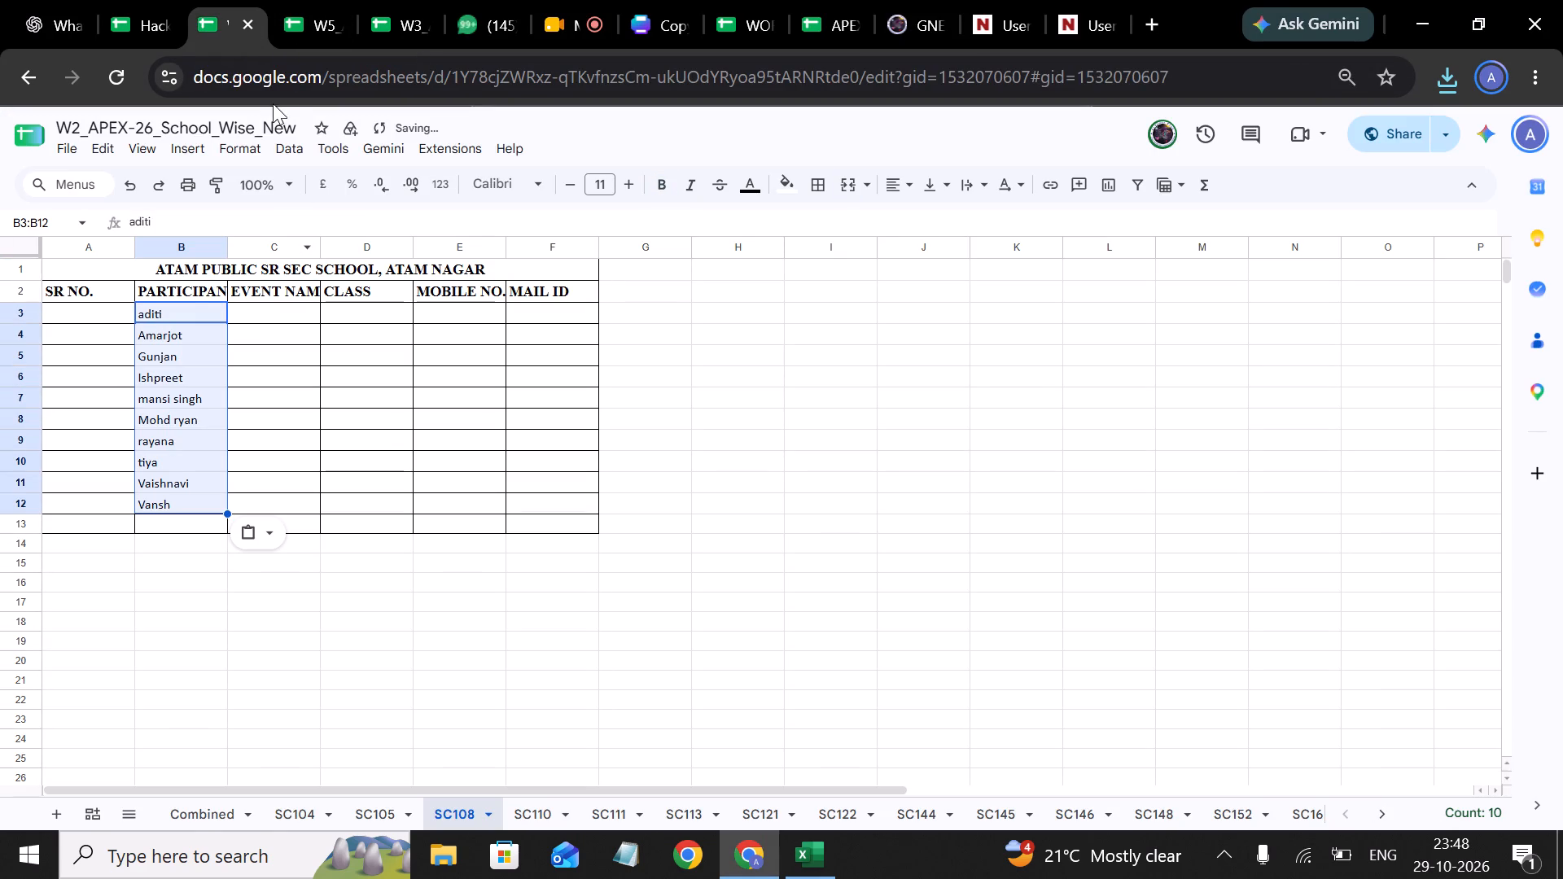
# Copy all the registered events from the Excel export into the EVENT NAME column of the SC108 sheet, starting at row 3.
pyautogui.hotkey('alt', 'Tab')
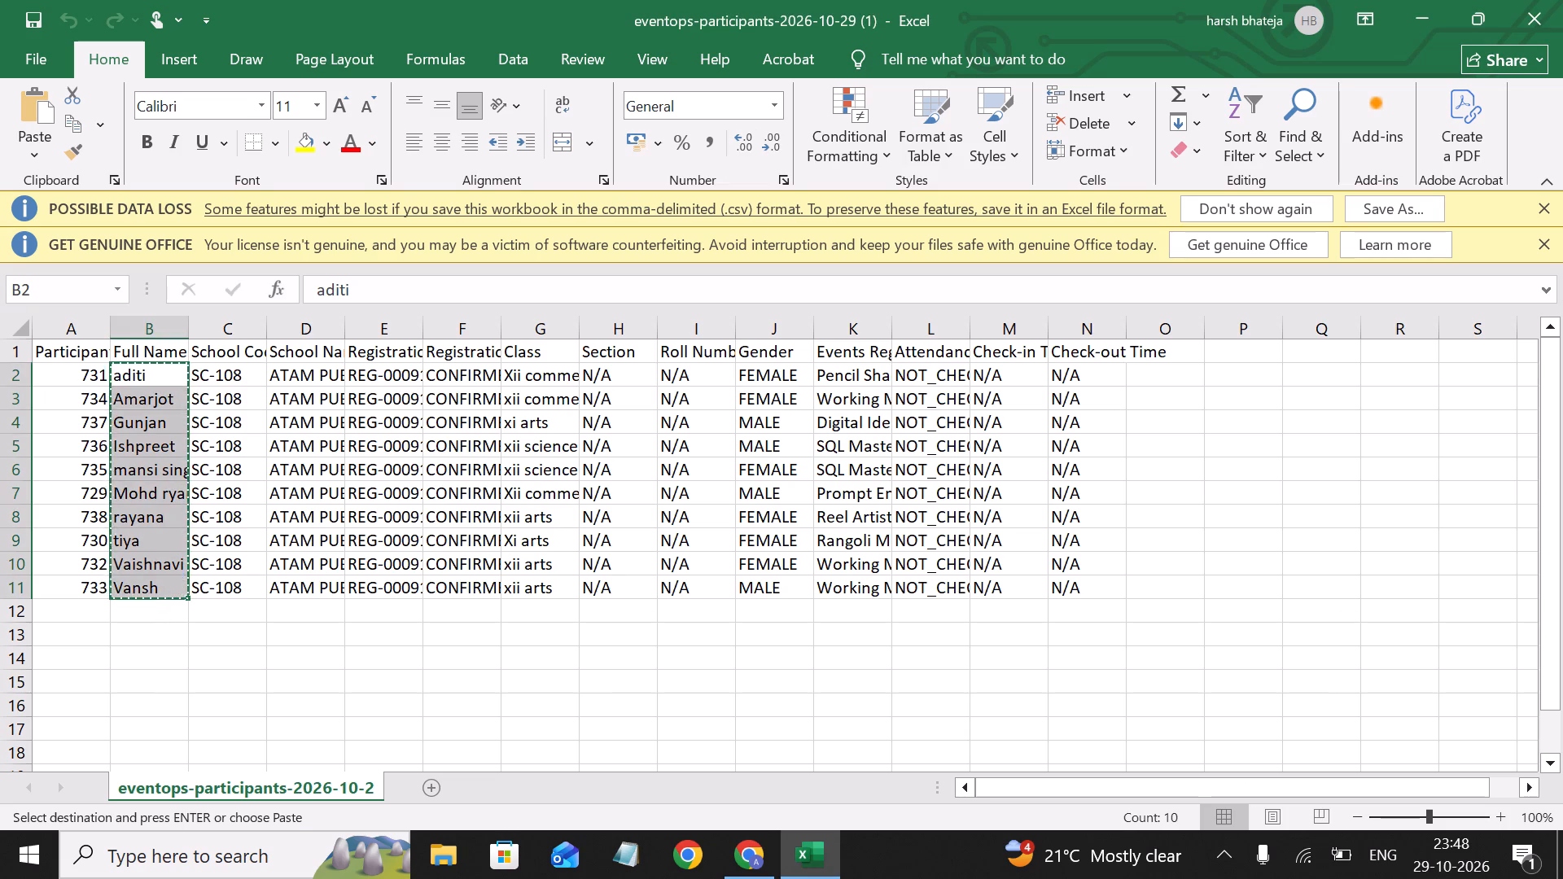
pyautogui.moveTo(847, 381); pyautogui.dragTo(876, 583)
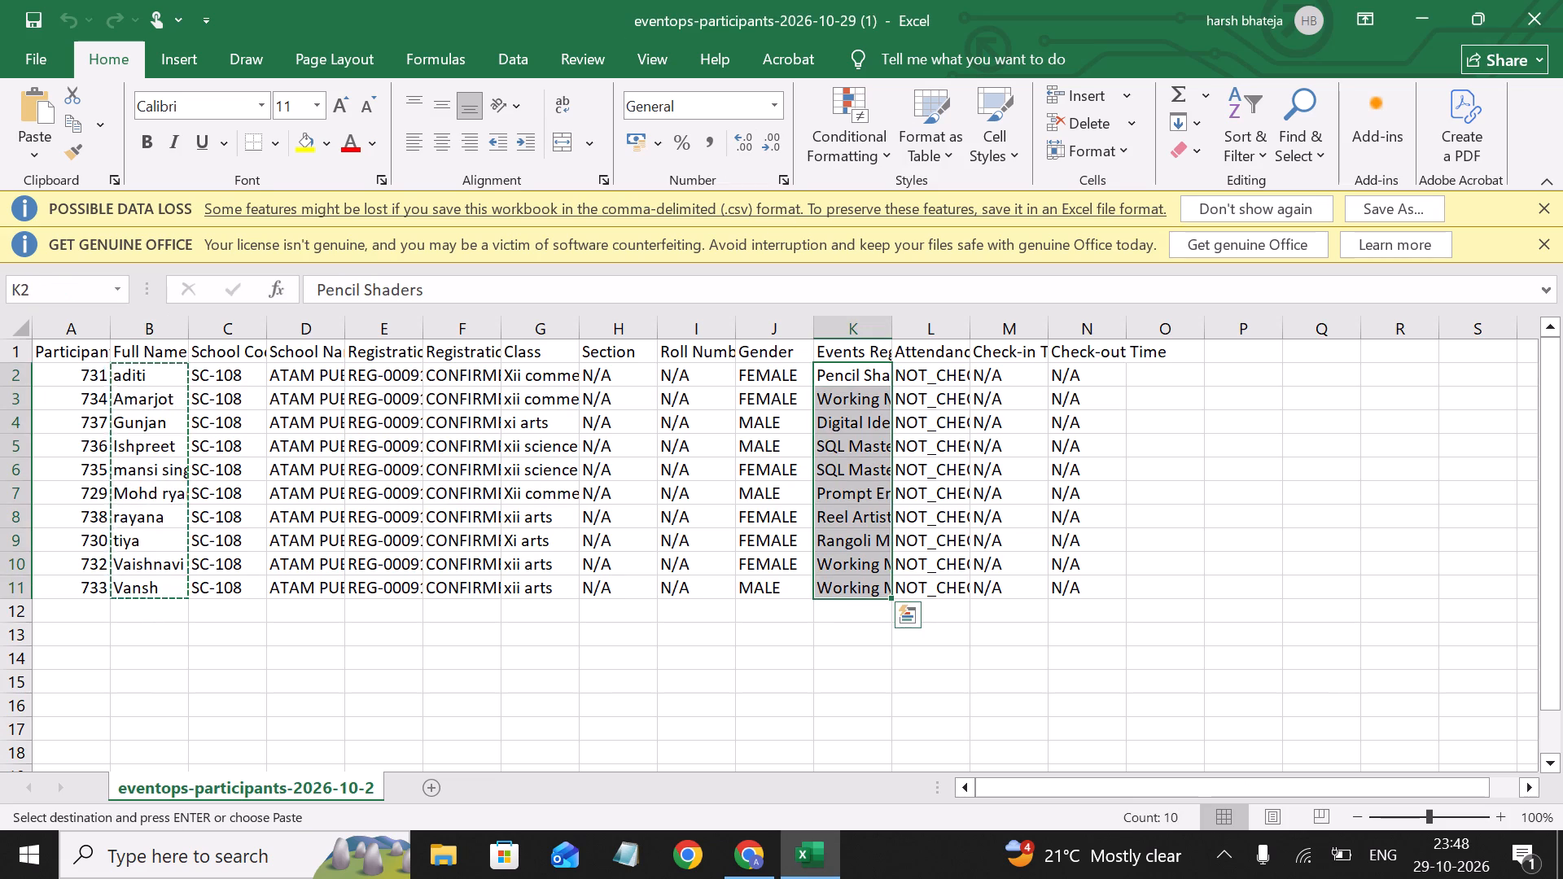
pyautogui.hotkey('ctrl', 'c')
pyautogui.hotkey('alt', 'Tab')
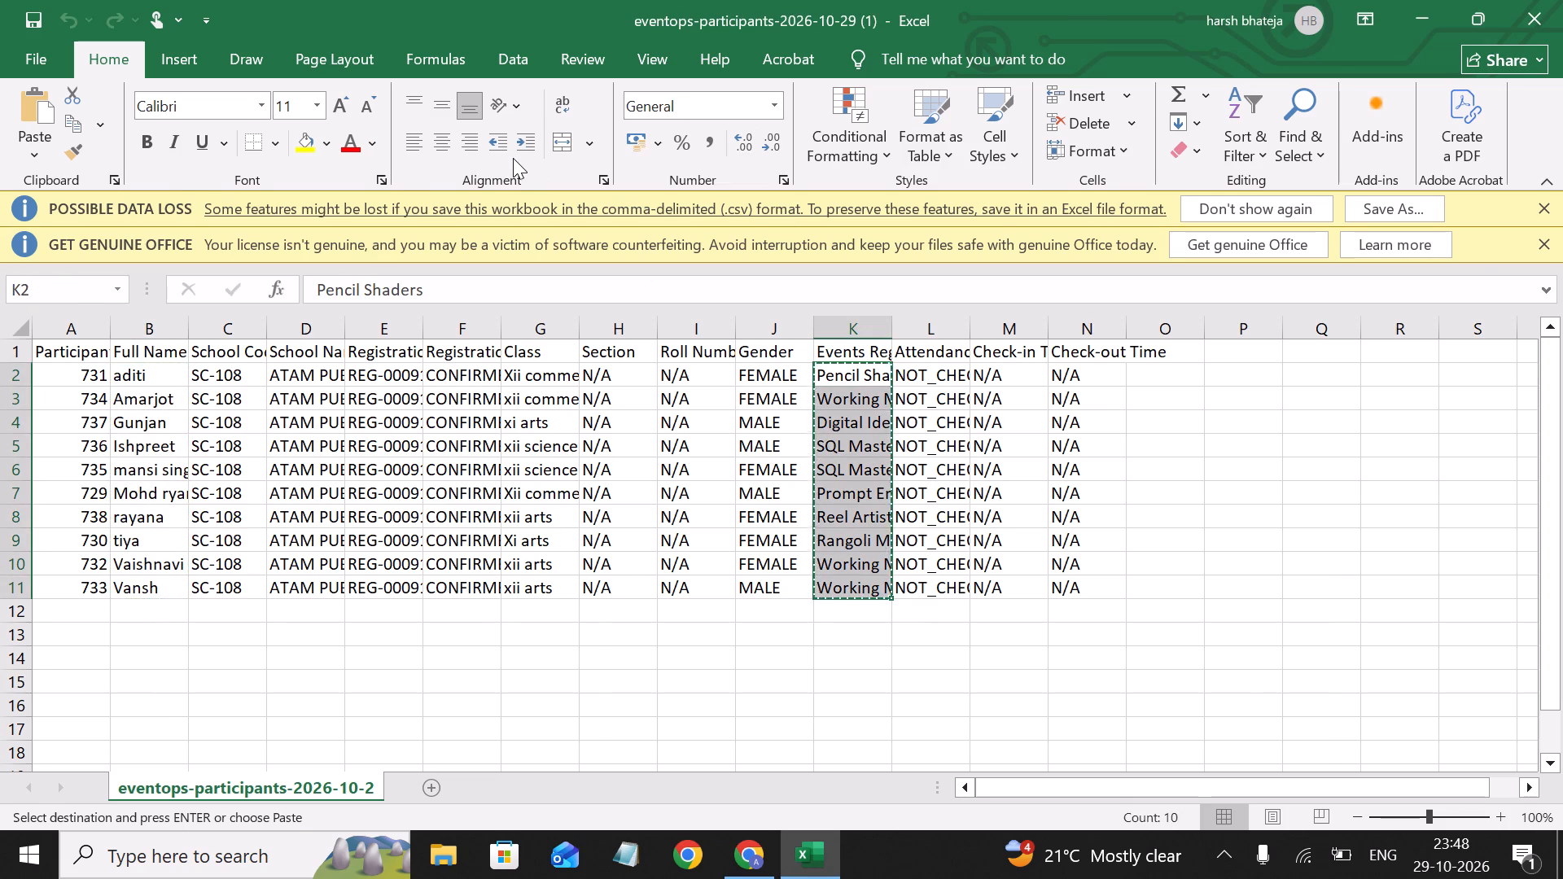
pyautogui.click(276, 306)
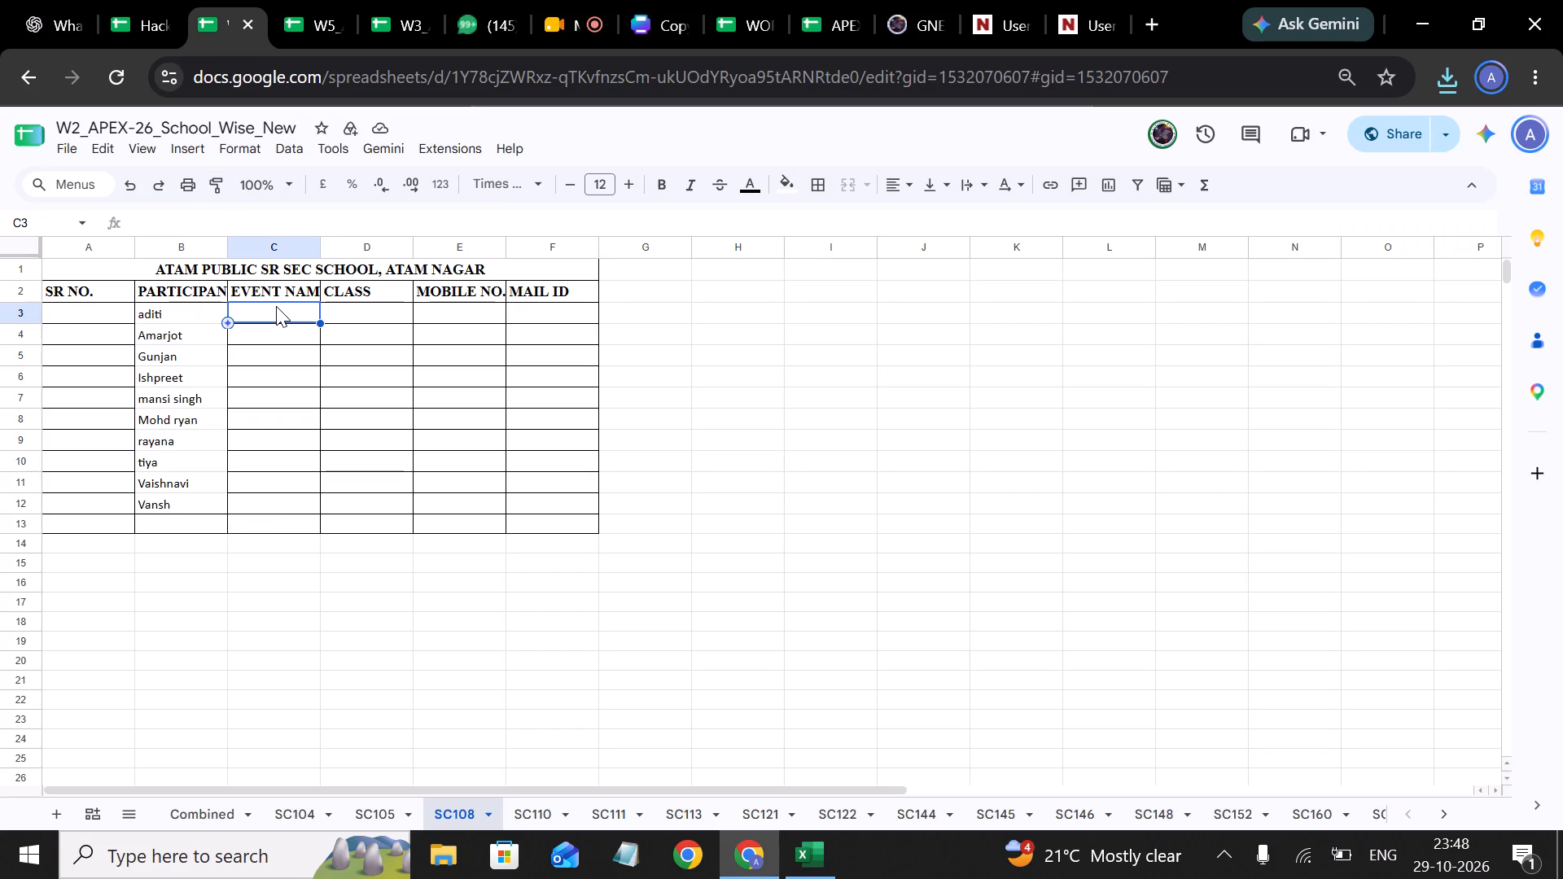
pyautogui.hotkey('ctrl', 'v')
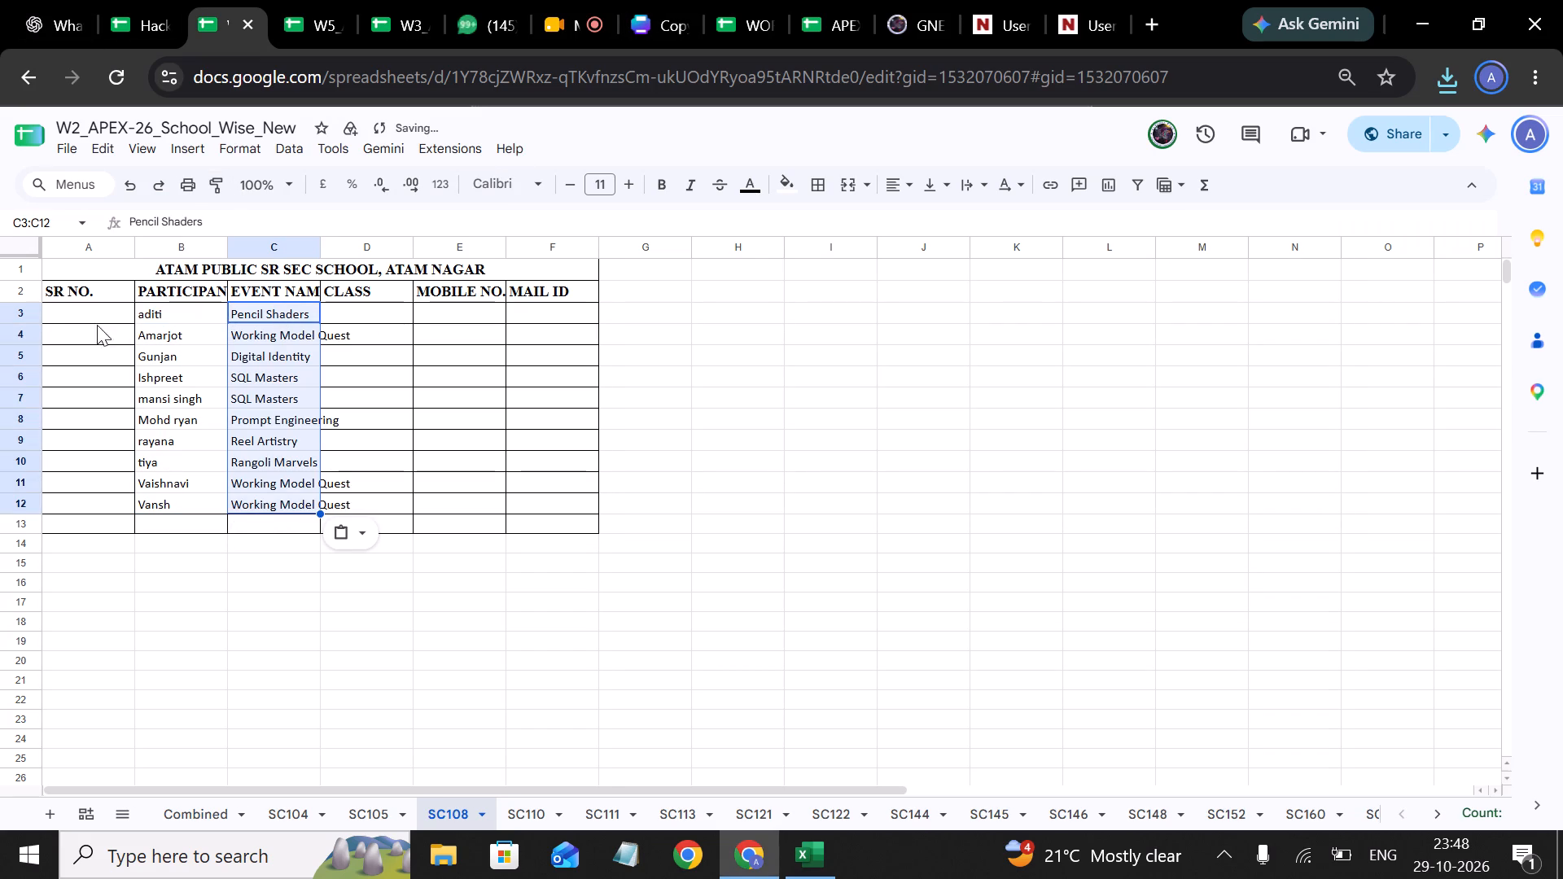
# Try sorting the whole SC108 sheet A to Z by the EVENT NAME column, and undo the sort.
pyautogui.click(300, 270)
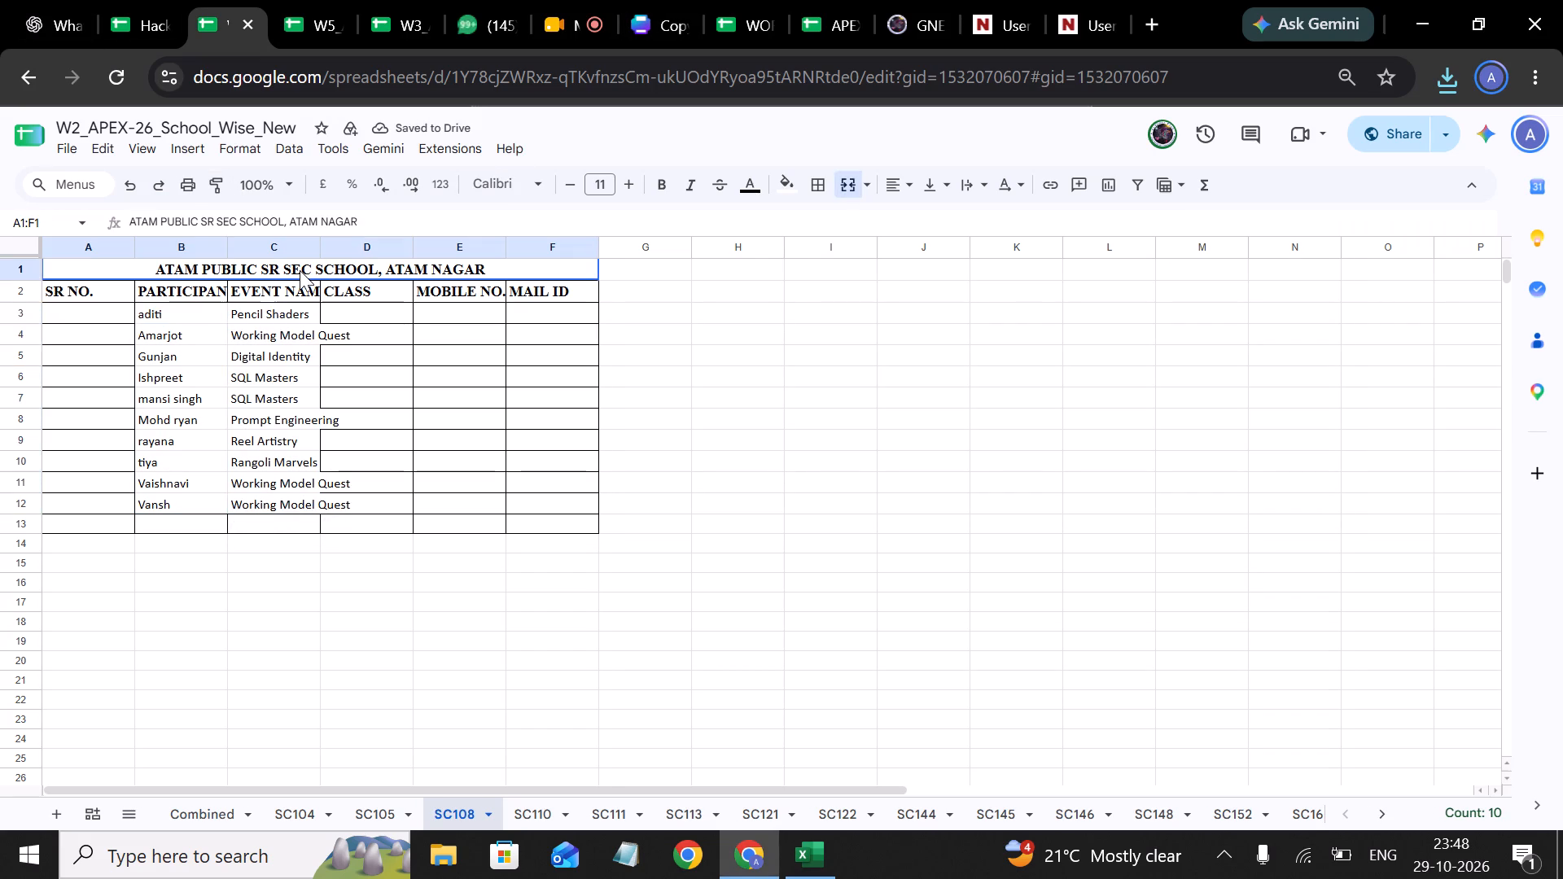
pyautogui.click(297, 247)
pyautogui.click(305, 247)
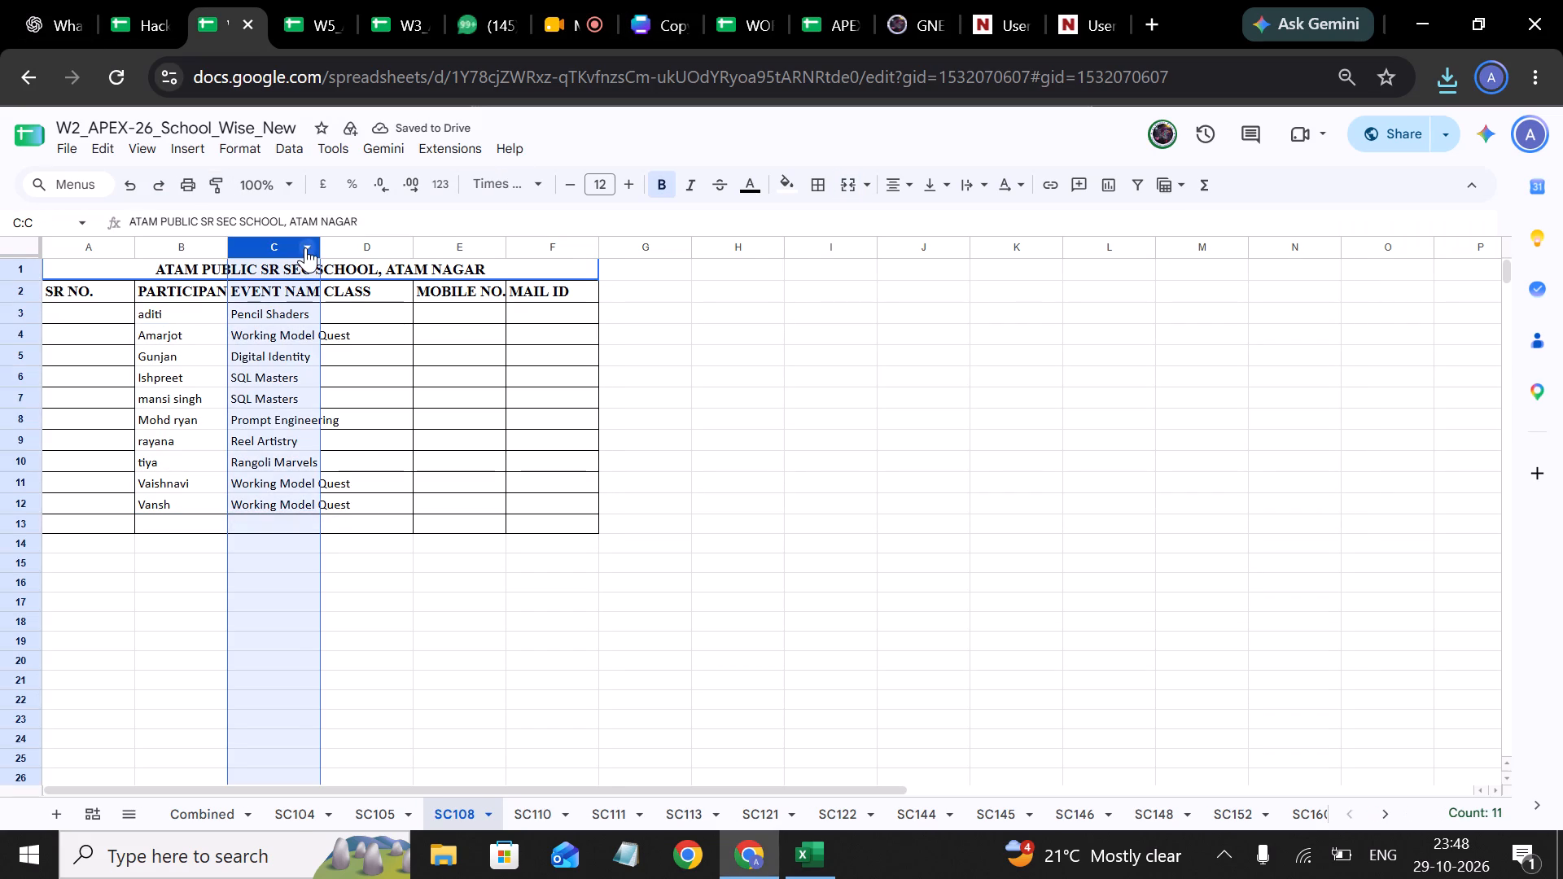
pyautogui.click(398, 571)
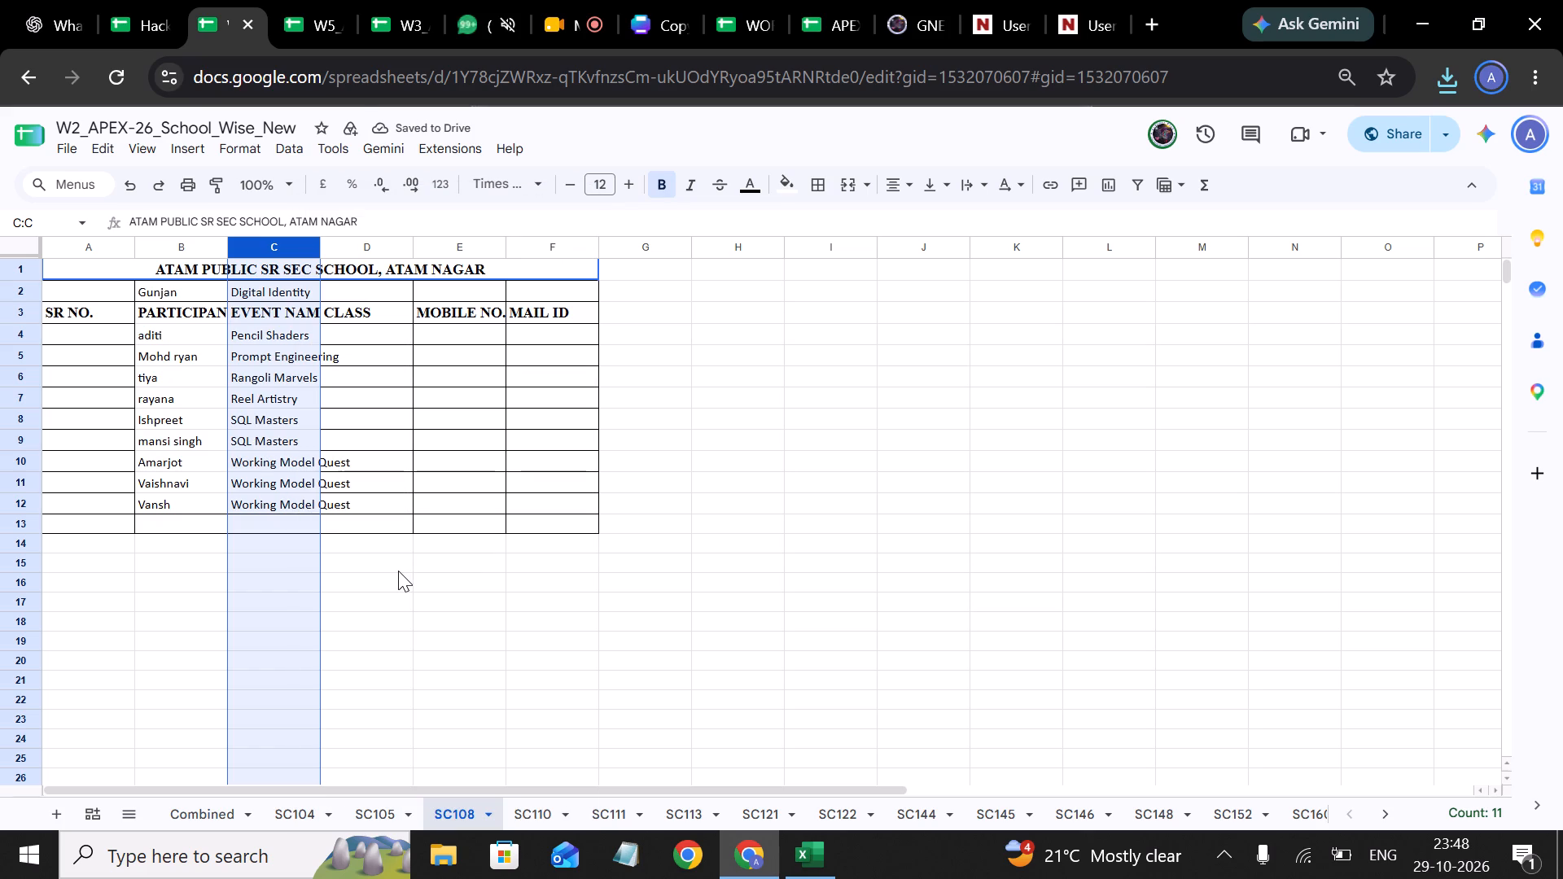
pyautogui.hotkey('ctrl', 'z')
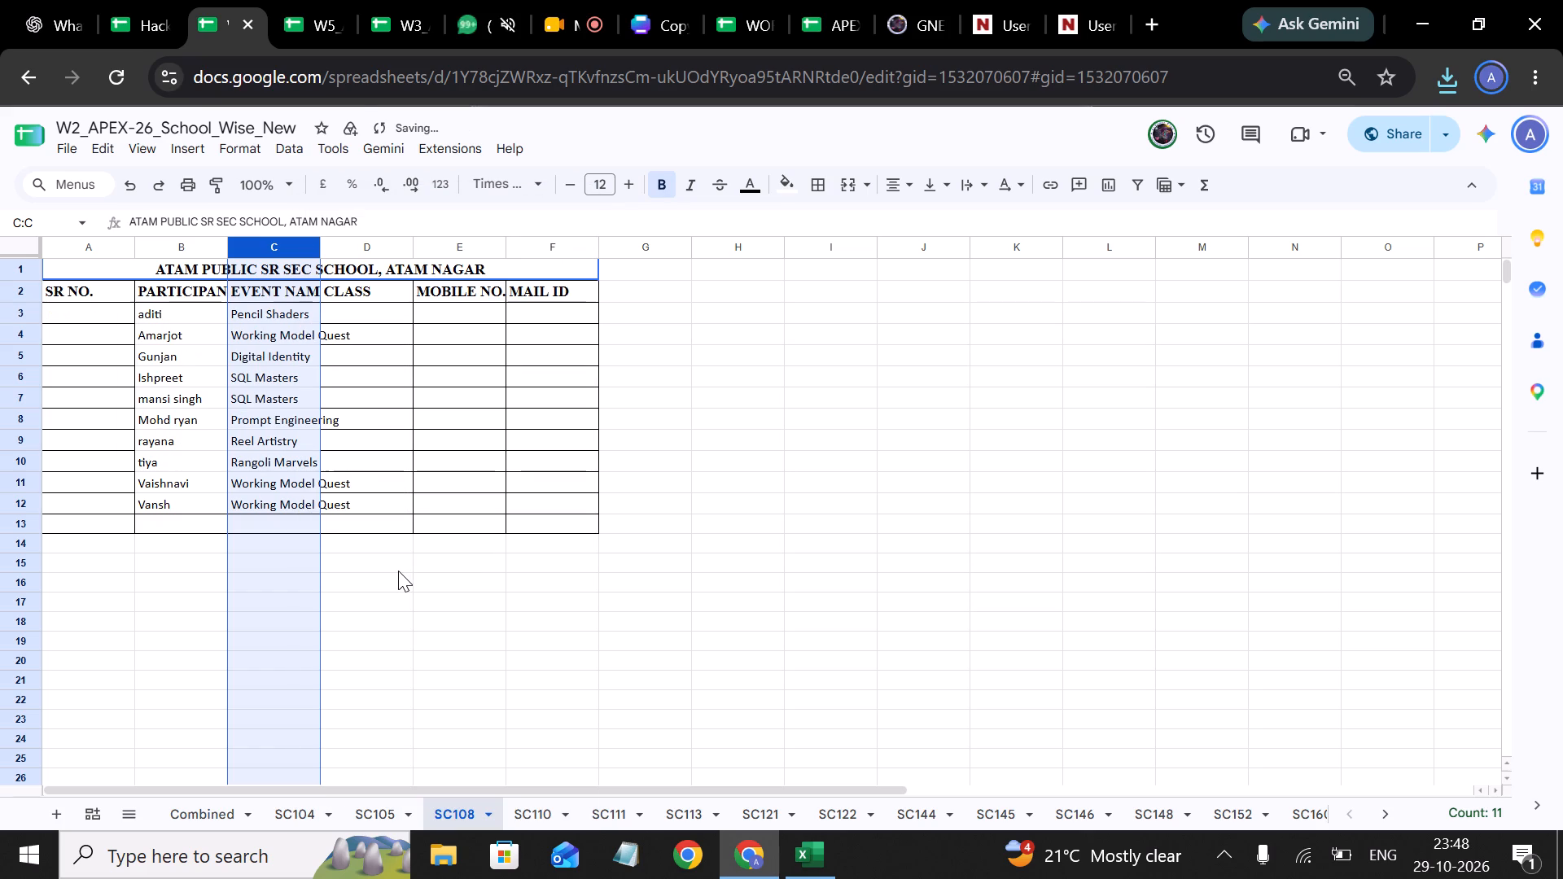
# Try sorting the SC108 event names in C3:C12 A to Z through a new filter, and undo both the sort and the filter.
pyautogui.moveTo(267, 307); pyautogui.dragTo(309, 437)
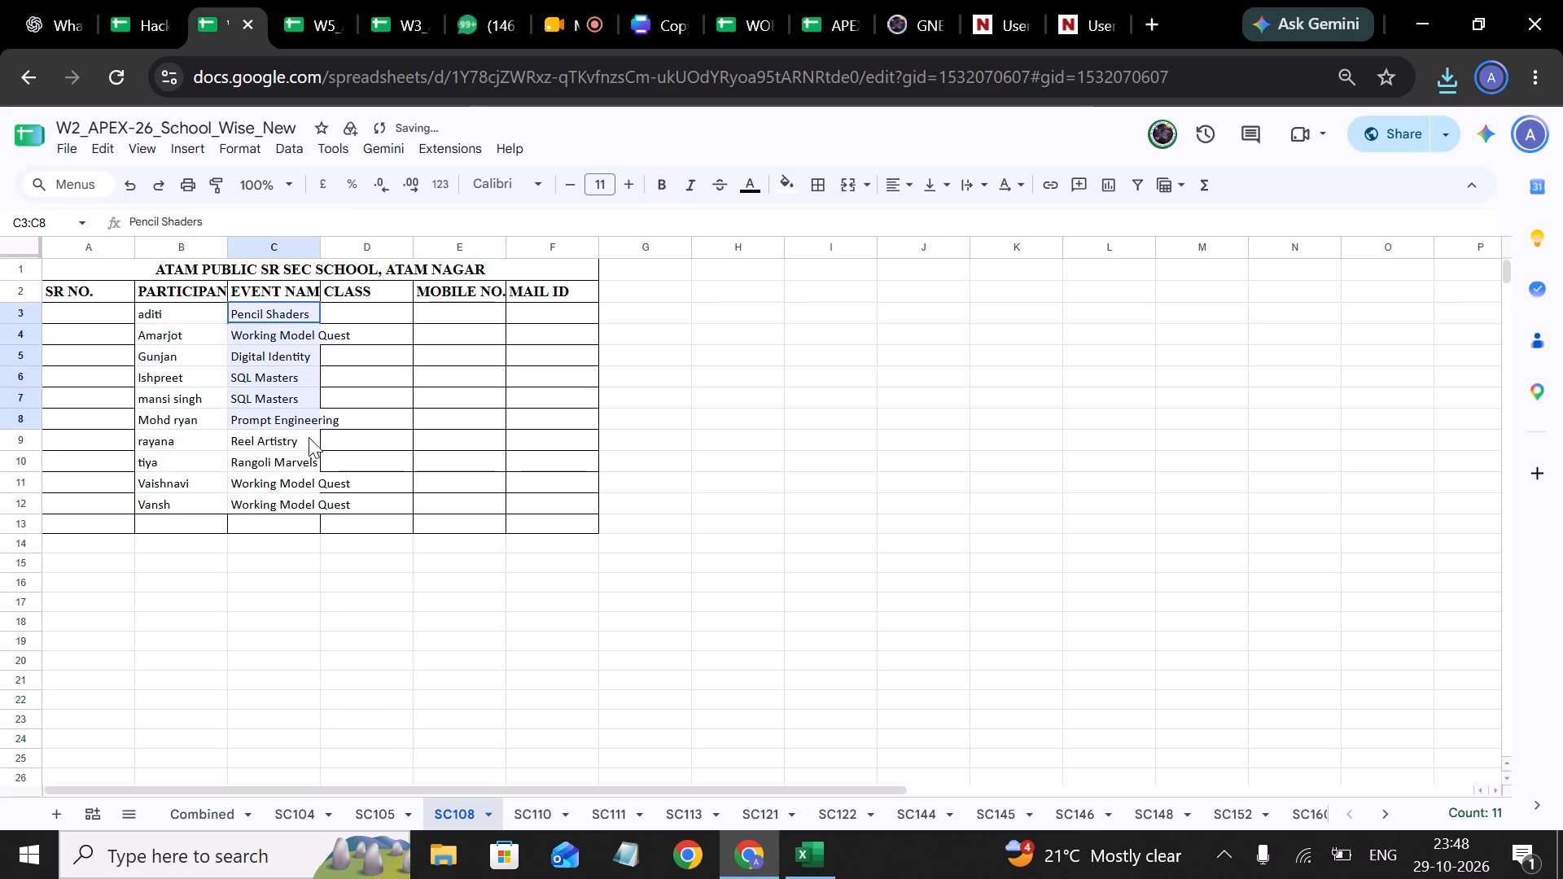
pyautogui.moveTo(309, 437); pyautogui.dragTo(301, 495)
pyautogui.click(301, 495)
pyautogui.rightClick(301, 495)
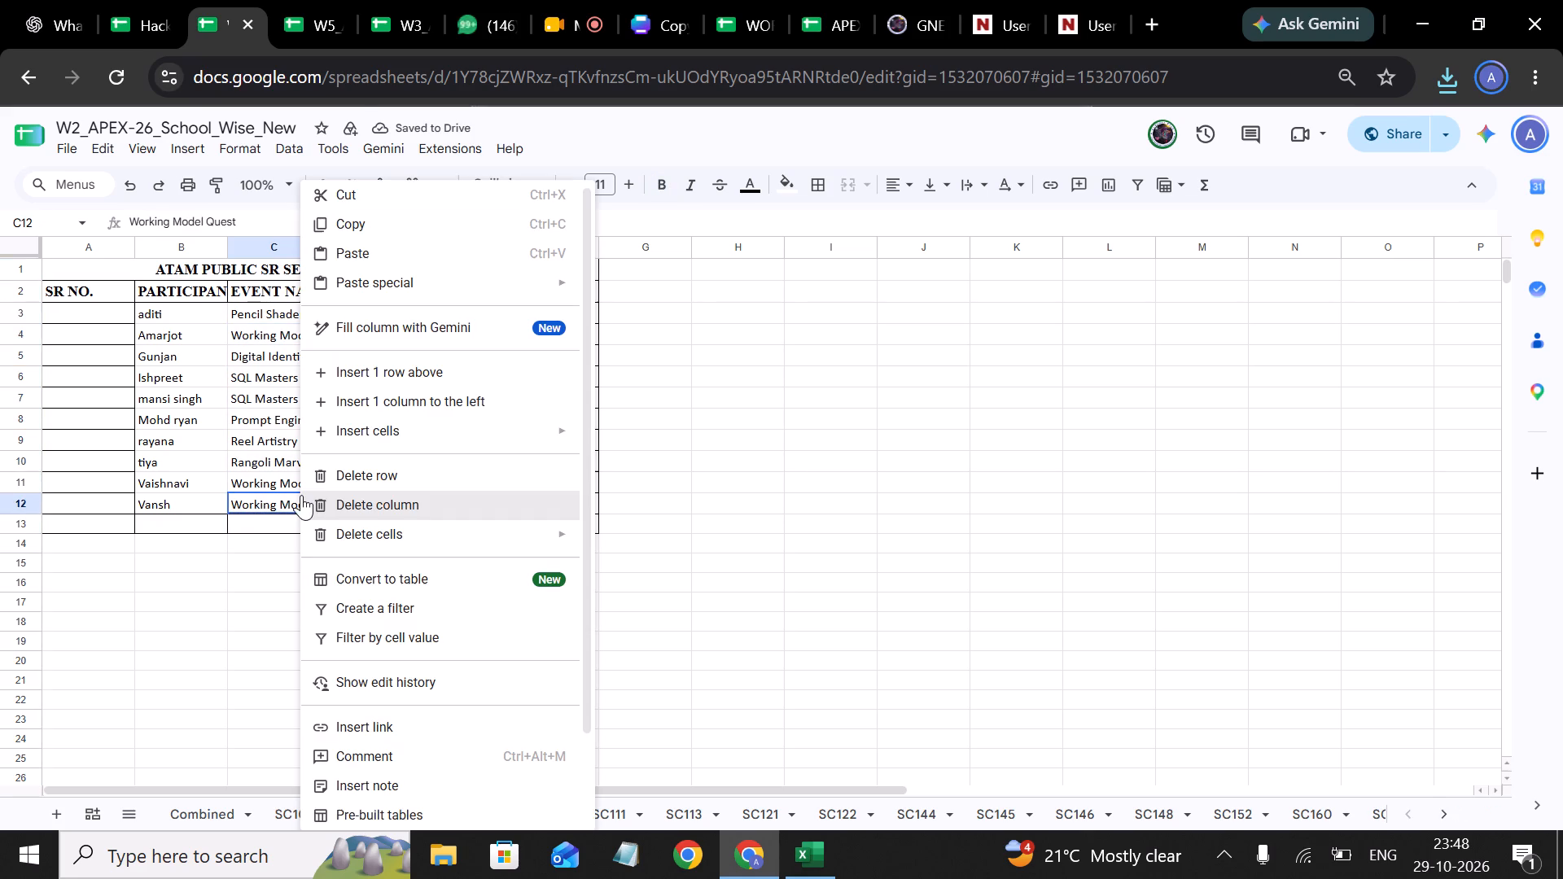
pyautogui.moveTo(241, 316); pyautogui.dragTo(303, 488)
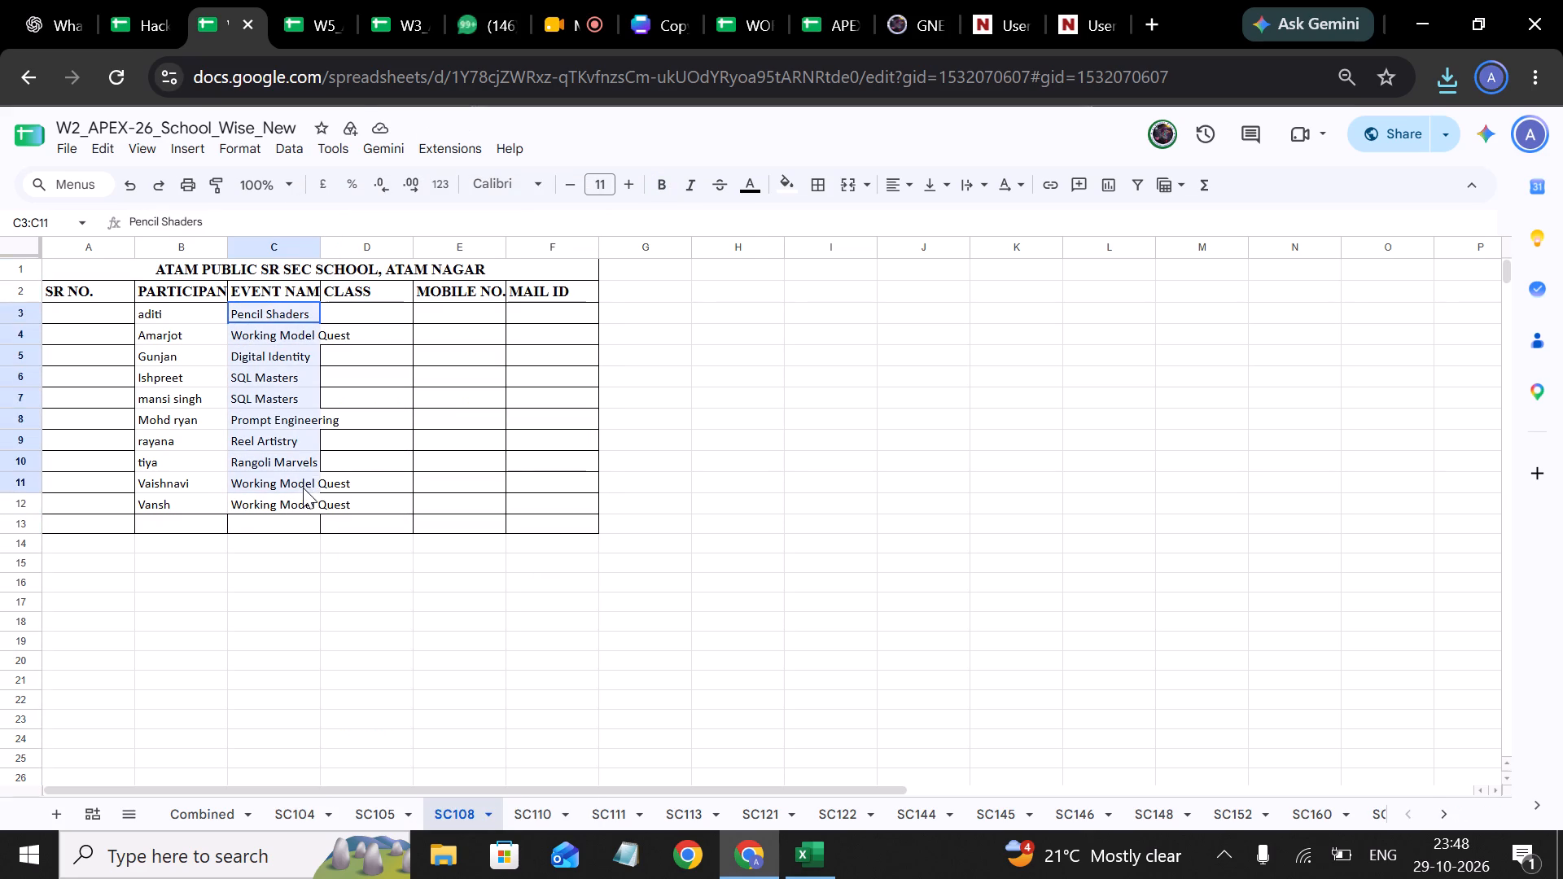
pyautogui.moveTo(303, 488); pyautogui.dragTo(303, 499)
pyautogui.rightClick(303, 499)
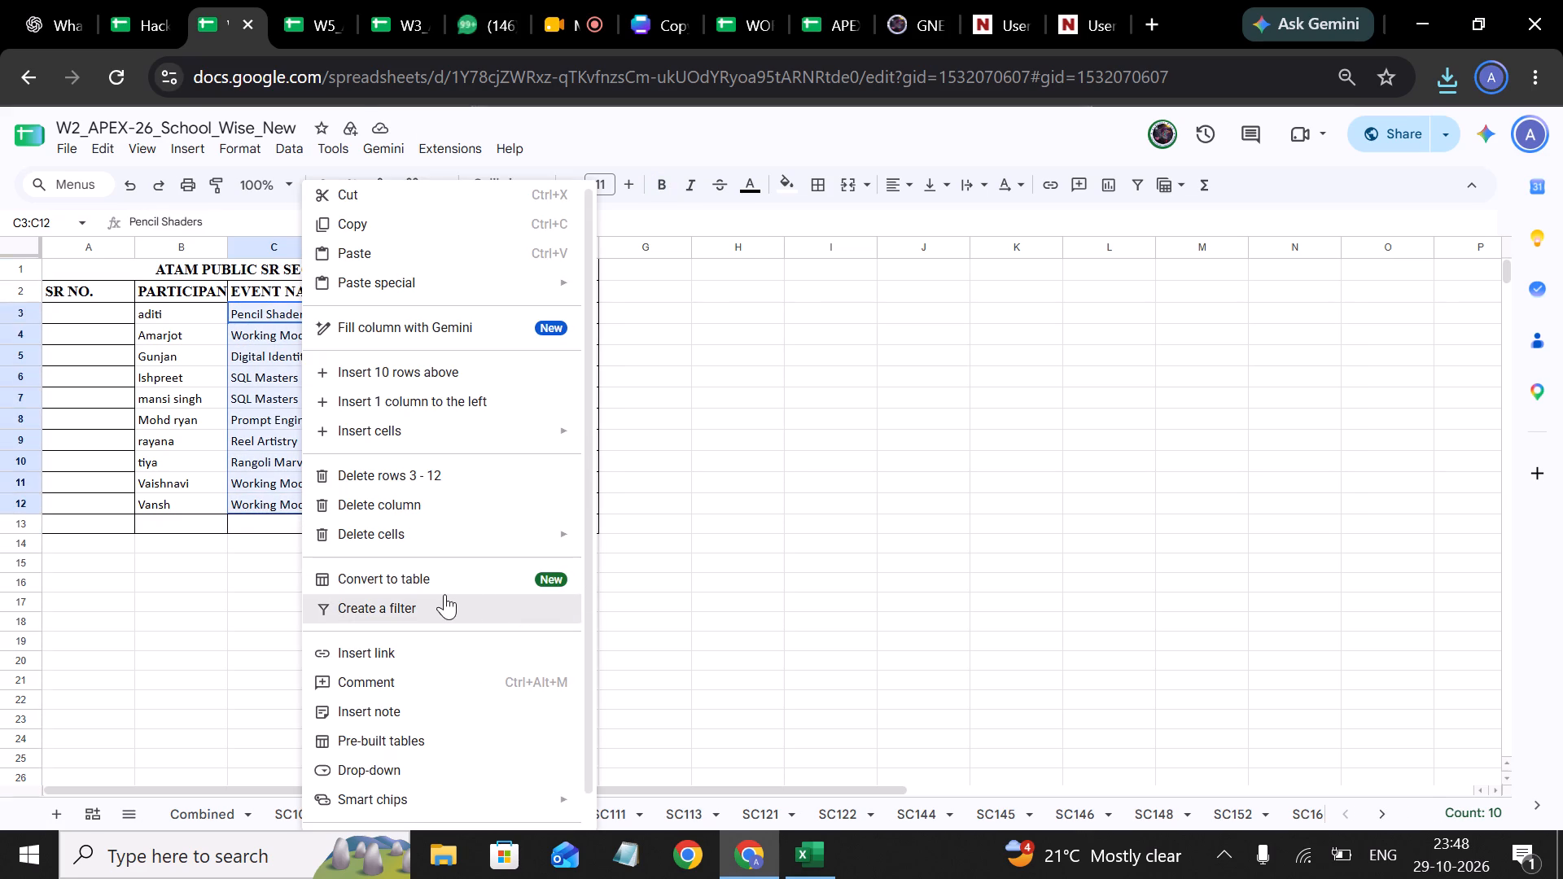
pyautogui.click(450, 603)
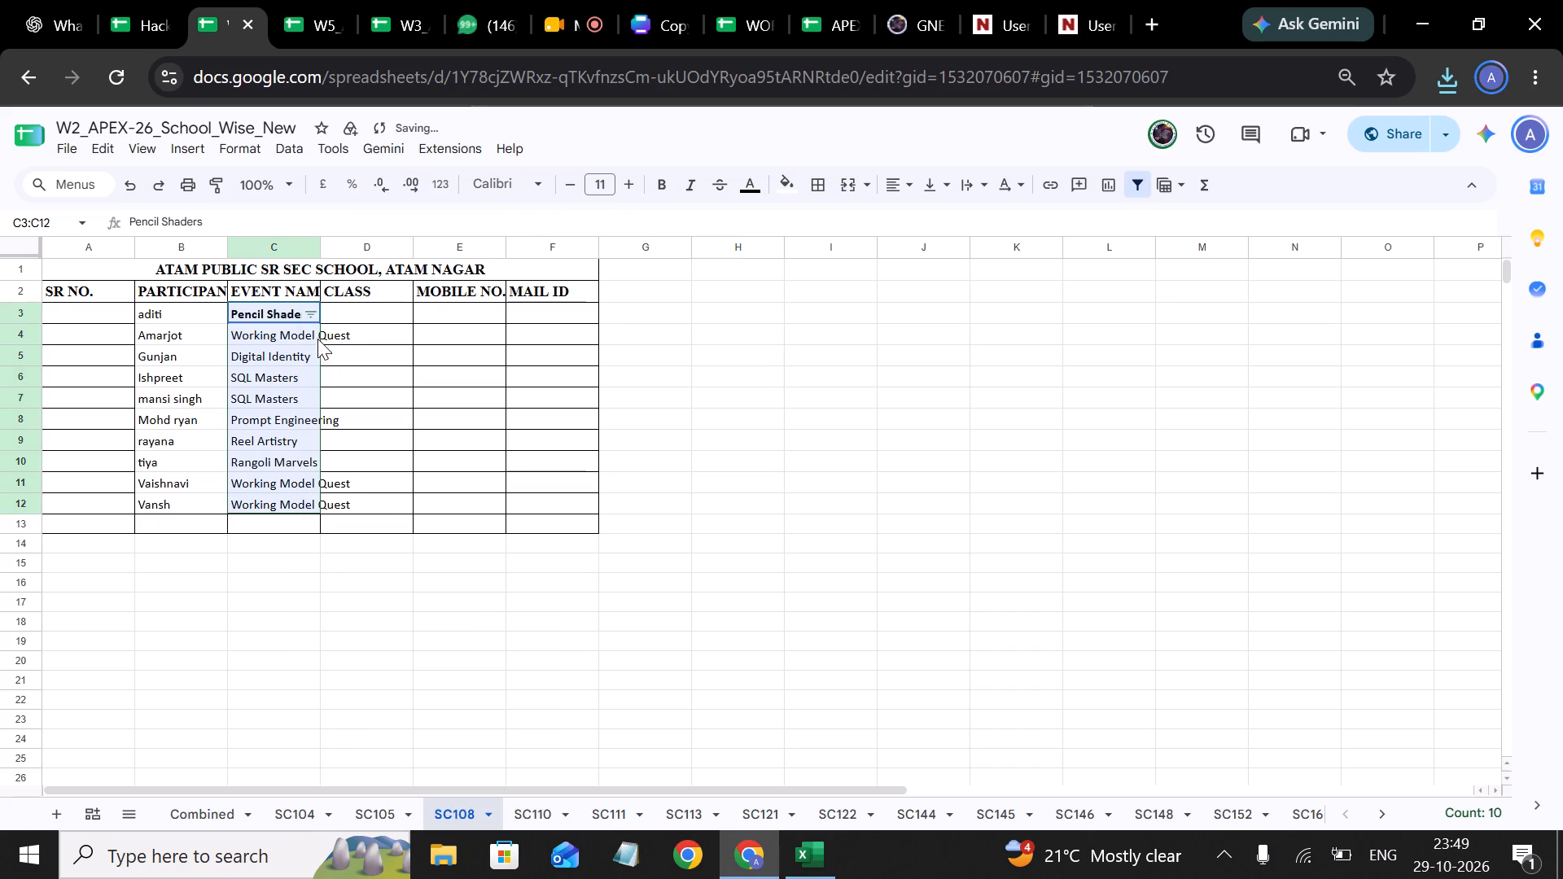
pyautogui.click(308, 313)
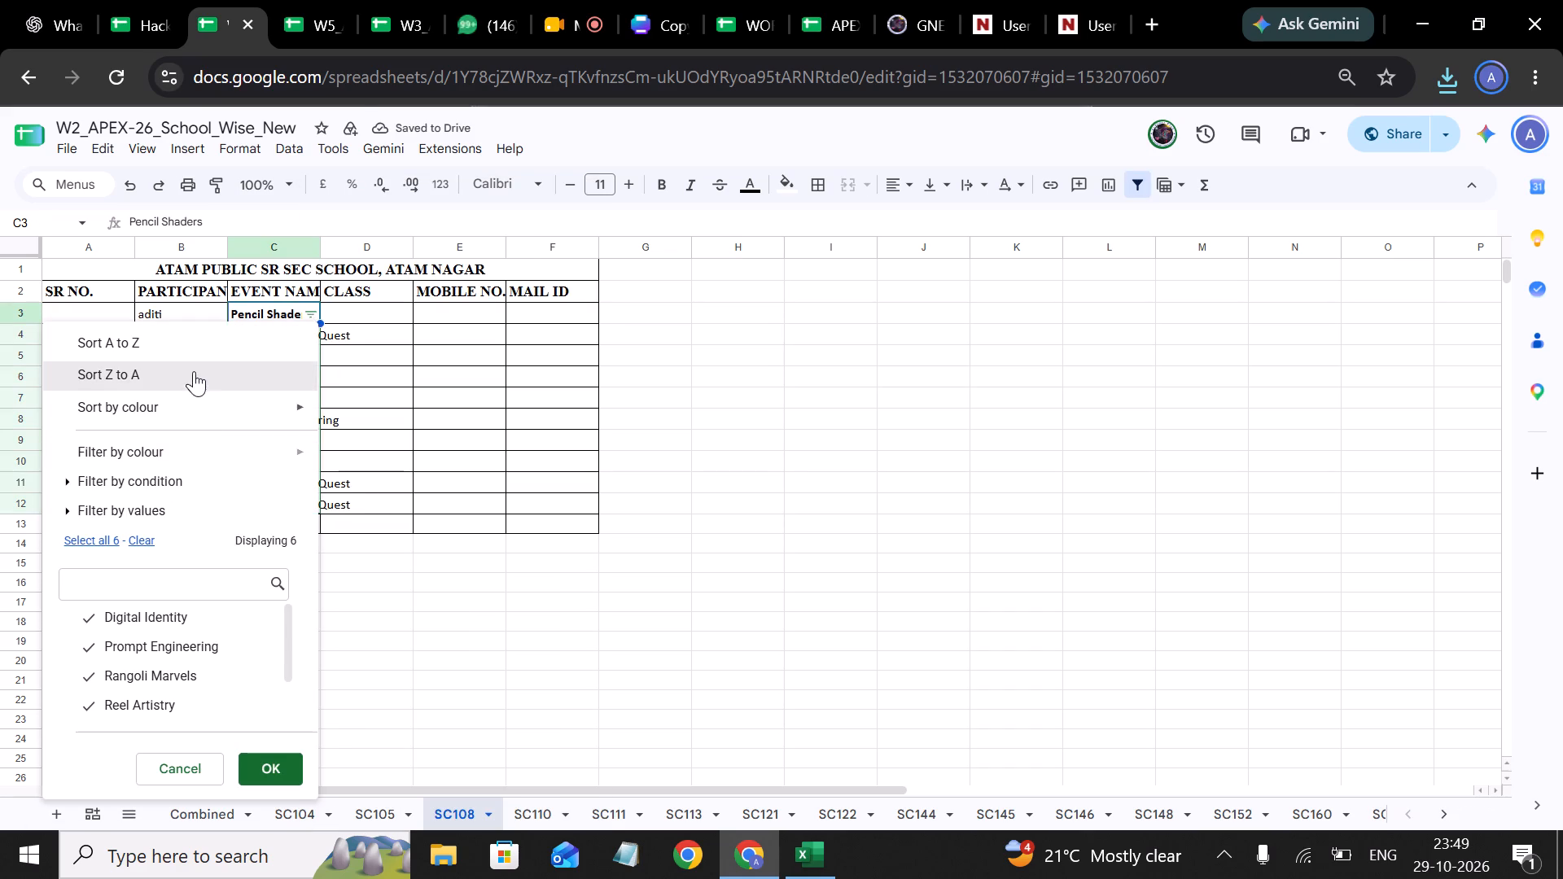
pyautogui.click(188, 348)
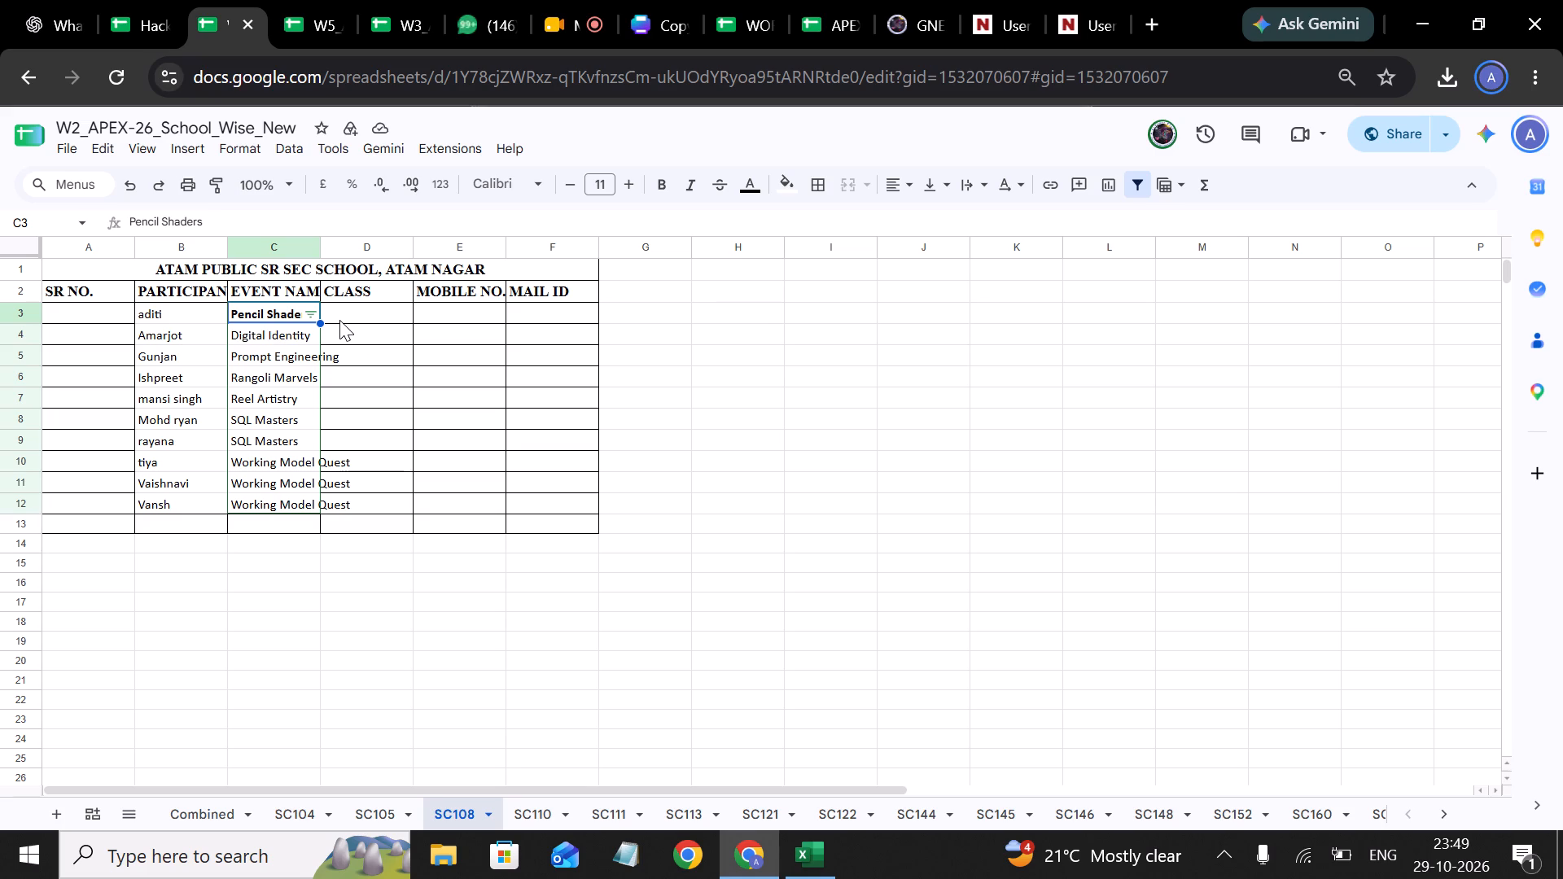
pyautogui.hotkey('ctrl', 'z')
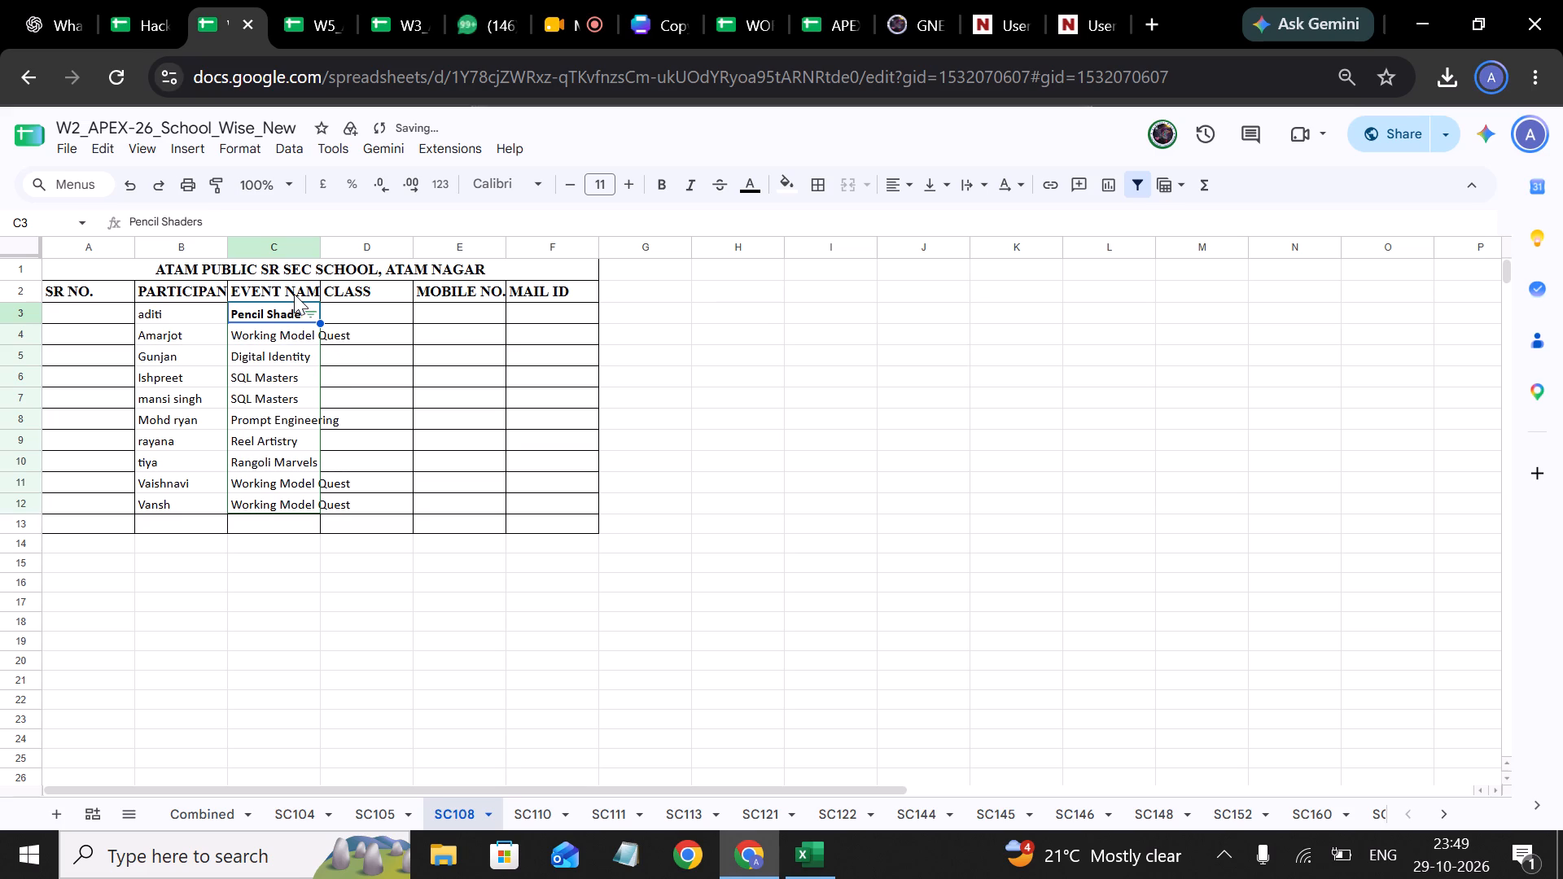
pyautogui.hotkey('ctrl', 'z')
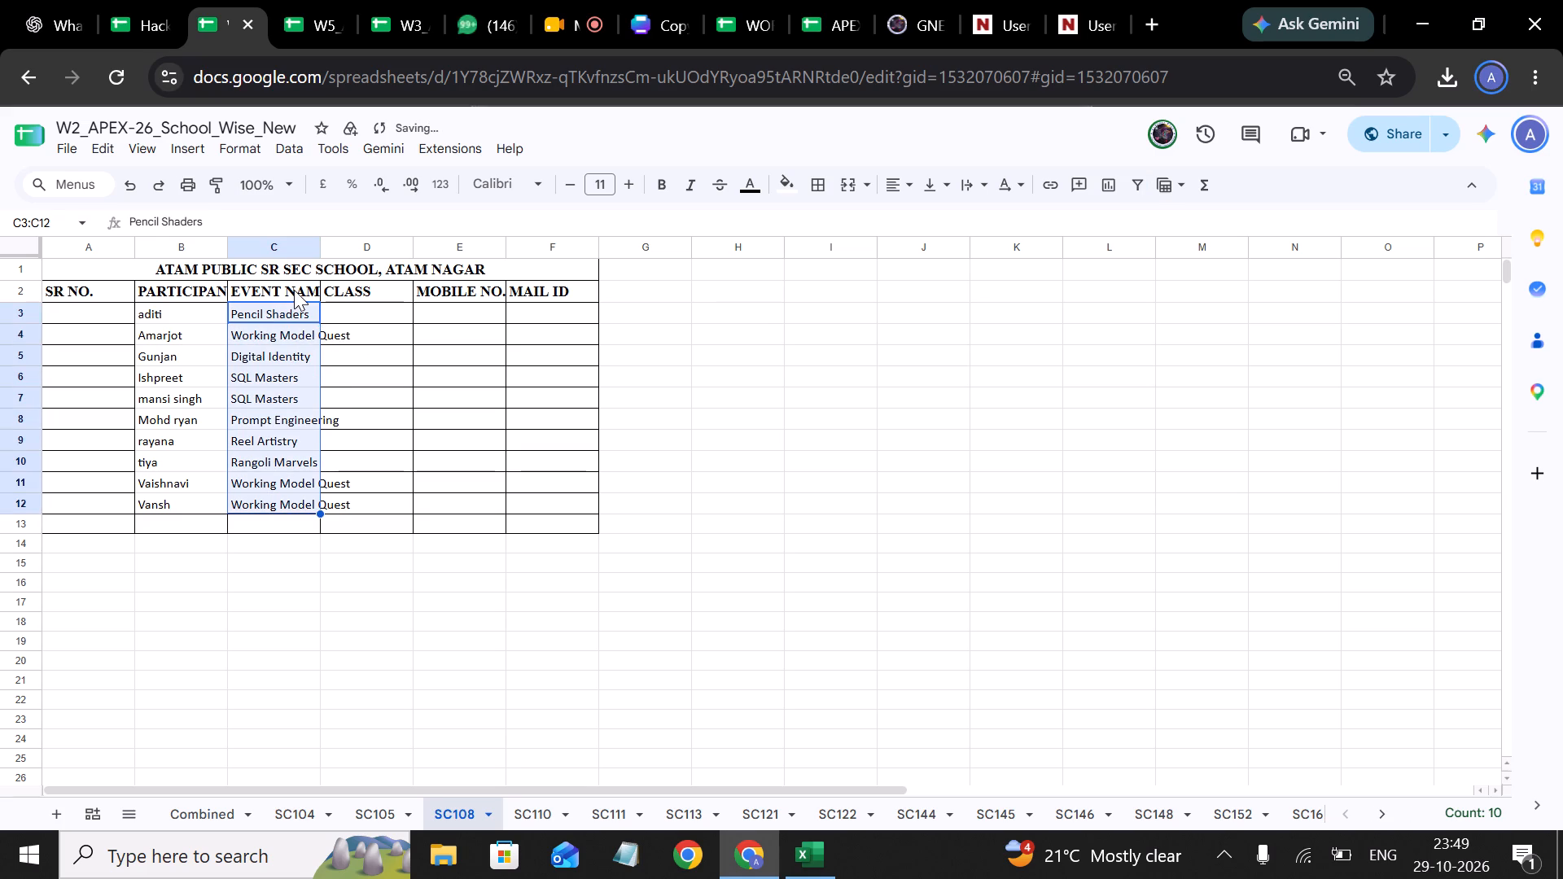
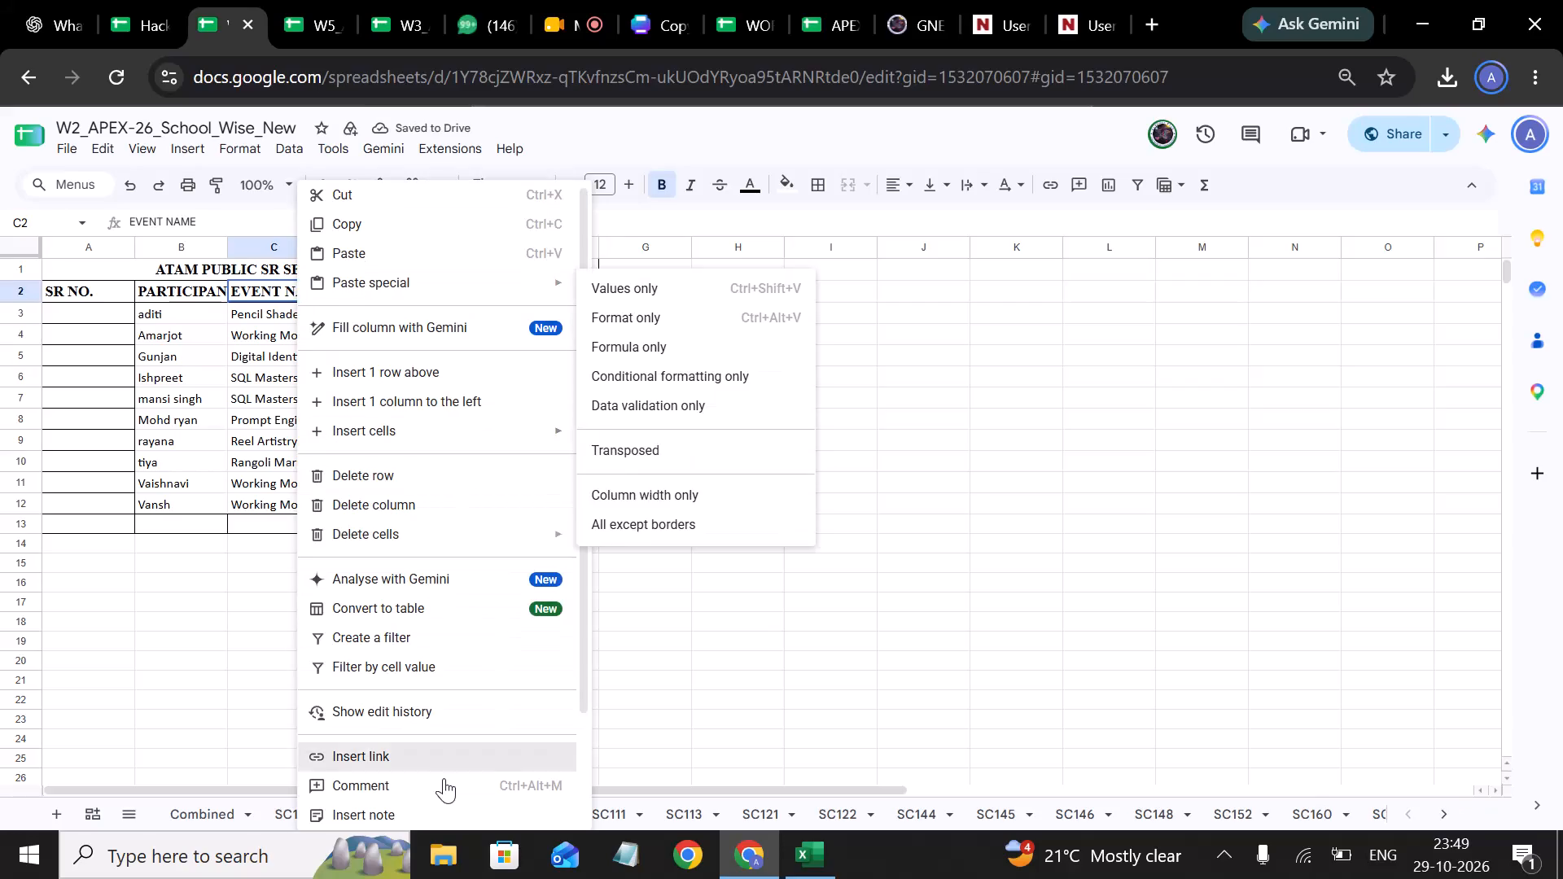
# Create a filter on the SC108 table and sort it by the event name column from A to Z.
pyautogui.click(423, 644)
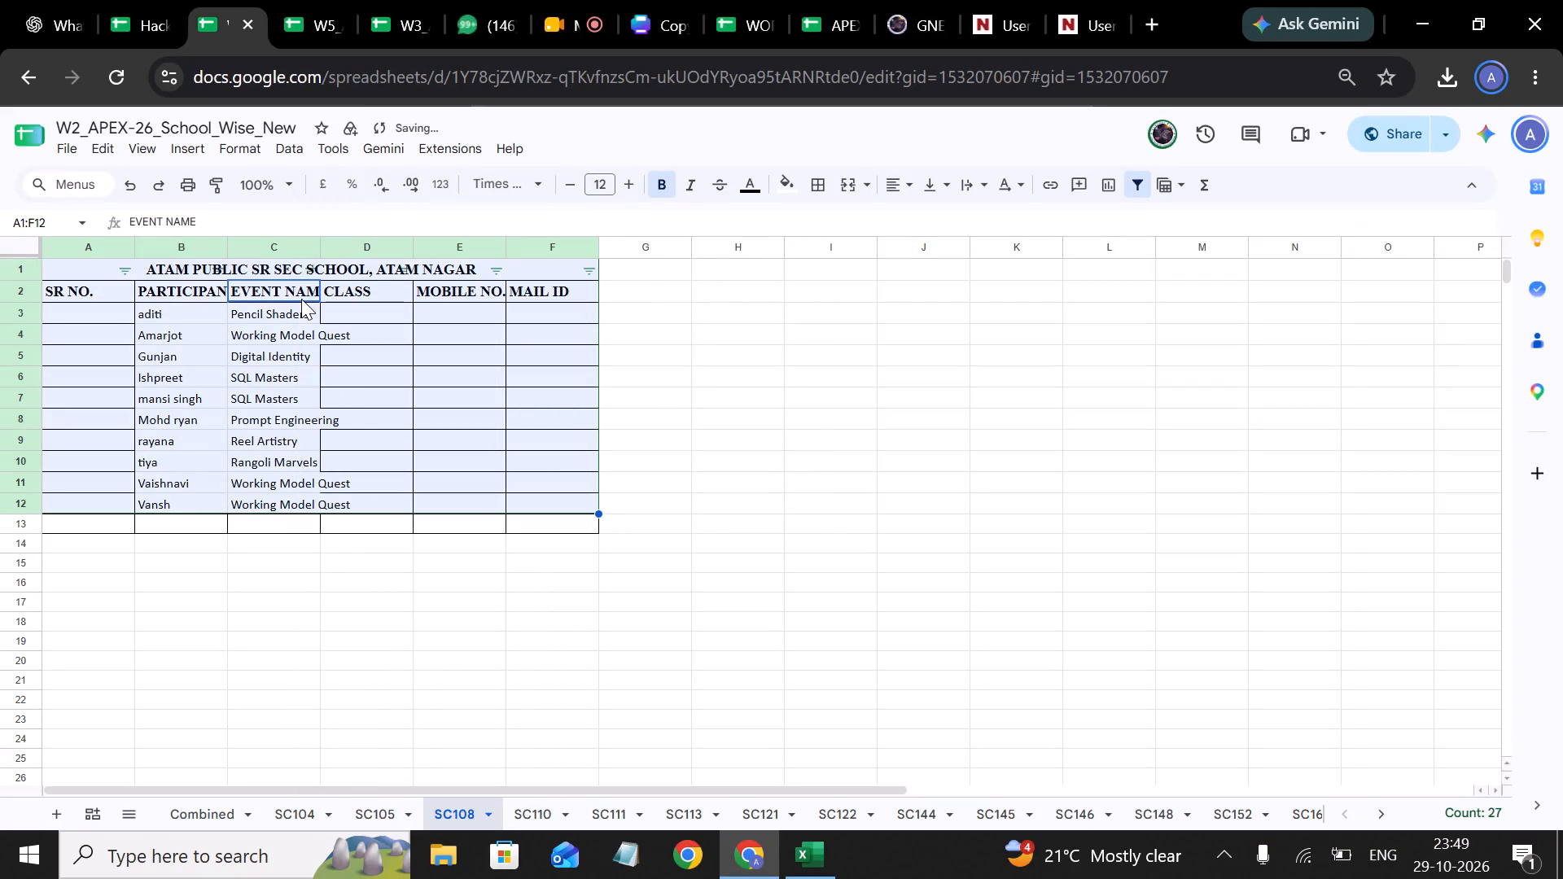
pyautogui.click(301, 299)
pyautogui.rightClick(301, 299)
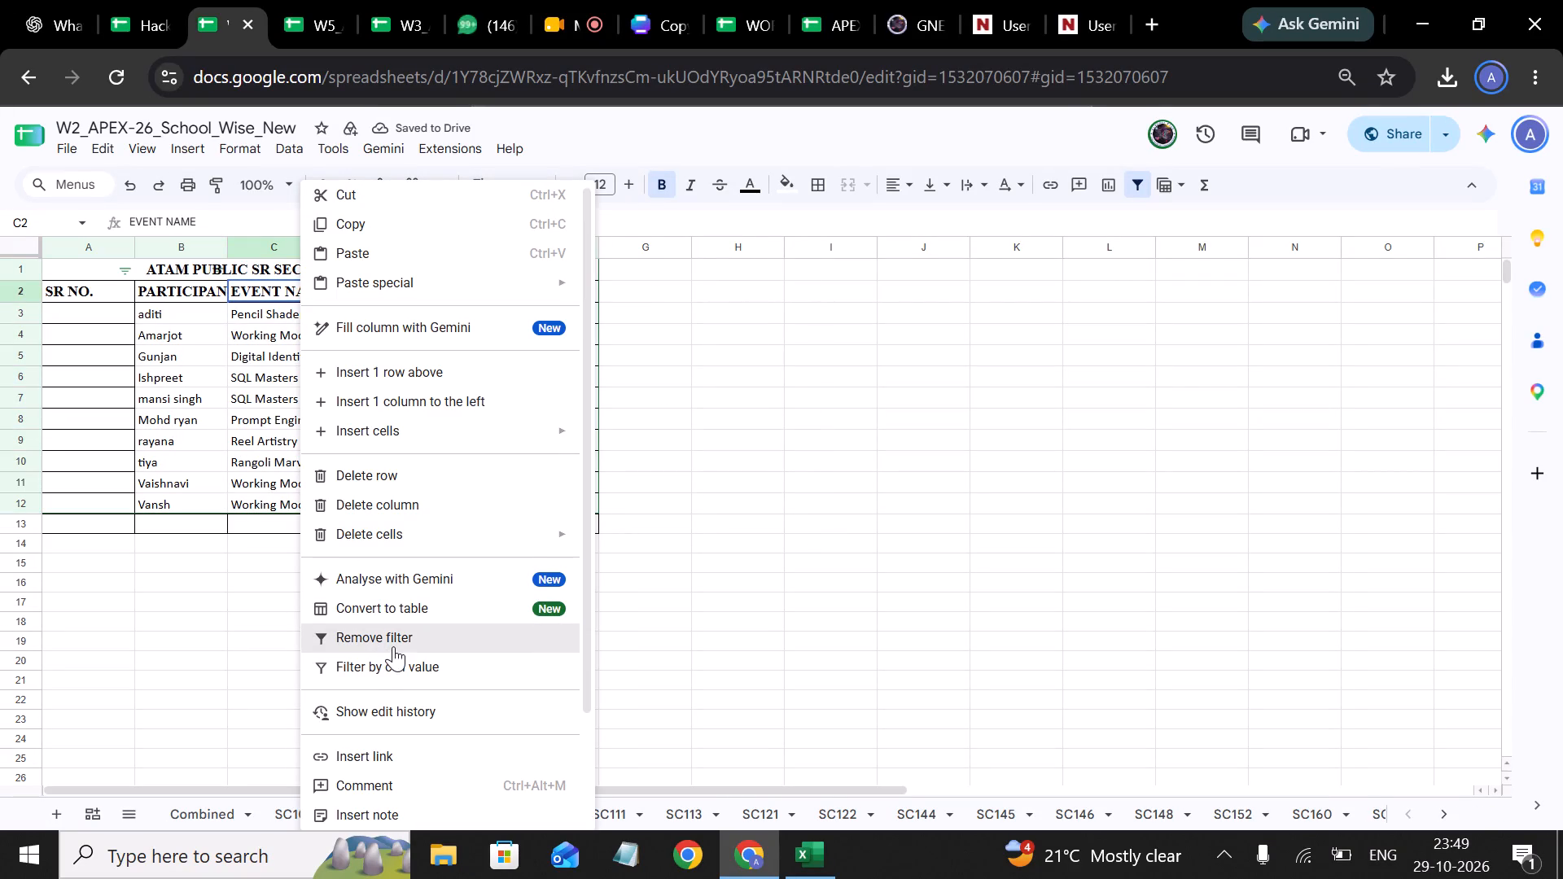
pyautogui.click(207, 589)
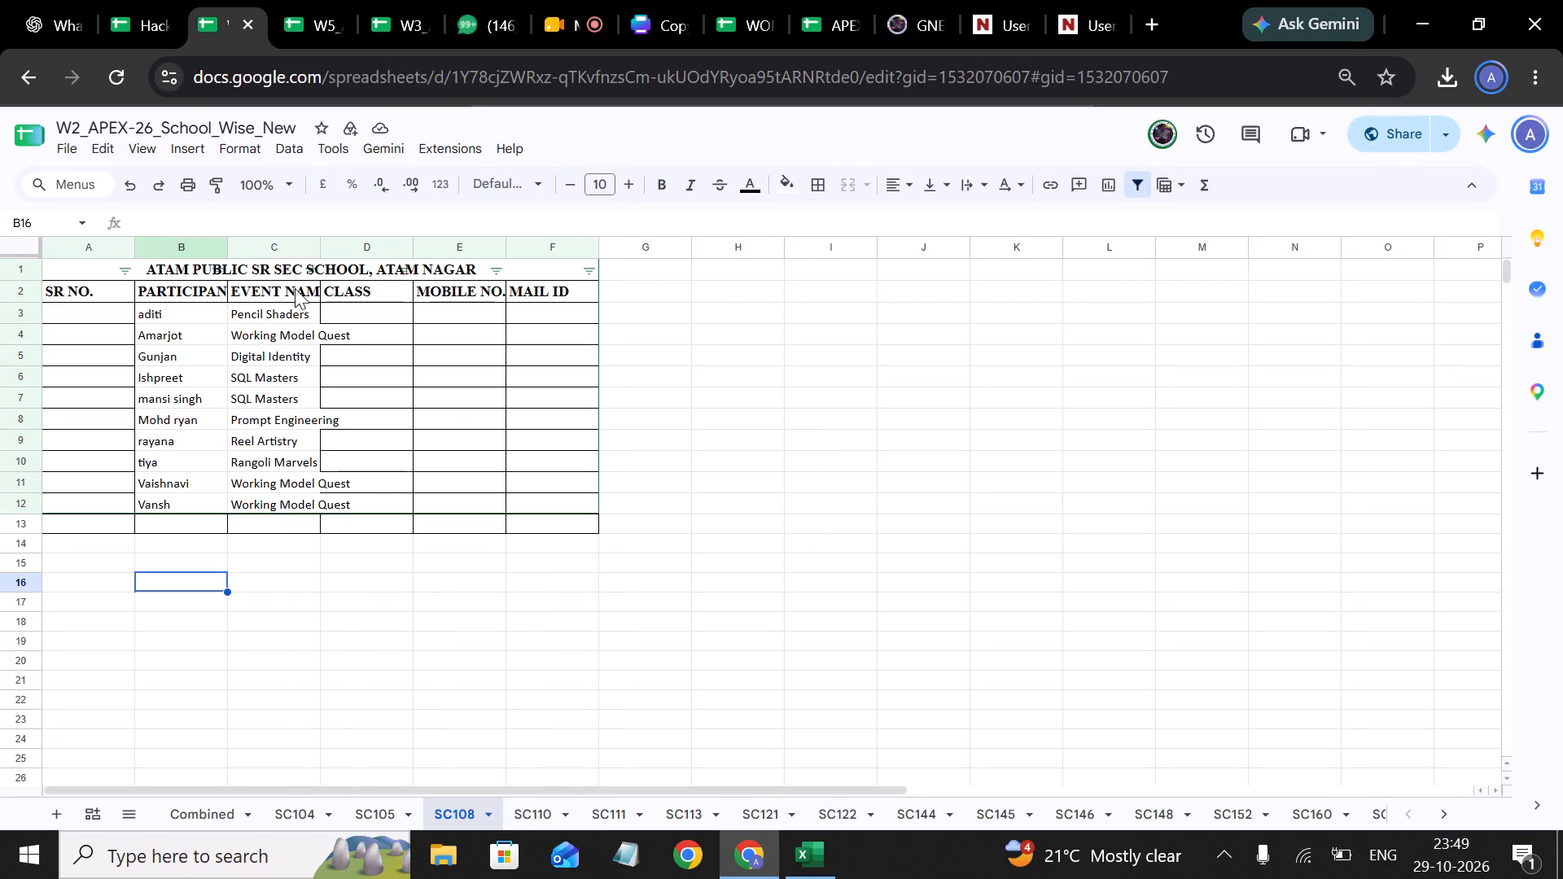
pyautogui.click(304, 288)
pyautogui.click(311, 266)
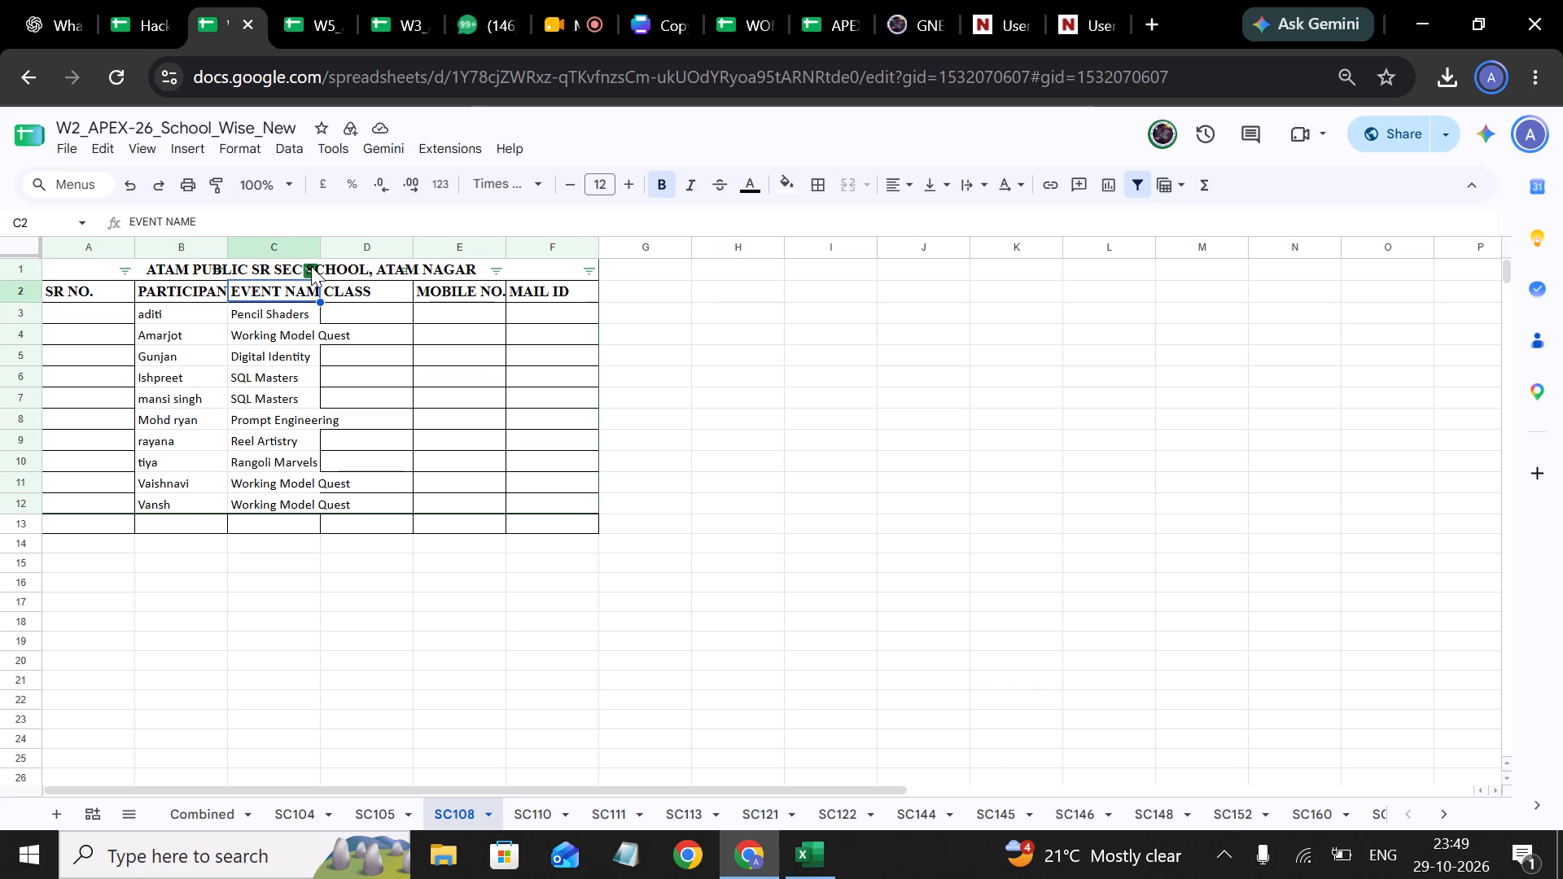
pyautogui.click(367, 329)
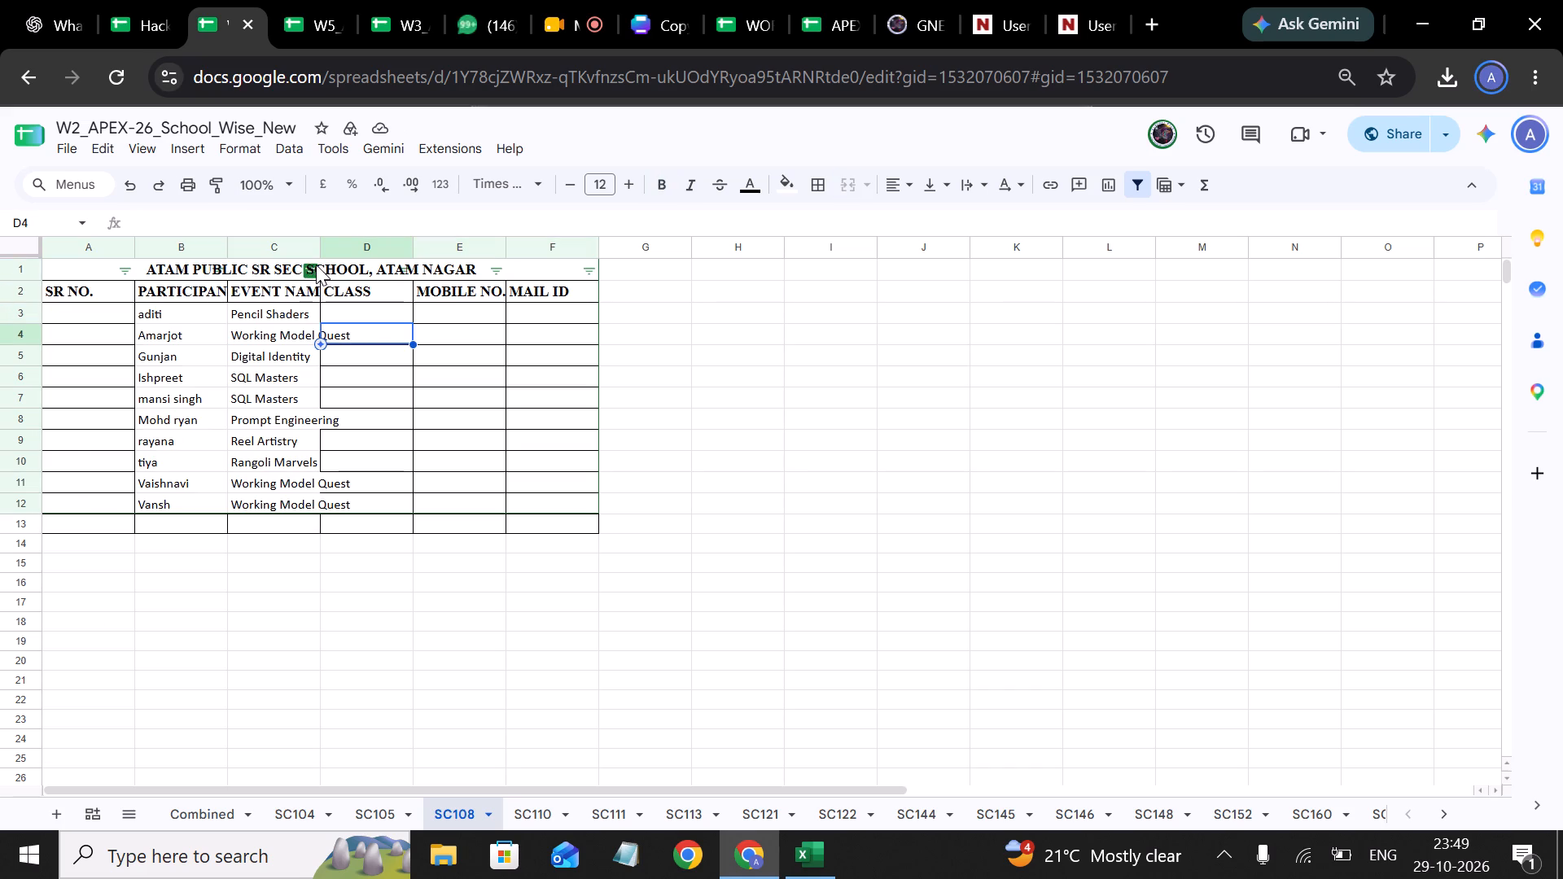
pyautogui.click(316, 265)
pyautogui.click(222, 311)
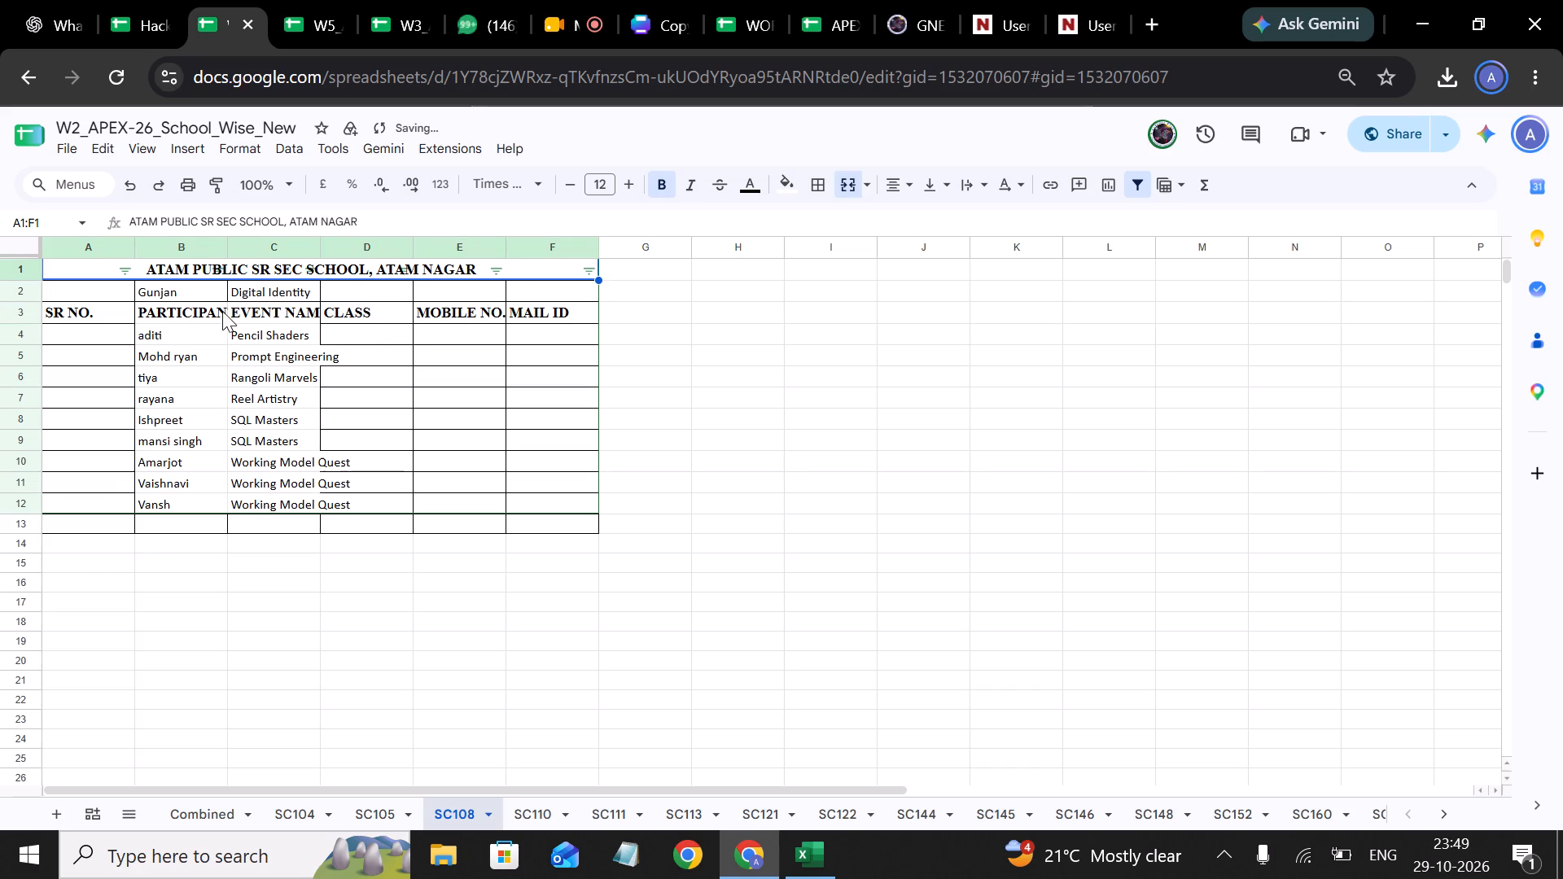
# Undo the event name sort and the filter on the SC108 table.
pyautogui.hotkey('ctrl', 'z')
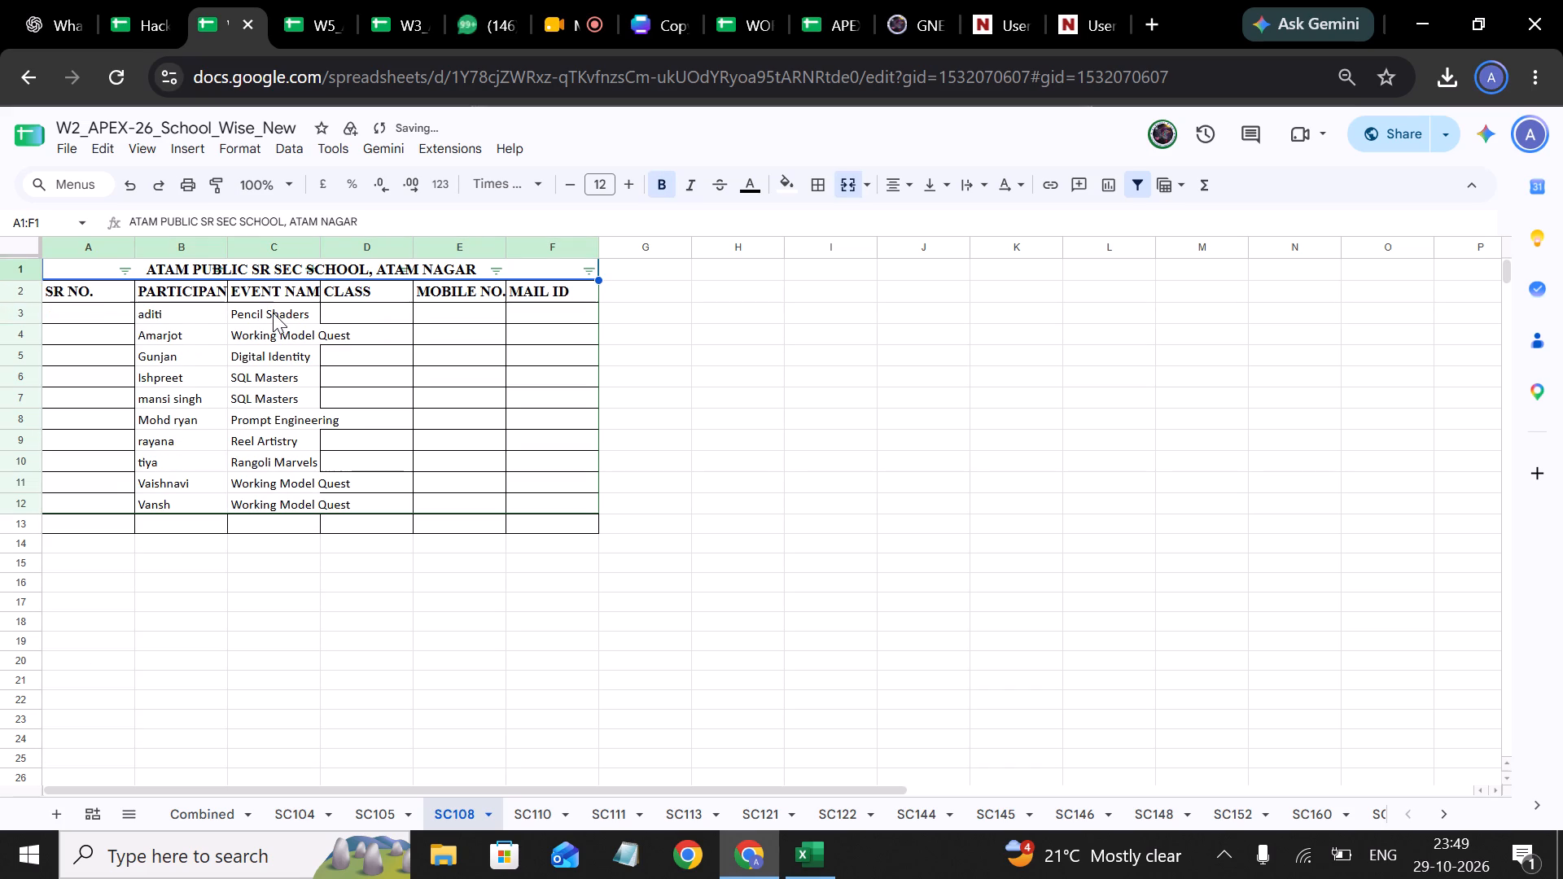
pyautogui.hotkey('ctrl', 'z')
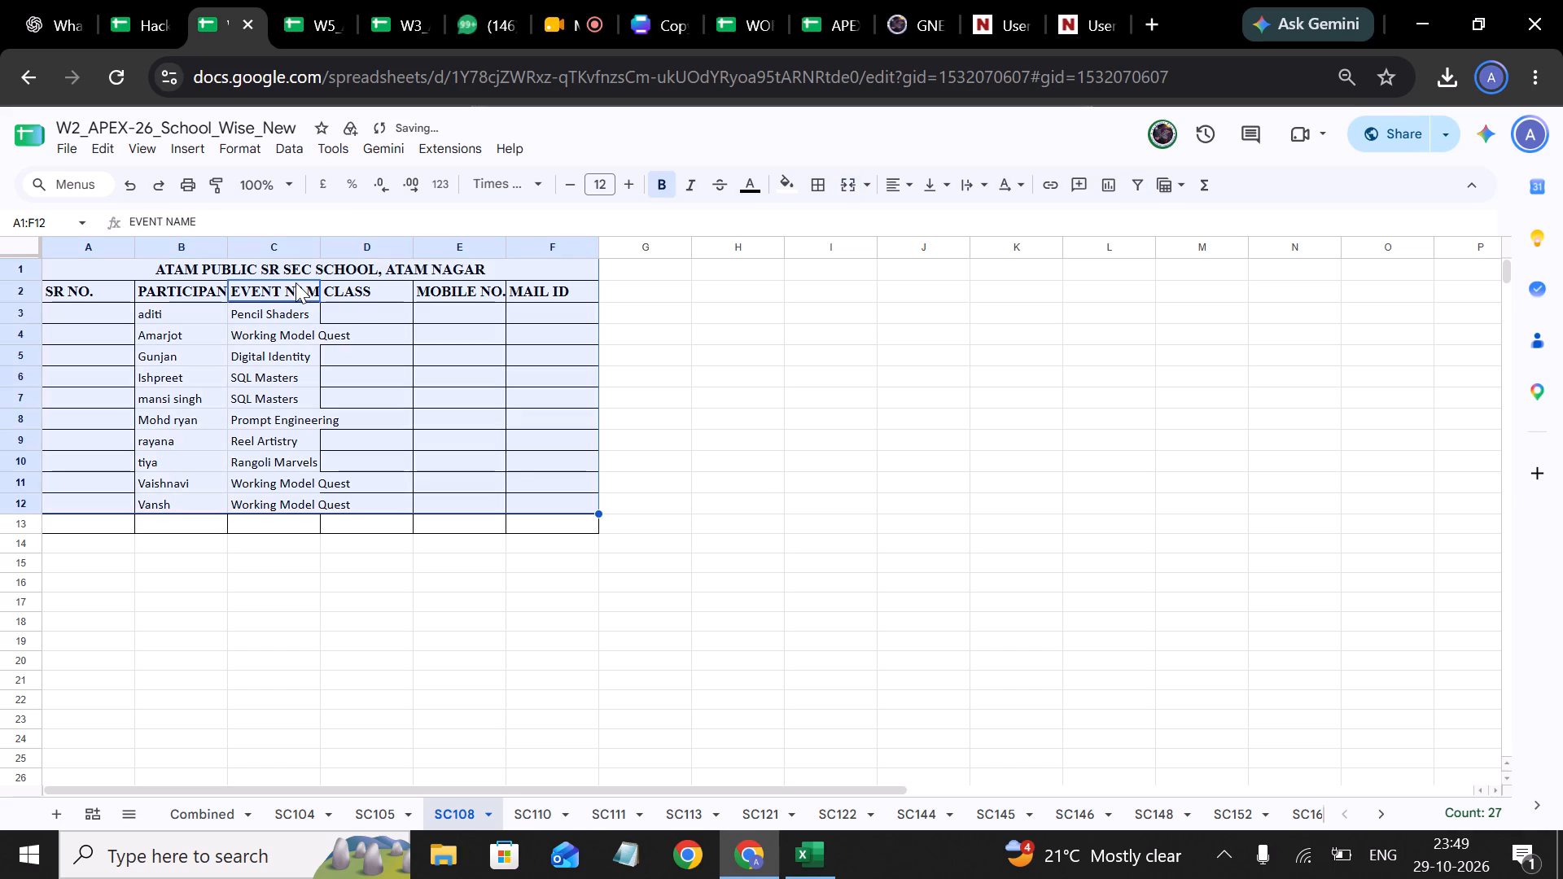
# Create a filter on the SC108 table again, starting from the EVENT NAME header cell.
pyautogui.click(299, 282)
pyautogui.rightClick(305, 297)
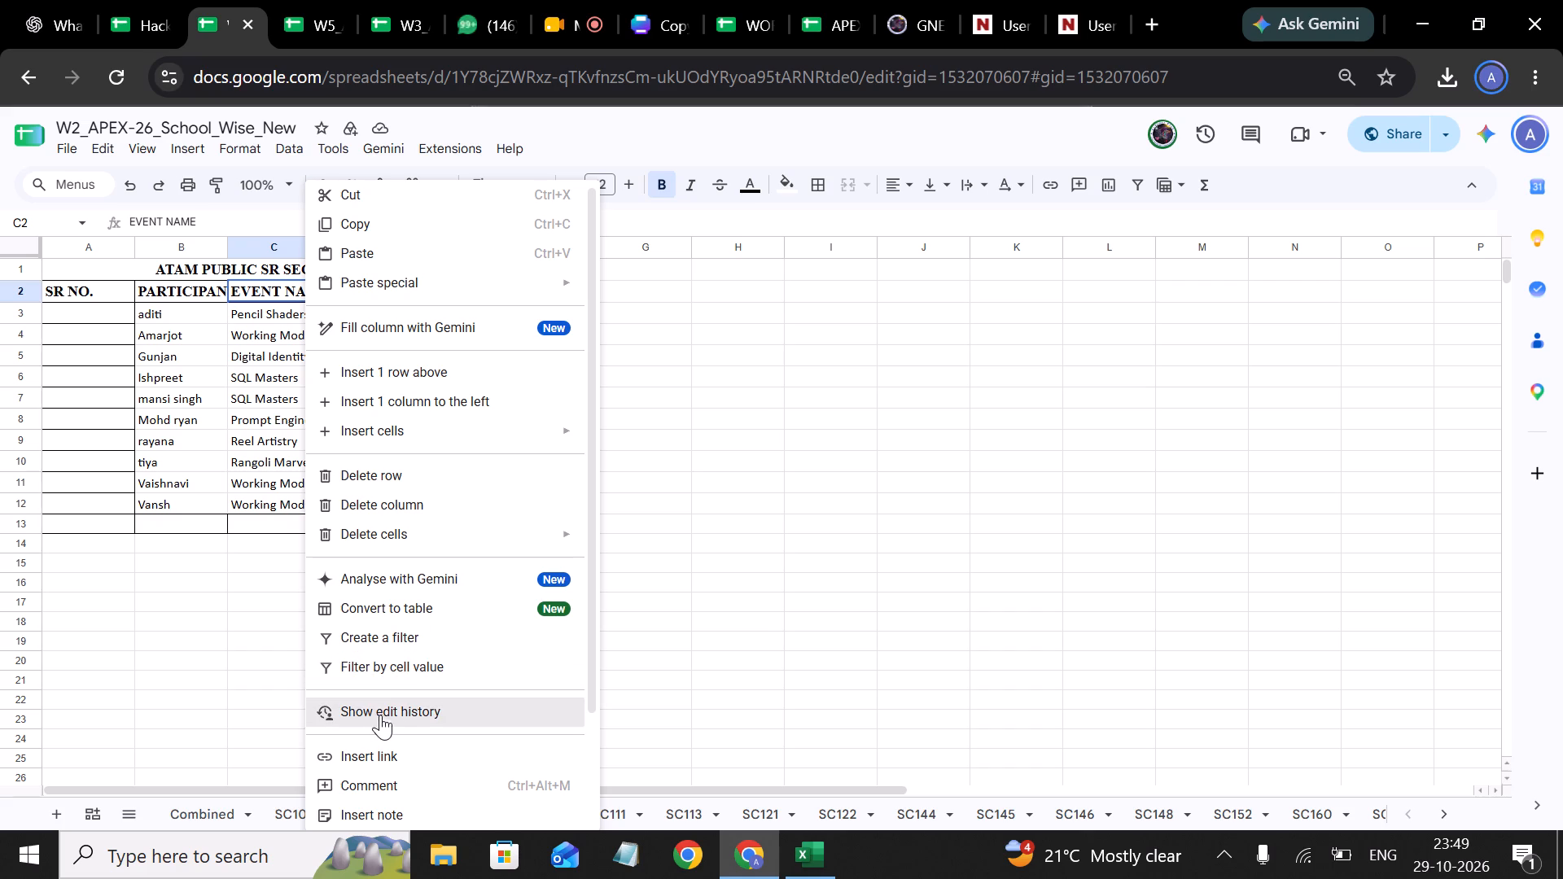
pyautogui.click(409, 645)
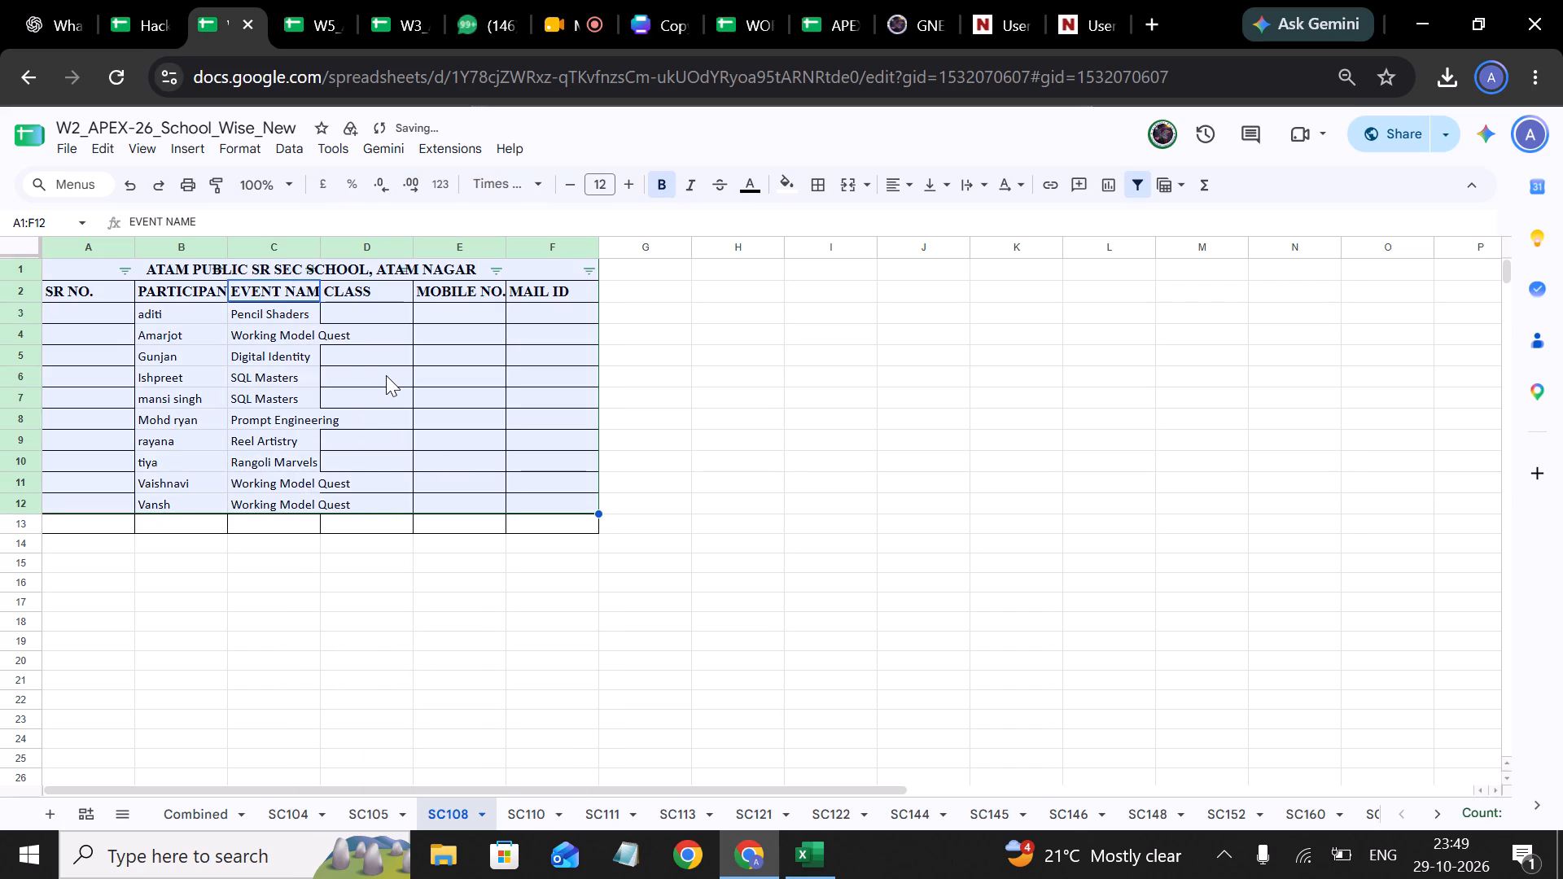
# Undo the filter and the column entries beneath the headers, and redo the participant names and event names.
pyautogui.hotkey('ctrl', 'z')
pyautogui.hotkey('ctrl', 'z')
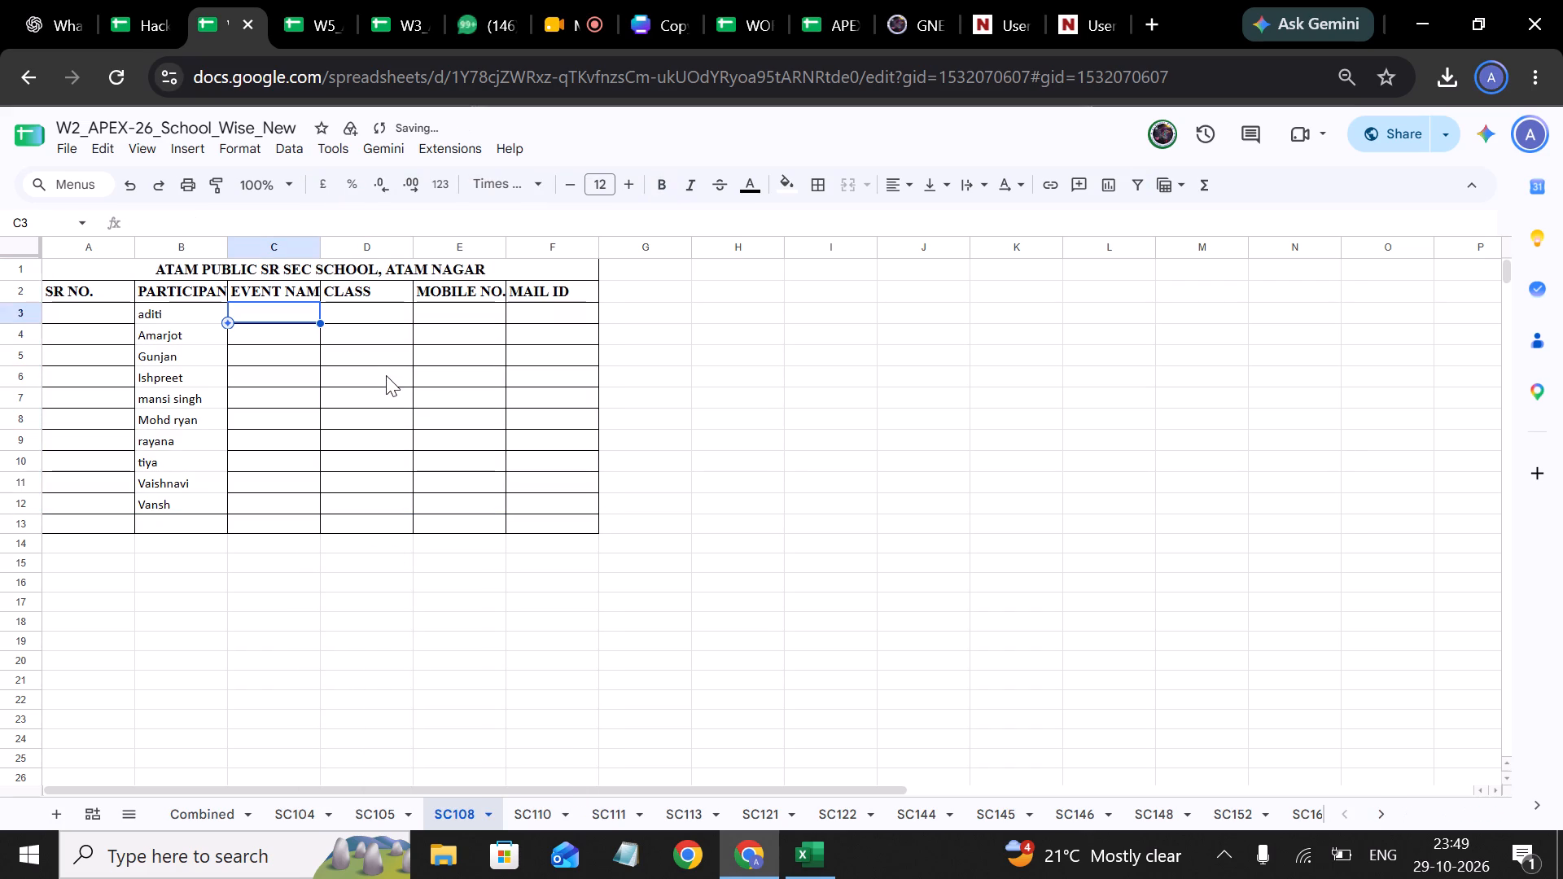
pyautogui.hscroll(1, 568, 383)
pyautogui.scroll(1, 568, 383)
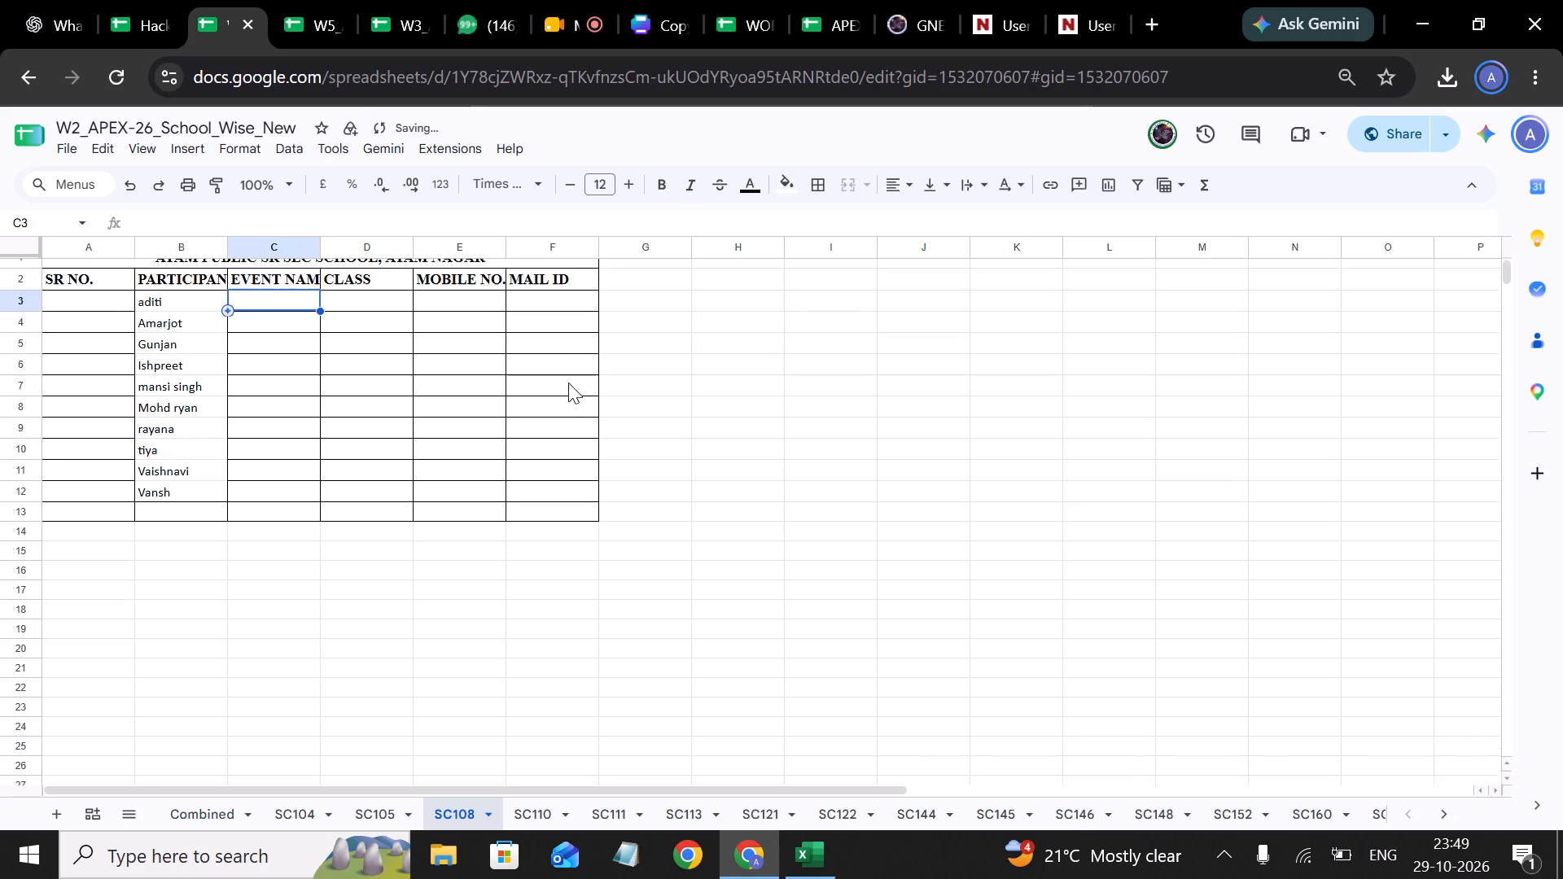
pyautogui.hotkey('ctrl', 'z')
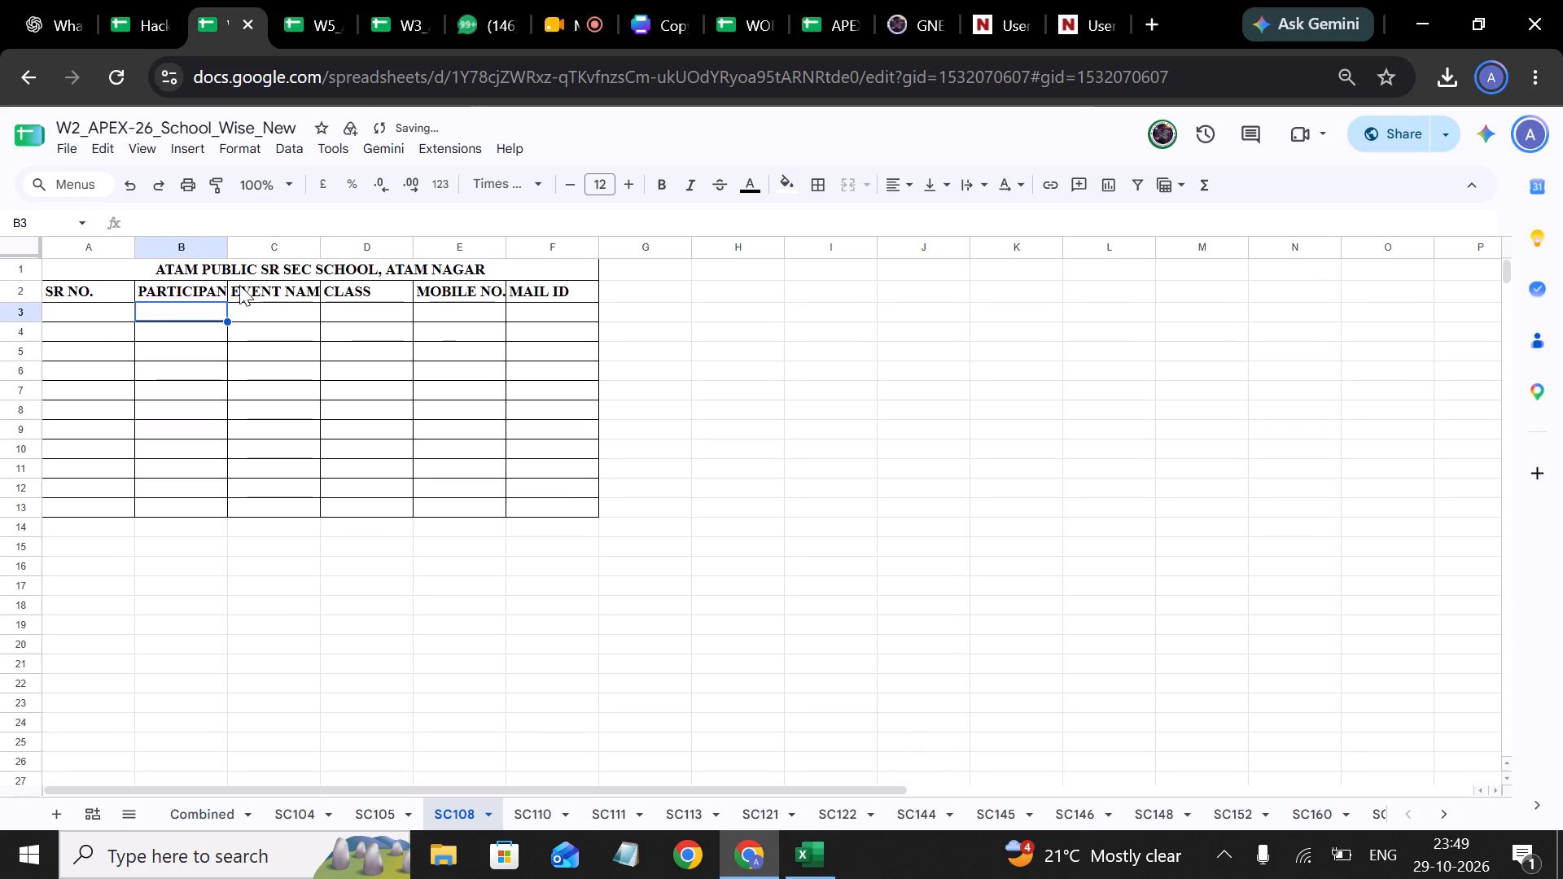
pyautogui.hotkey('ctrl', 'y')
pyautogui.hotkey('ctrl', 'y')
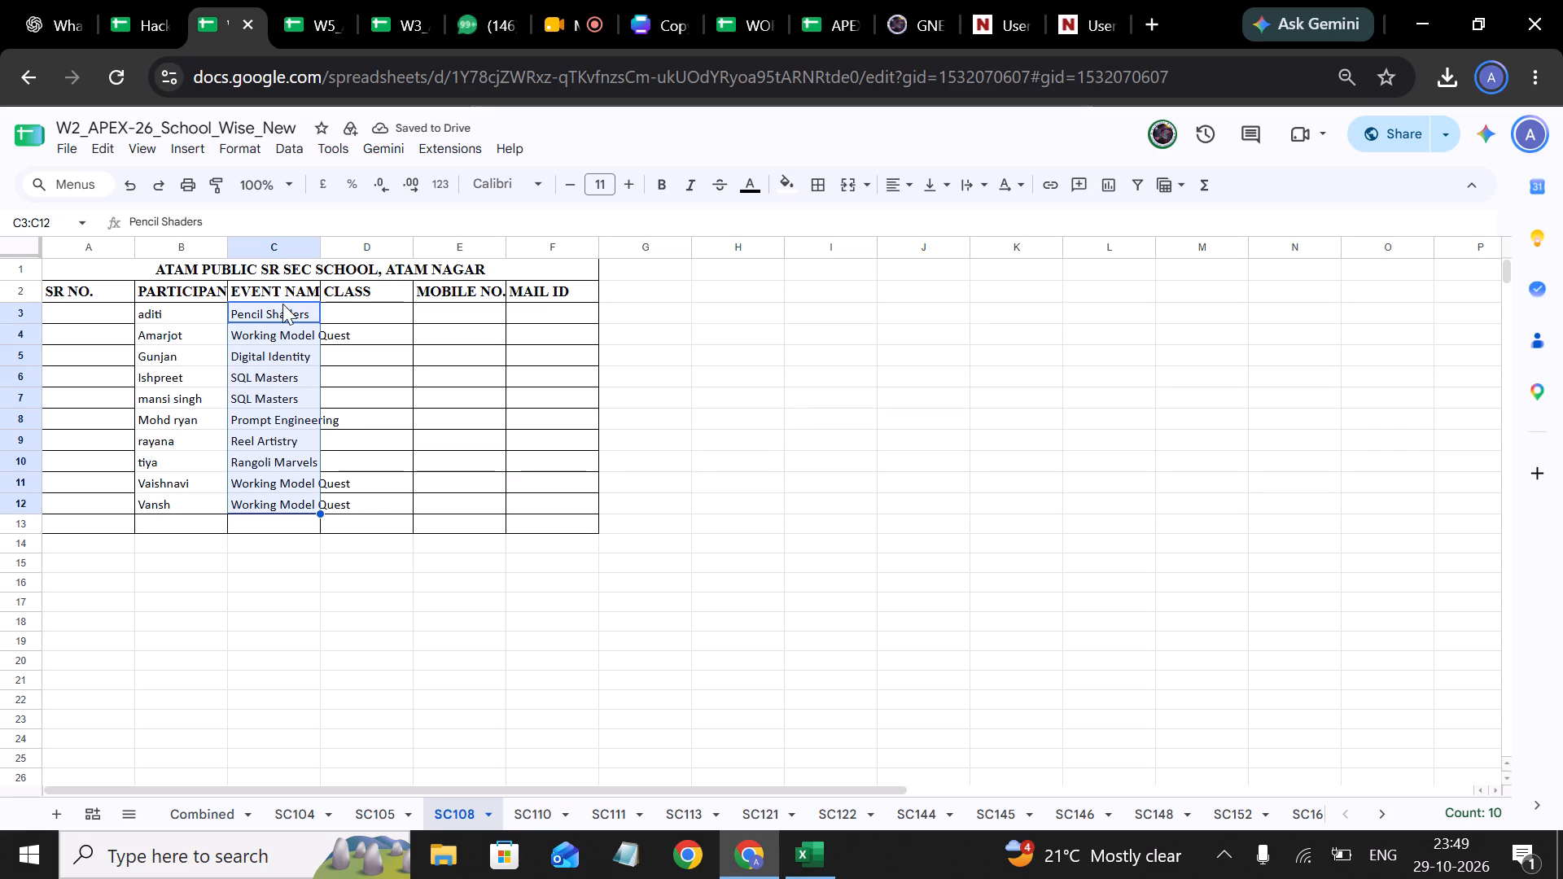
# Examine the event names one by one from C3 down to C12.
pyautogui.click(265, 321)
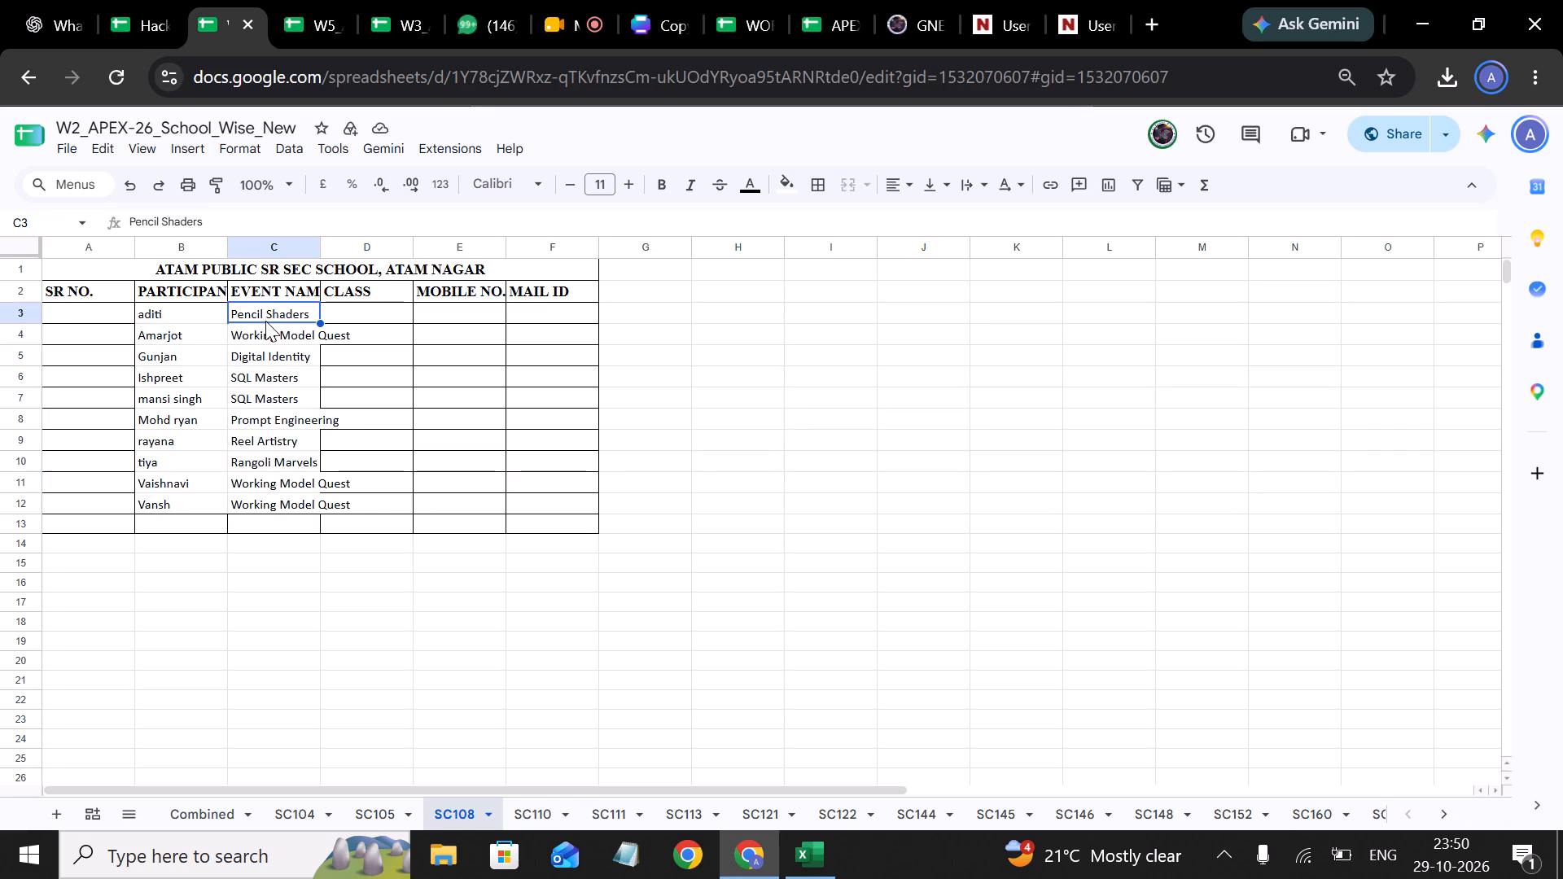
pyautogui.press('Down')
pyautogui.press('Down')
pyautogui.press('Down')
pyautogui.press('Down')
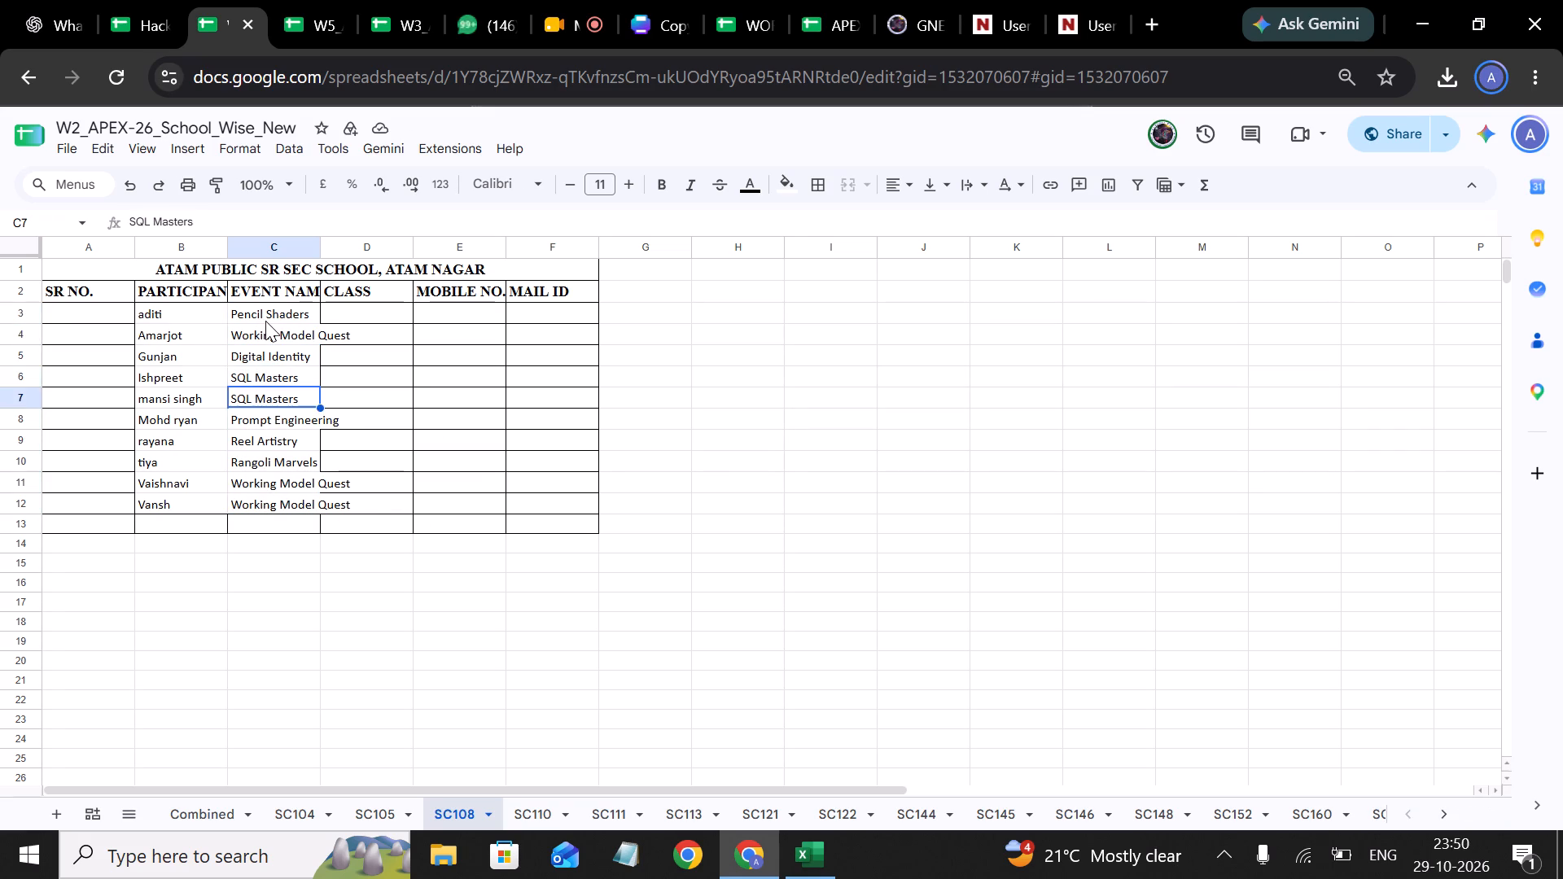
pyautogui.press('Down')
pyautogui.press('Down')
pyautogui.press('Down')
pyautogui.press('Down')
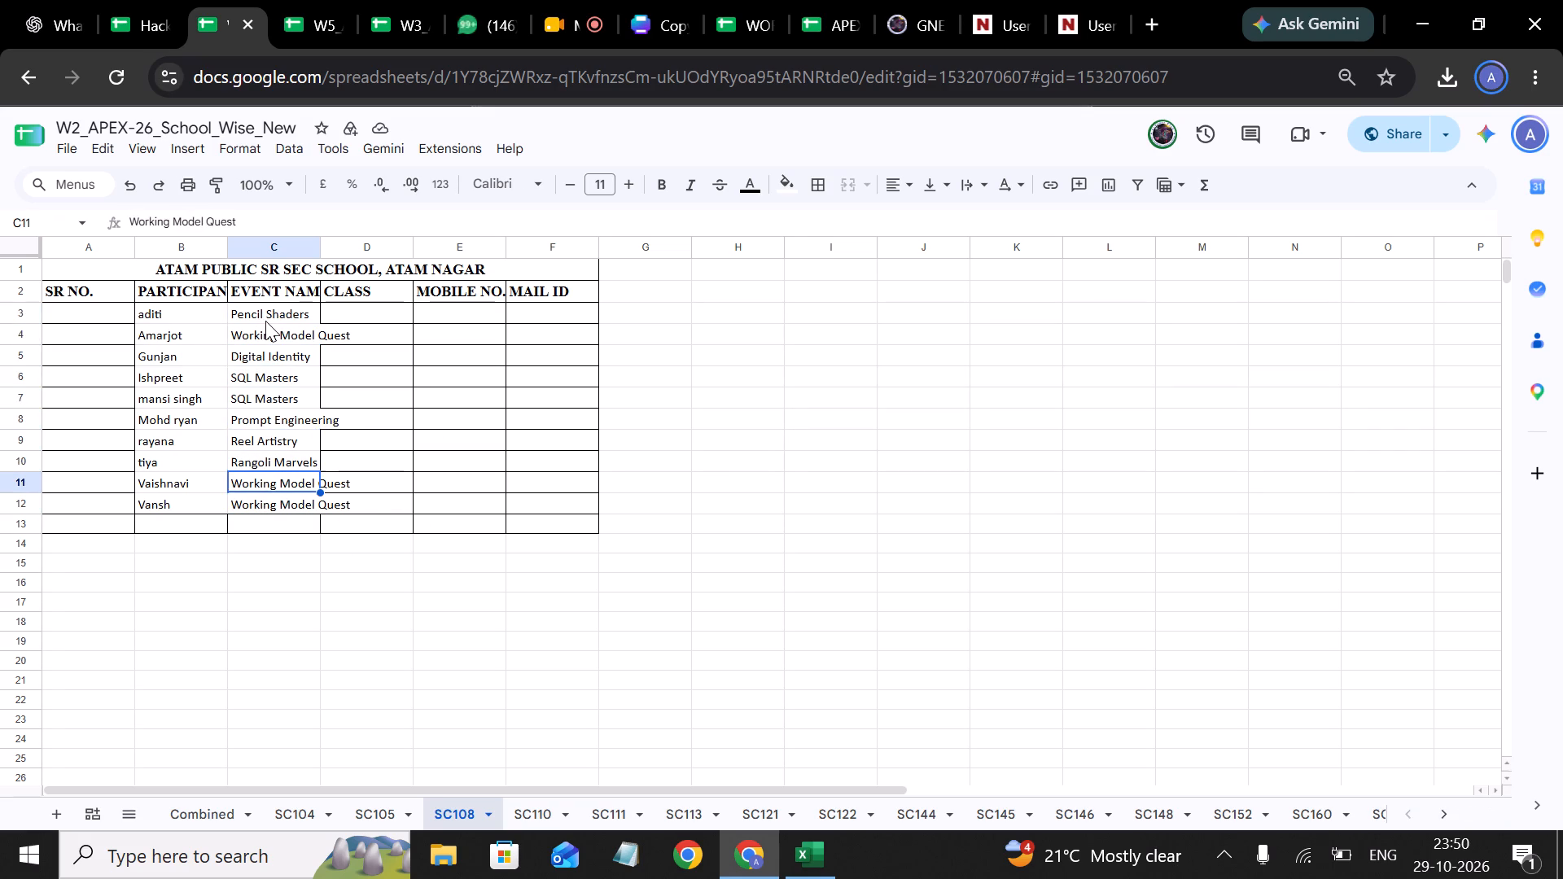
pyautogui.press('Down')
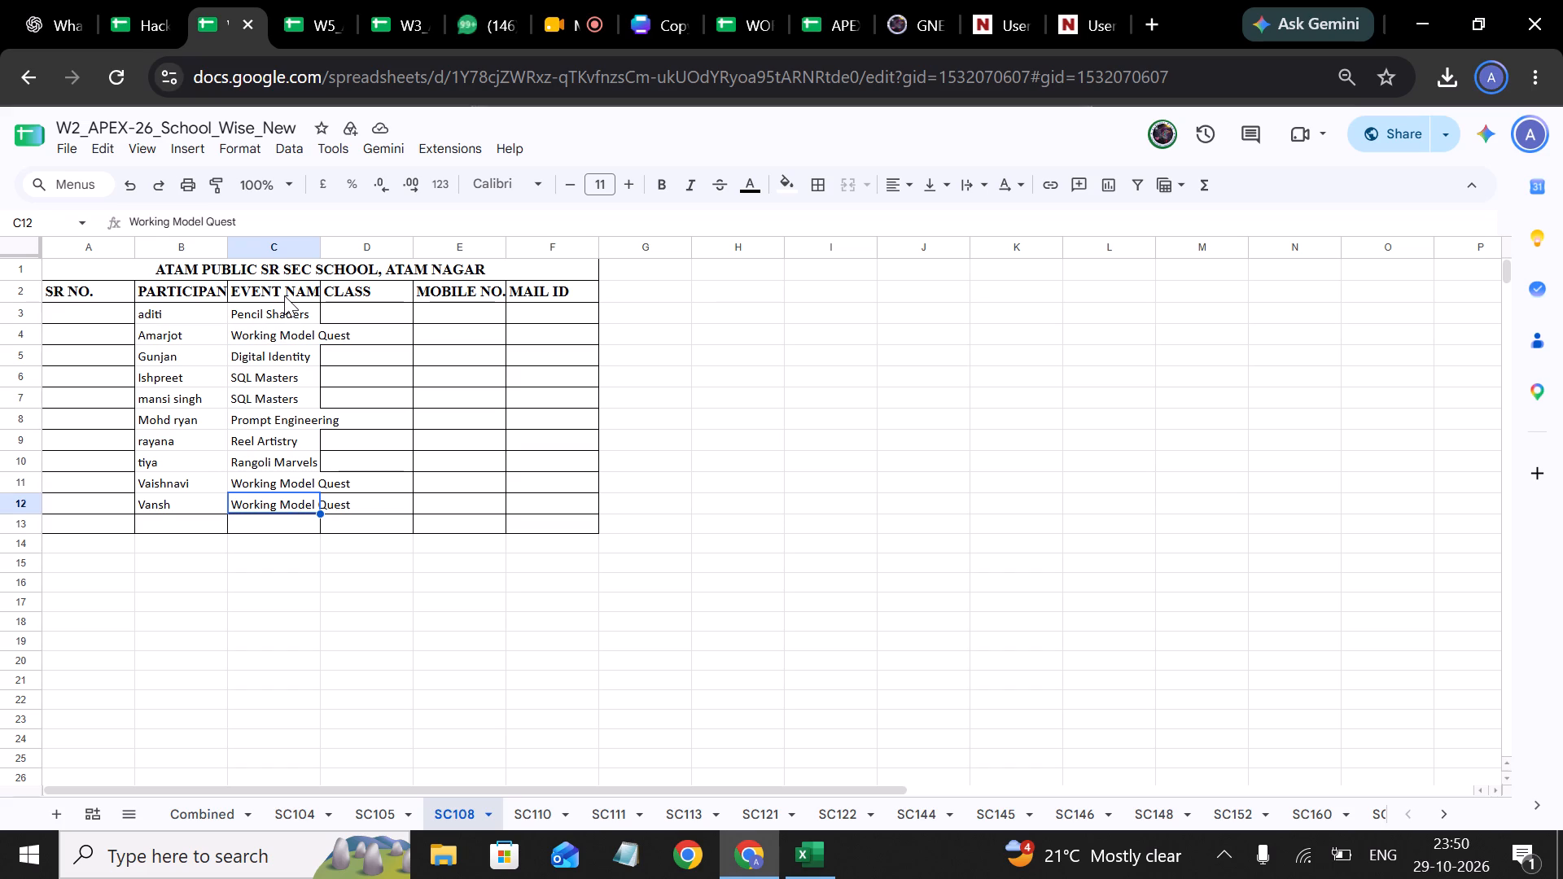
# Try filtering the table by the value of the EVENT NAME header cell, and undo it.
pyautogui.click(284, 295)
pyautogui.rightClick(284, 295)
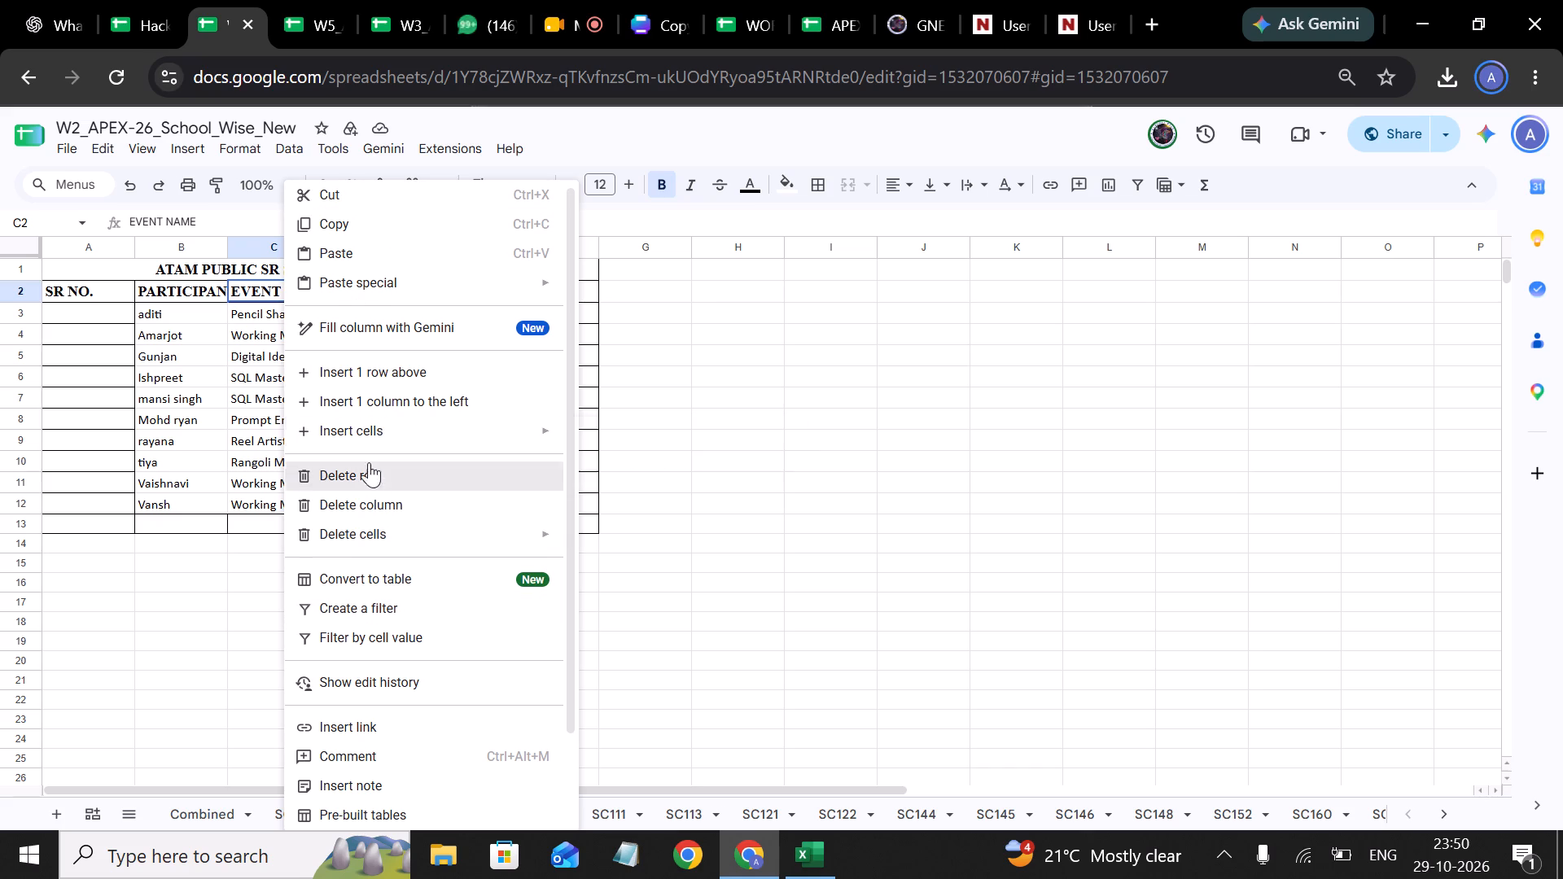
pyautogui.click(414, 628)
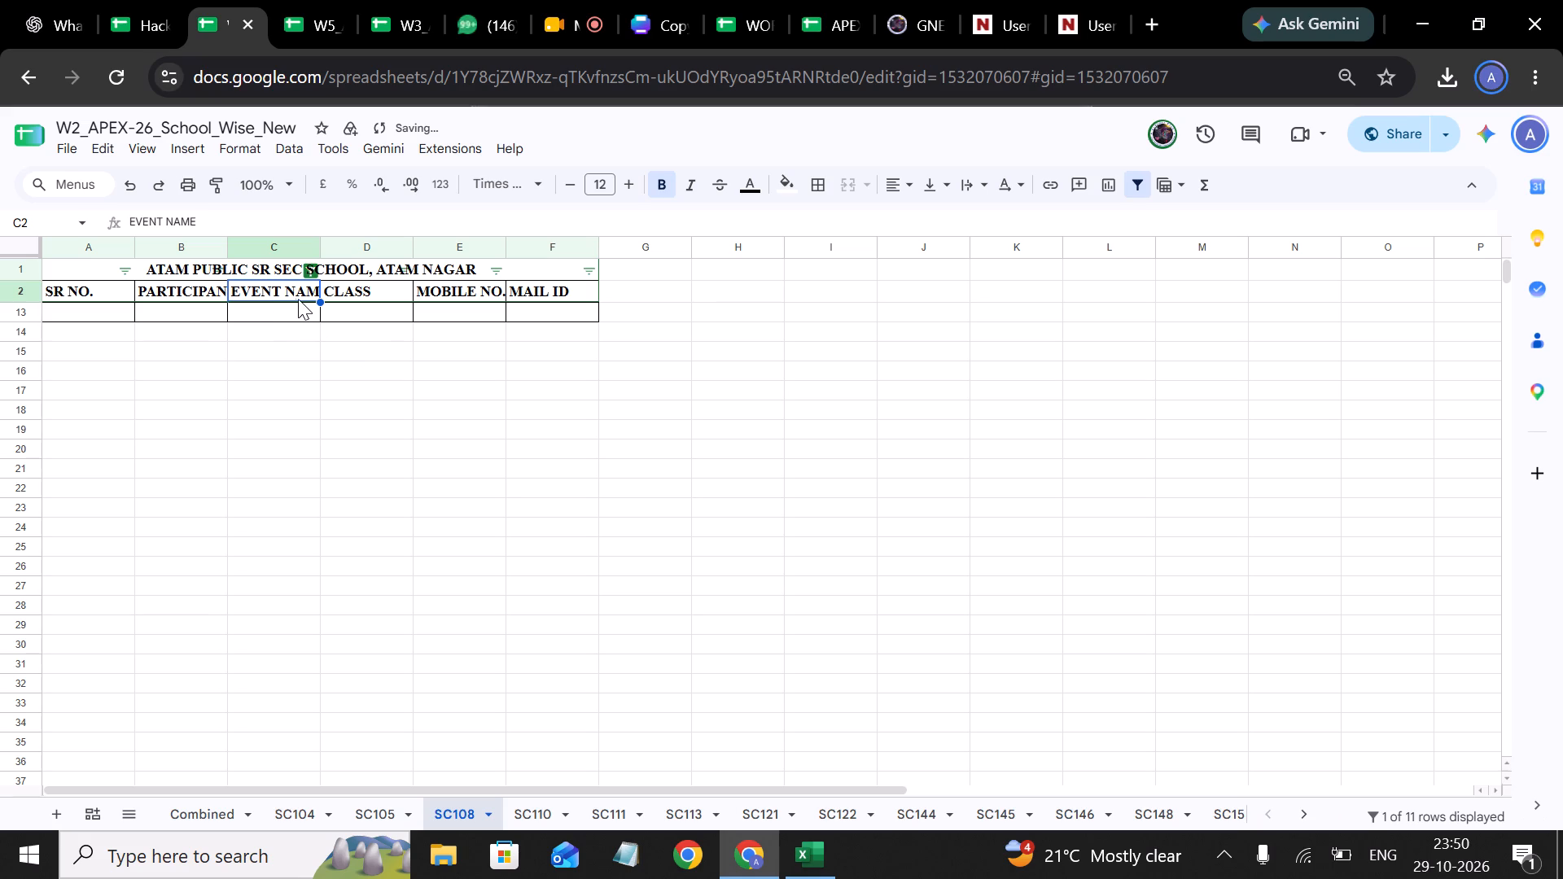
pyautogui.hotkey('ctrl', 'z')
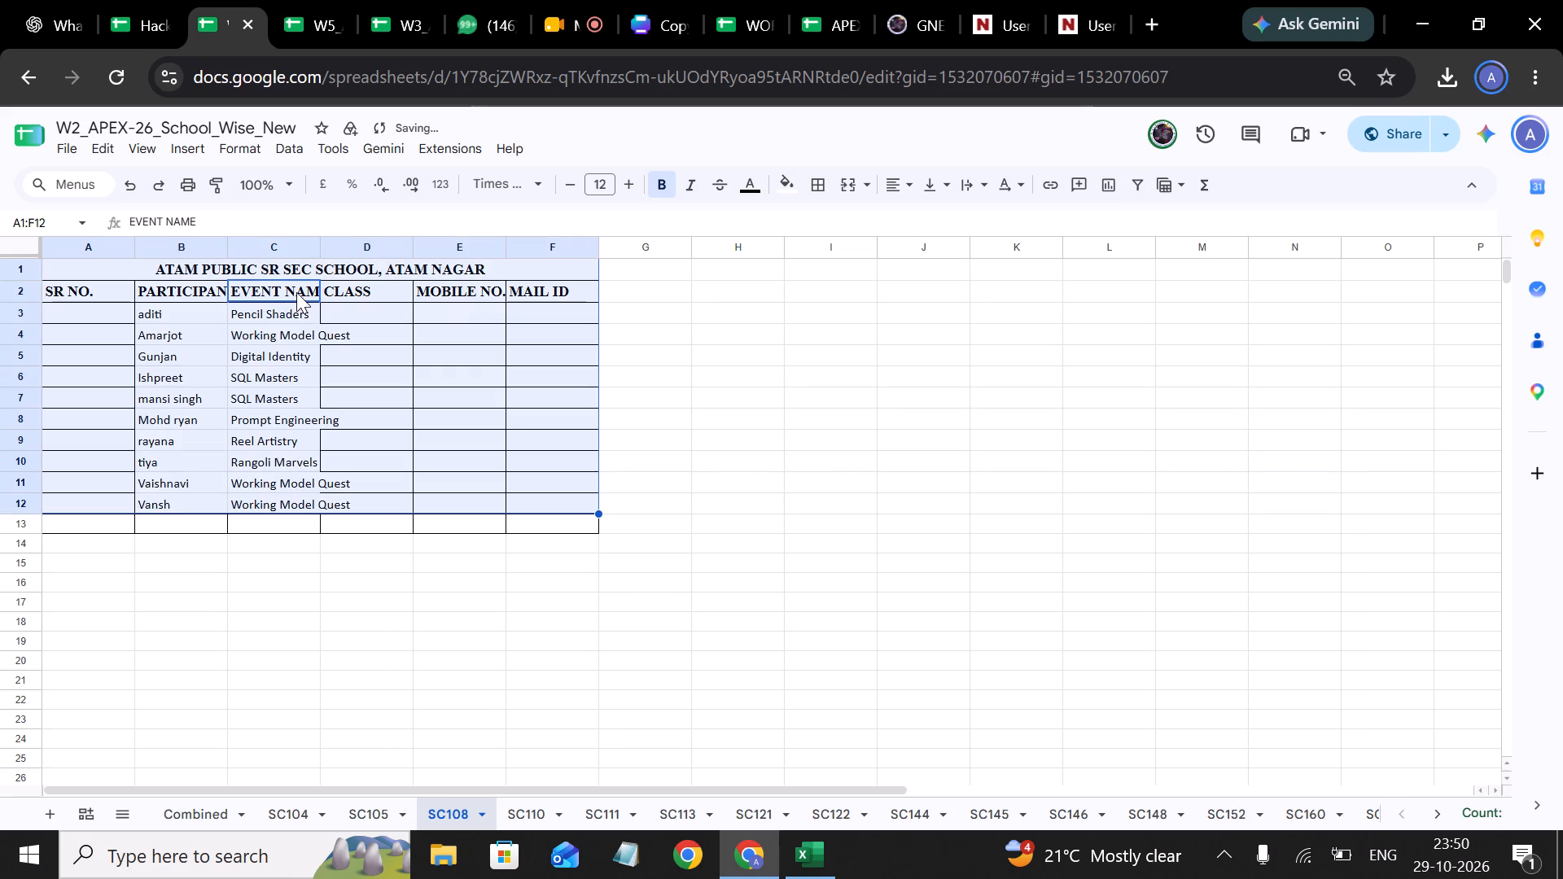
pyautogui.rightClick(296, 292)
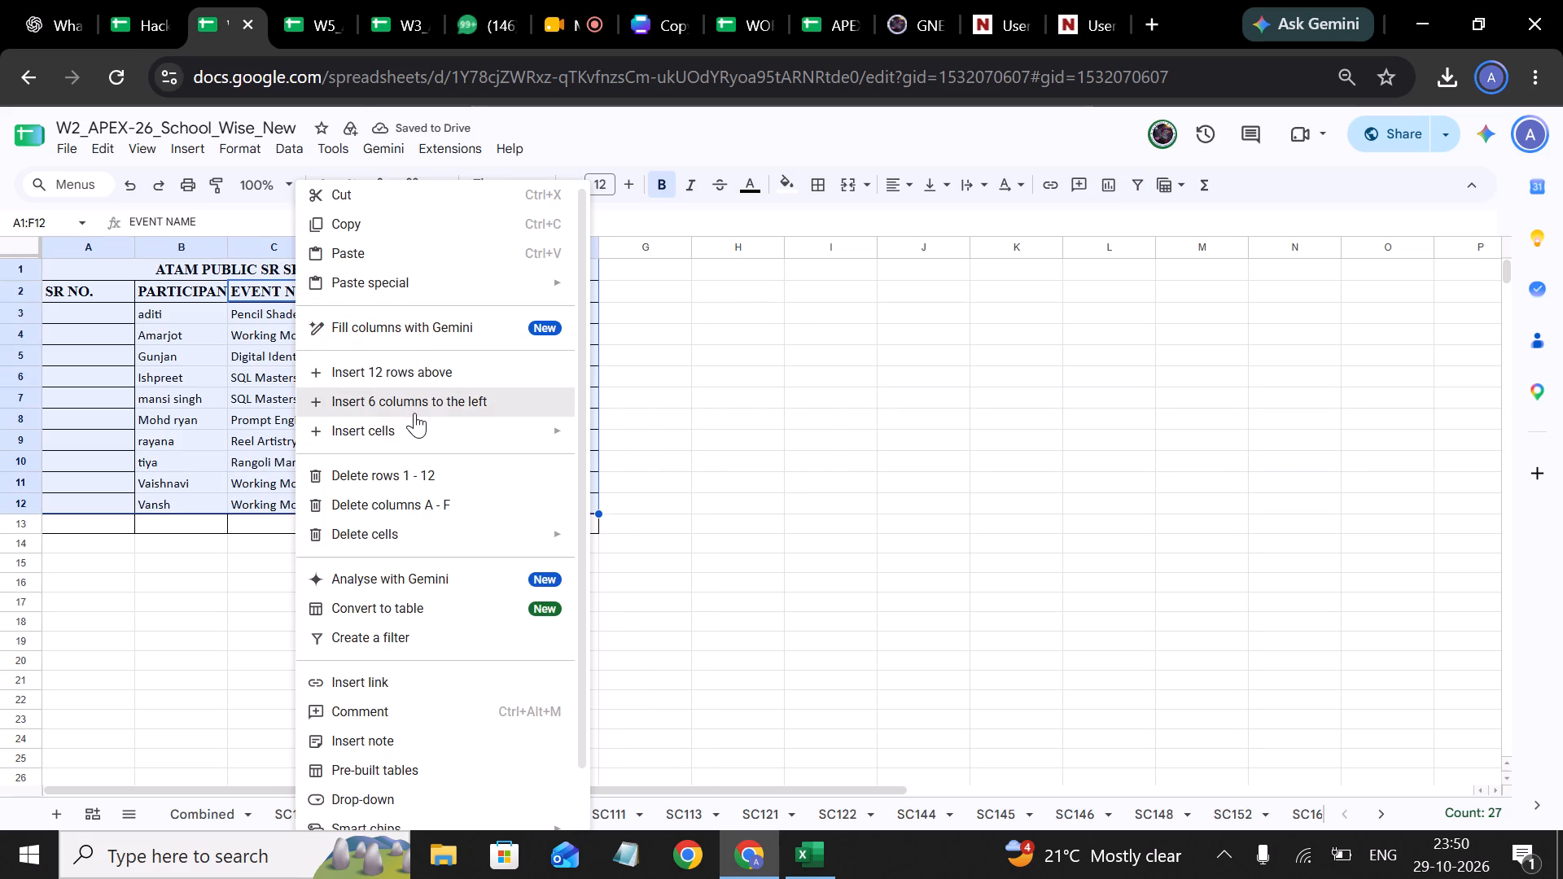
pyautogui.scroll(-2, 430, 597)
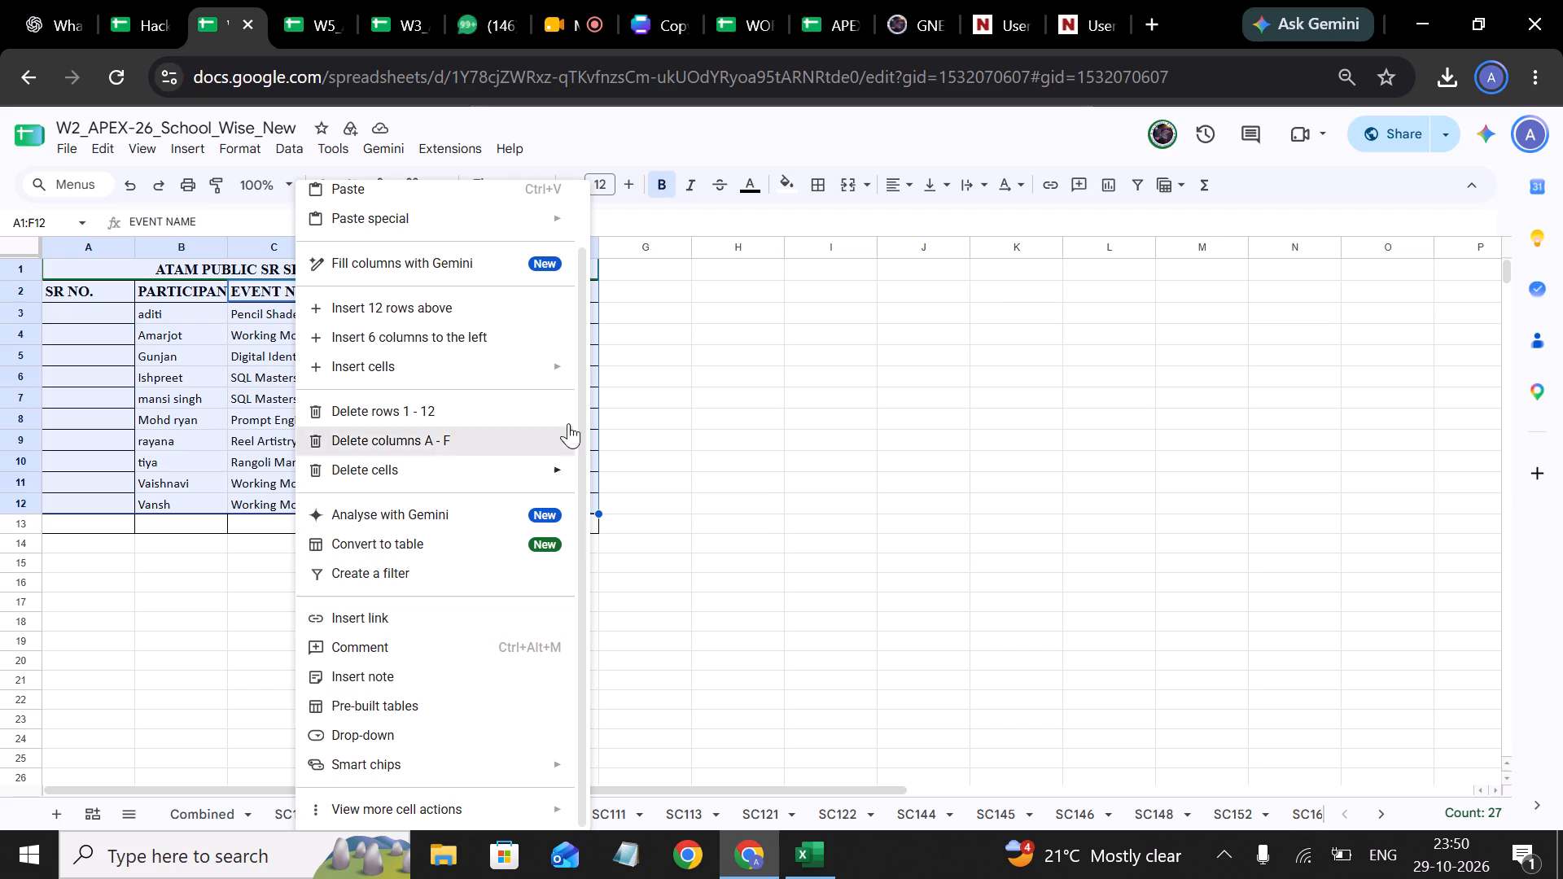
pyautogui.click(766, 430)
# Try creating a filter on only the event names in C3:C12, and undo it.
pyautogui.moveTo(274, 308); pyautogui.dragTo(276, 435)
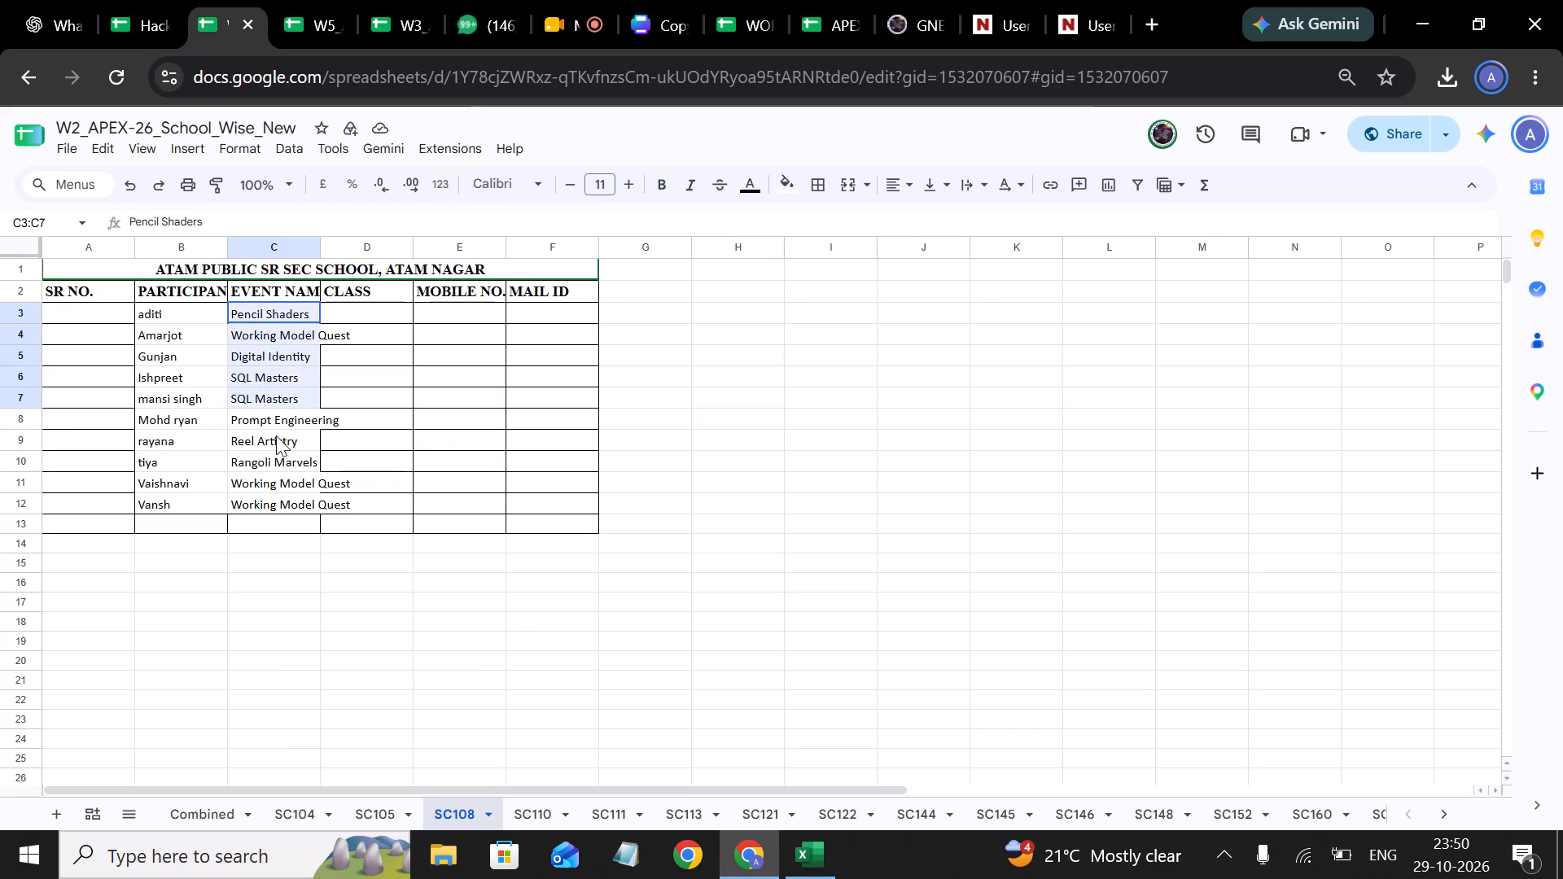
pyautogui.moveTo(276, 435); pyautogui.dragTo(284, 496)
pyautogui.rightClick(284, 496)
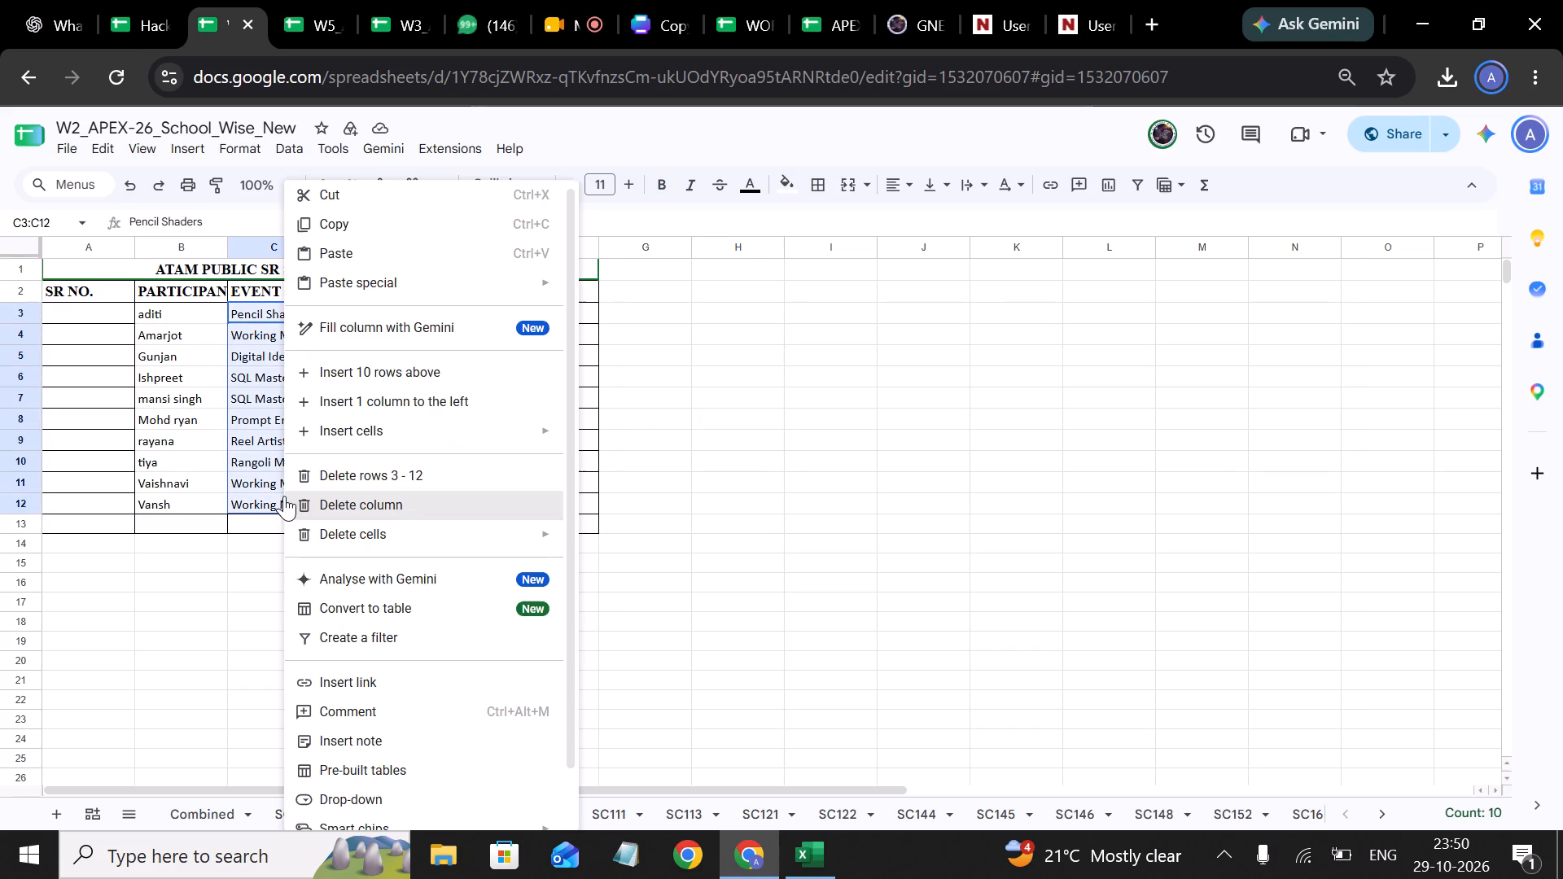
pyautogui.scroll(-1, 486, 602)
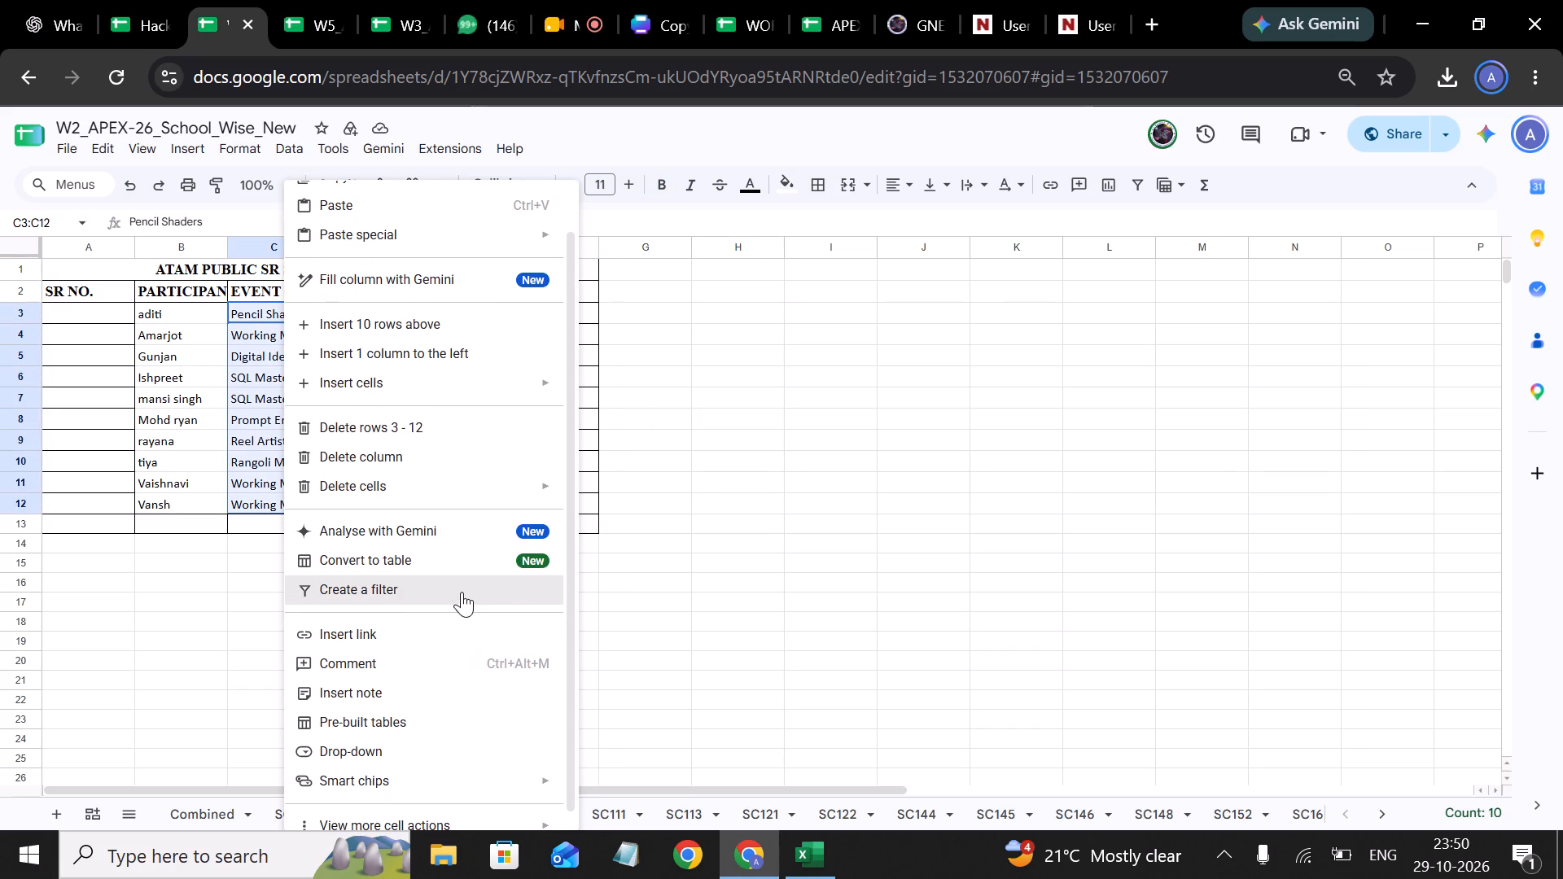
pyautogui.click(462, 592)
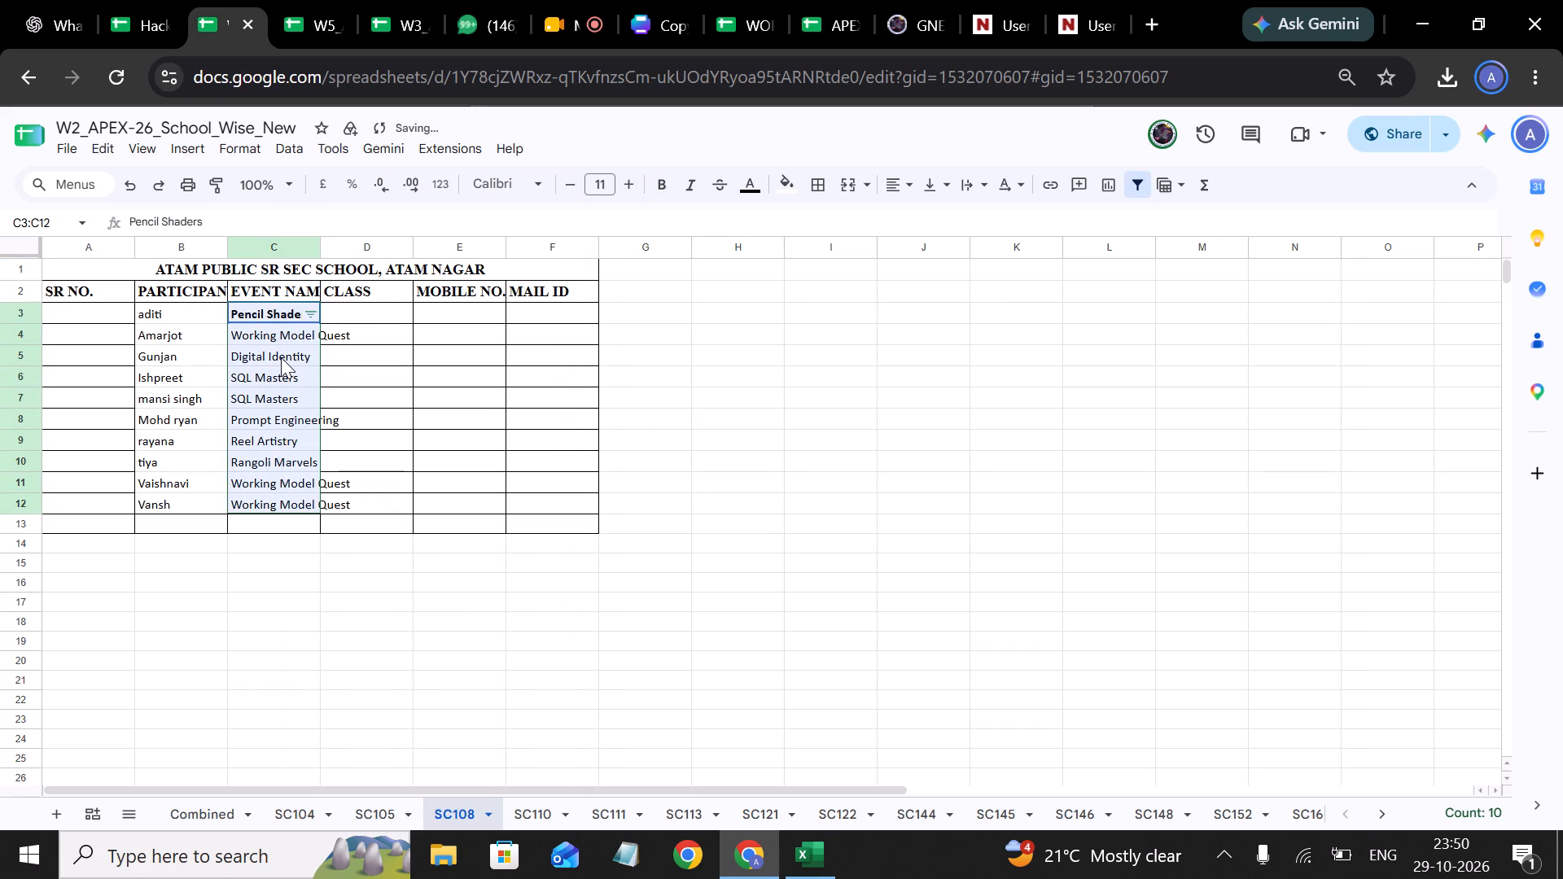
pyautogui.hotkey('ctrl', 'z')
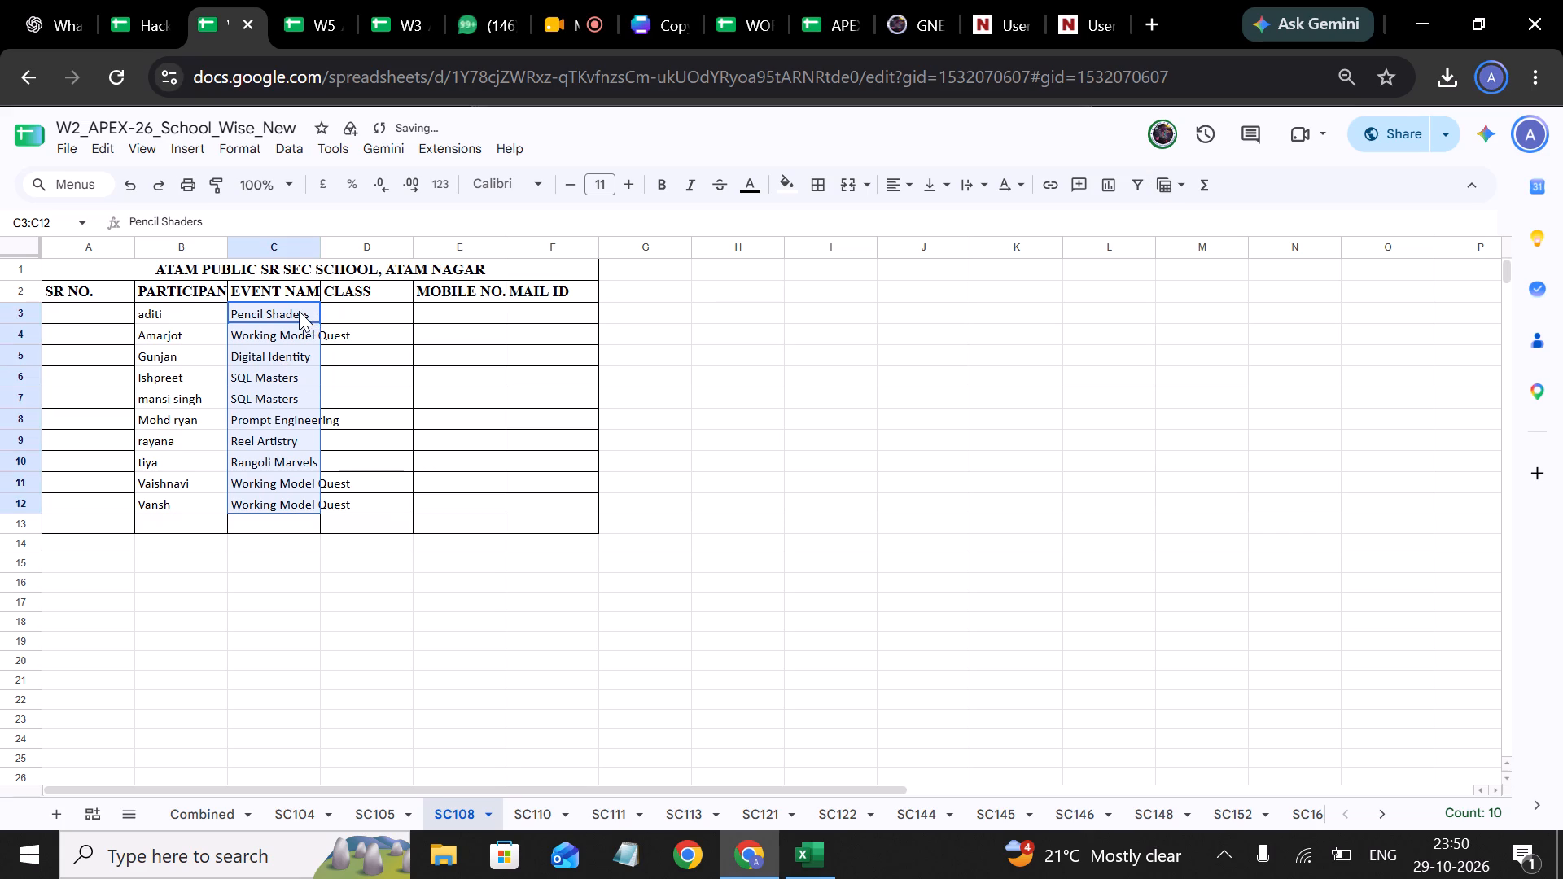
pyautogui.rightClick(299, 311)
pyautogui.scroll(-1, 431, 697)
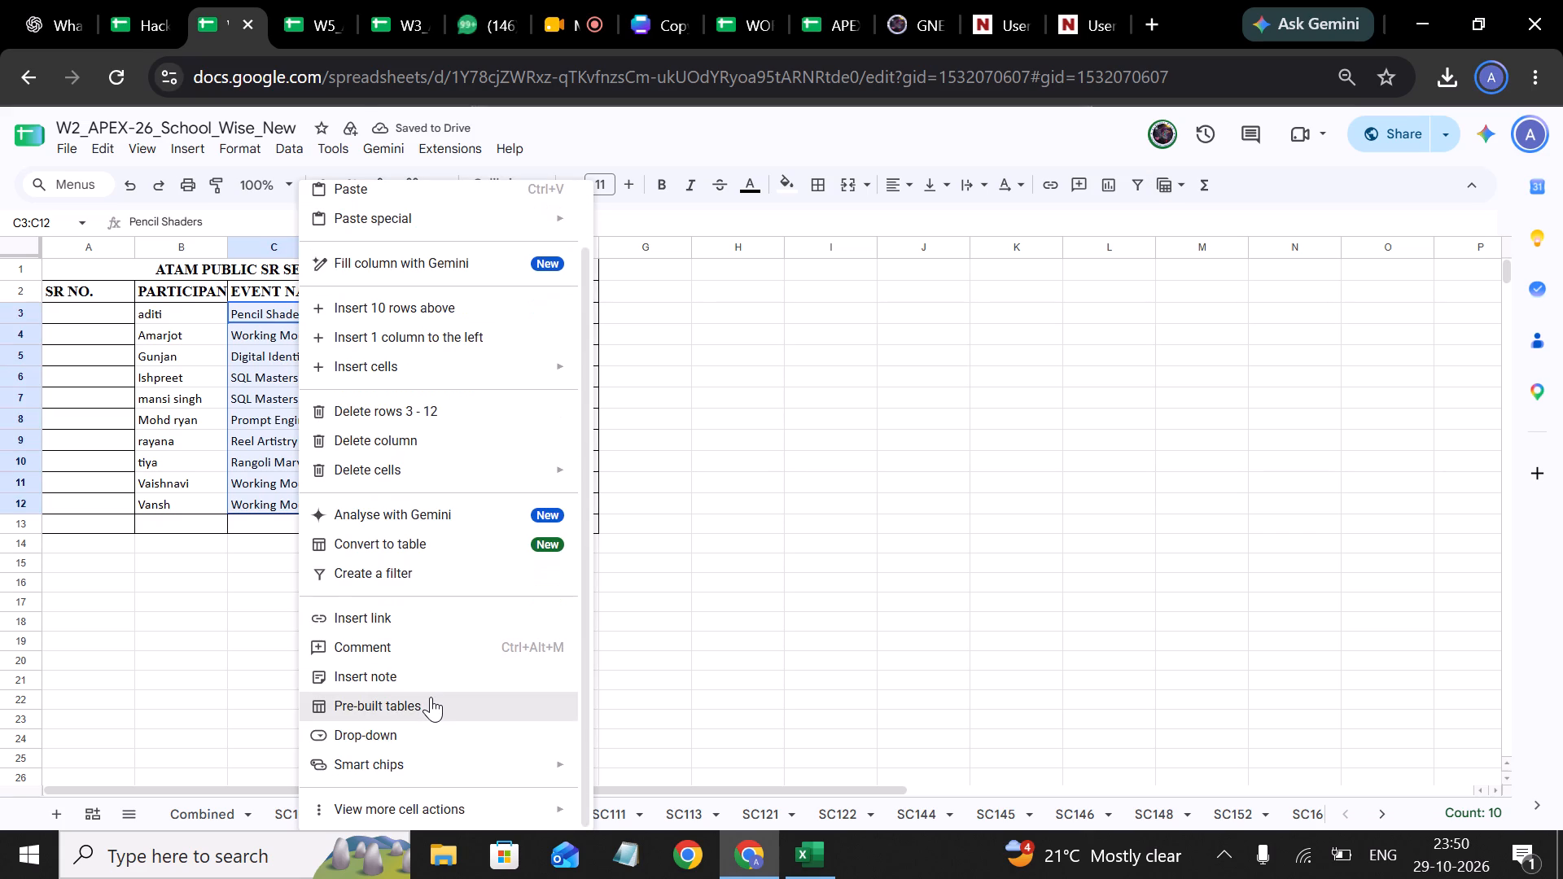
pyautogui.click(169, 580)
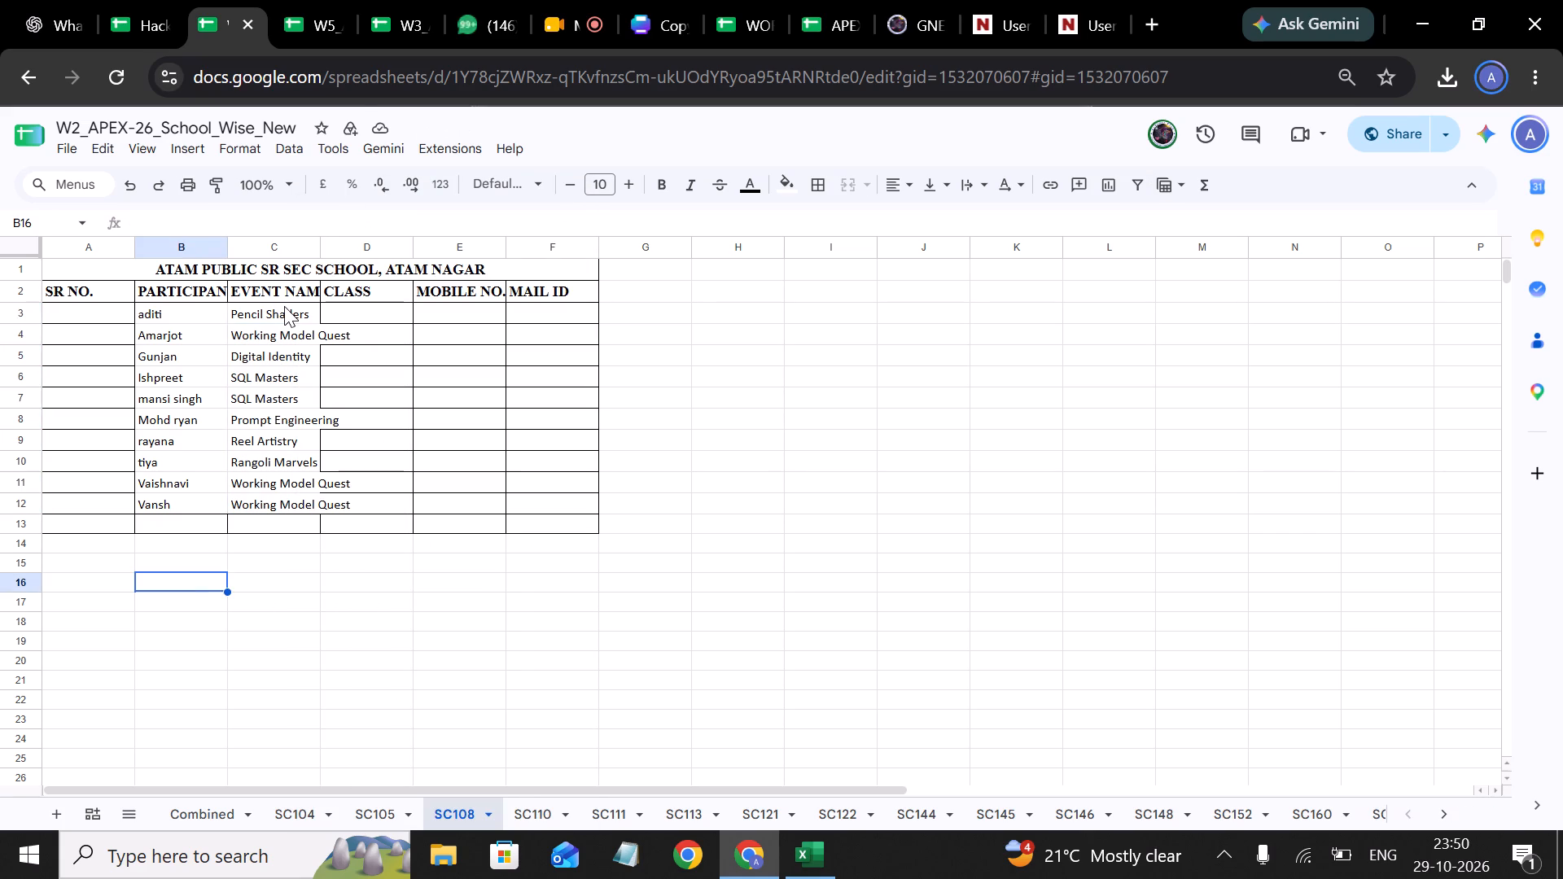
# Check the SC104 sheet to see how its participant and event entries are arranged.
pyautogui.click(307, 807)
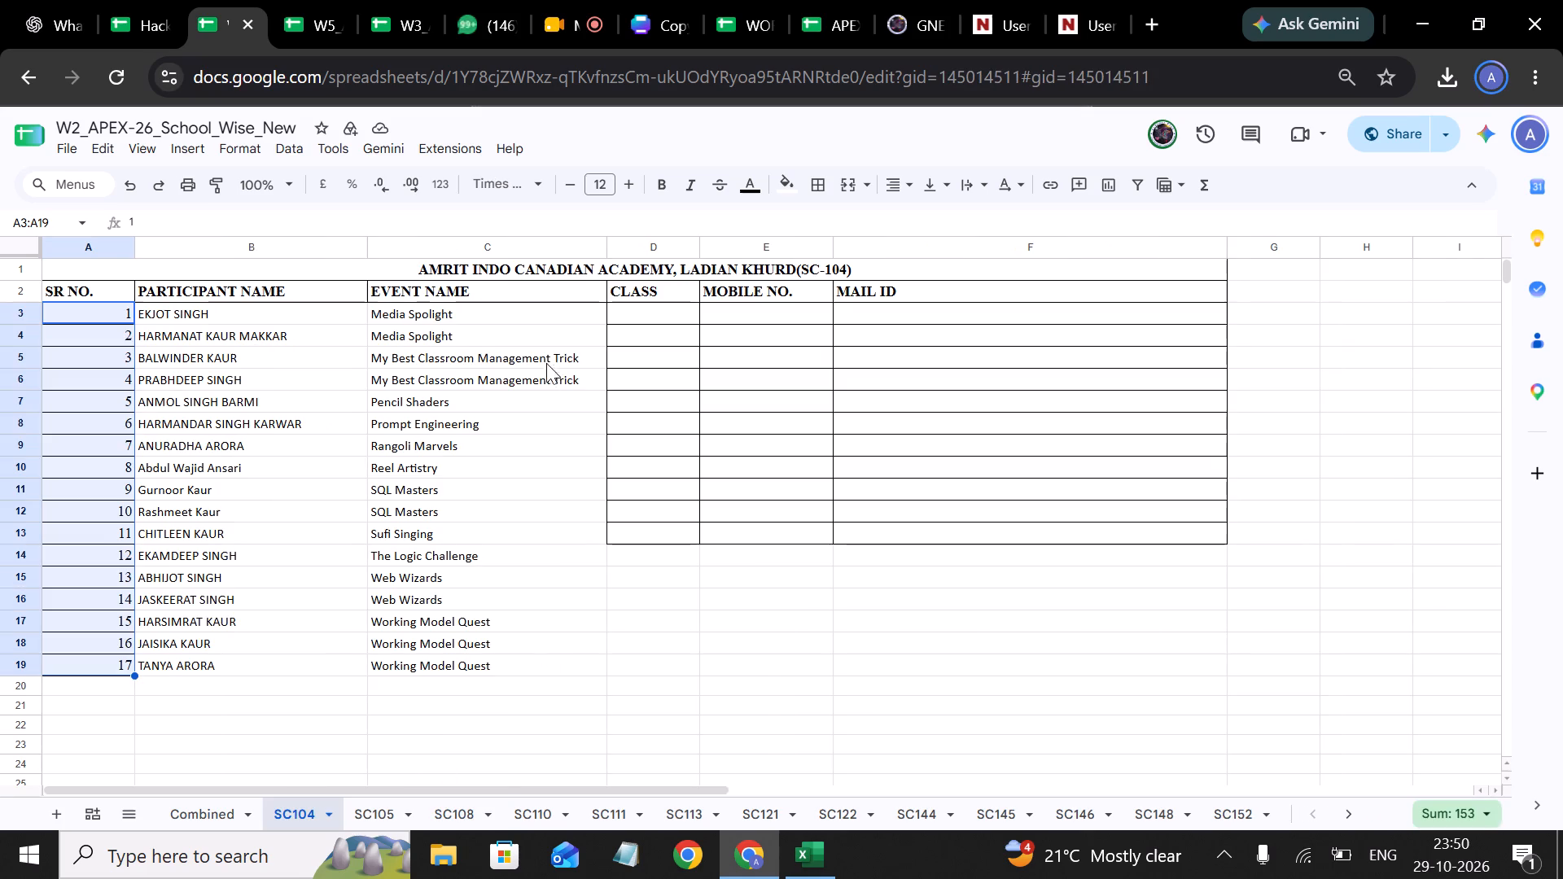
pyautogui.click(516, 694)
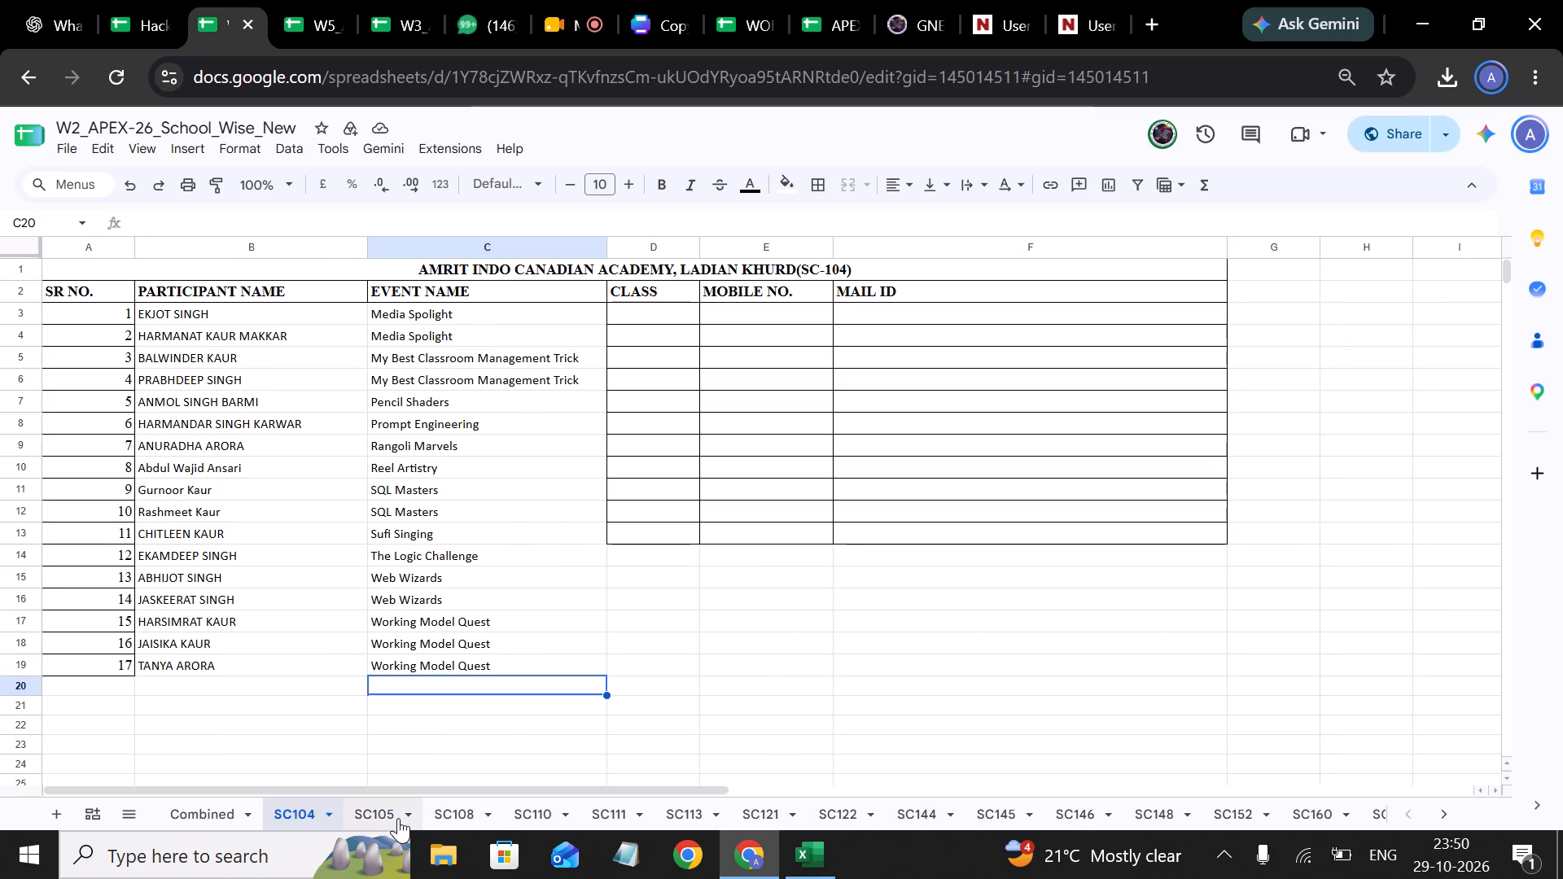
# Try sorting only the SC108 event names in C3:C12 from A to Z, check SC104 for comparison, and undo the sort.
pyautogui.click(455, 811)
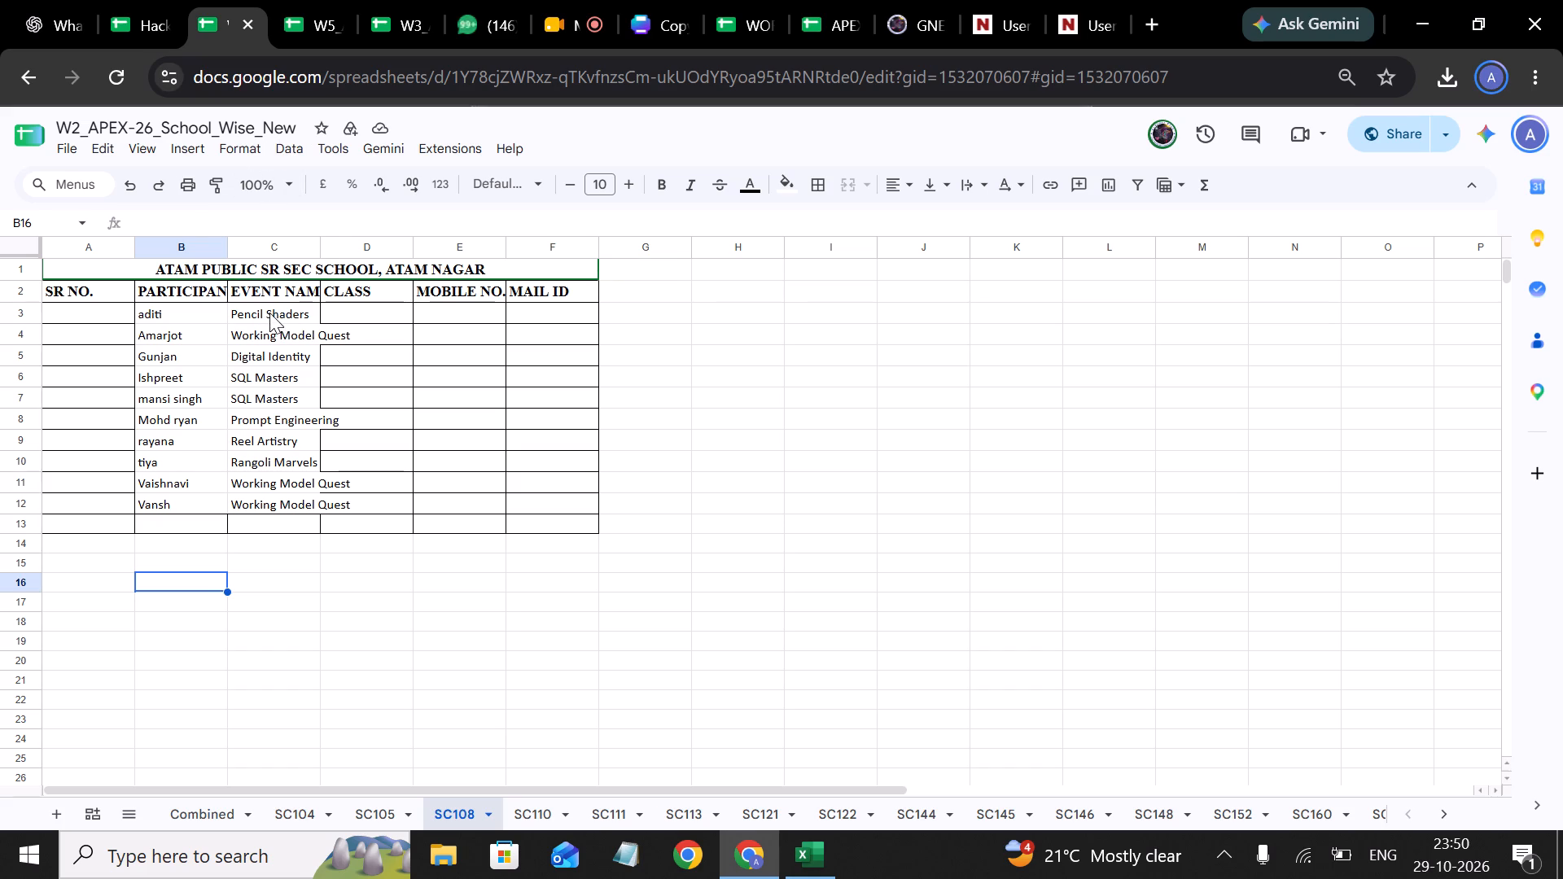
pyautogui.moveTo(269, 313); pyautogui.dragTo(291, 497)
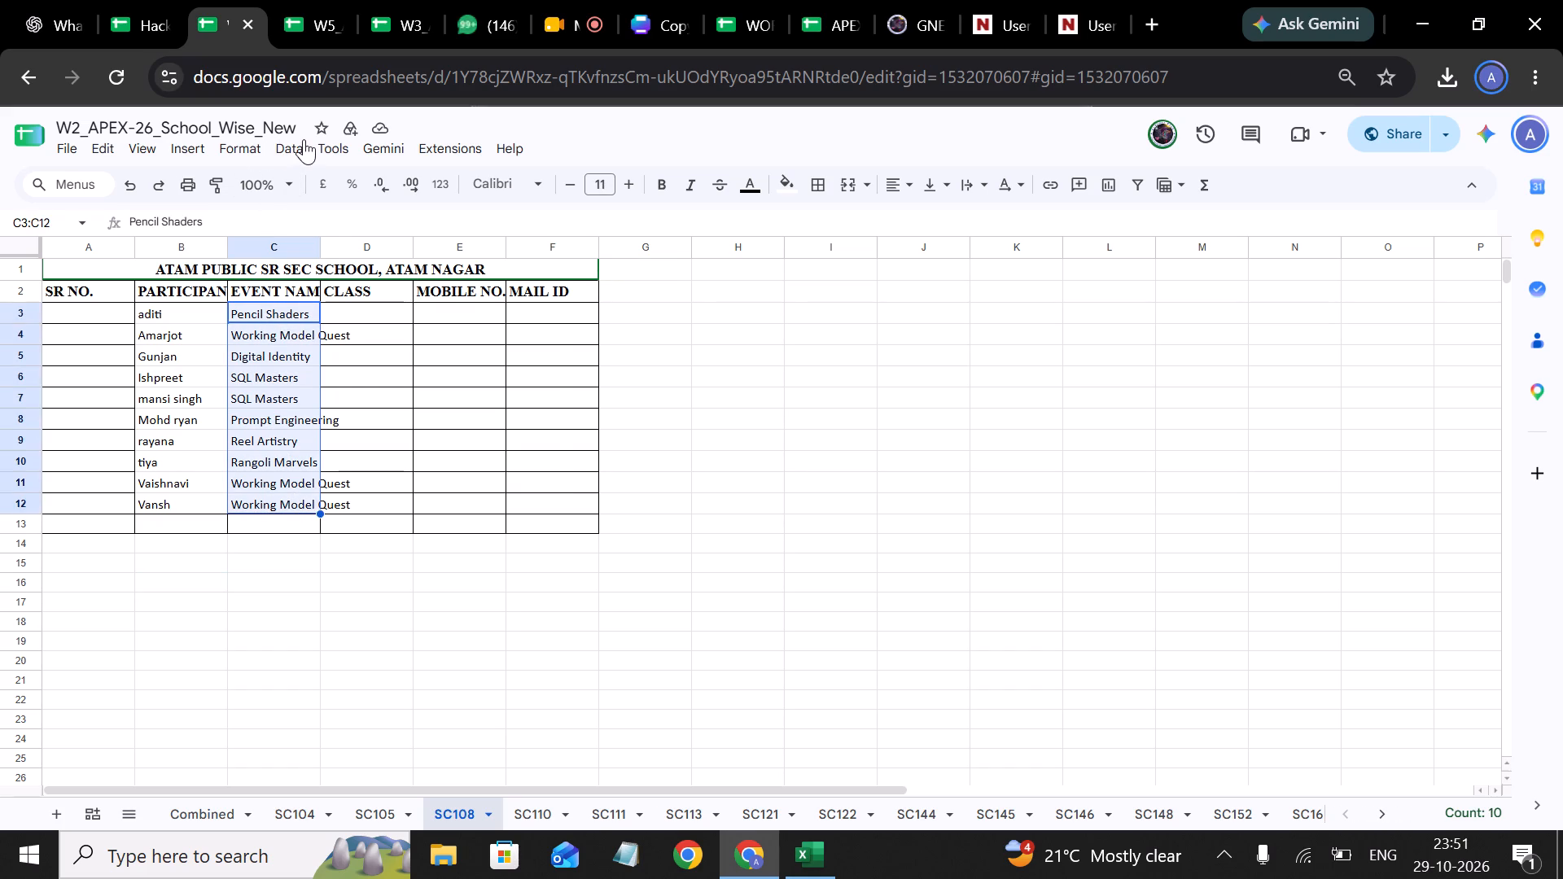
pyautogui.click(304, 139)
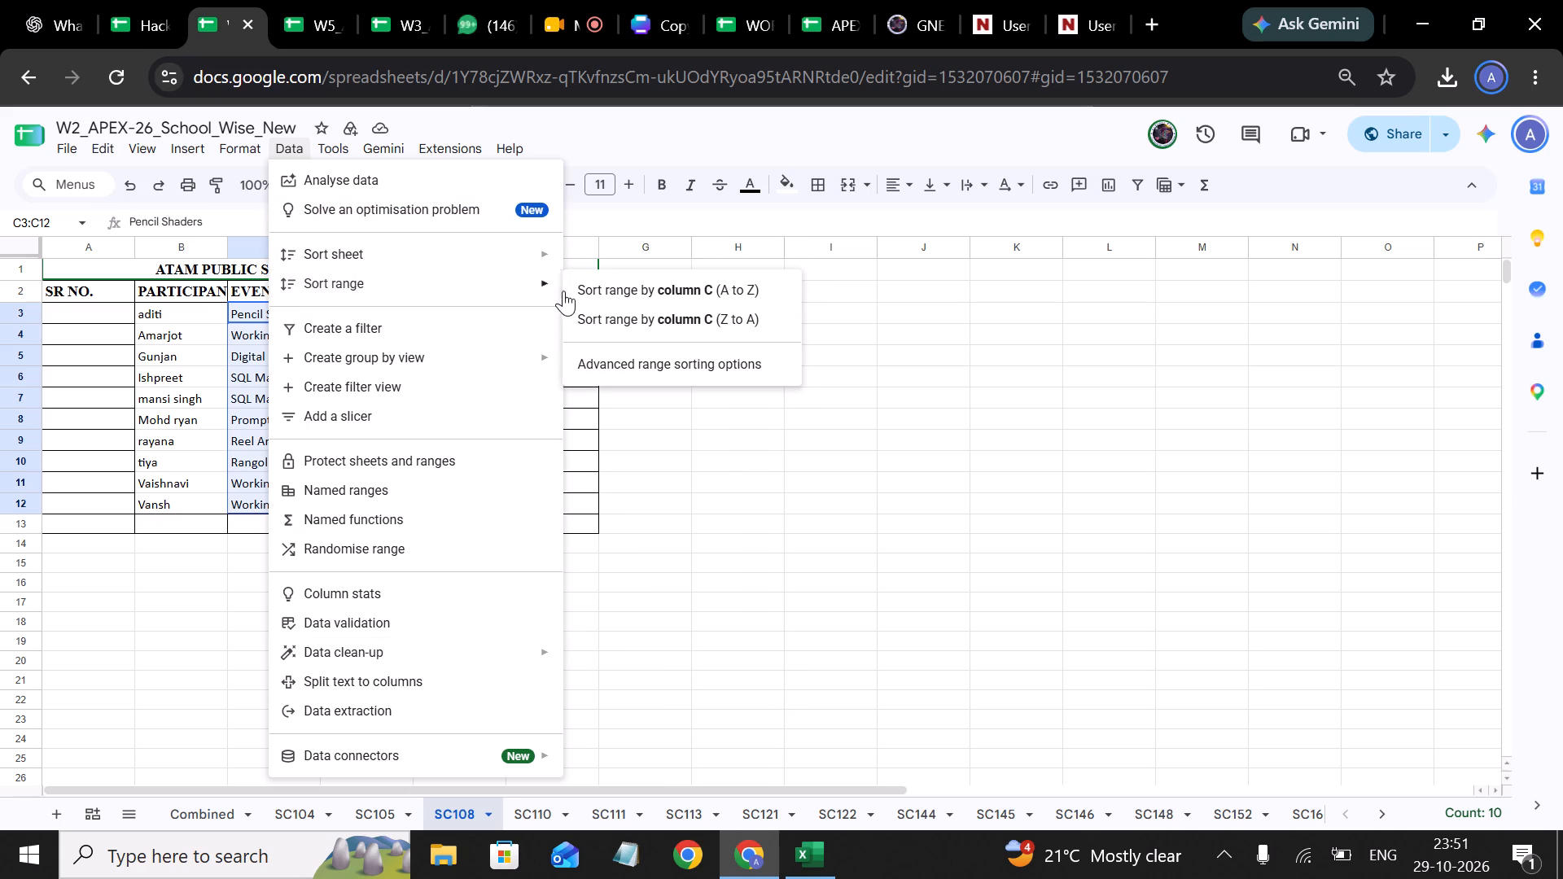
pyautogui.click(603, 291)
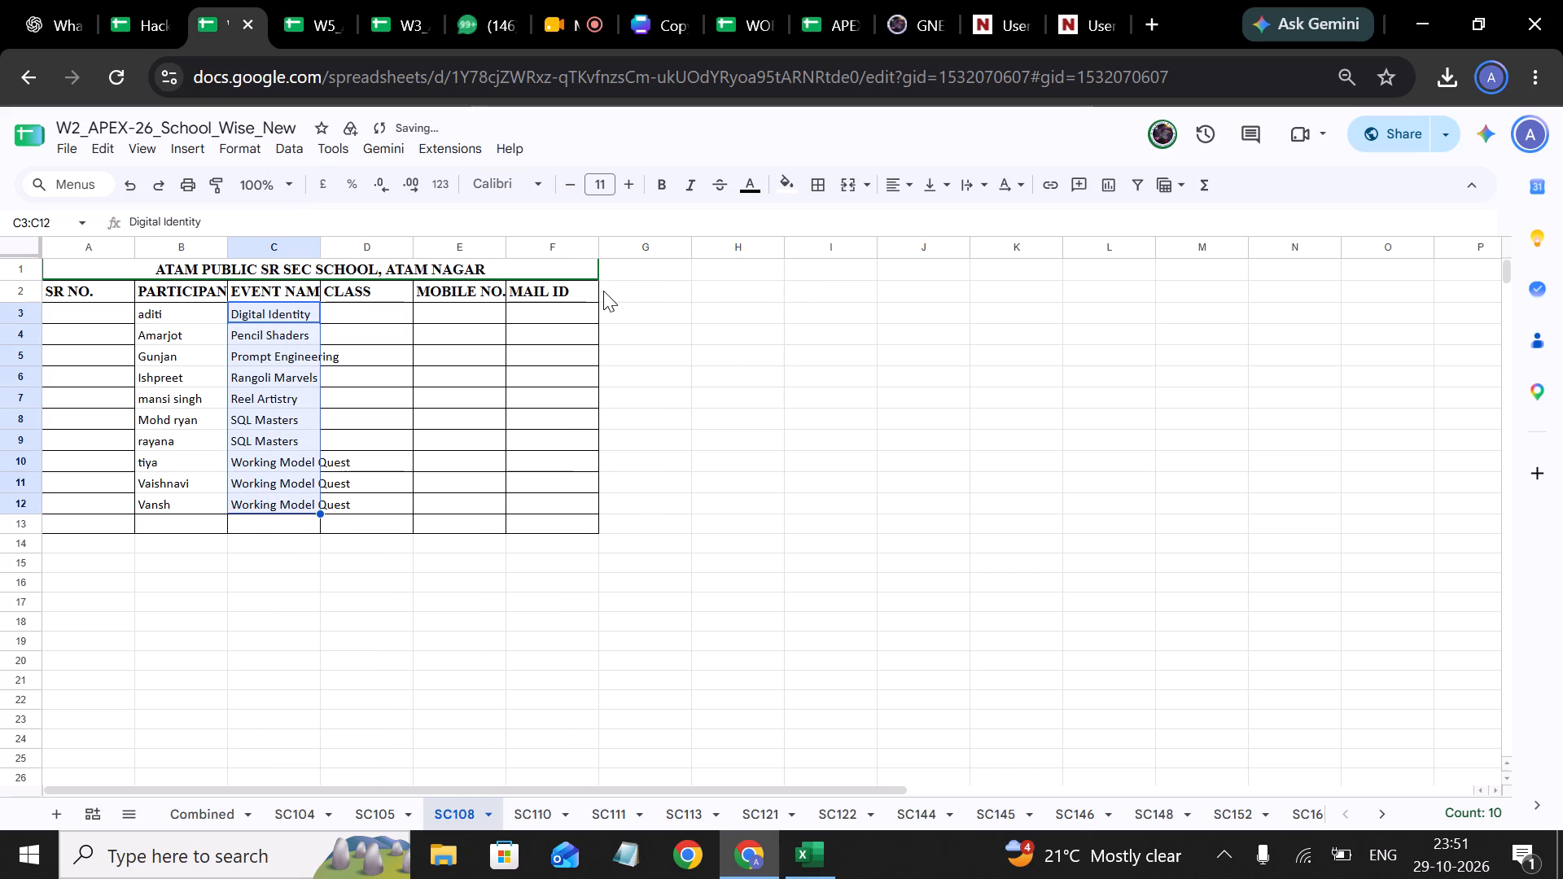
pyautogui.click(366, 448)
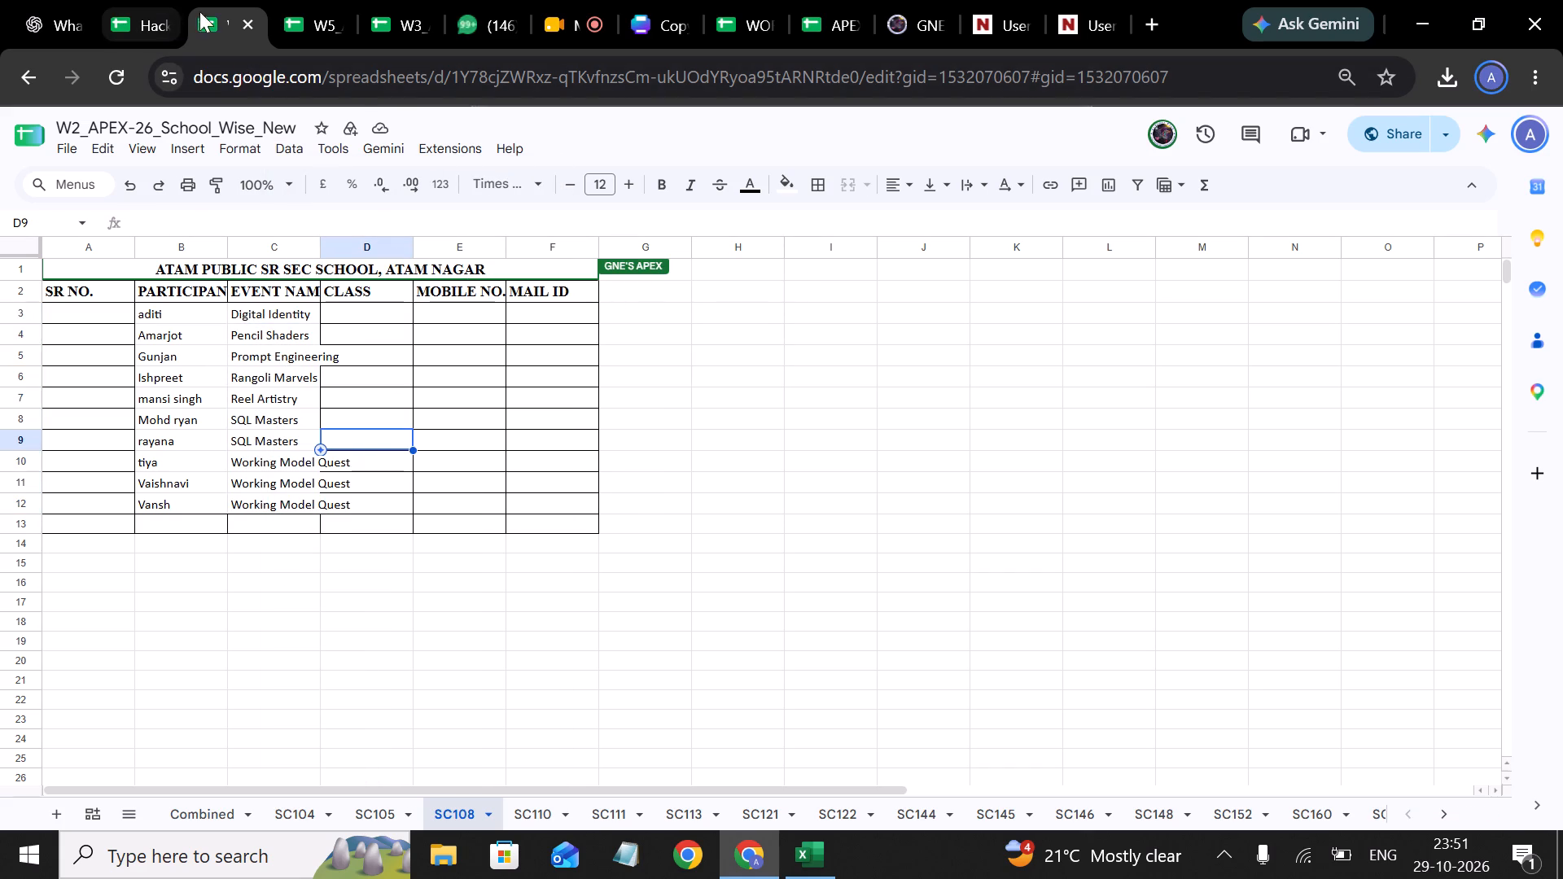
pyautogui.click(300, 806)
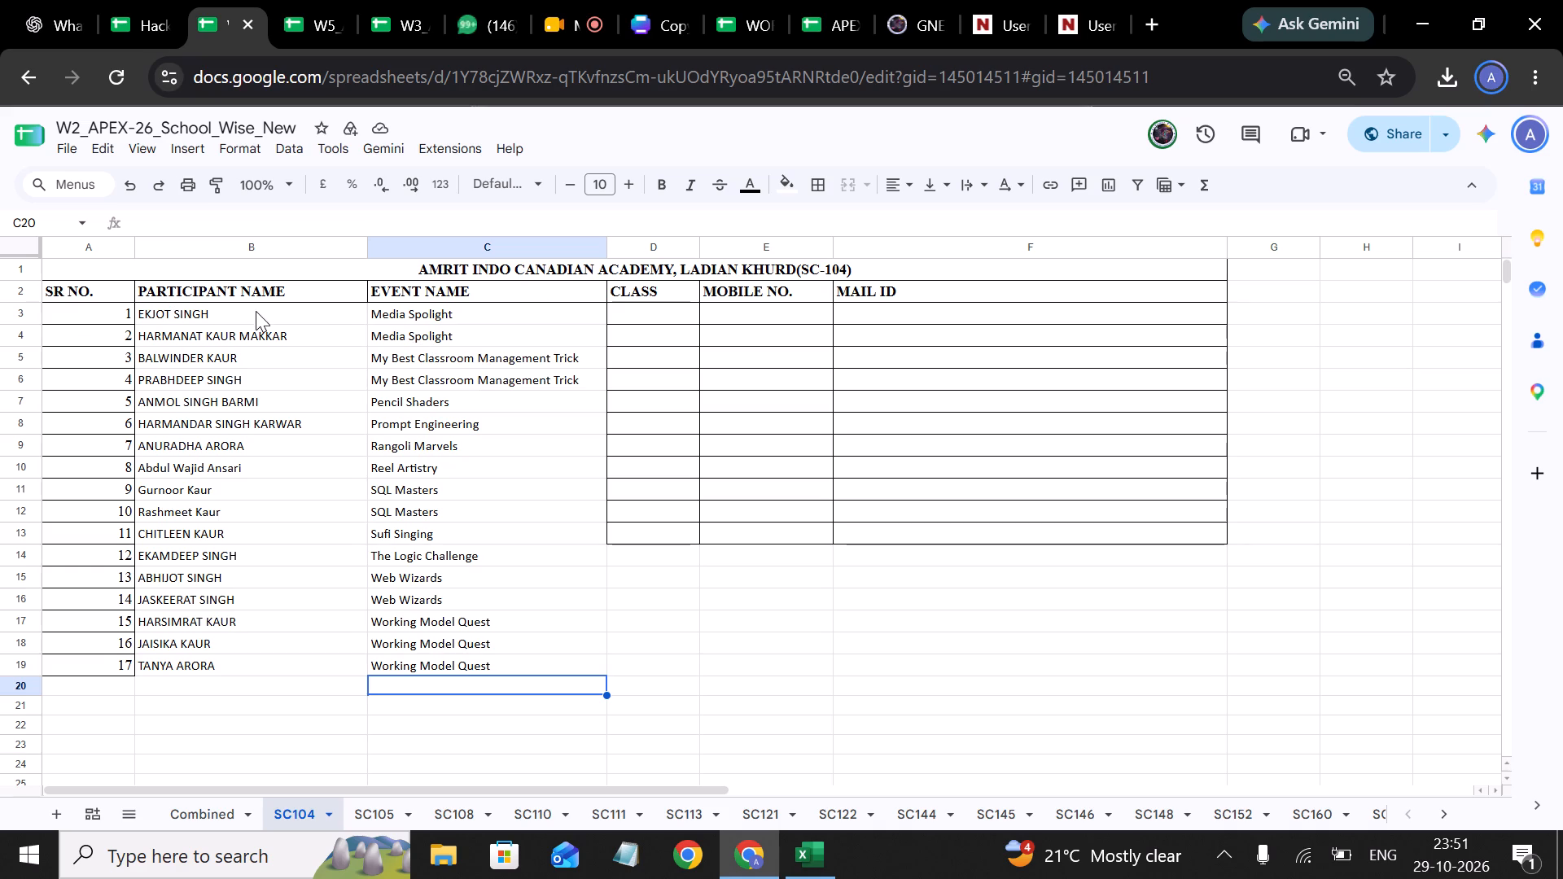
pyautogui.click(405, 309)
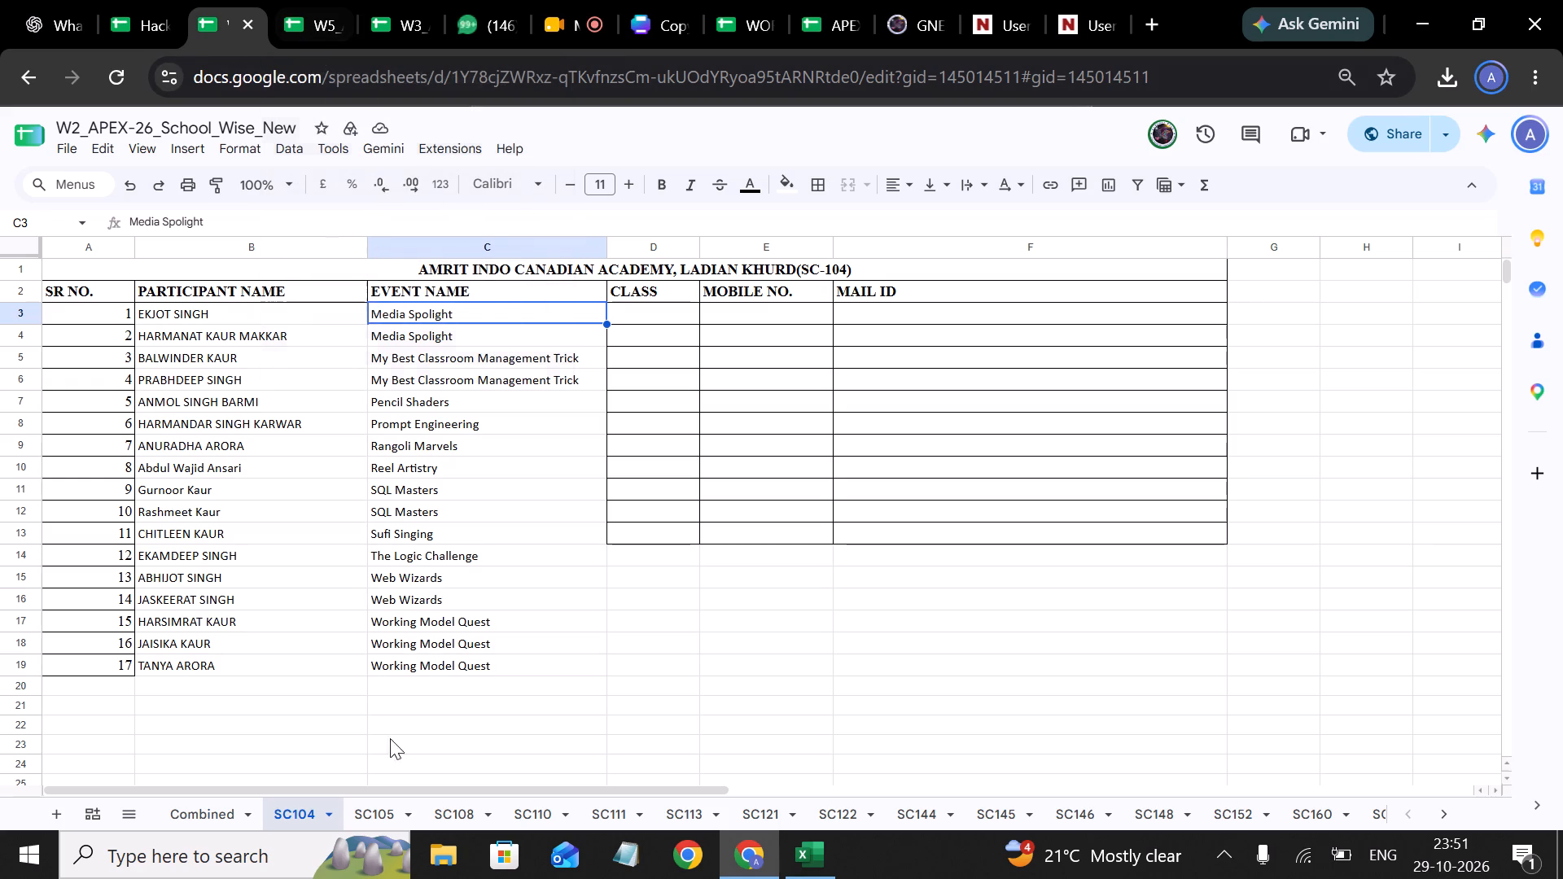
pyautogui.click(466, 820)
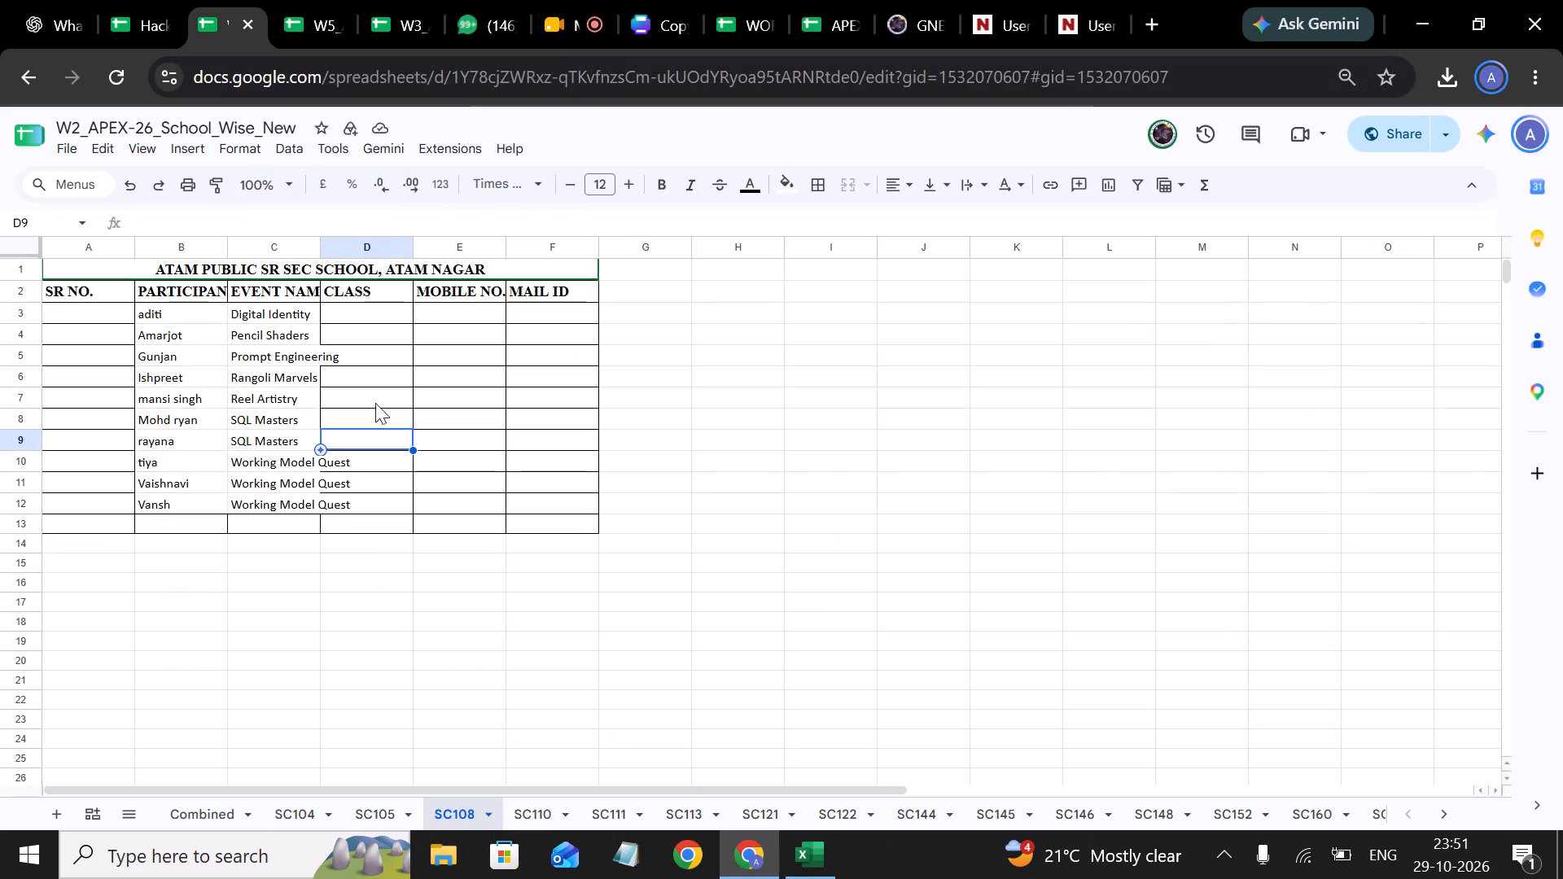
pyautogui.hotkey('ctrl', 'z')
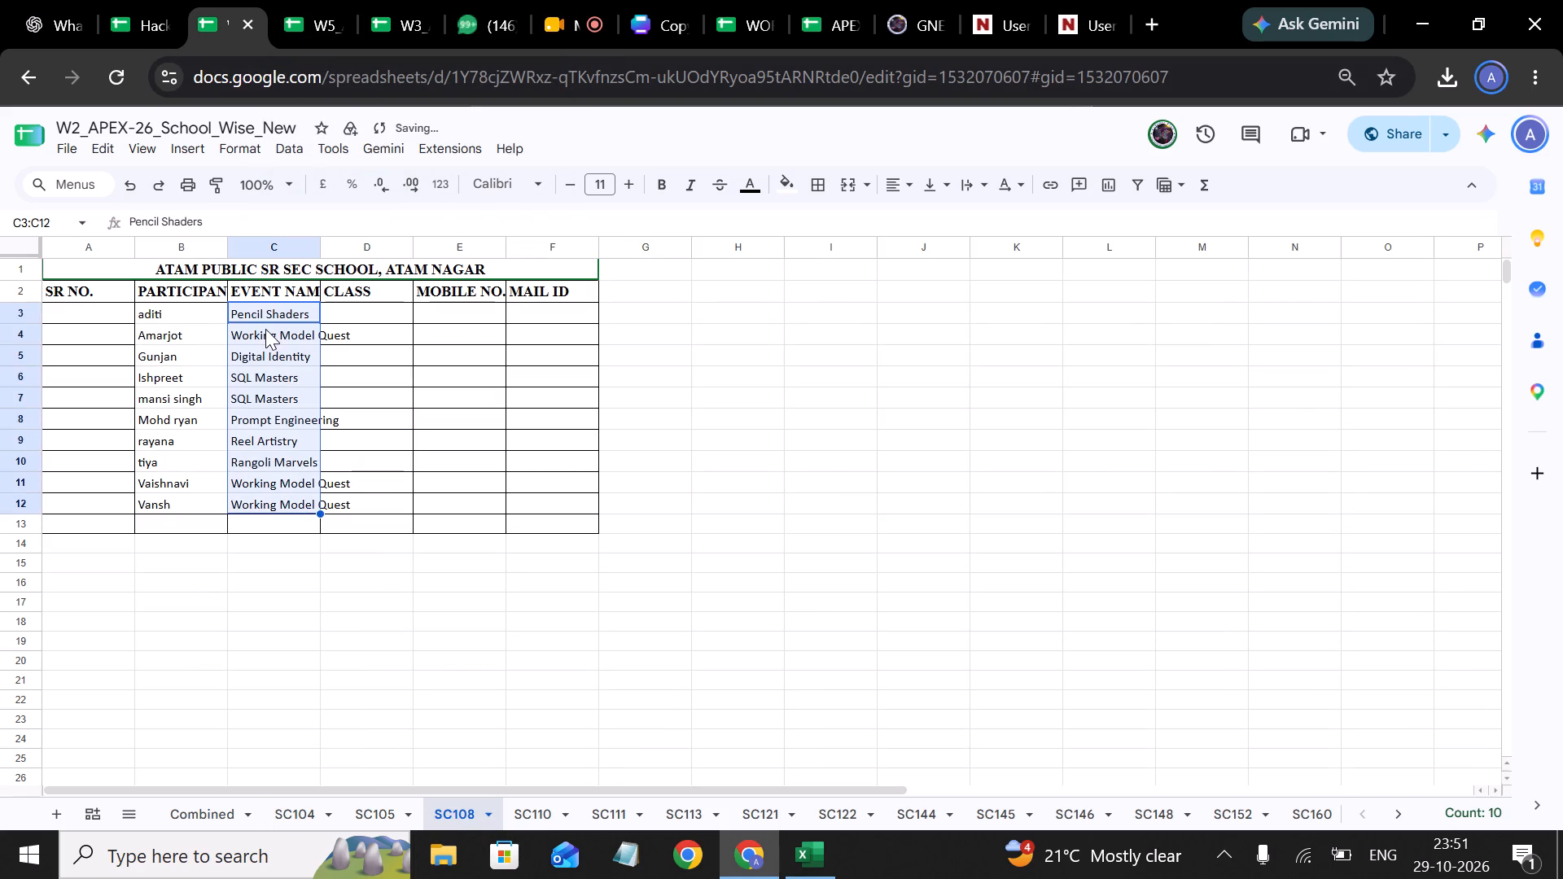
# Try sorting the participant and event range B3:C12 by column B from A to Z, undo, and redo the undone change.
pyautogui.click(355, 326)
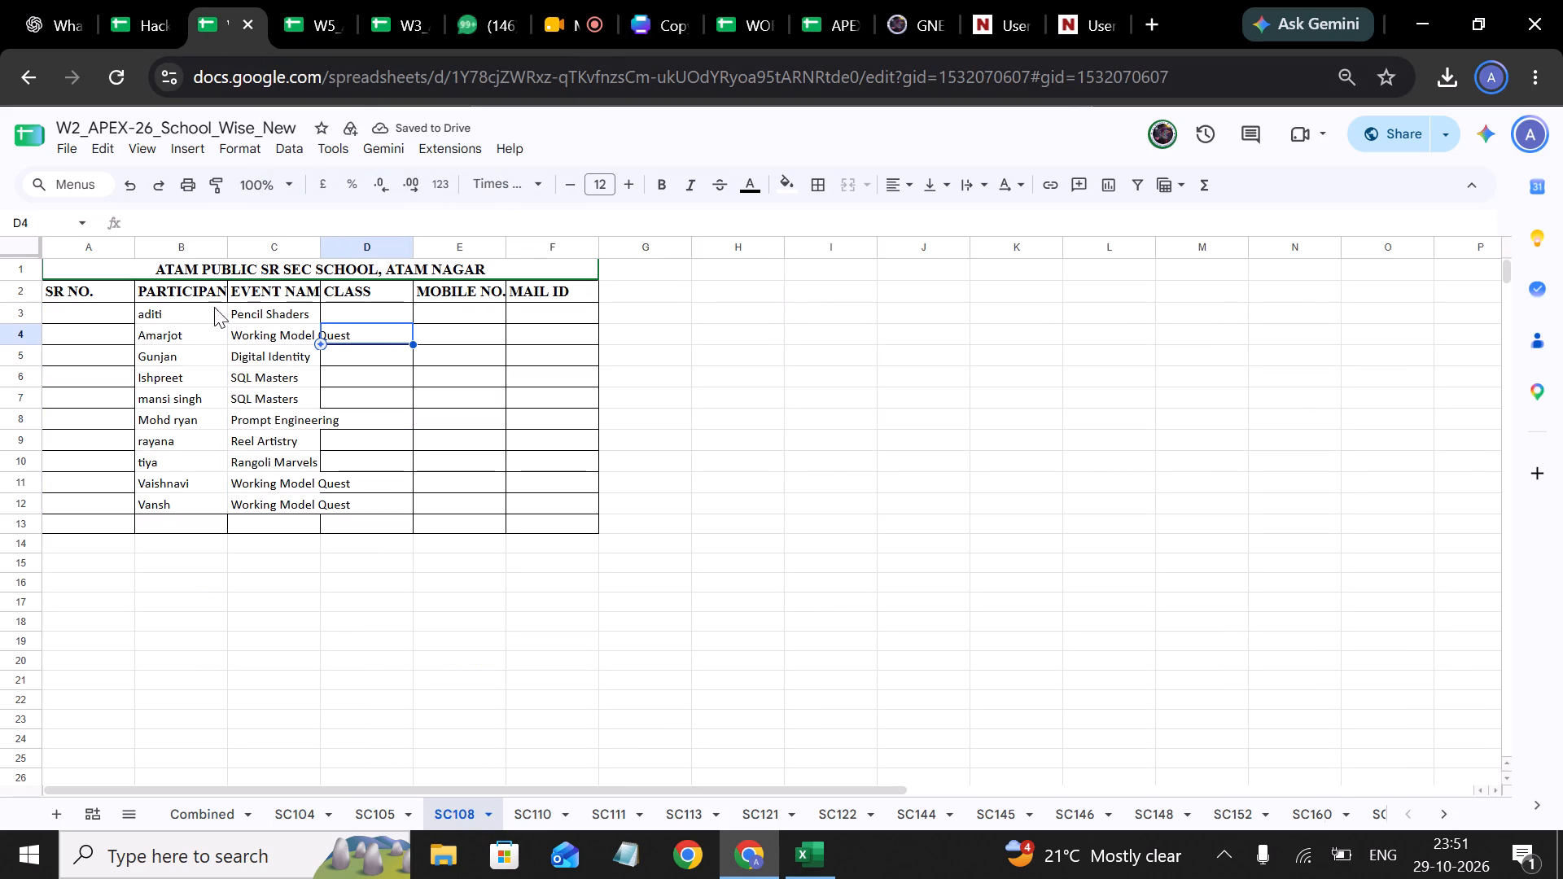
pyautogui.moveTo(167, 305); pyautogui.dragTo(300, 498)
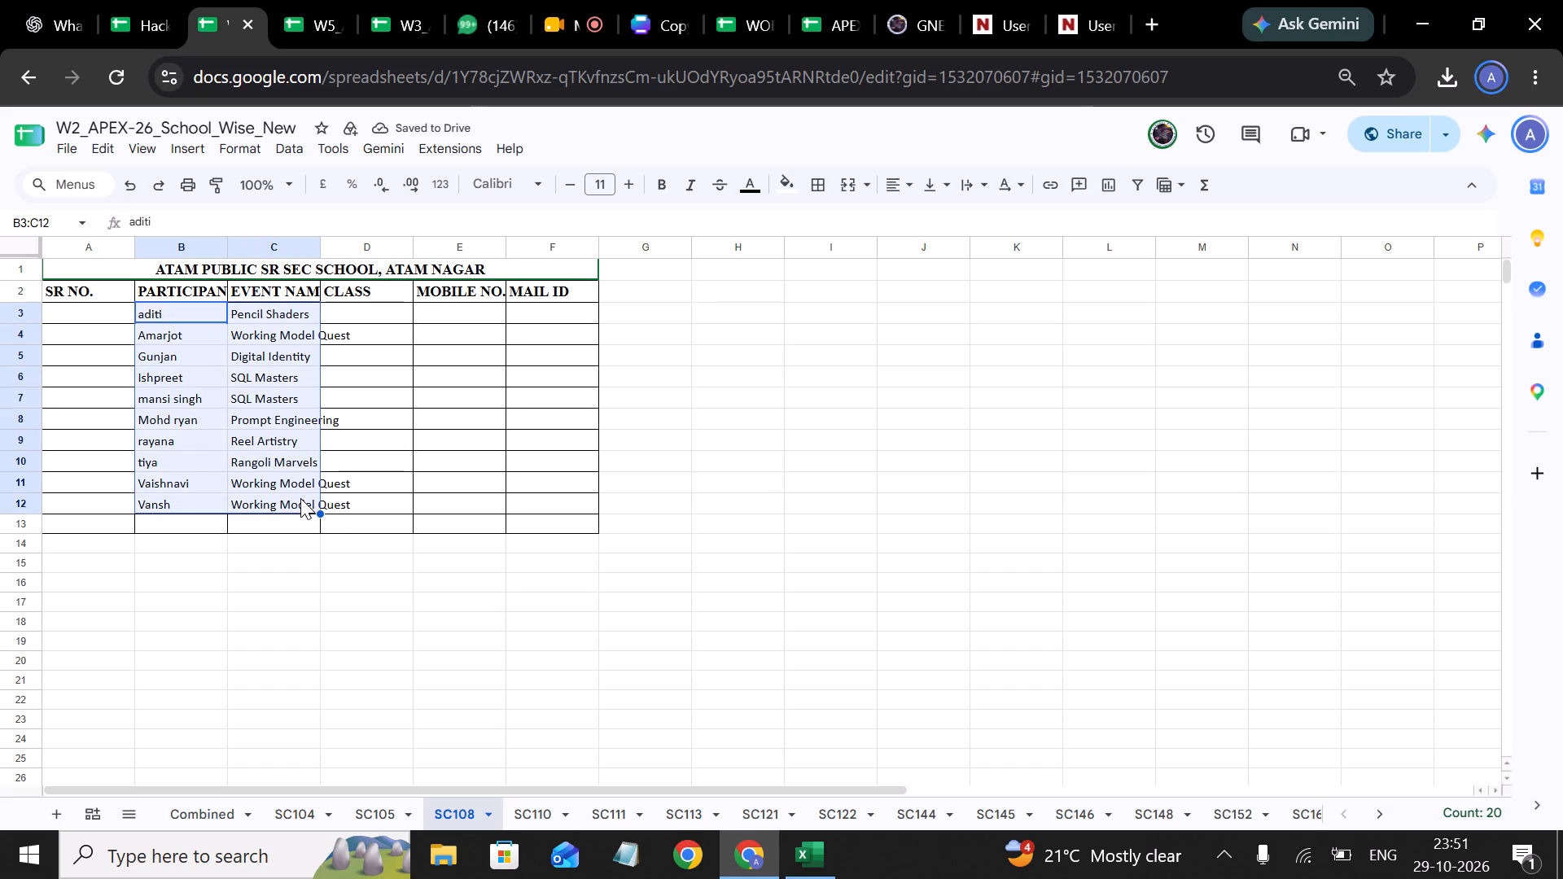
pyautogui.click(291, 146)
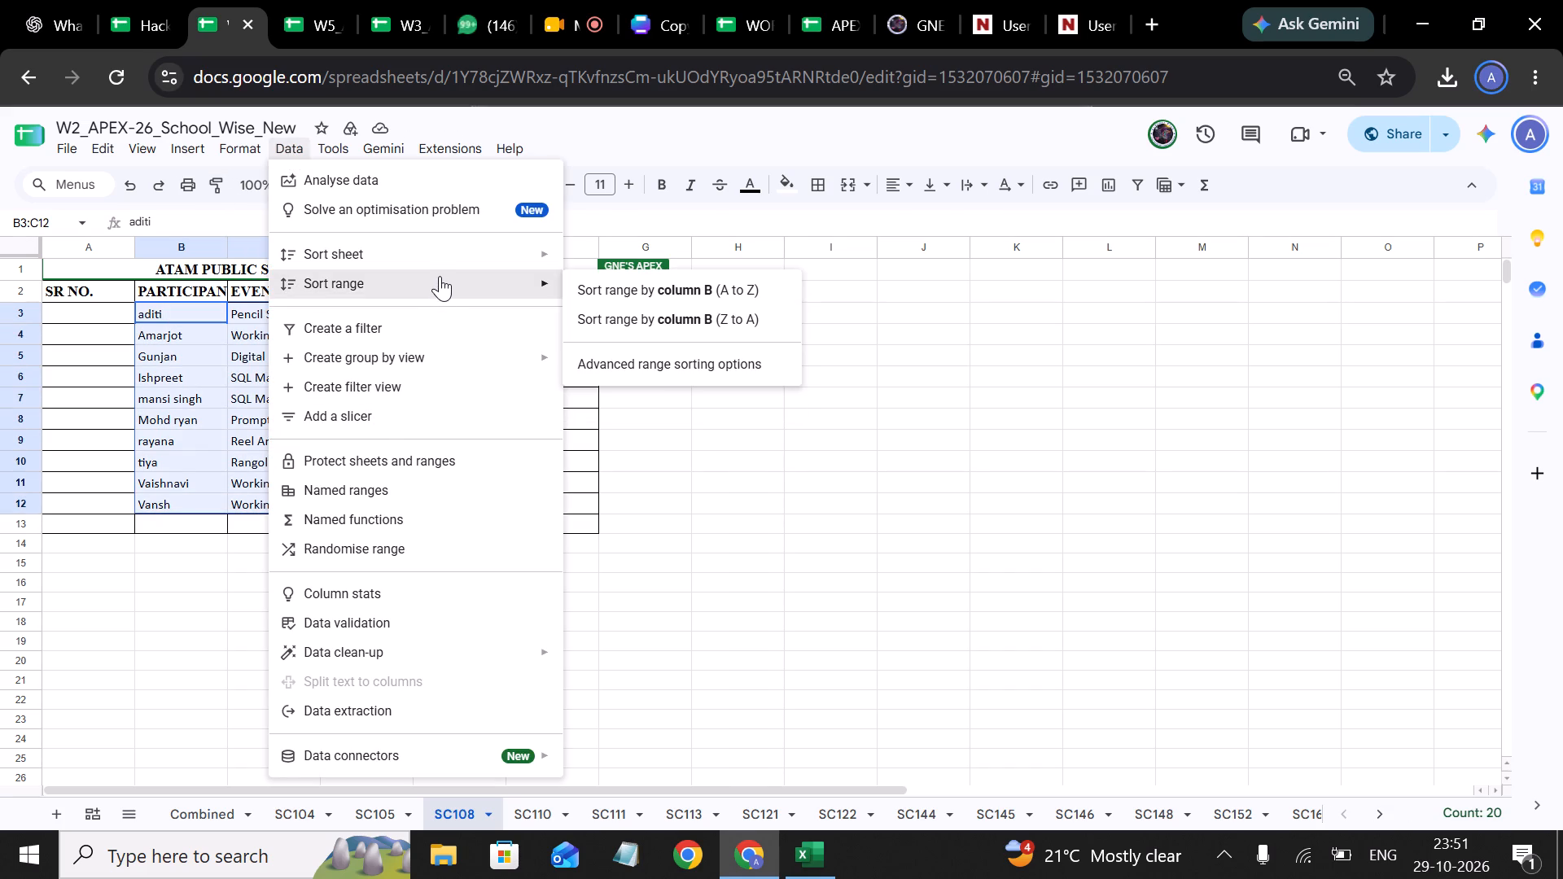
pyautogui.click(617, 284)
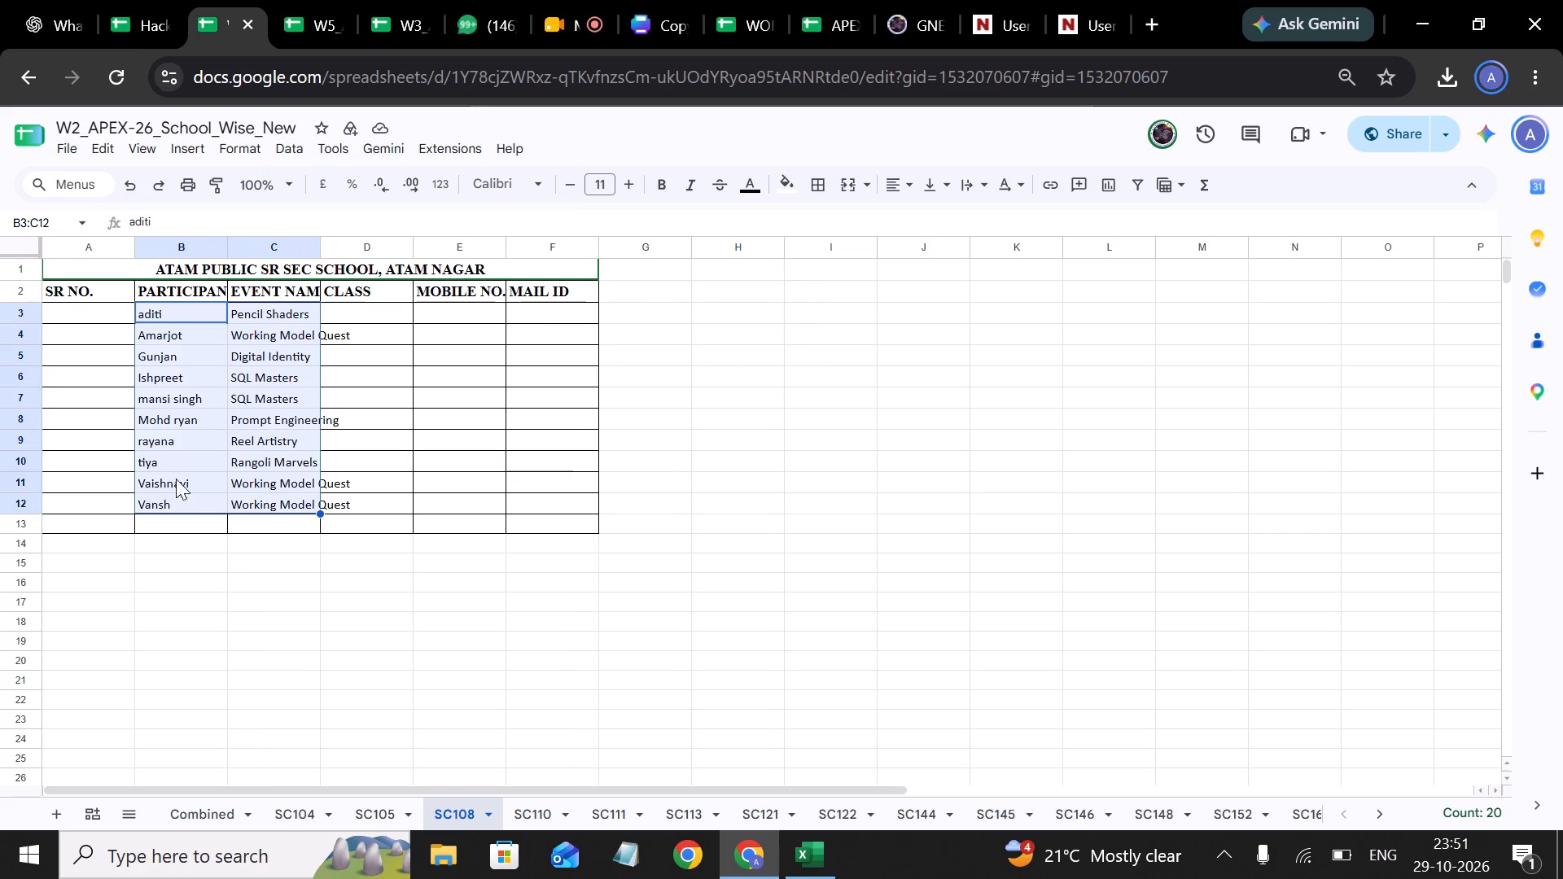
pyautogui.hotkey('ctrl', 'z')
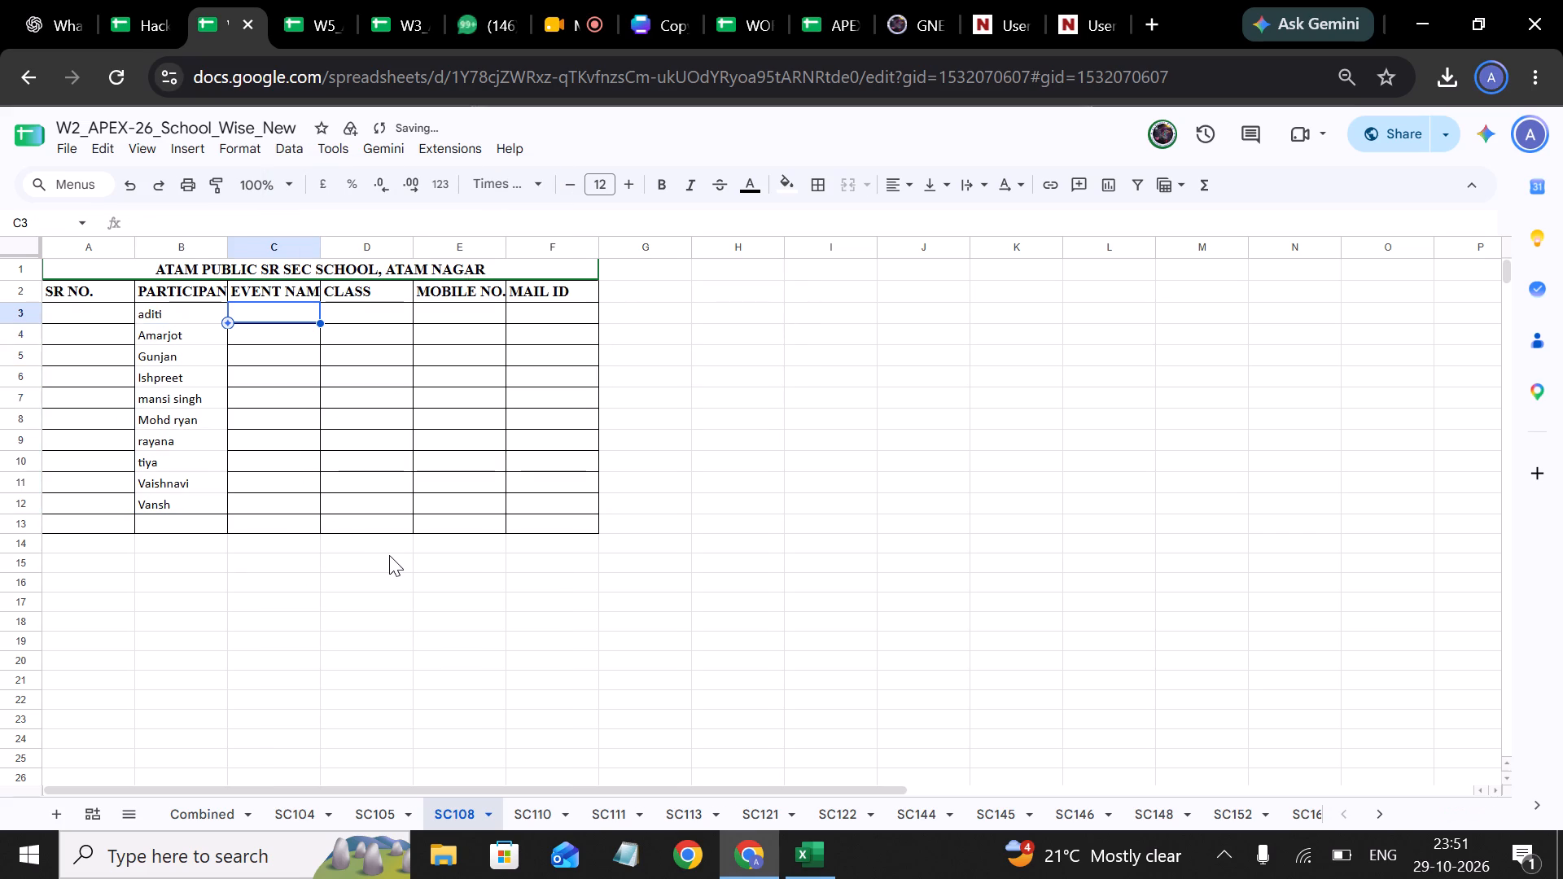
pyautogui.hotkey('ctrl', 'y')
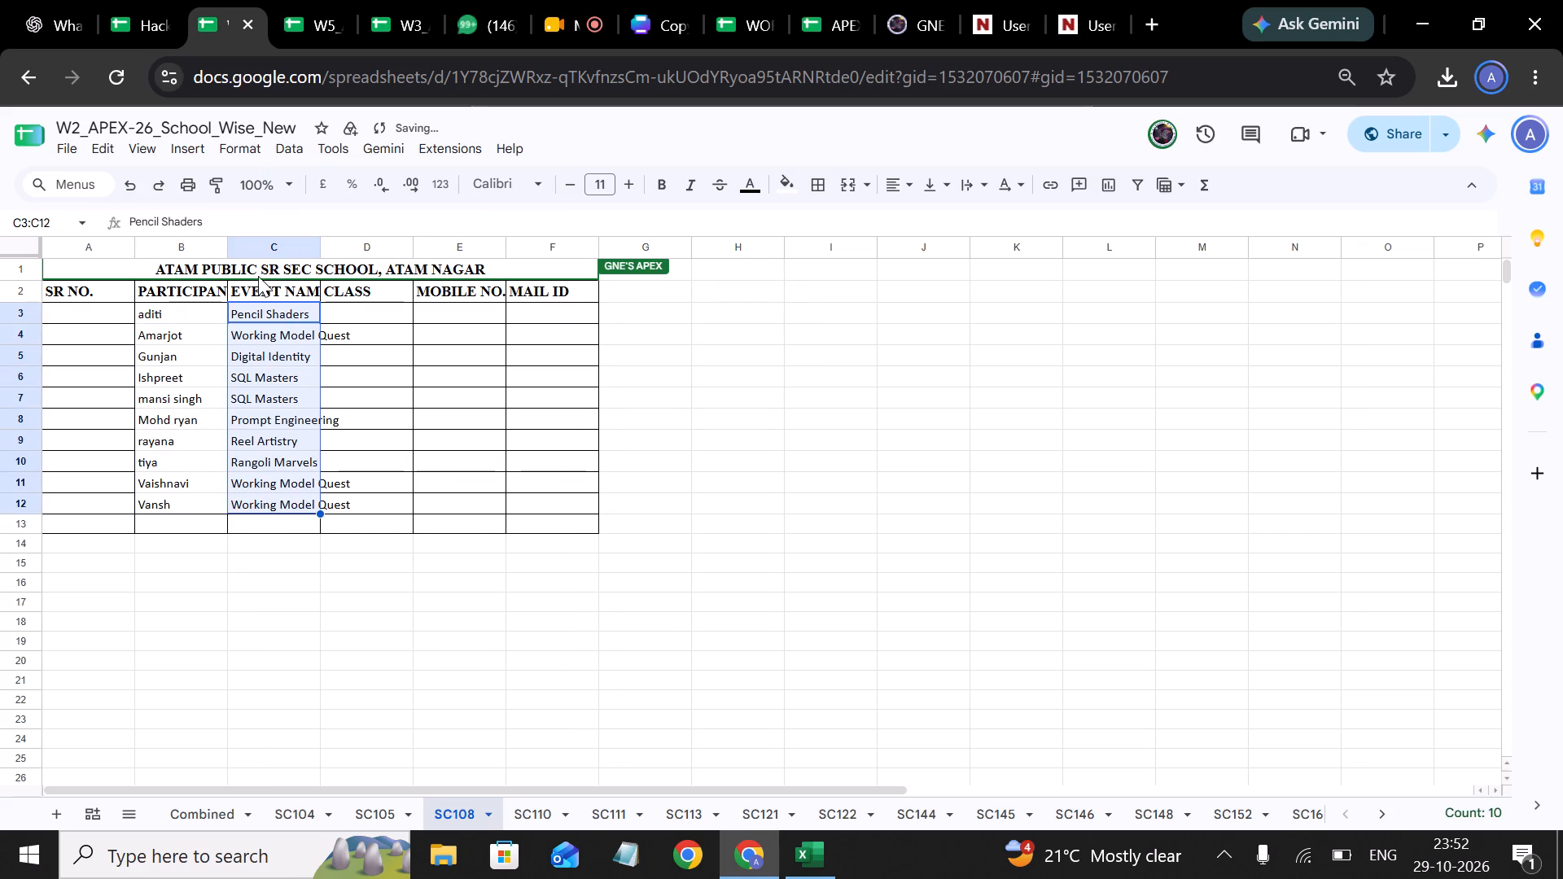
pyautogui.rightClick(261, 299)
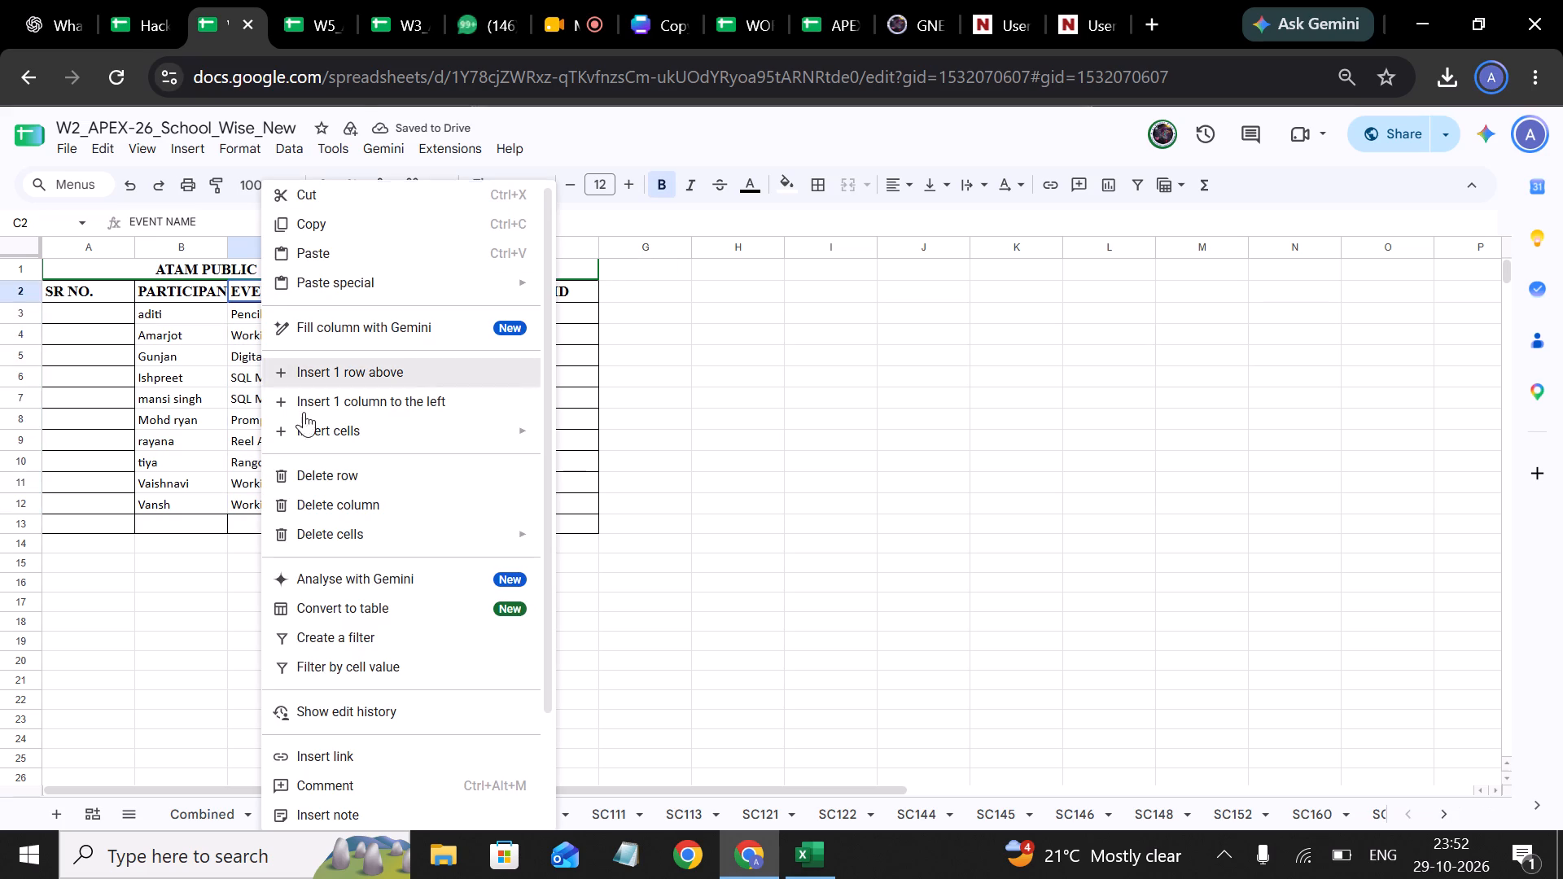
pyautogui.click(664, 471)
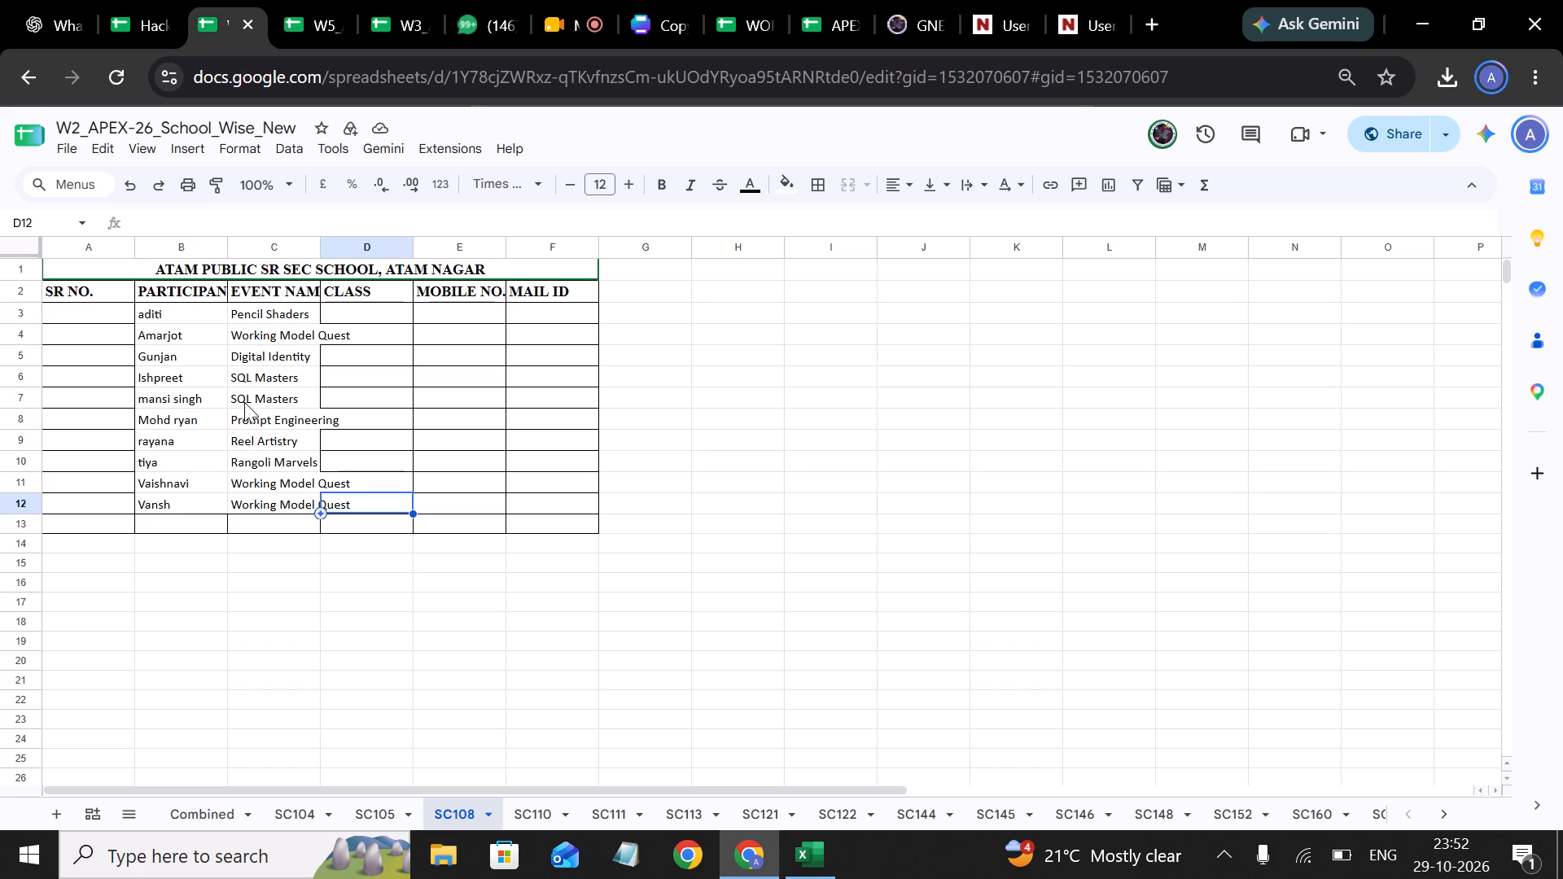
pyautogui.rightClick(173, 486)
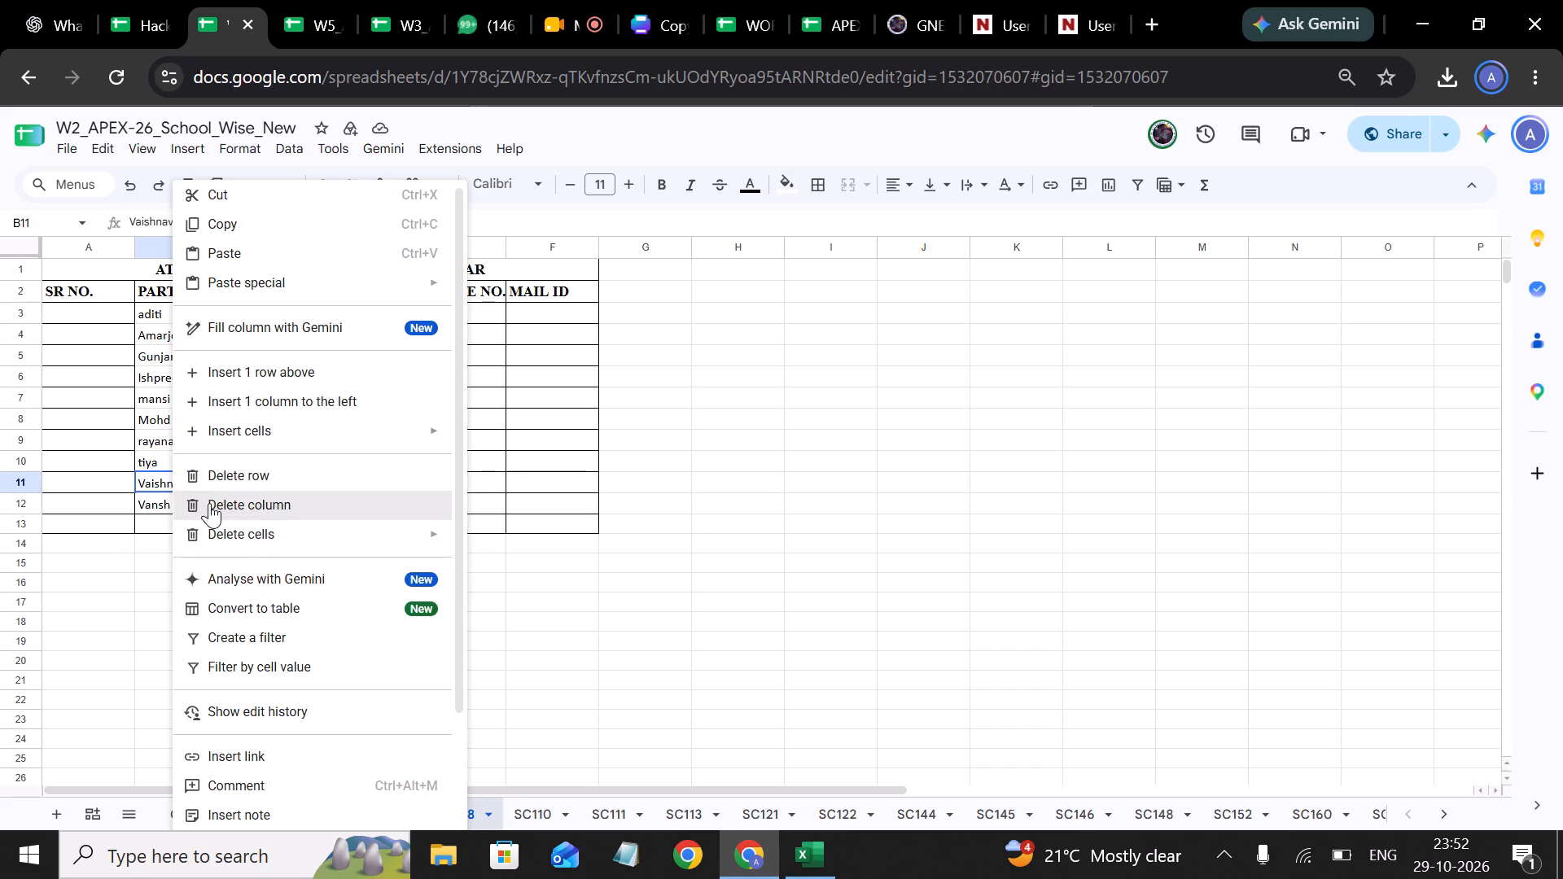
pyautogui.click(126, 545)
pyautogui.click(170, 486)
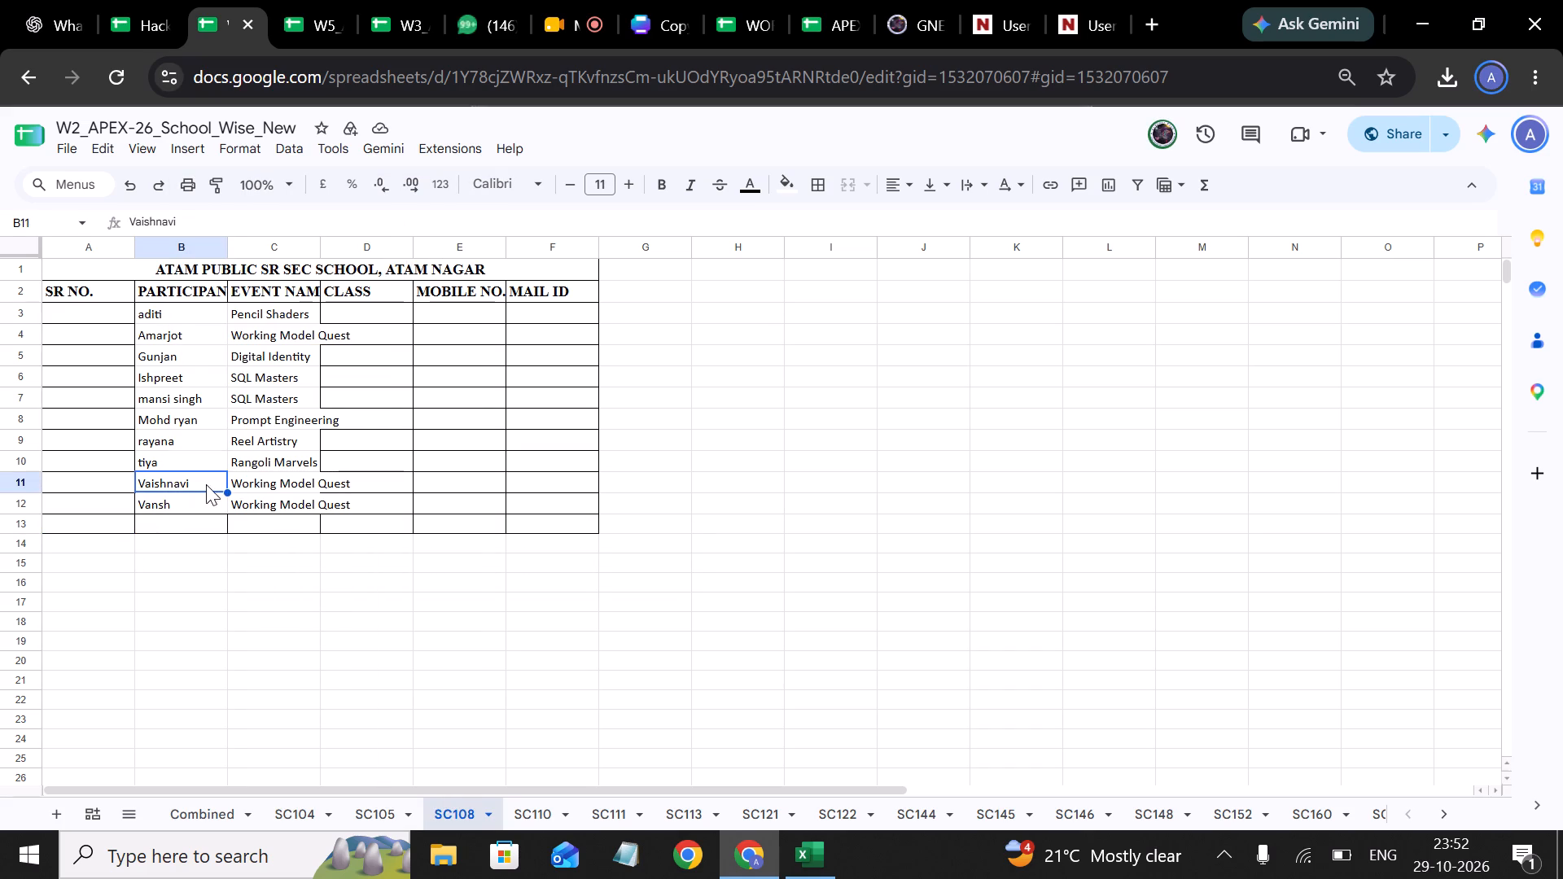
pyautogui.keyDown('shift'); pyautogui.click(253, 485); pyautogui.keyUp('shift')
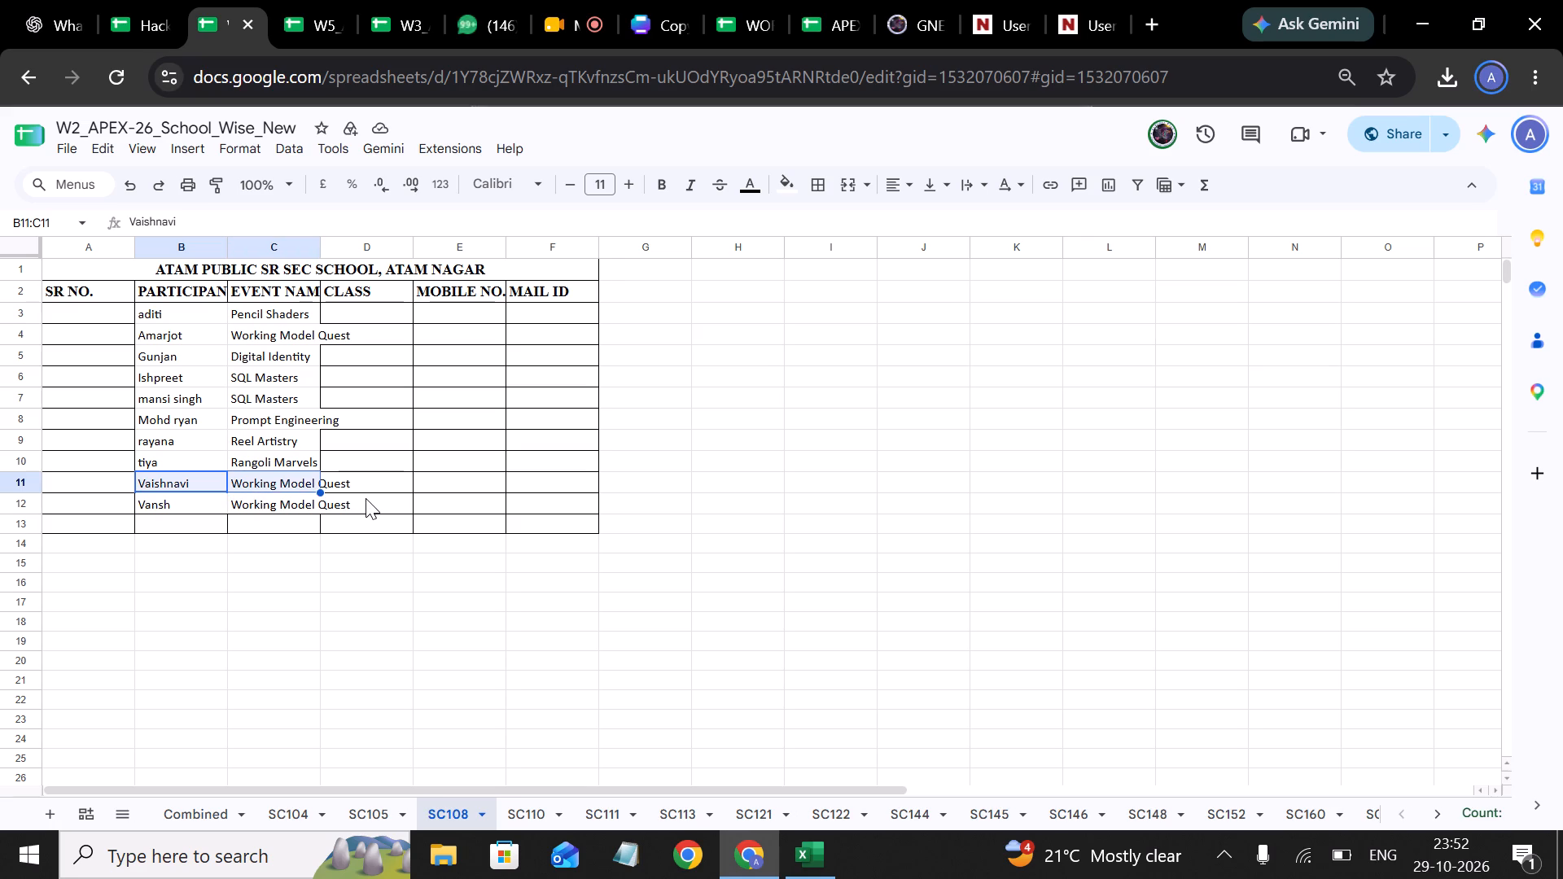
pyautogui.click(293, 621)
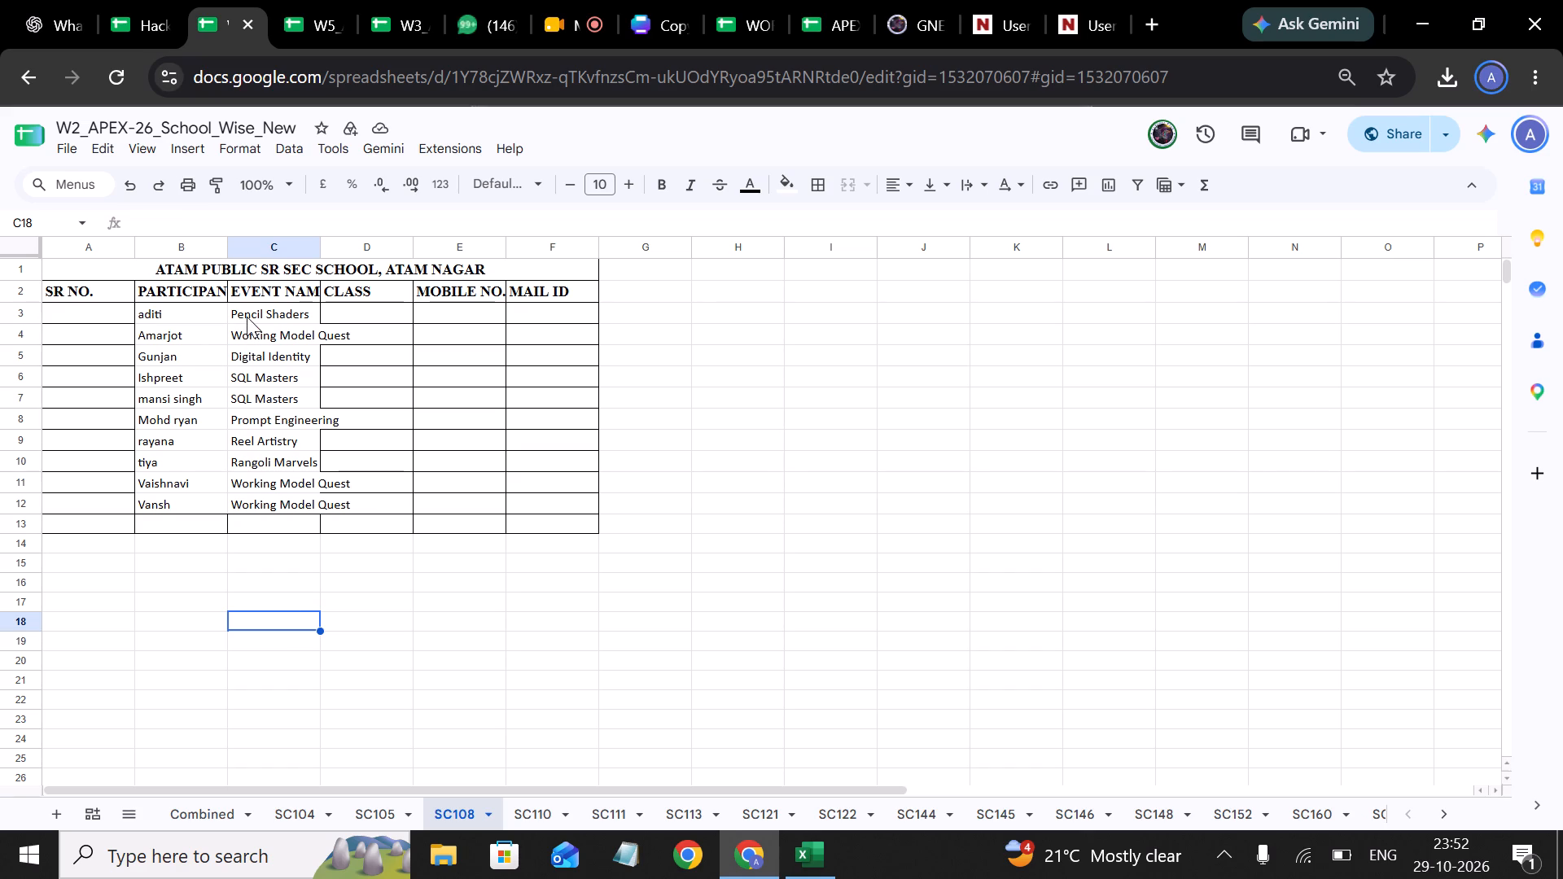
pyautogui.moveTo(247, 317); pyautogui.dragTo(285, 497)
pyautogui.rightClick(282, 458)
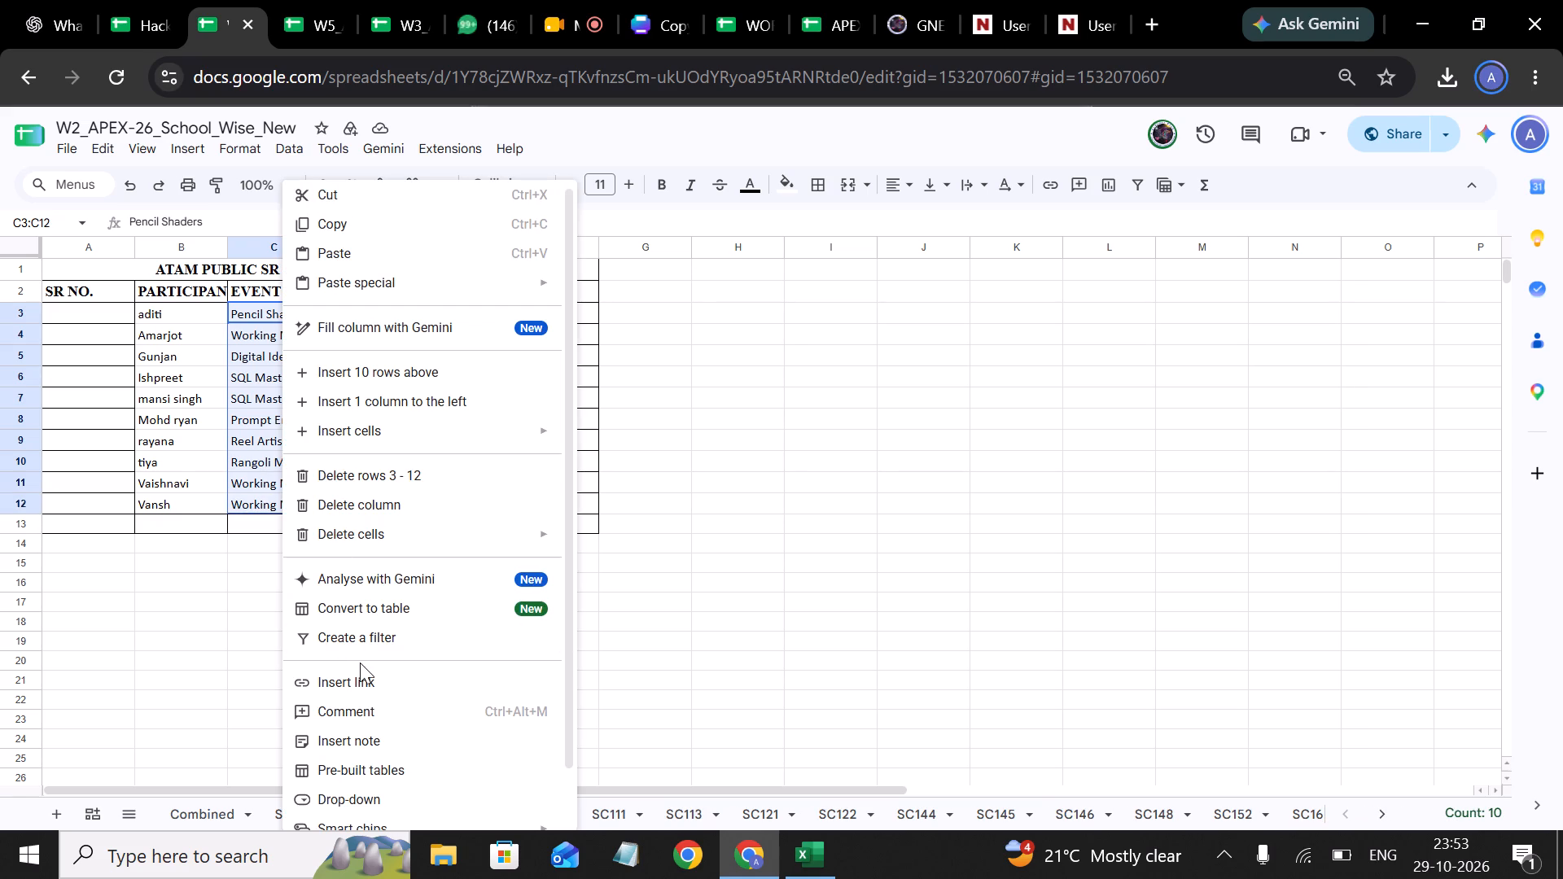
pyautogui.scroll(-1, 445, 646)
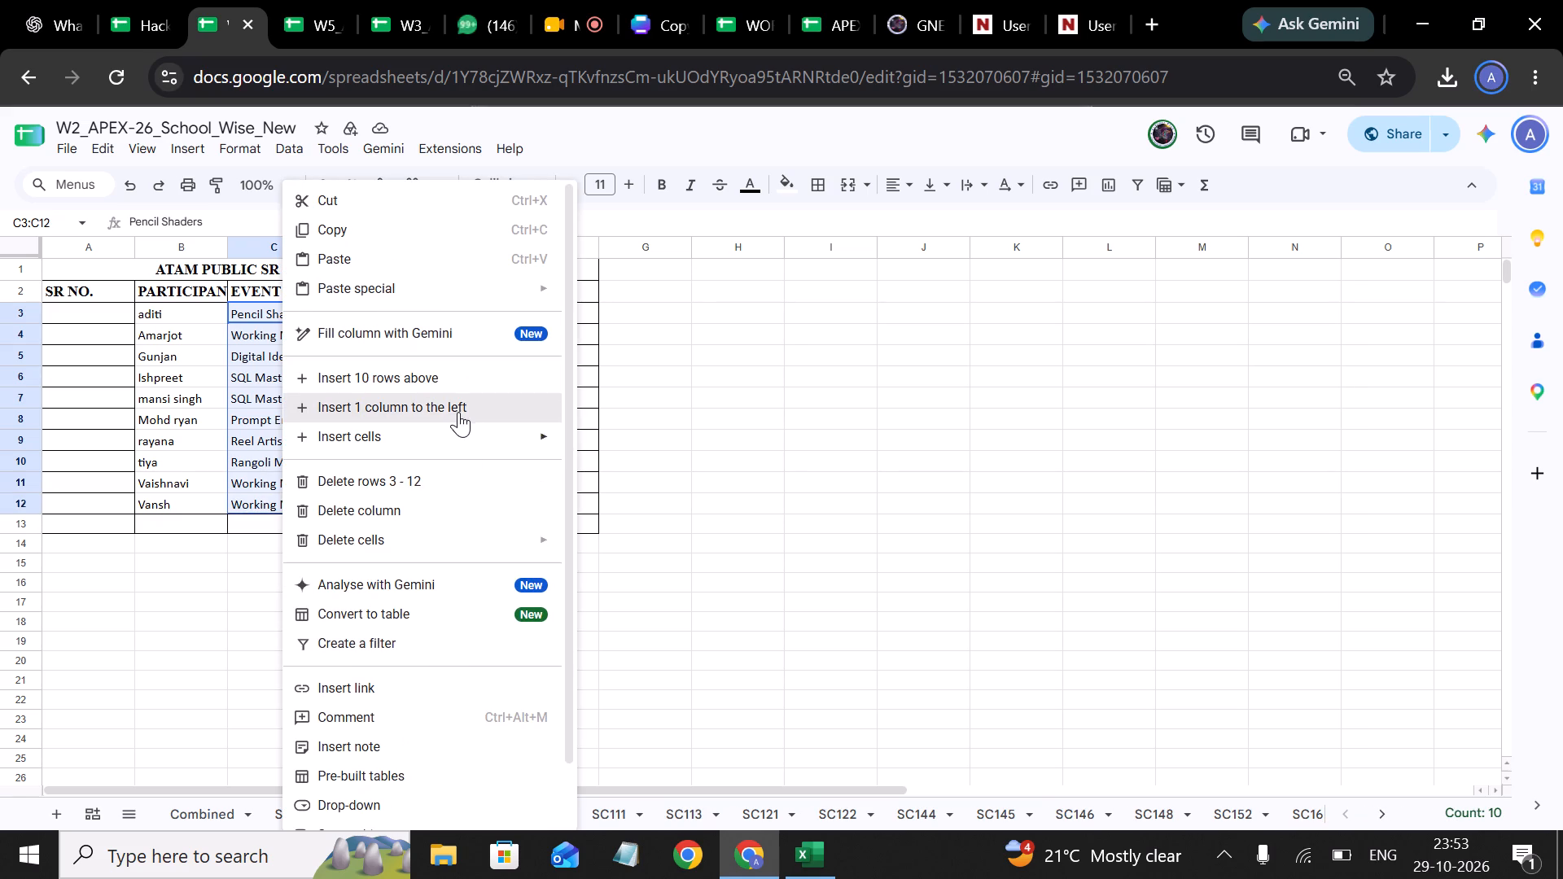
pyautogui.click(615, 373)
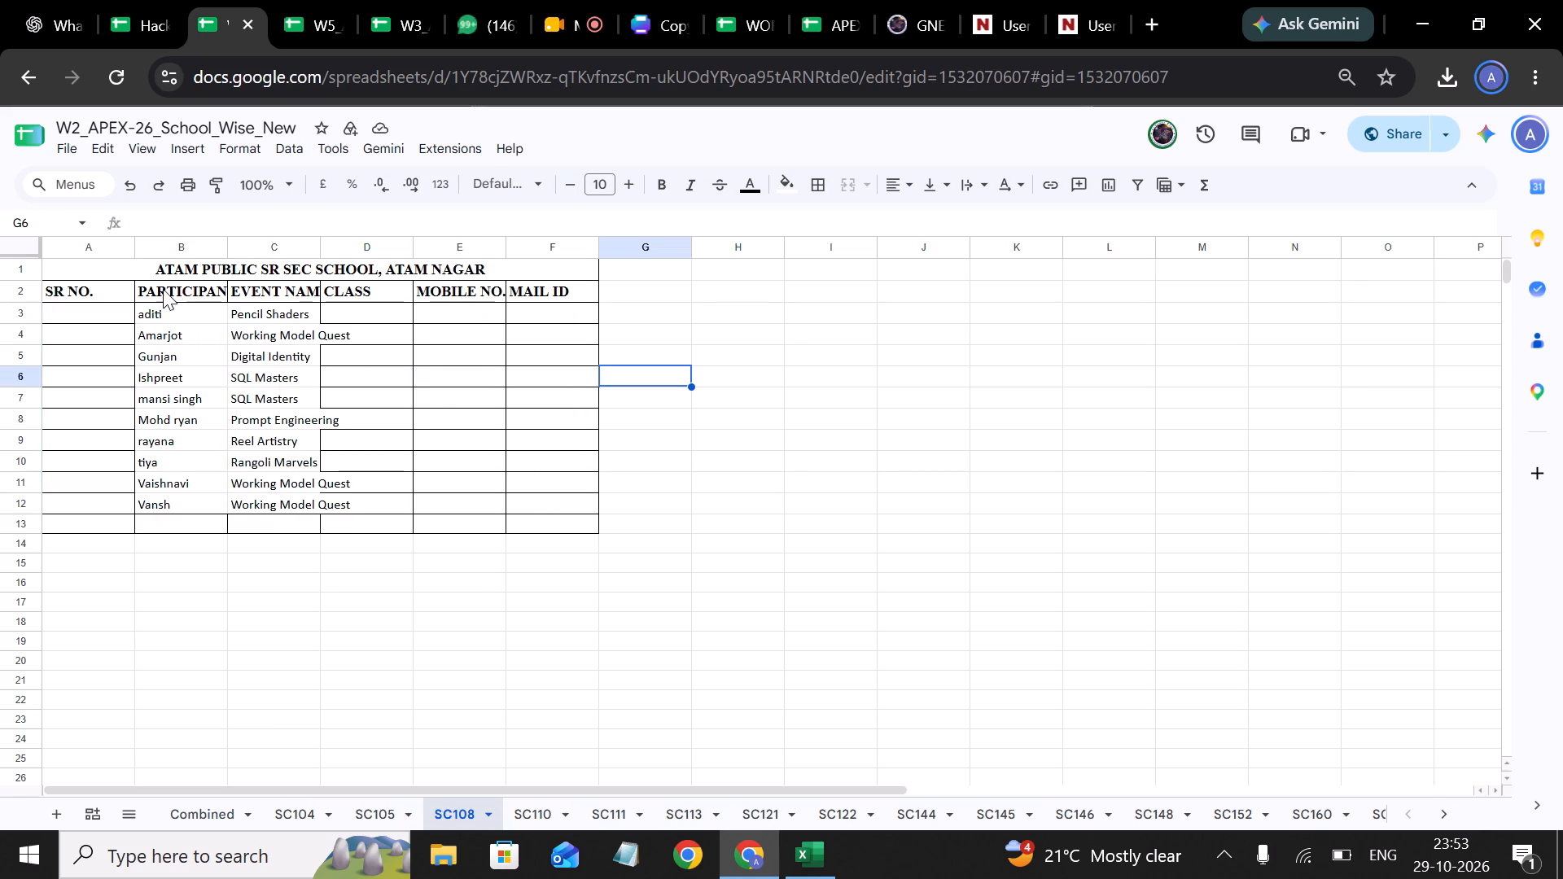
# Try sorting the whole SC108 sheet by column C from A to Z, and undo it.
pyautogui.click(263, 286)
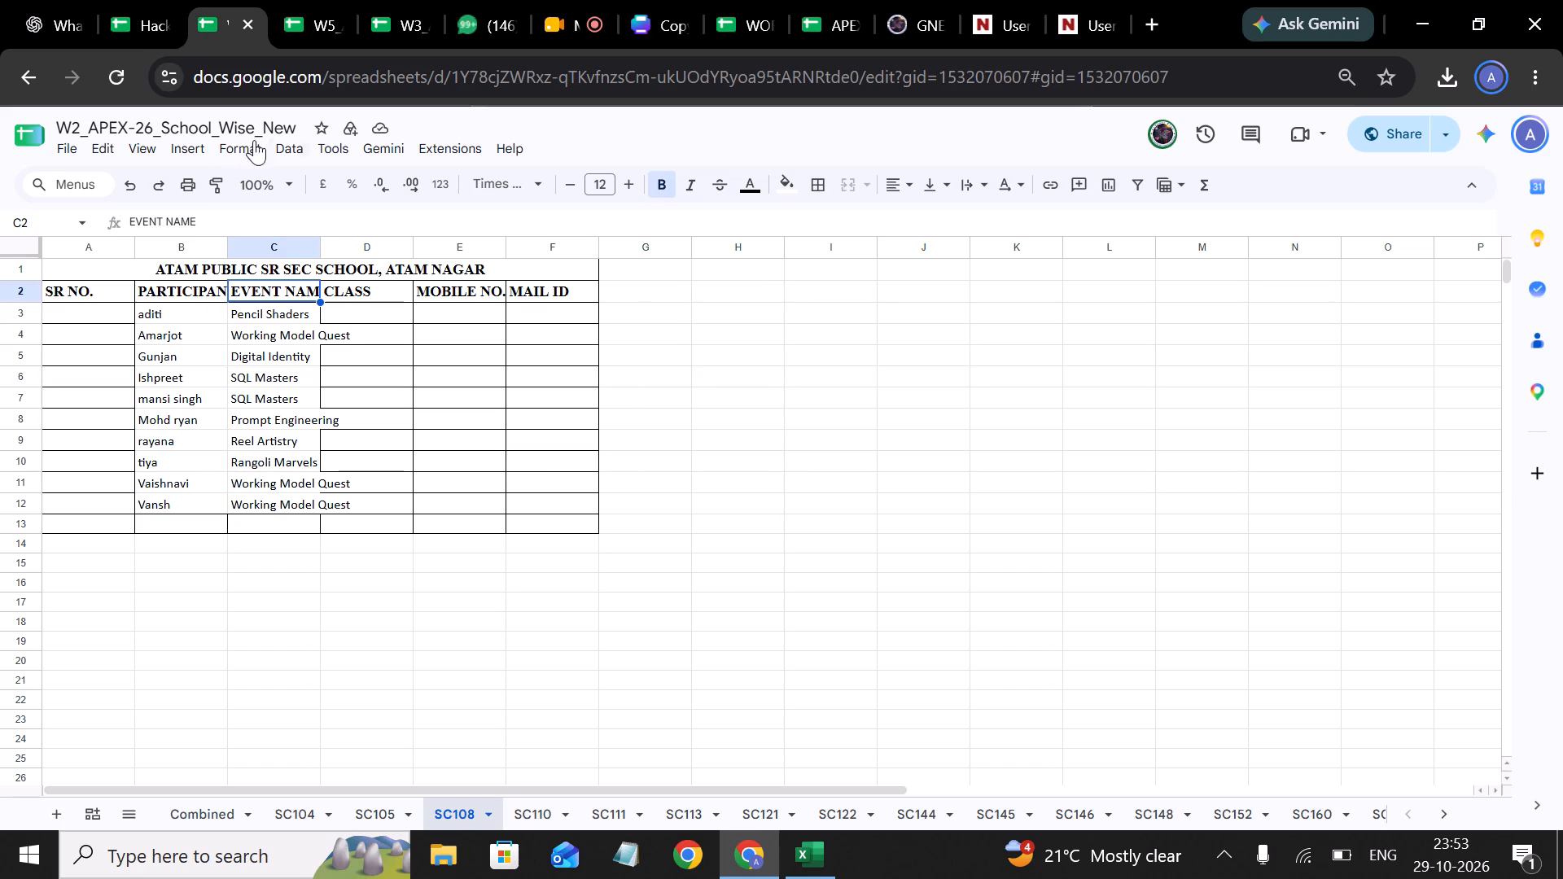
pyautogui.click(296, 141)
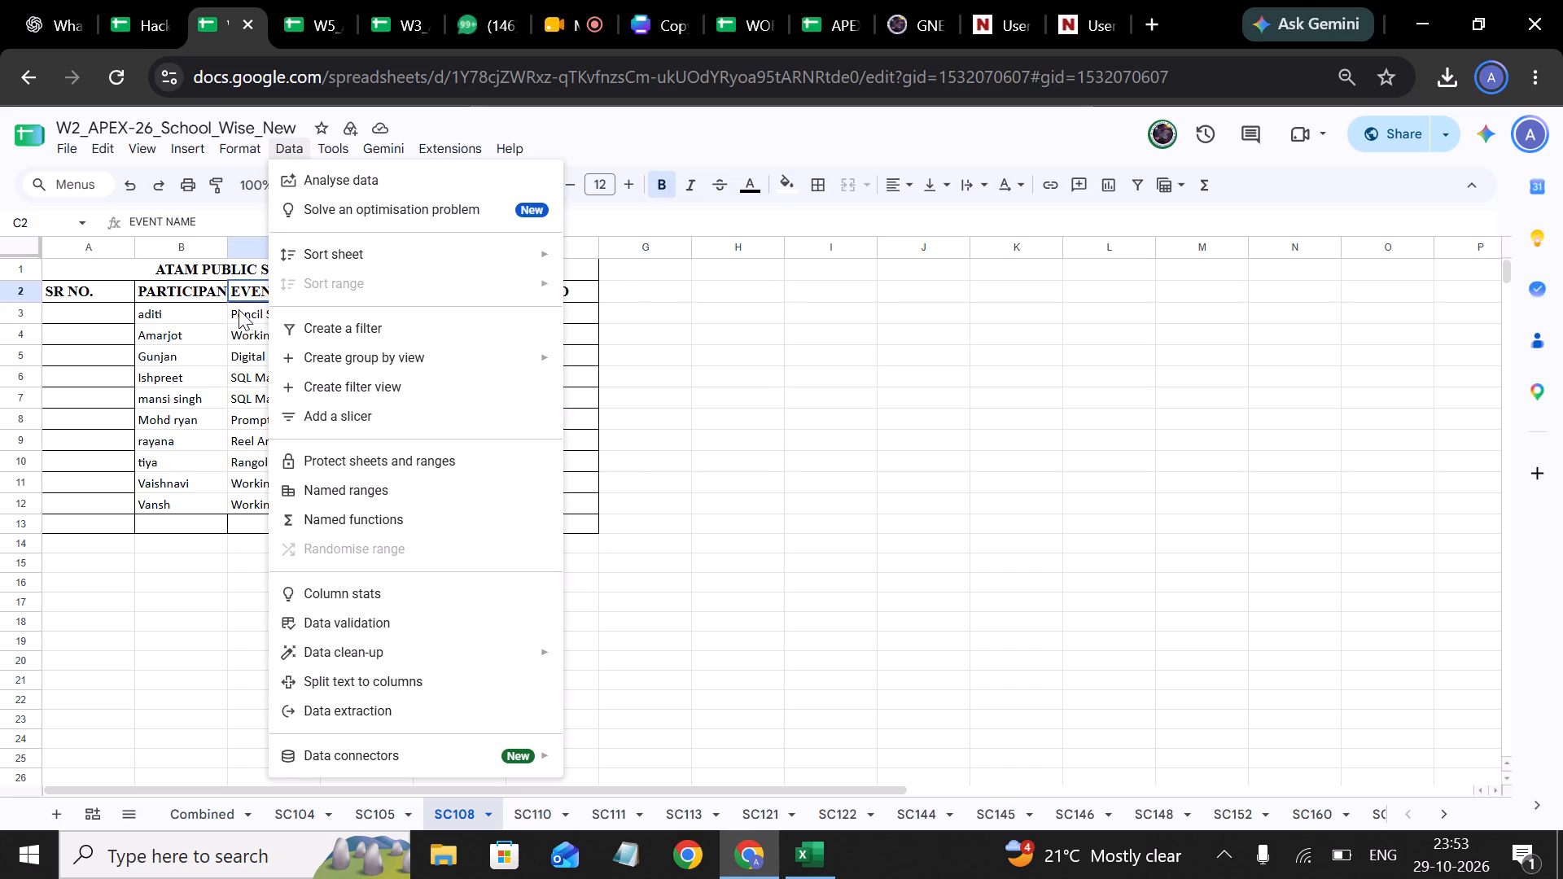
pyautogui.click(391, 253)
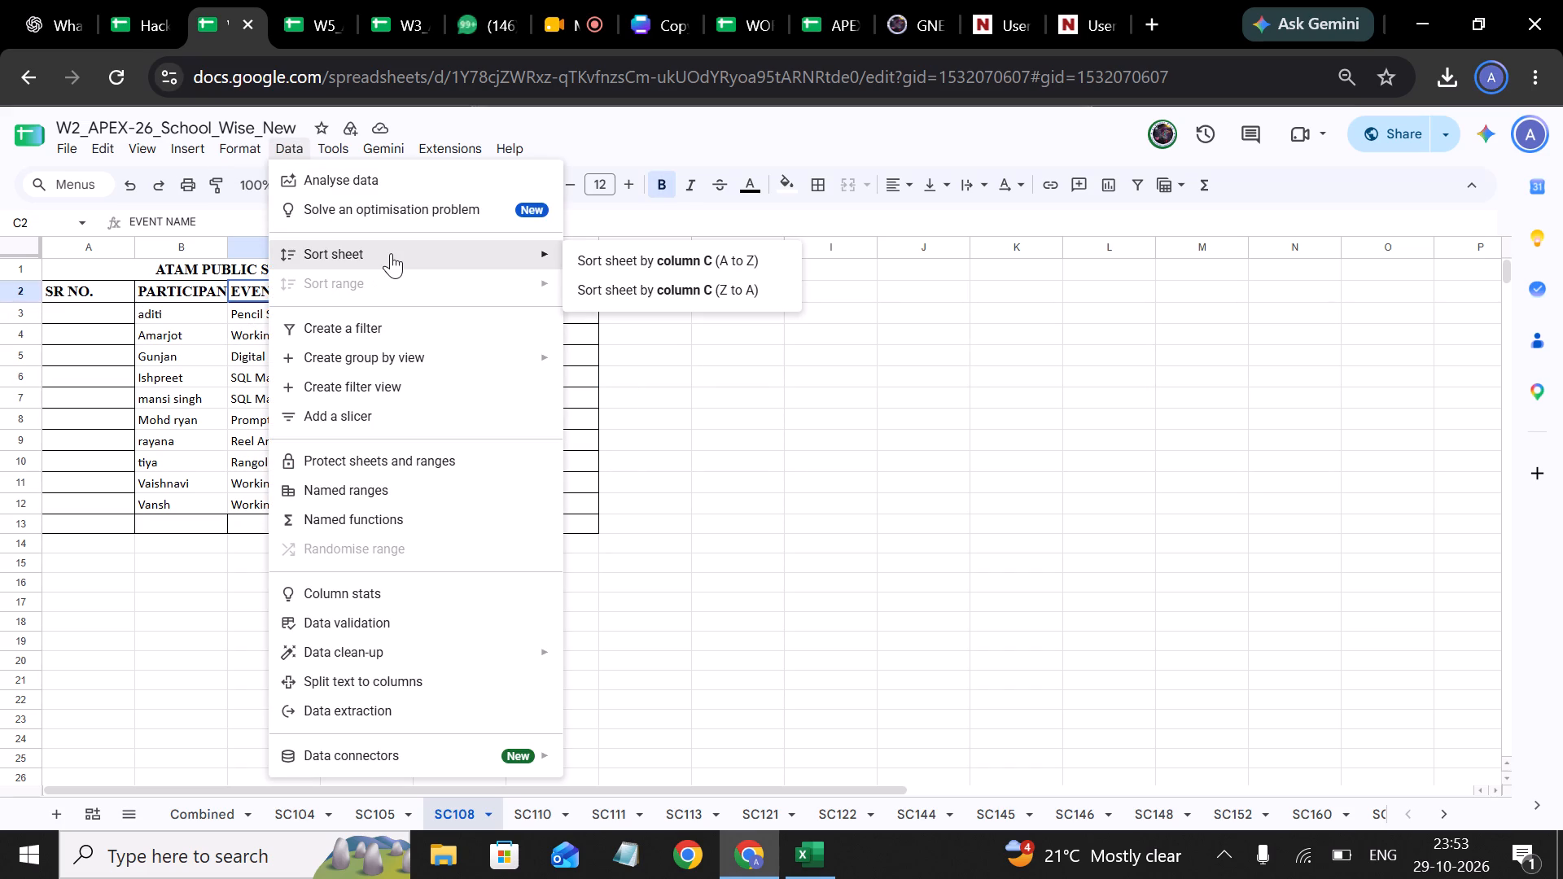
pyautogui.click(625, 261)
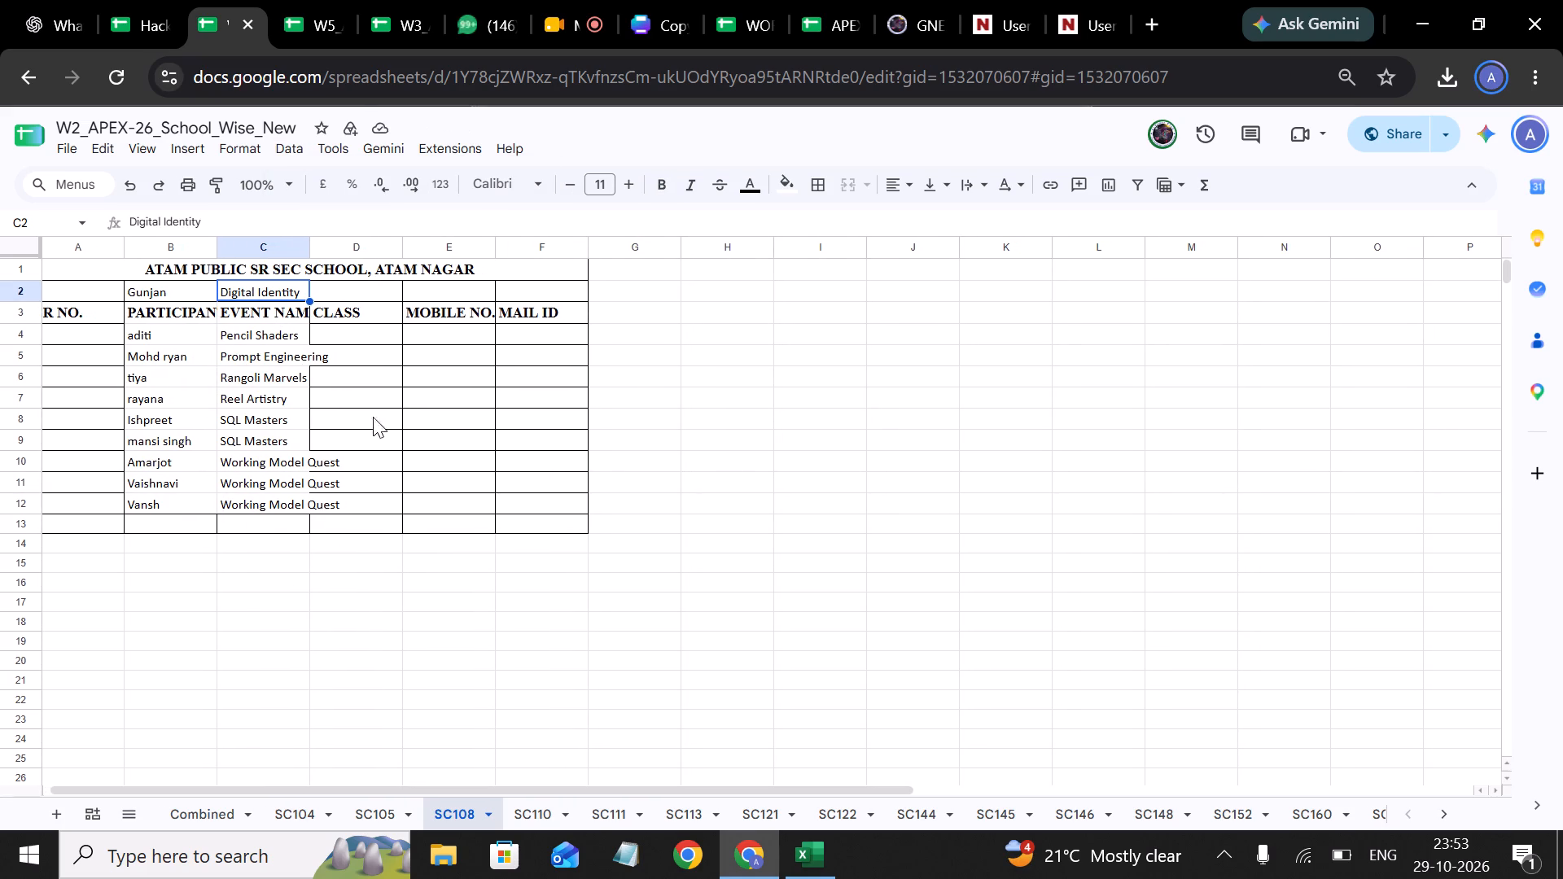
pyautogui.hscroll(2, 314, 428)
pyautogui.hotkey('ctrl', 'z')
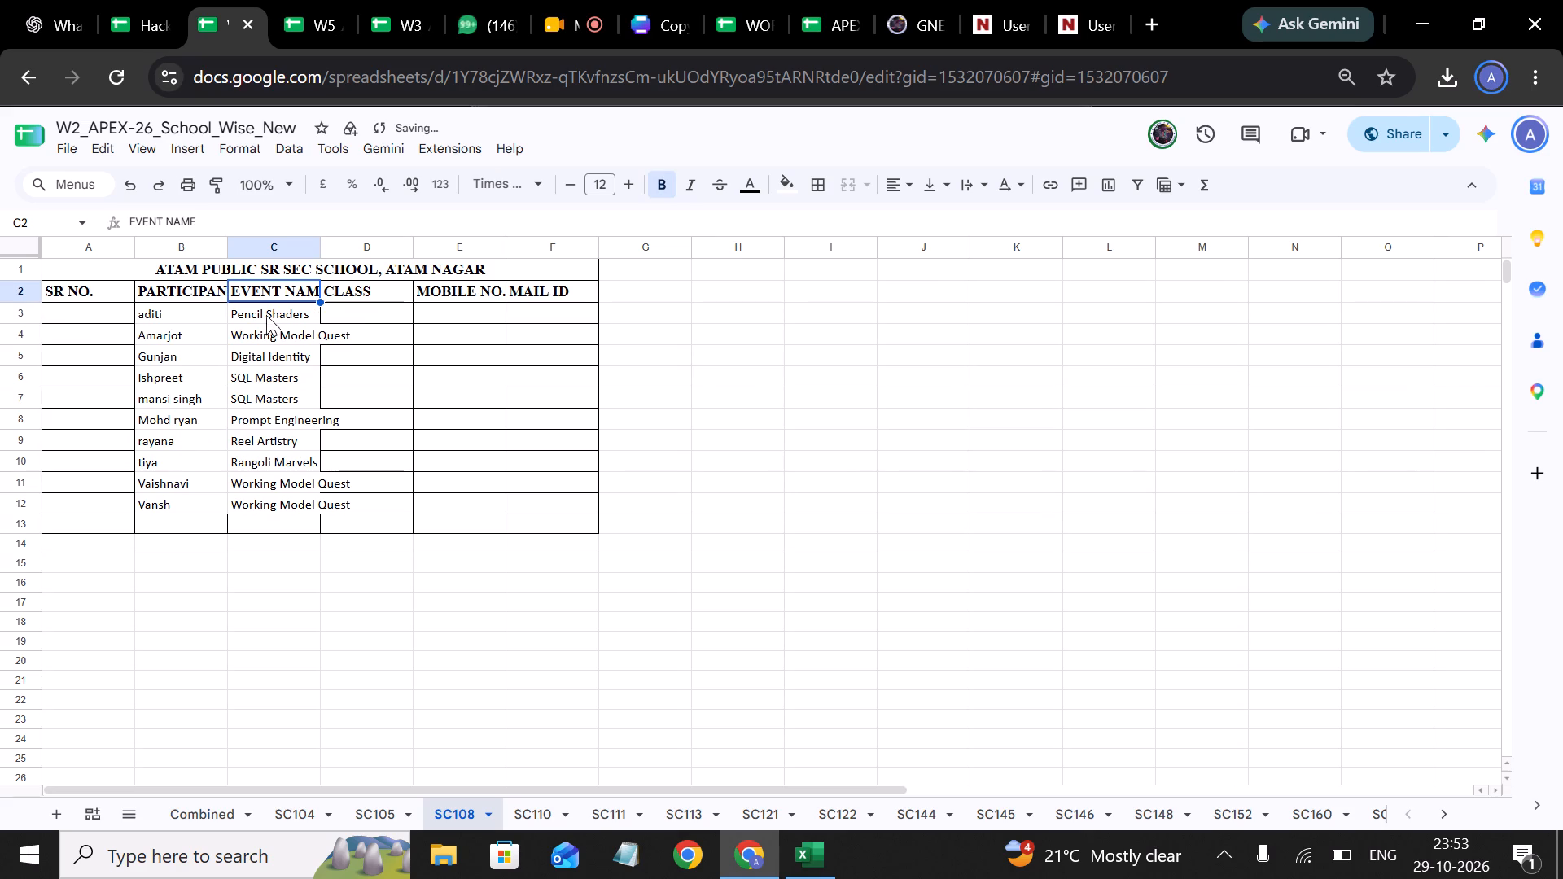
# Sort only the event names in C3:C12 of SC108 by column C from A to Z.
pyautogui.moveTo(268, 295); pyautogui.dragTo(269, 304)
pyautogui.click(269, 309)
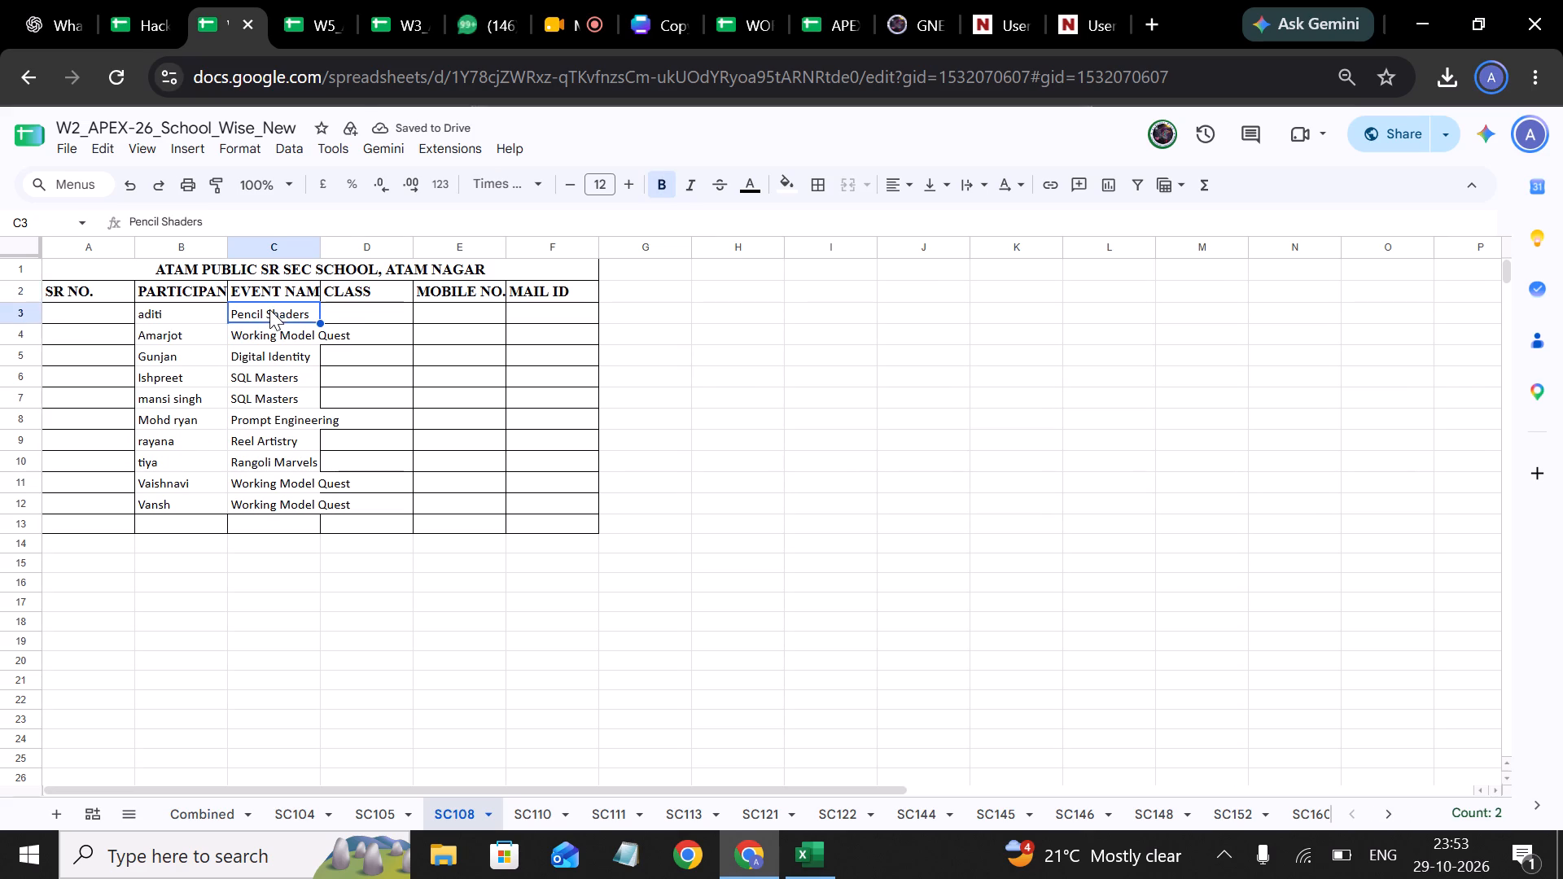
pyautogui.moveTo(269, 309); pyautogui.dragTo(300, 494)
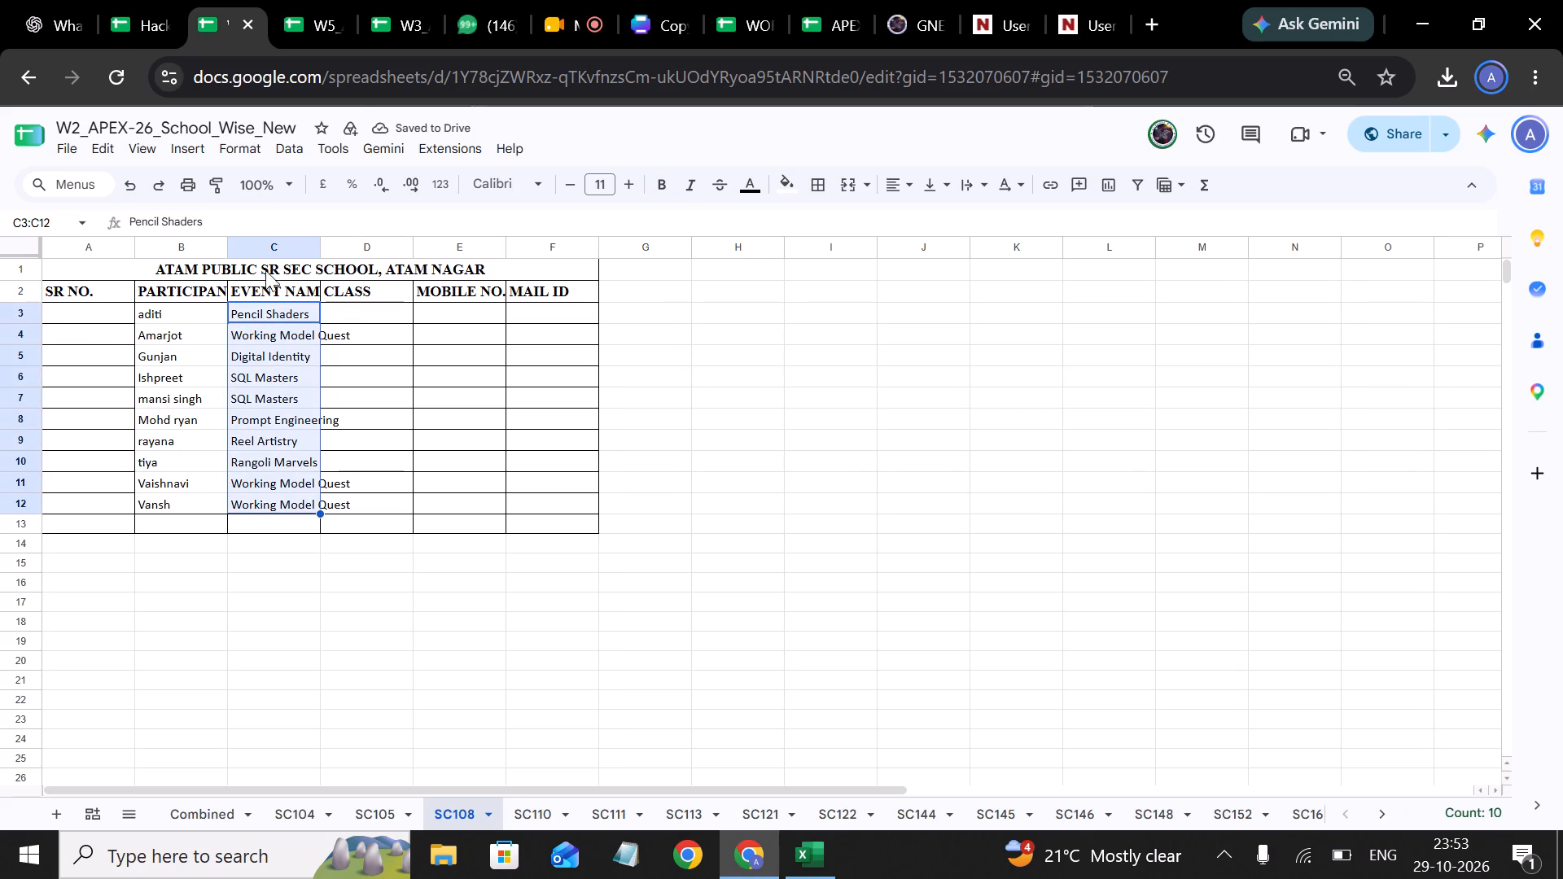
pyautogui.click(288, 150)
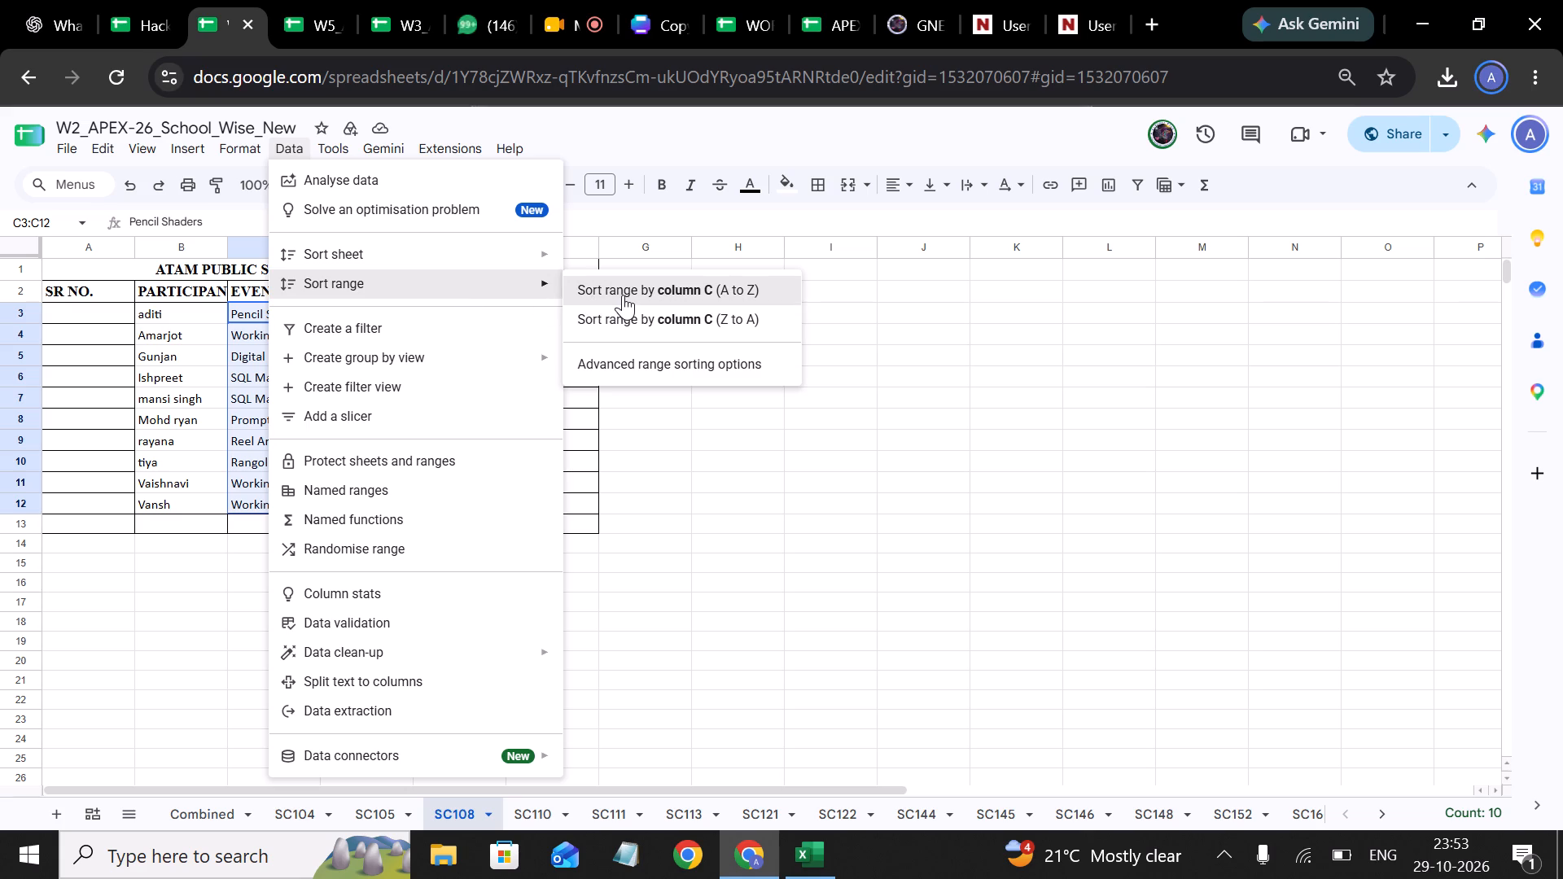
pyautogui.click(623, 295)
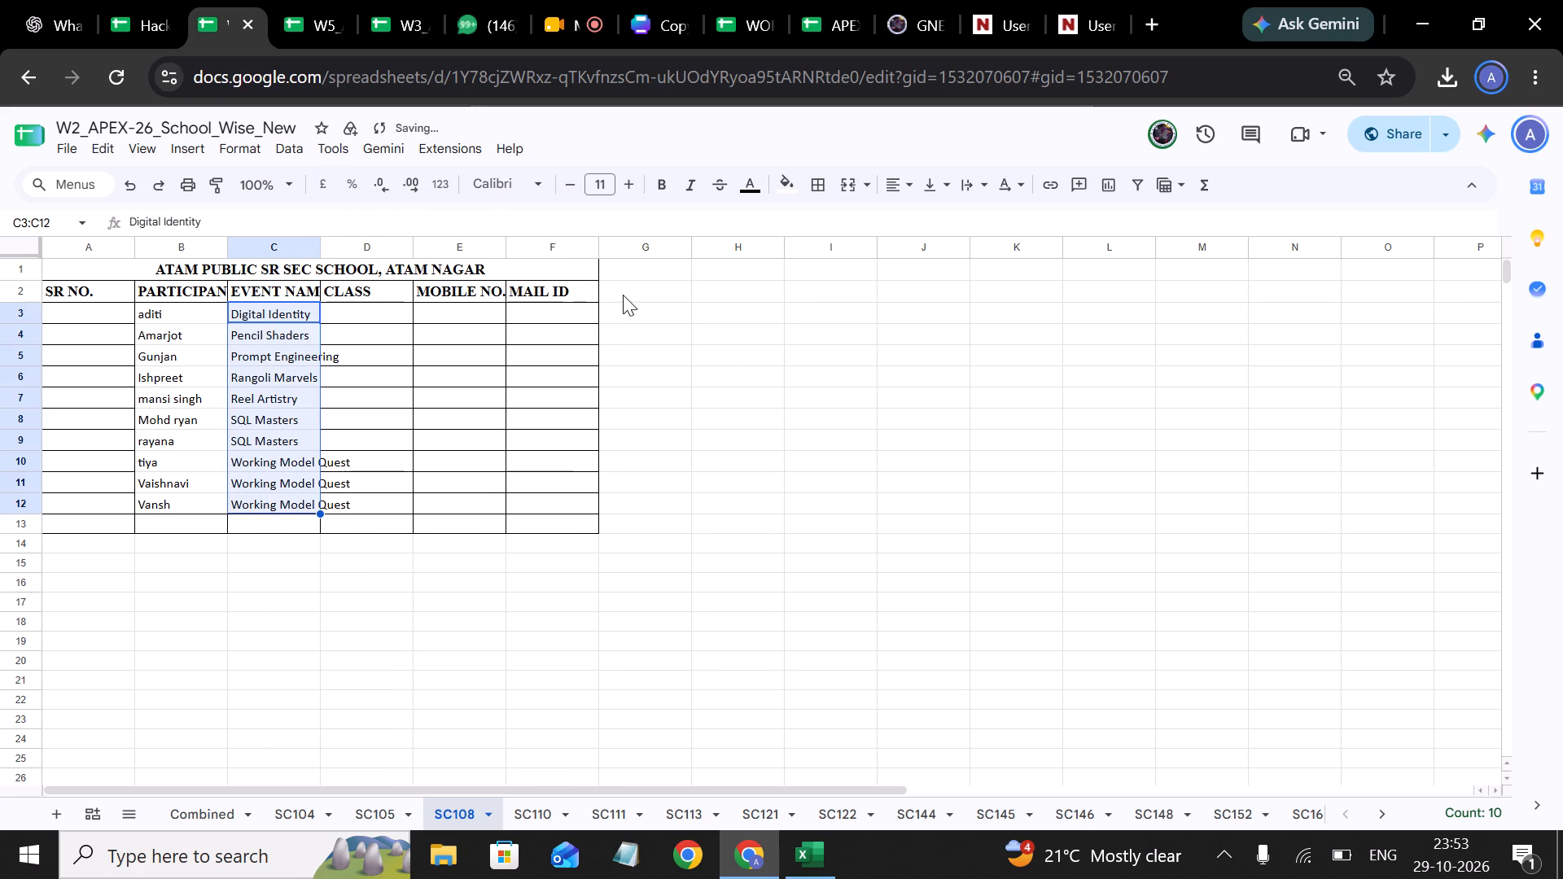
pyautogui.click(429, 474)
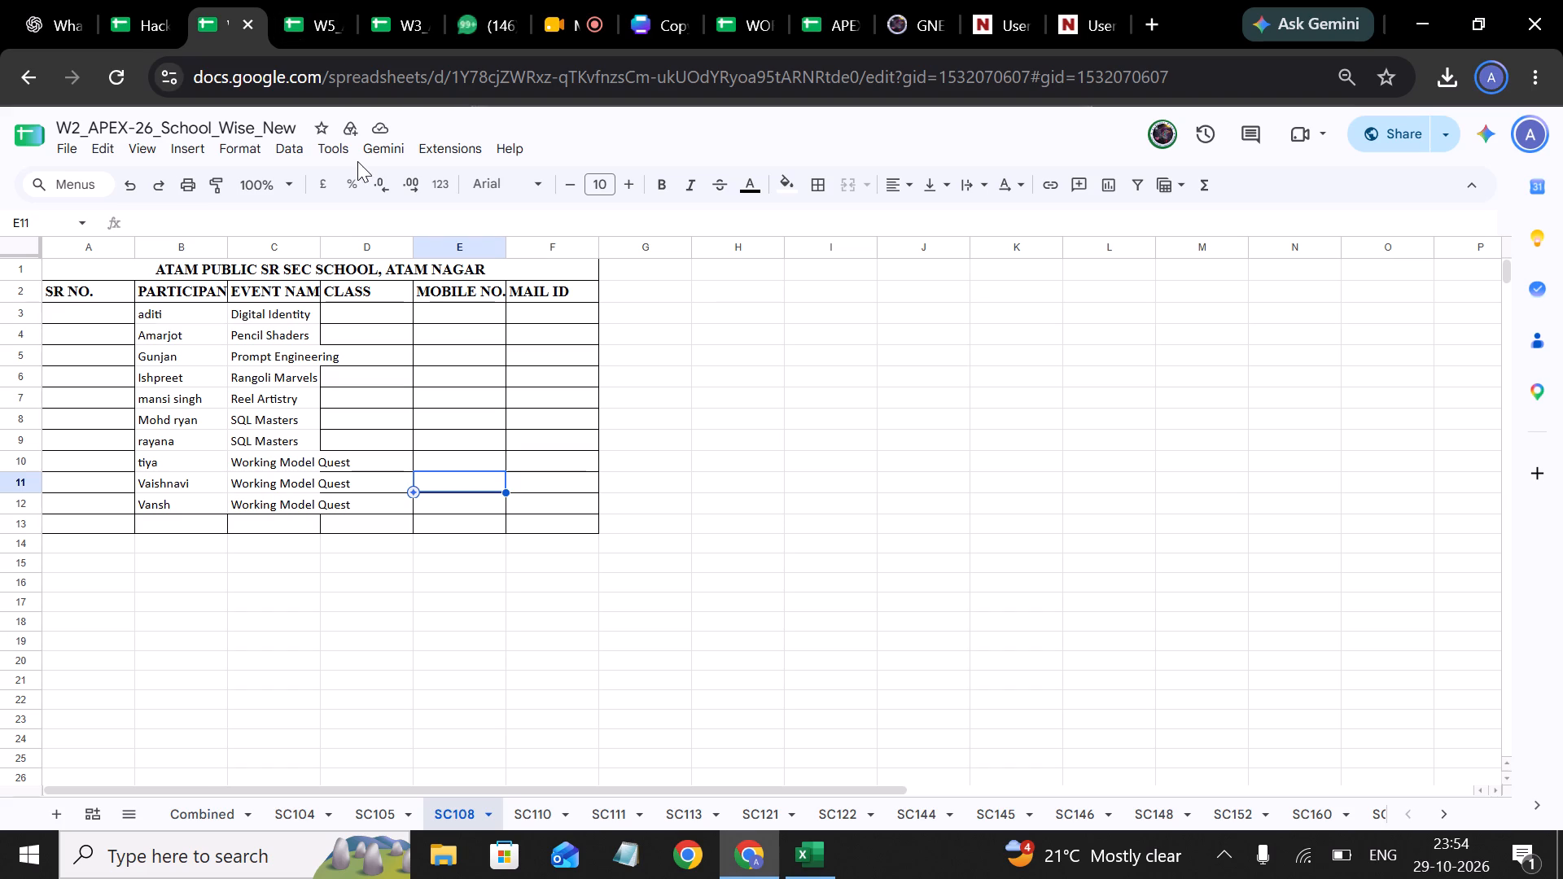
# Switch to the eventops-participants export in Excel and compare its participant names and registered events with the SC108 sheet.
pyautogui.hotkey('alt', 'Tab')
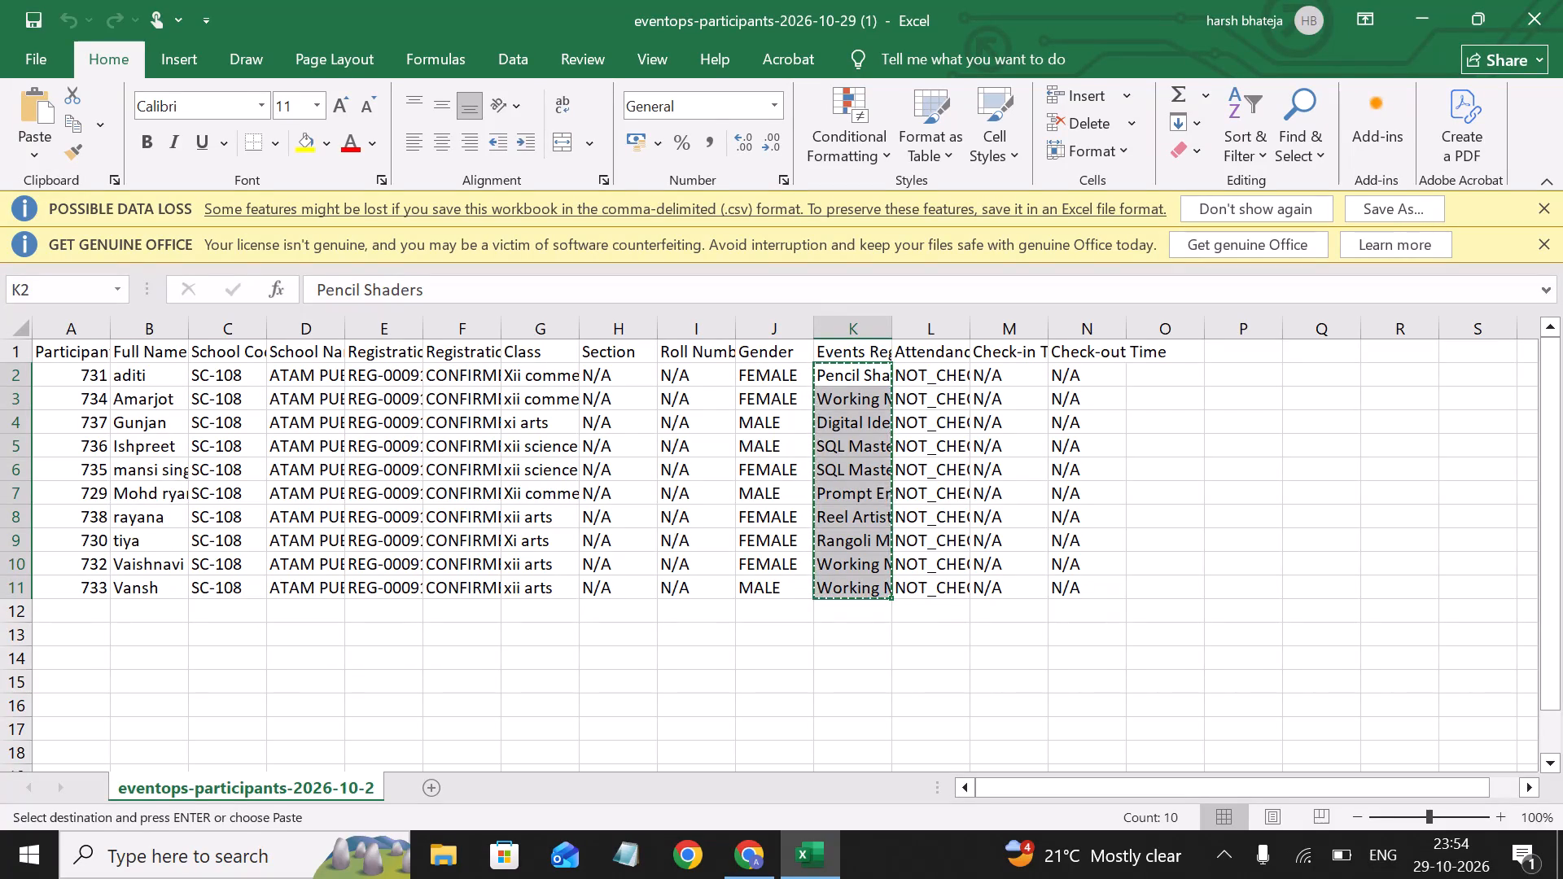
pyautogui.hotkey('alt', 'Tab')
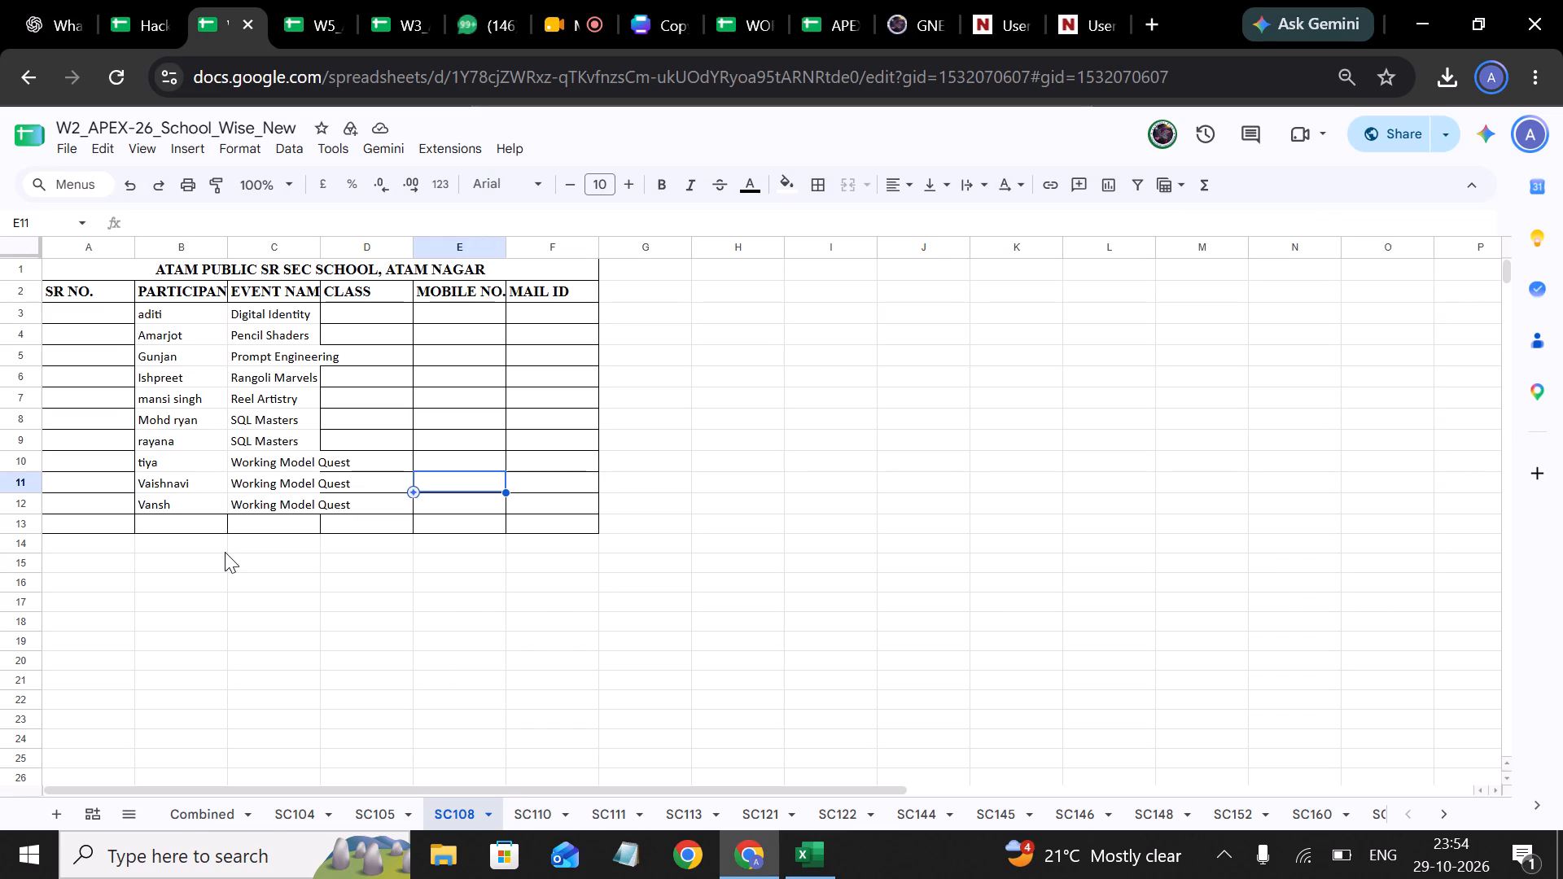
pyautogui.hotkey('alt', 'Tab')
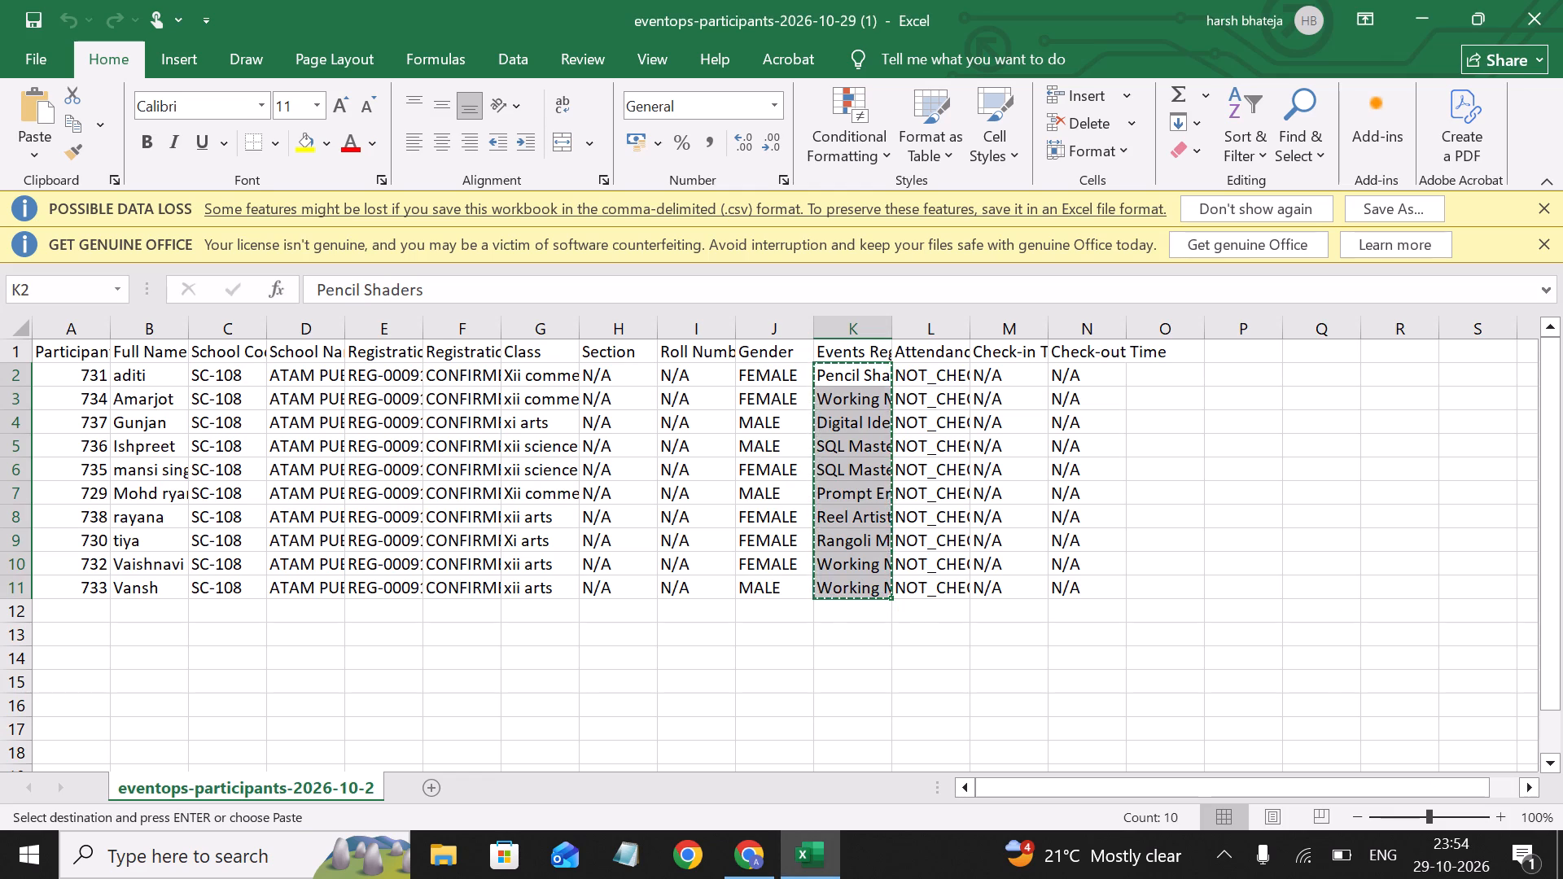
pyautogui.click(451, 456)
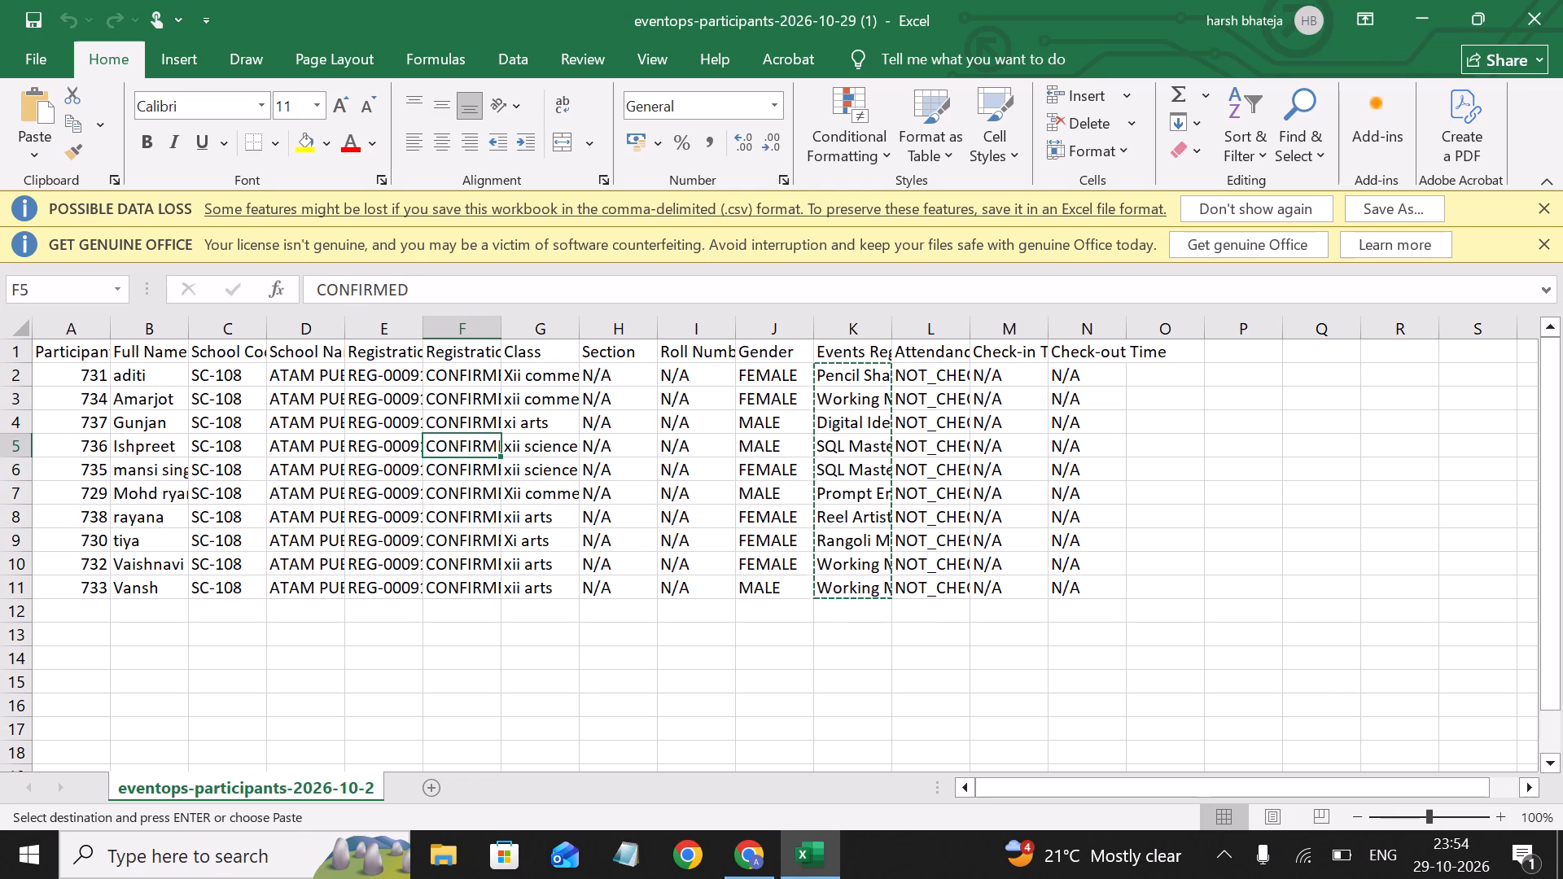
pyautogui.hscroll(4, 709, 441)
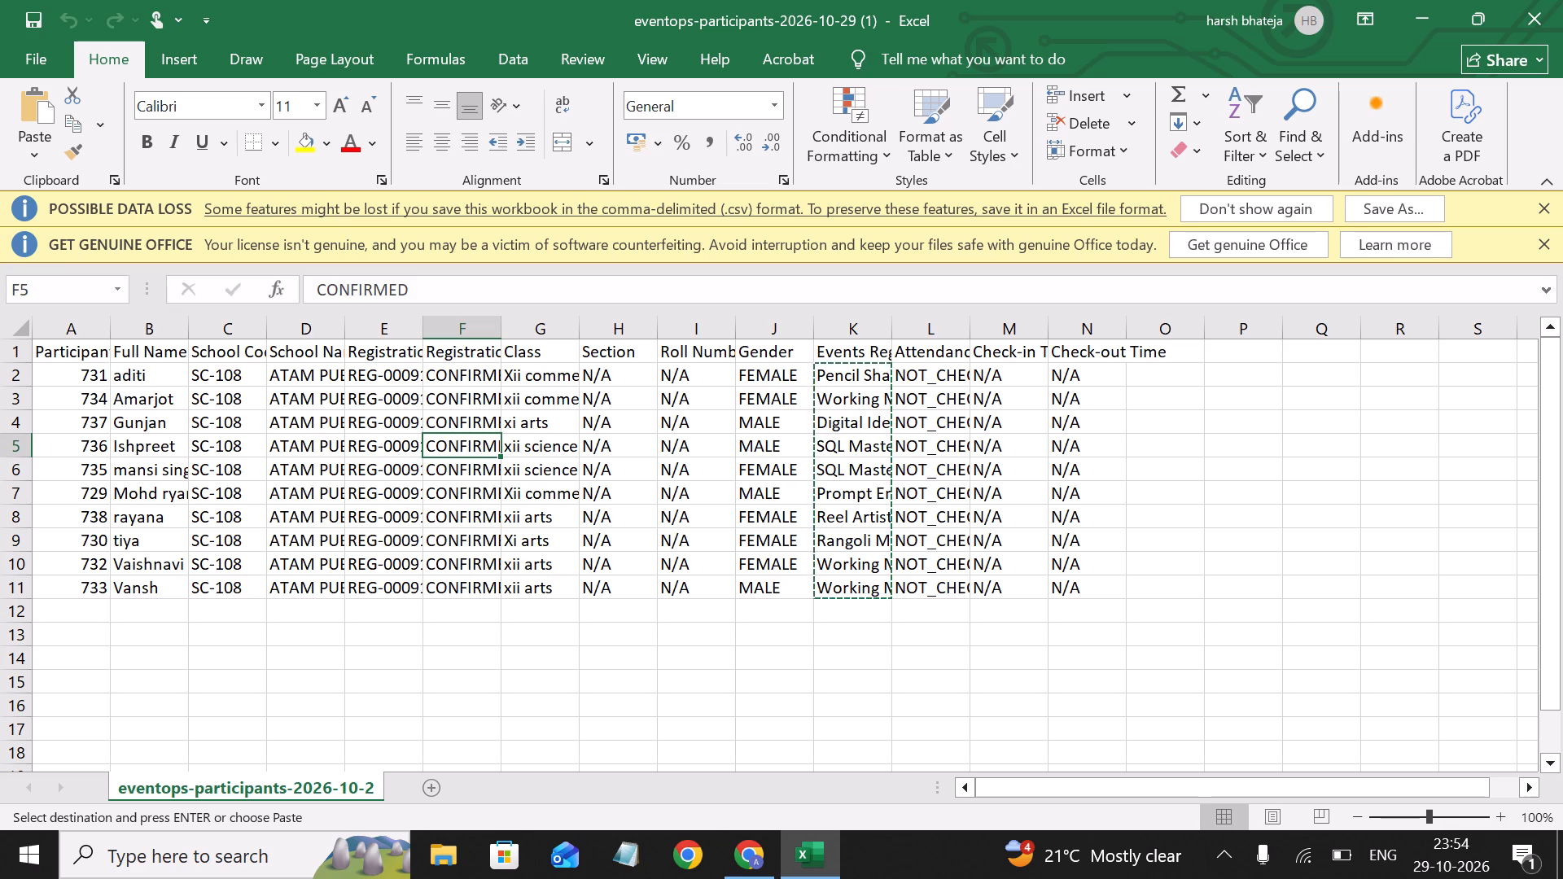
pyautogui.hotkey('alt', 'Tab')
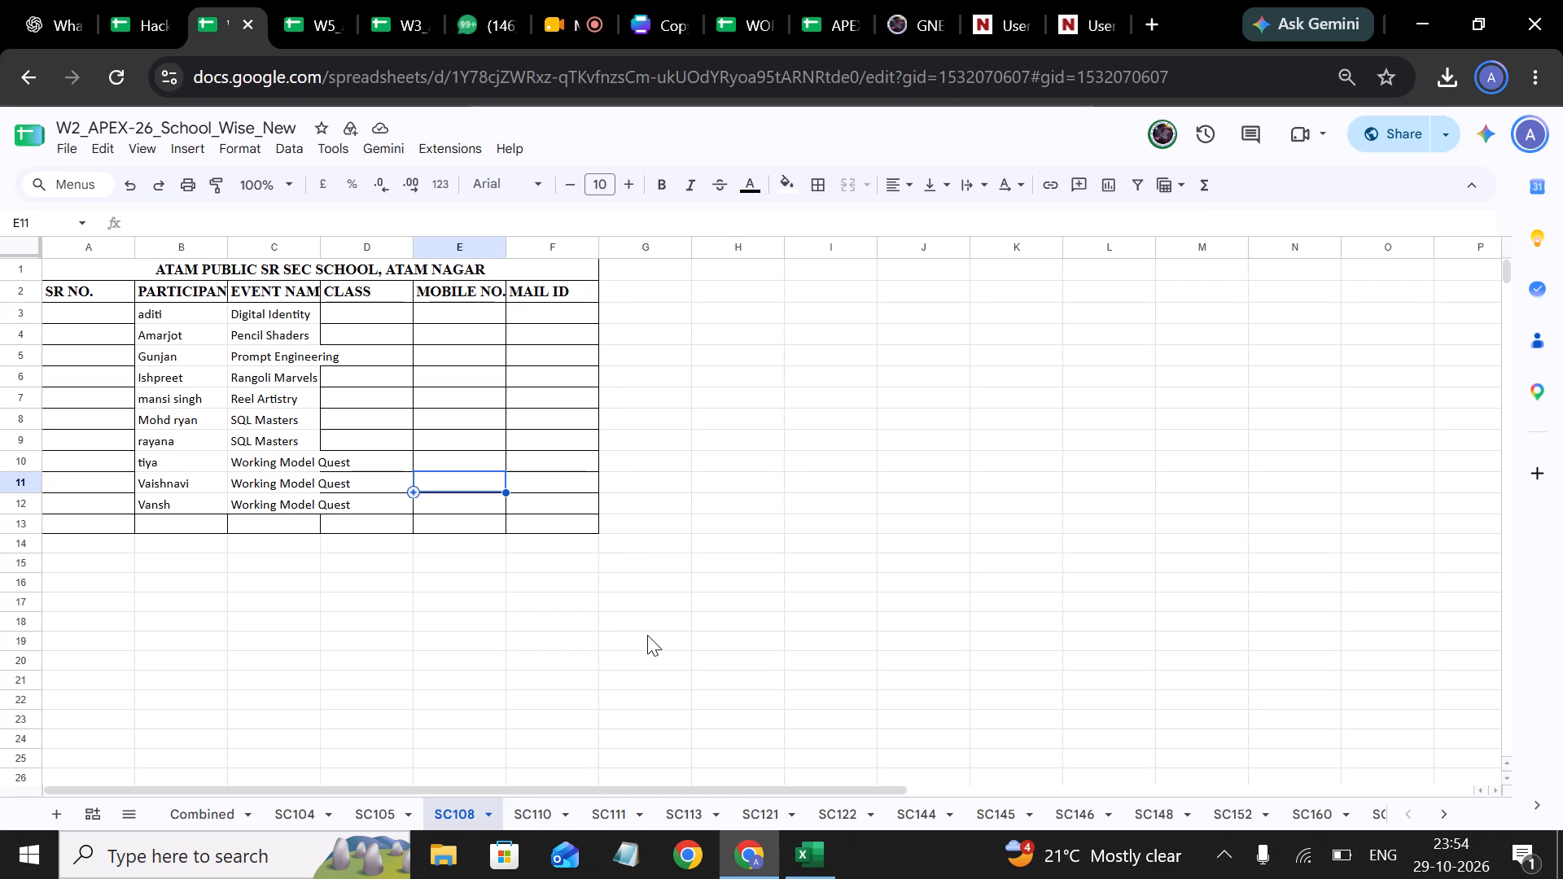
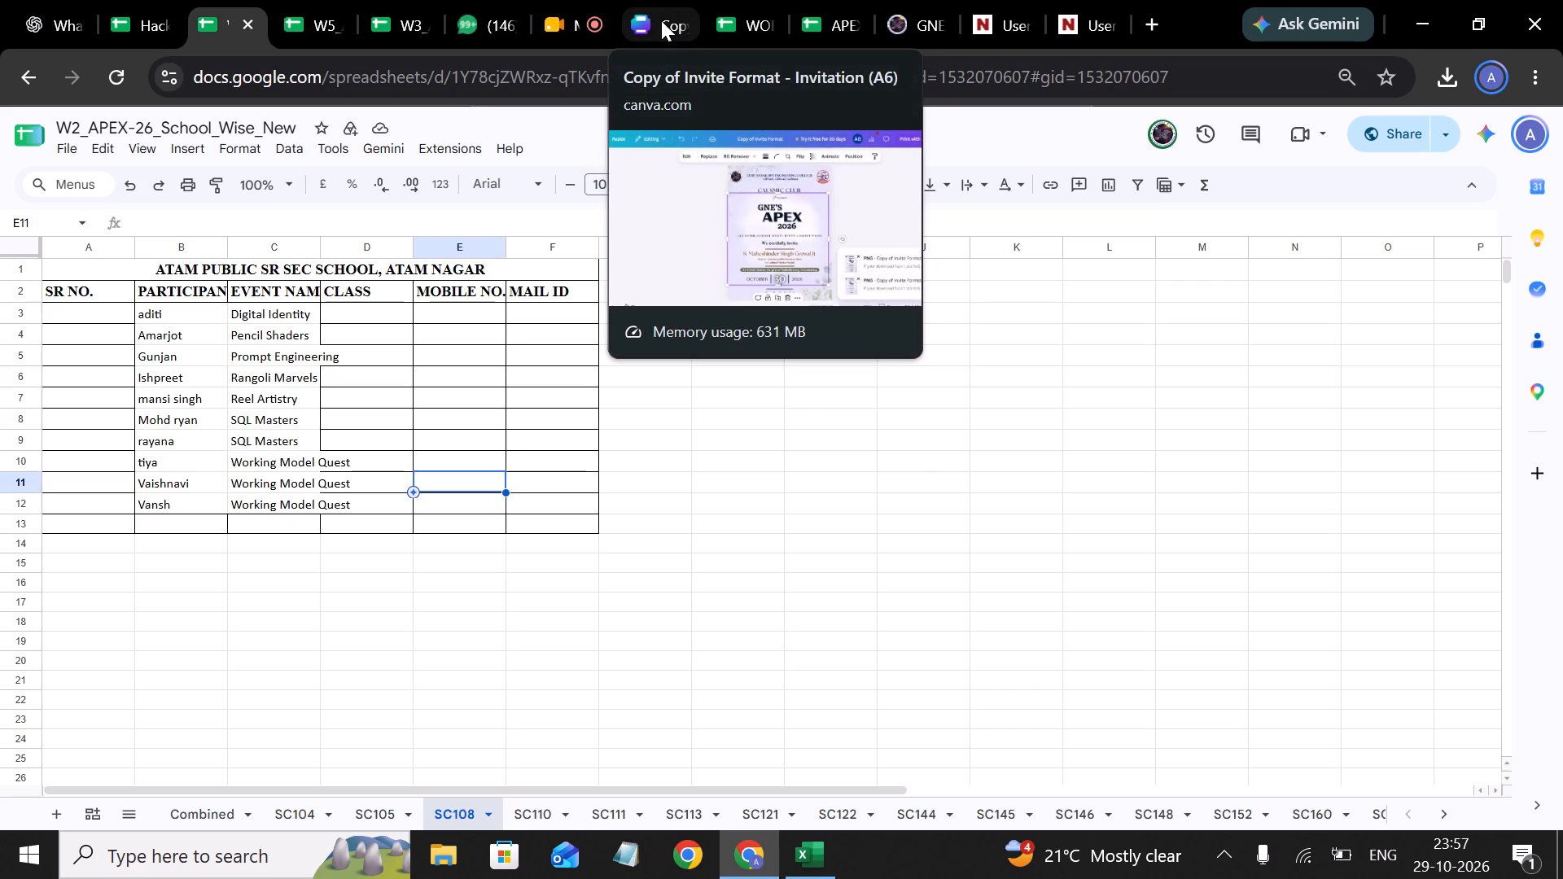
# Move the Canva "Copy of Invite Format" browser tab to the end of the open tabs and close it.
pyautogui.moveTo(656, 15); pyautogui.dragTo(1164, 24)
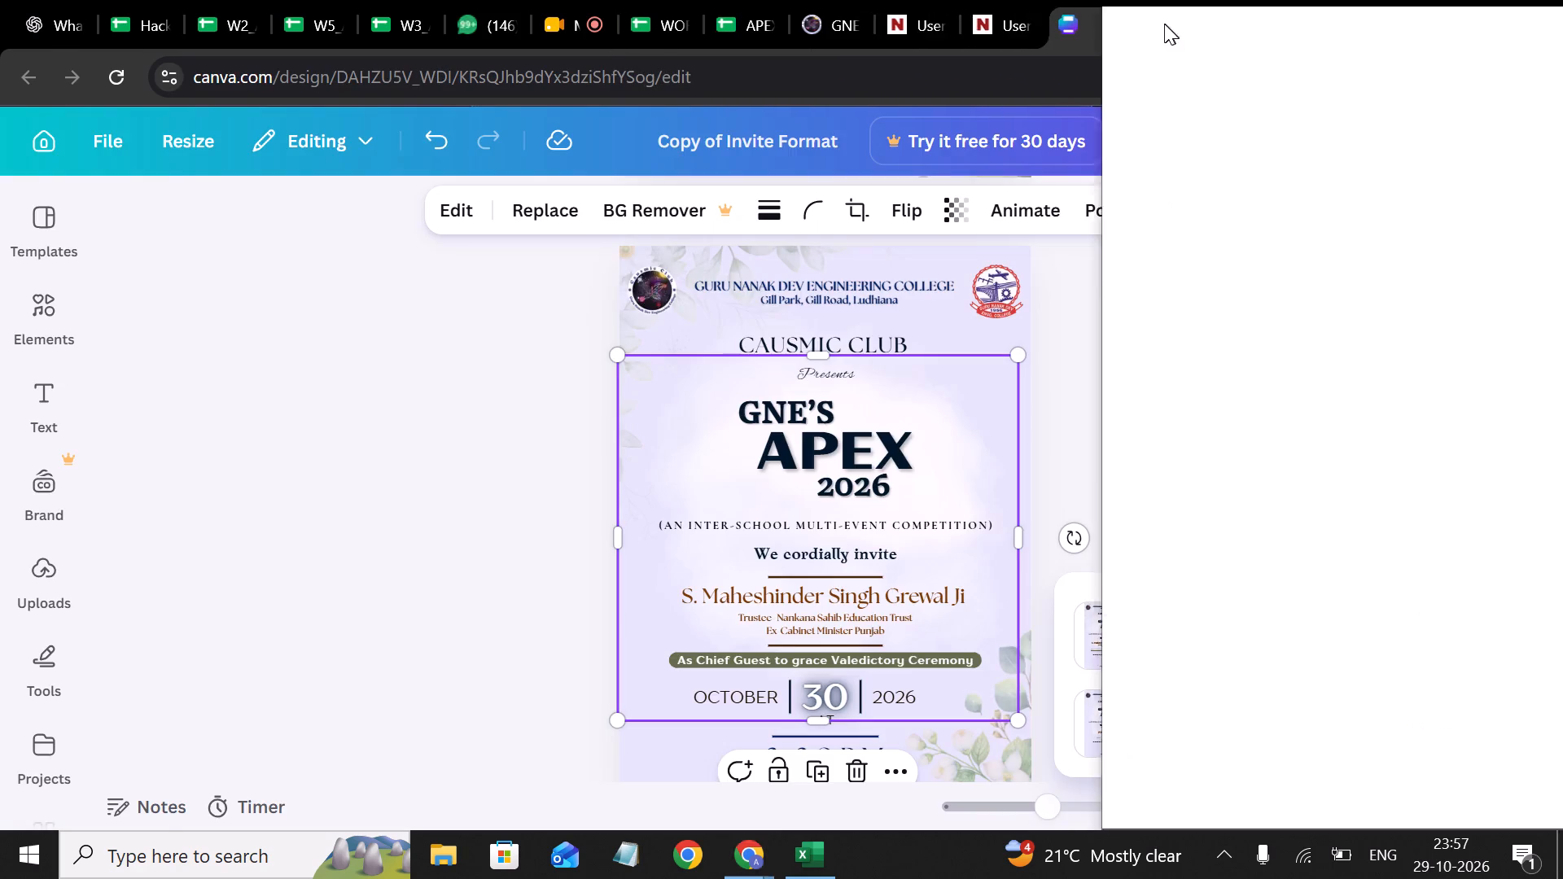
pyautogui.moveTo(1164, 24); pyautogui.dragTo(1116, 13)
pyautogui.click(1111, 27)
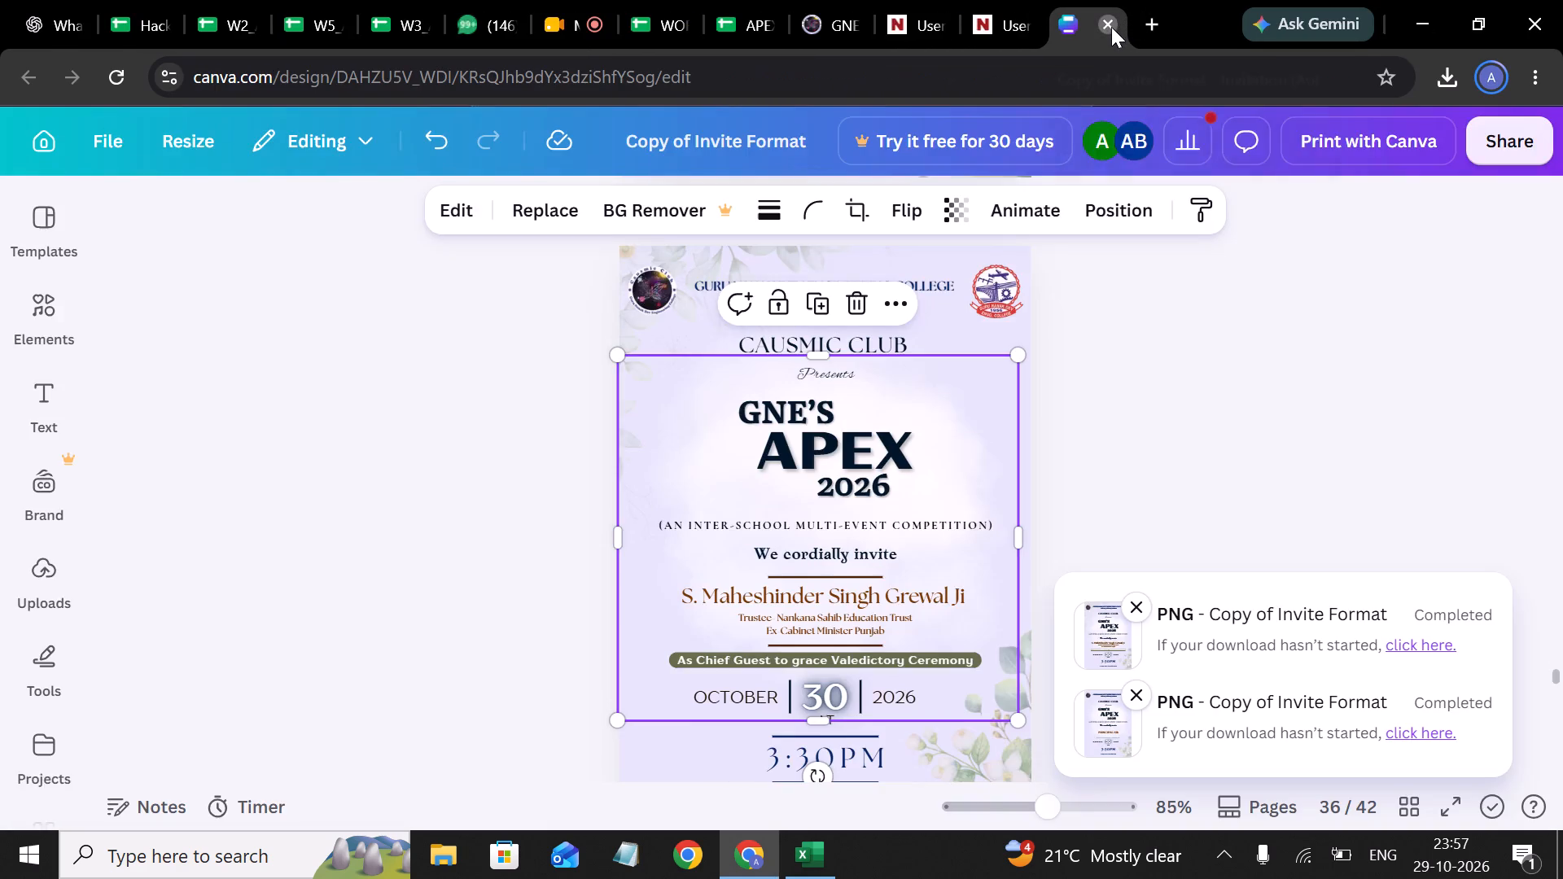
# Switch back to the W2_APEX-26_School_Wise_New spreadsheet and select the event name in C11 of SC108.
pyautogui.click(256, 15)
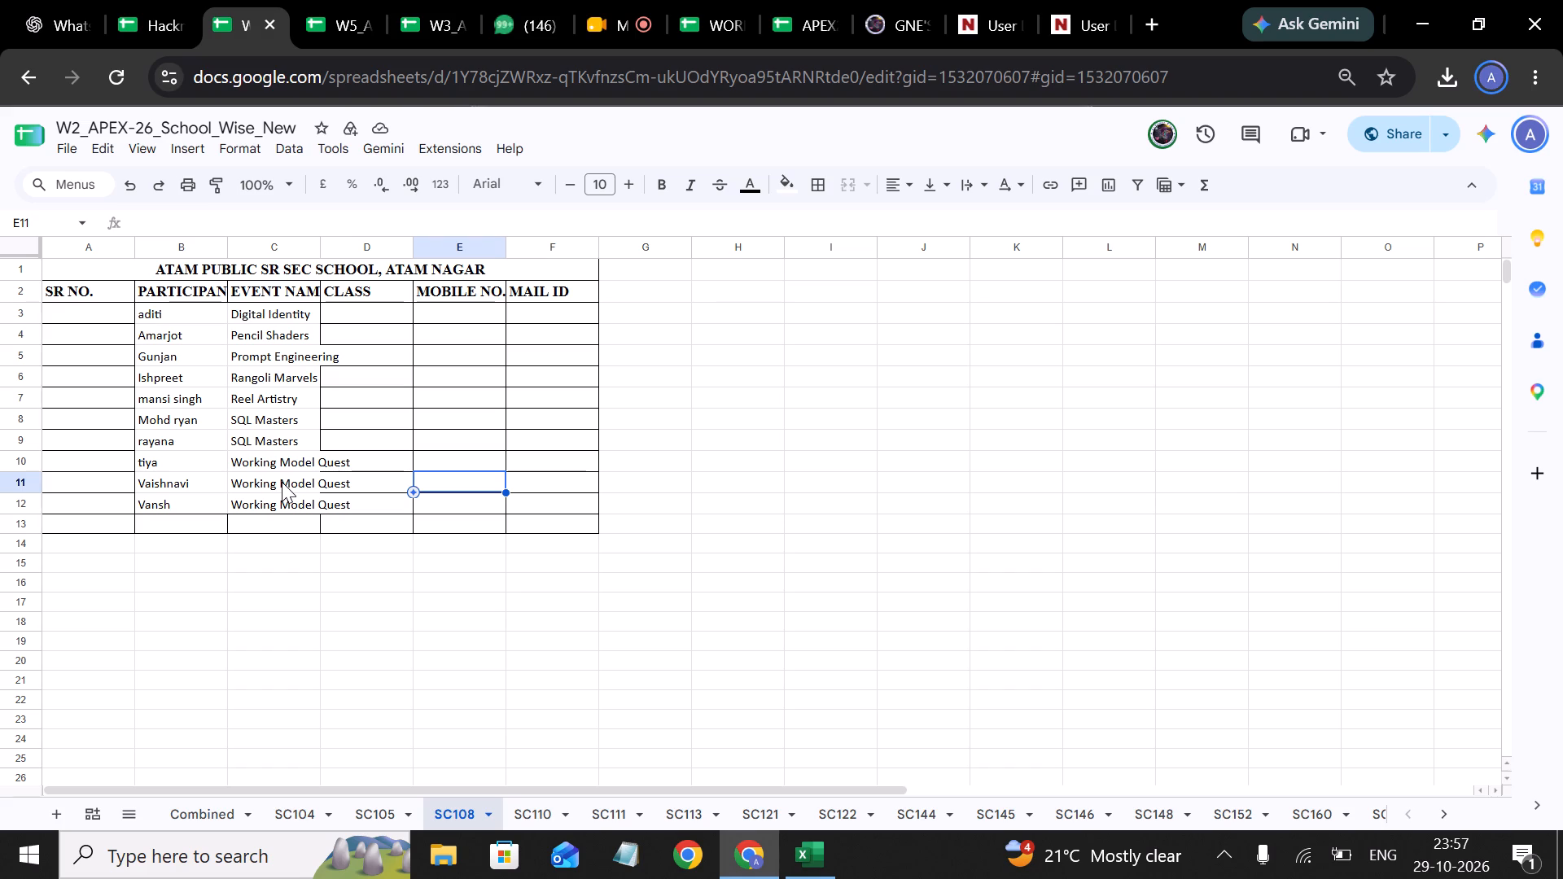
pyautogui.click(282, 482)
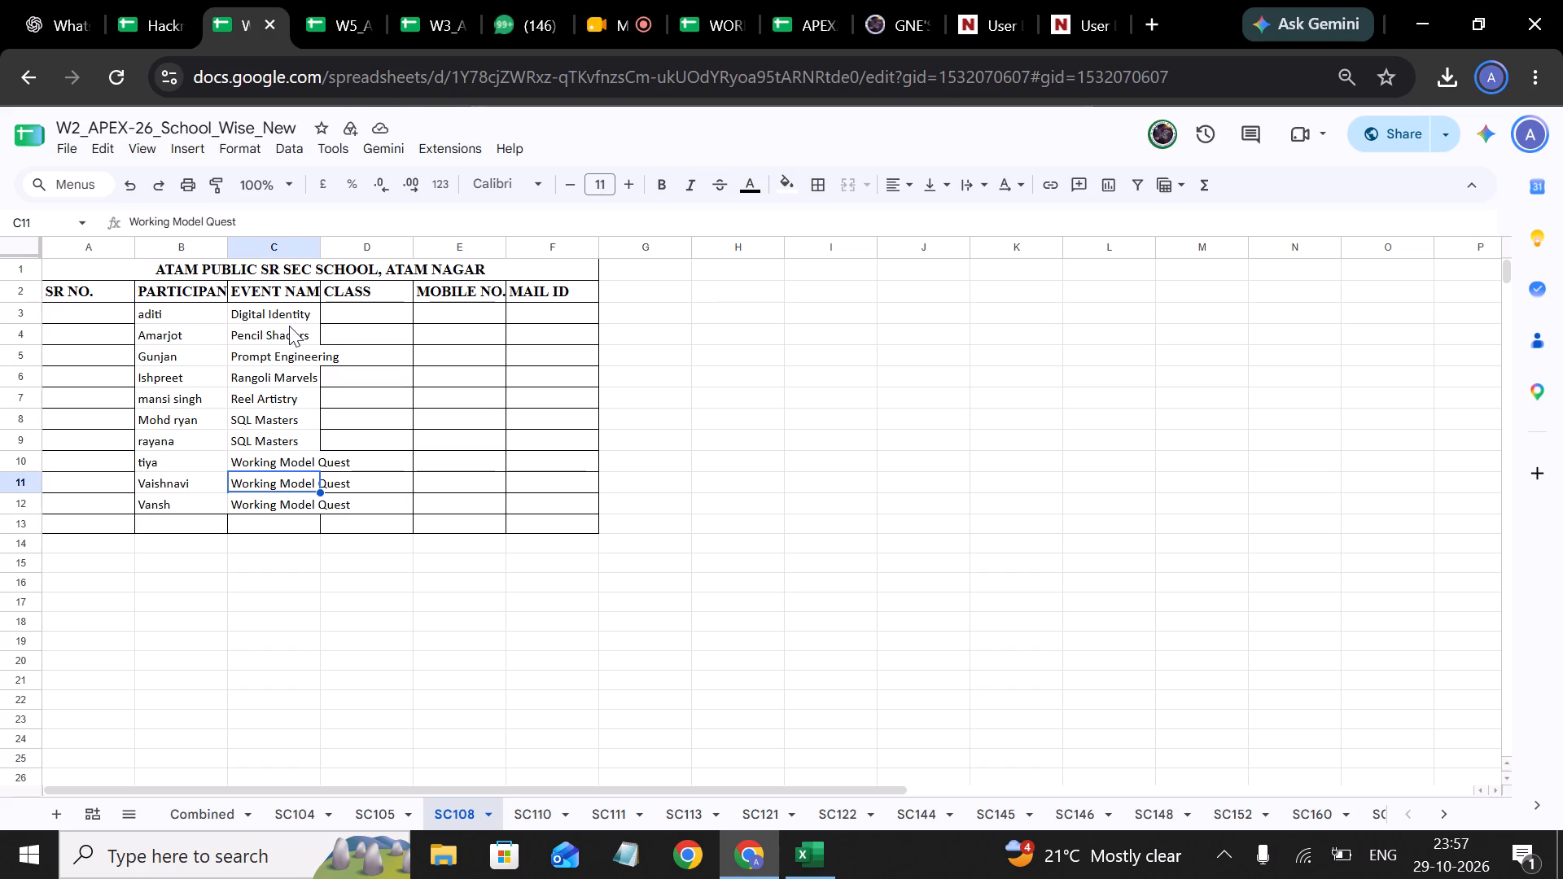